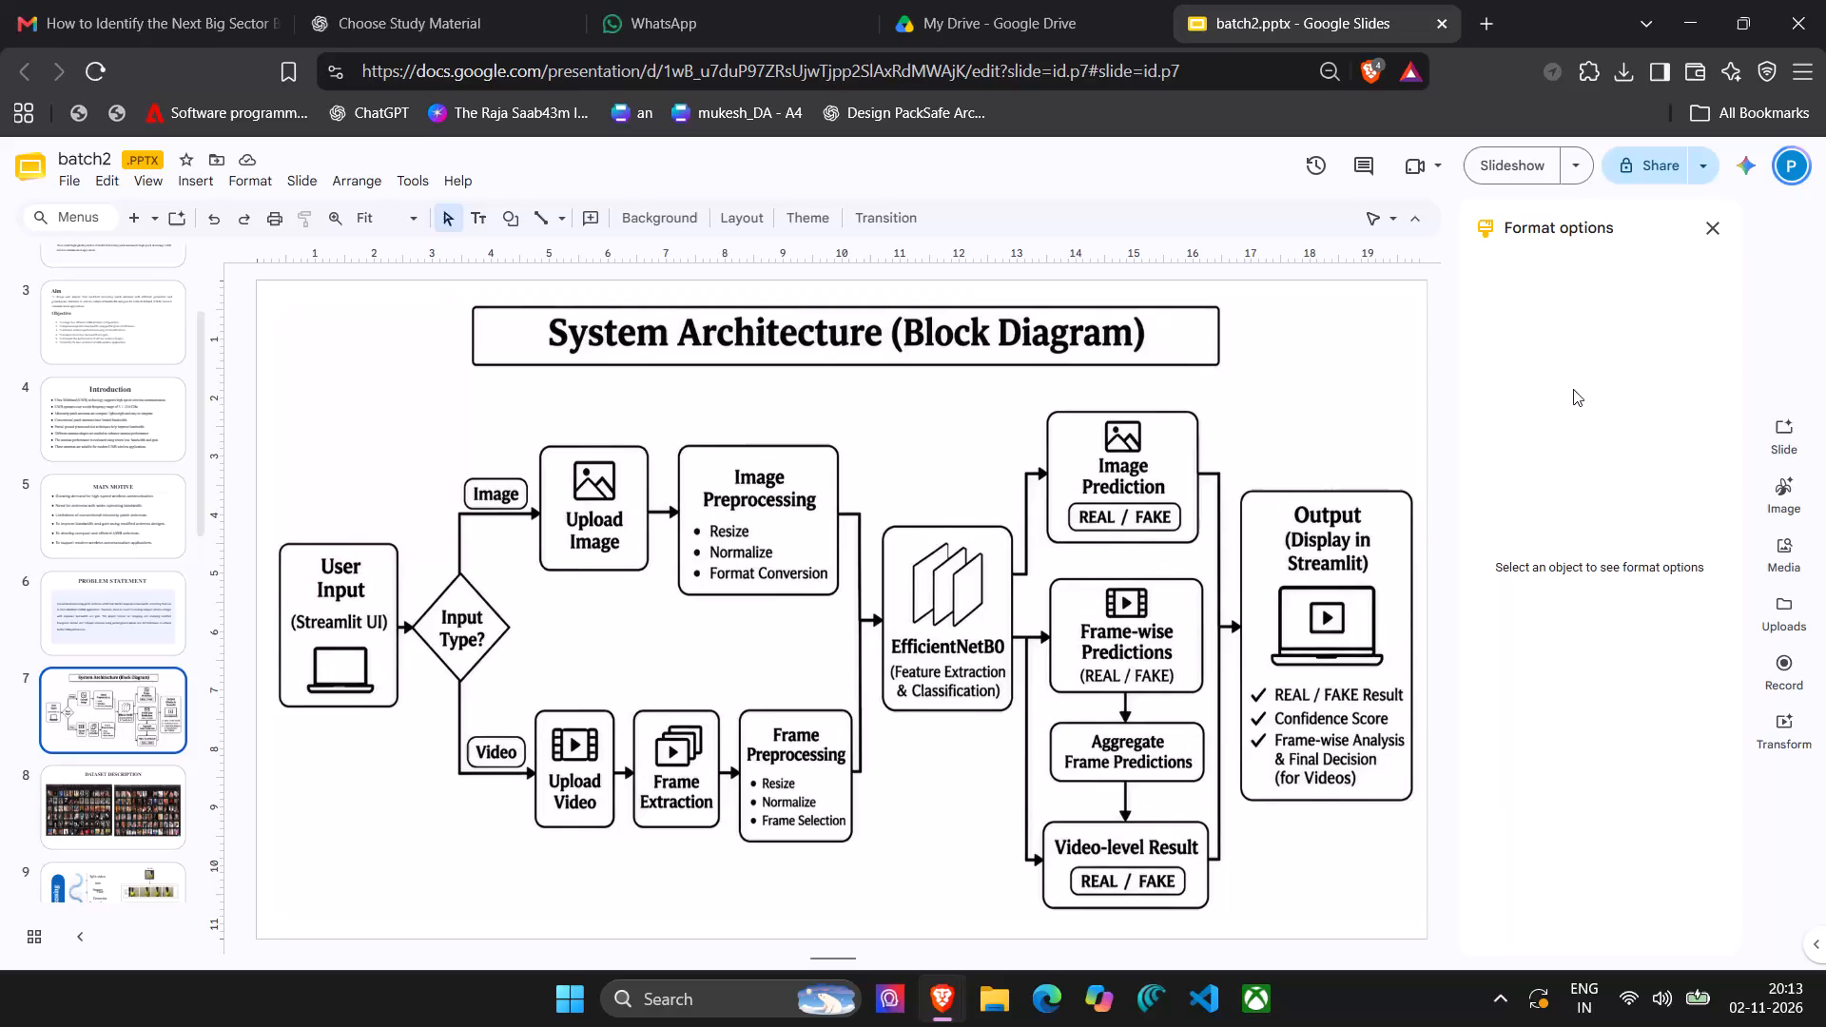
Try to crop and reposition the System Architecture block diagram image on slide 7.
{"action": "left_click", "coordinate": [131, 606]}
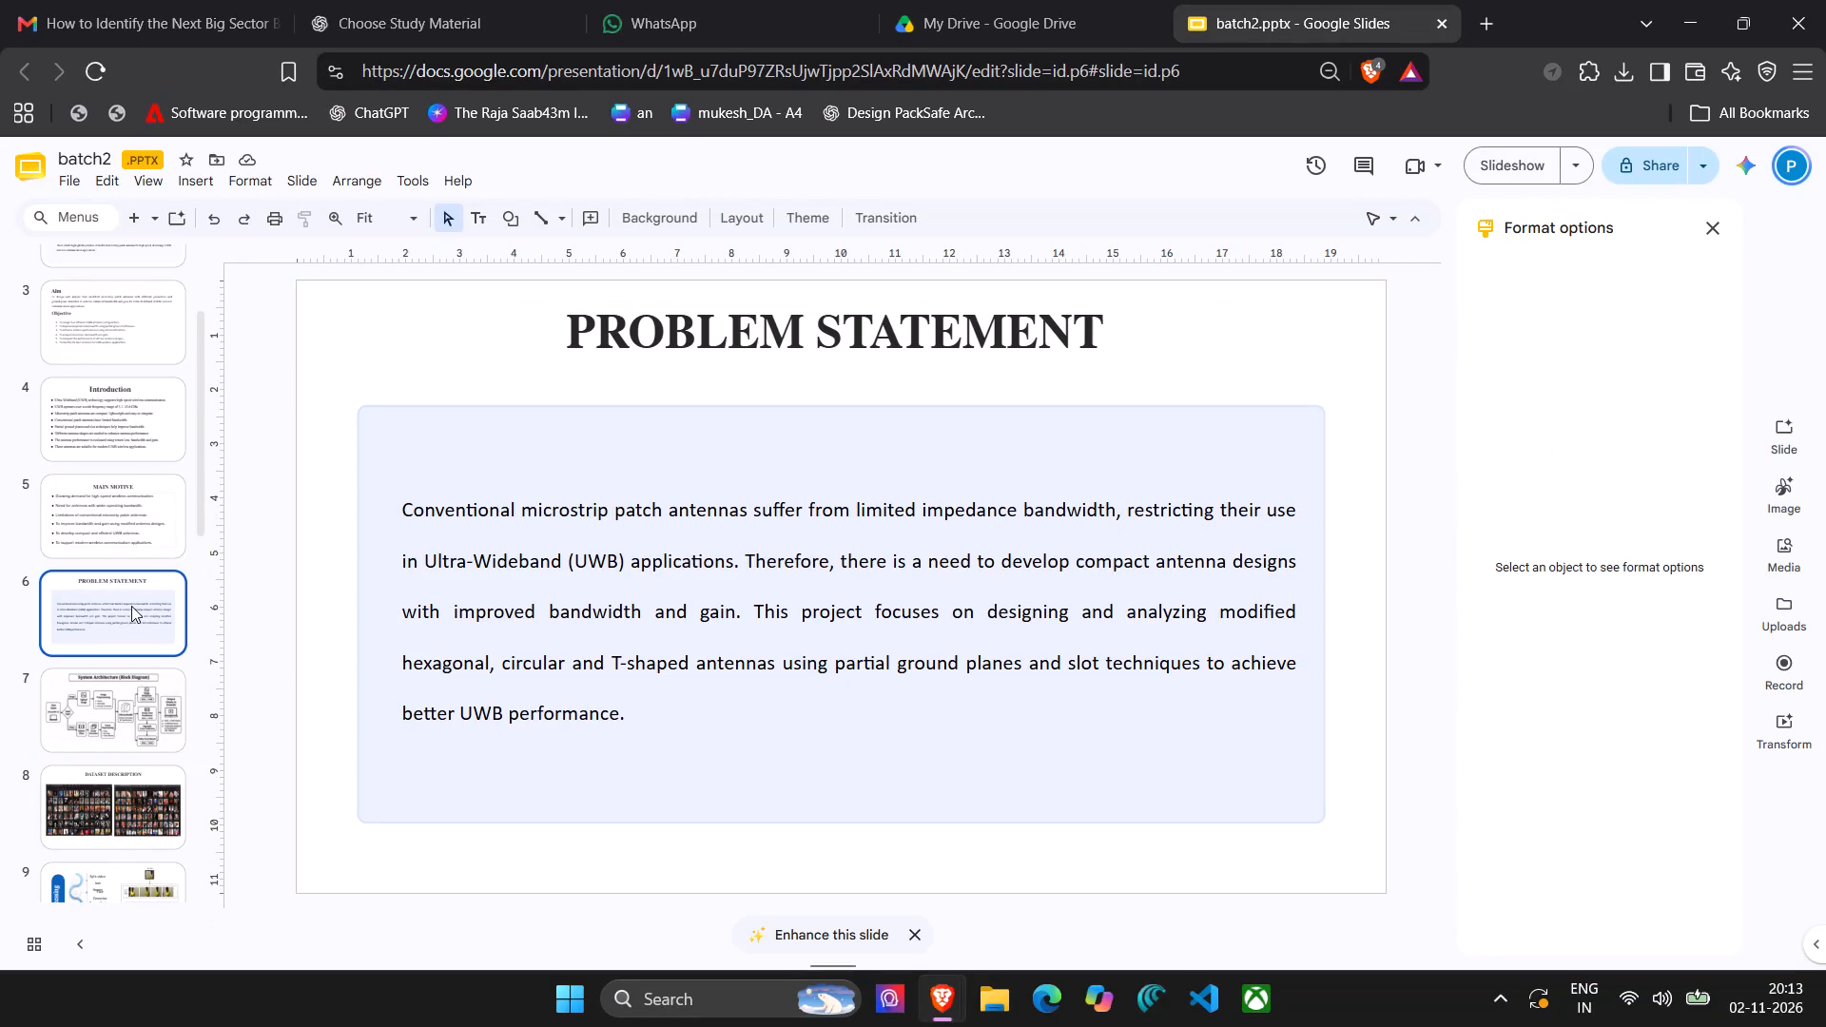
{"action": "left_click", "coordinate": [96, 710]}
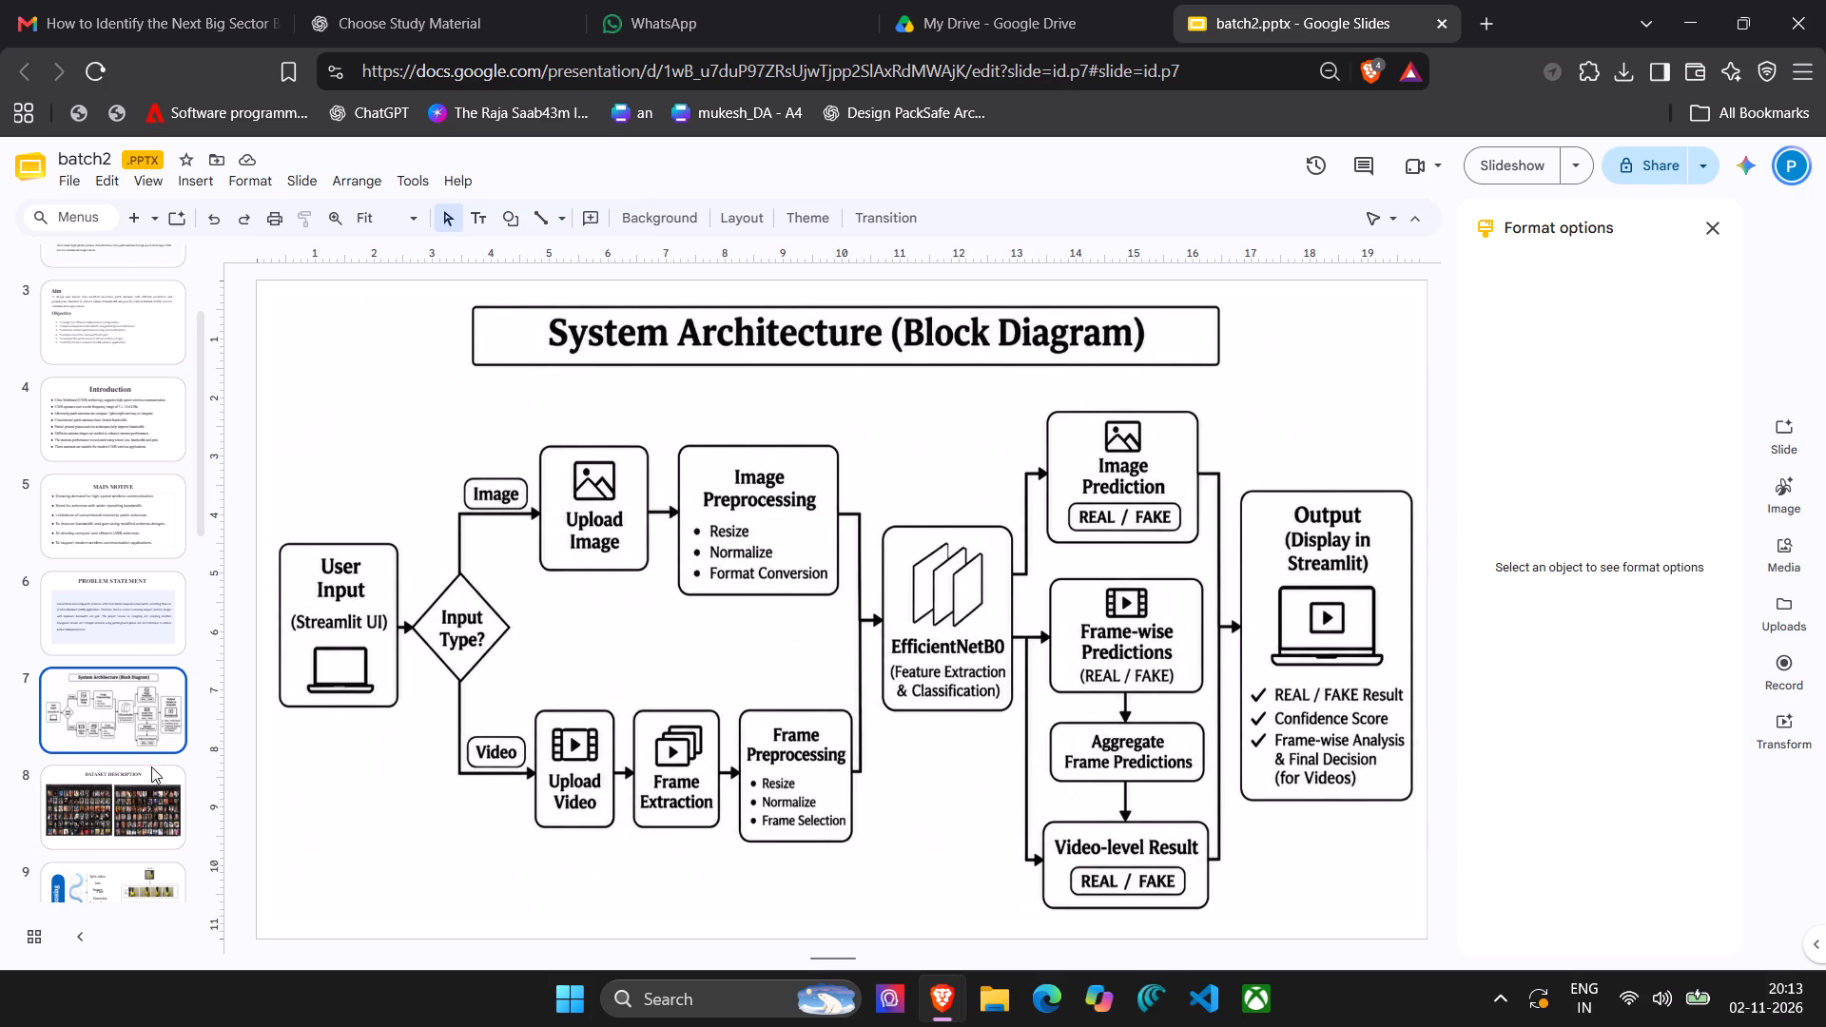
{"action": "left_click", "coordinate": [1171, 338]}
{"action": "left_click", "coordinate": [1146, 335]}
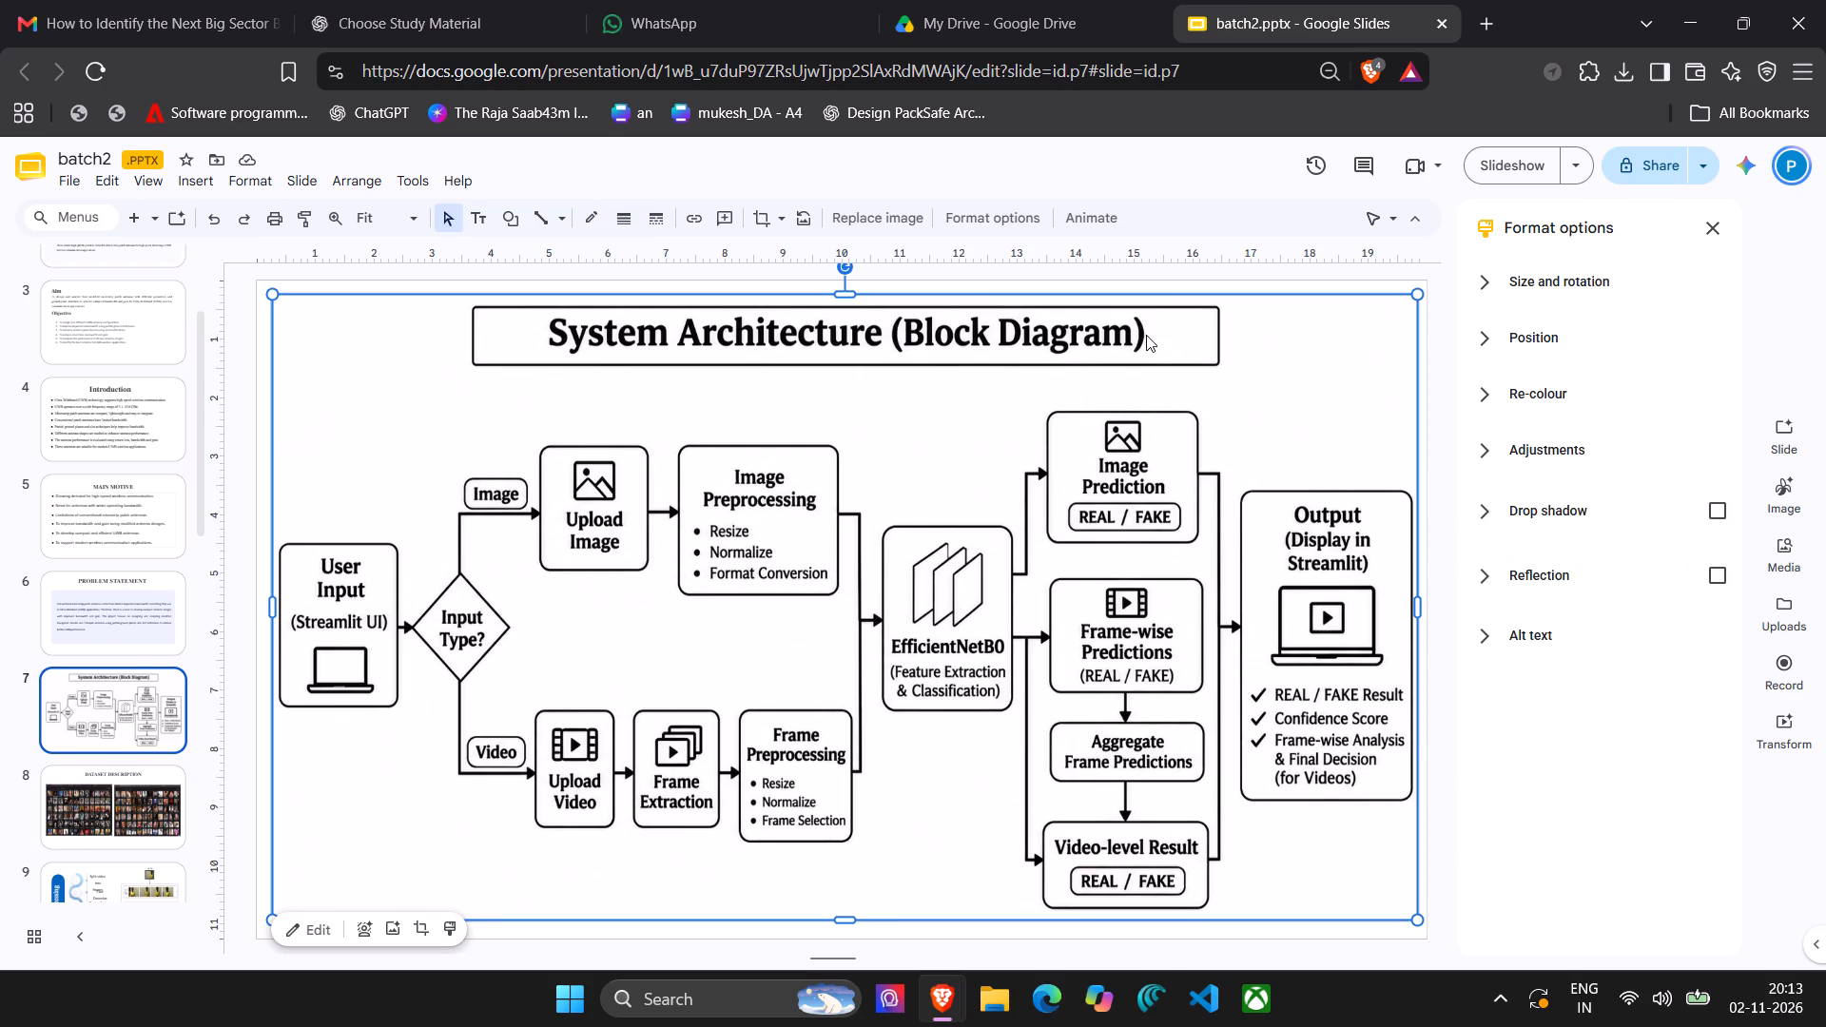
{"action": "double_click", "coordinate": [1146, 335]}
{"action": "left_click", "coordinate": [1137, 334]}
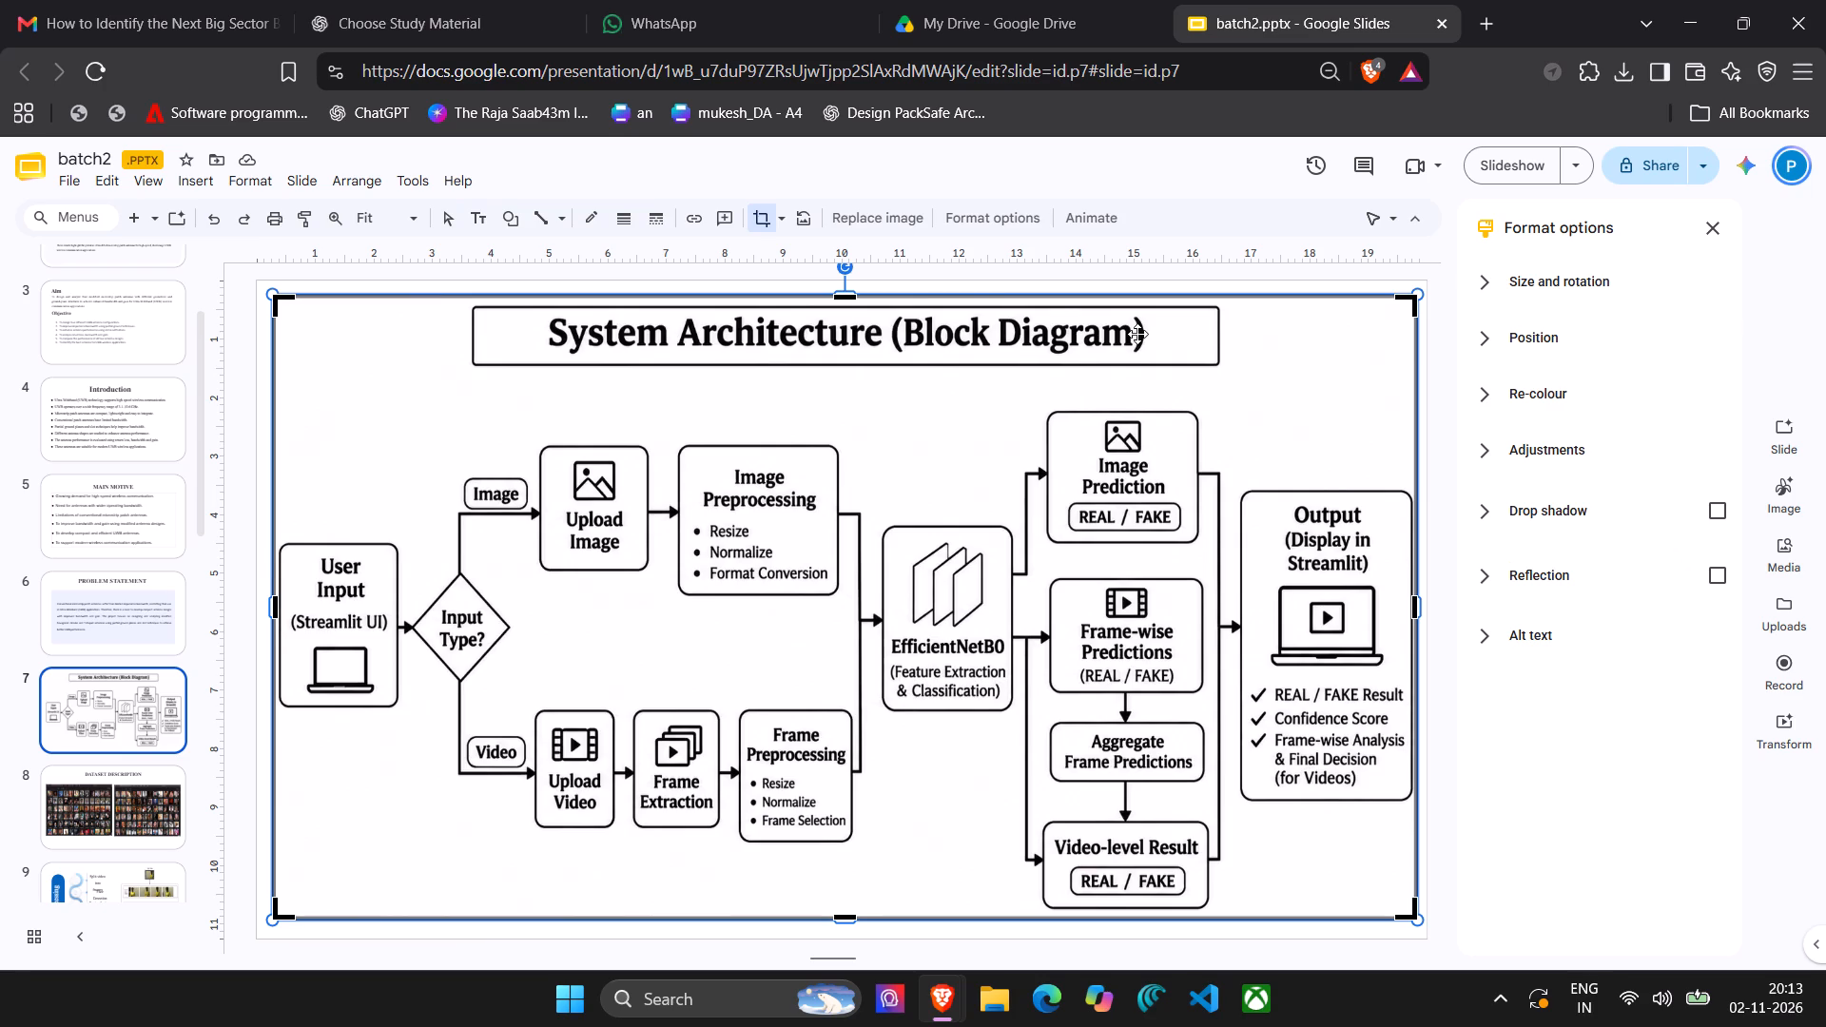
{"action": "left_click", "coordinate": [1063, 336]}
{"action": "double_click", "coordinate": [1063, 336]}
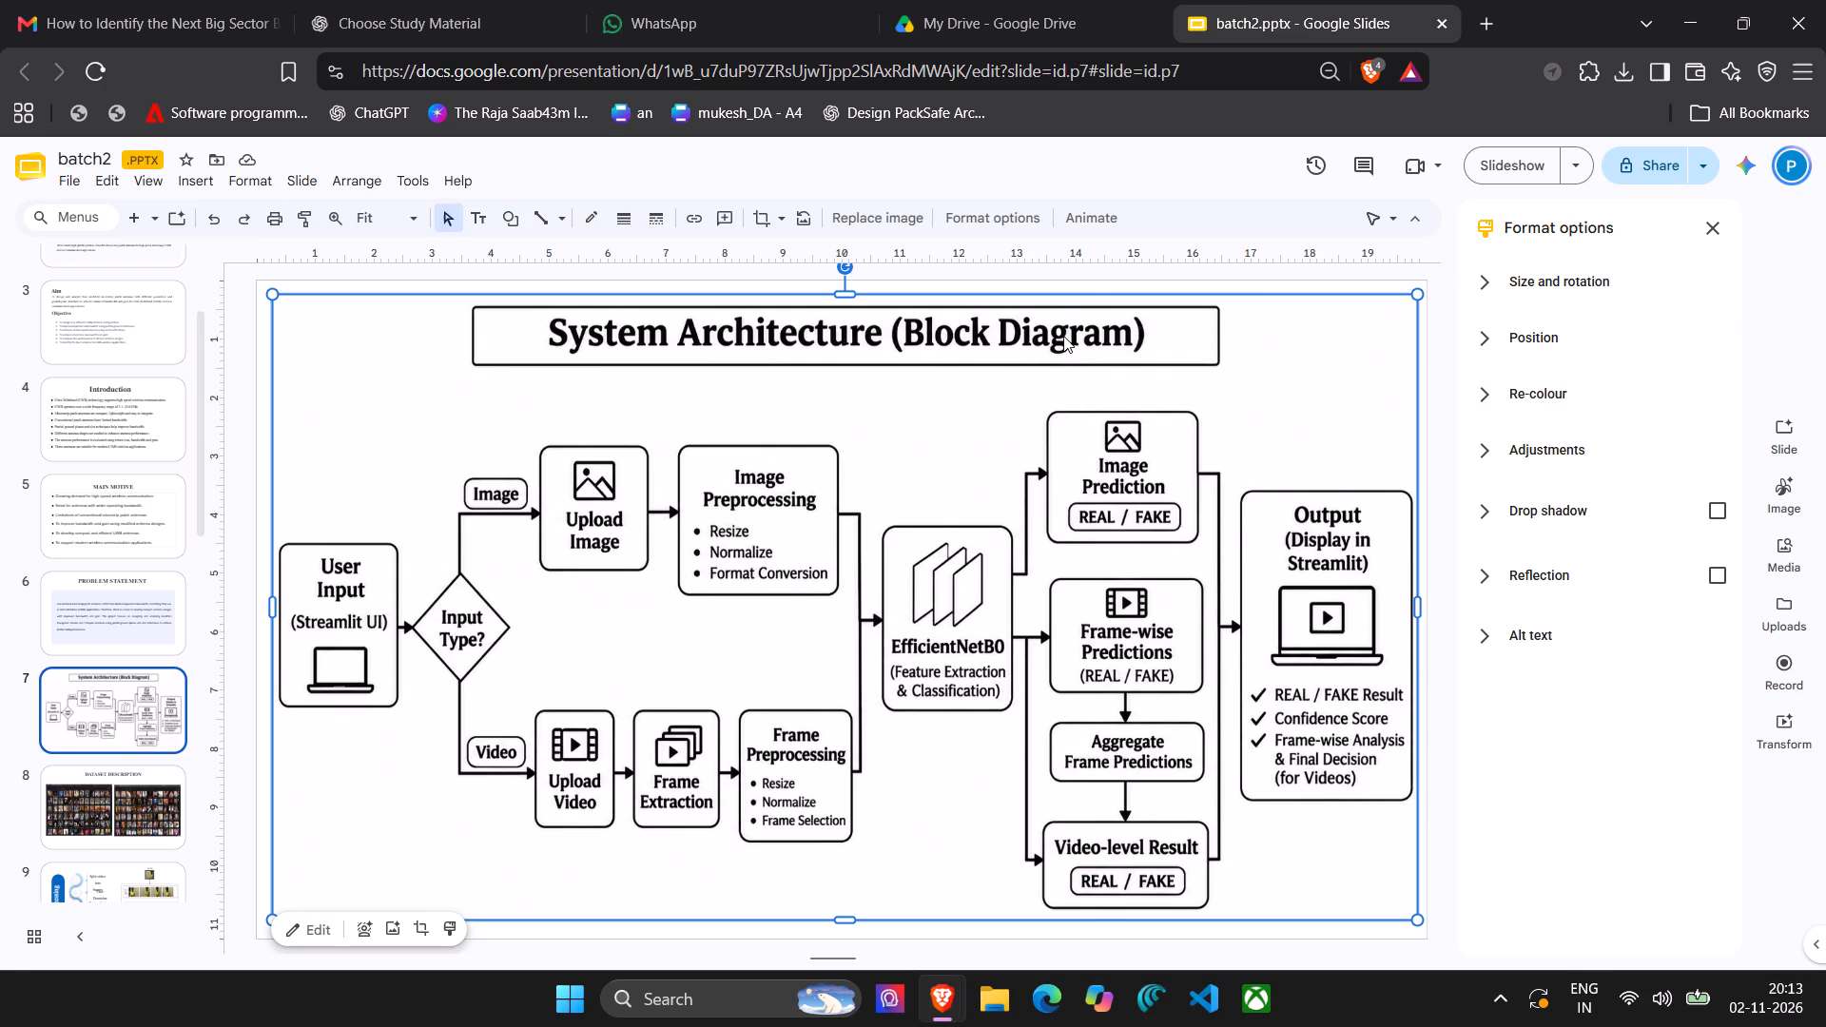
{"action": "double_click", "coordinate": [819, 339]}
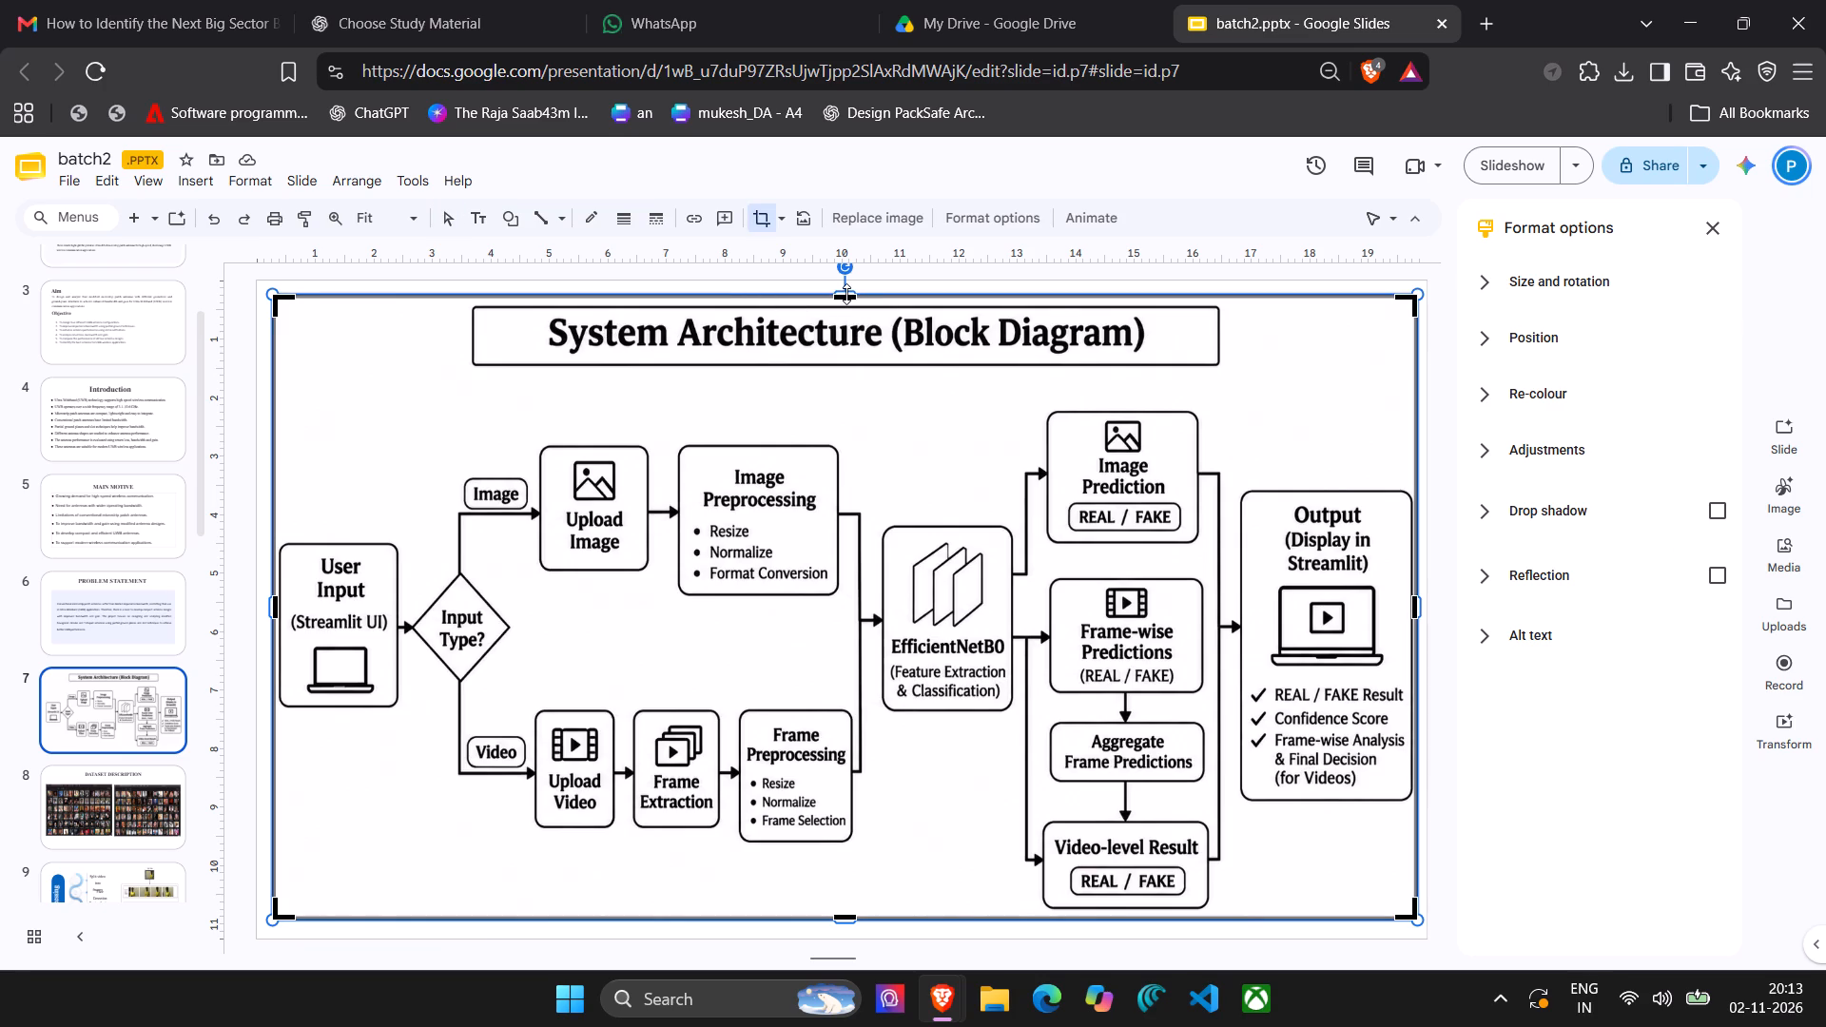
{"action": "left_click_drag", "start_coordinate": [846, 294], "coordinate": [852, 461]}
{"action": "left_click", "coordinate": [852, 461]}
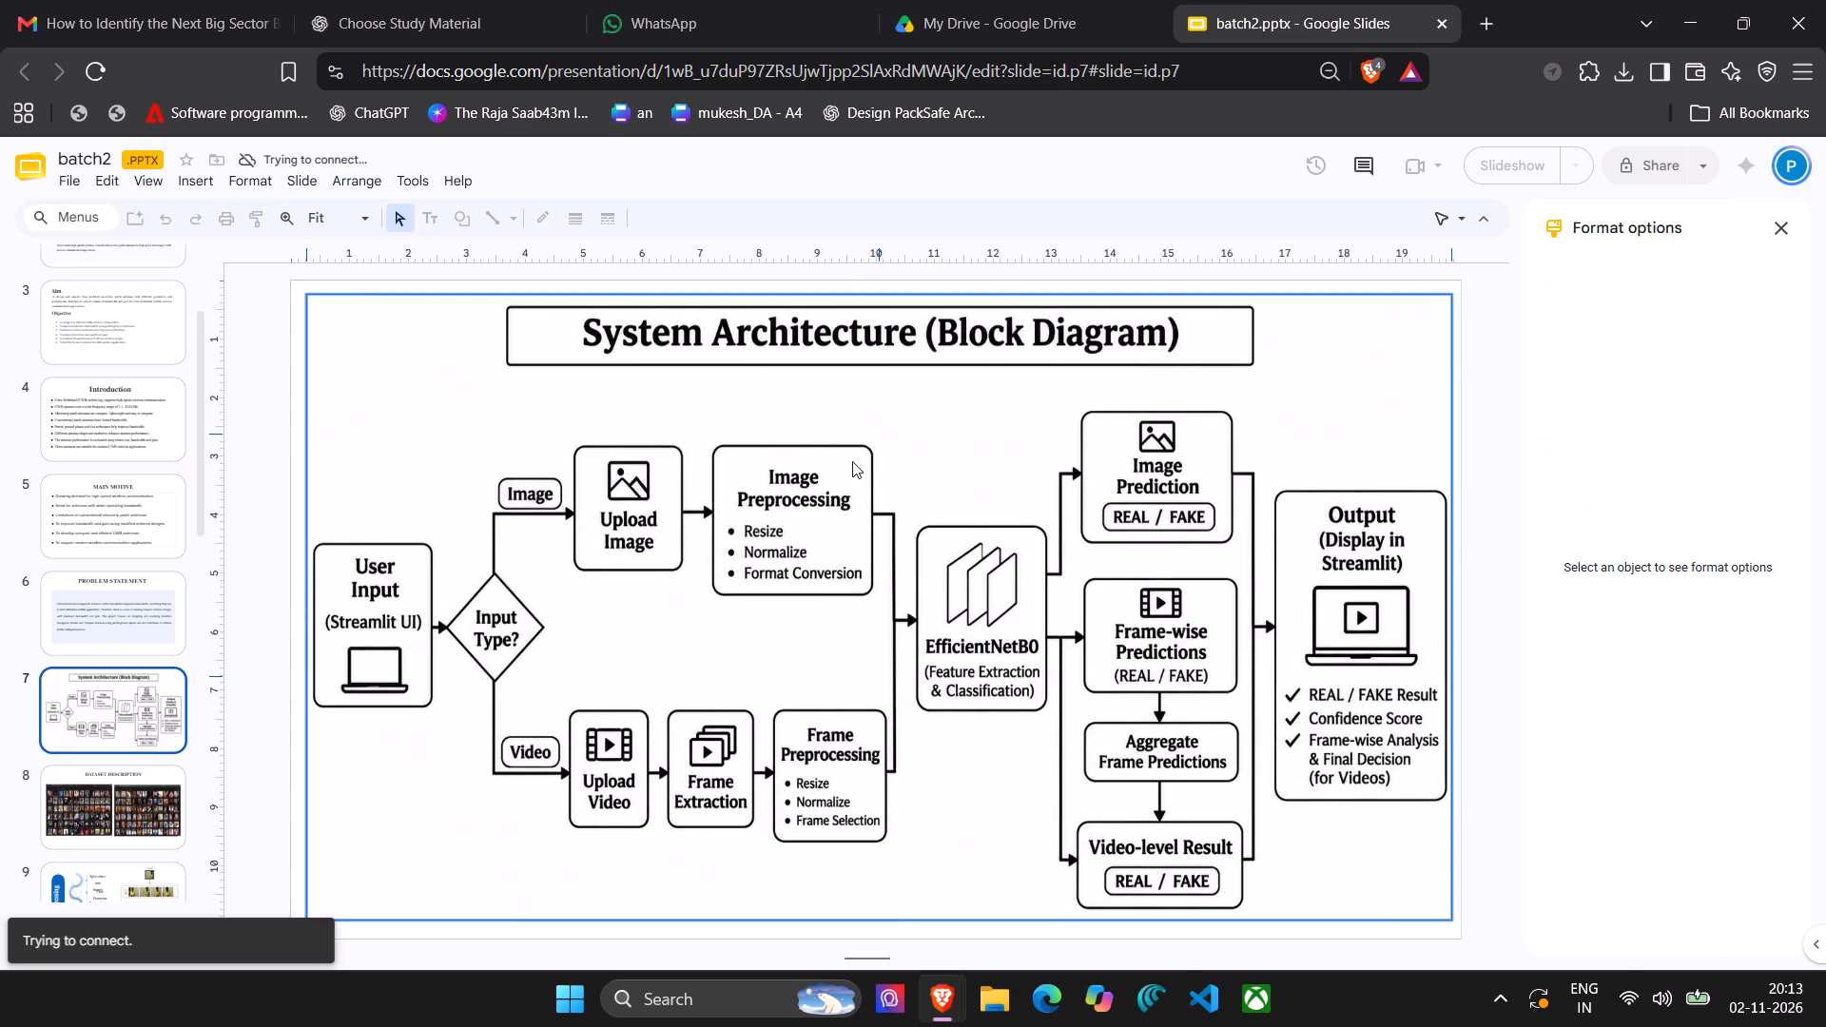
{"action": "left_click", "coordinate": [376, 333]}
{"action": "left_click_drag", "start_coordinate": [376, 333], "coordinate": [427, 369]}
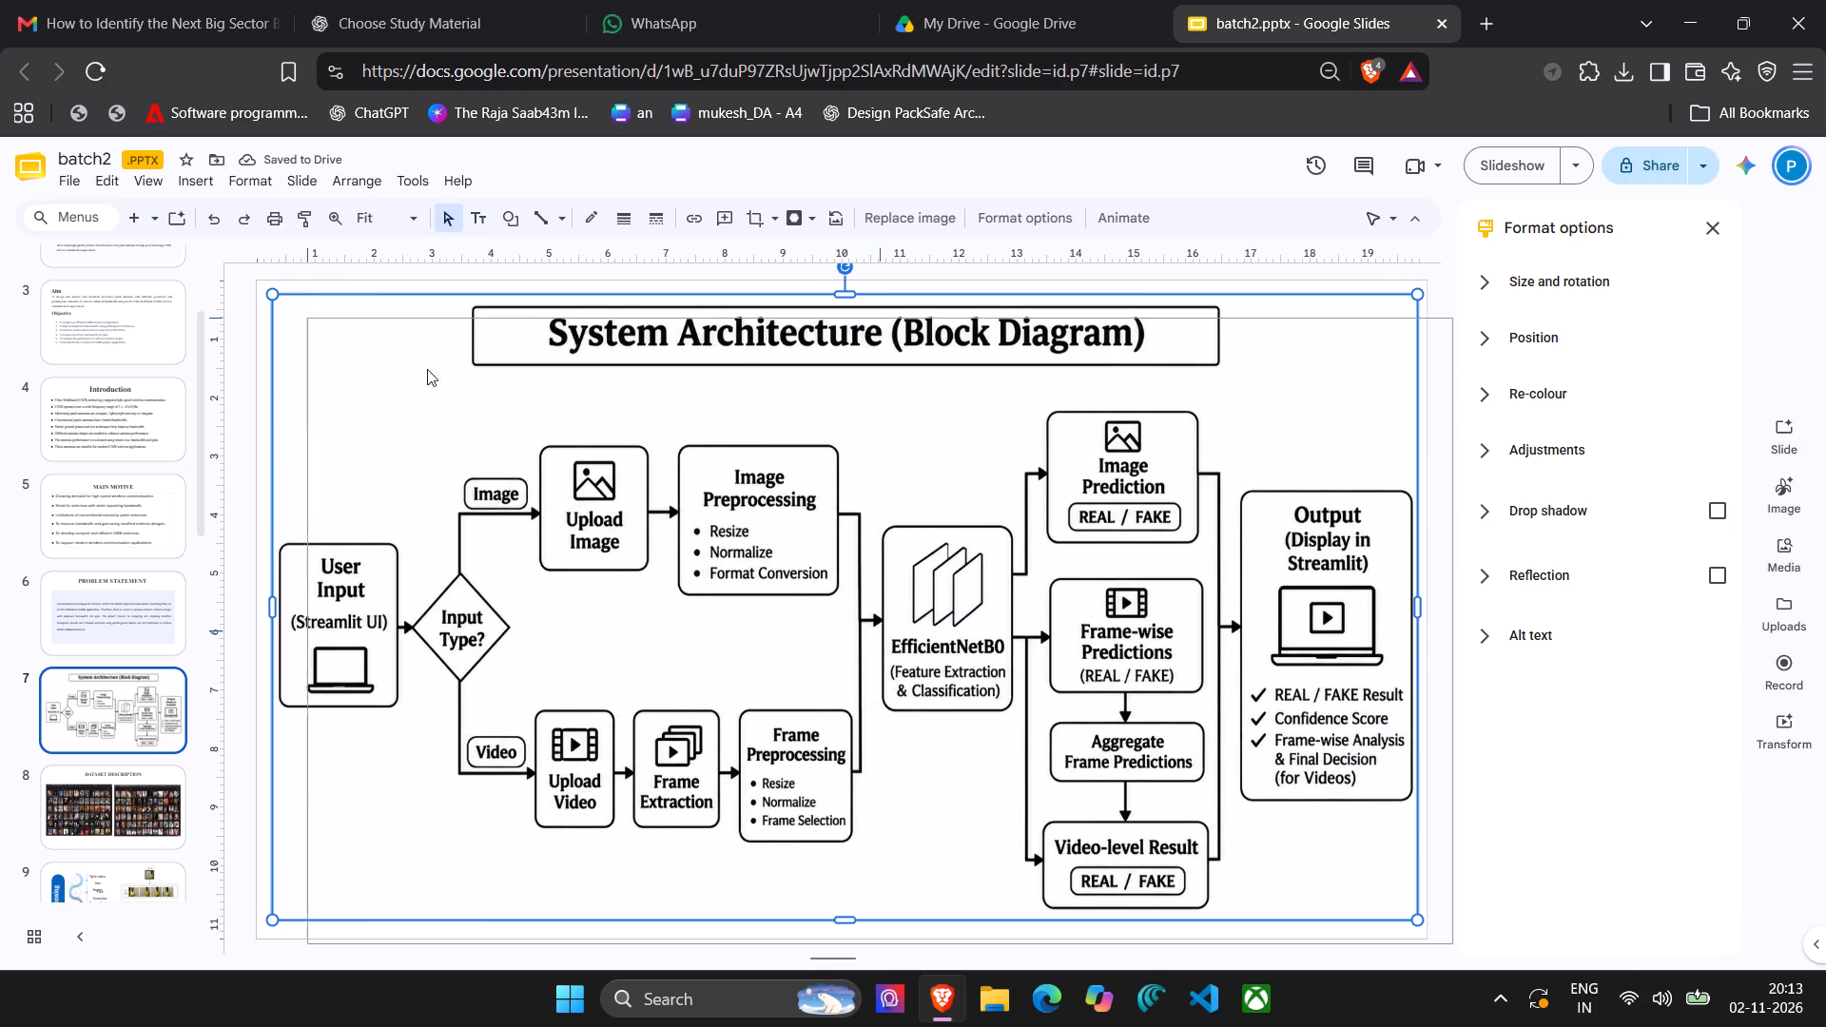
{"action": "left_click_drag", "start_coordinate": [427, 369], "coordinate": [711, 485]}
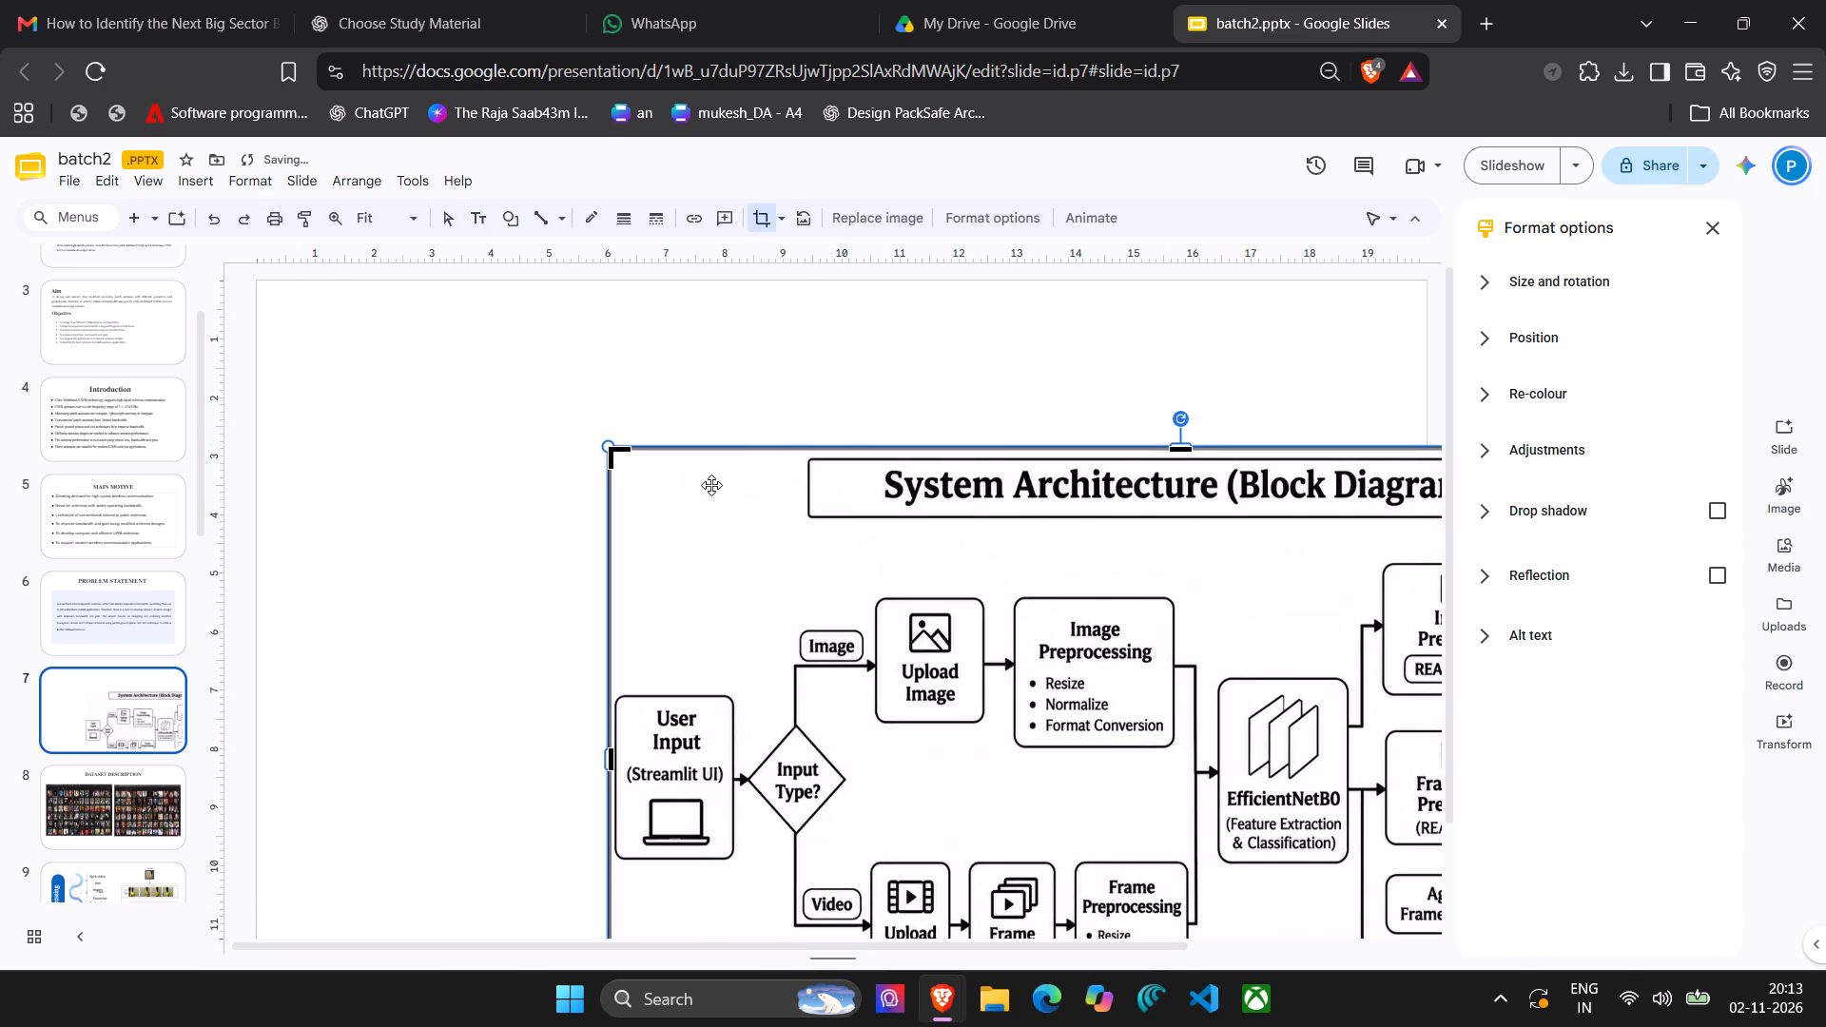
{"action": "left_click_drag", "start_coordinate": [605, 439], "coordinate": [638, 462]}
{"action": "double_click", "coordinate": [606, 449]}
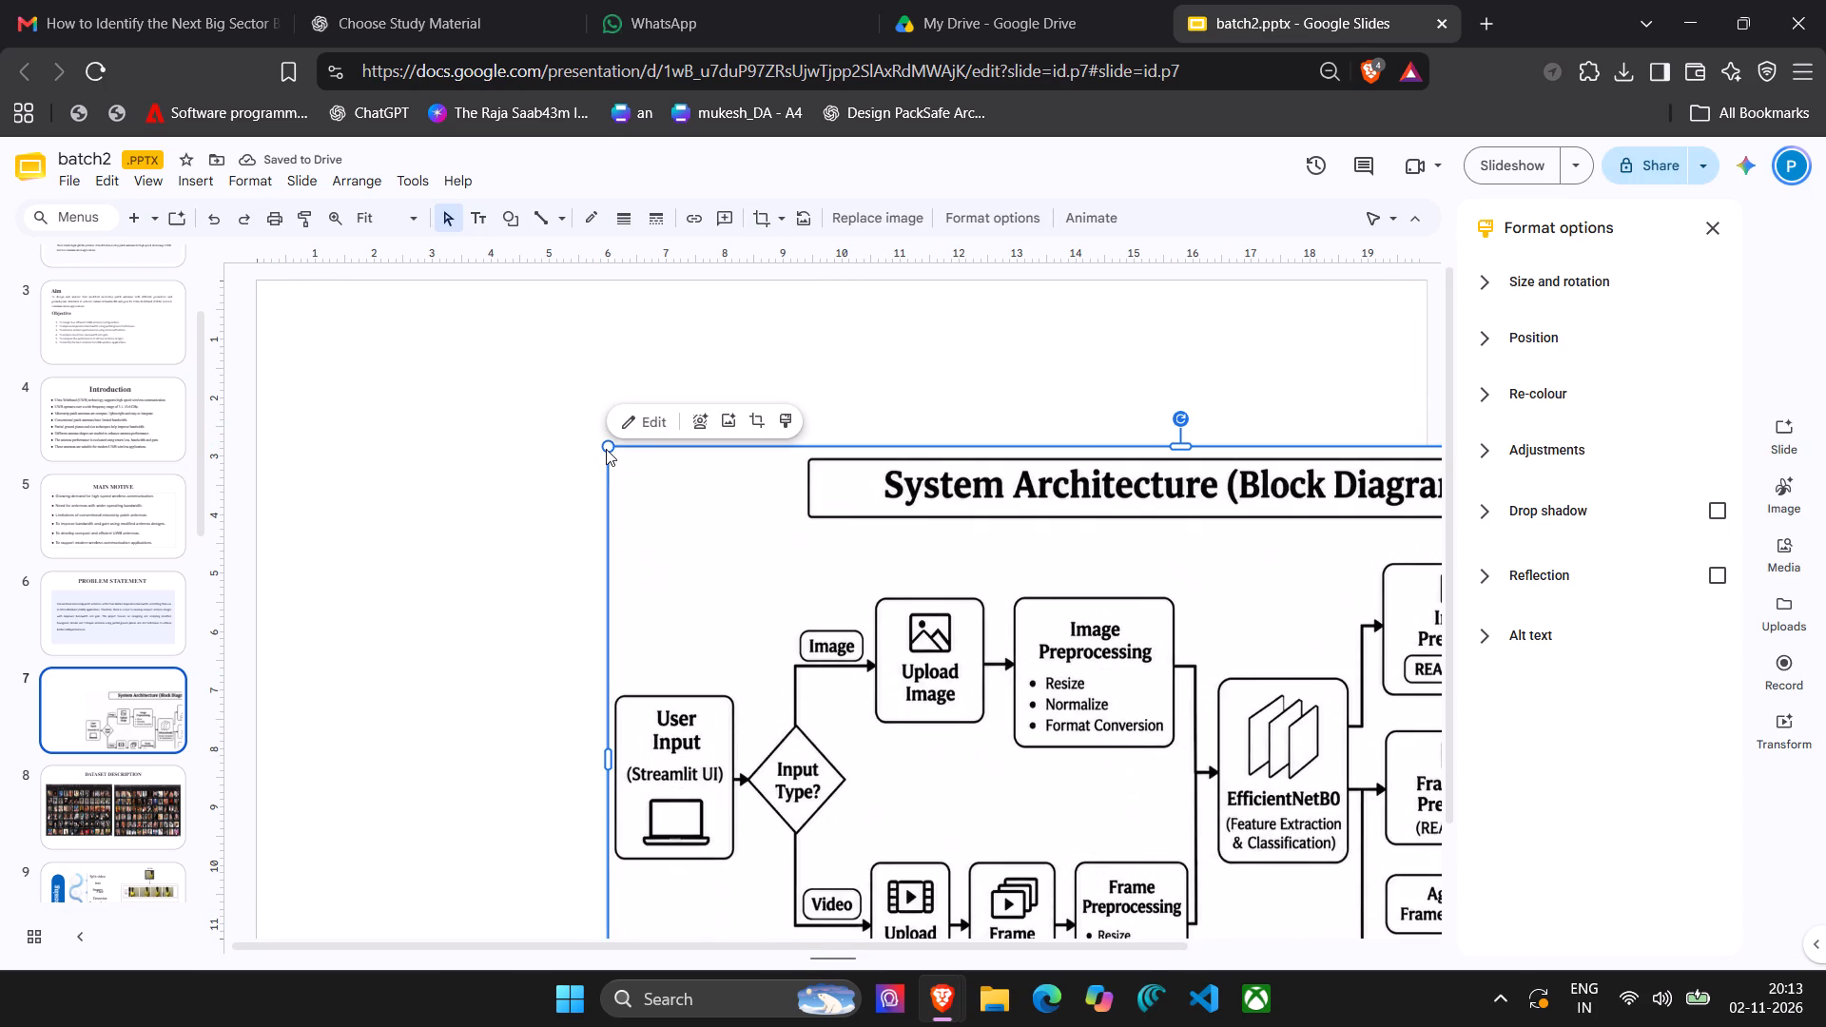
Delete the System Architecture block diagram image from slide 7, leaving the slide blank.
{"action": "left_click", "coordinate": [617, 458]}
{"action": "left_click_drag", "start_coordinate": [617, 458], "coordinate": [606, 448]}
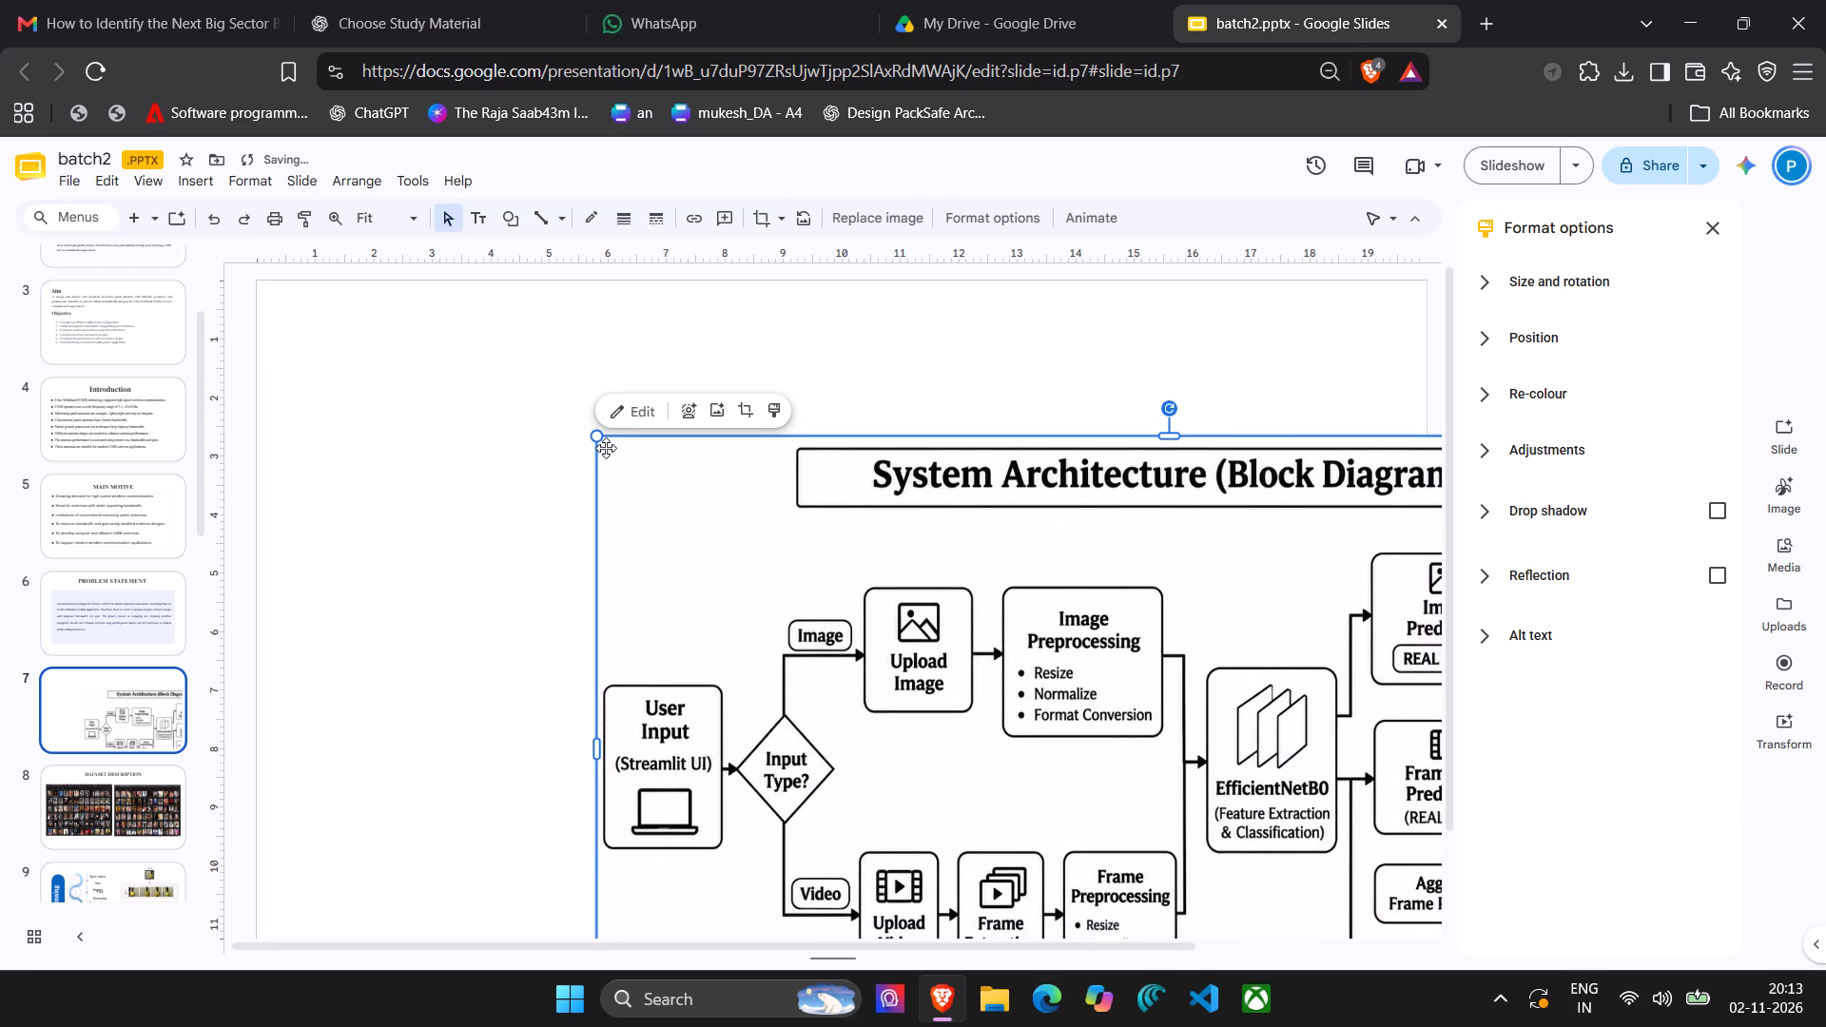
{"action": "key", "text": "Delete"}
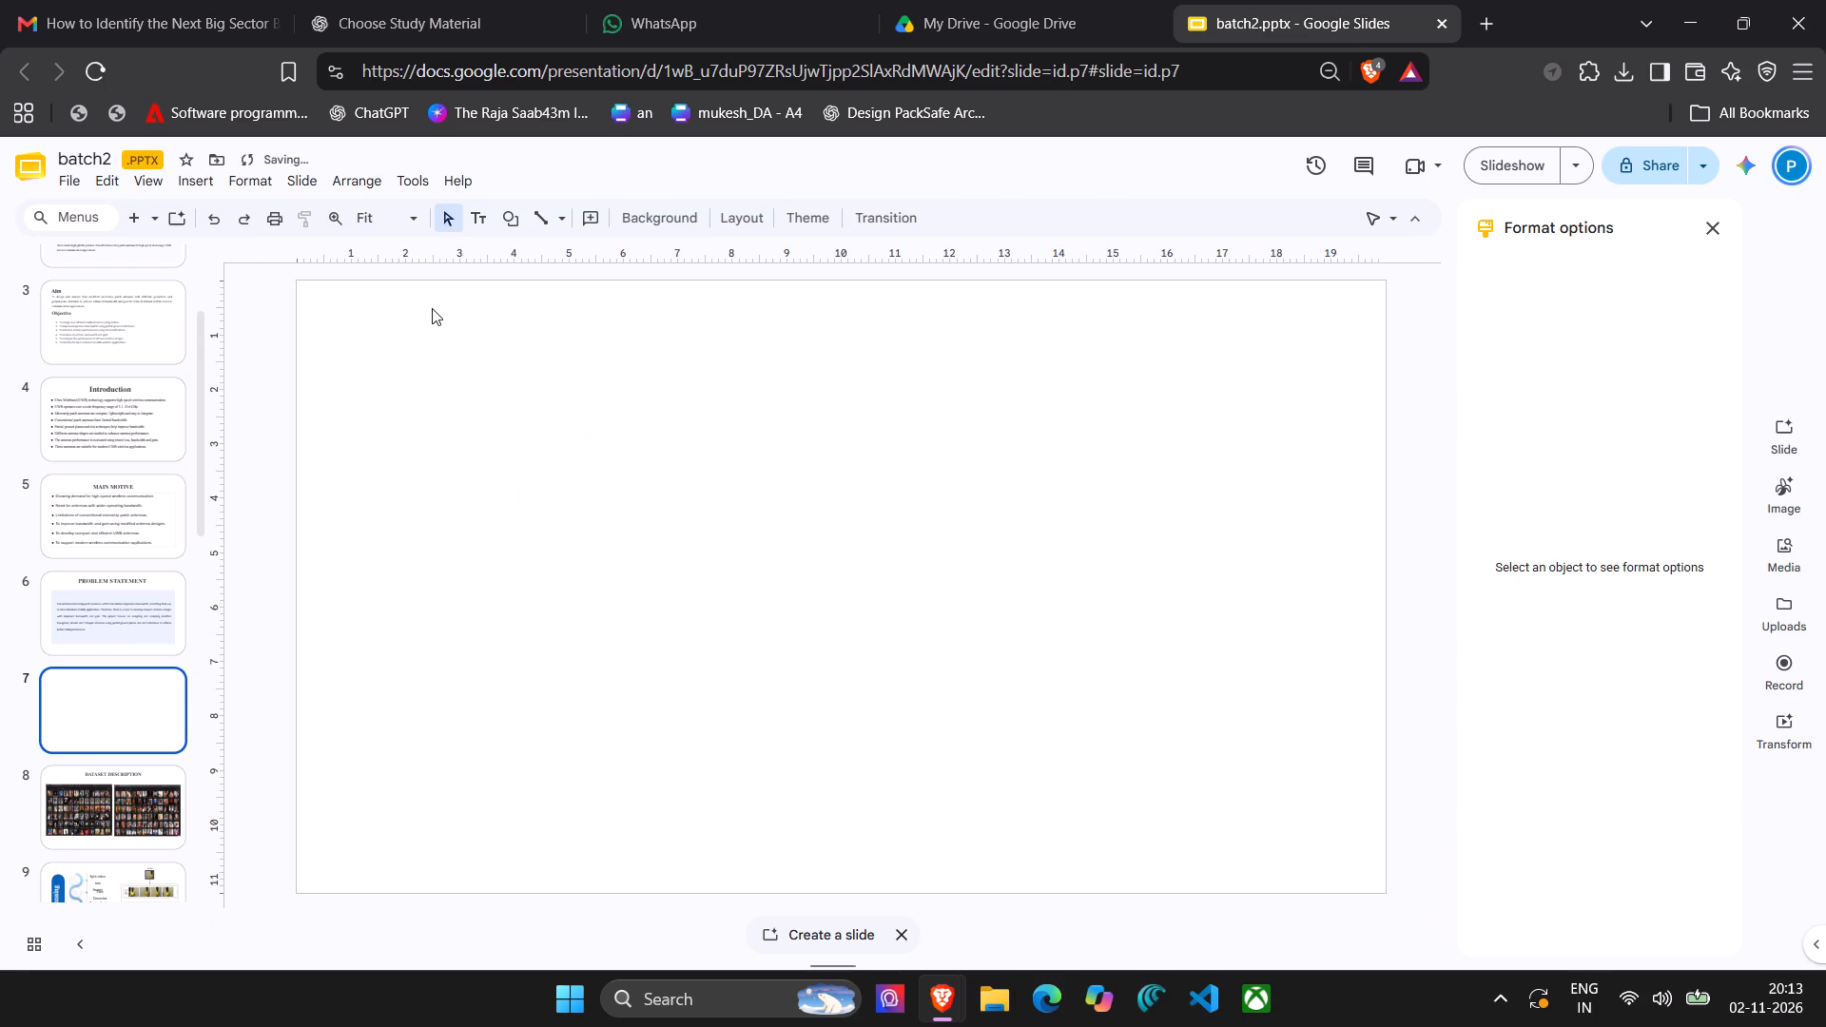
{"action": "left_click", "coordinate": [432, 308]}
Delete the Dataset Description slide that follows the blank slide 7.
{"action": "scroll", "coordinate": [119, 688], "scroll_direction": "down", "scroll_amount": 4}
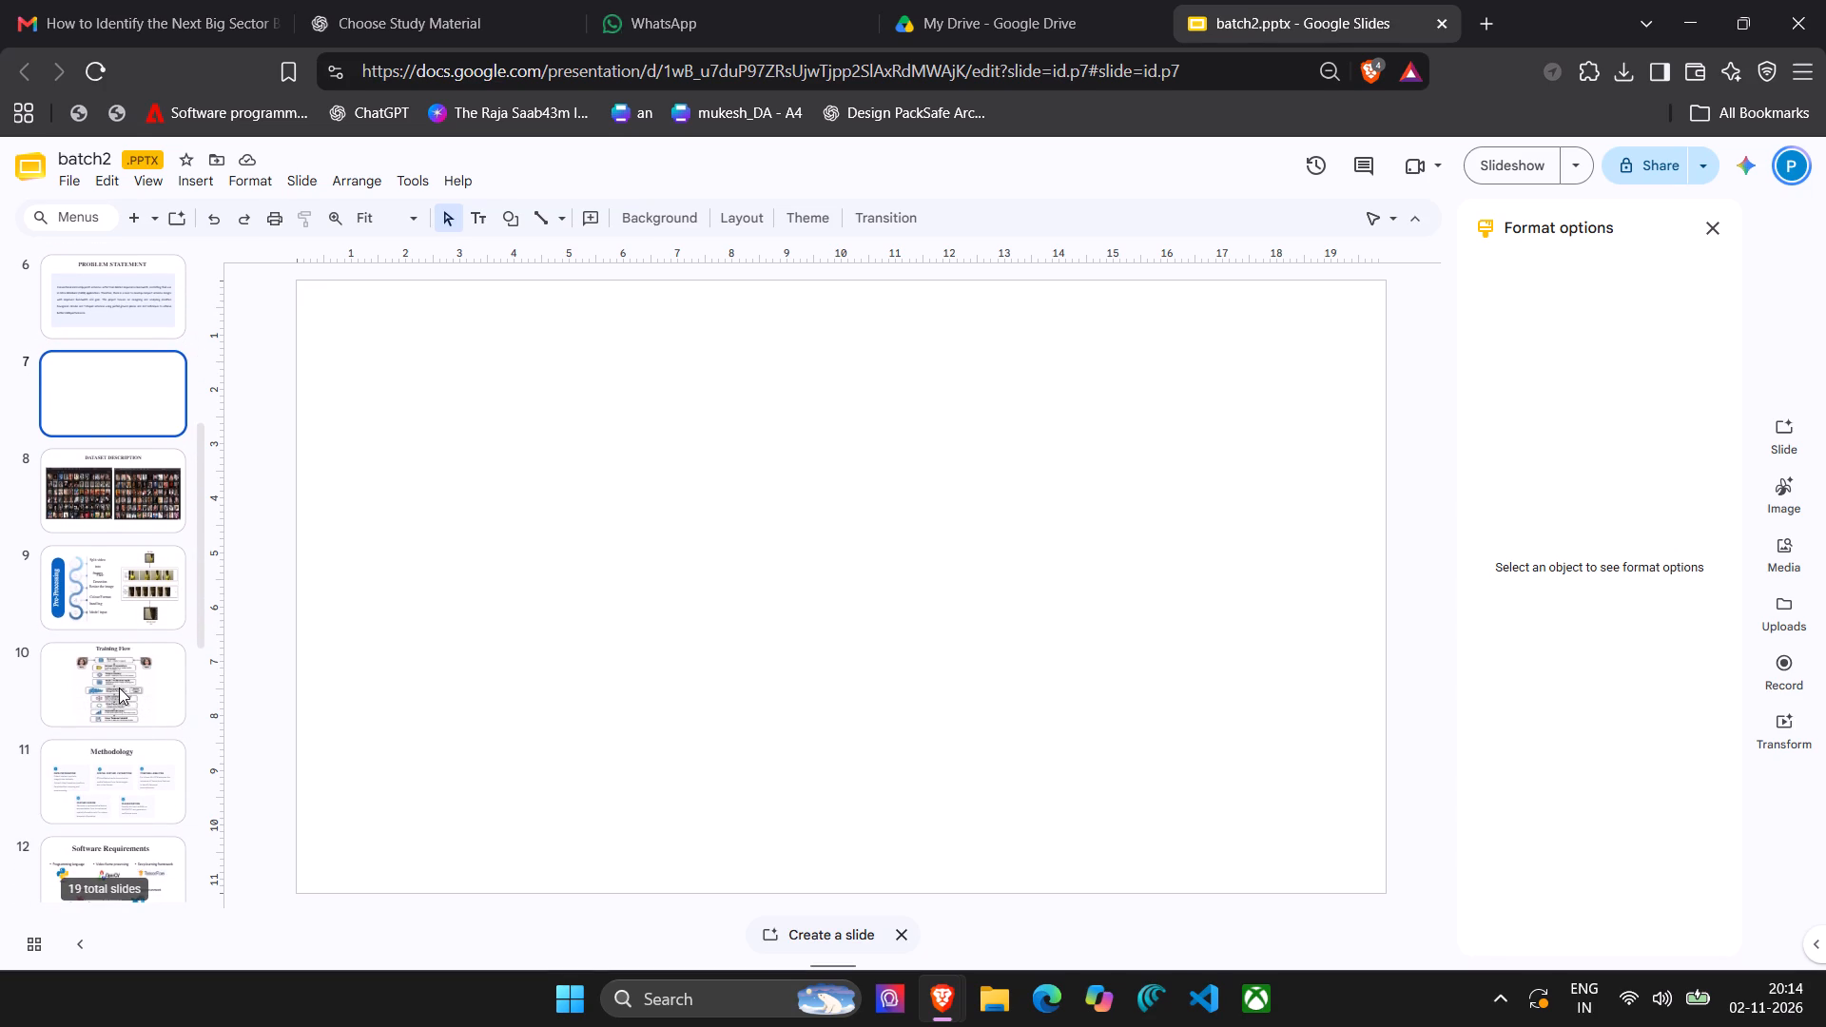
{"action": "scroll", "coordinate": [119, 688], "scroll_direction": "down", "scroll_amount": 1}
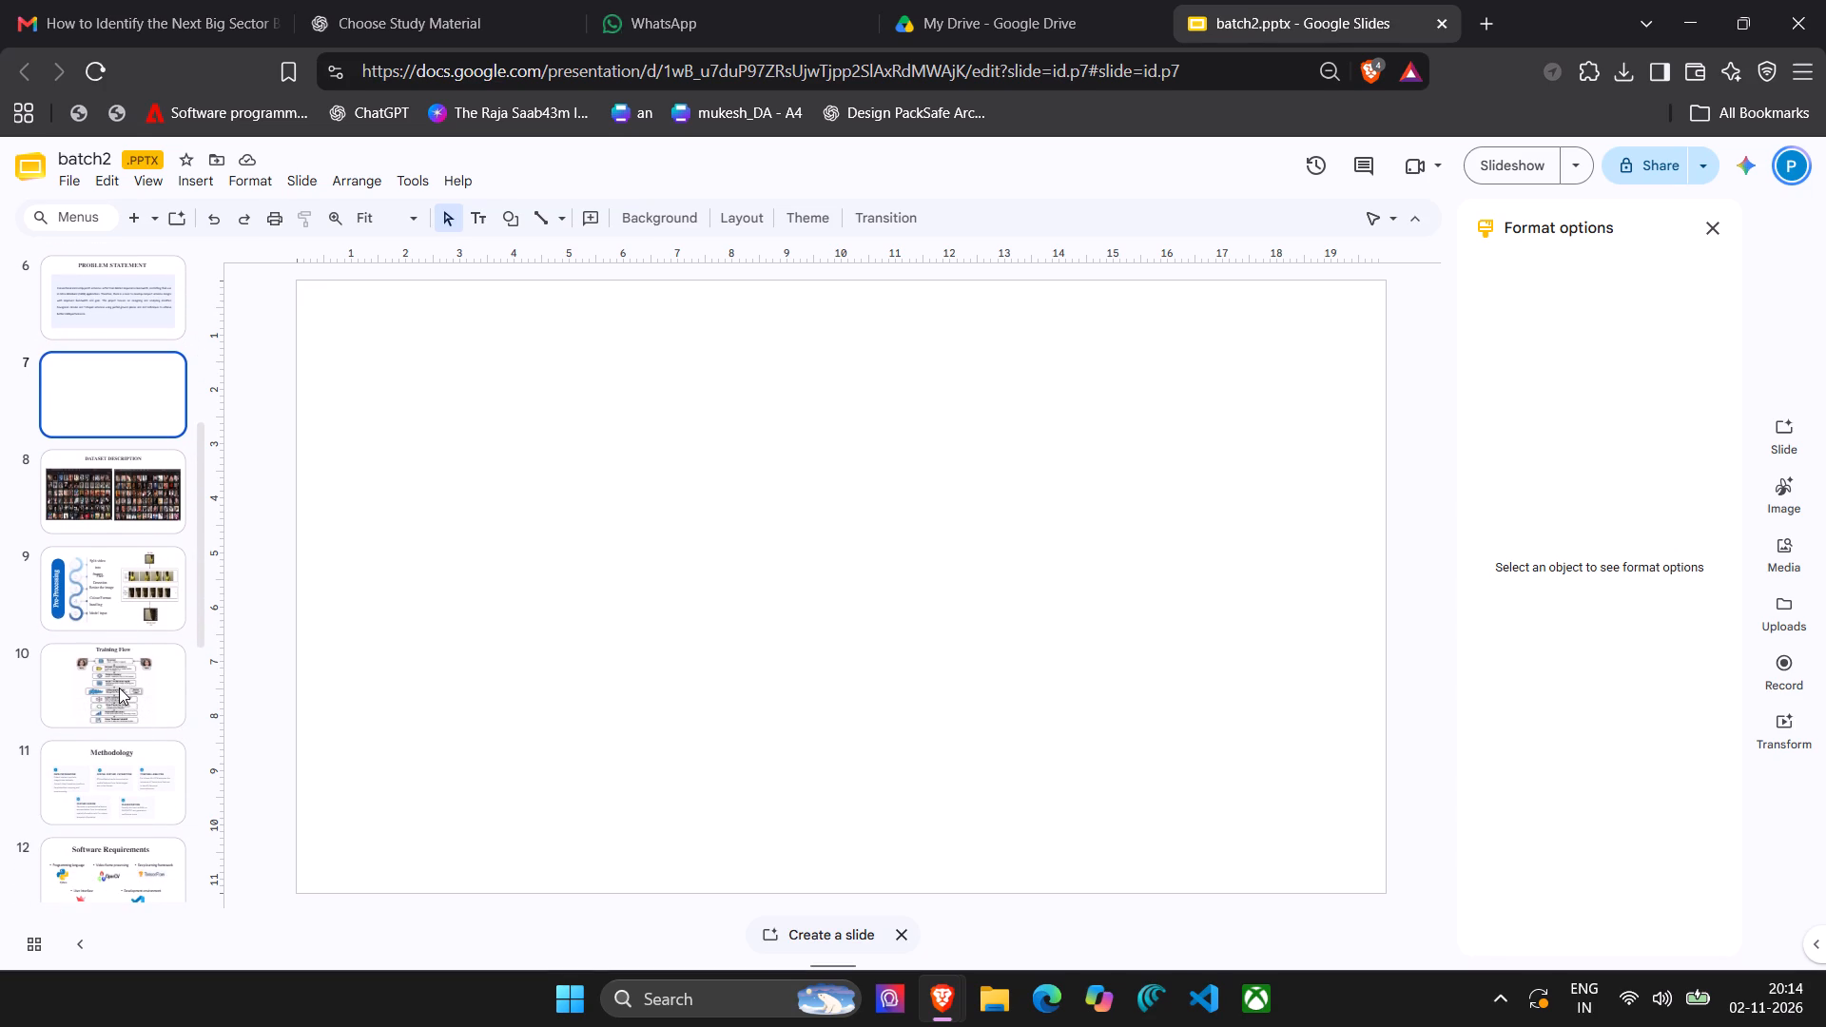
{"action": "left_click", "coordinate": [110, 503]}
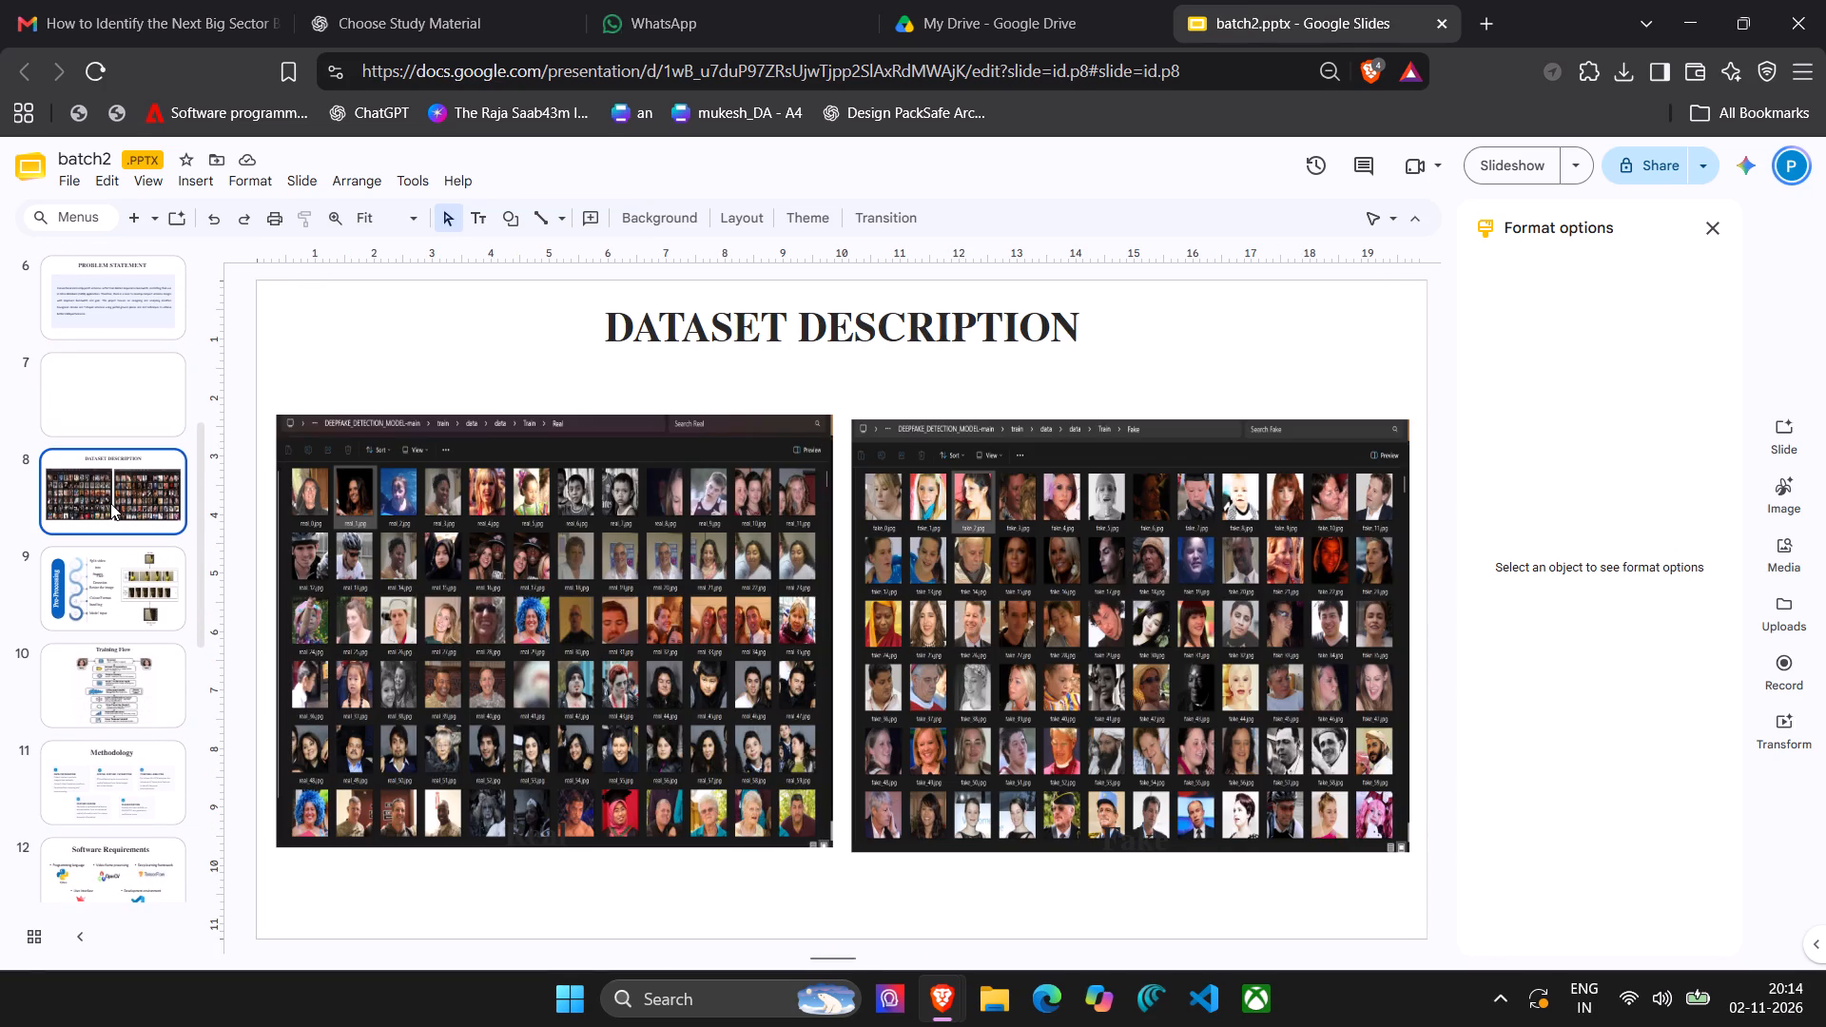
{"action": "key", "text": "Delete"}
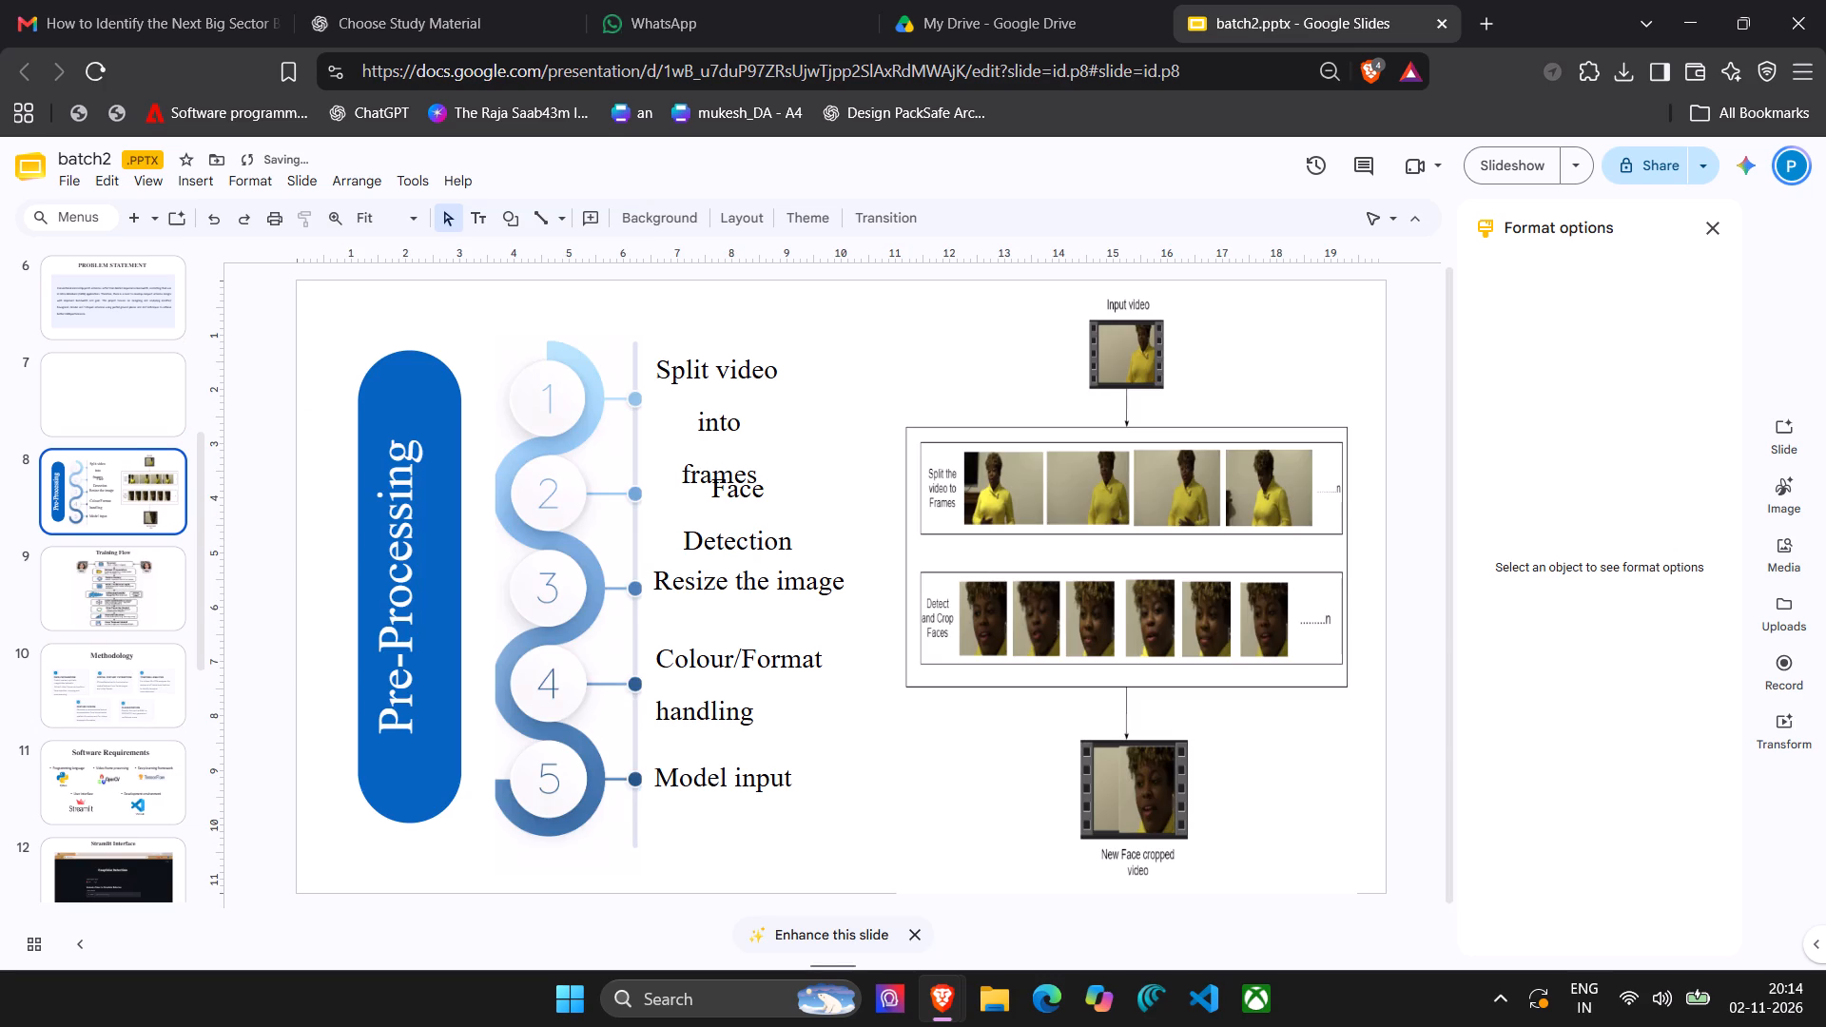
Add a text box near the top of blank slide 7 reading "PROPOSED ANTENNA DESIGNS".
{"action": "left_click", "coordinate": [113, 377]}
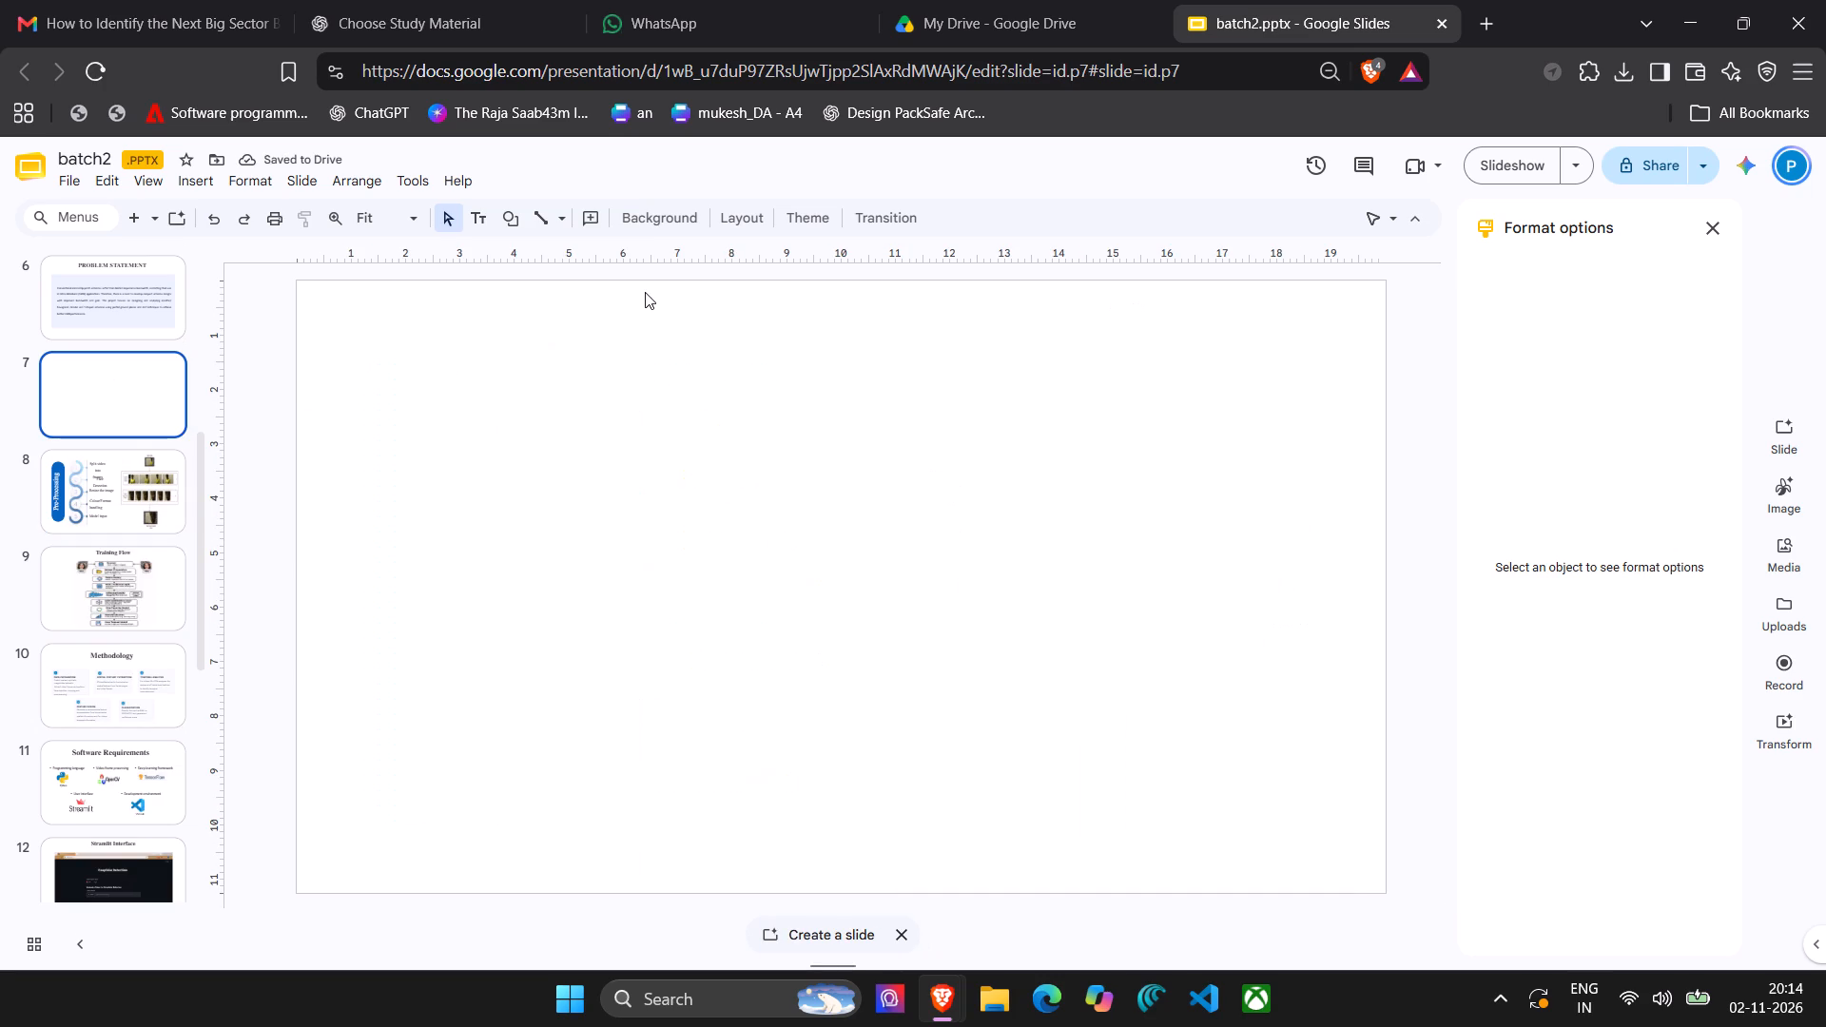
{"action": "left_click", "coordinate": [189, 180]}
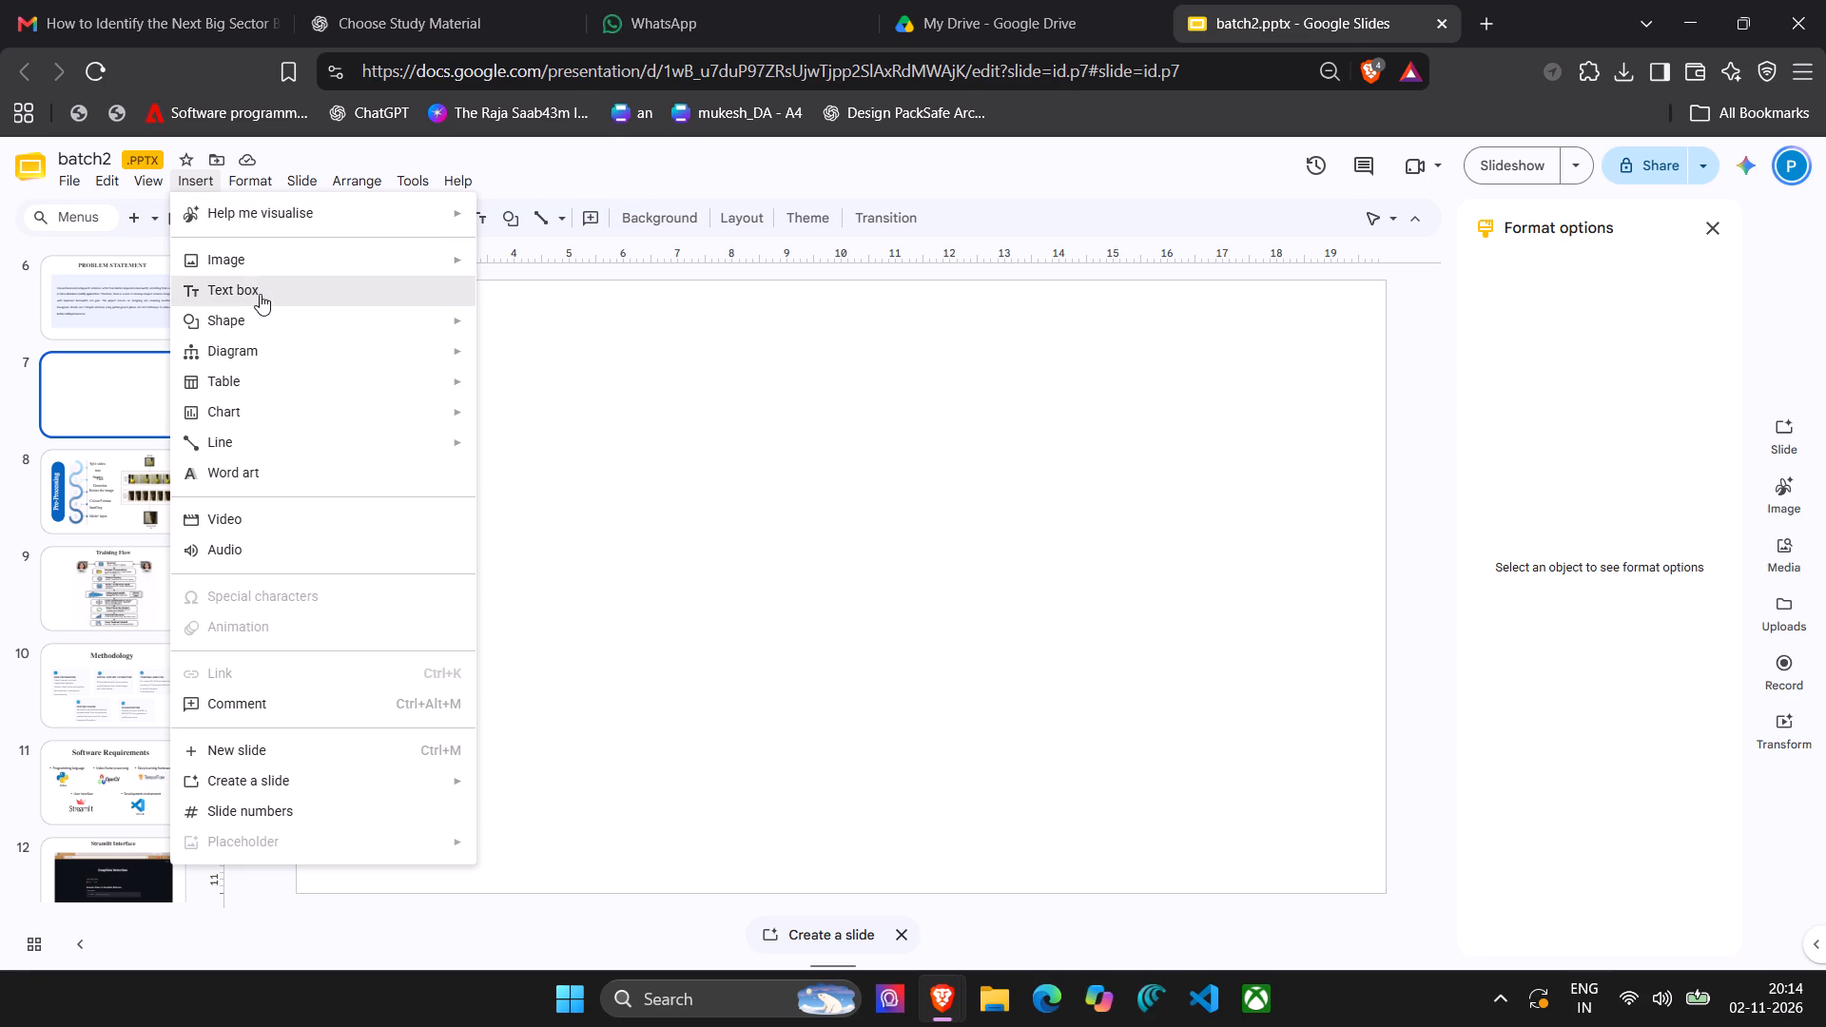
{"action": "left_click", "coordinate": [260, 294]}
{"action": "left_click", "coordinate": [584, 326]}
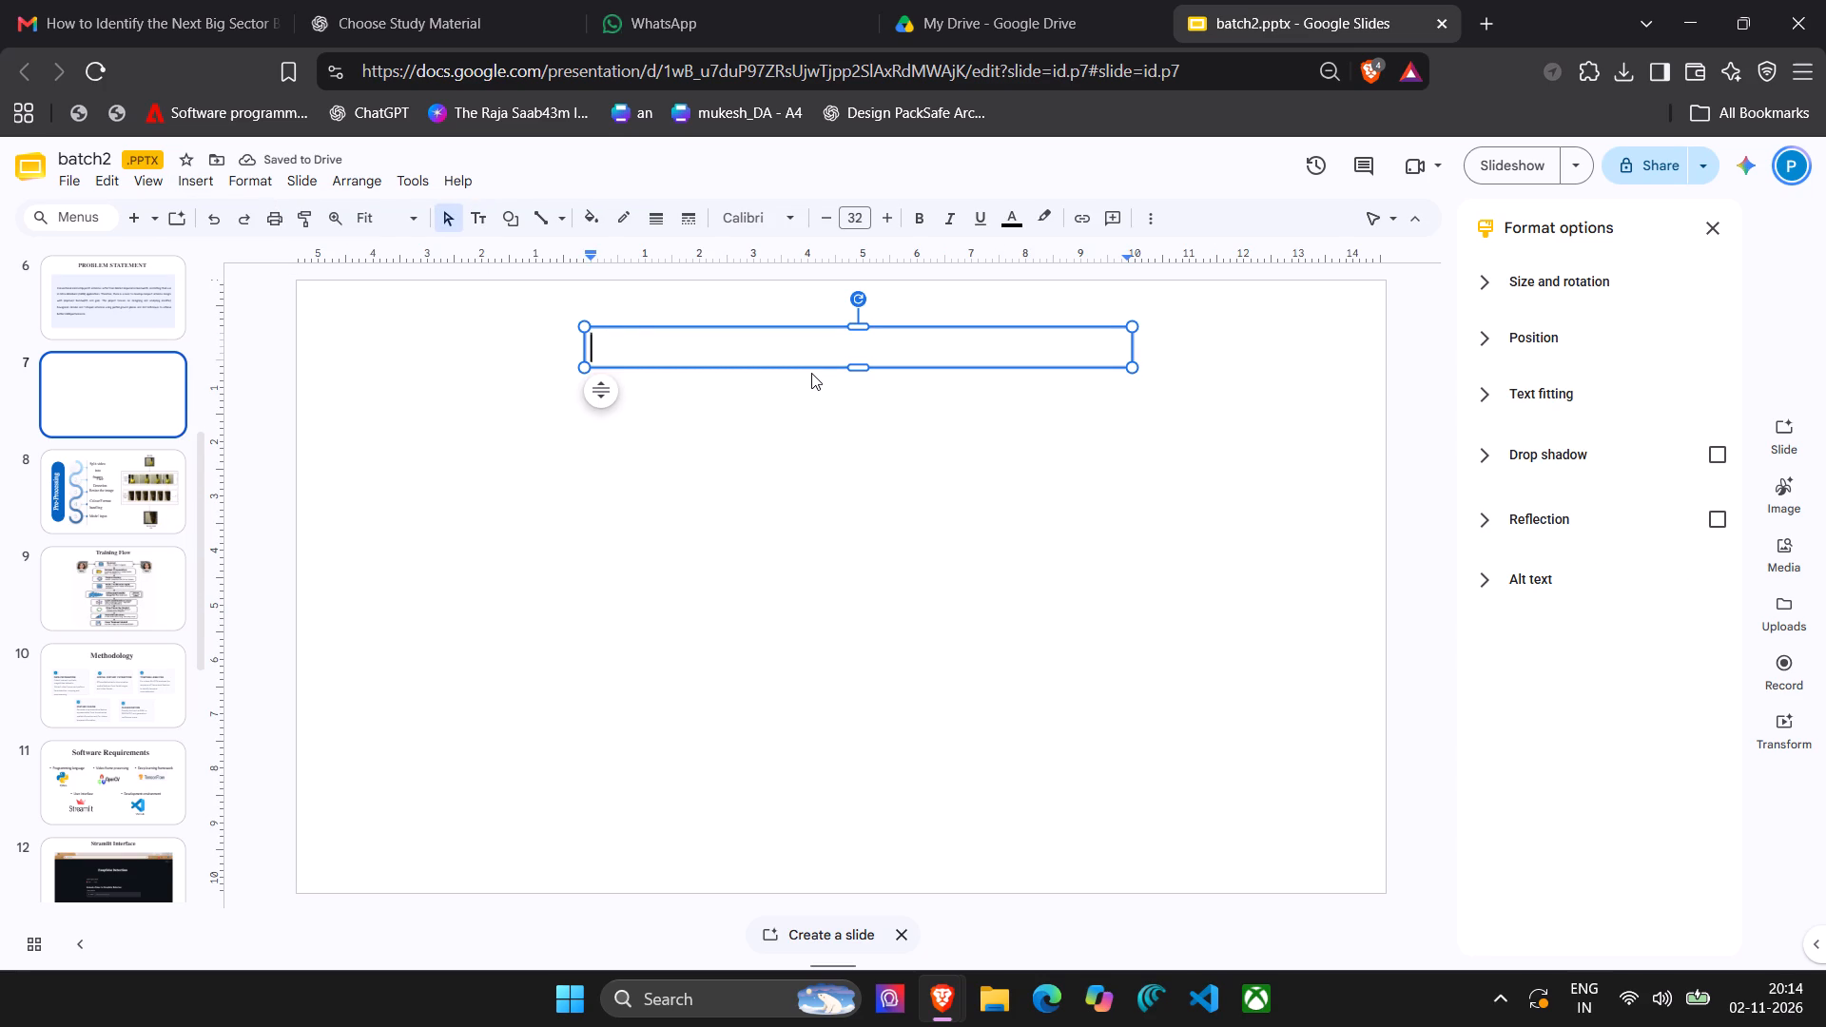
{"action": "type", "text": "PROP"}
{"action": "type", "text": "OSED ANTENNA"}
{"action": "key", "text": "space"}
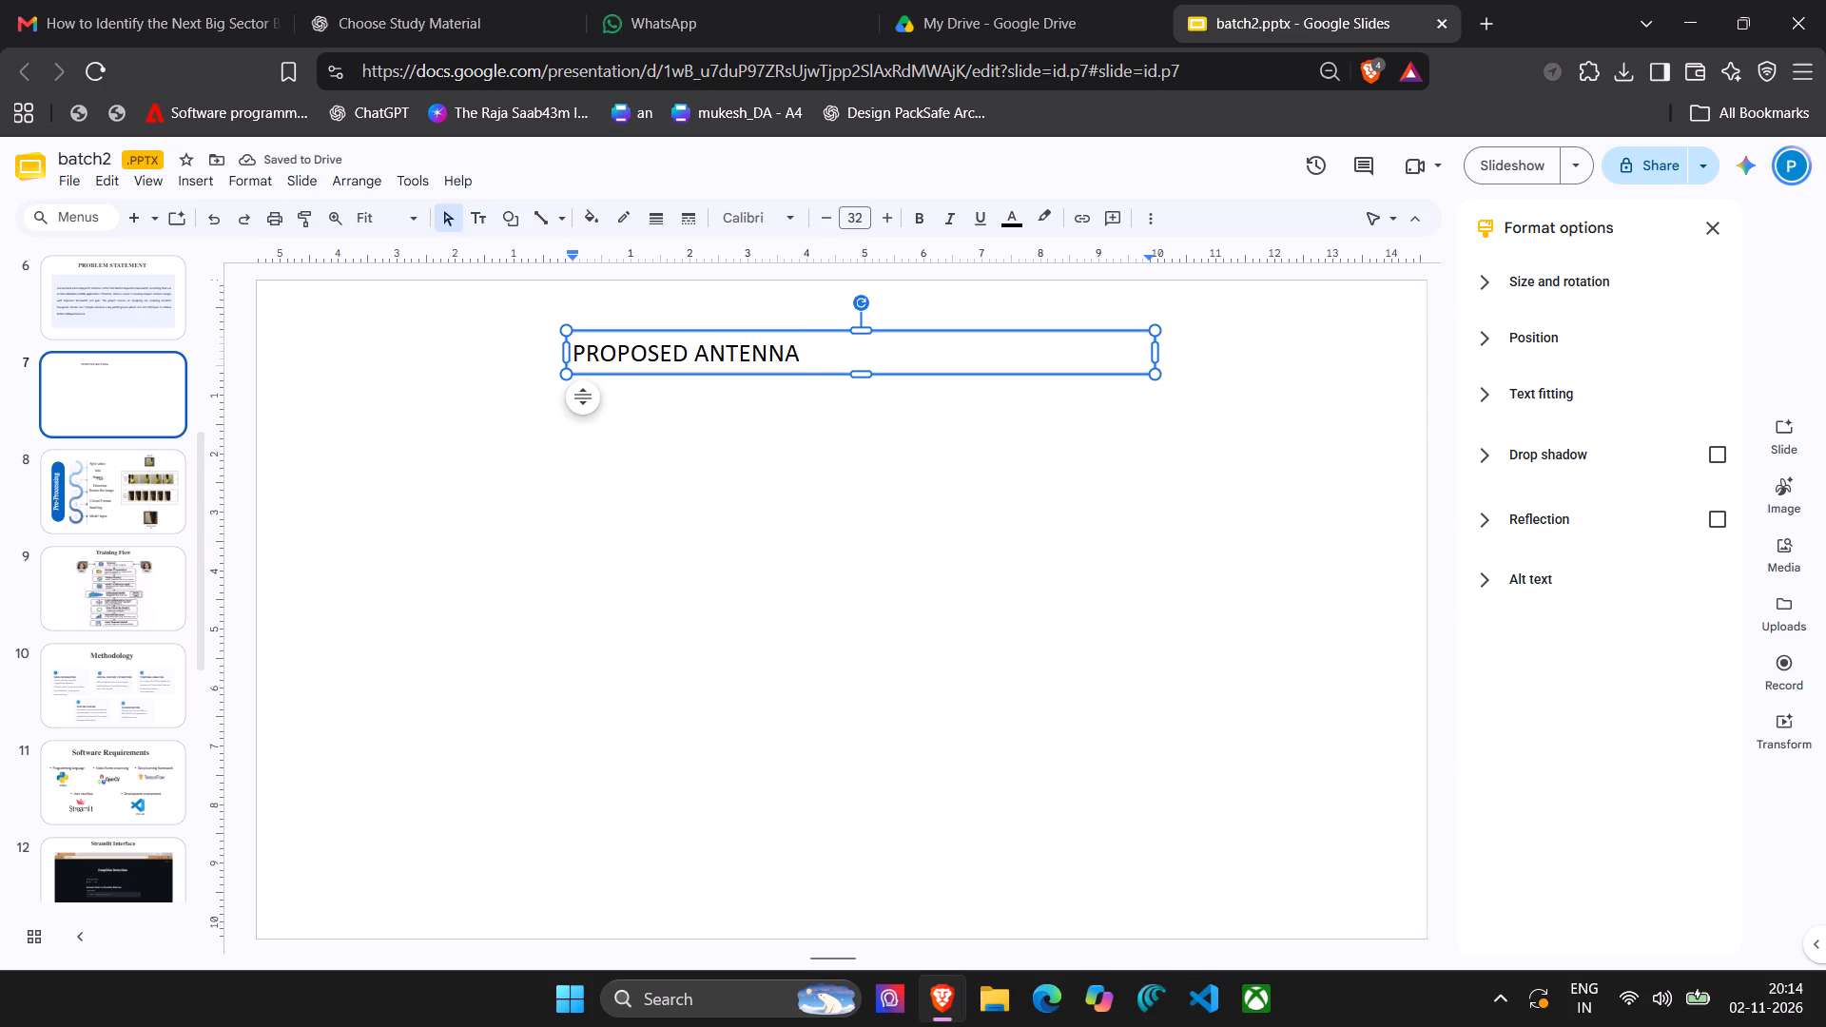
{"action": "key", "text": "d"}
{"action": "type", "text": "ESIGNS"}
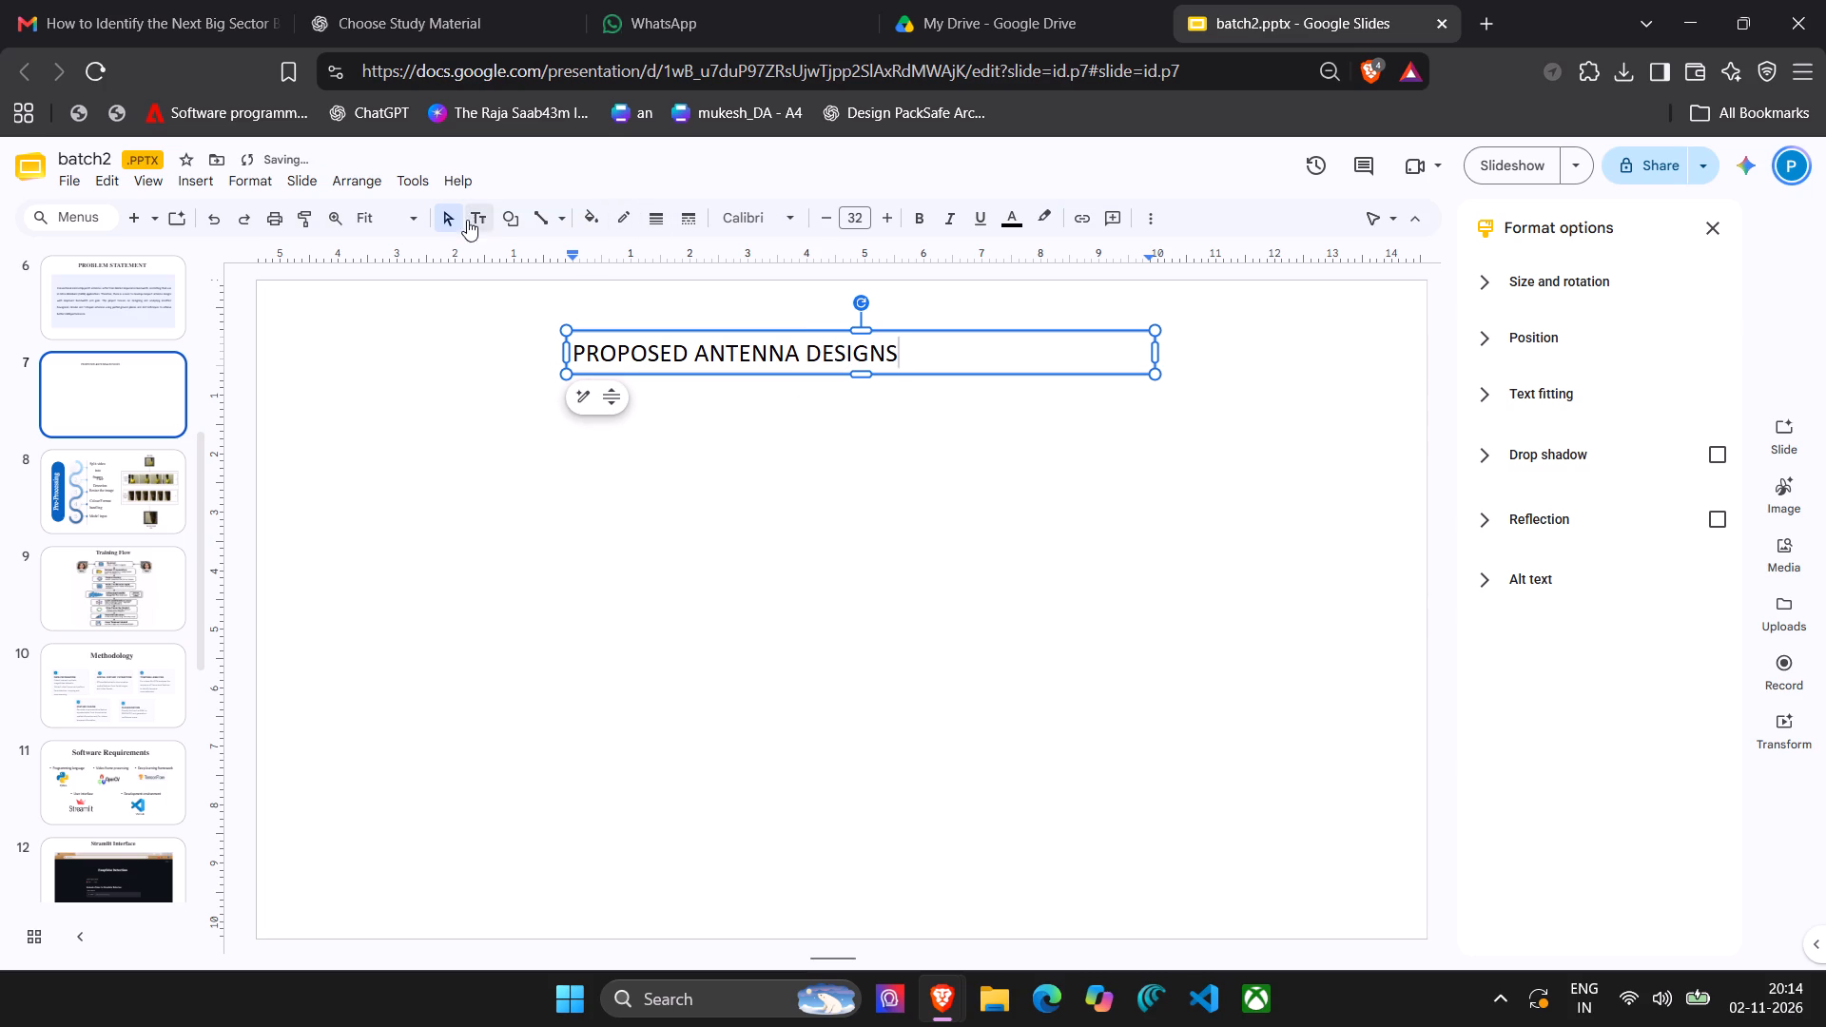
Format the "PROPOSED ANTENNA DESIGNS" title as bold, centre-aligned text at font size 40.
{"action": "left_click_drag", "start_coordinate": [930, 346], "coordinate": [565, 353]}
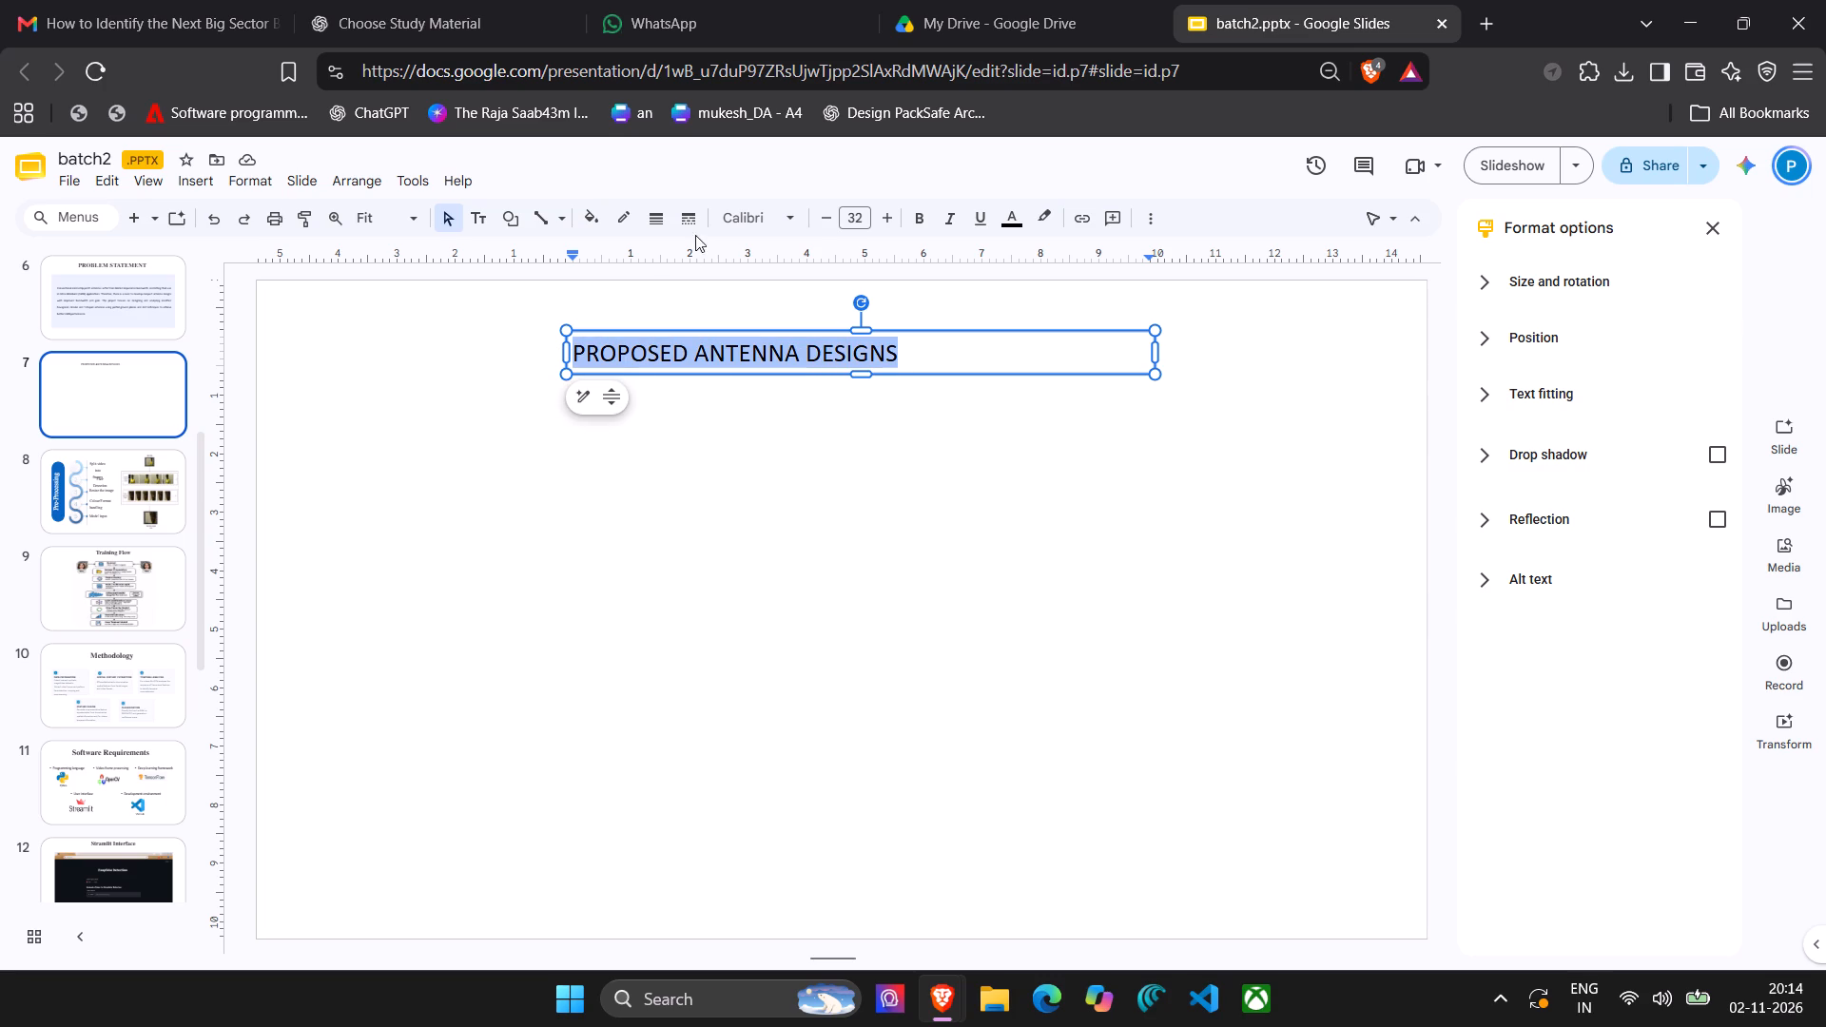
{"action": "left_click", "coordinate": [923, 216]}
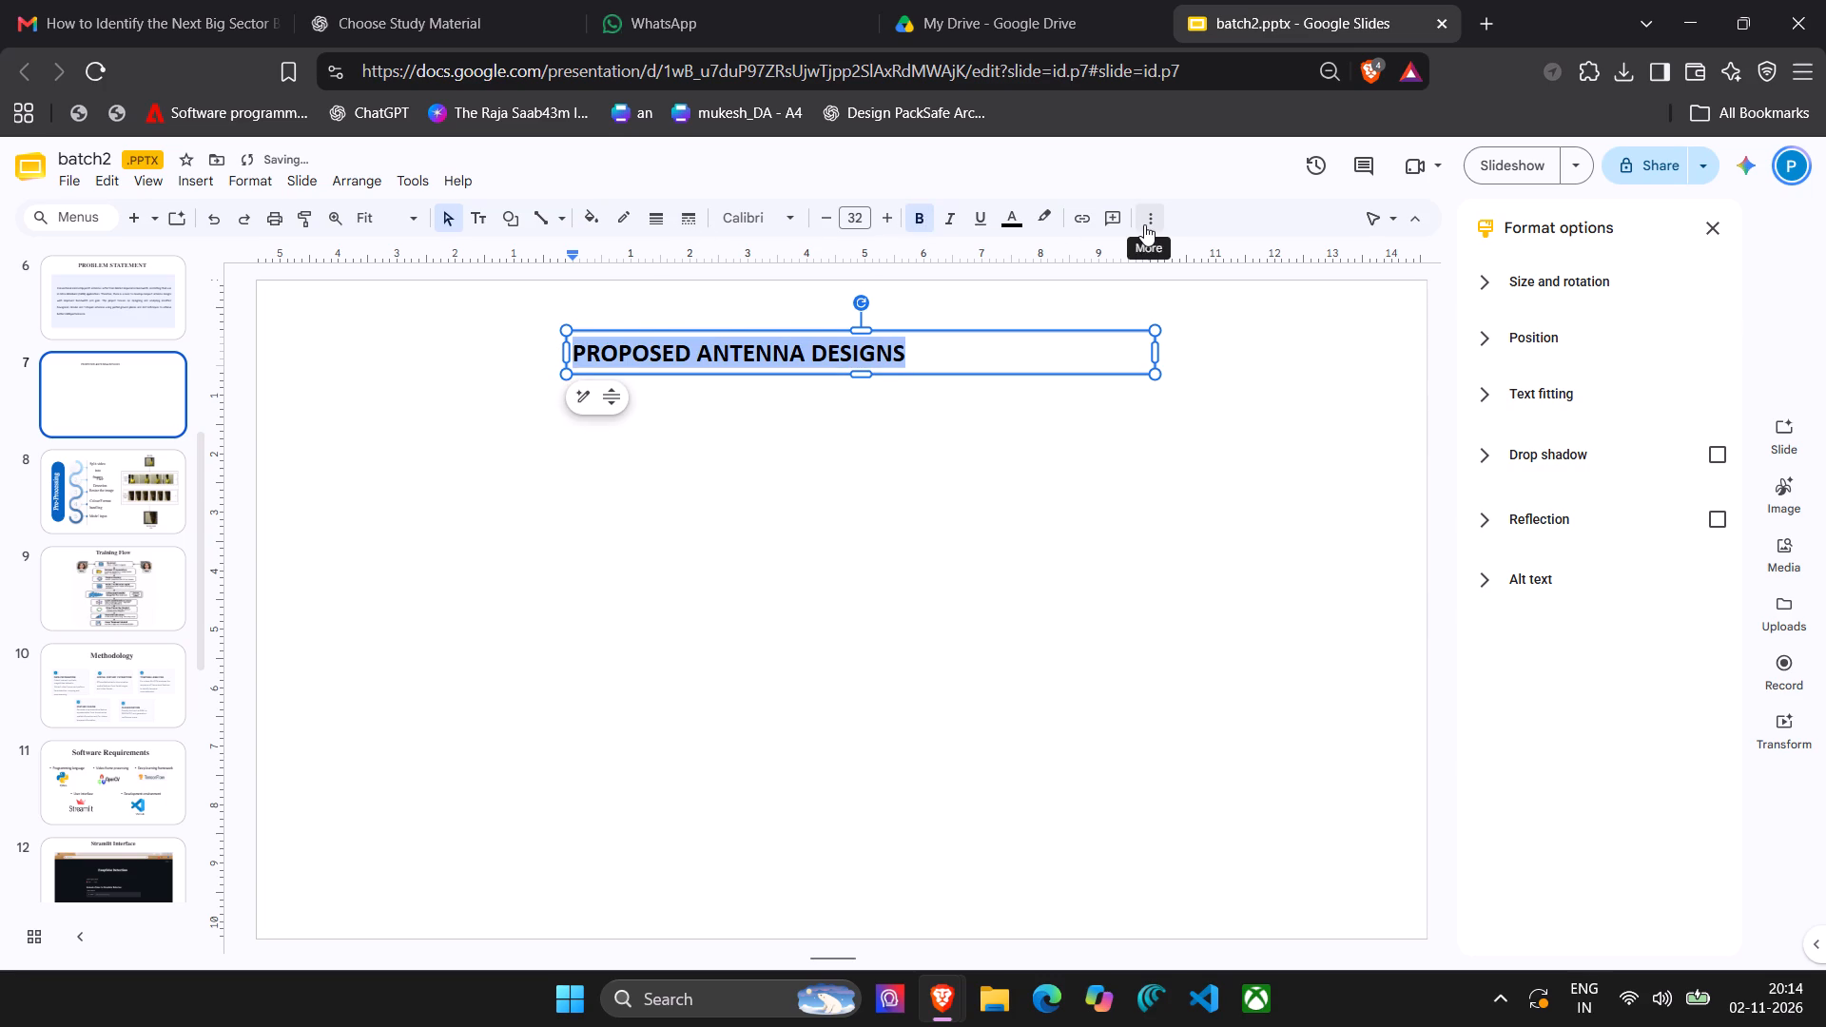
{"action": "left_click", "coordinate": [1144, 224]}
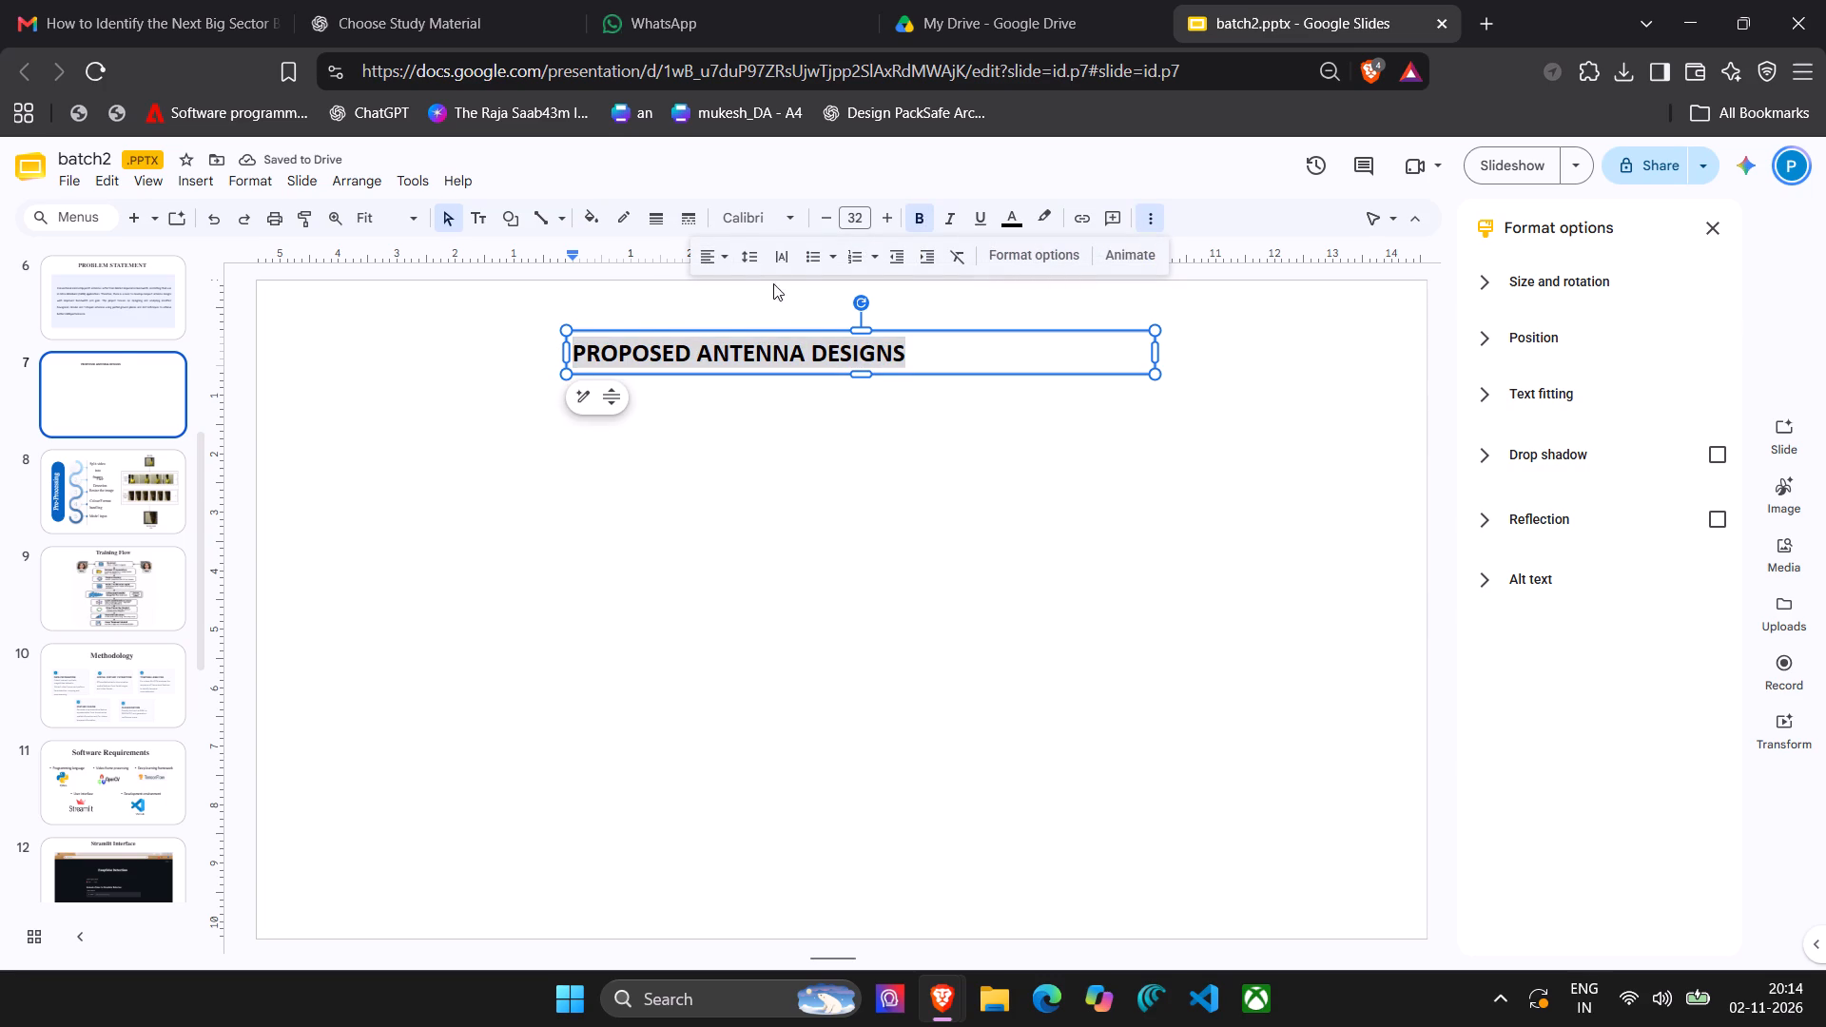
{"action": "left_click", "coordinate": [715, 264]}
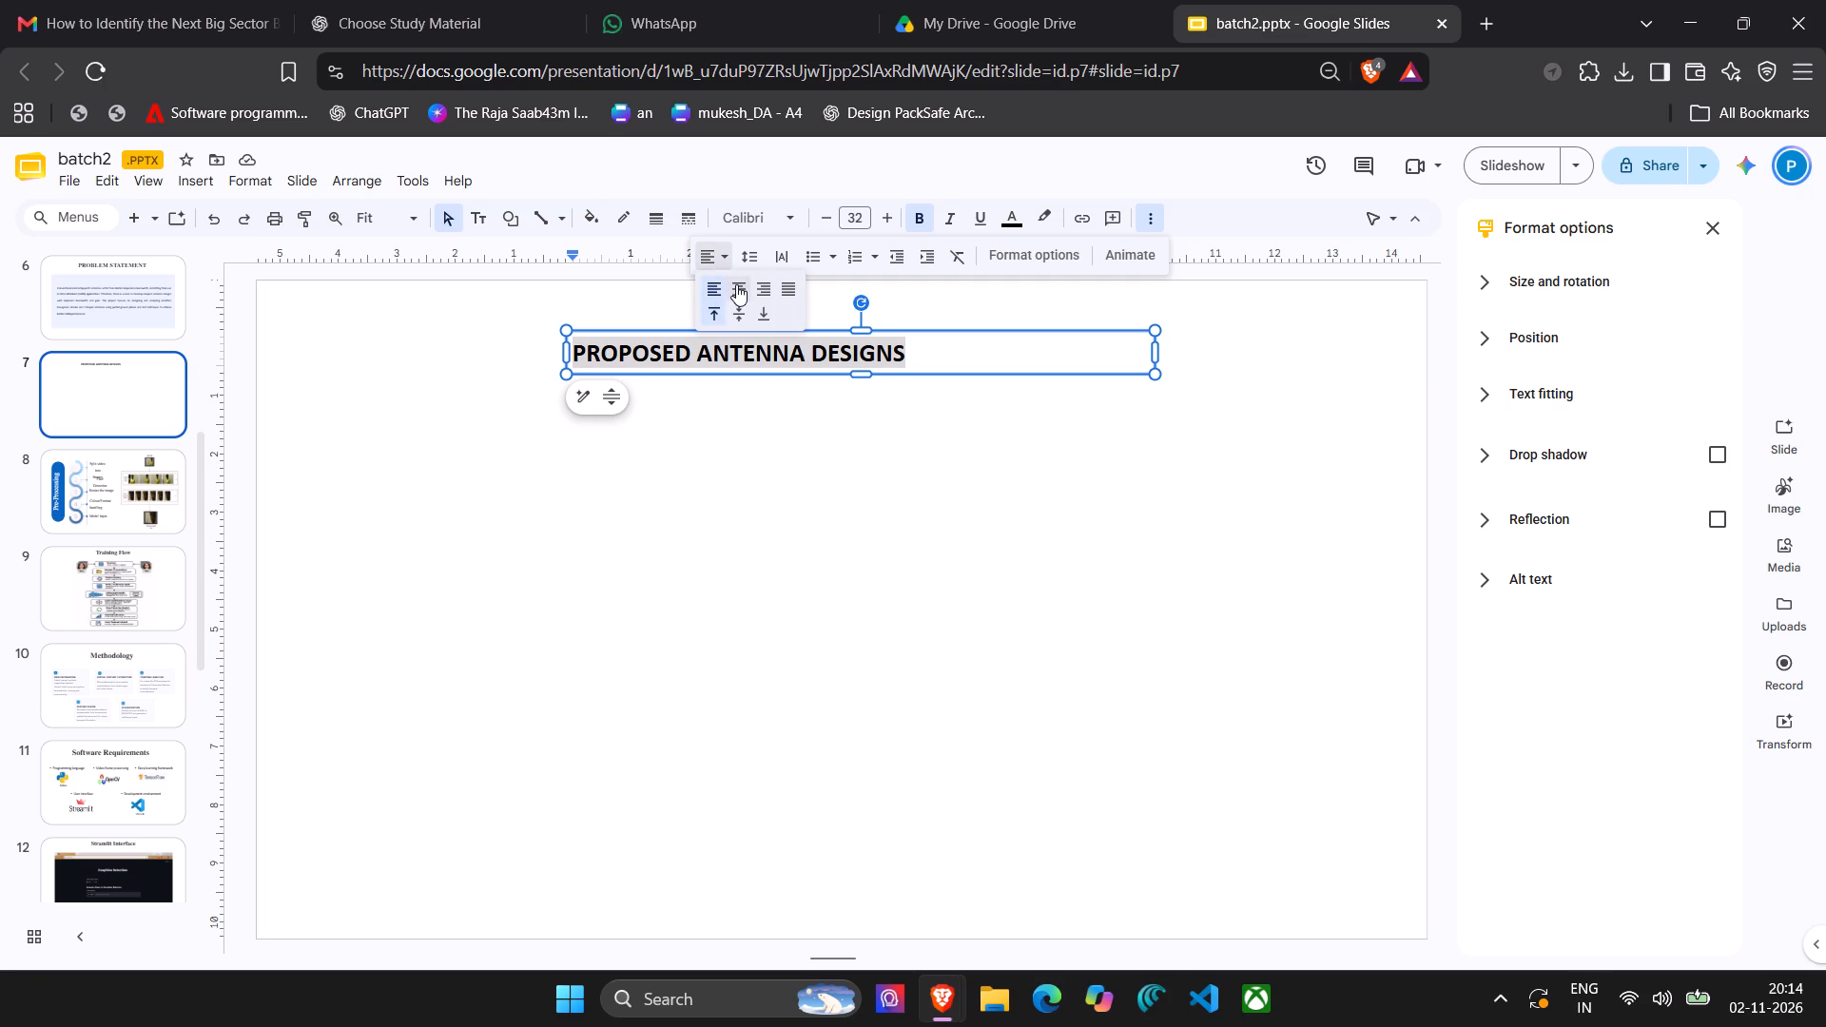
{"action": "left_click", "coordinate": [736, 284]}
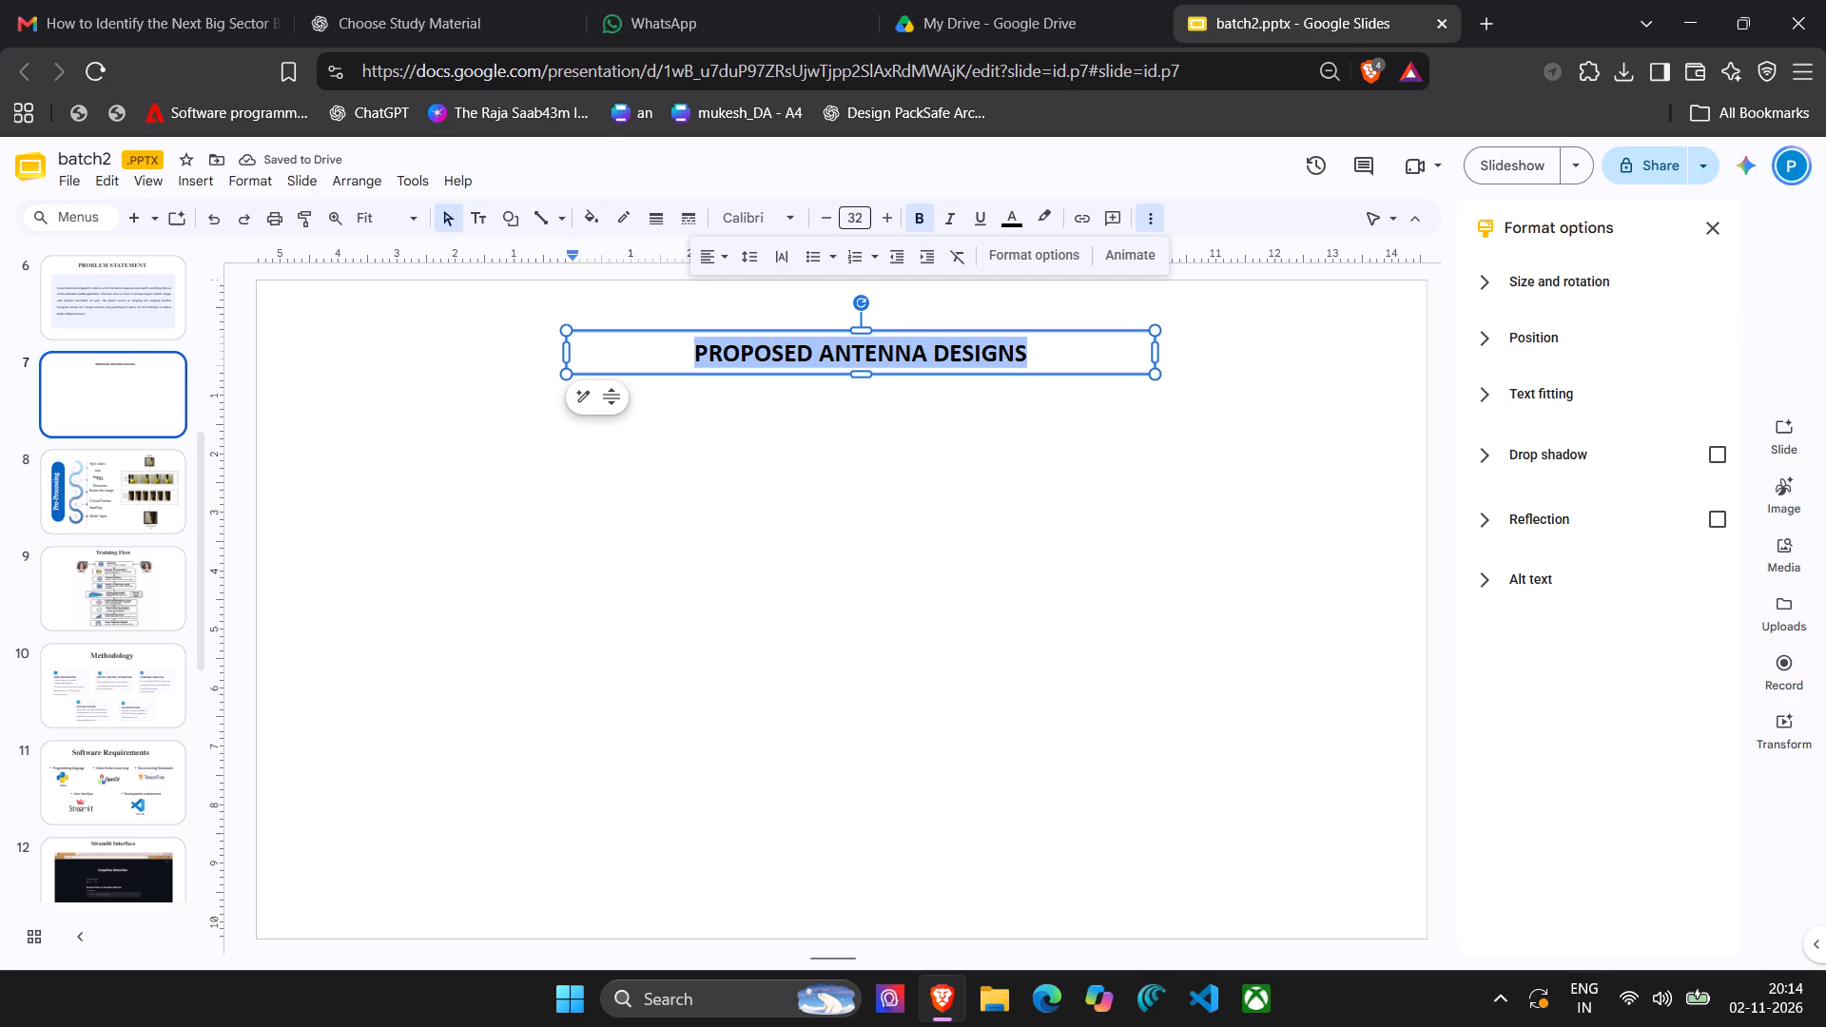
{"action": "left_click", "coordinate": [883, 218]}
{"action": "triple_click", "coordinate": [883, 218]}
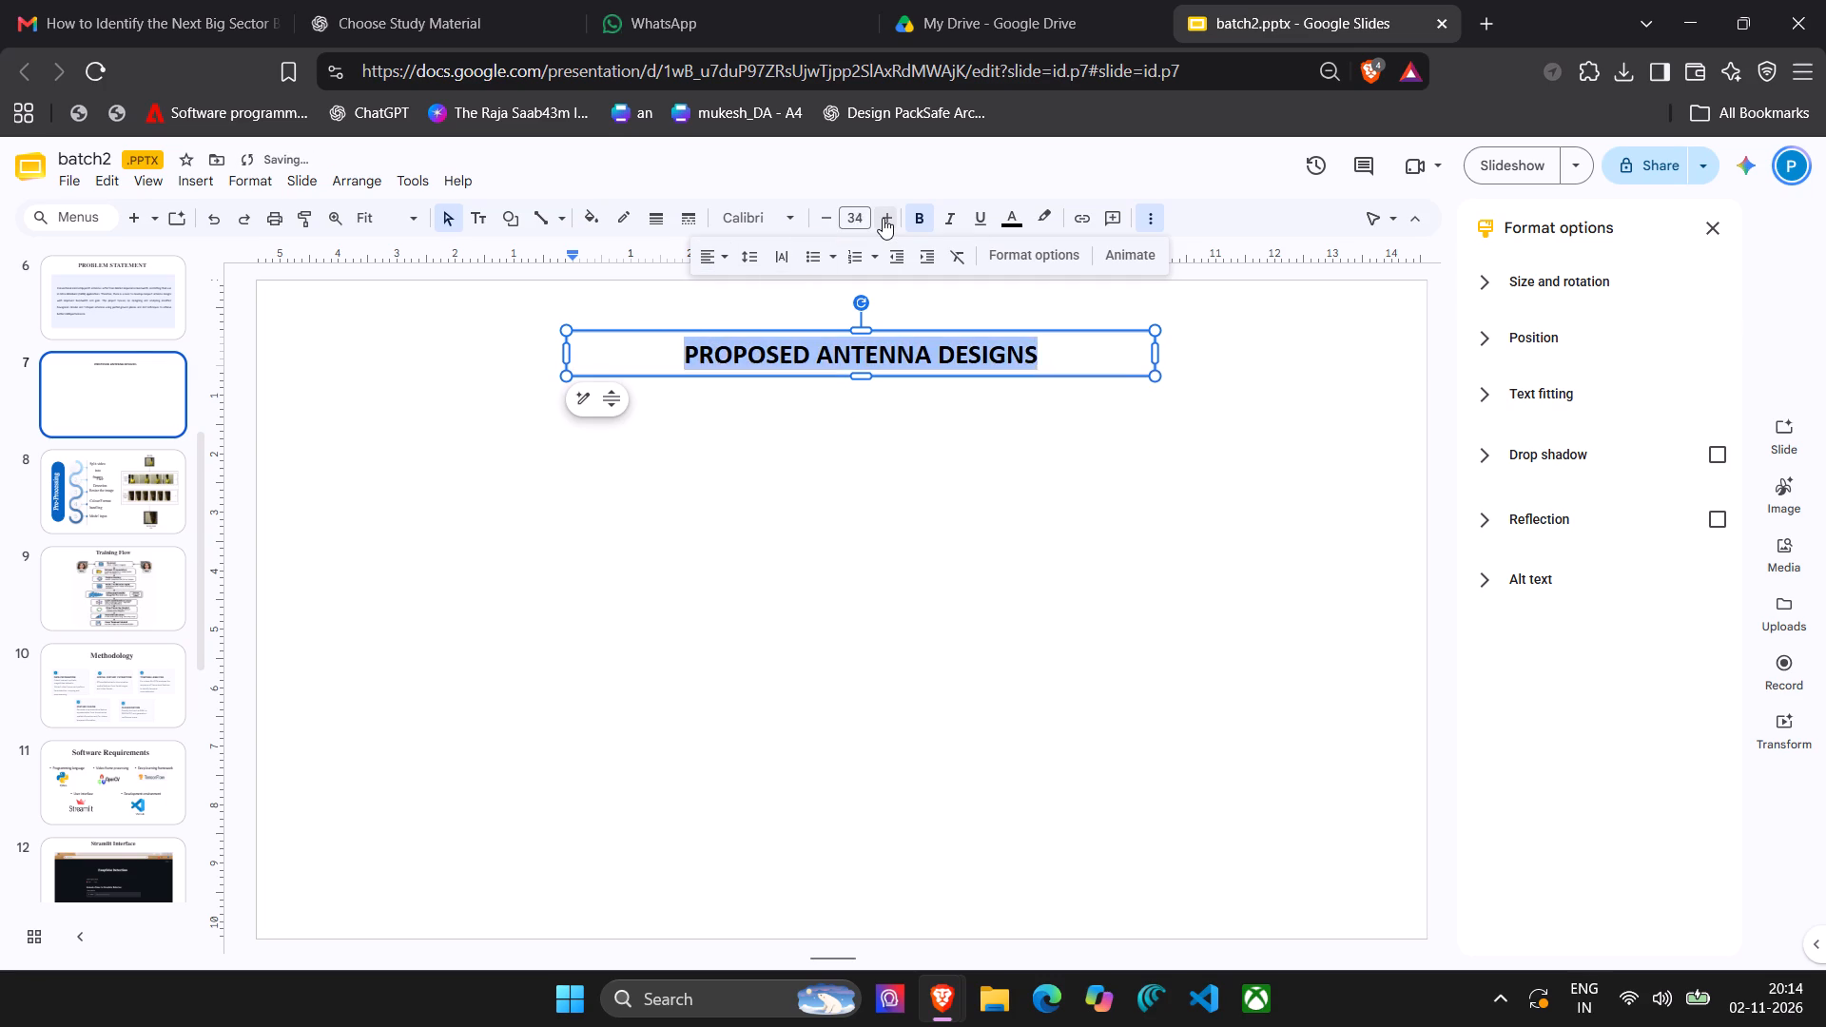
{"action": "double_click", "coordinate": [883, 218]}
{"action": "double_click", "coordinate": [883, 218]}
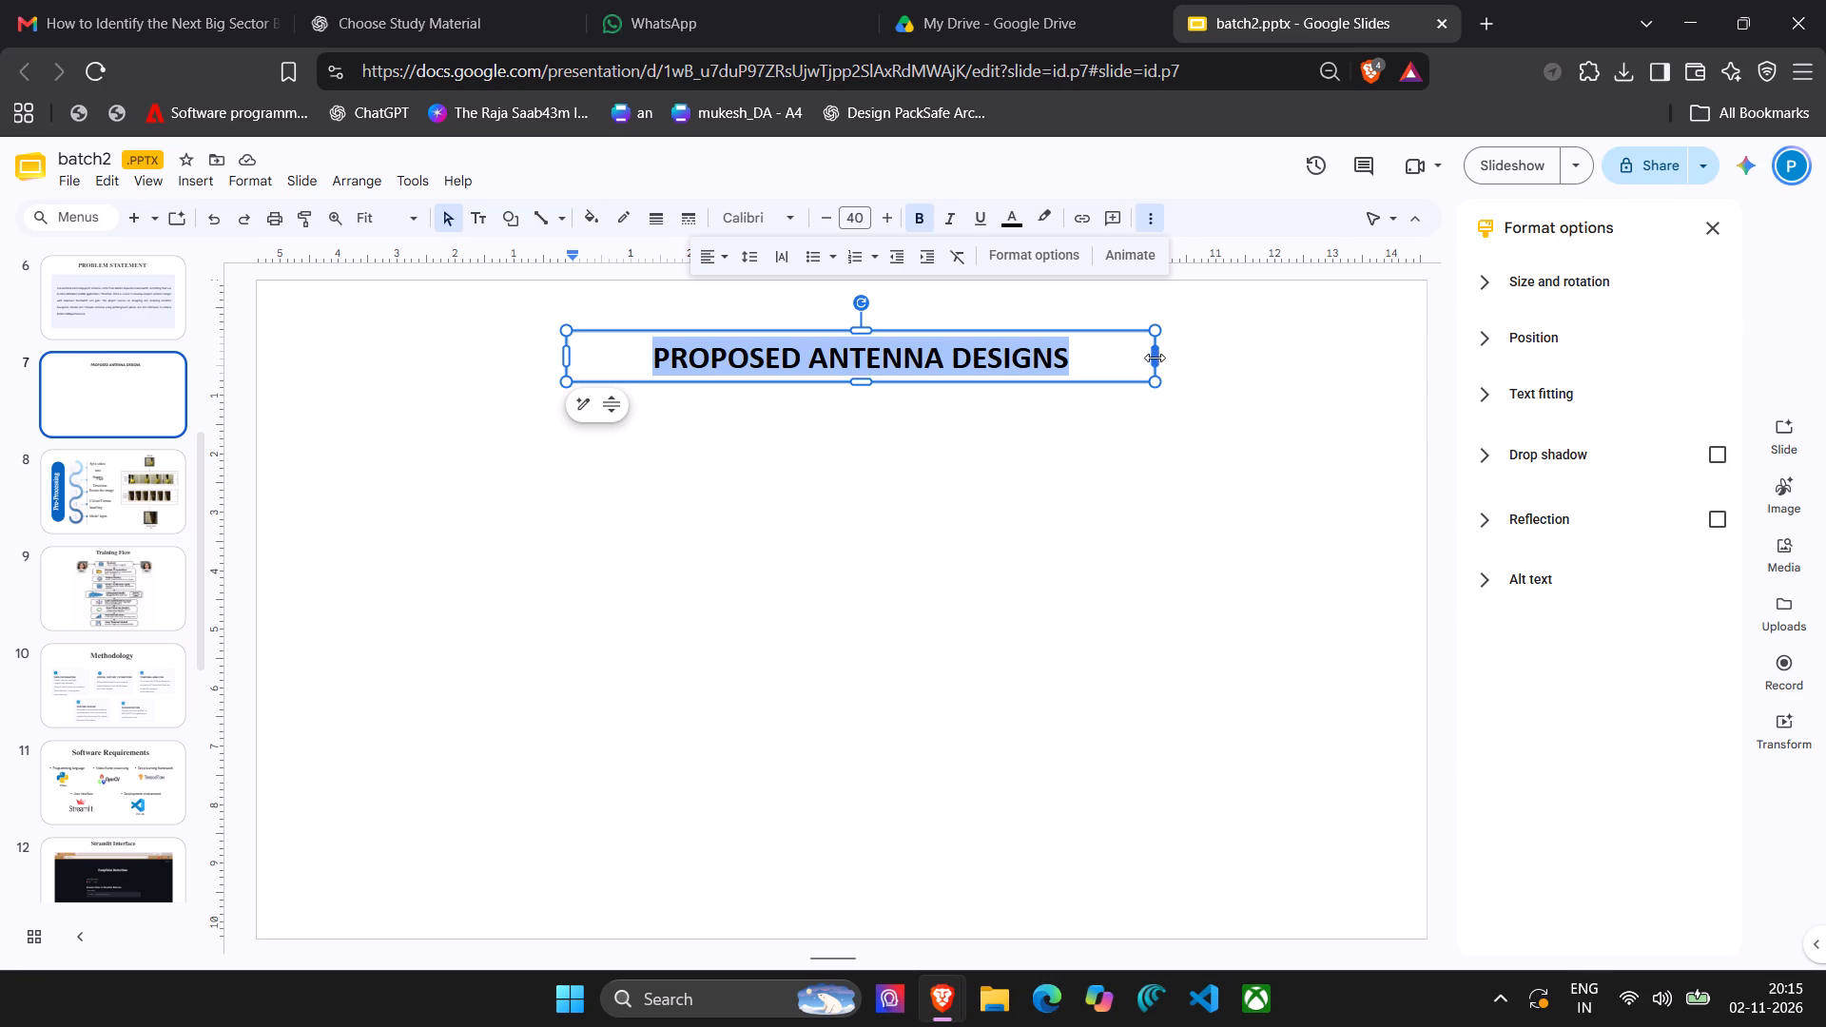
Widen the title's text box on both sides so the heading sits roughly centred across the slide.
{"action": "left_click_drag", "start_coordinate": [1154, 358], "coordinate": [1209, 344]}
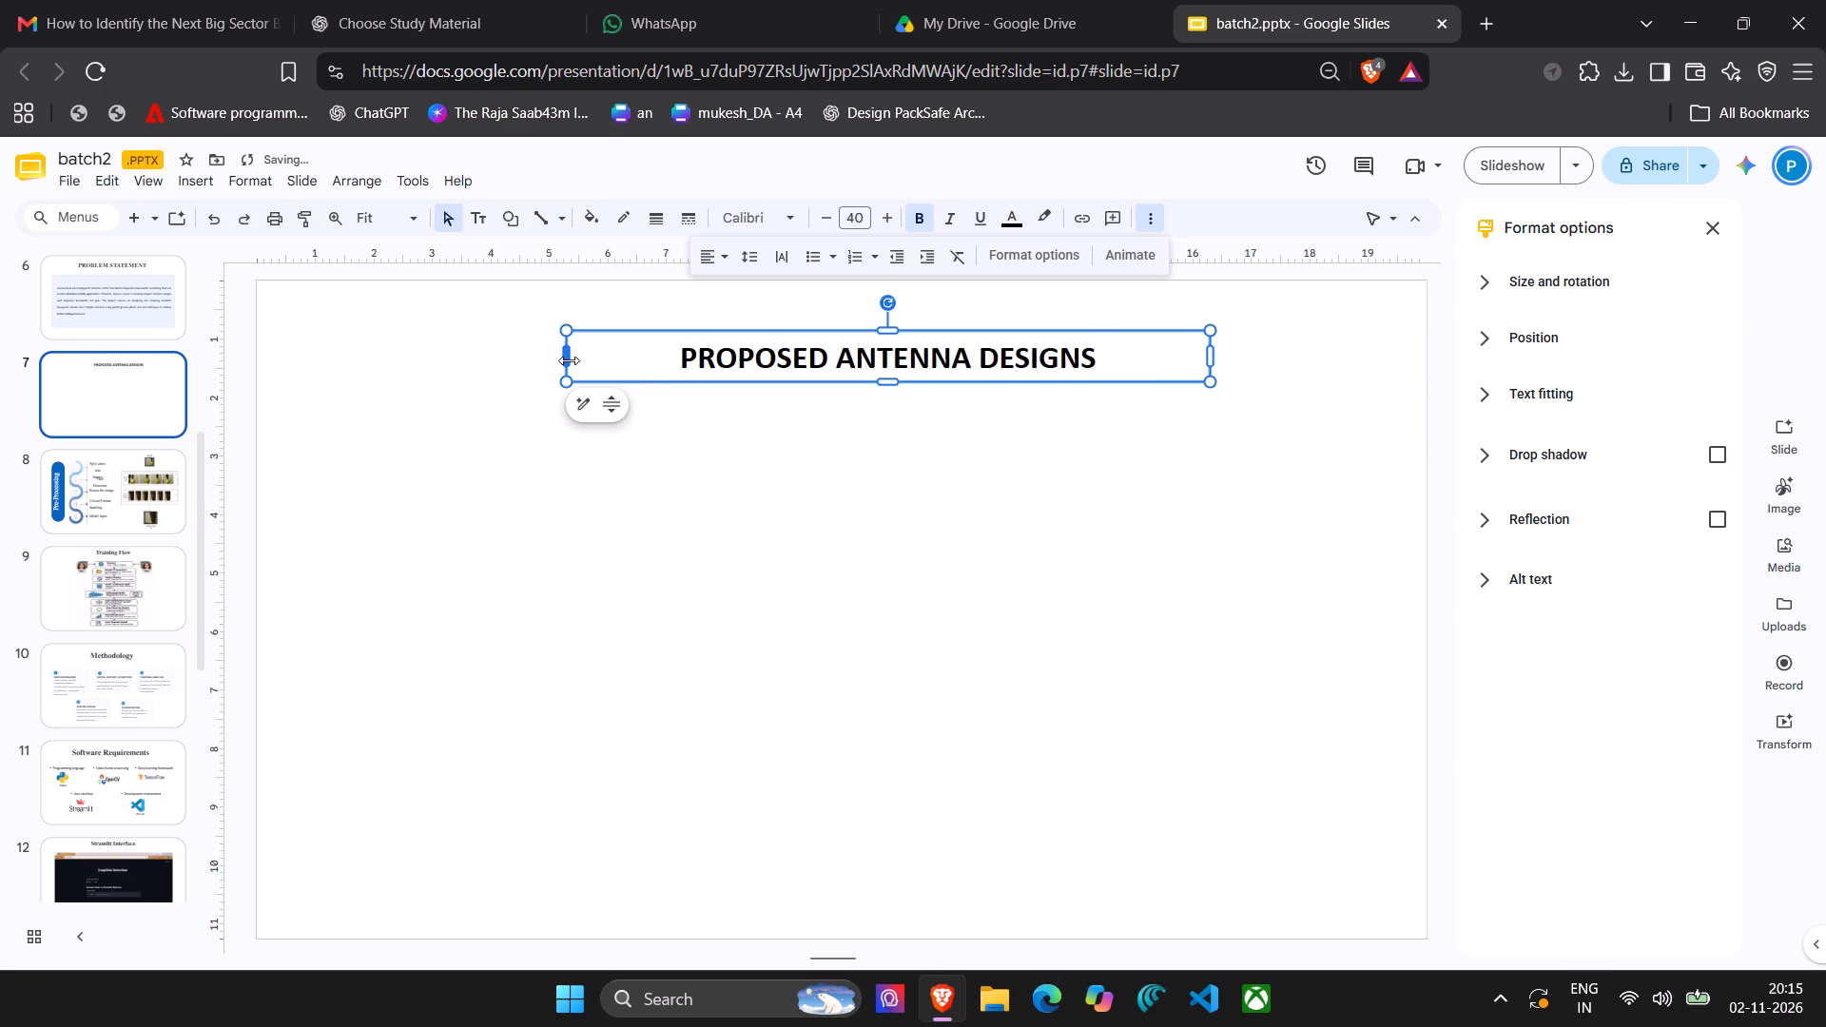
{"action": "left_click_drag", "start_coordinate": [563, 360], "coordinate": [455, 356]}
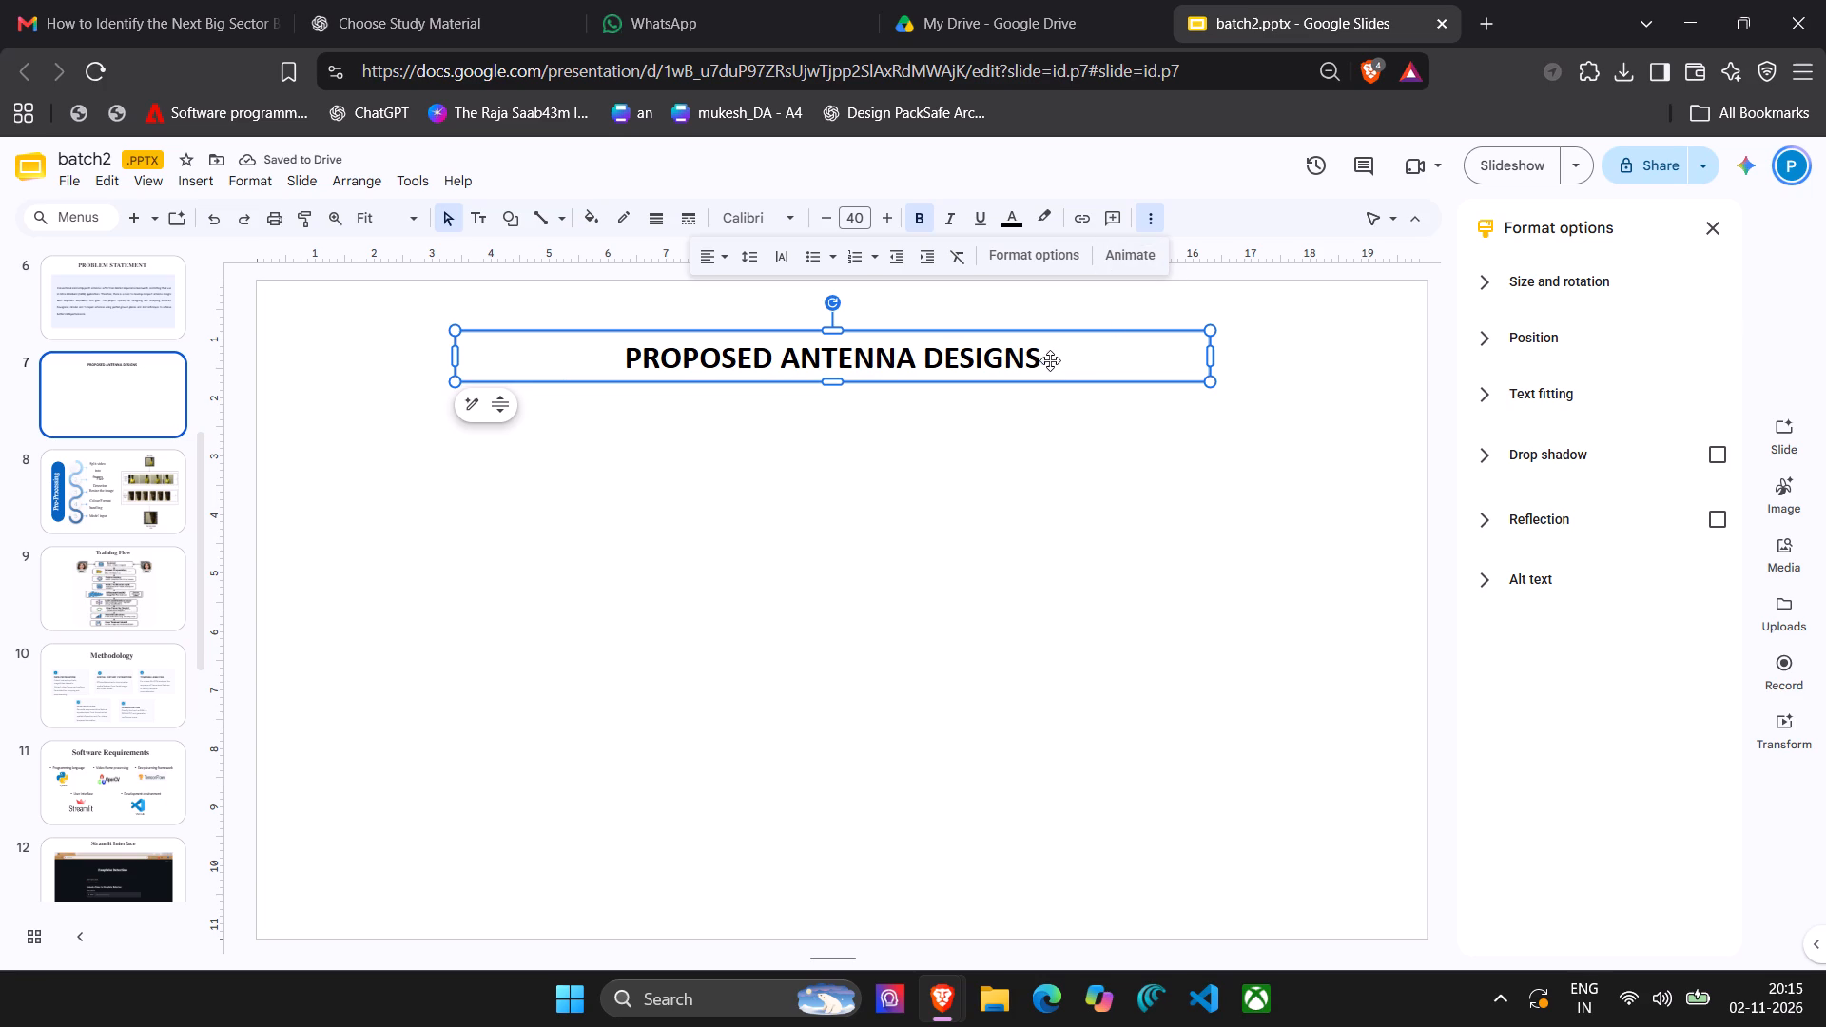
Select the entire "PROPOSED ANTENNA DESIGNS" title text and apply centre alignment to it.
{"action": "left_click", "coordinate": [964, 352]}
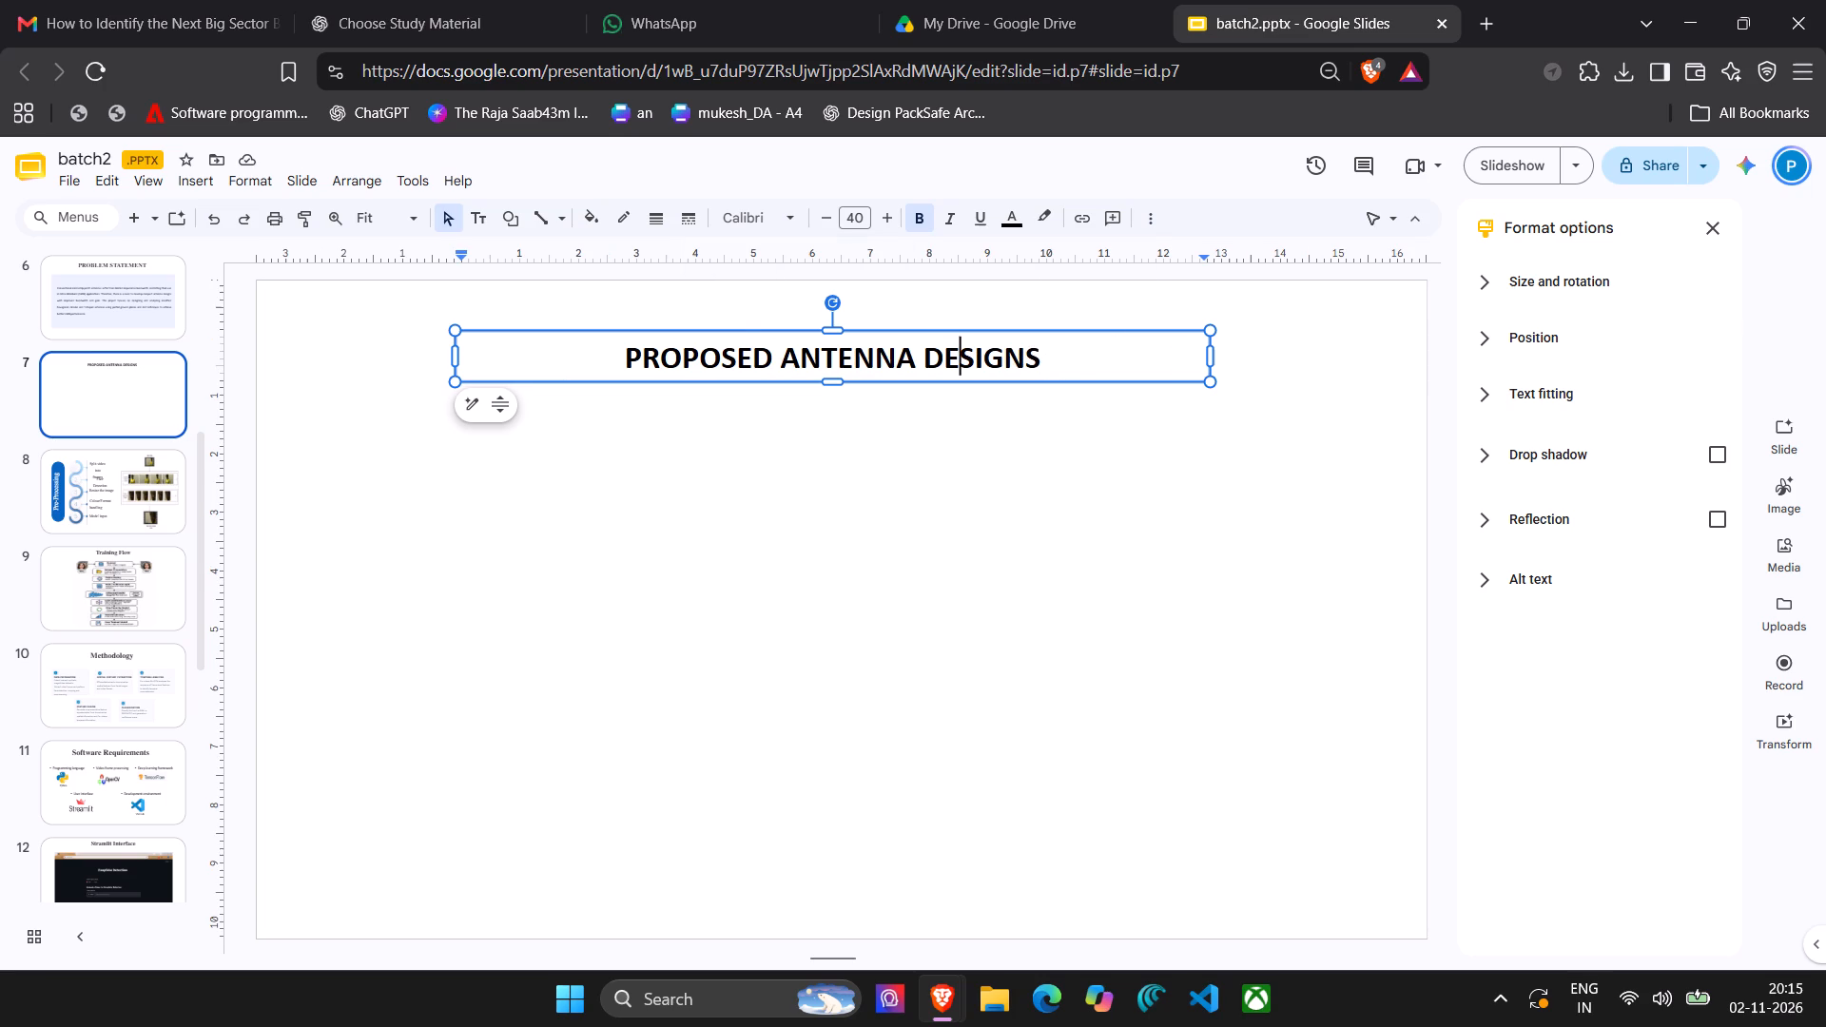
{"action": "key", "text": "Right"}
{"action": "key", "text": "Right"}
{"action": "key", "text": "Right"}
{"action": "key", "text": "Right"}
{"action": "key", "text": "Right"}
{"action": "left_click_drag", "start_coordinate": [1038, 355], "coordinate": [855, 357]}
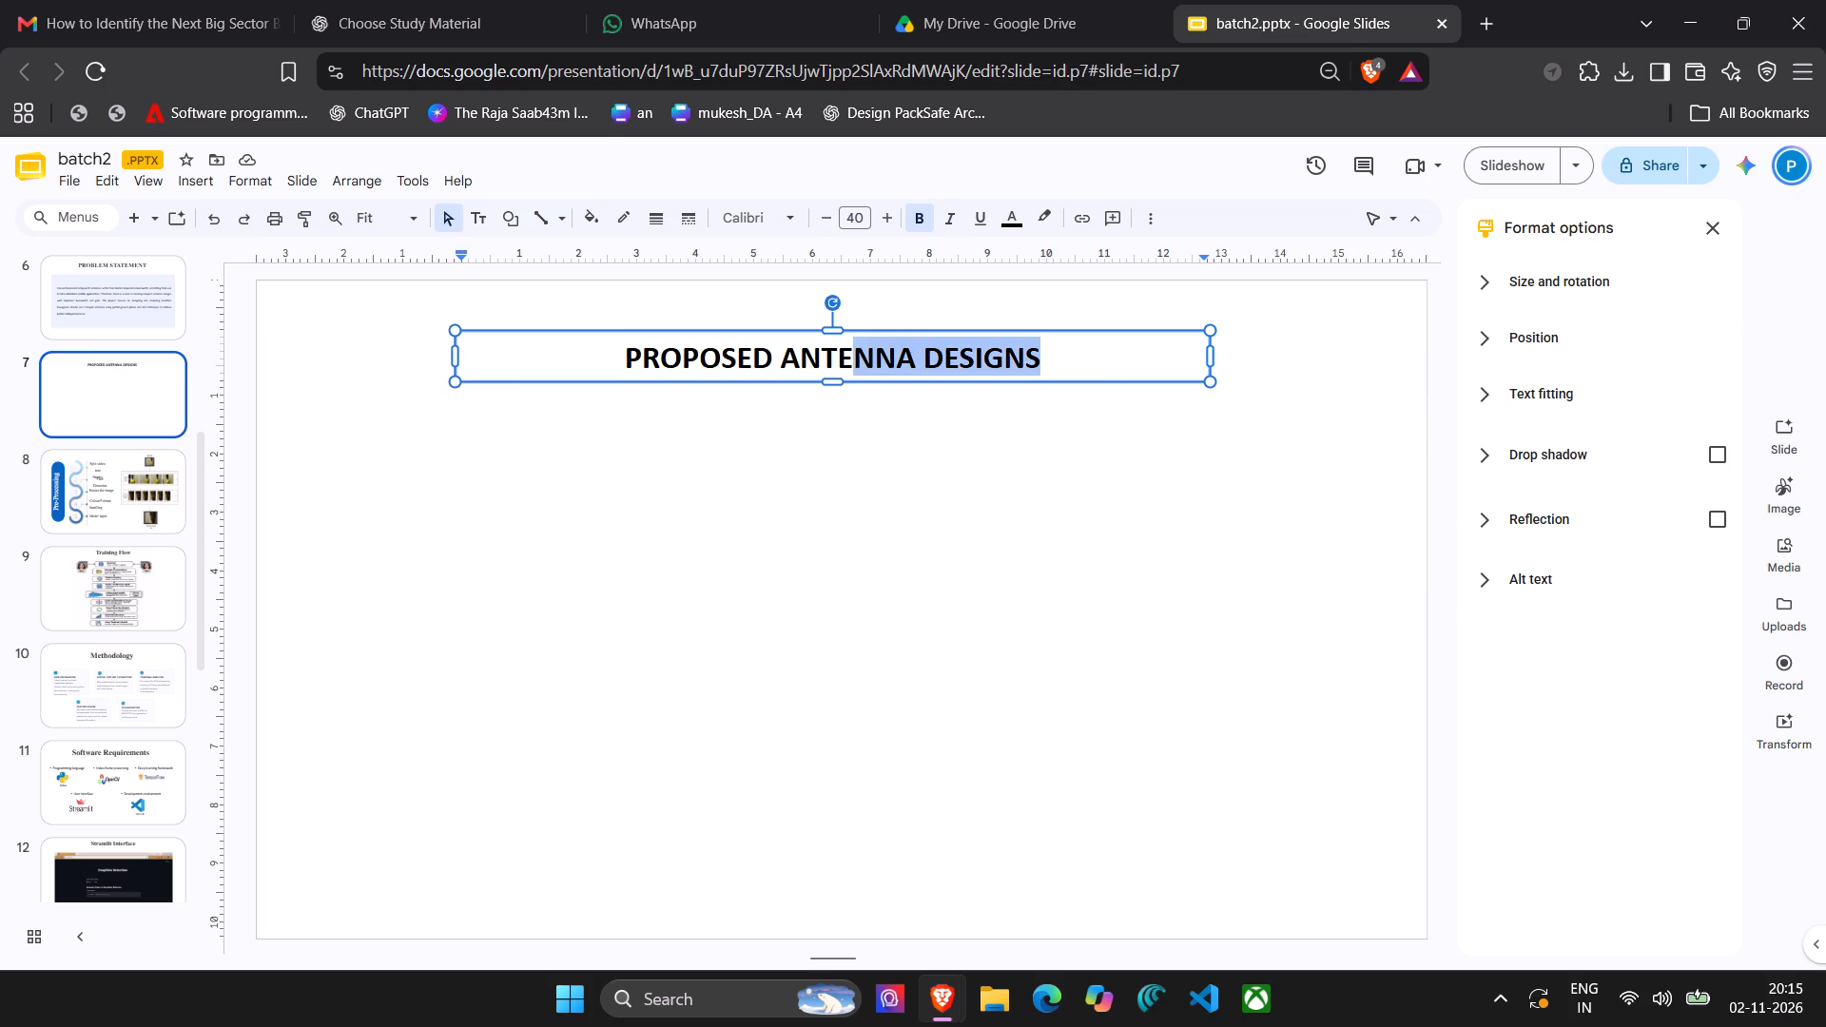
{"action": "left_click_drag", "start_coordinate": [855, 357], "coordinate": [574, 385]}
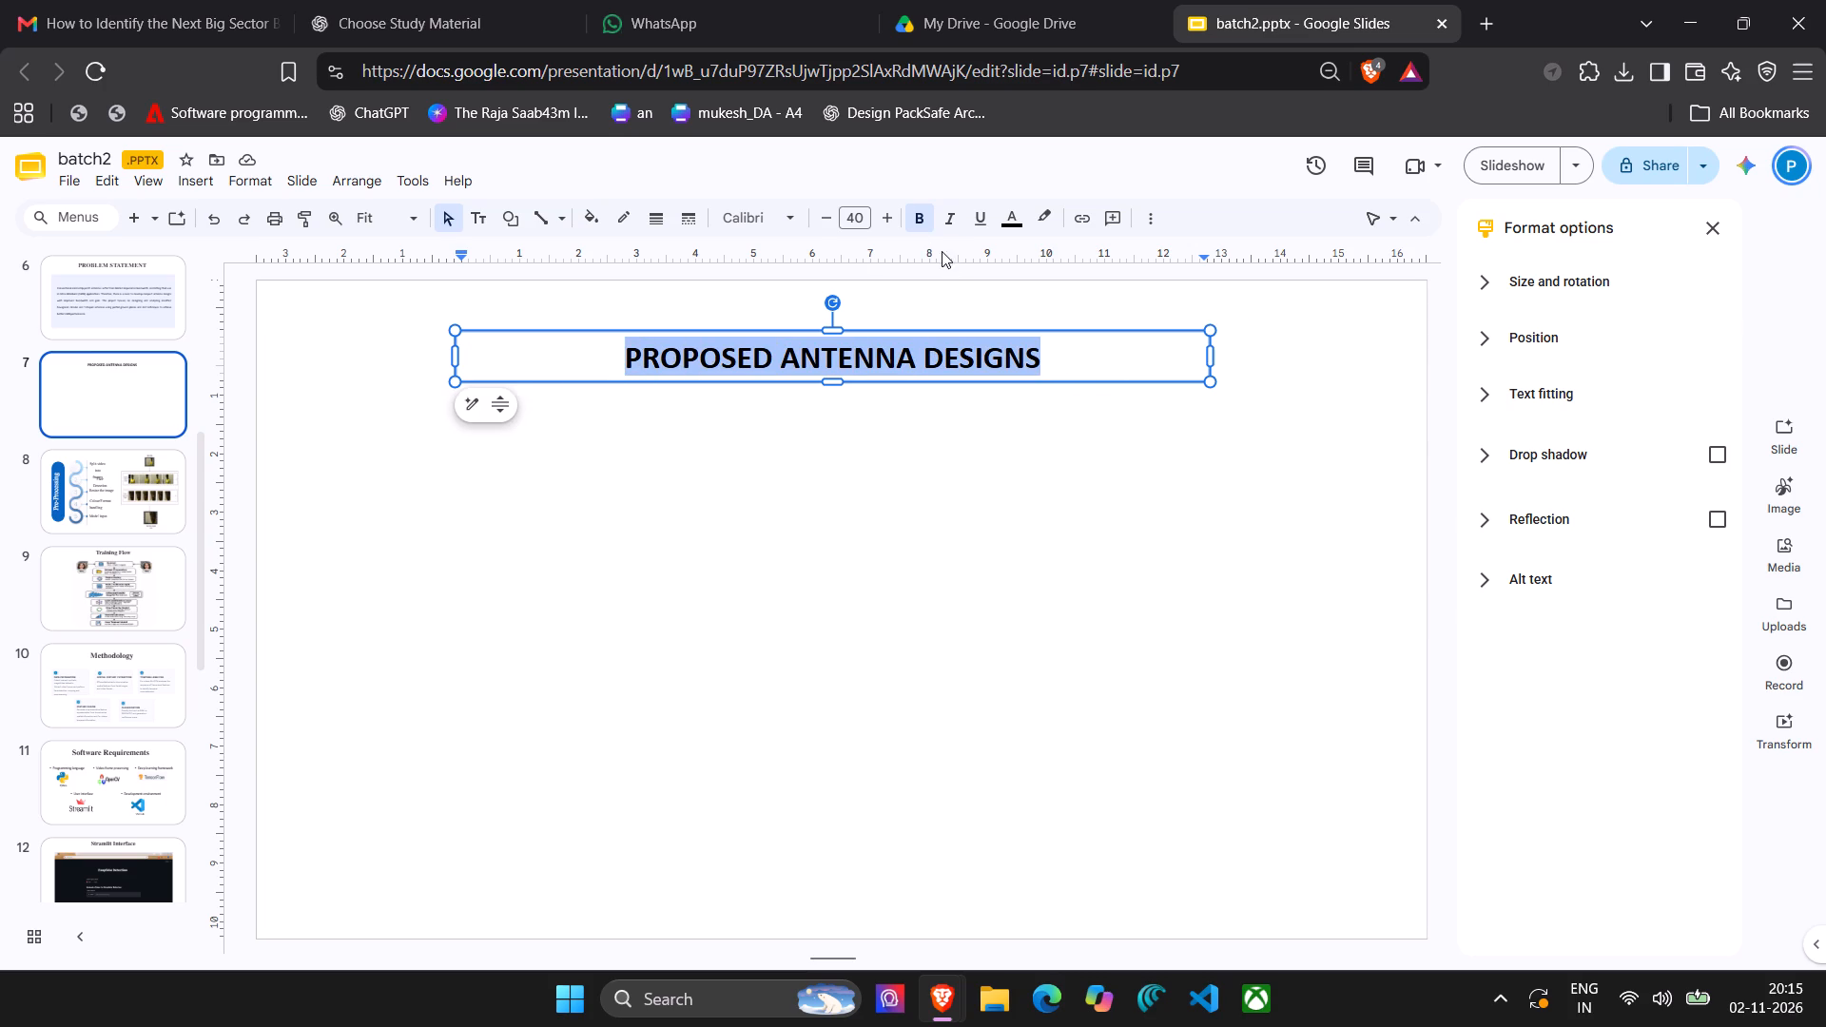
{"action": "left_click", "coordinate": [1155, 214]}
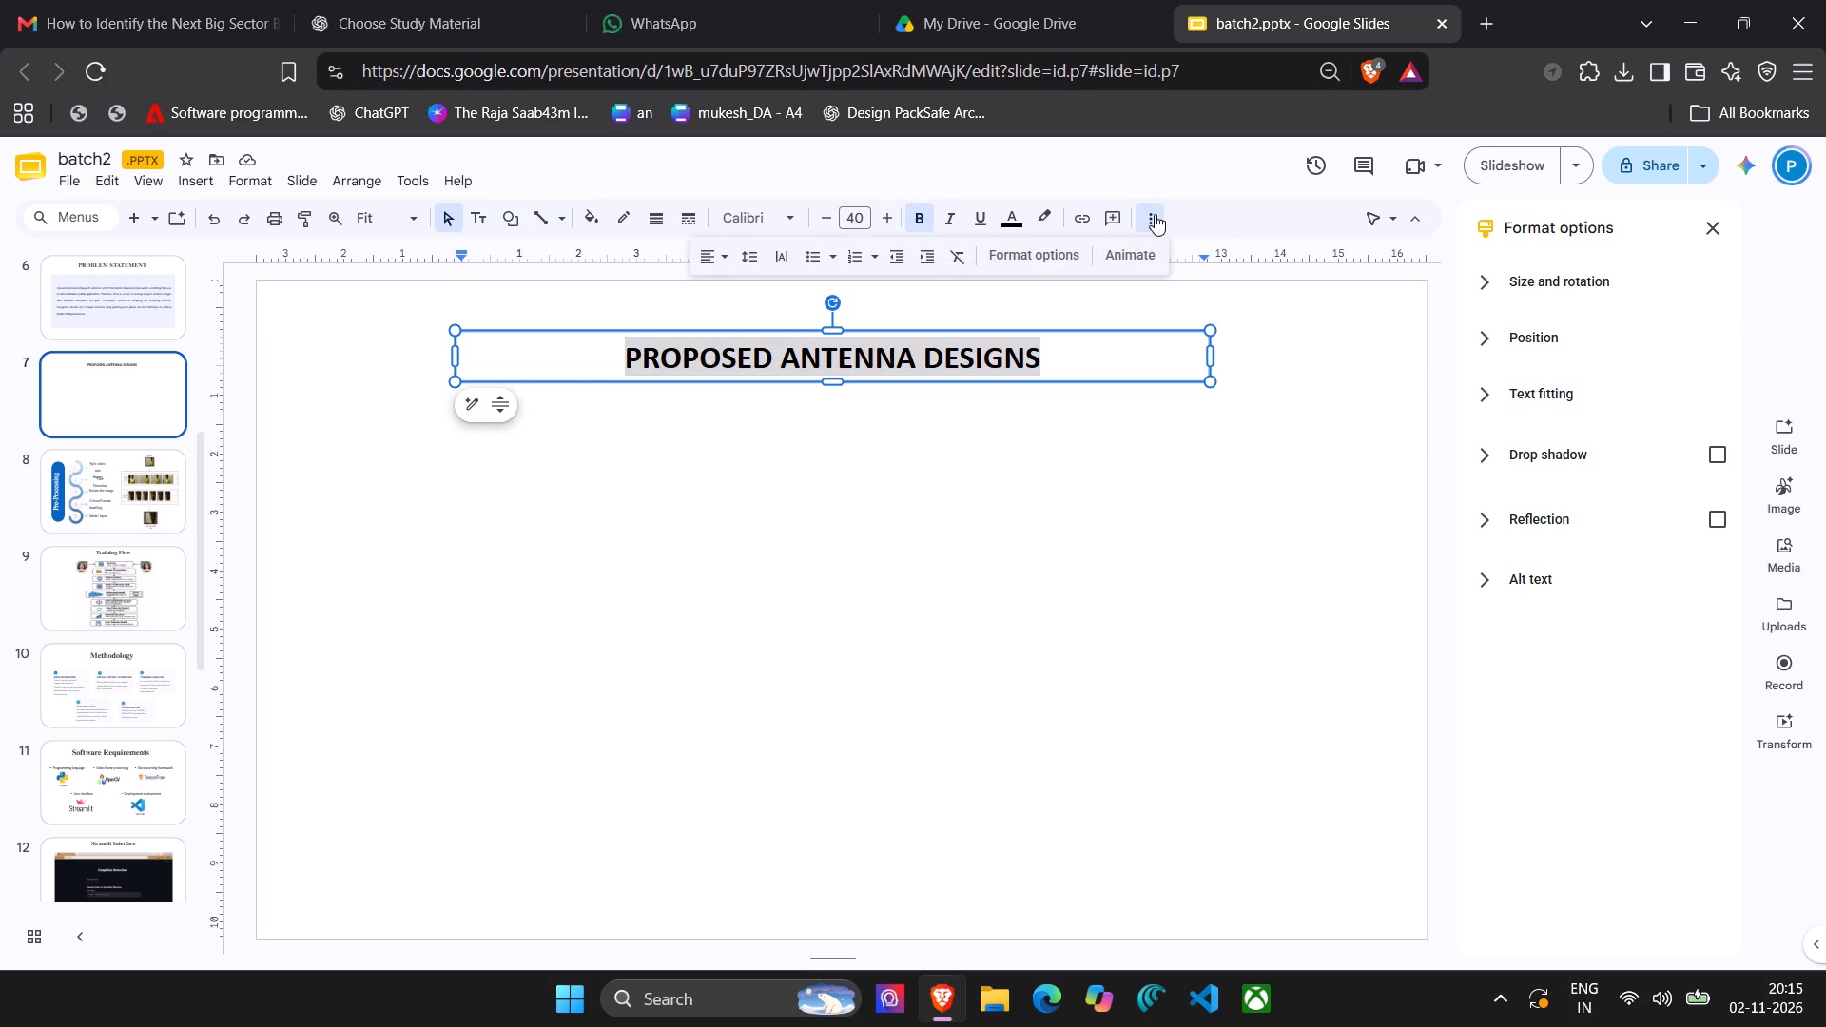
{"action": "left_click", "coordinate": [713, 257]}
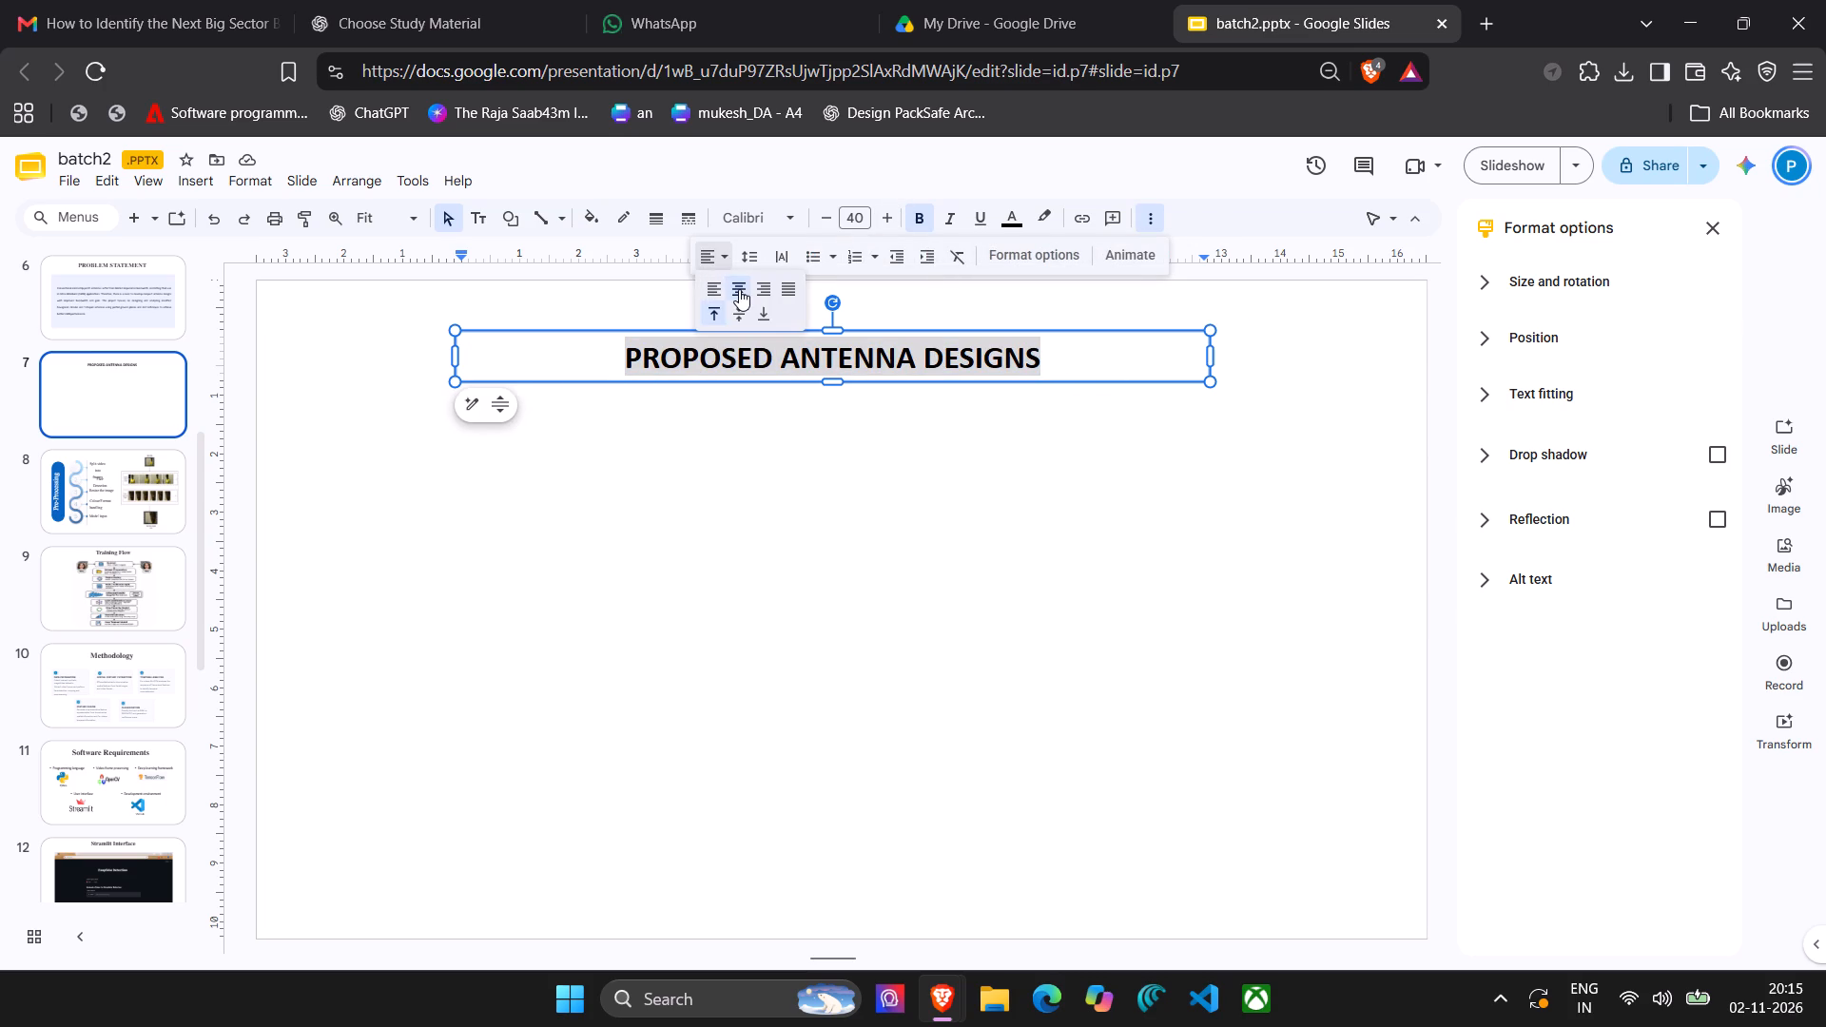
{"action": "left_click", "coordinate": [739, 289]}
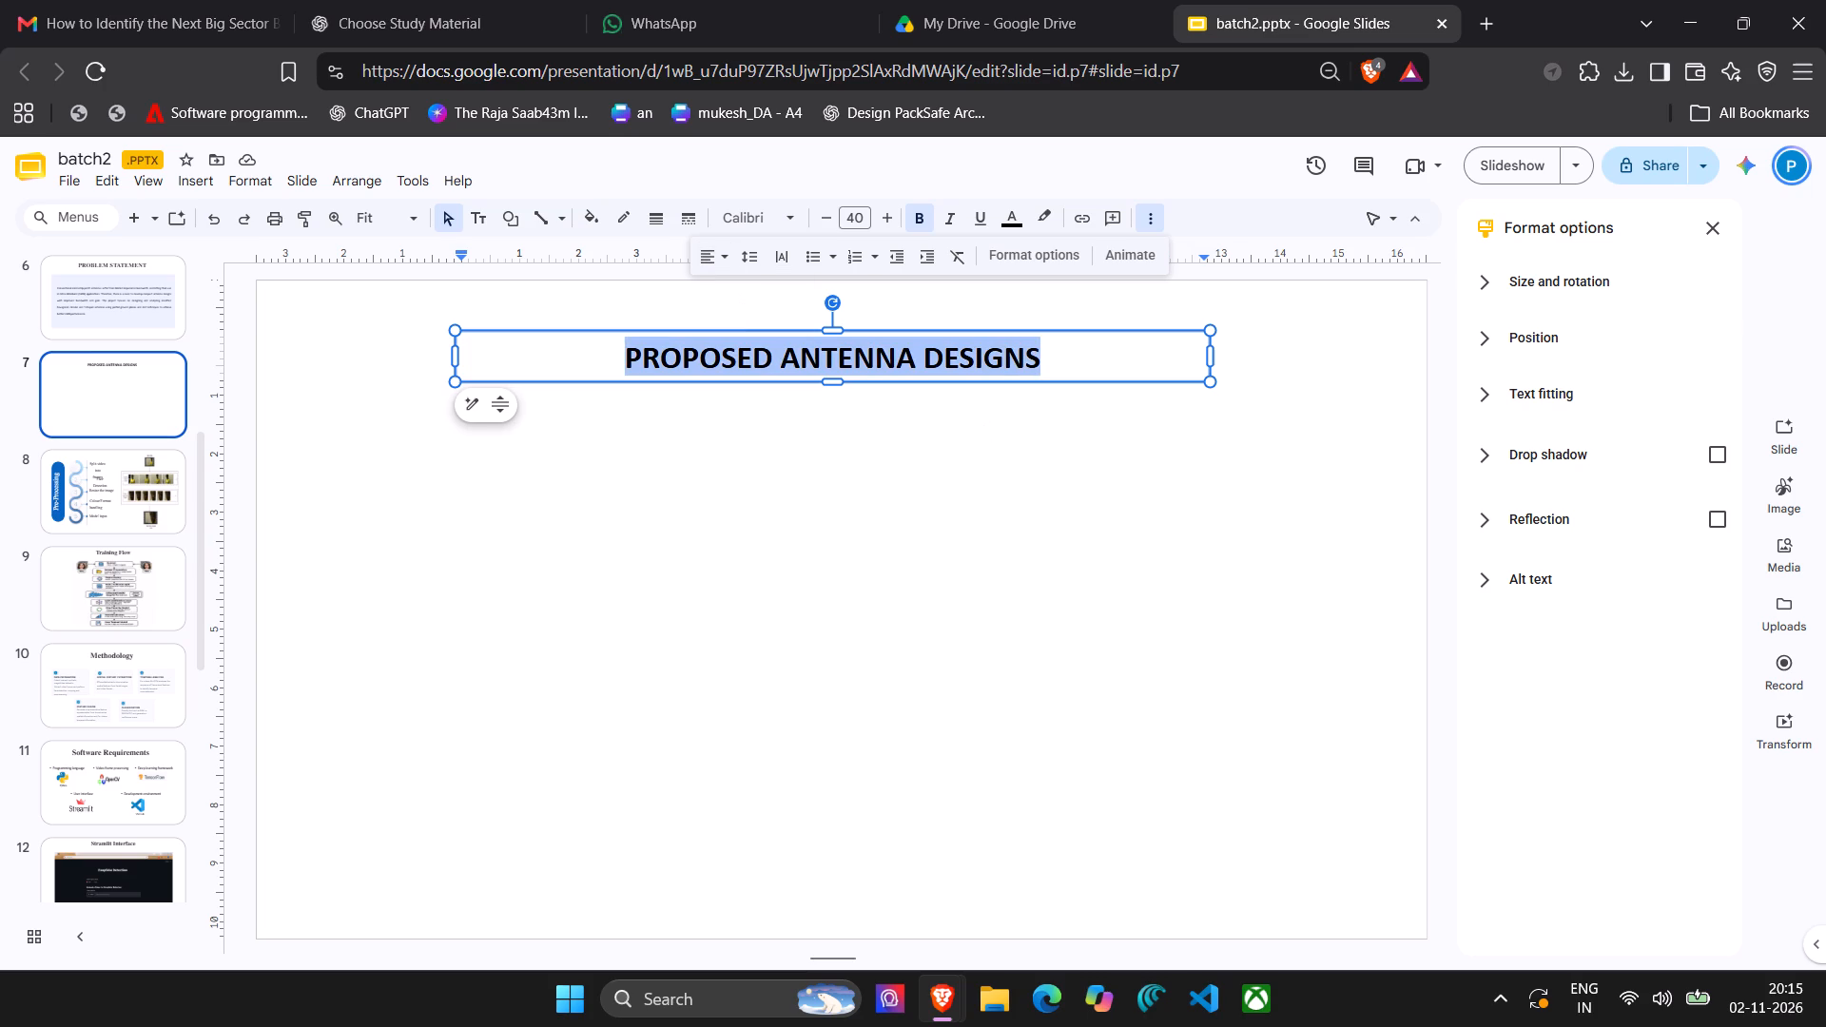
{"action": "left_click", "coordinate": [1090, 356]}
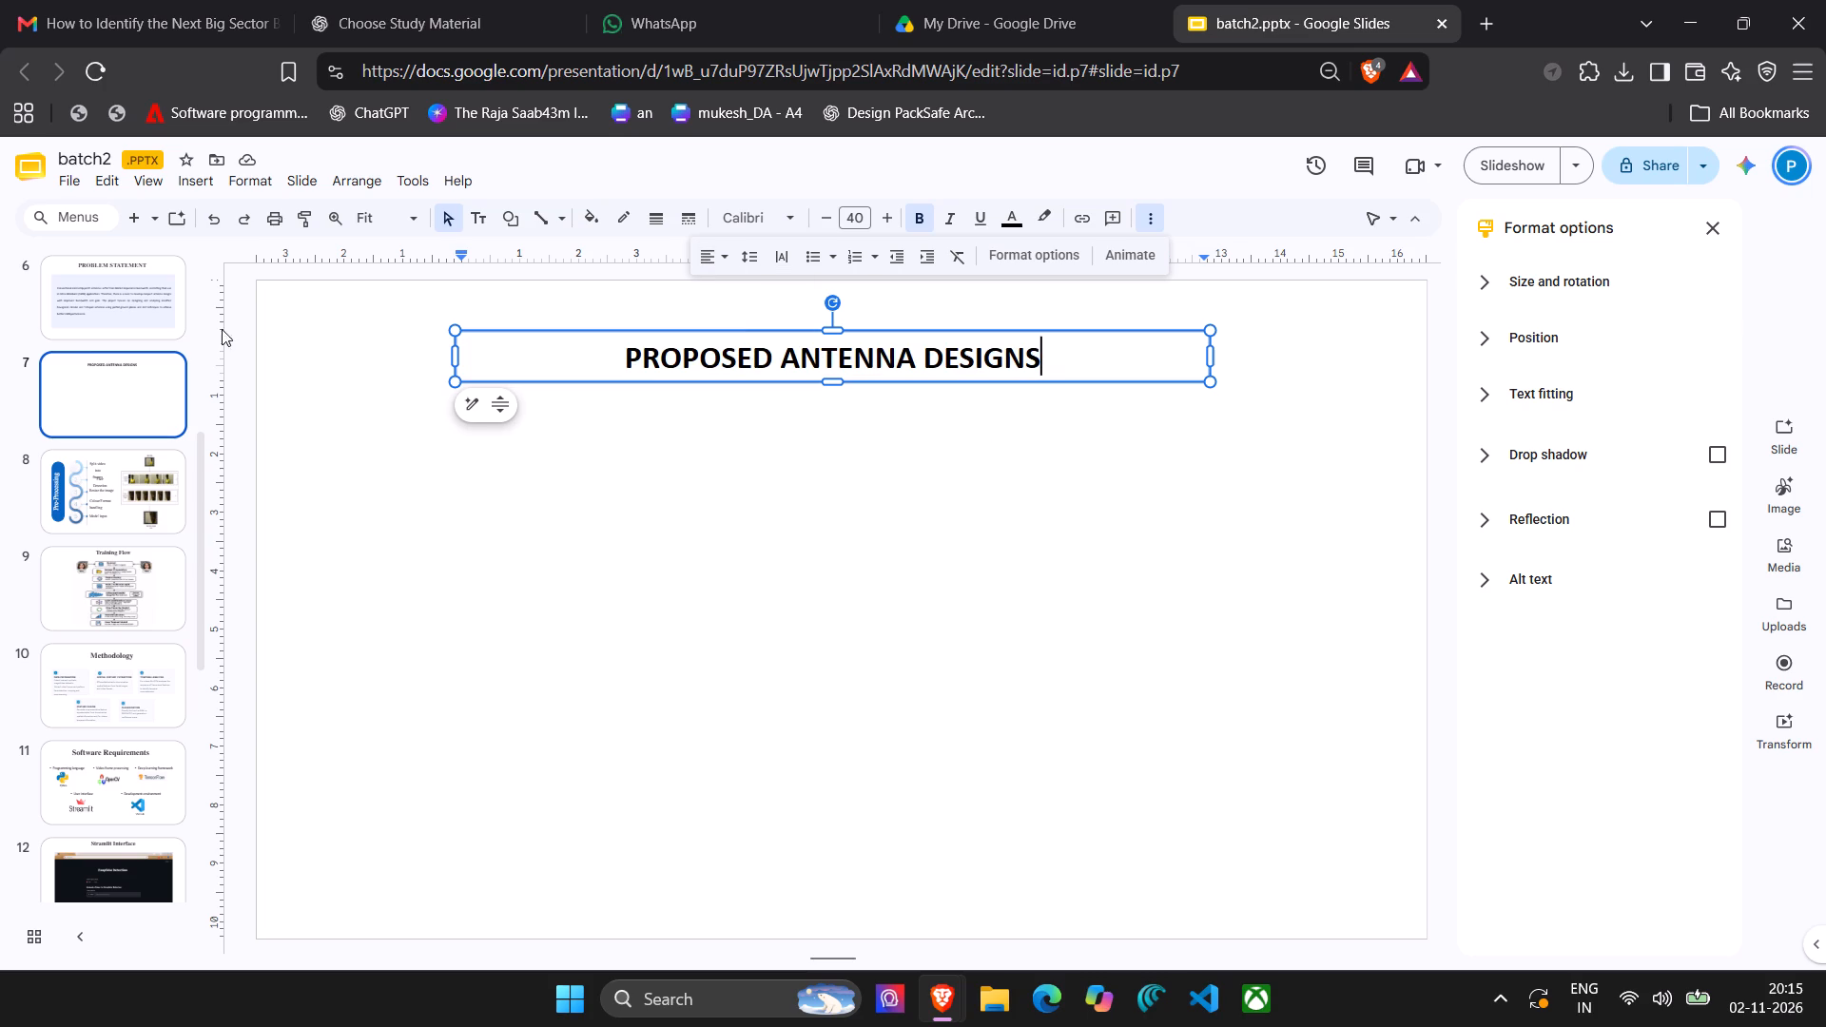
Insert a new text box on slide 7 and move it directly below the title, near the slide's left edge.
{"action": "left_click", "coordinate": [192, 179]}
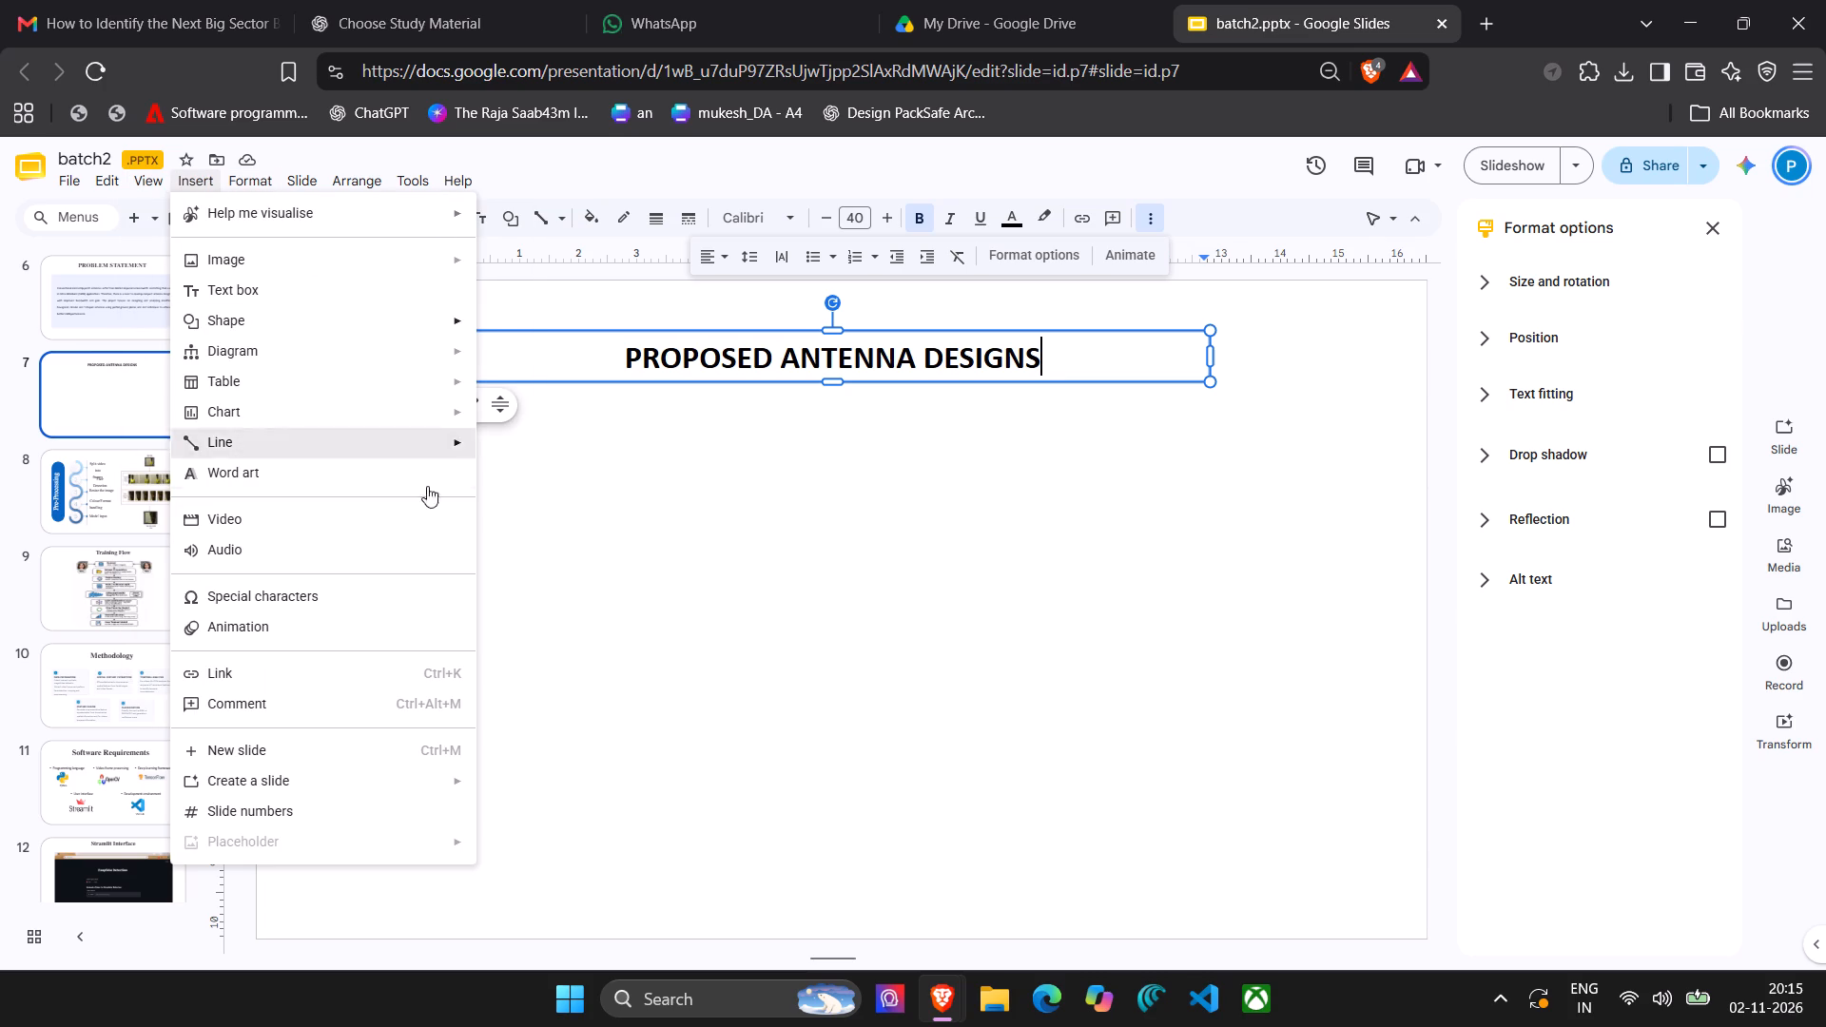
{"action": "left_click", "coordinate": [338, 296]}
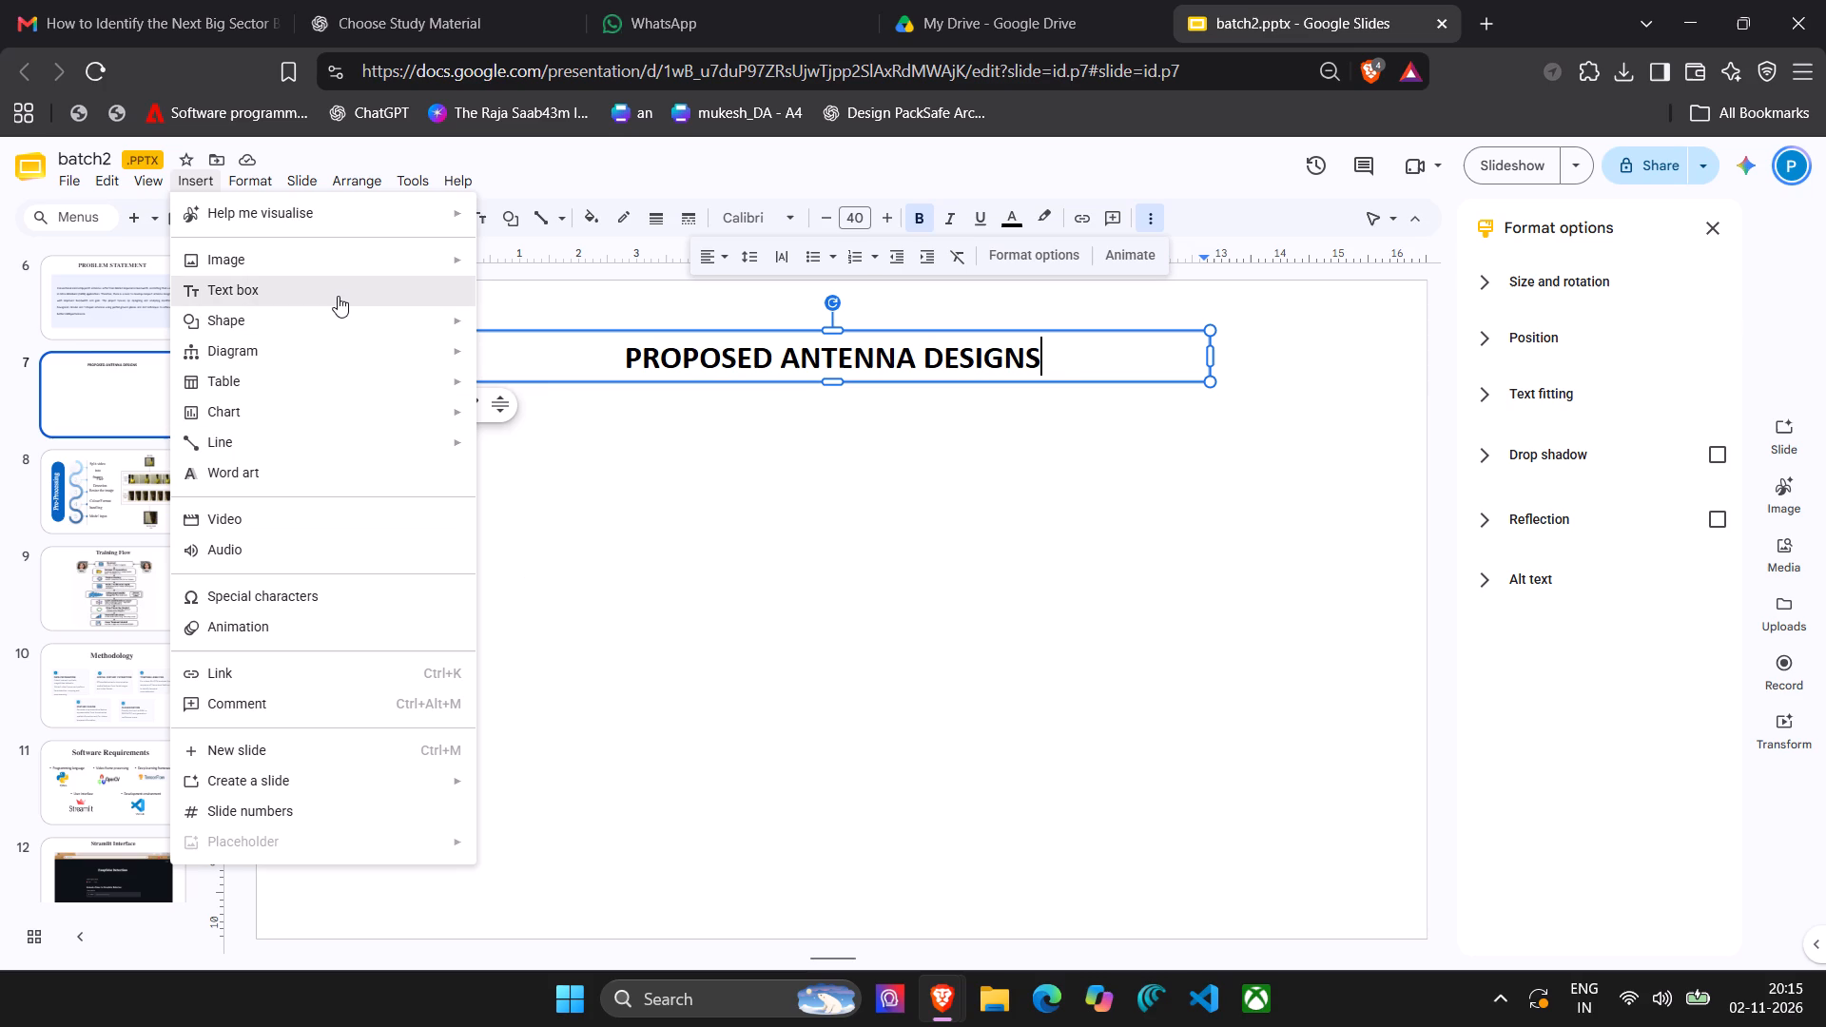
{"action": "left_click", "coordinate": [308, 457]}
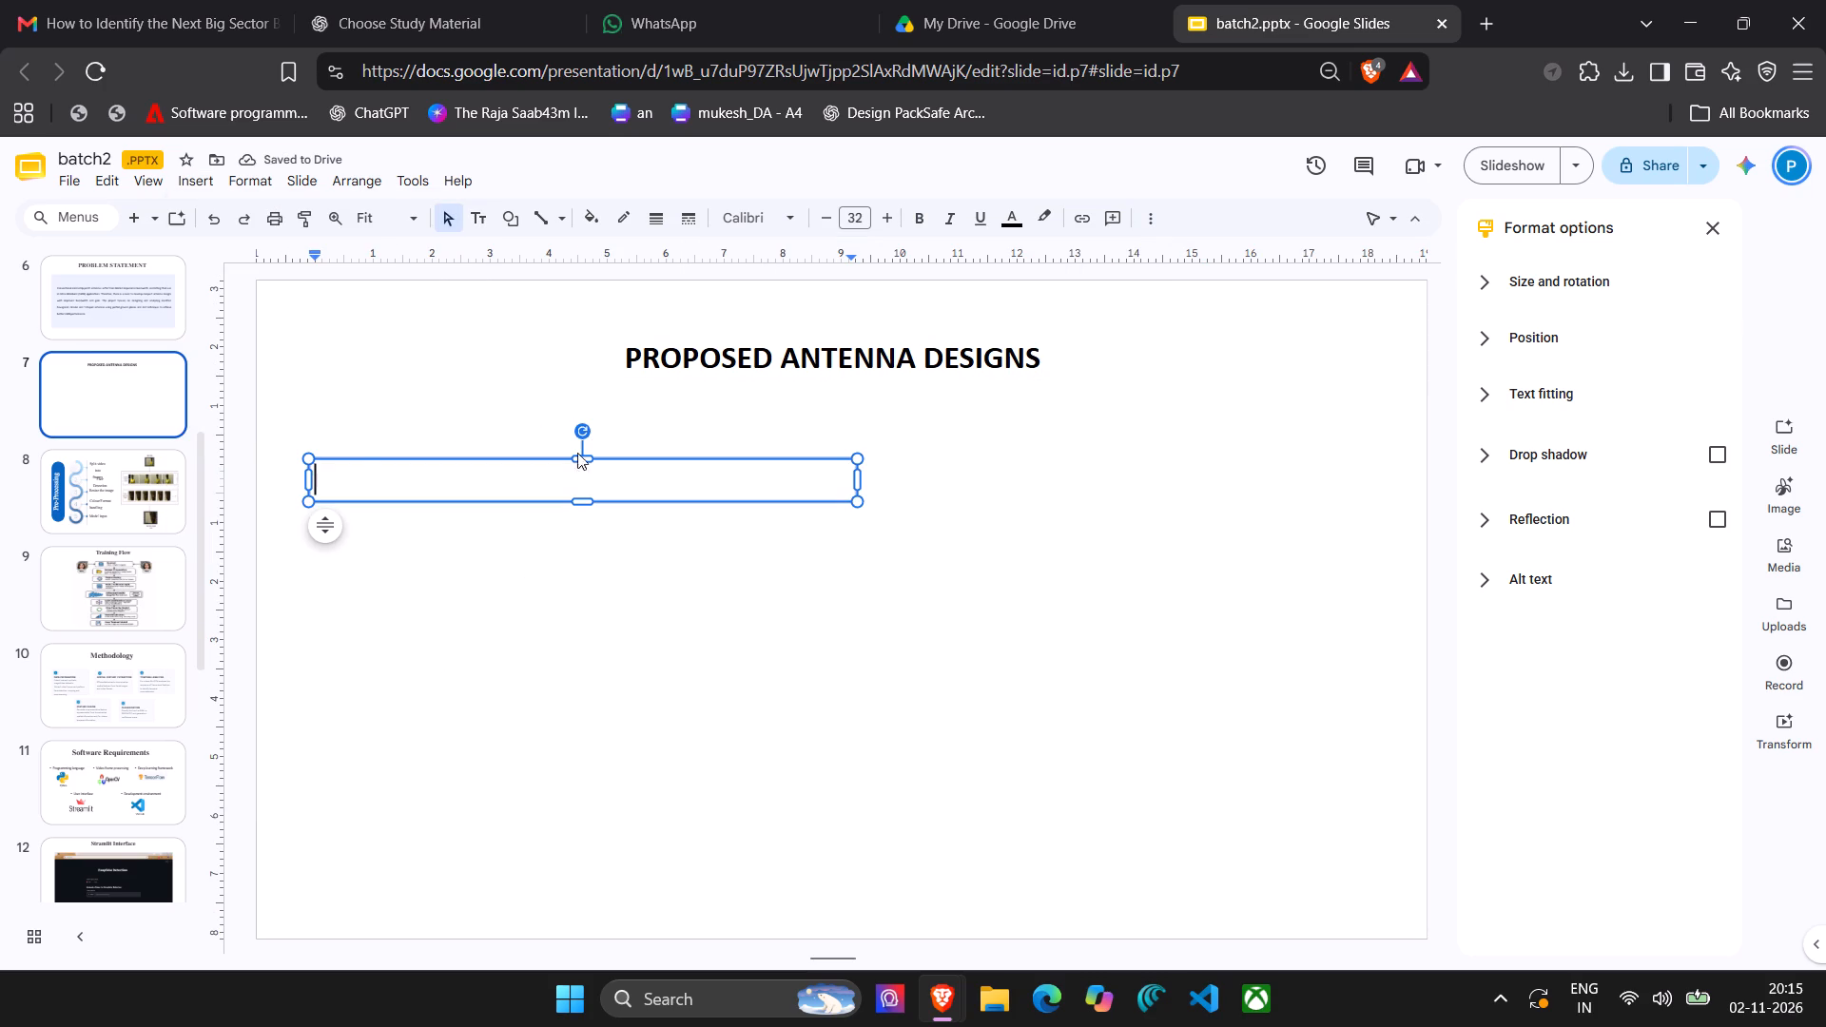
{"action": "left_click_drag", "start_coordinate": [539, 456], "coordinate": [518, 406]}
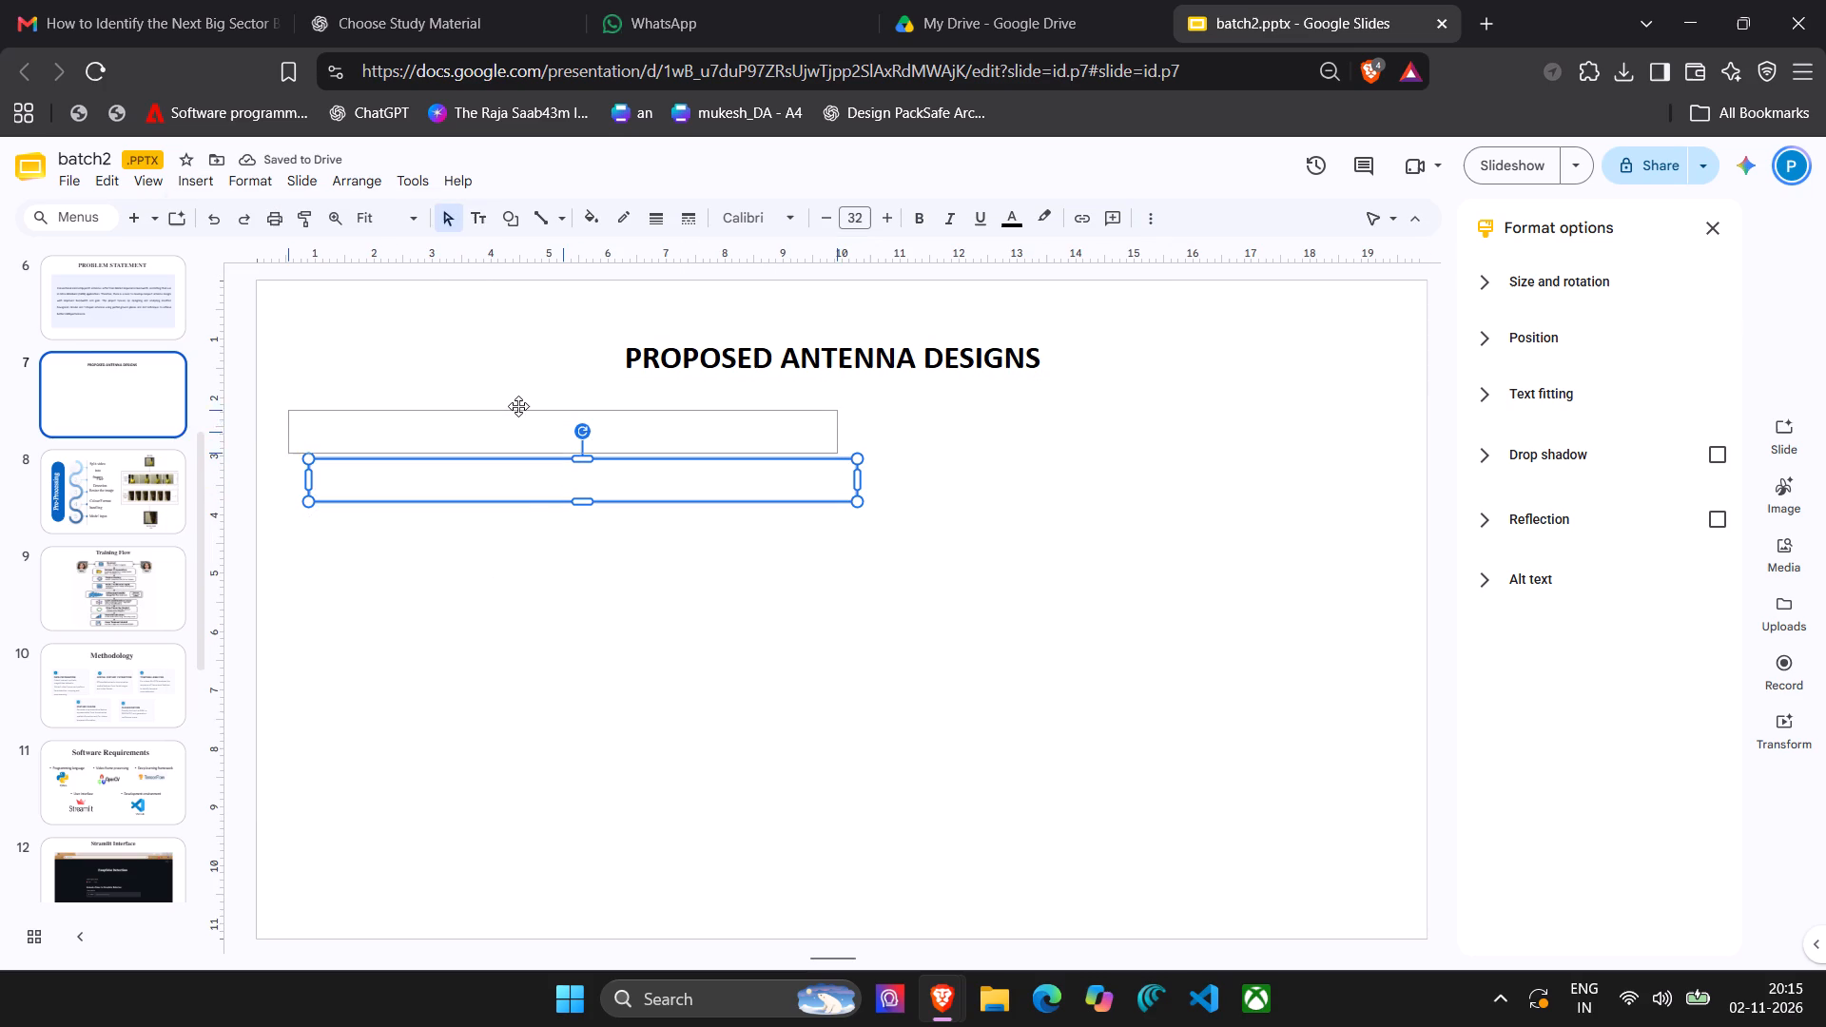
{"action": "left_click_drag", "start_coordinate": [518, 406], "coordinate": [512, 387]}
Enter "1.Trapezoidal Slot Antenna Geomenty" as the subheading in the empty text box below the title.
{"action": "left_click", "coordinate": [296, 414]}
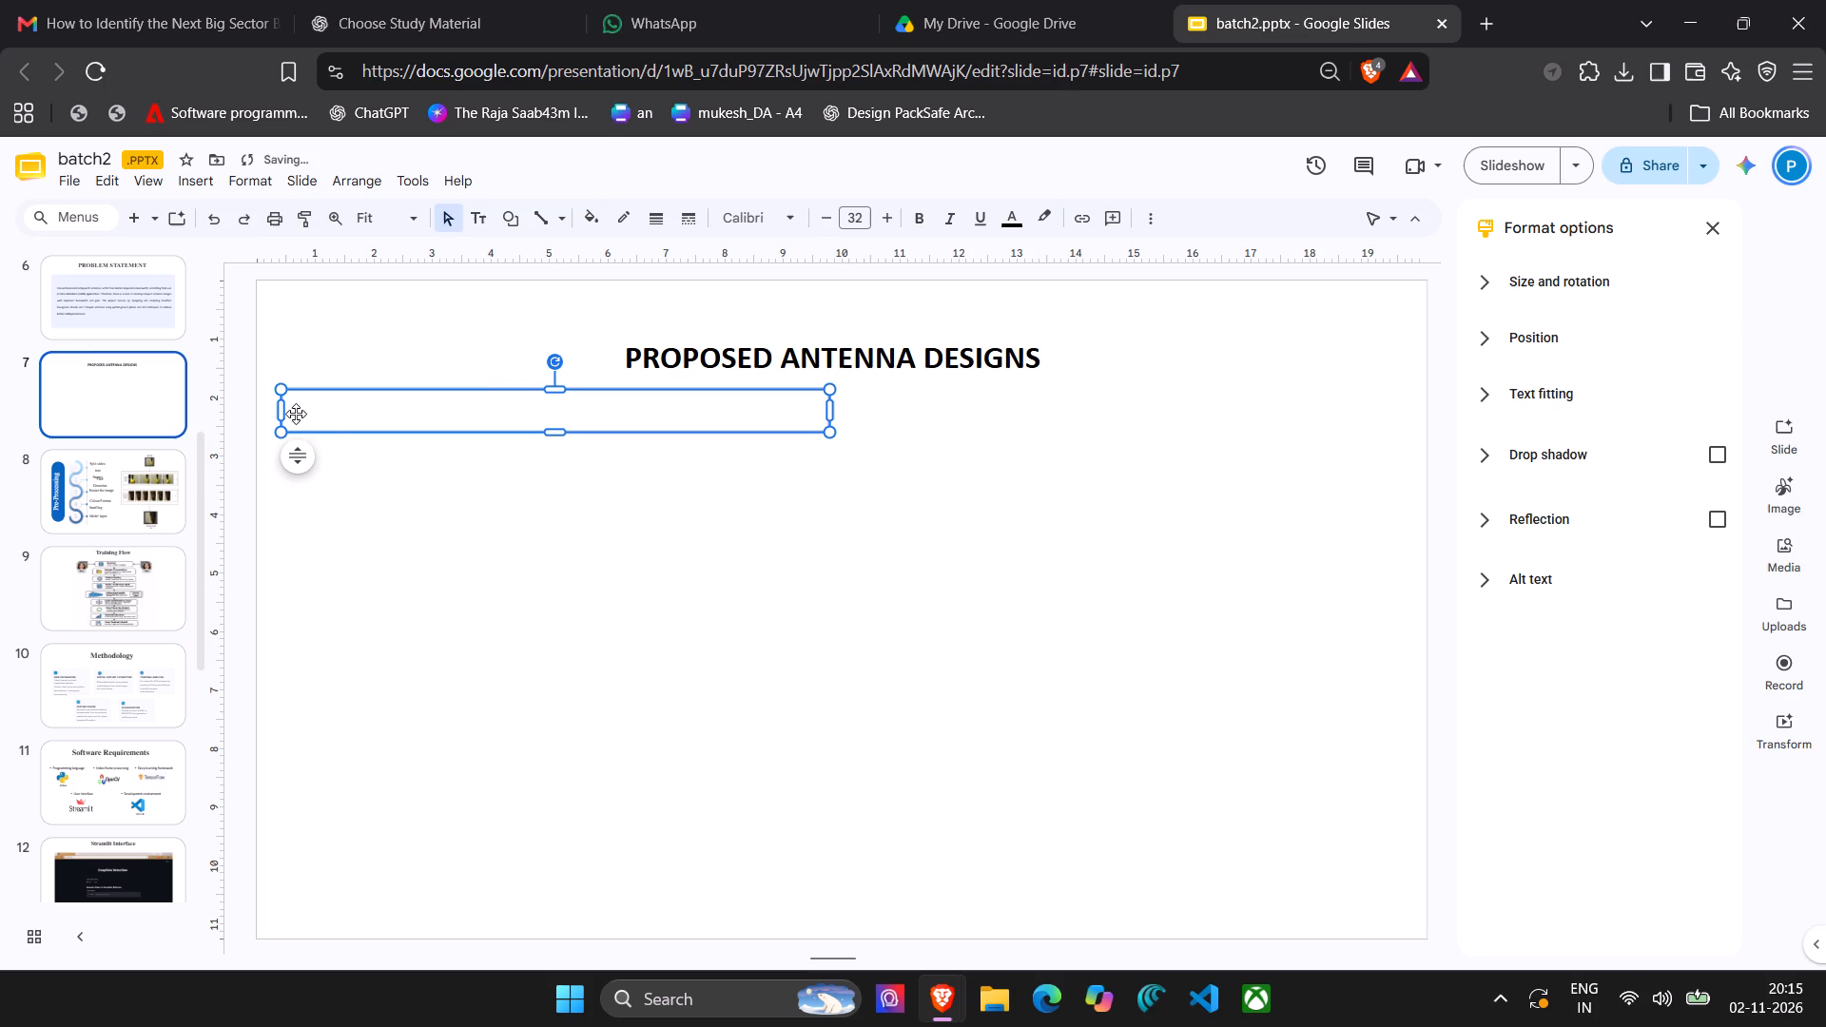
{"action": "left_click", "coordinate": [332, 414]}
{"action": "left_click", "coordinate": [332, 414]}
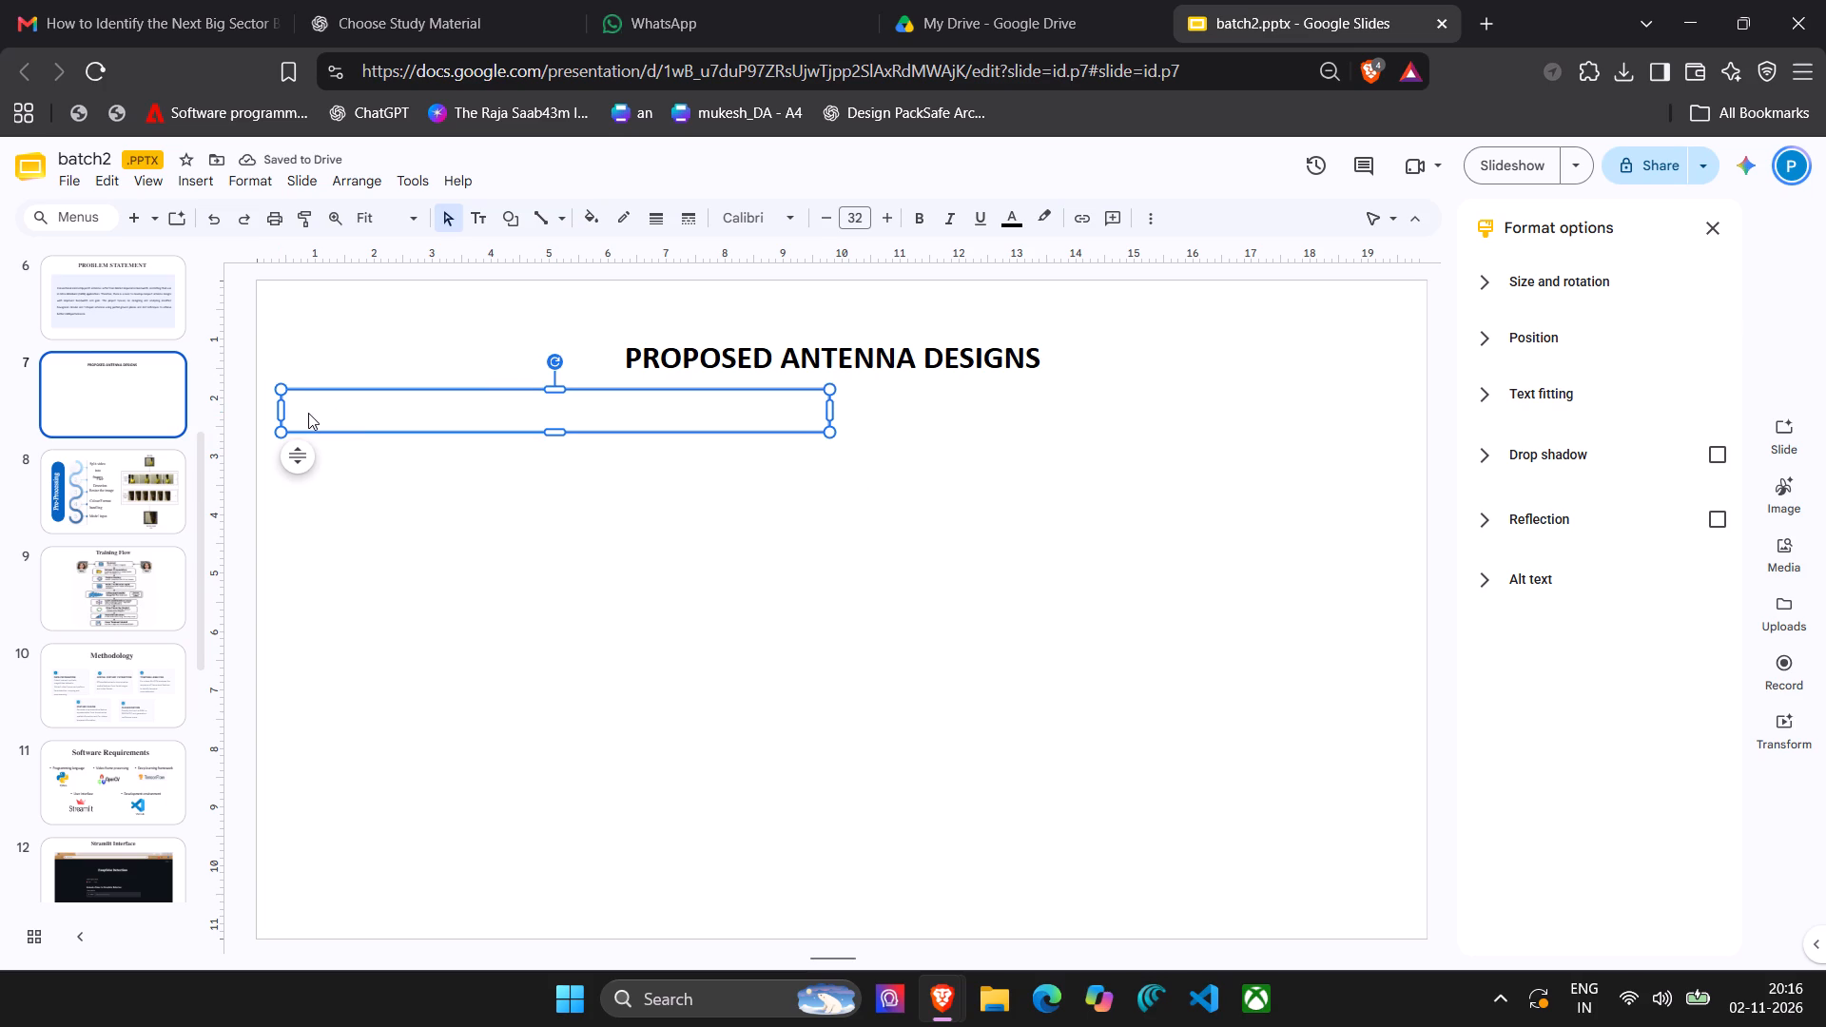
{"action": "left_click", "coordinate": [308, 413]}
{"action": "left_click", "coordinate": [297, 412]}
{"action": "left_click", "coordinate": [359, 407]}
{"action": "key", "text": "1"}
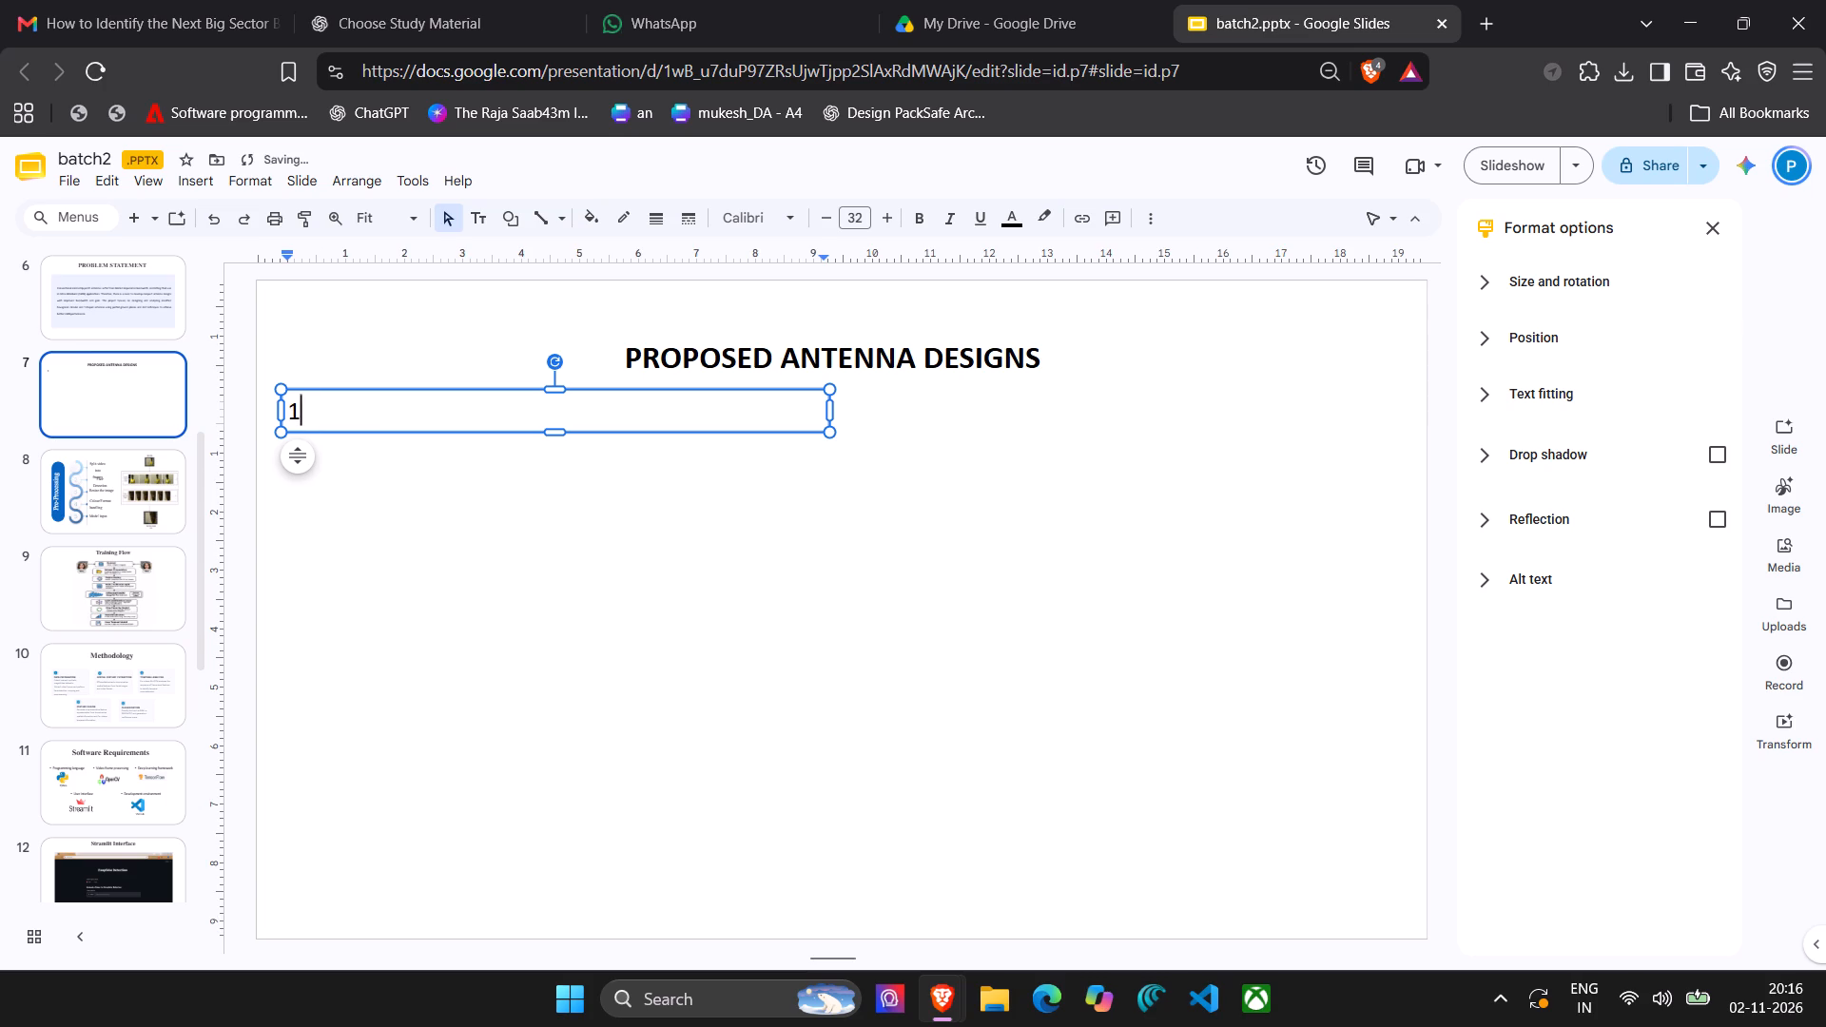
{"action": "key", "text": "period"}
{"action": "type", "text": "ra"}
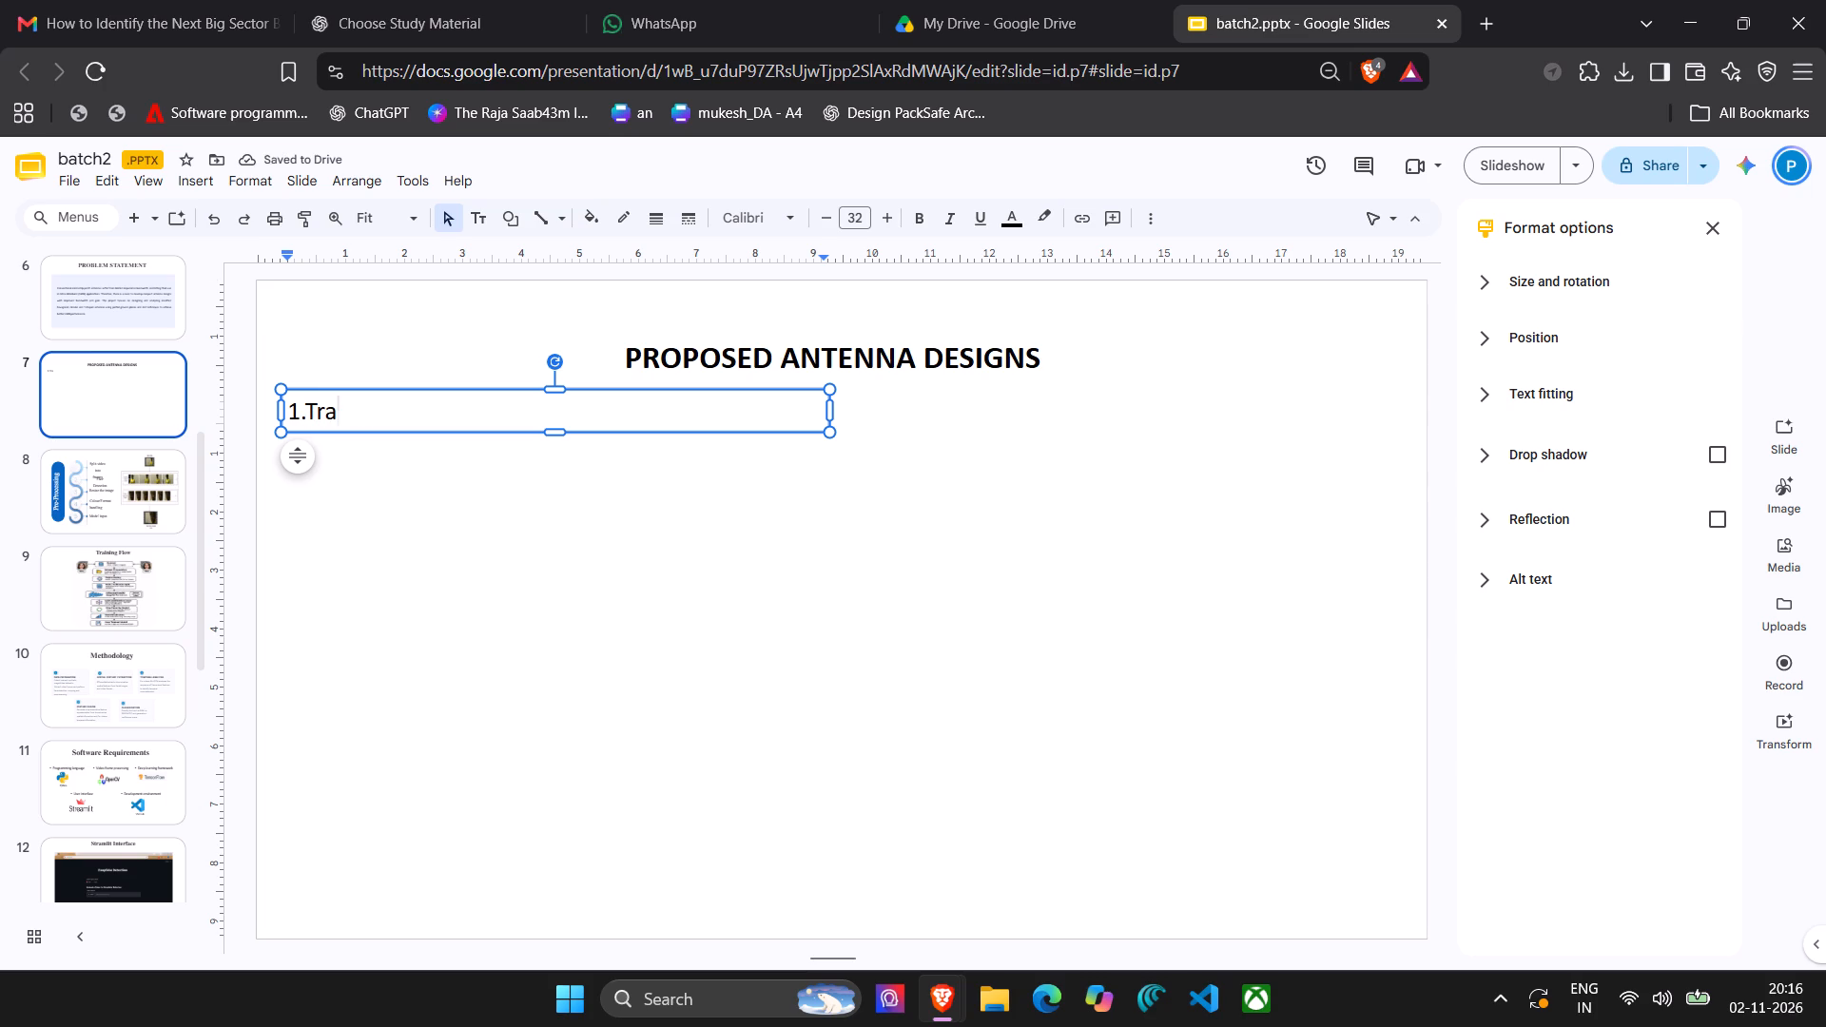
{"action": "type", "text": "pe"}
{"action": "type", "text": "zoidal"}
{"action": "key", "text": "space"}
{"action": "key", "text": "s"}
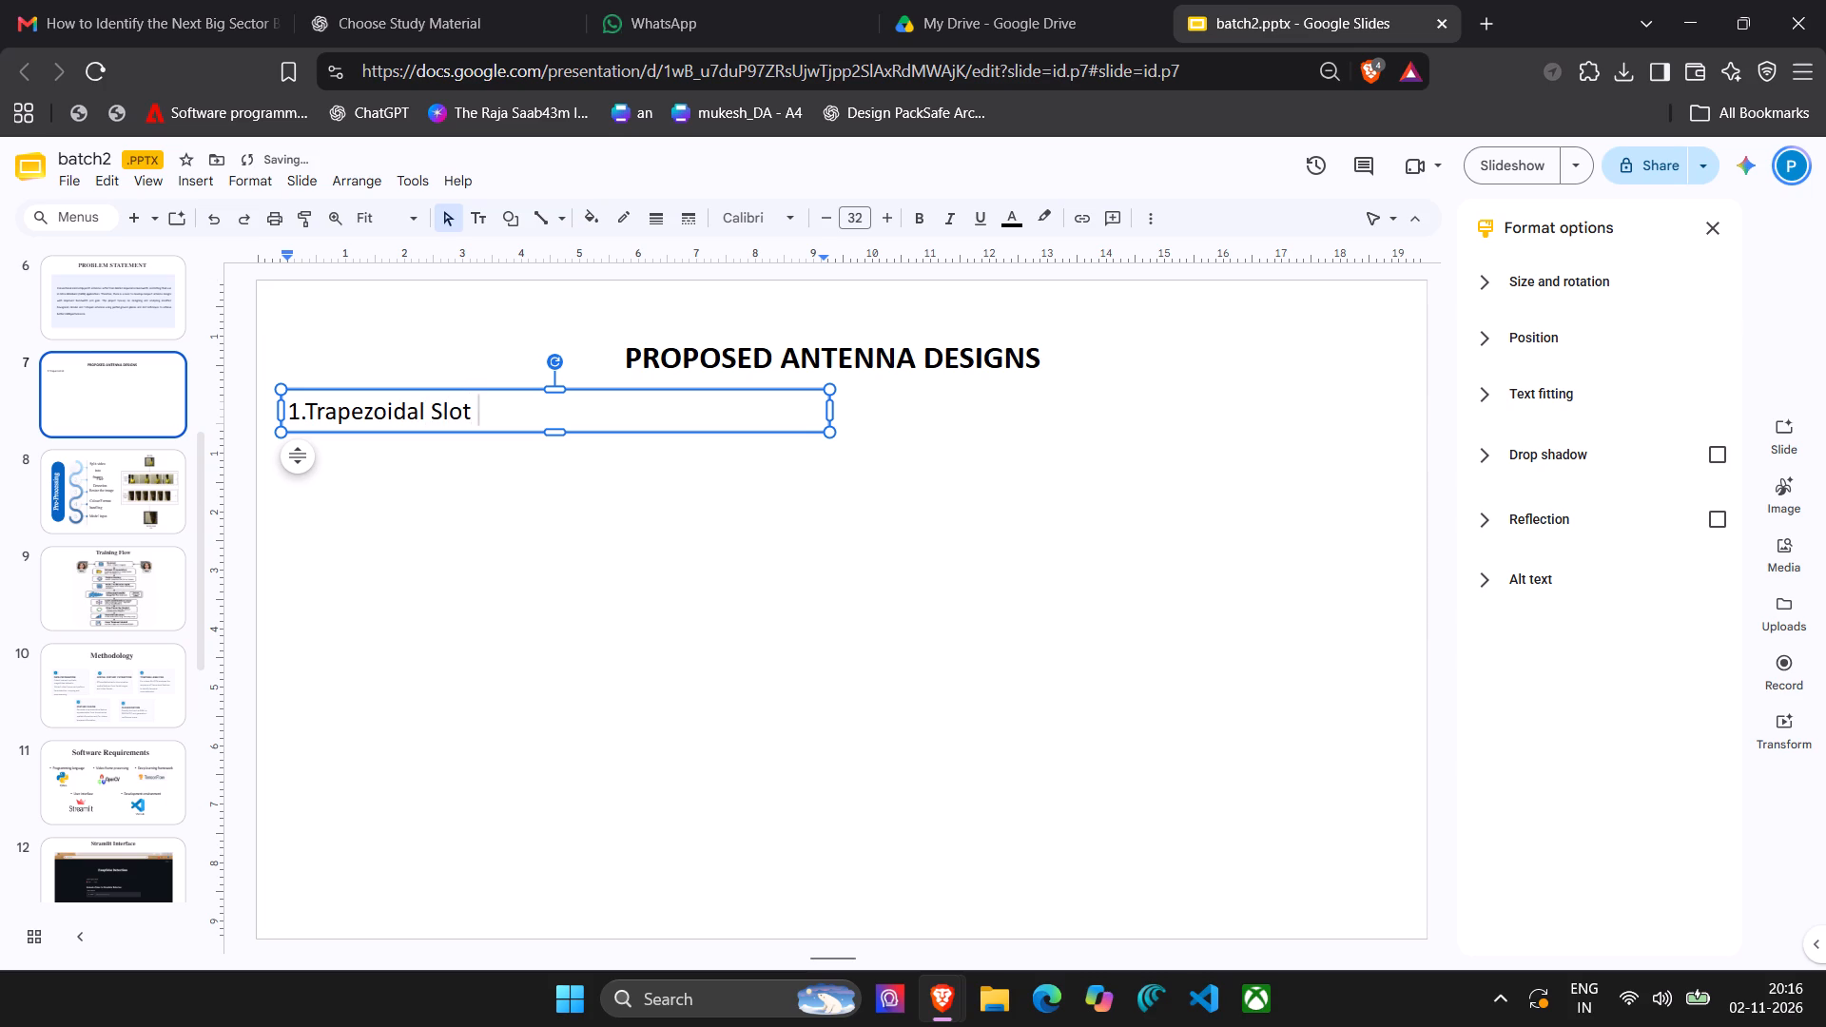
{"action": "type", "text": "ntenna"}
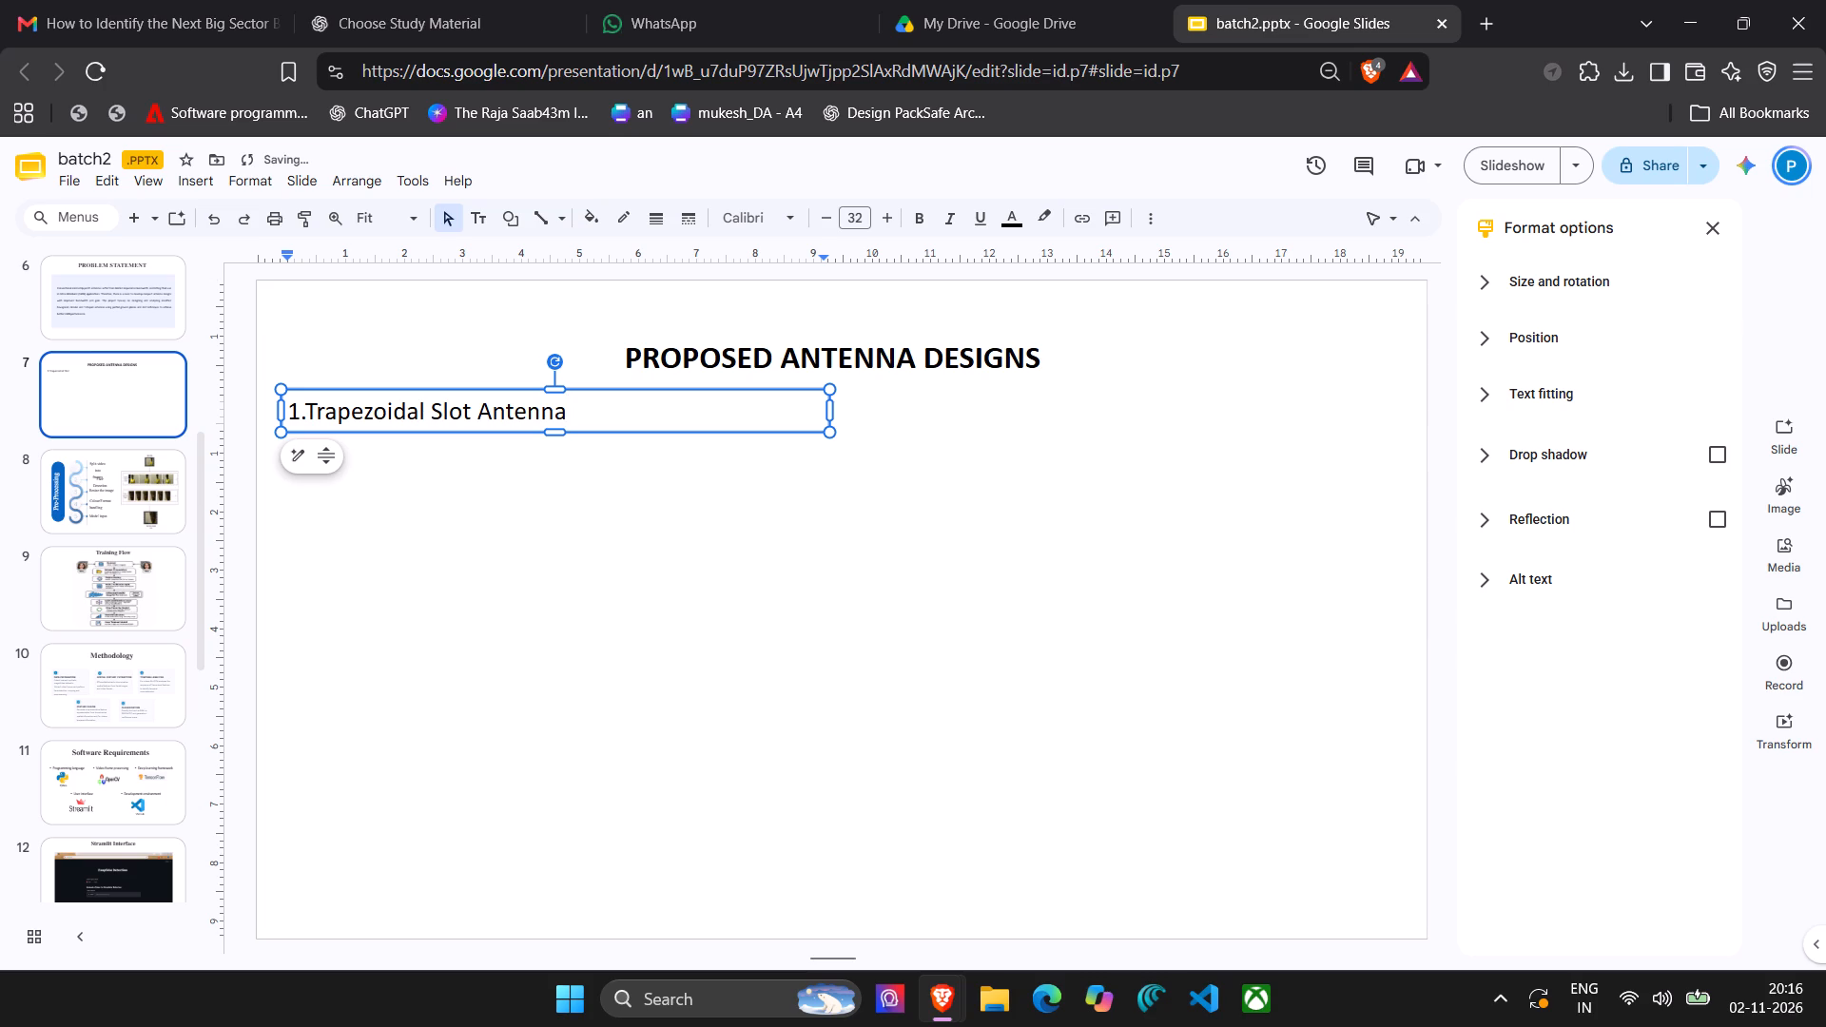
{"action": "key", "text": "space"}
{"action": "type", "text": "eomenty"}
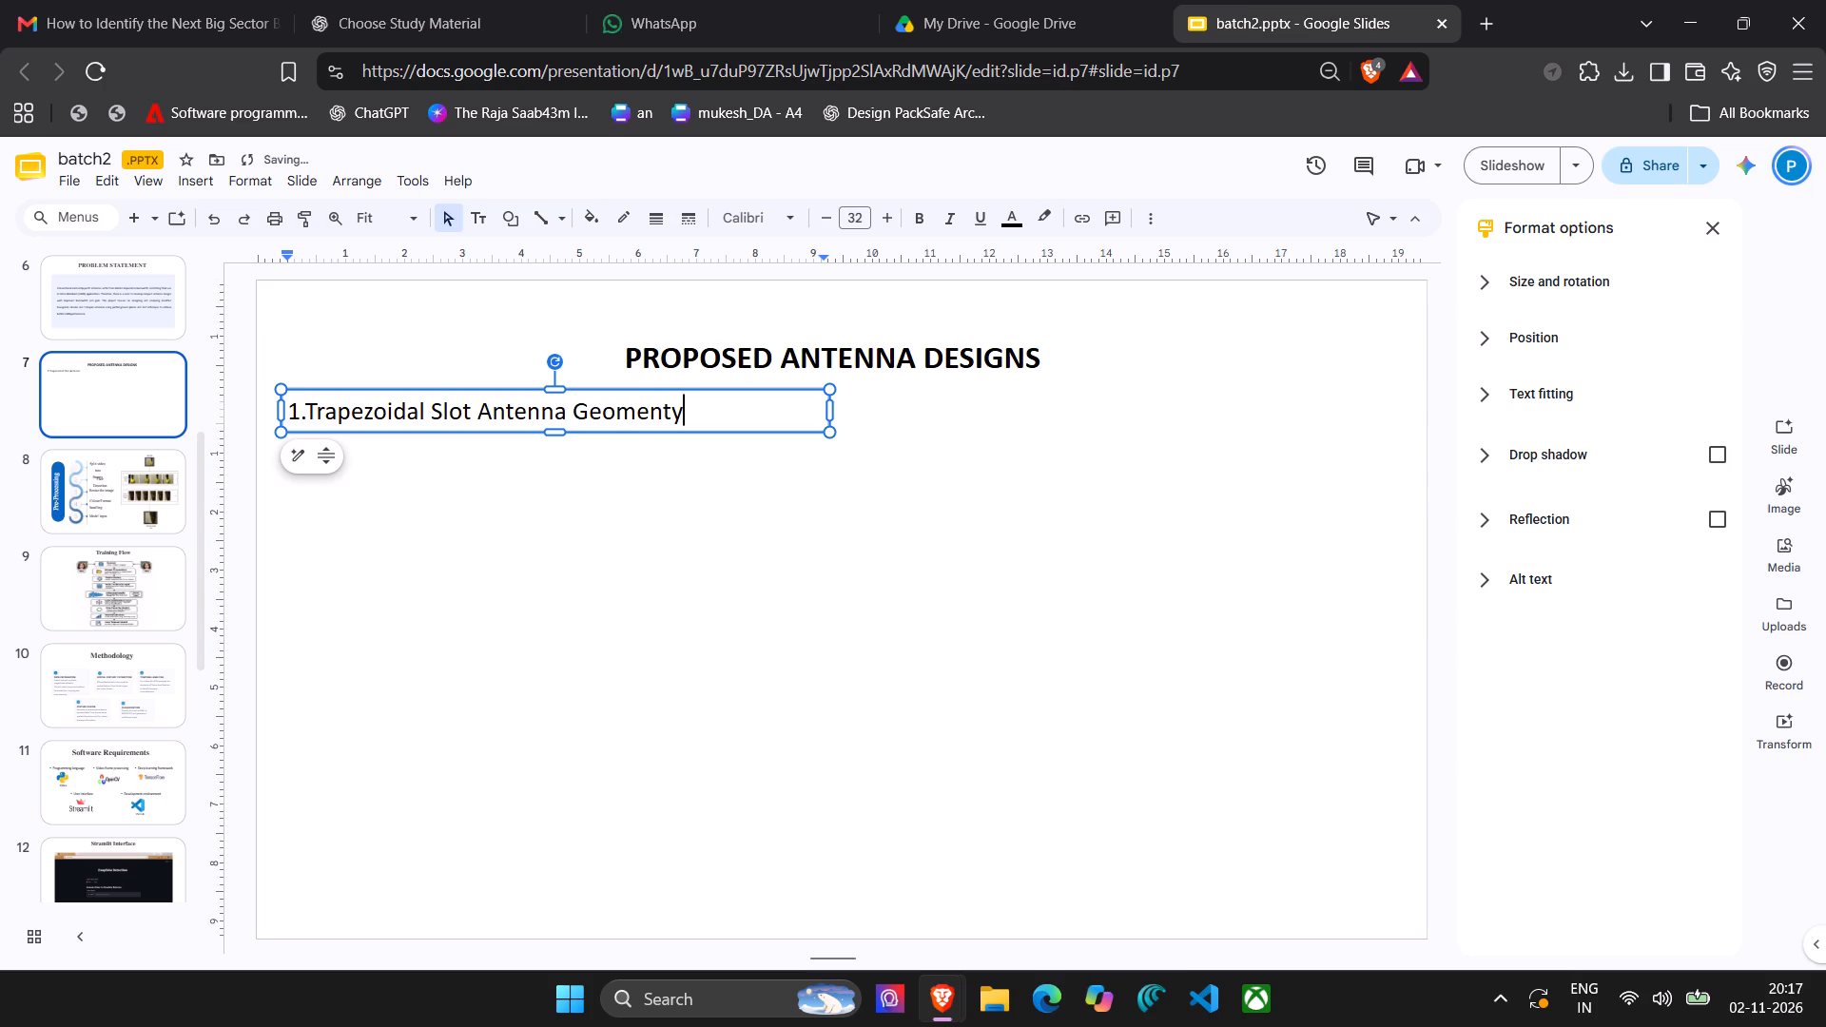
{"action": "left_click", "coordinate": [590, 555]}
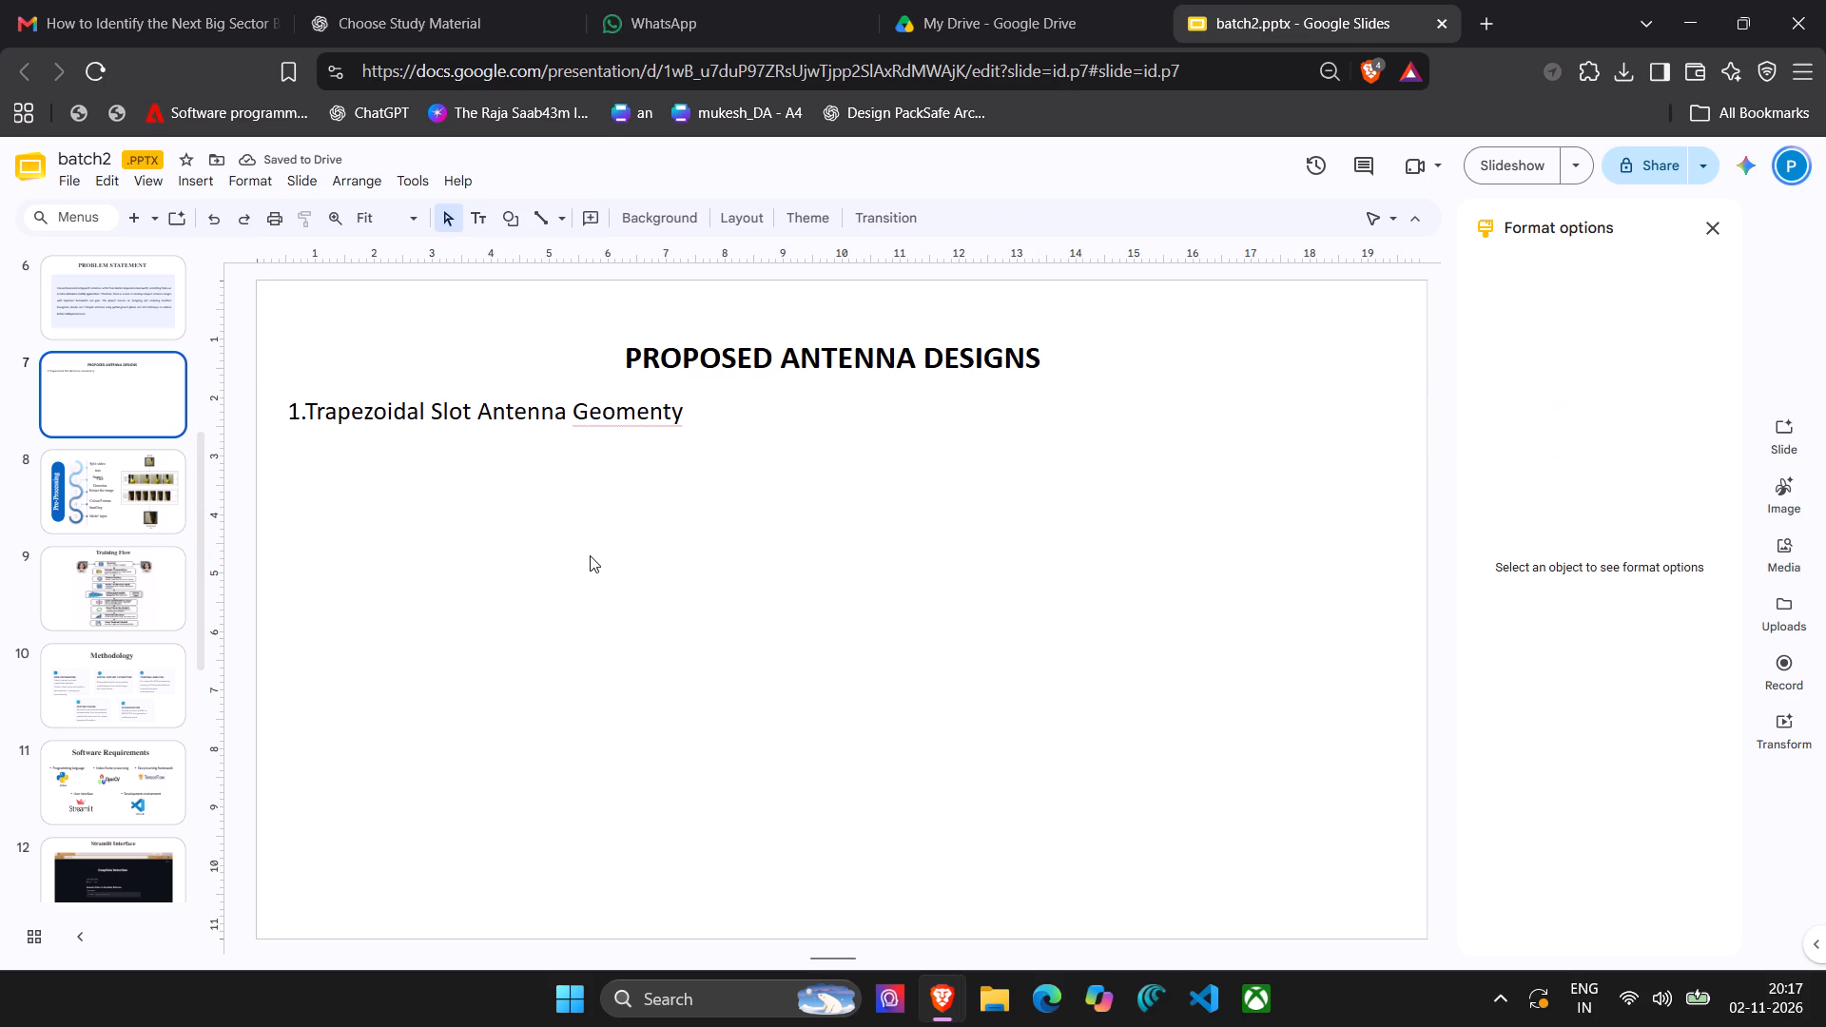
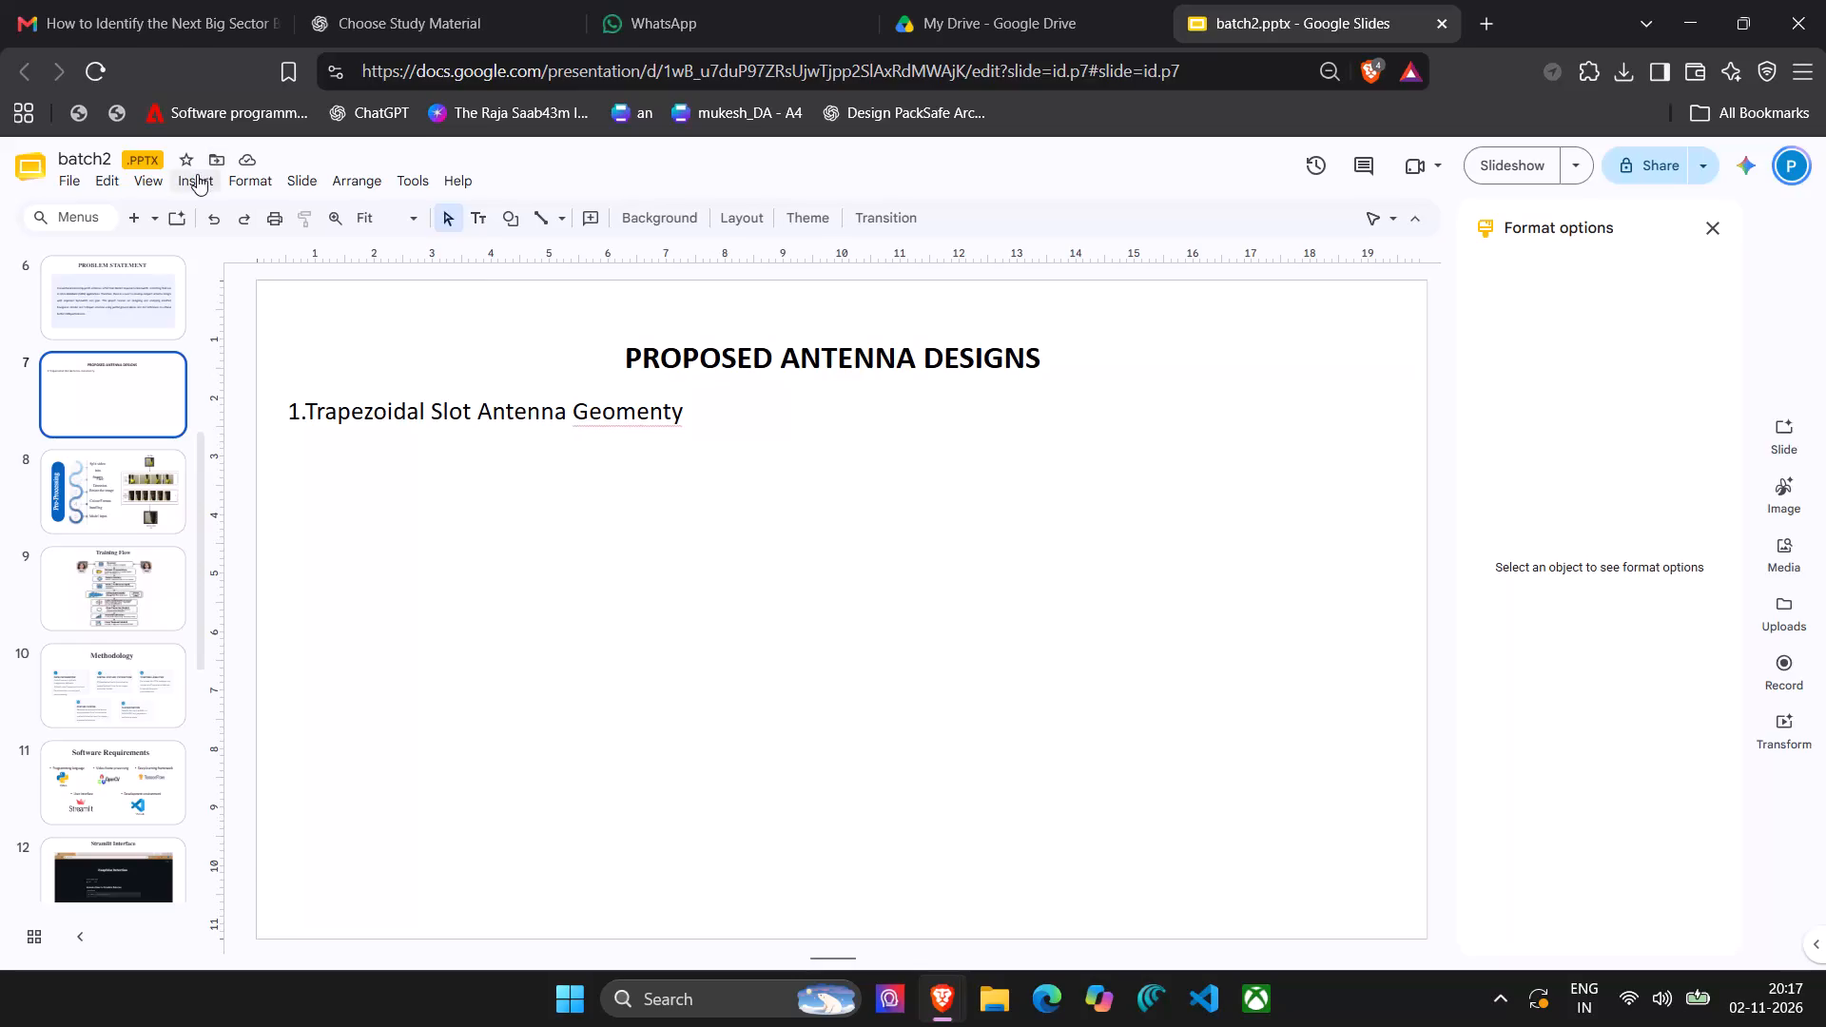
Start an image upload from the computer for slide 7 and browse to the Windows (C:) drive for the picture file.
{"action": "left_click", "coordinate": [197, 174]}
{"action": "left_click", "coordinate": [265, 256]}
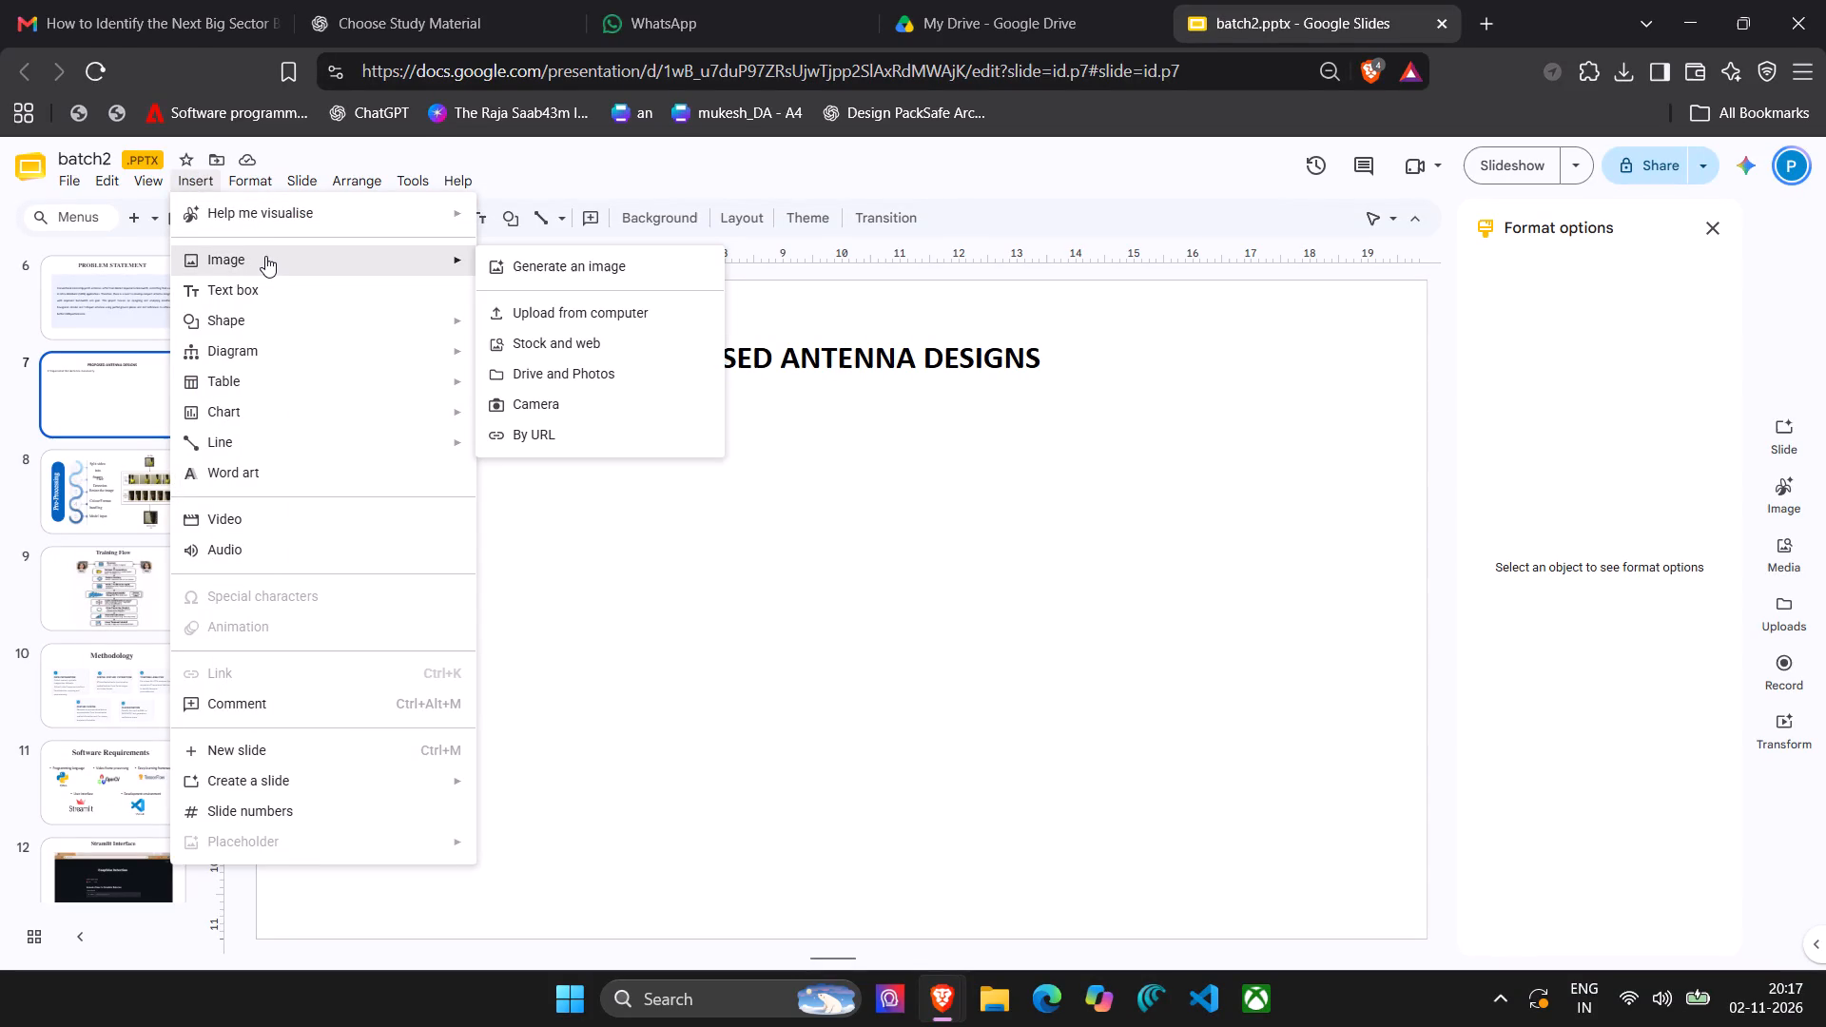
{"action": "left_click", "coordinate": [555, 318]}
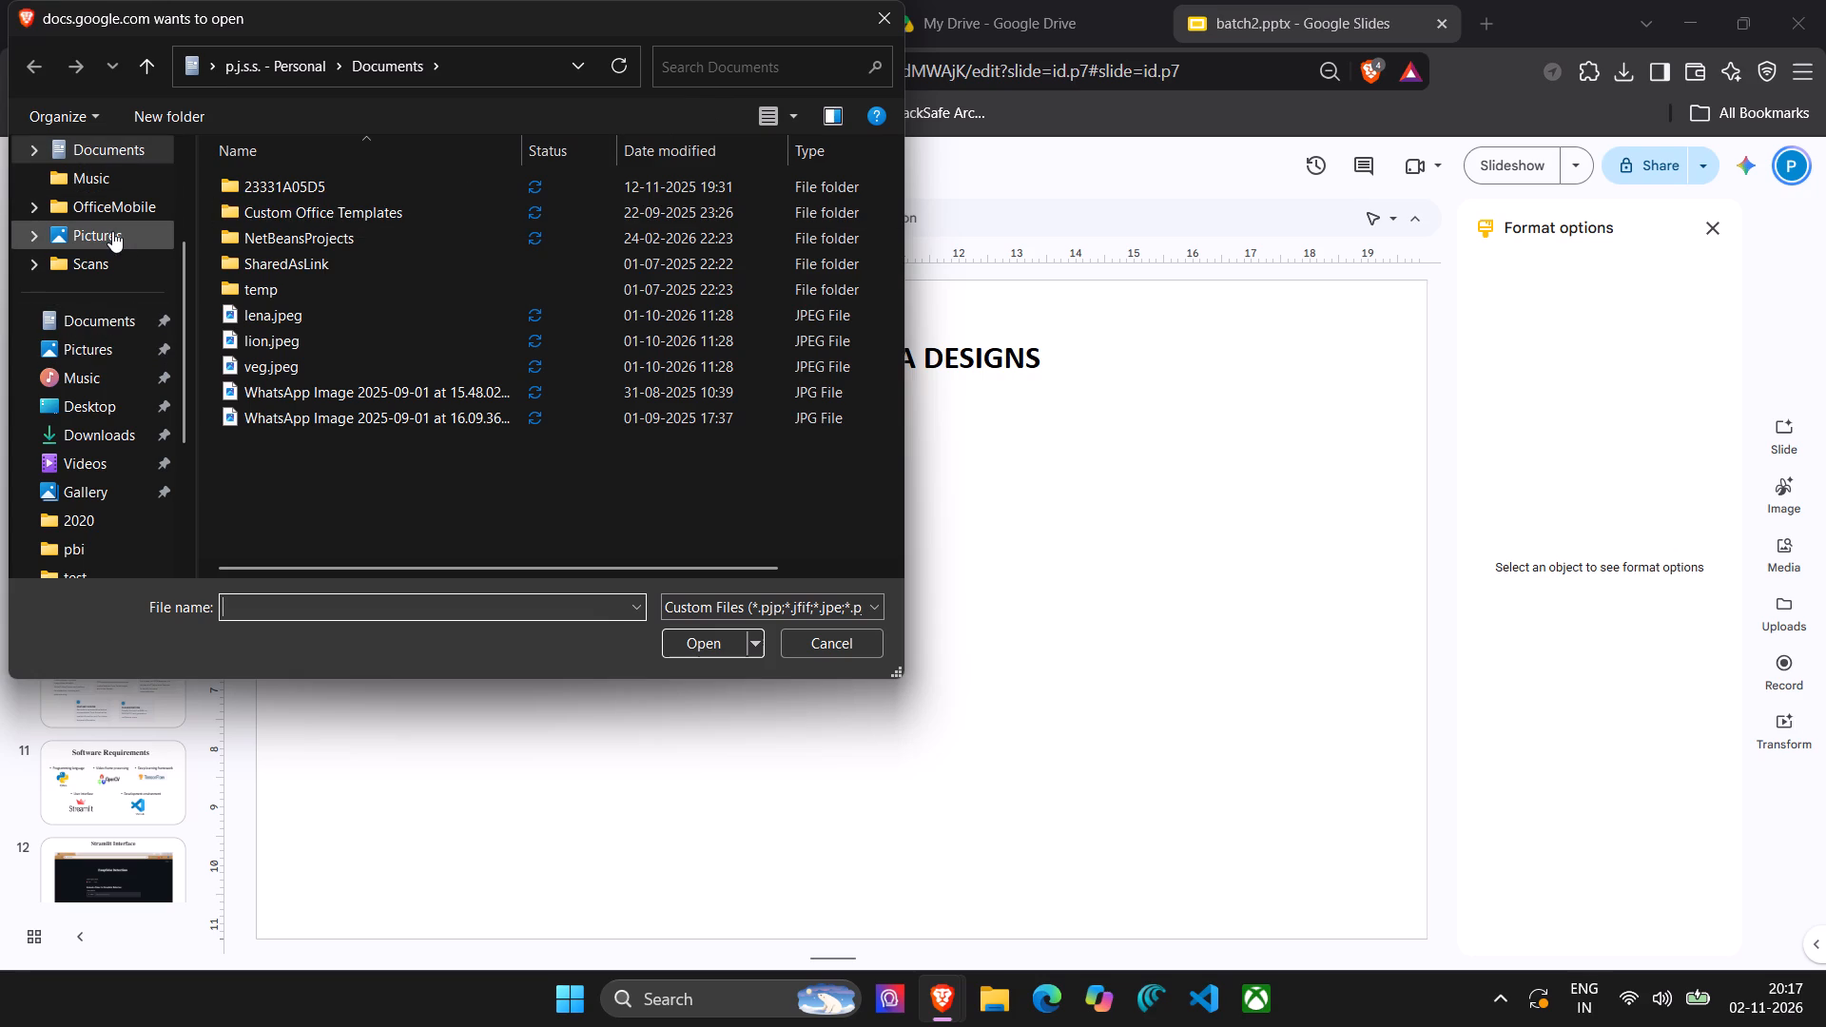
{"action": "left_click", "coordinate": [119, 408]}
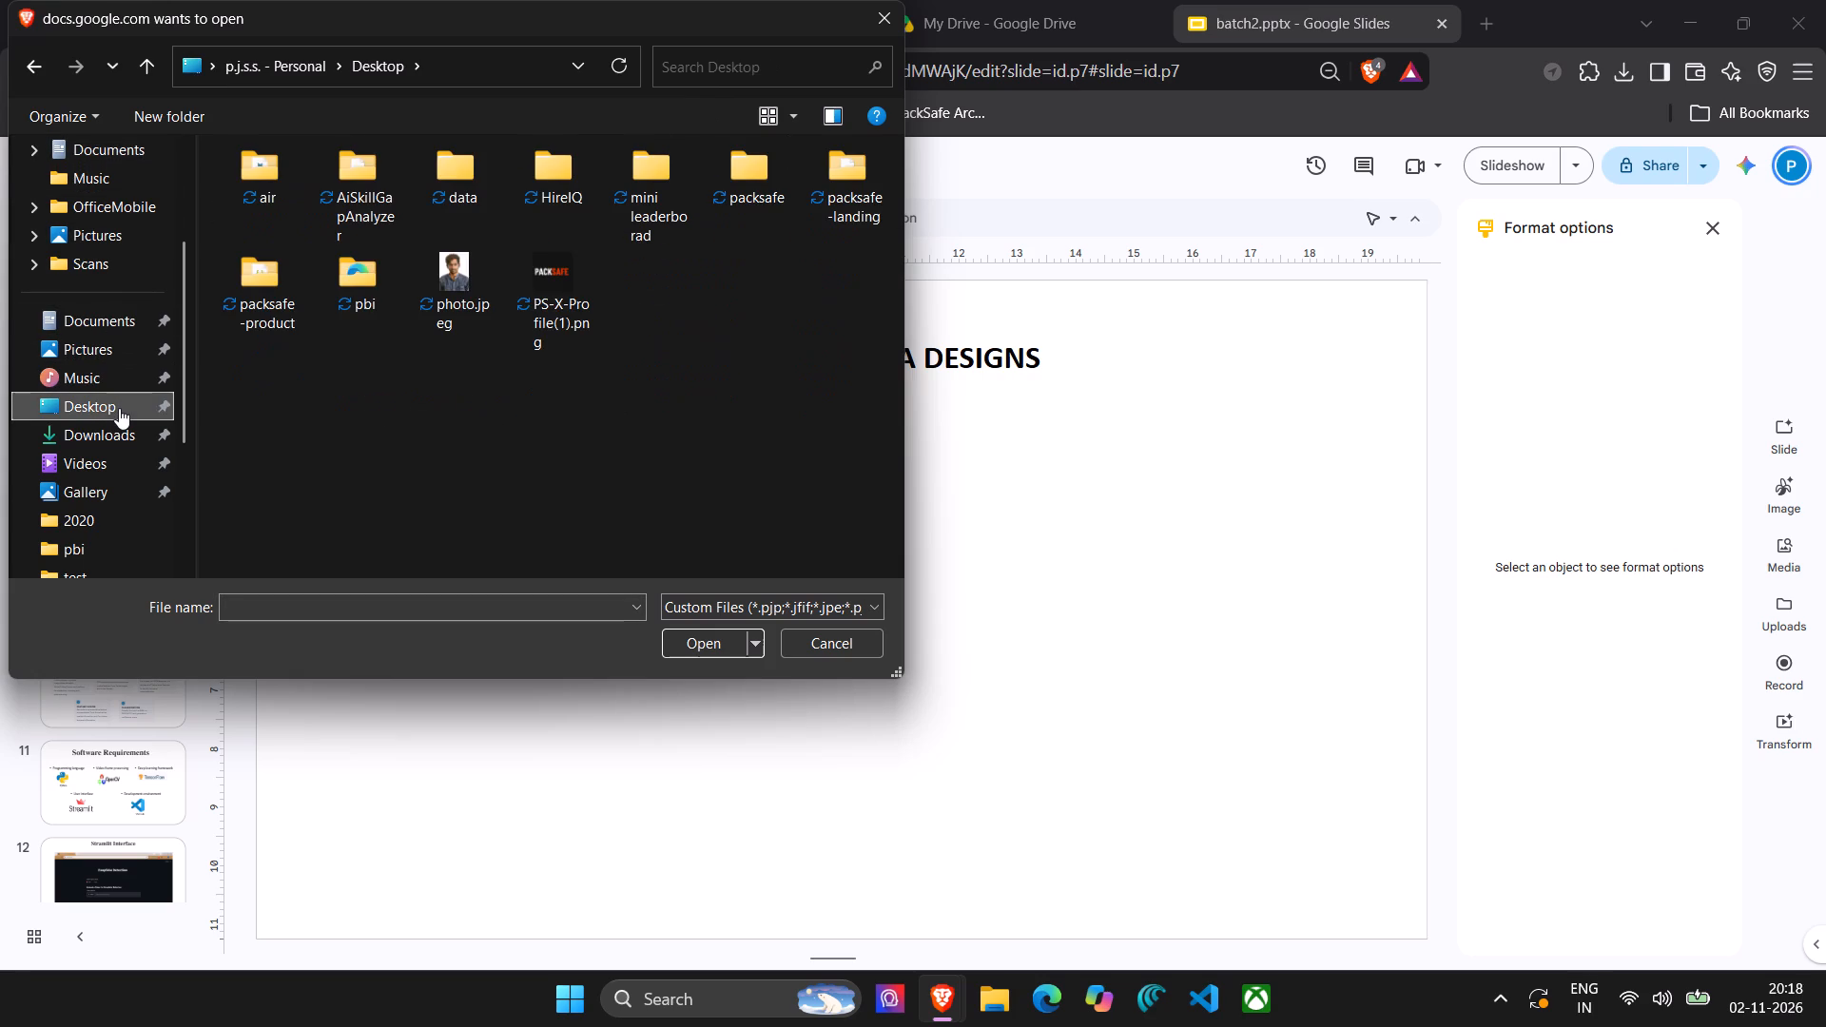
{"action": "scroll", "coordinate": [111, 317], "scroll_direction": "down", "scroll_amount": 1}
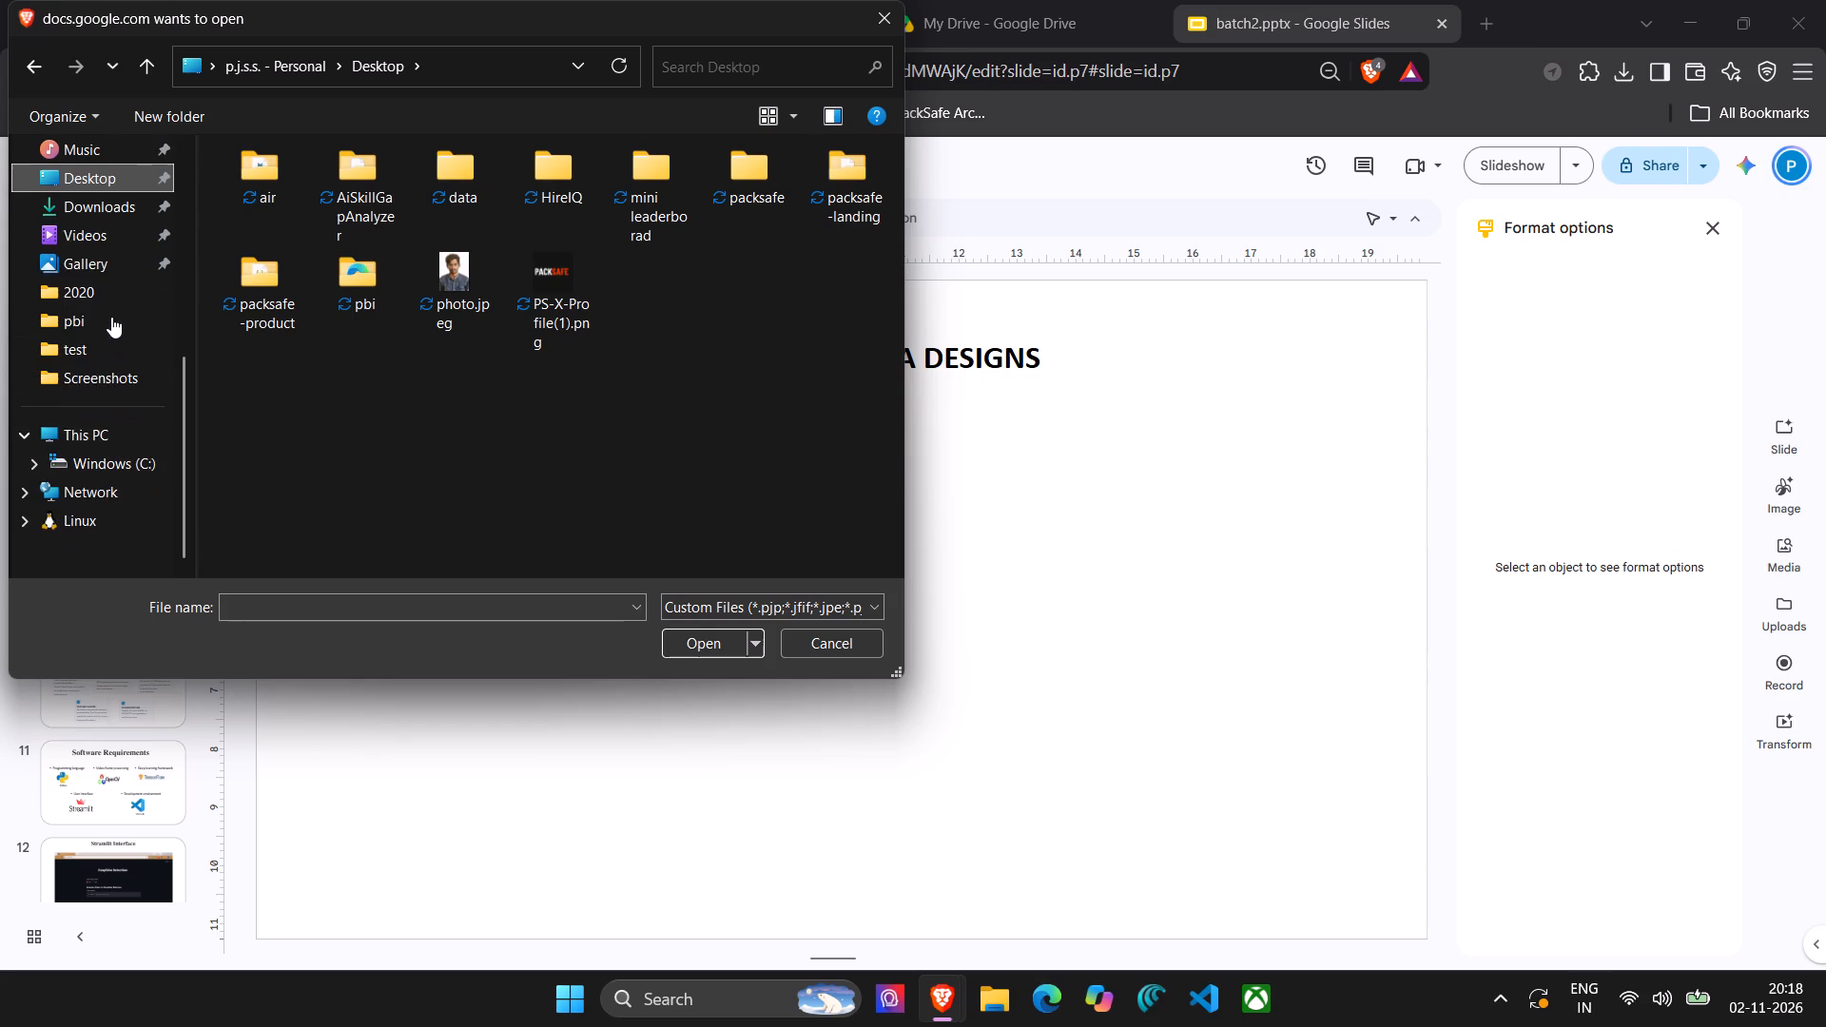
{"action": "scroll", "coordinate": [111, 317], "scroll_direction": "down", "scroll_amount": 1}
{"action": "left_click", "coordinate": [109, 421]}
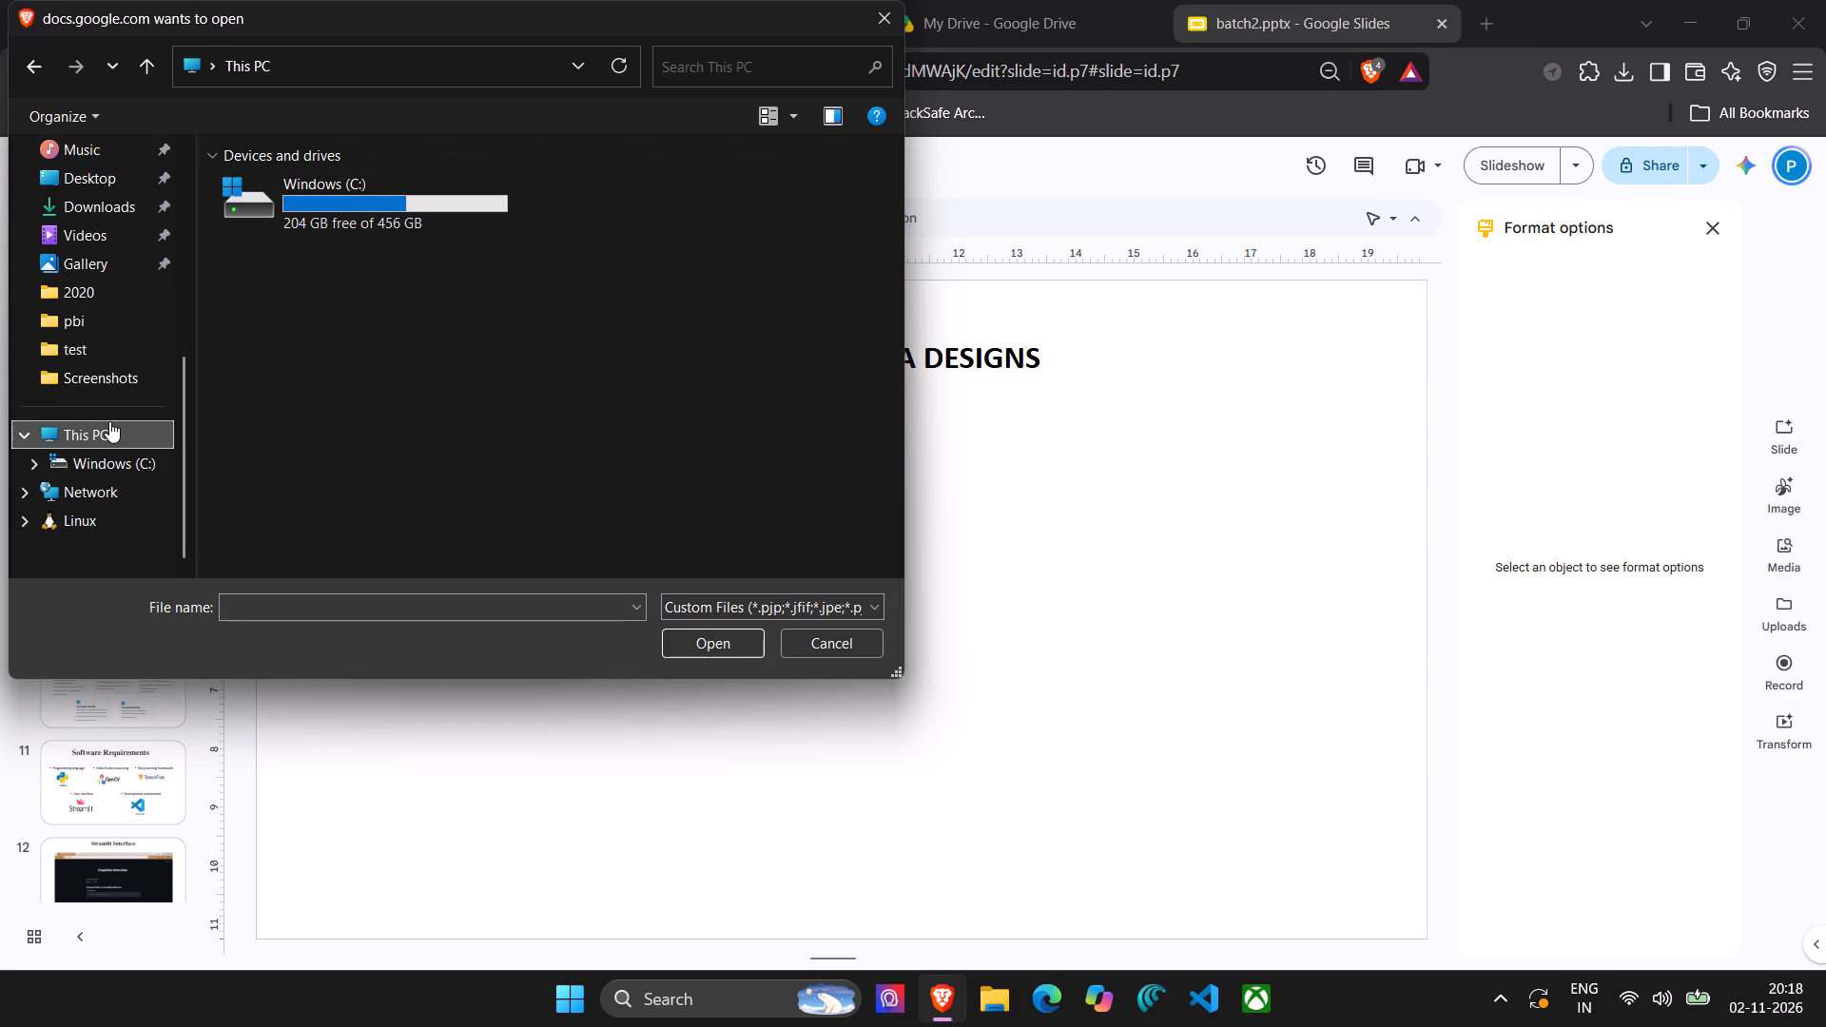
{"action": "left_click", "coordinate": [330, 184]}
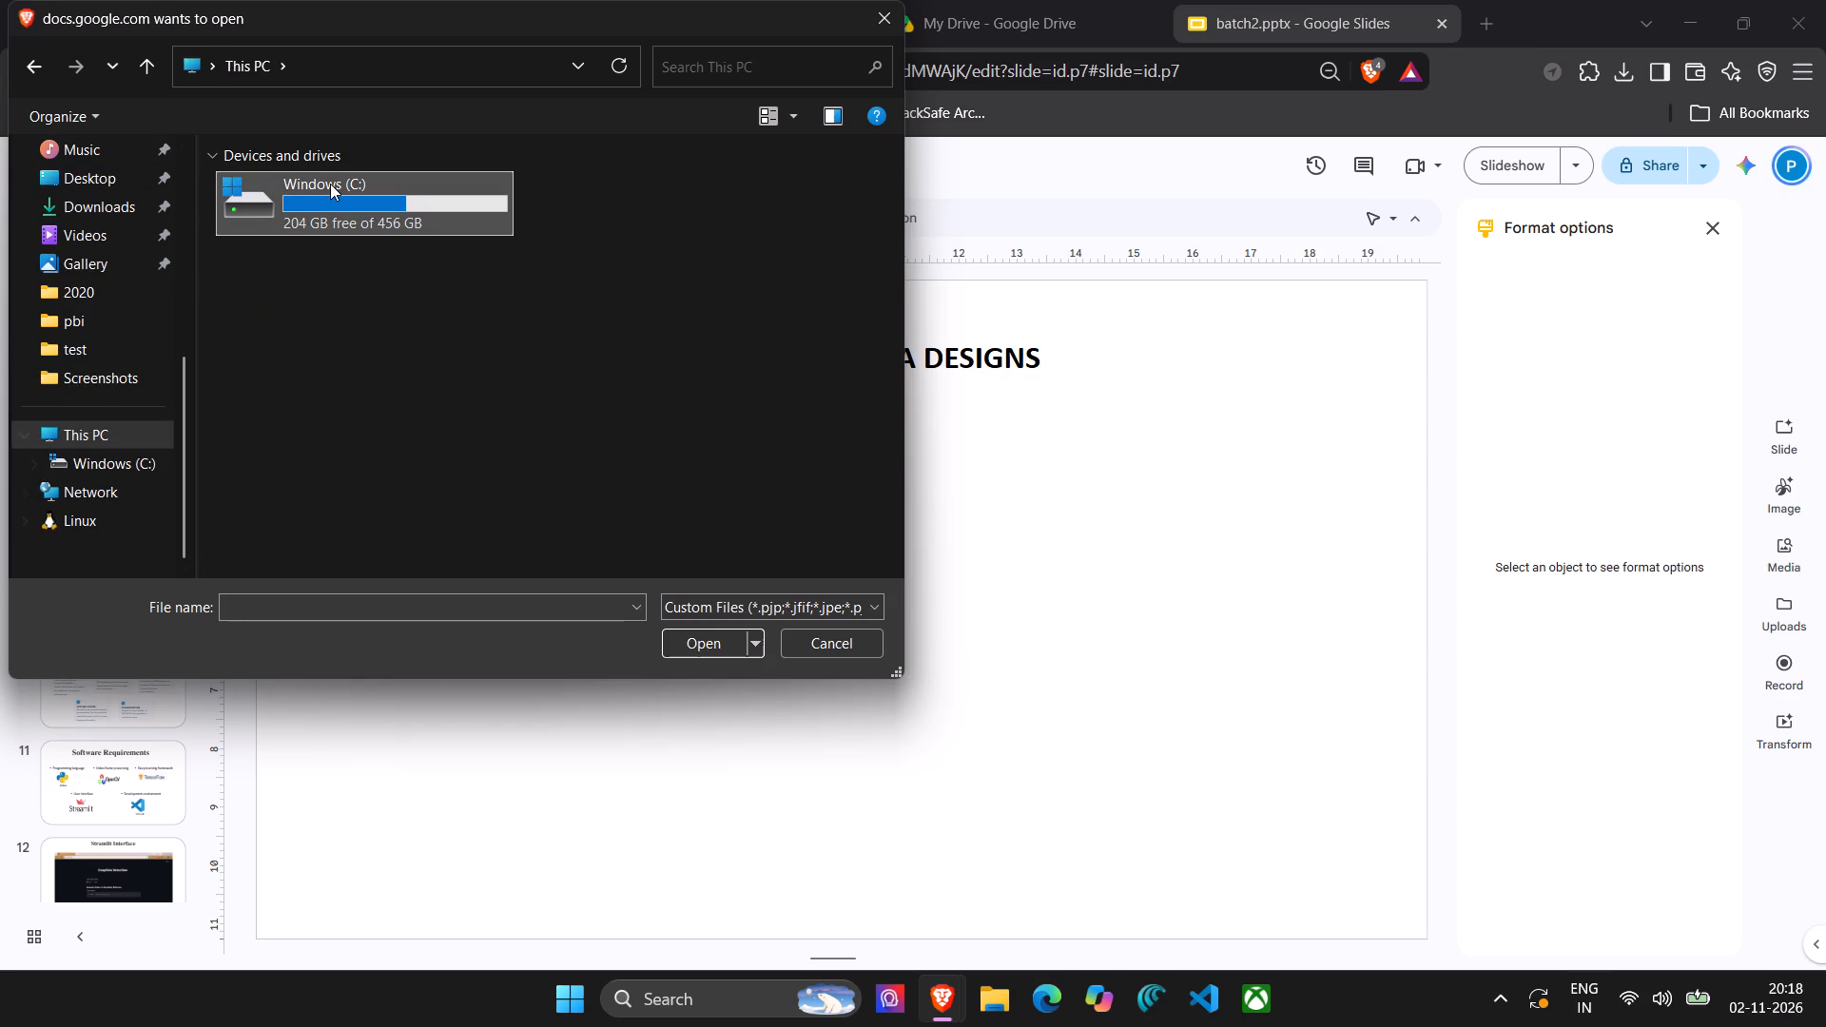
{"action": "double_click", "coordinate": [330, 184]}
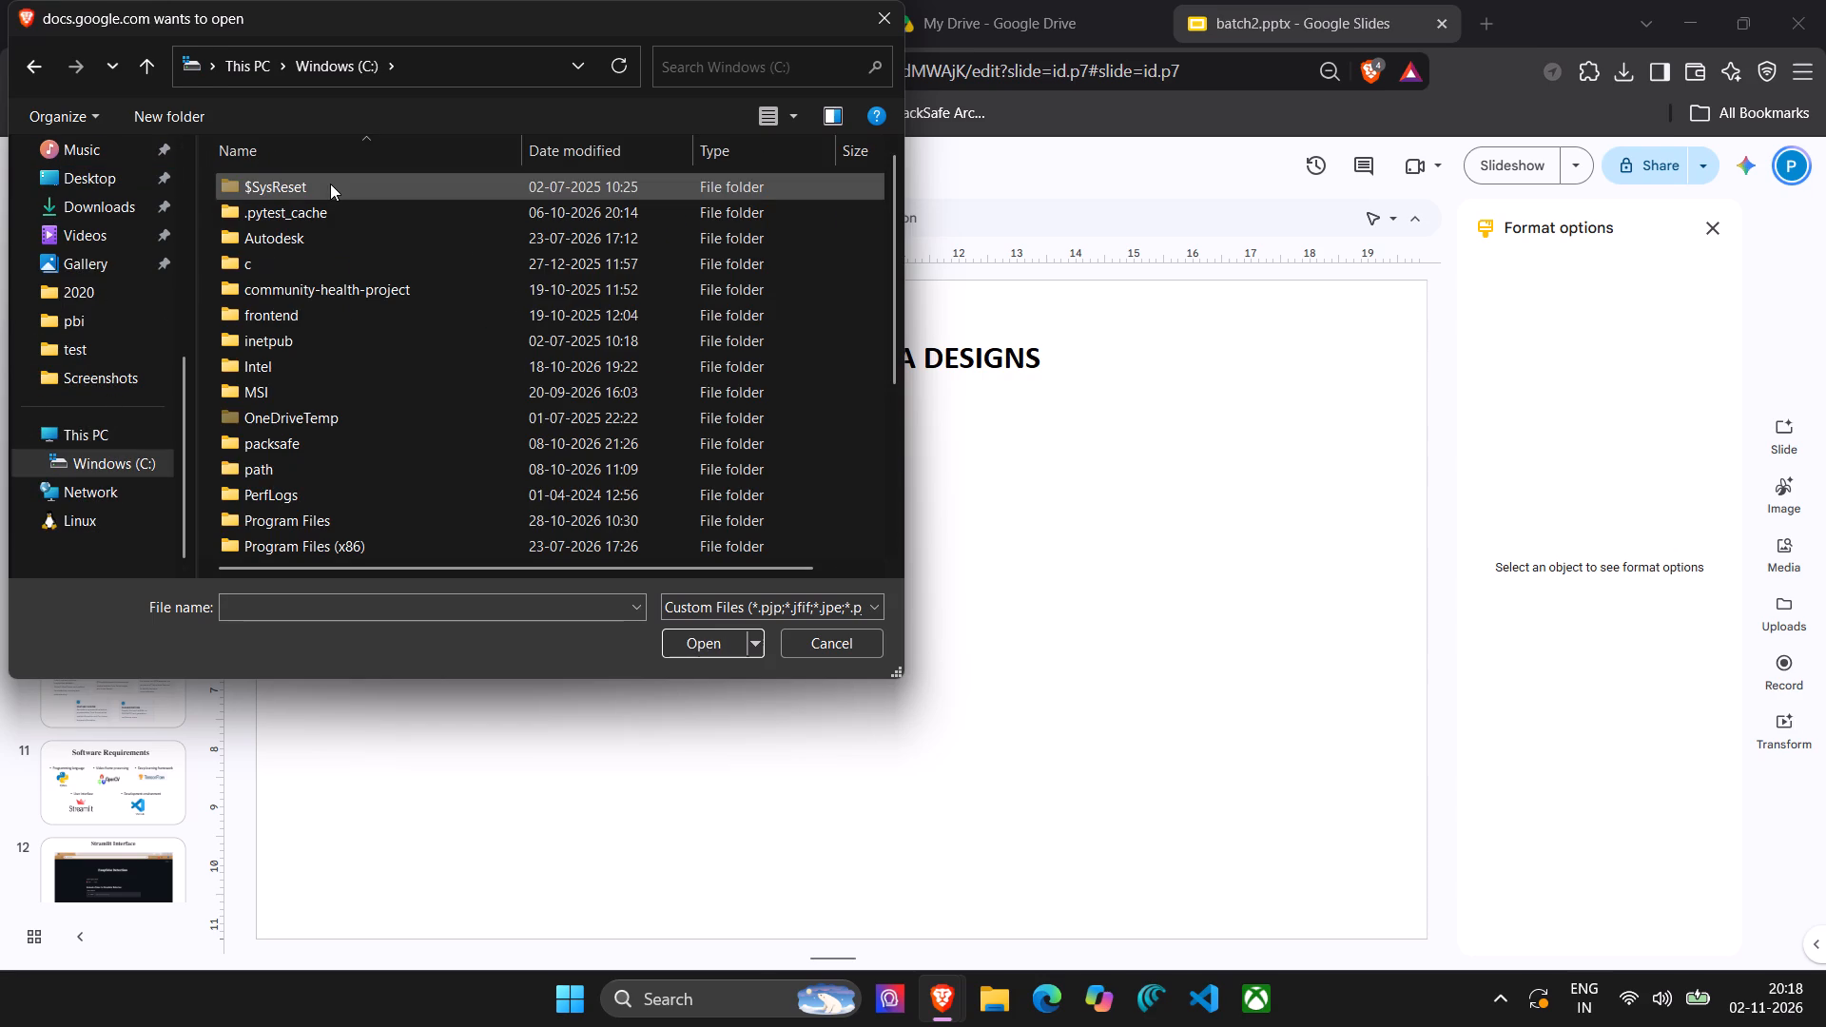
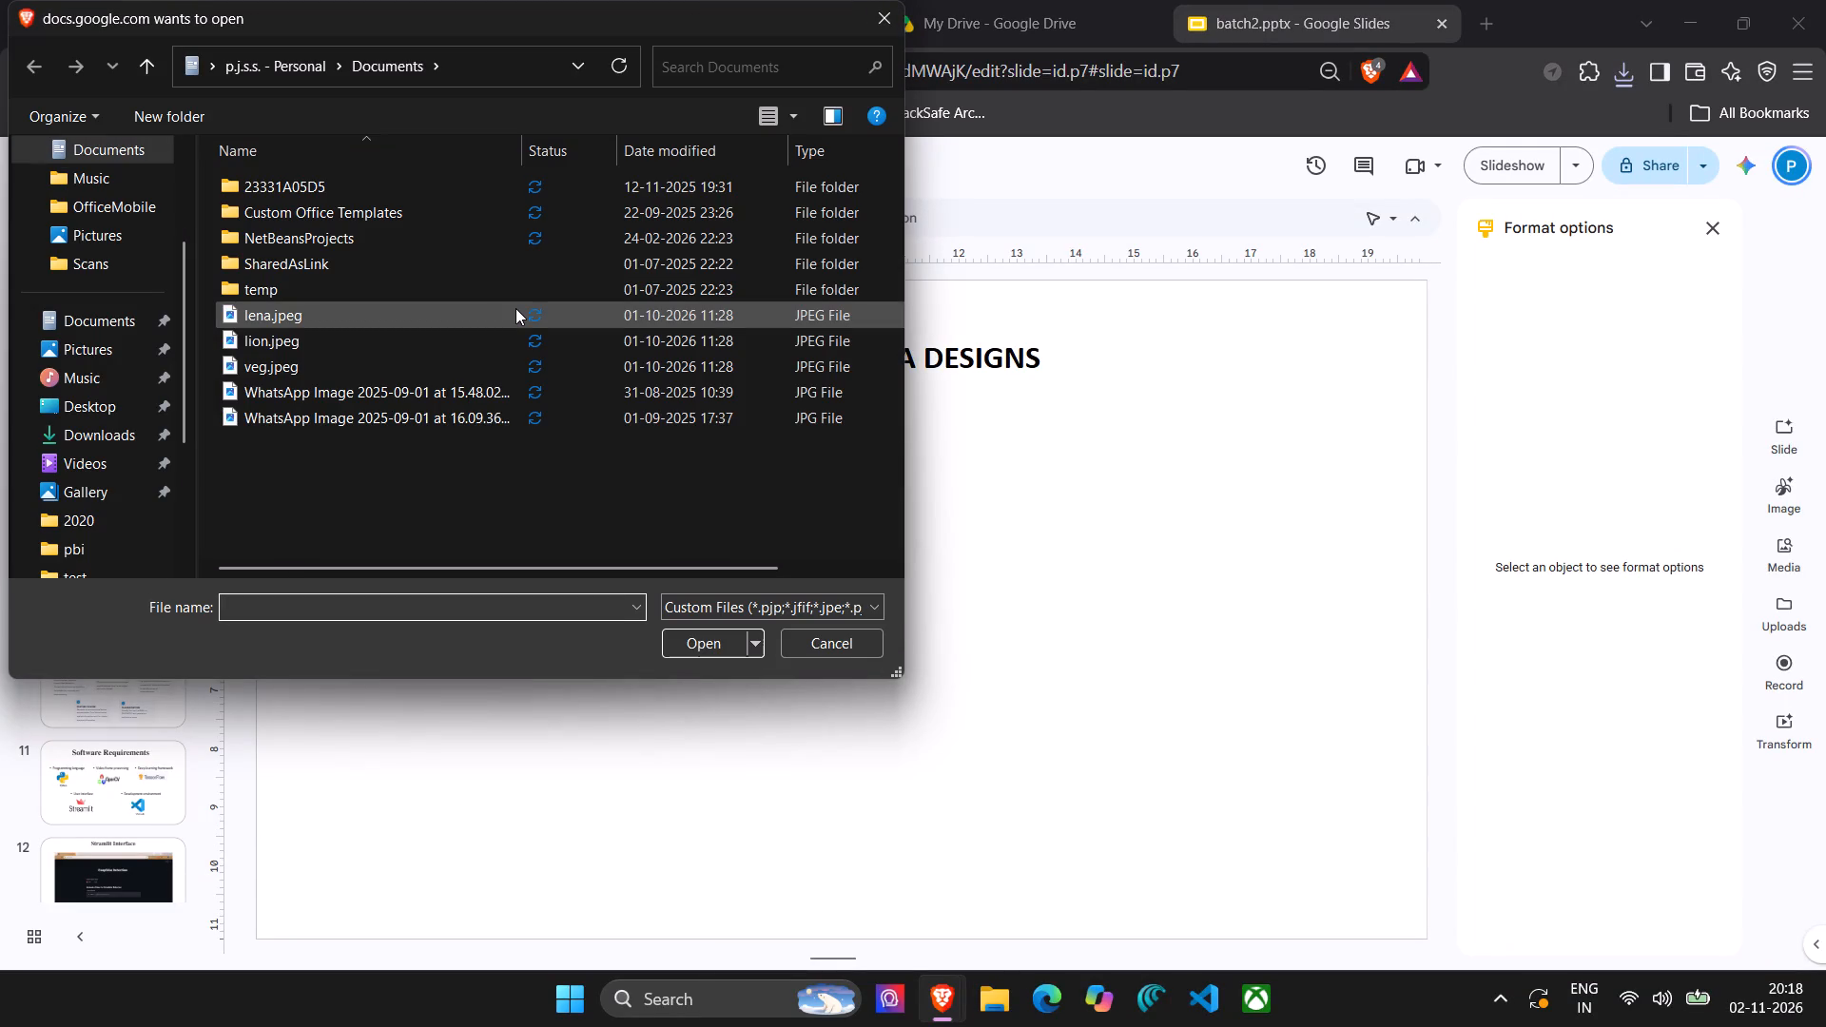
Look for the trapezoidal antenna picture in the Documents folder and search the Desktop folder for "trapezoid".
{"action": "left_click", "coordinate": [121, 310]}
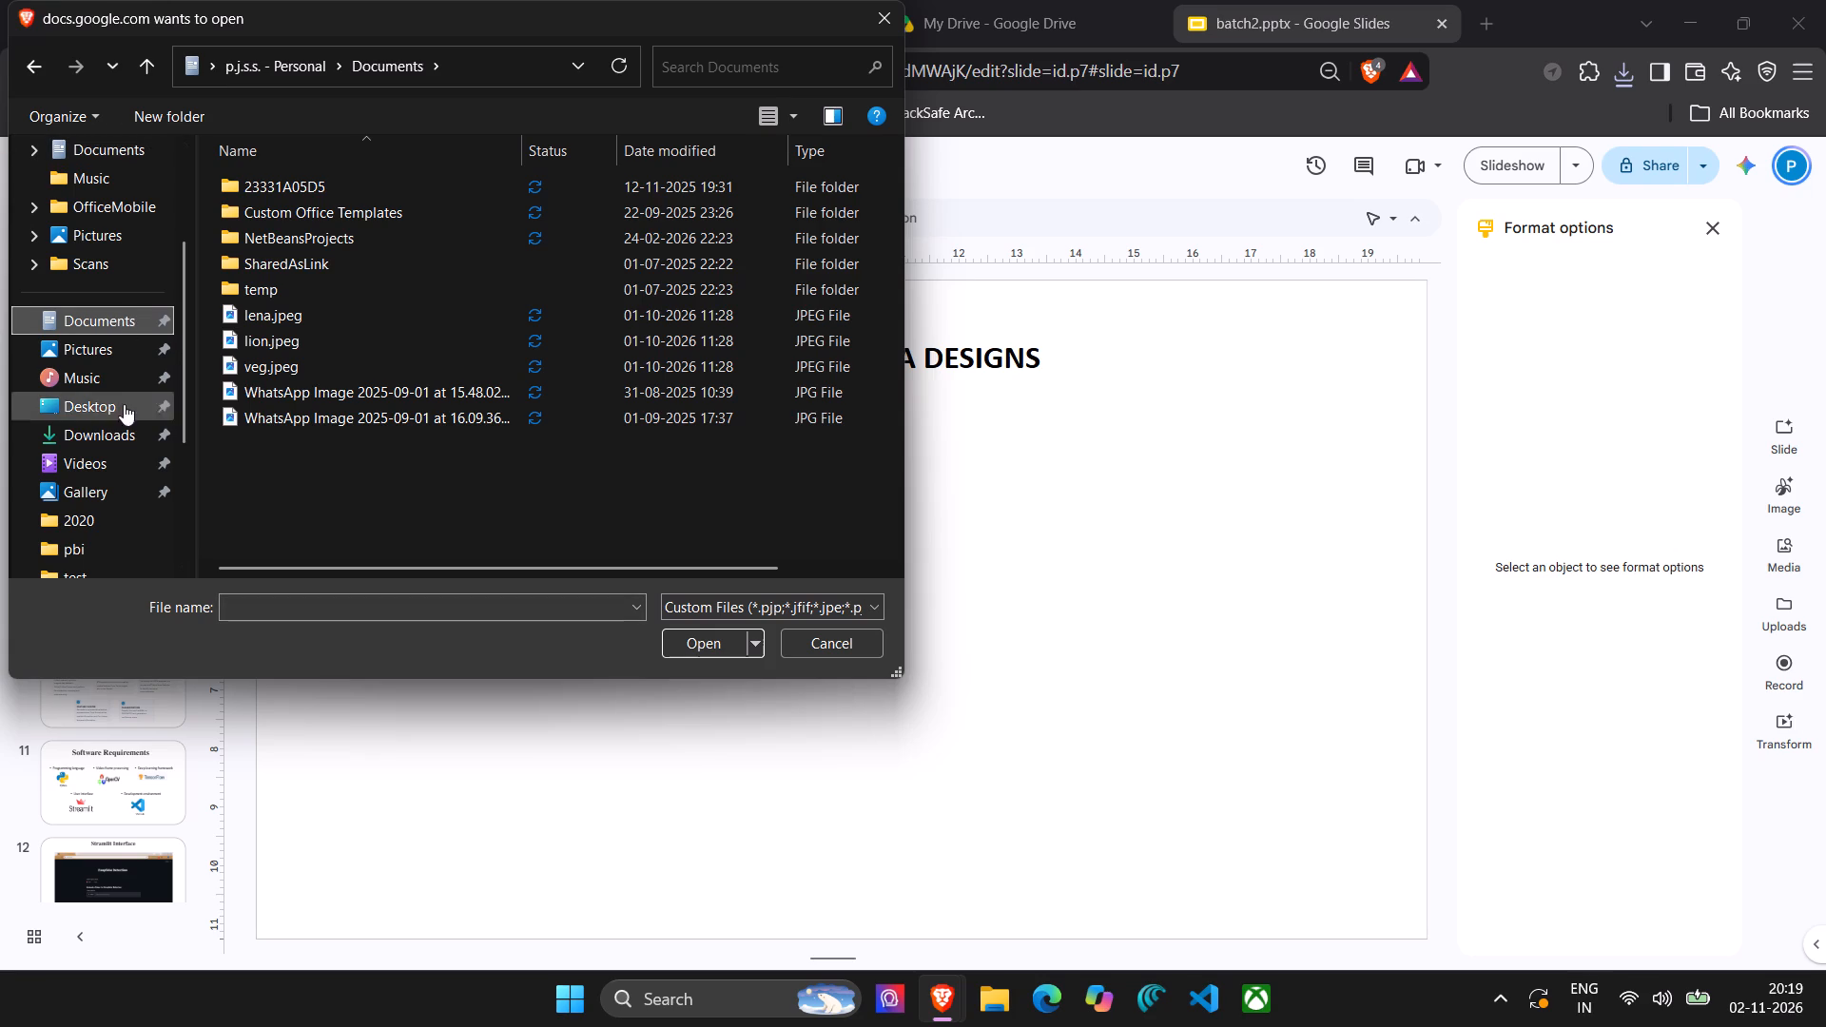
{"action": "left_click", "coordinate": [108, 398]}
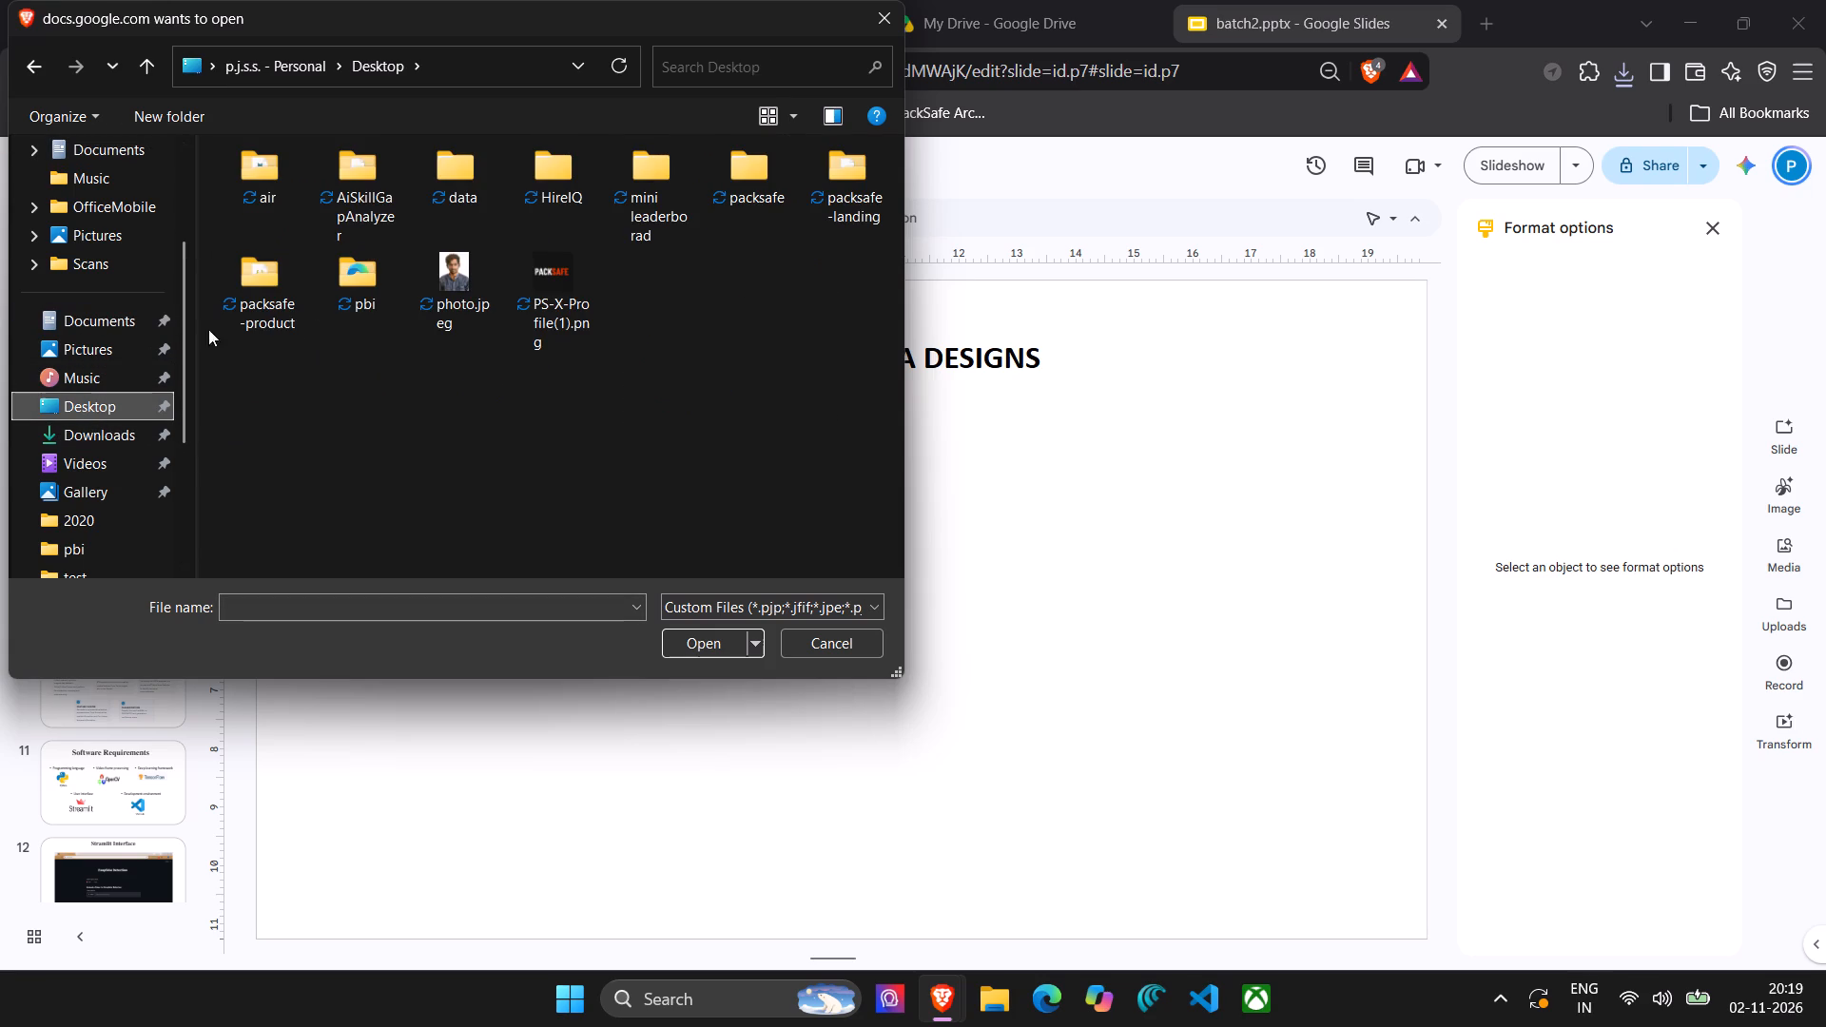
{"action": "left_click", "coordinate": [663, 68]}
{"action": "type", "text": "trape"}
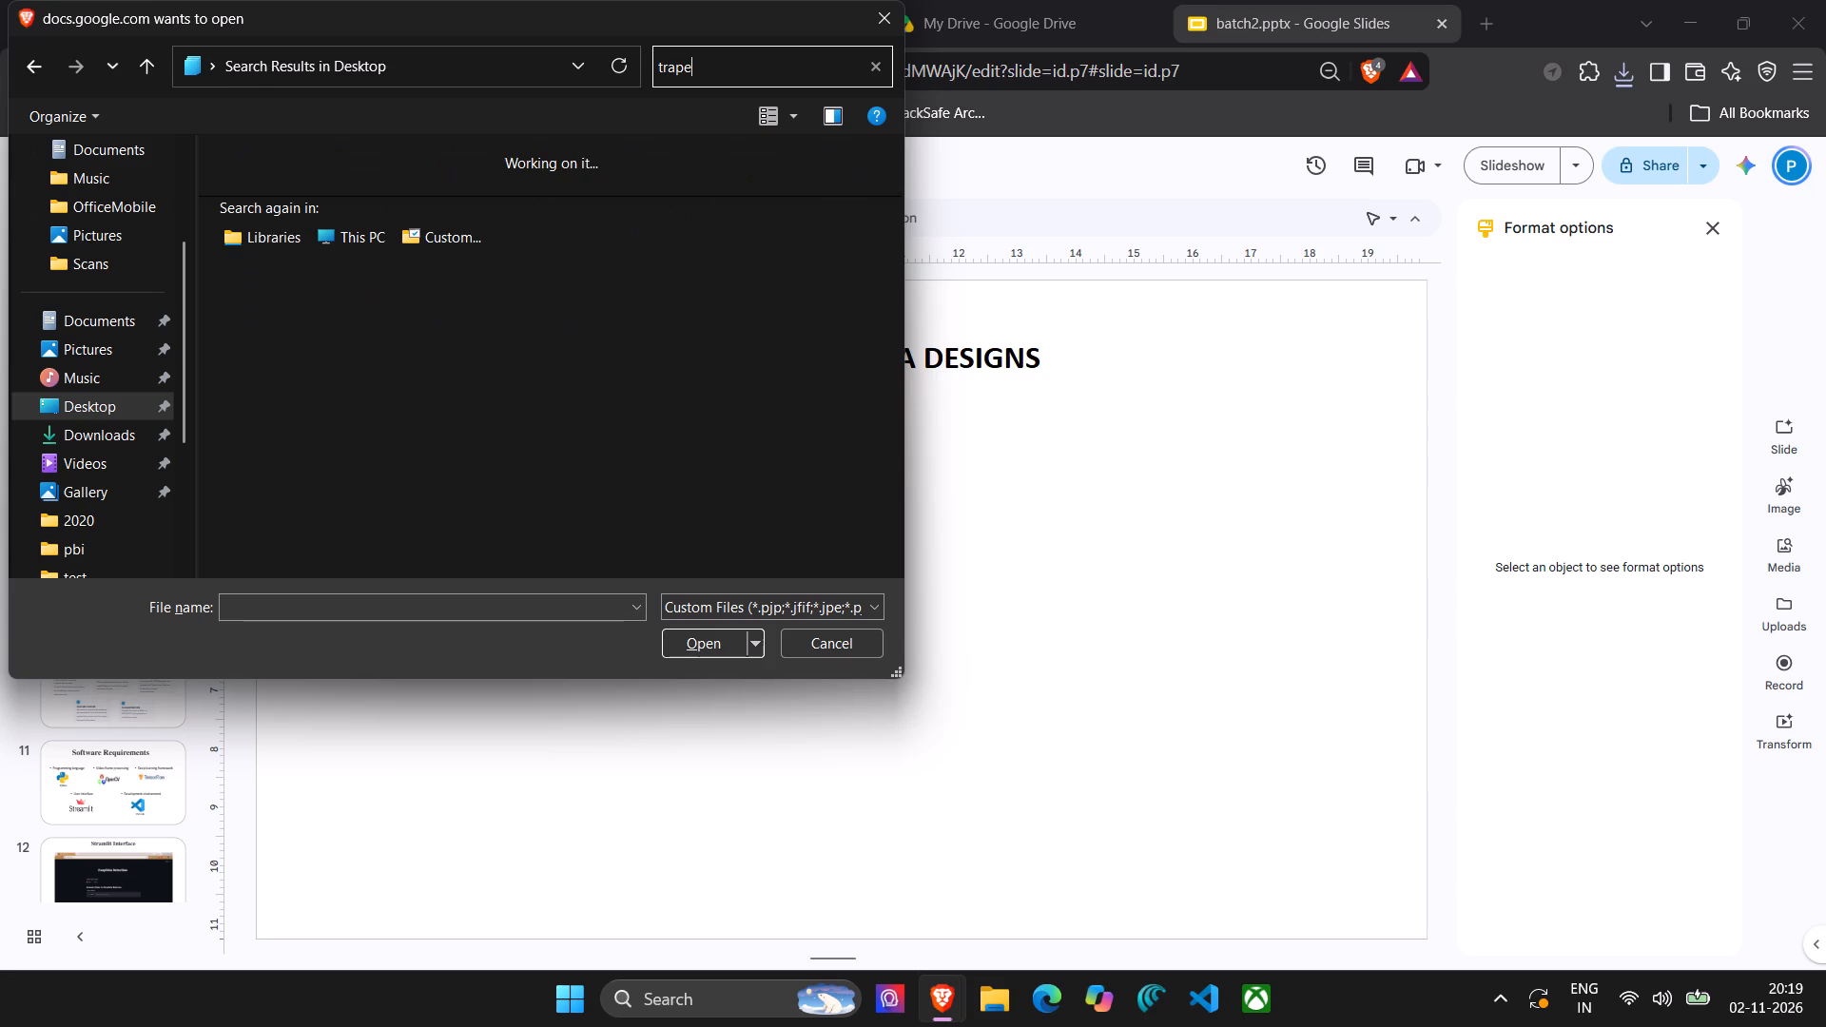
{"action": "type", "text": "zp"}
{"action": "key", "text": "BackSpace"}
{"action": "type", "text": "oid"}
{"action": "key", "text": "BackSpace"}
{"action": "key", "text": "BackSpace"}
{"action": "key", "text": "BackSpace"}
{"action": "key", "text": "BackSpace"}
{"action": "key", "text": "BackSpace"}
Insert trapezoidal.jpeg from the Downloads folder into slide 7.
{"action": "left_click", "coordinate": [116, 431]}
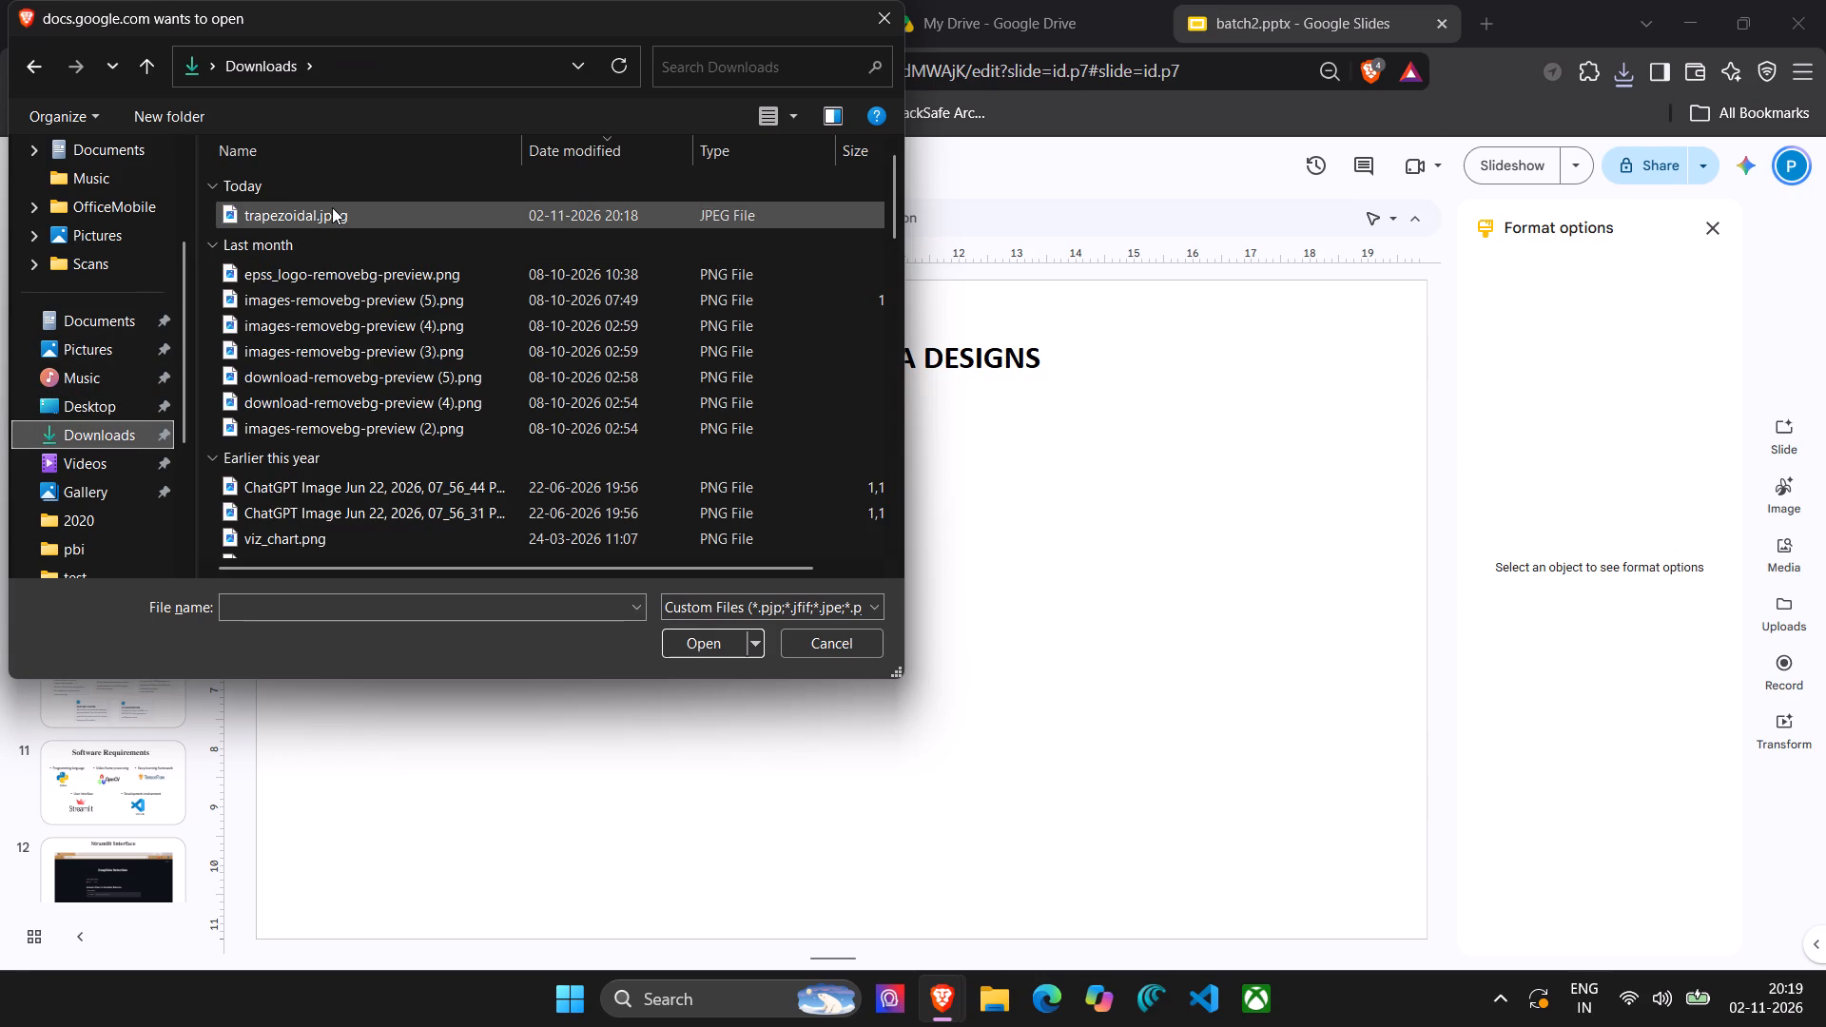
{"action": "left_click", "coordinate": [332, 207]}
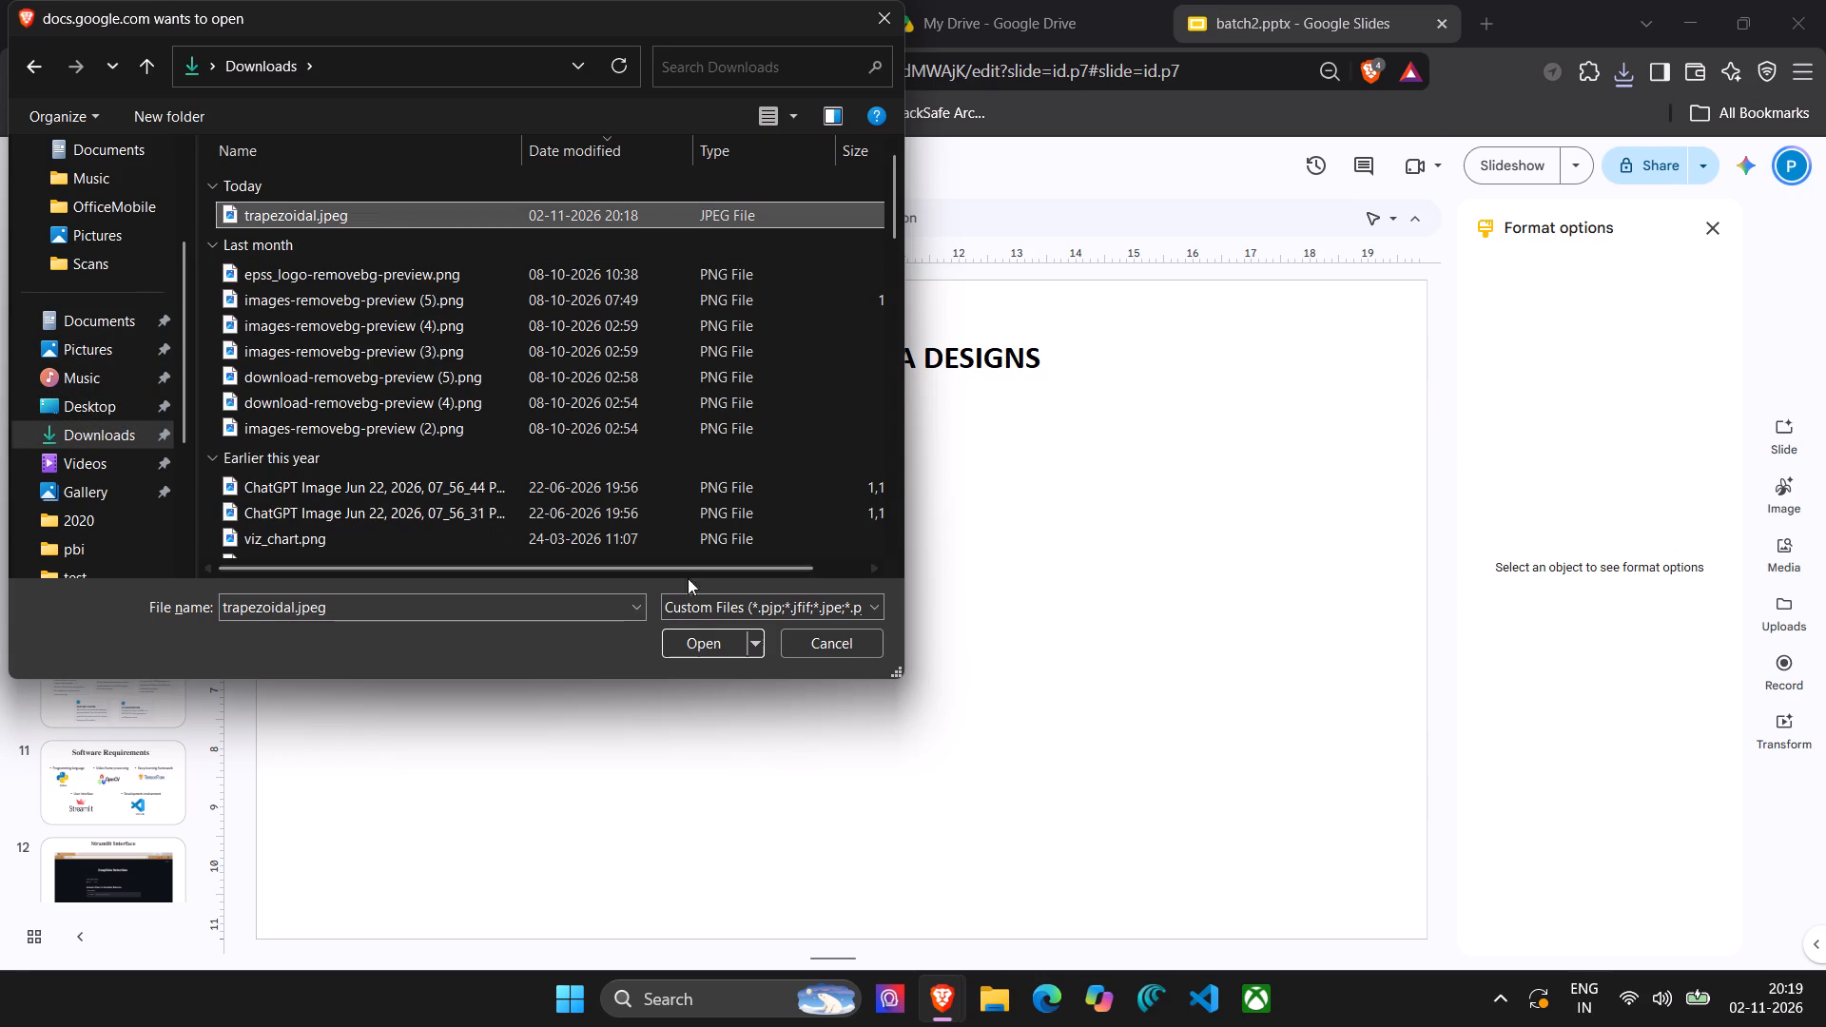
{"action": "left_click", "coordinate": [704, 644]}
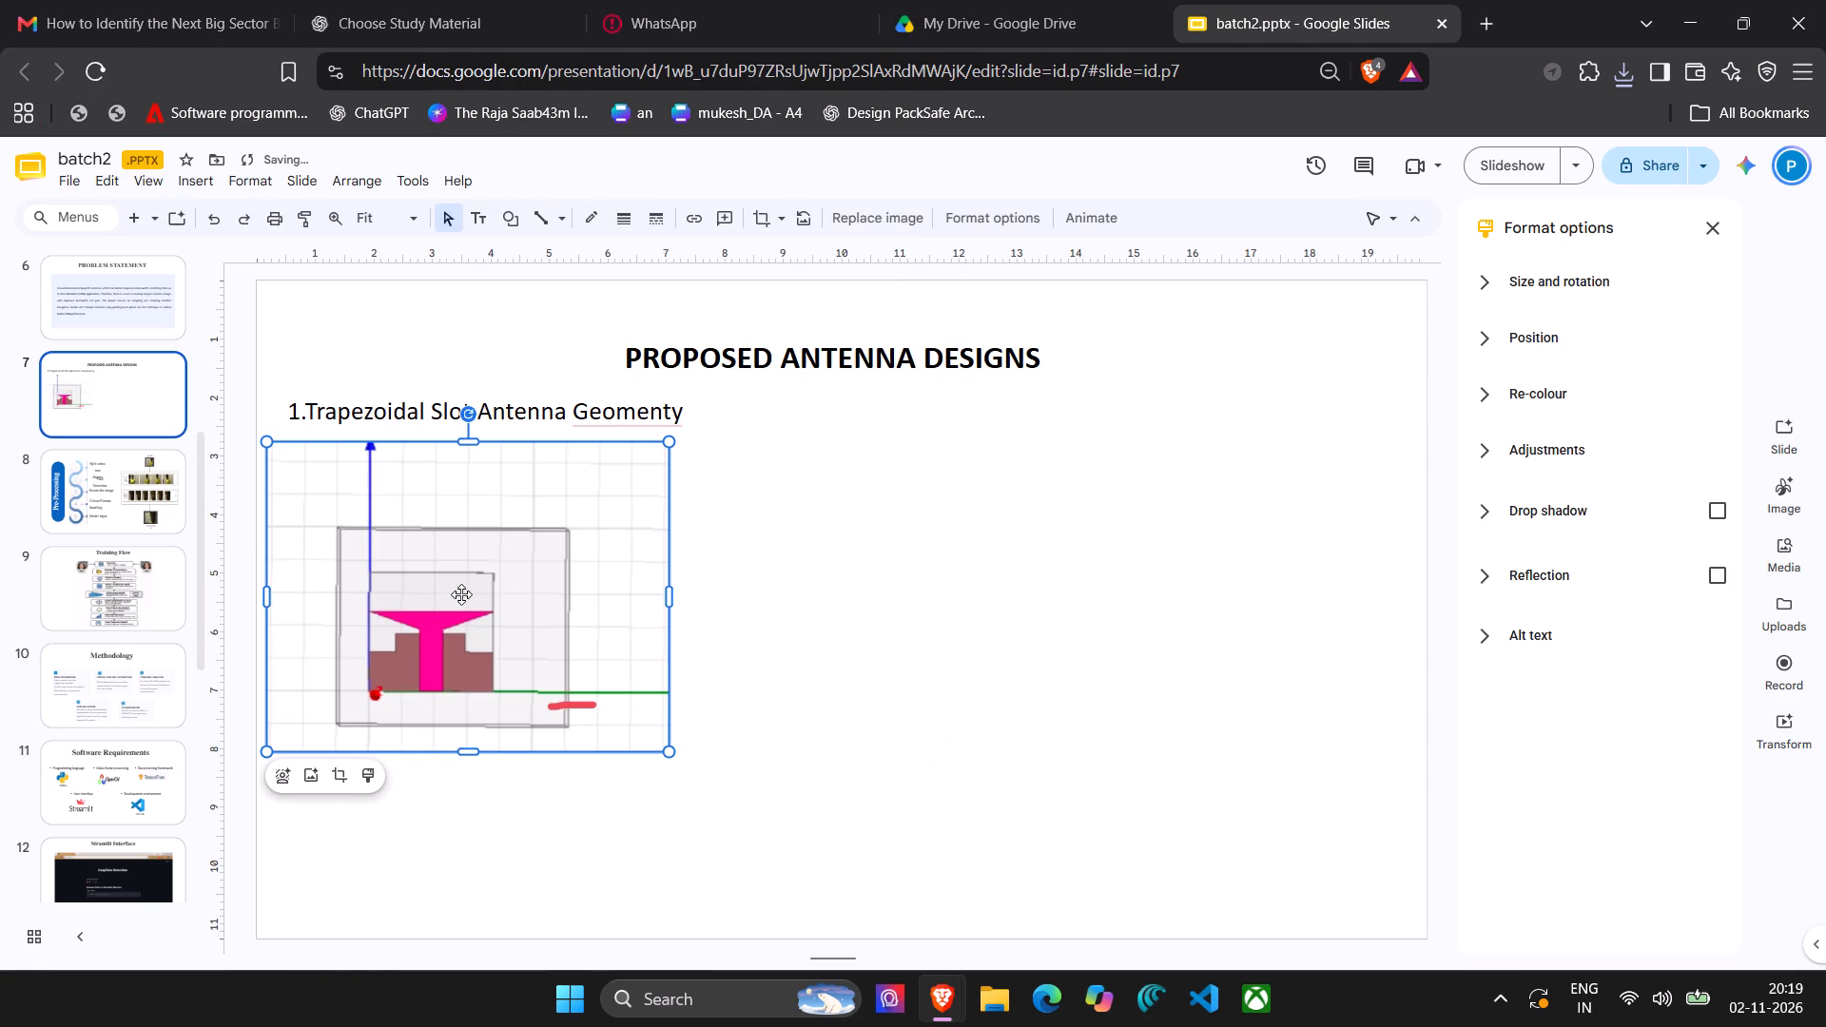
Narrow the antenna image by moving its left edge inward, slightly inside the start of the subheading above it.
{"action": "left_click_drag", "start_coordinate": [265, 595], "coordinate": [296, 591]}
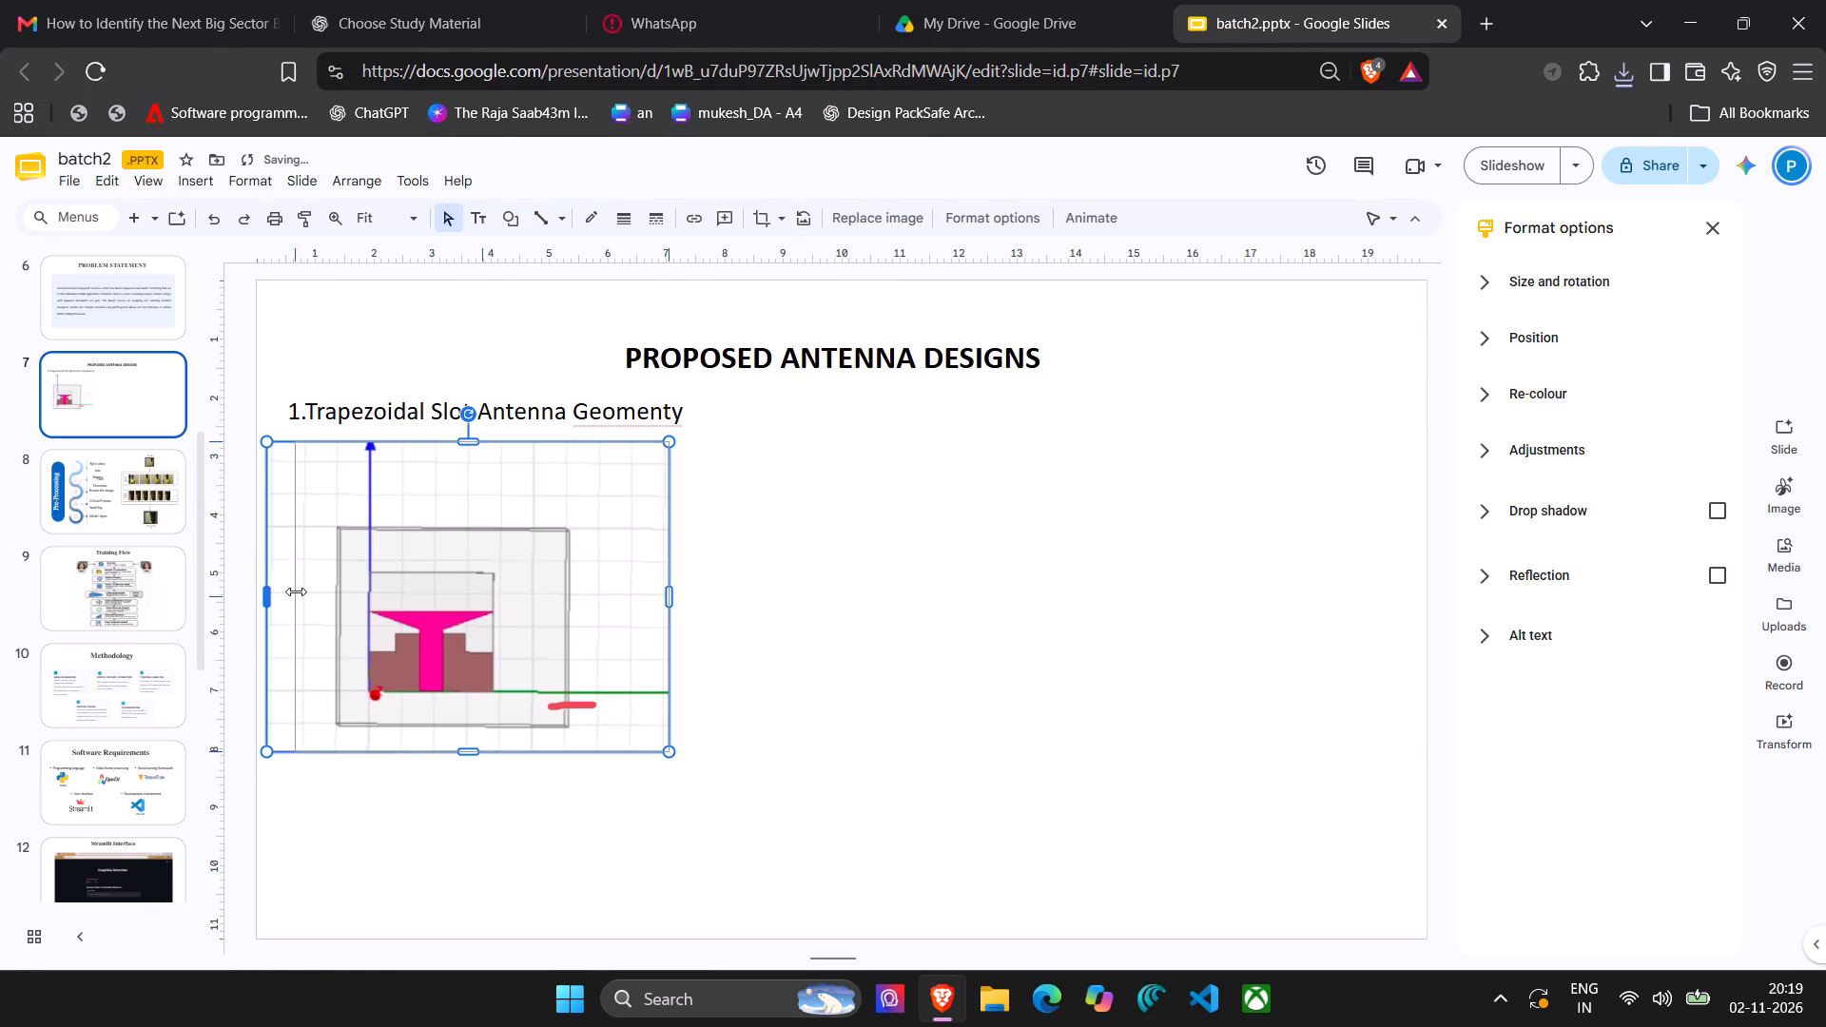
{"action": "left_click_drag", "start_coordinate": [296, 591], "coordinate": [313, 592]}
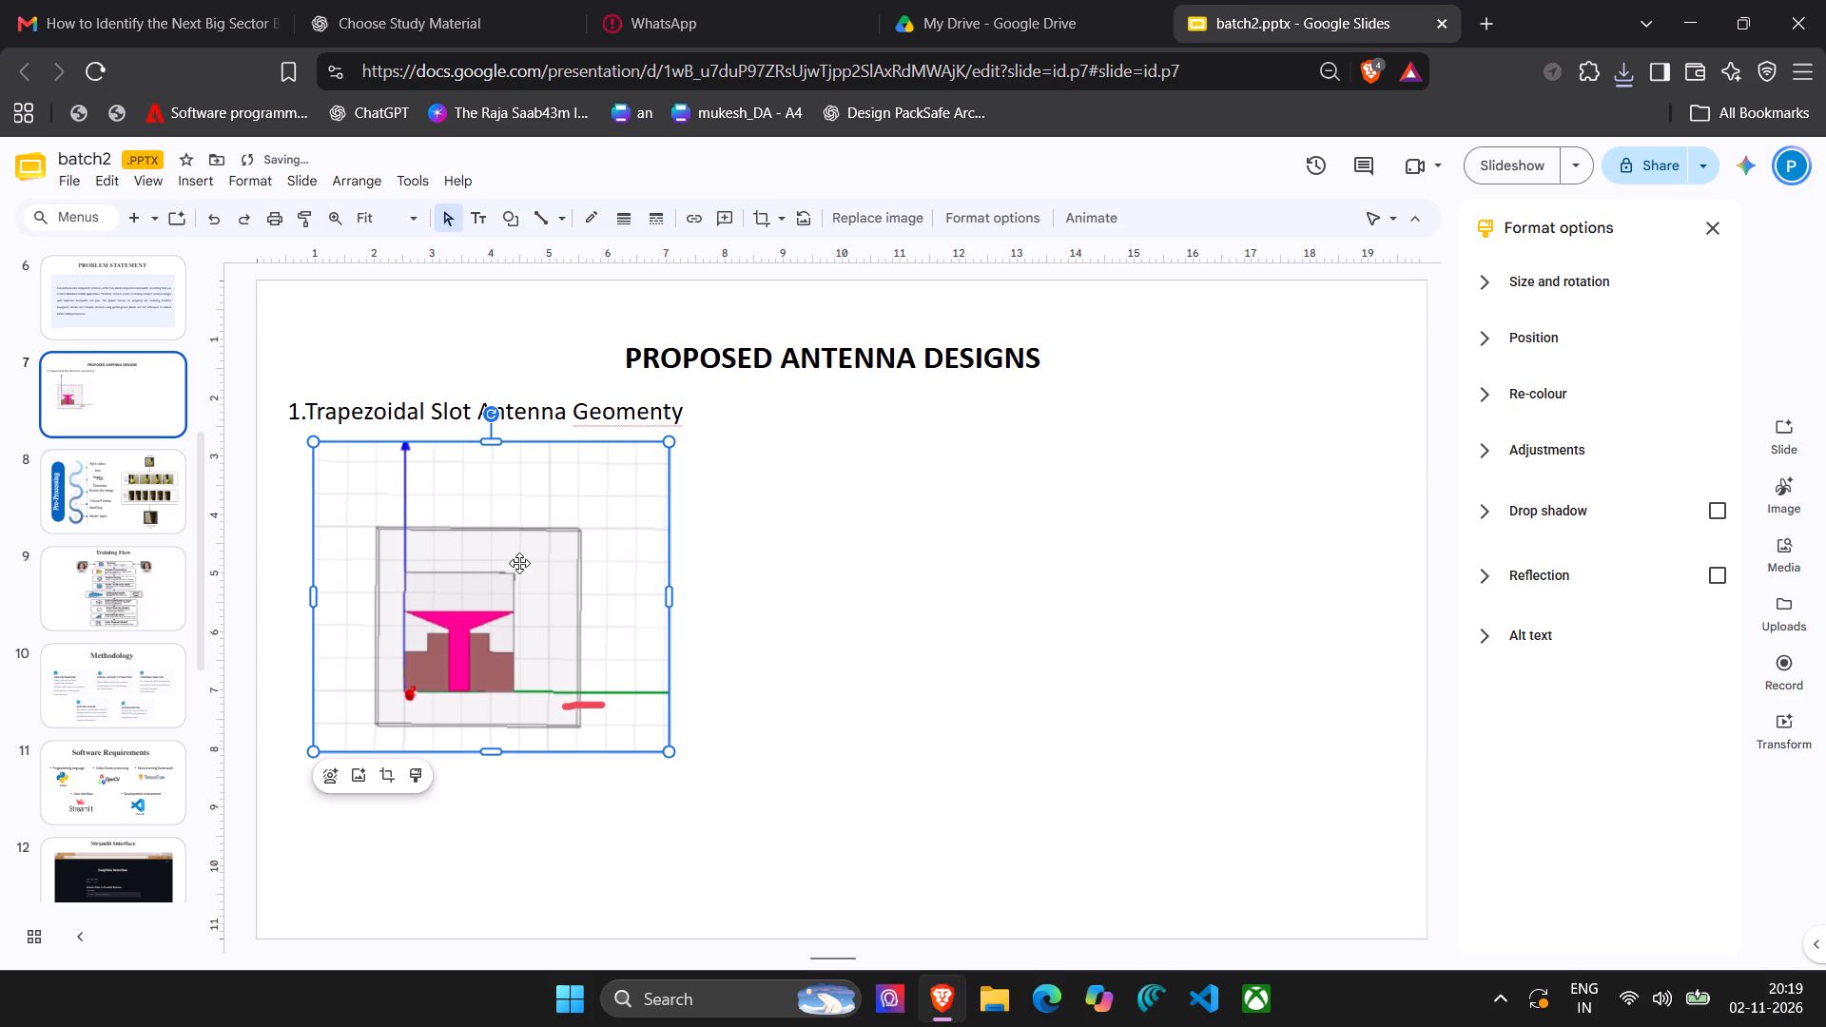
Indent the subheading "1.Trapezoidal Slot Antenna Geomenty" with four leading spaces to bring its start near the image's left edge.
{"action": "left_click", "coordinate": [277, 403]}
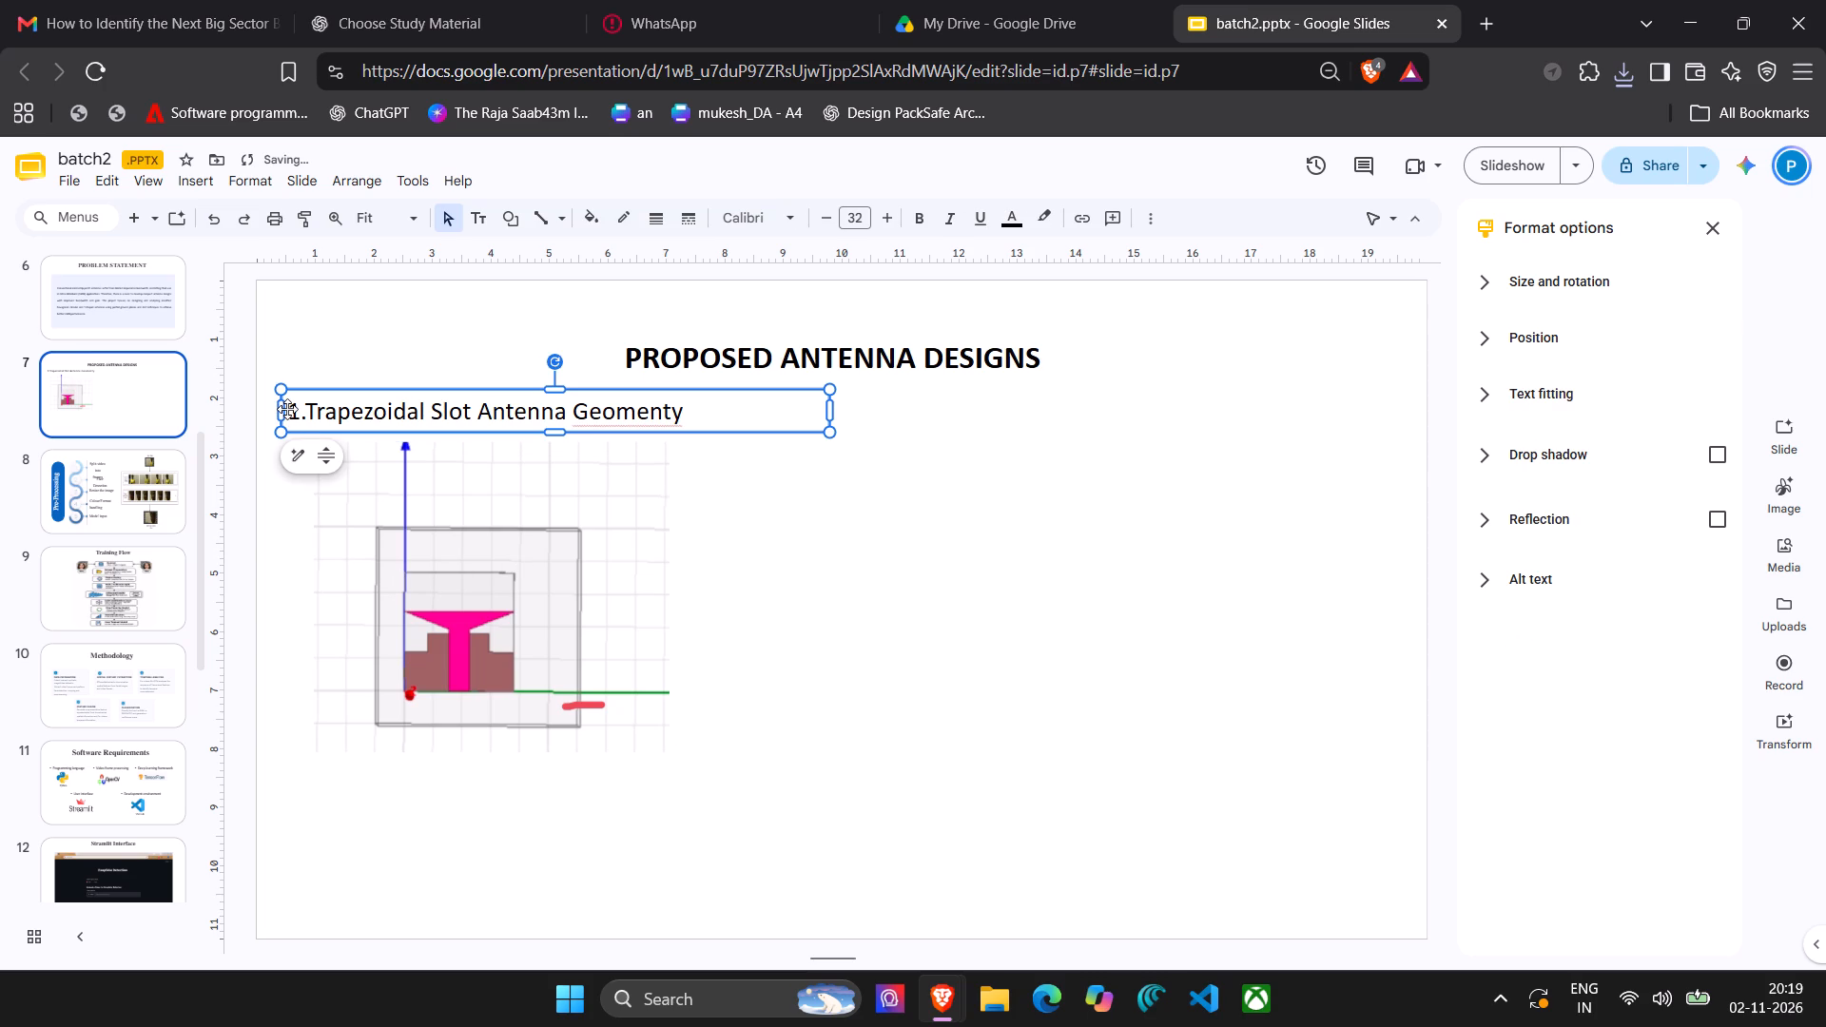
{"action": "left_click", "coordinate": [287, 409]}
{"action": "left_click", "coordinate": [296, 409]}
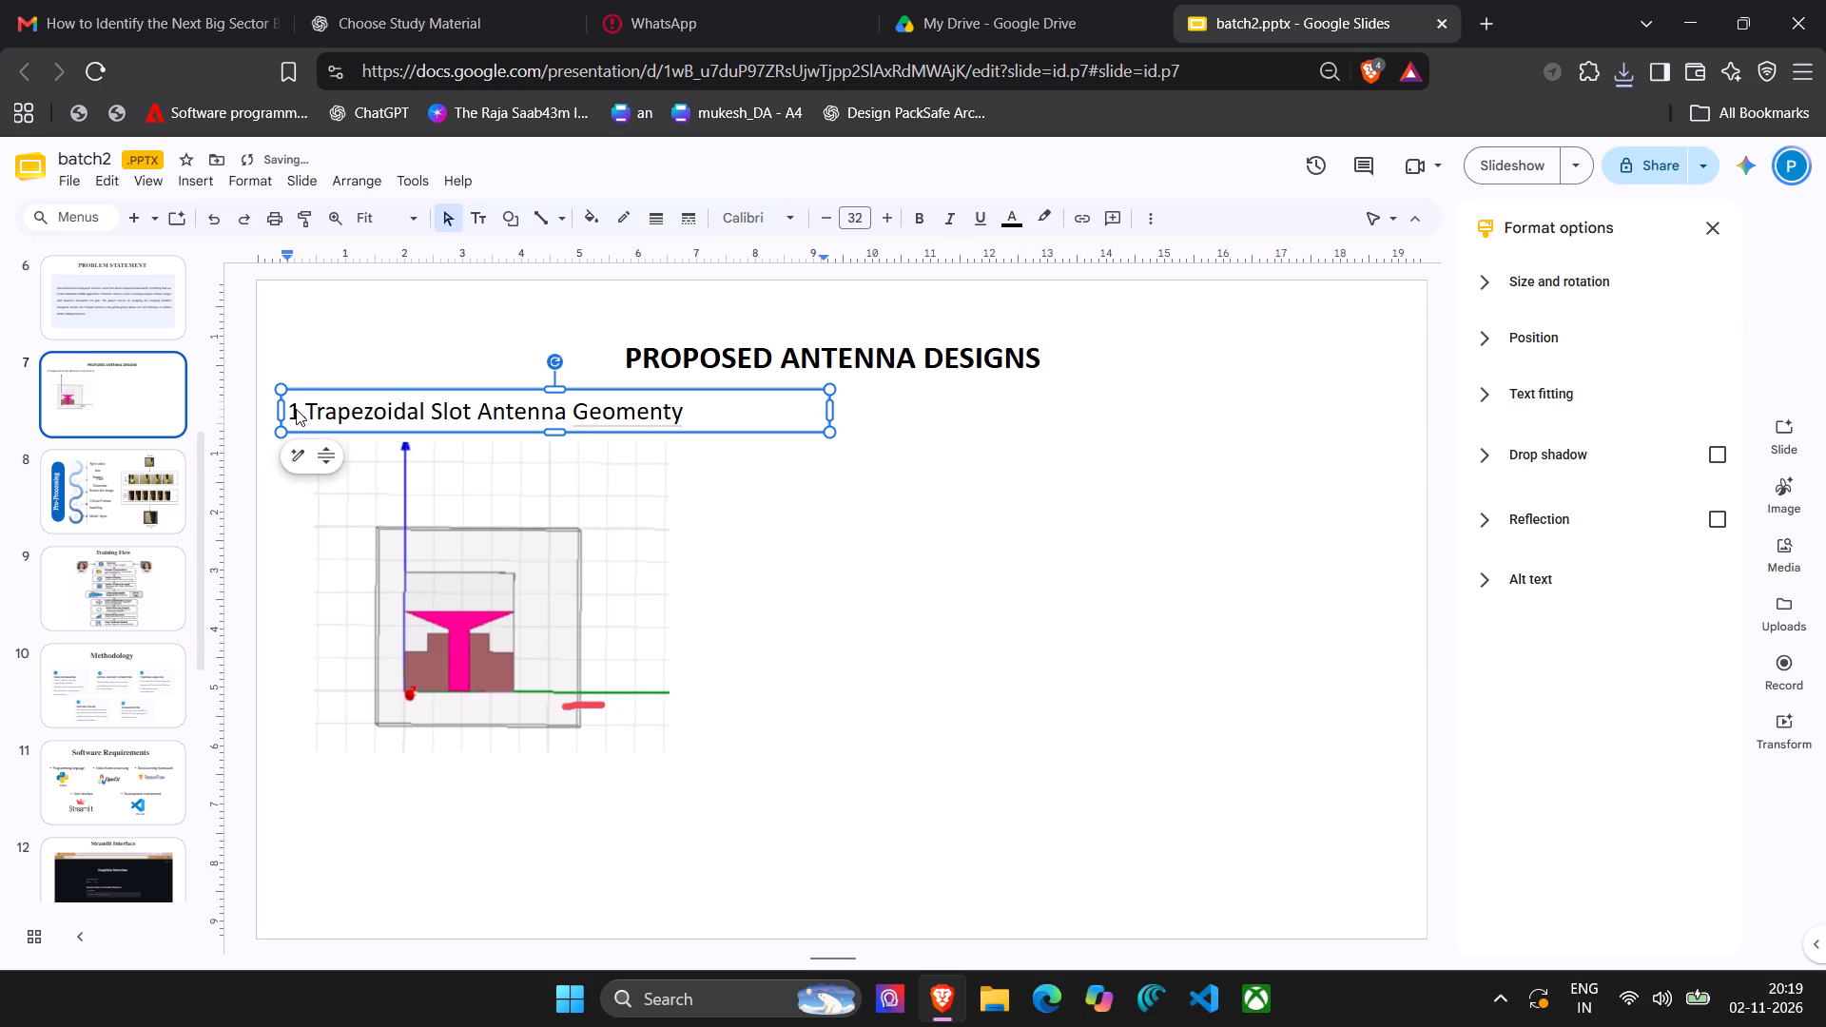
{"action": "key", "text": "Left"}
{"action": "key", "text": "space"}
{"action": "key", "text": "space"}
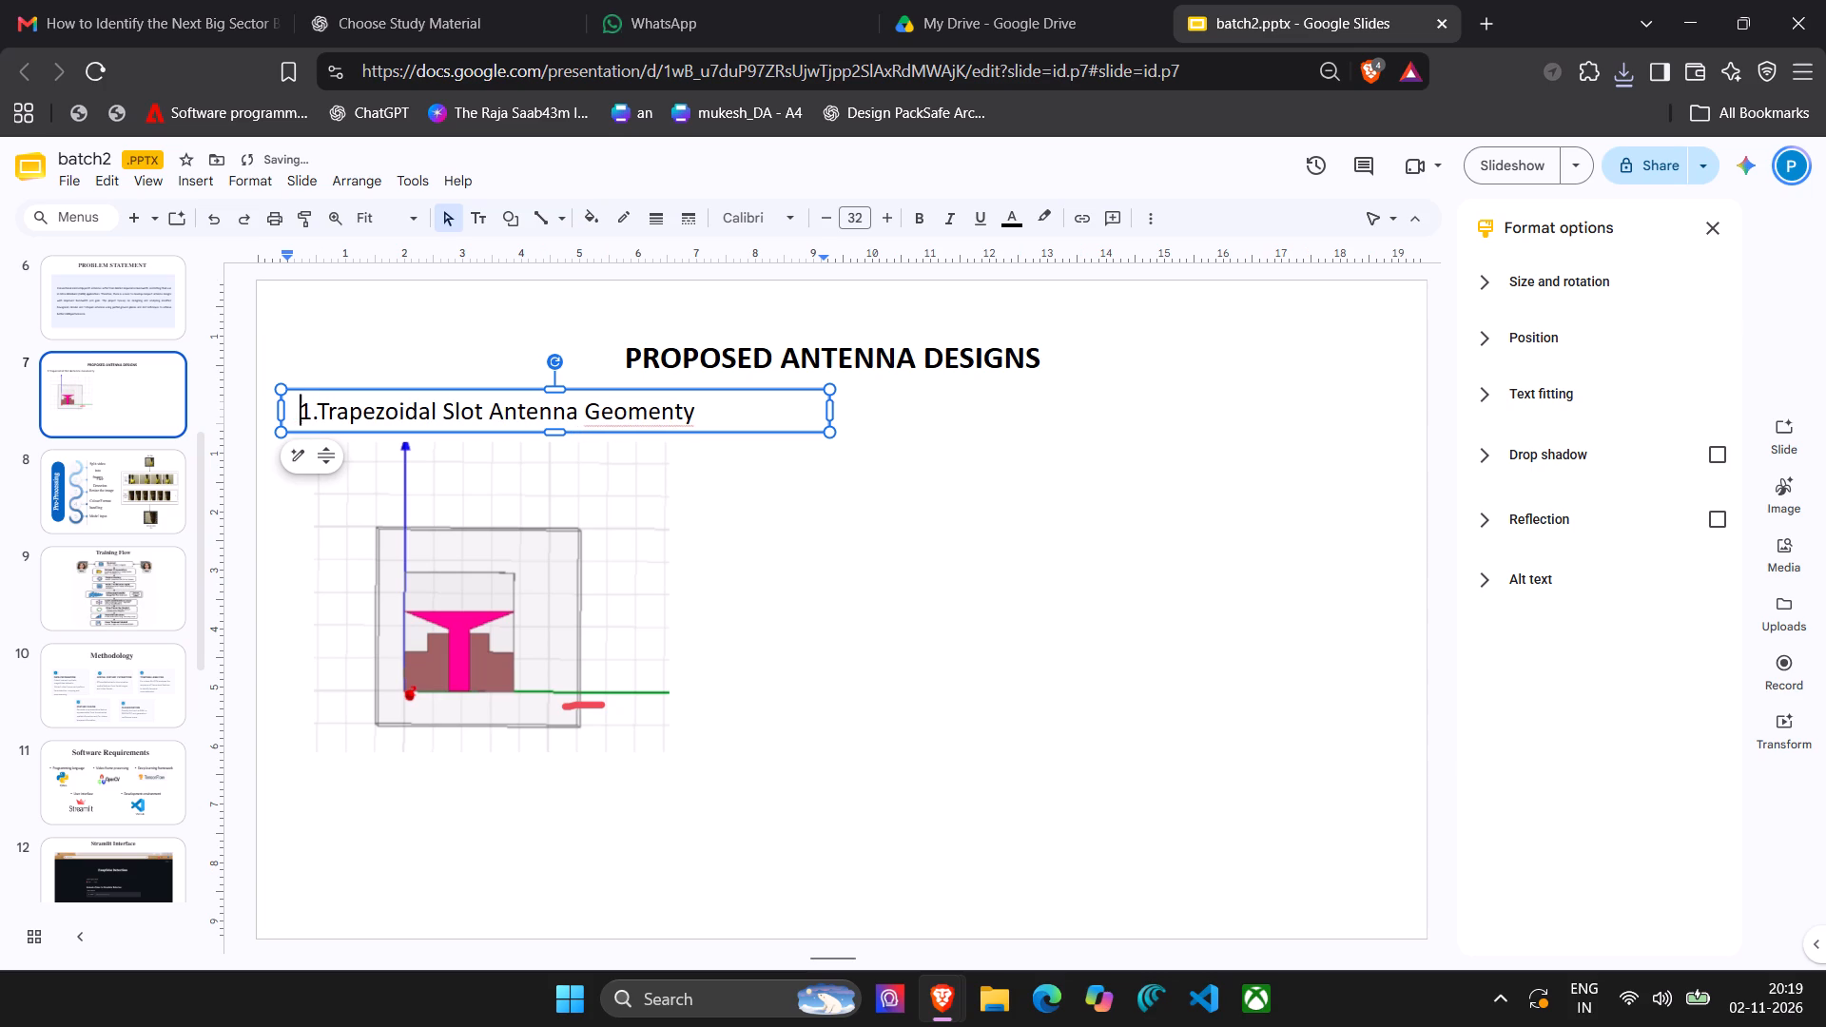
{"action": "key", "text": "space"}
{"action": "key", "text": "space"}
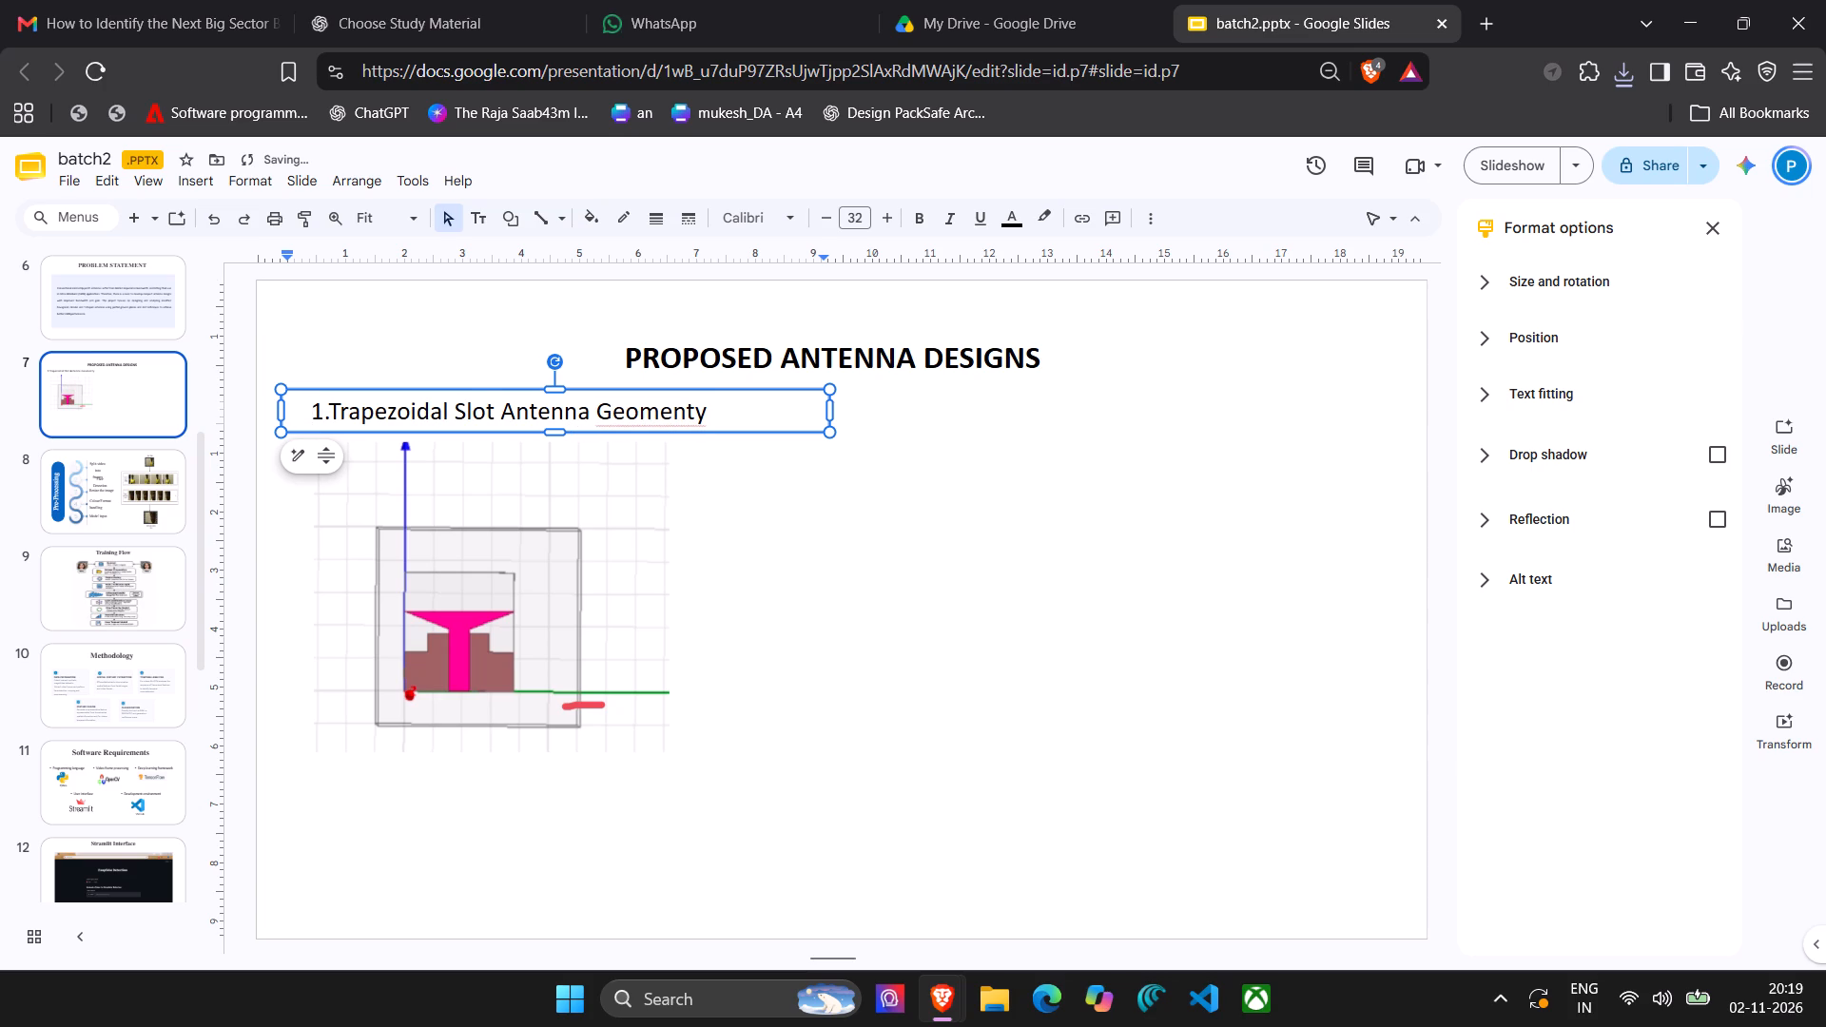
{"action": "key", "text": "space"}
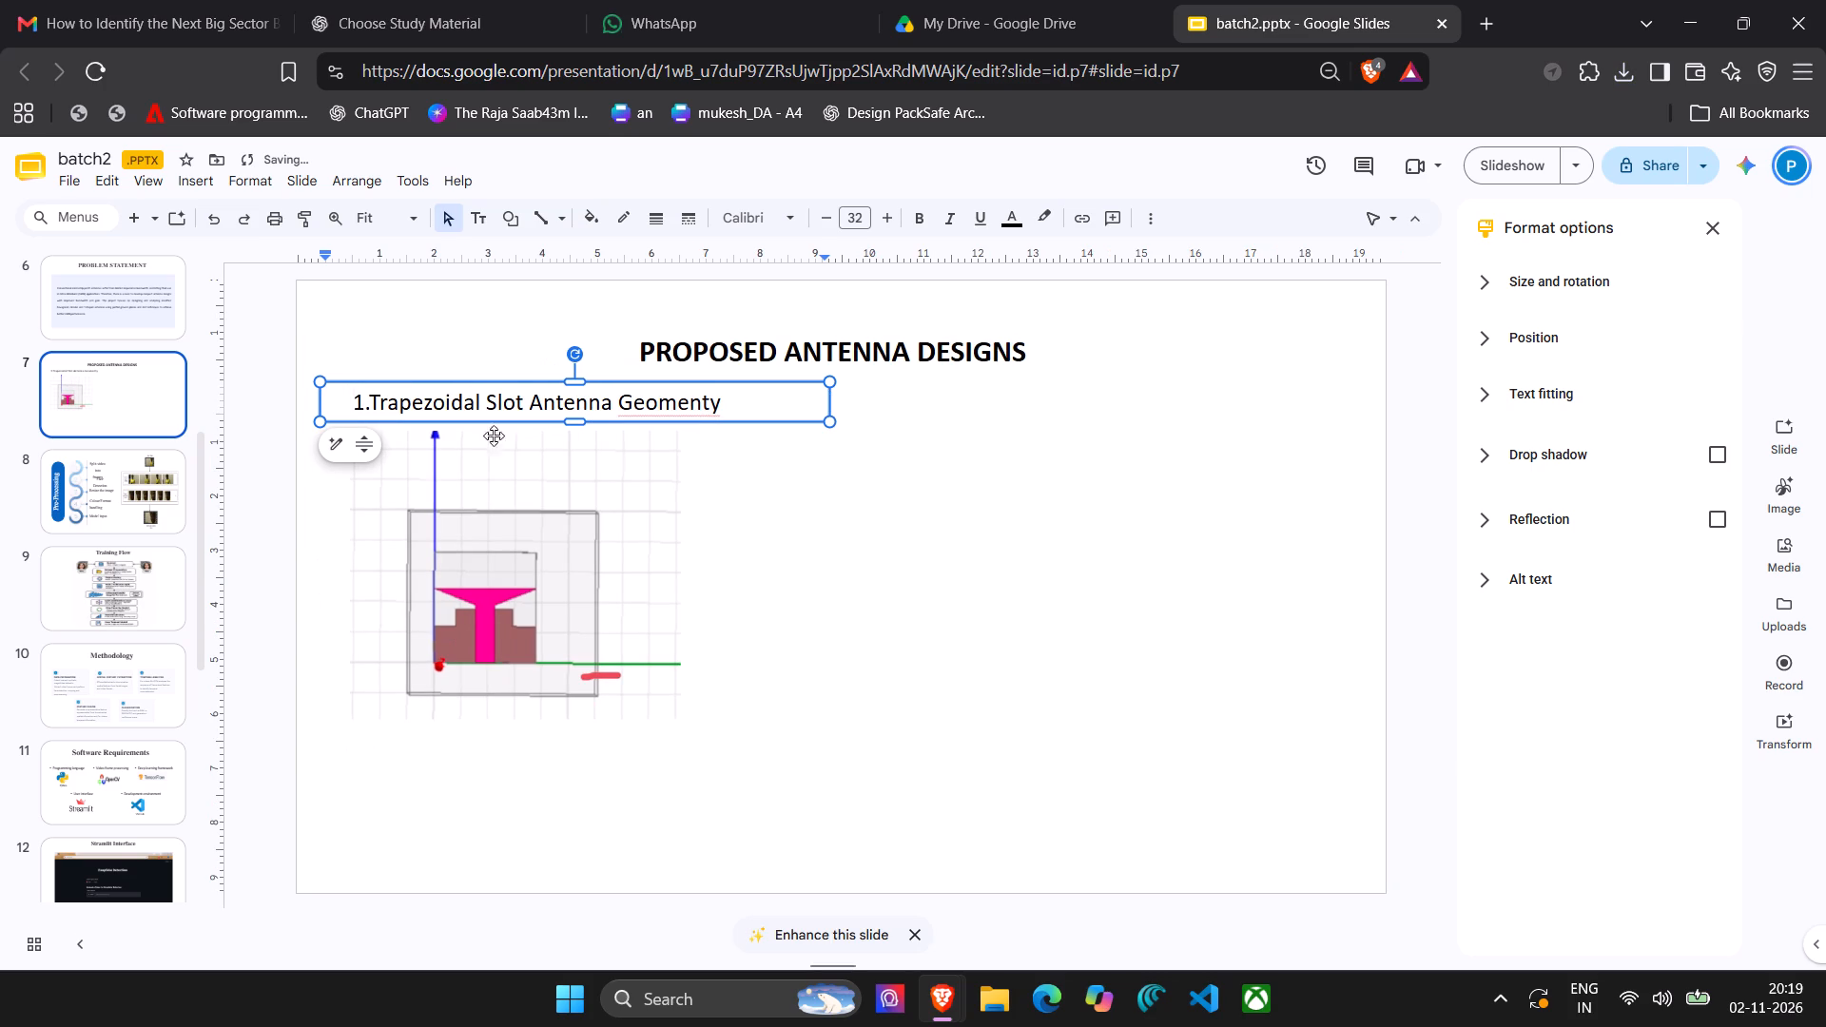
{"action": "left_click", "coordinate": [814, 579]}
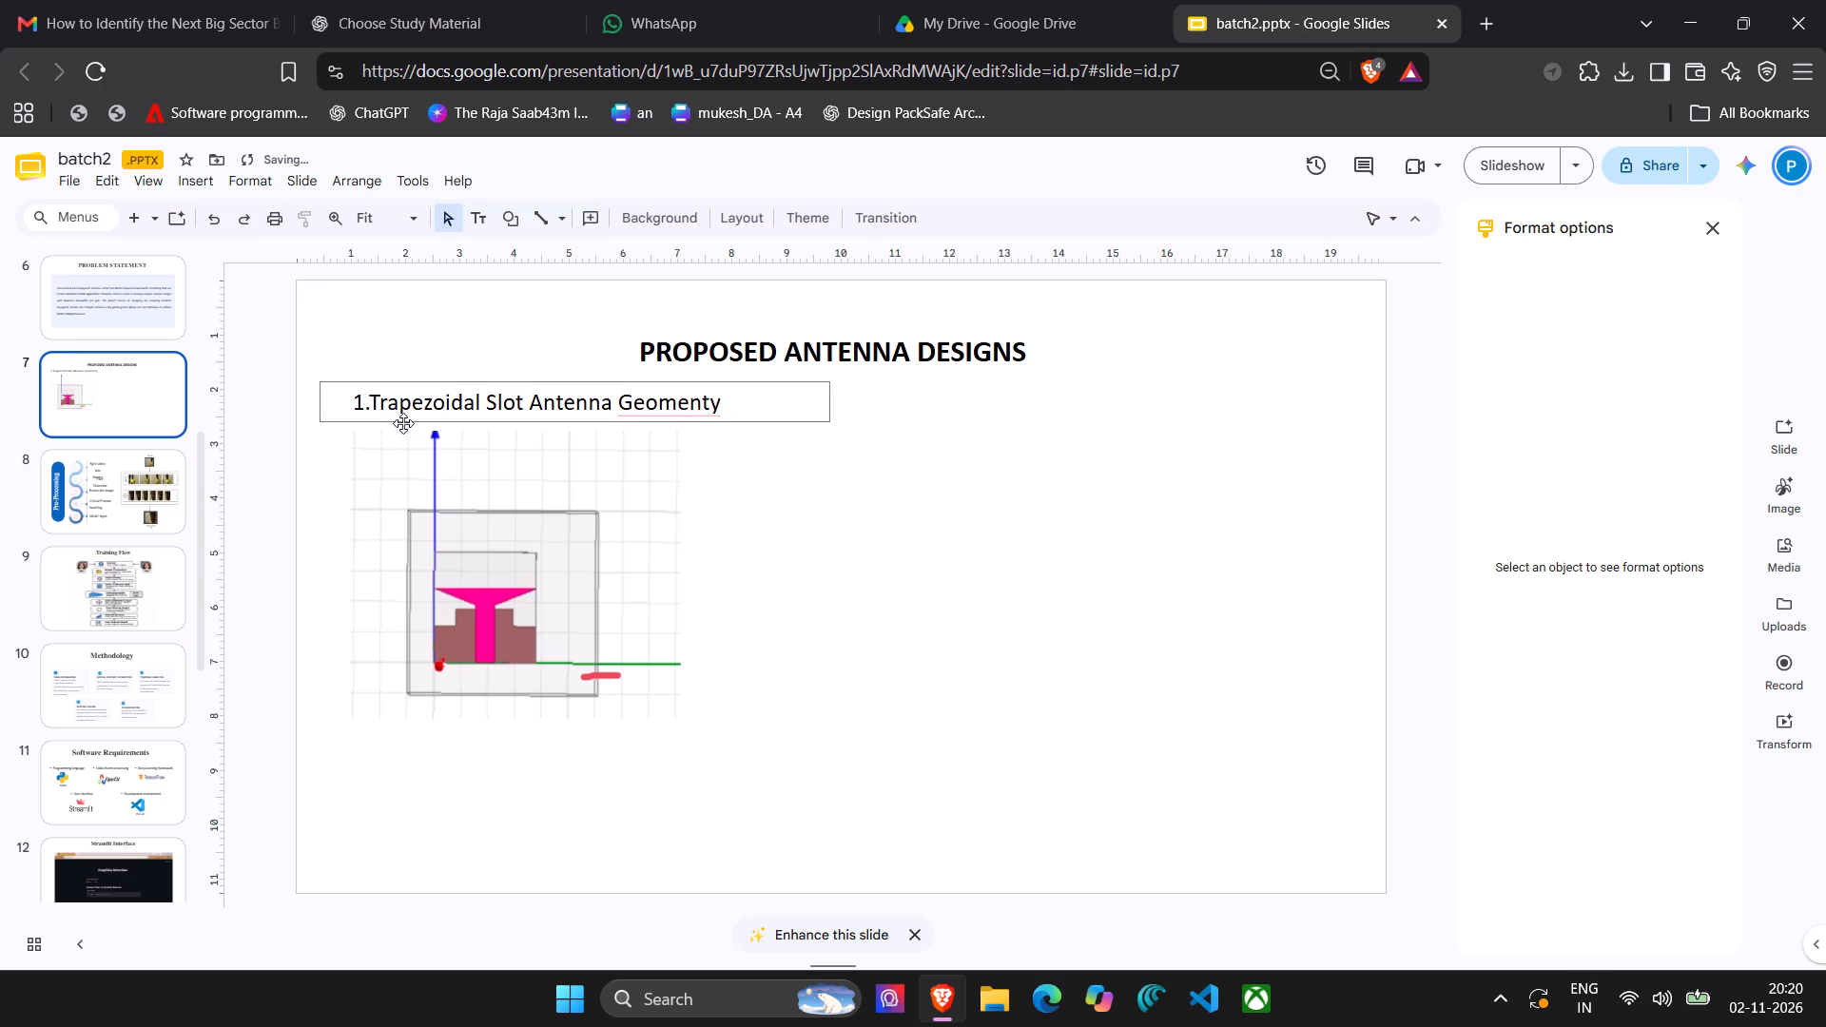
{"action": "left_click", "coordinate": [350, 405]}
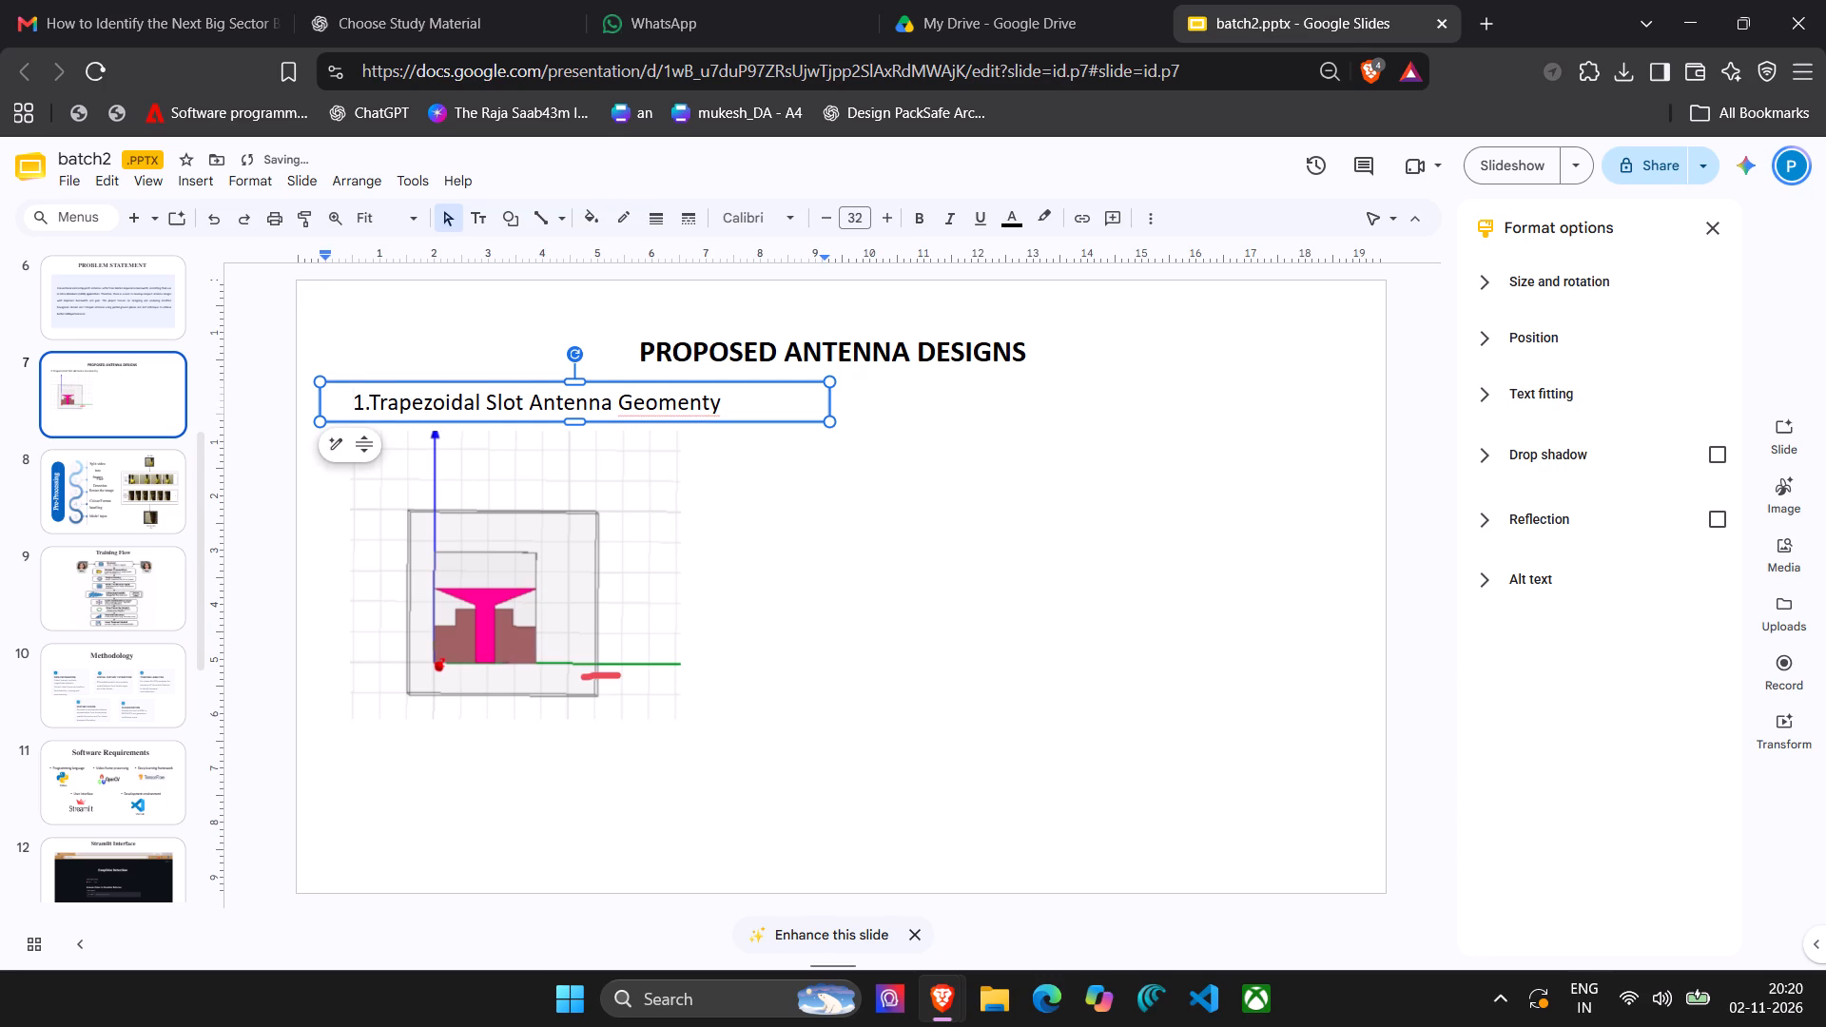
{"action": "key", "text": "BackSpace"}
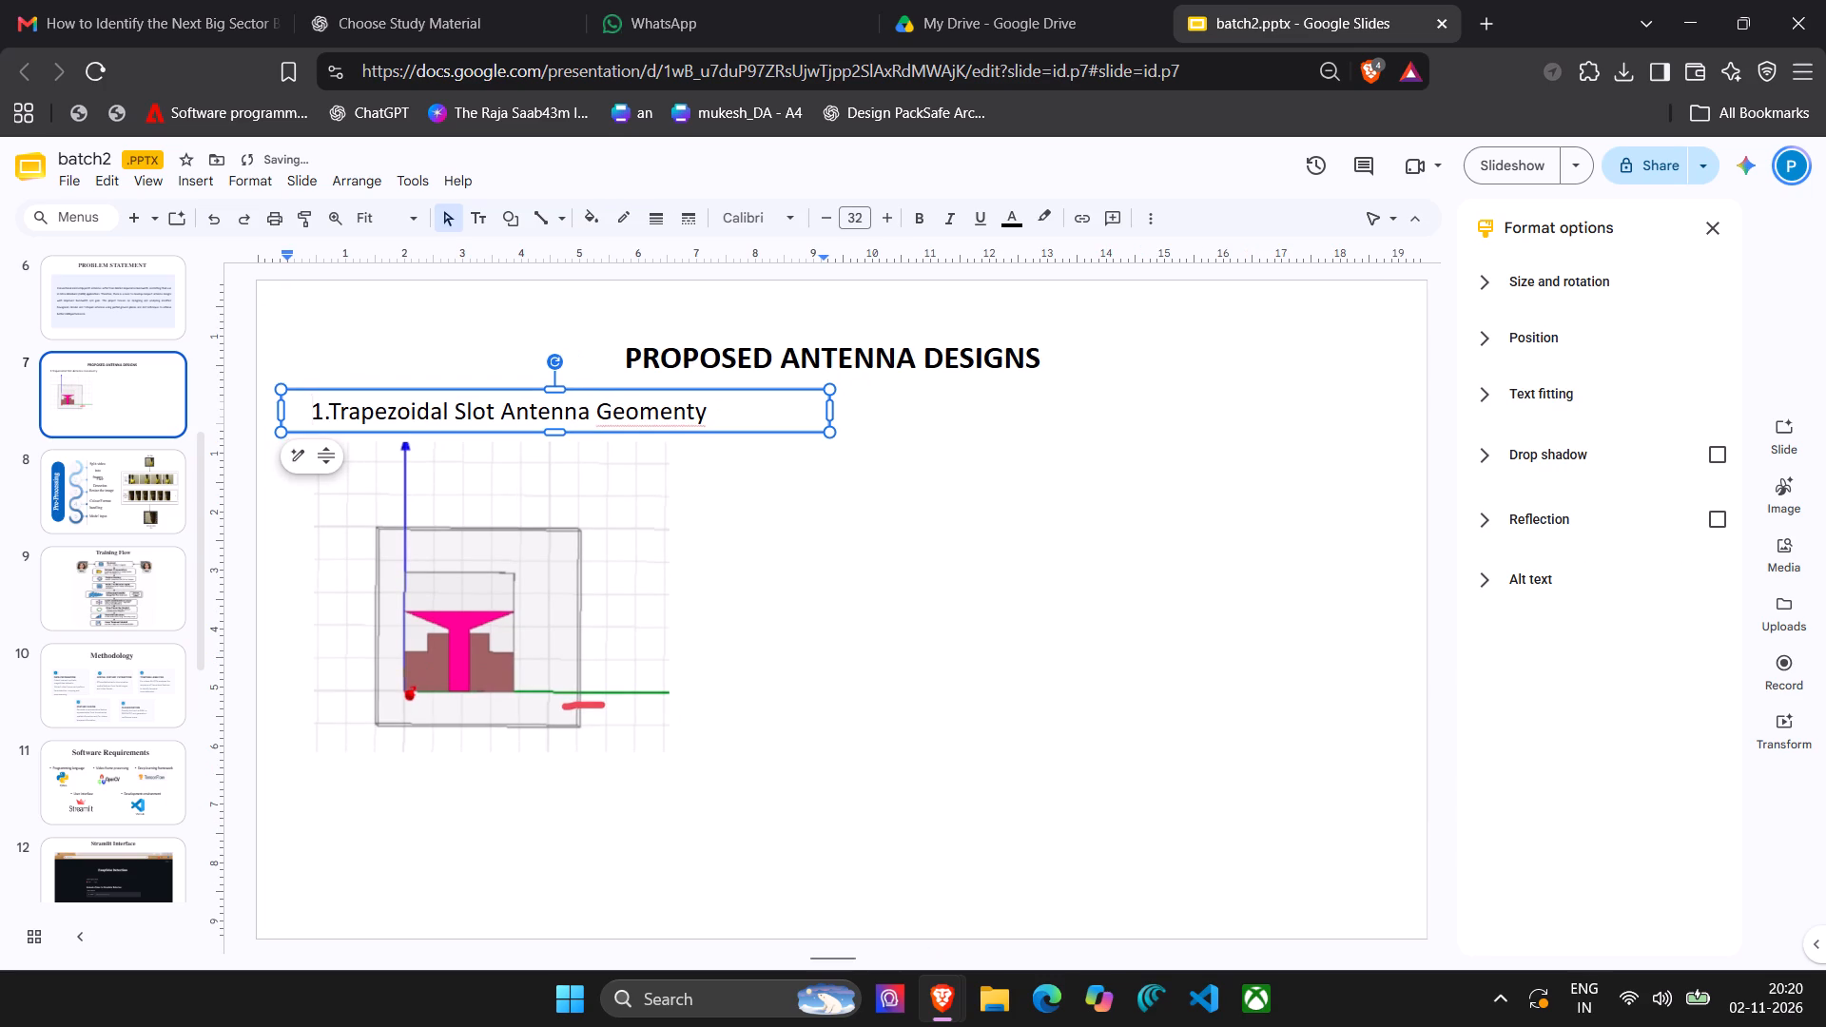
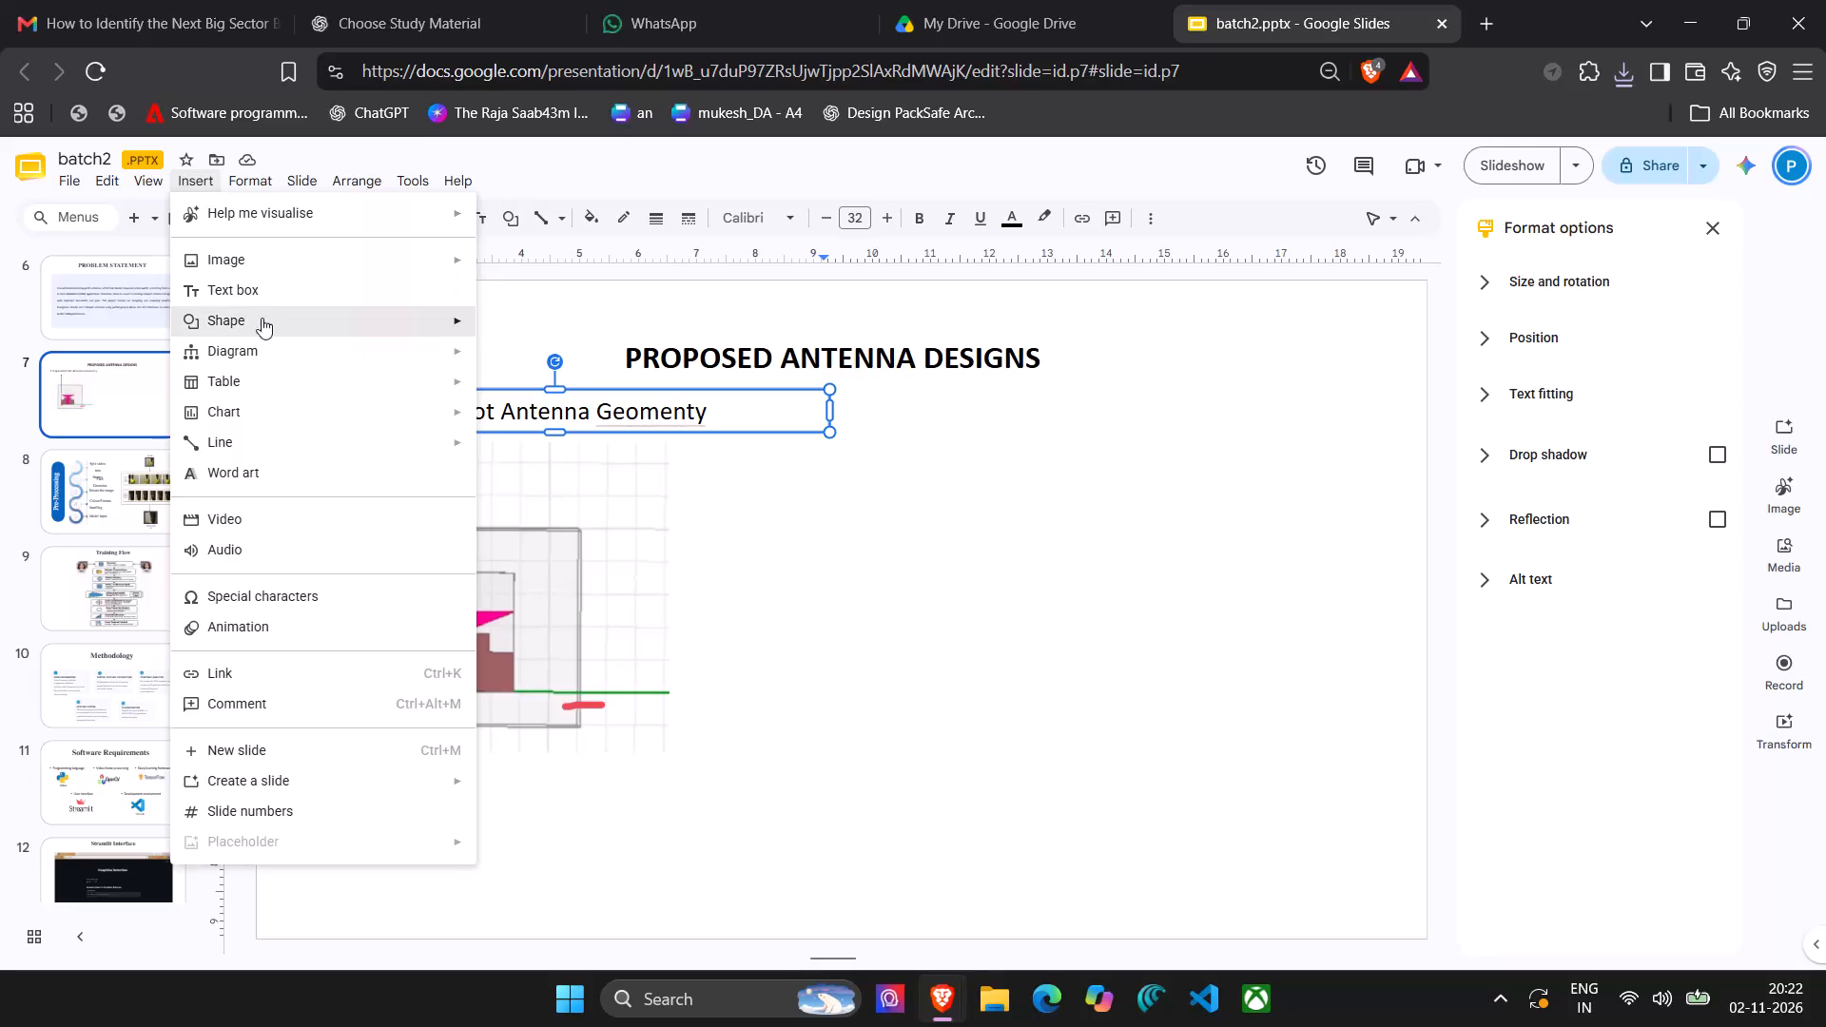
Insert the image t return.jpeg from the Documents folder into slide 7.
{"action": "left_click", "coordinate": [258, 263]}
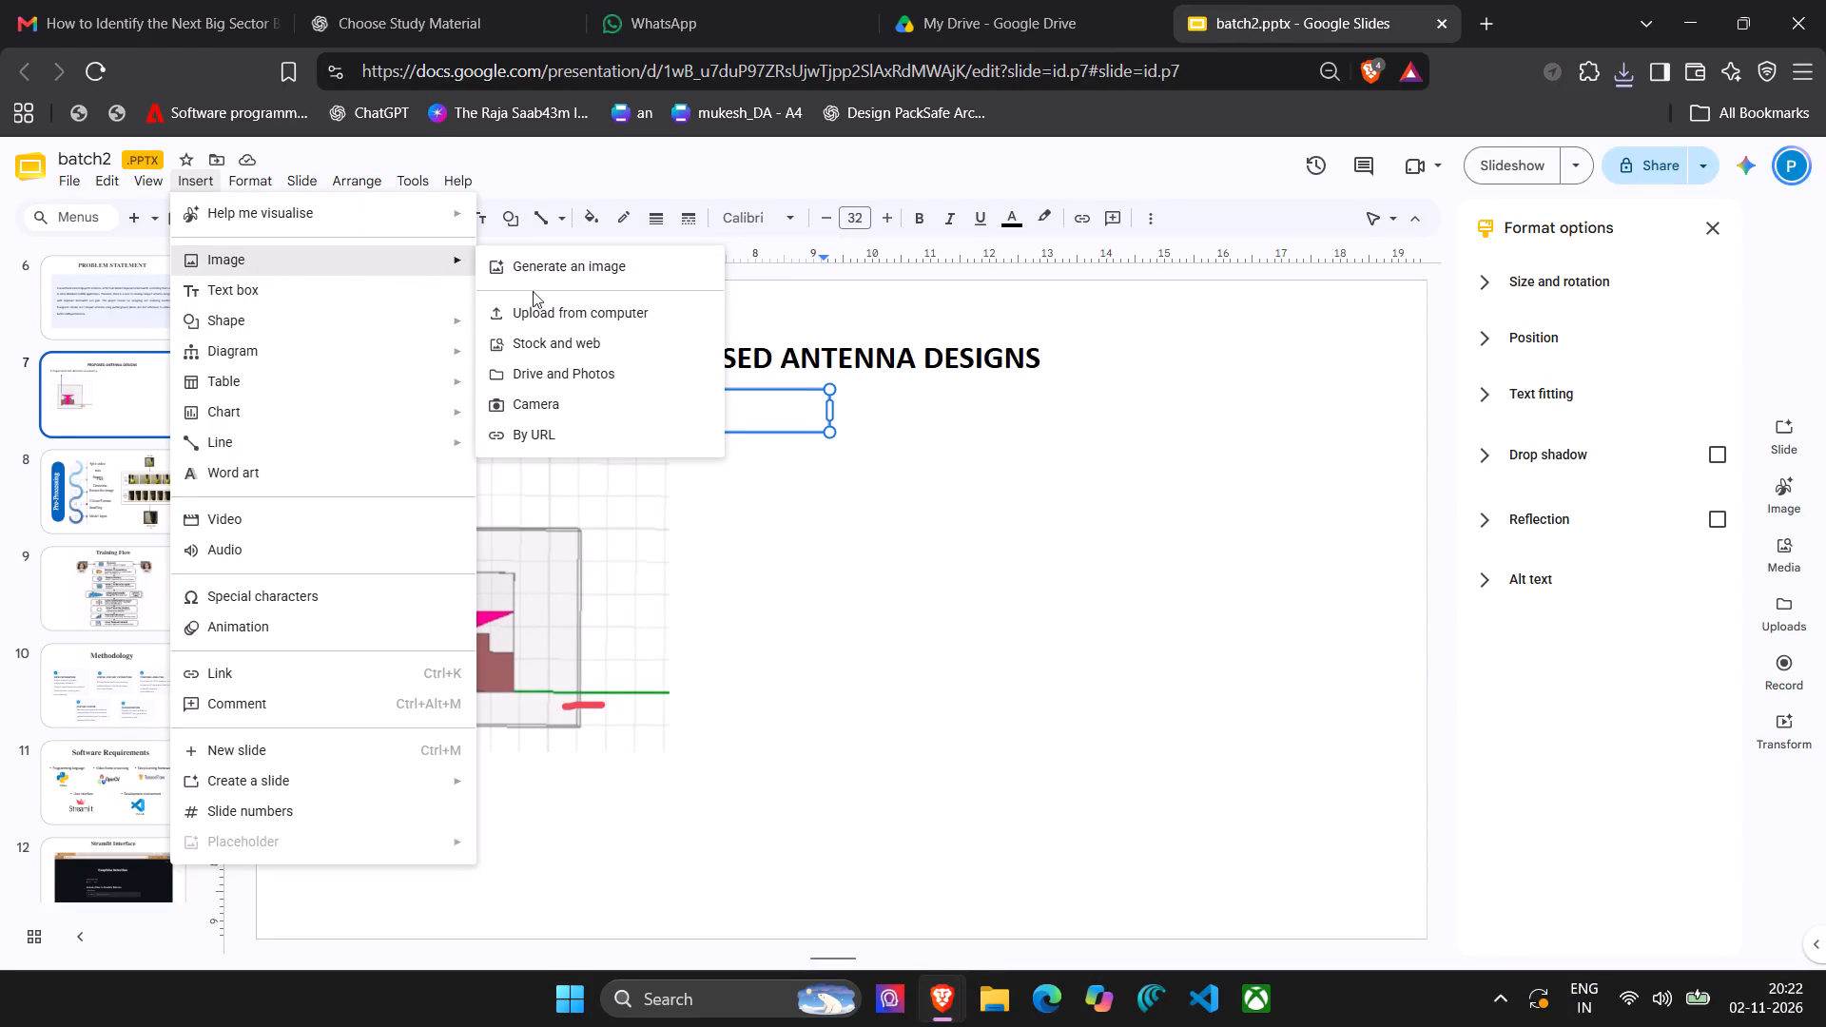
{"action": "left_click", "coordinate": [541, 313]}
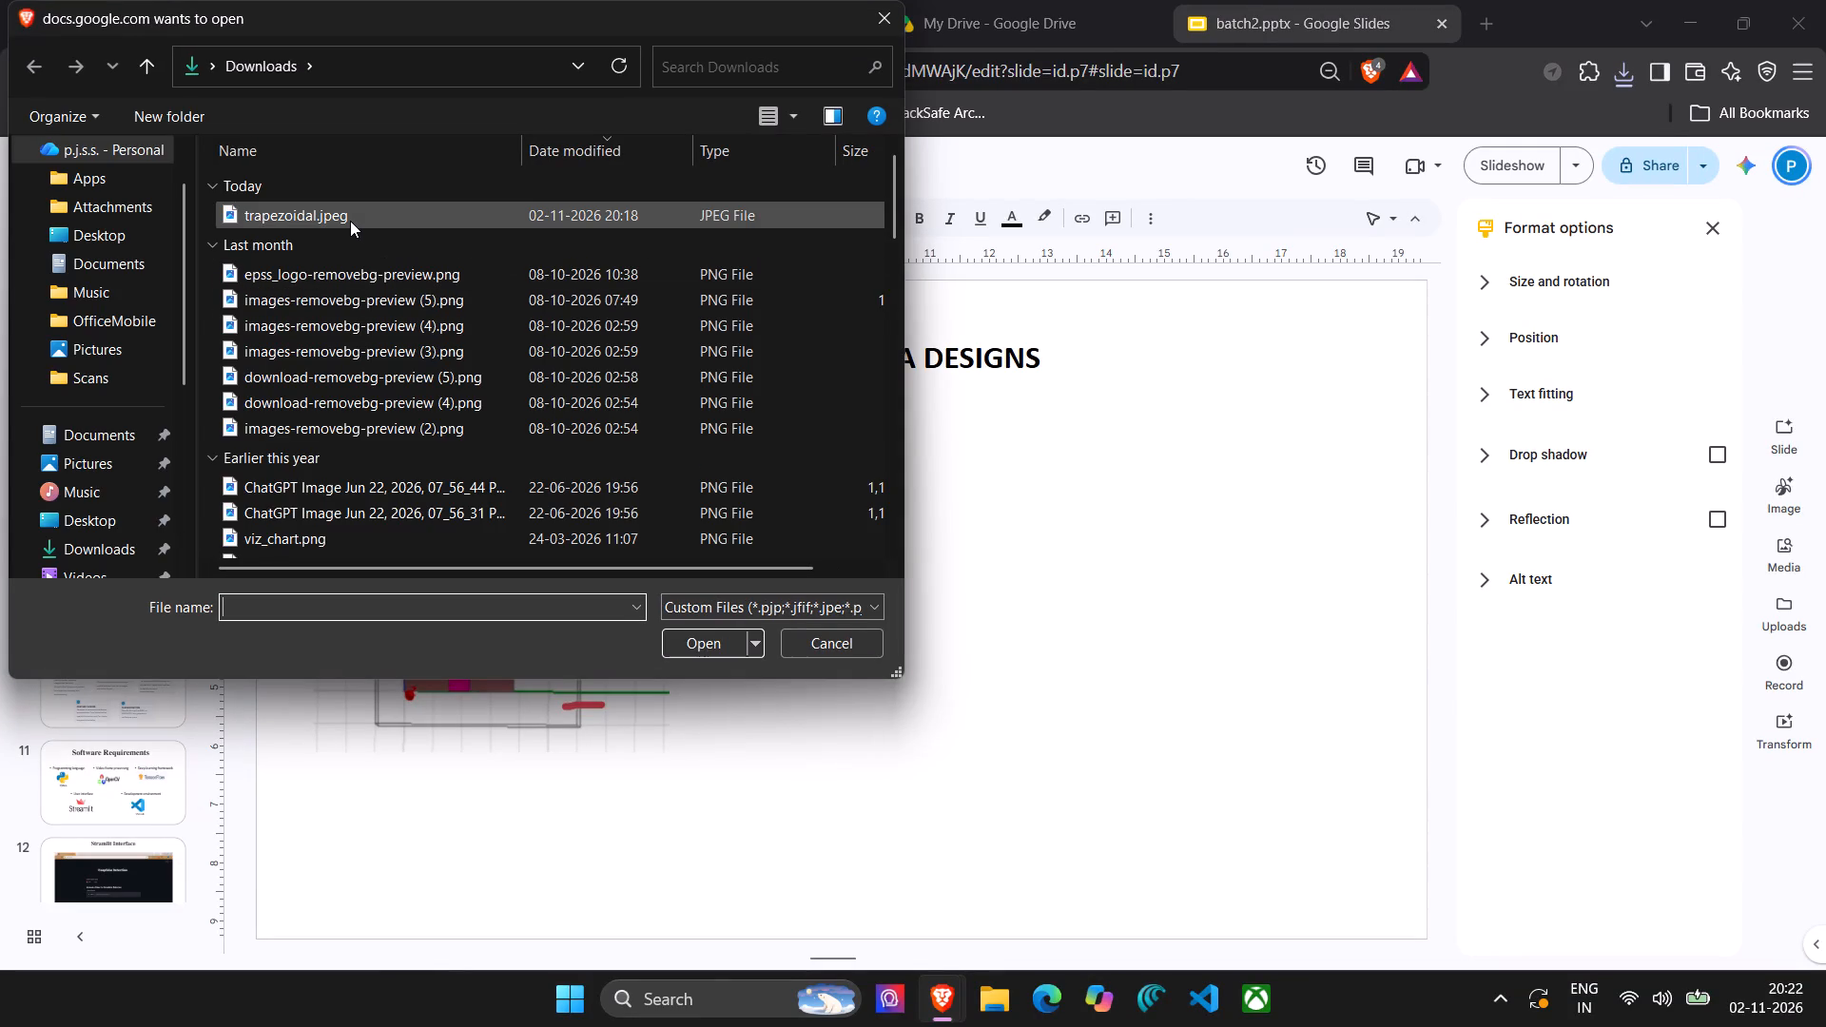
{"action": "left_click", "coordinate": [101, 269]}
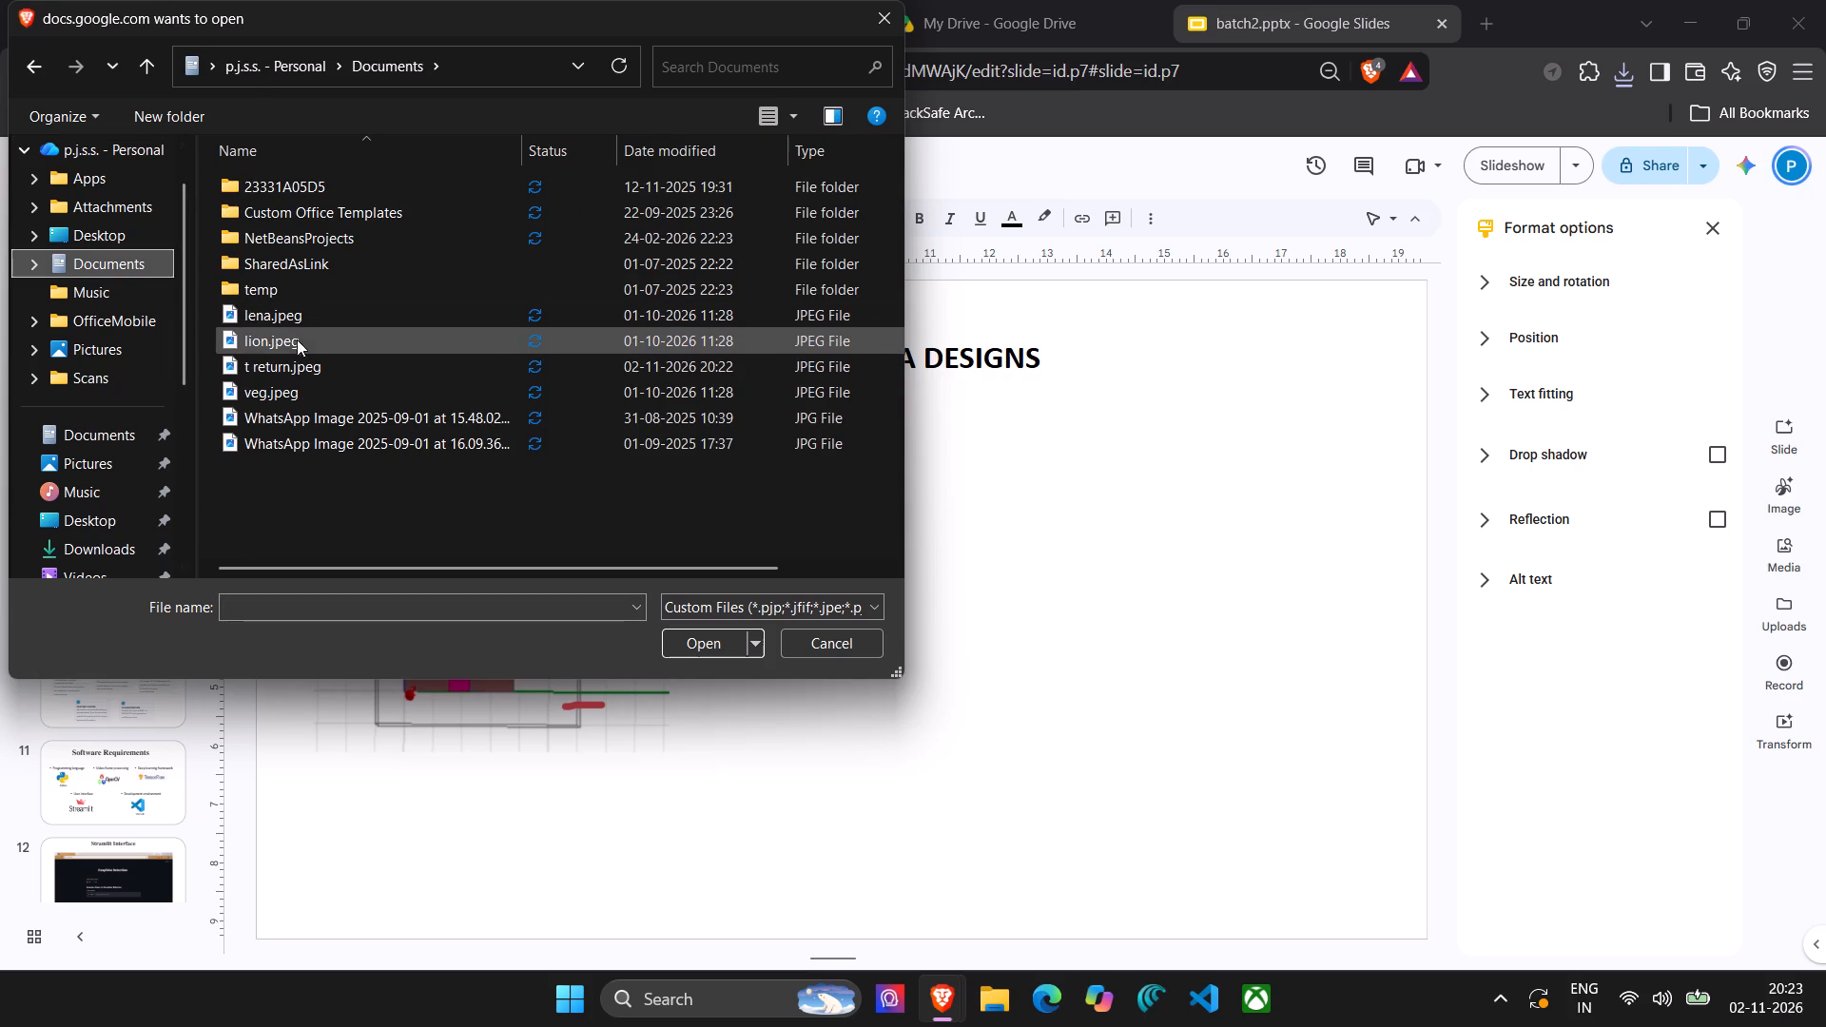
{"action": "left_click", "coordinate": [303, 360]}
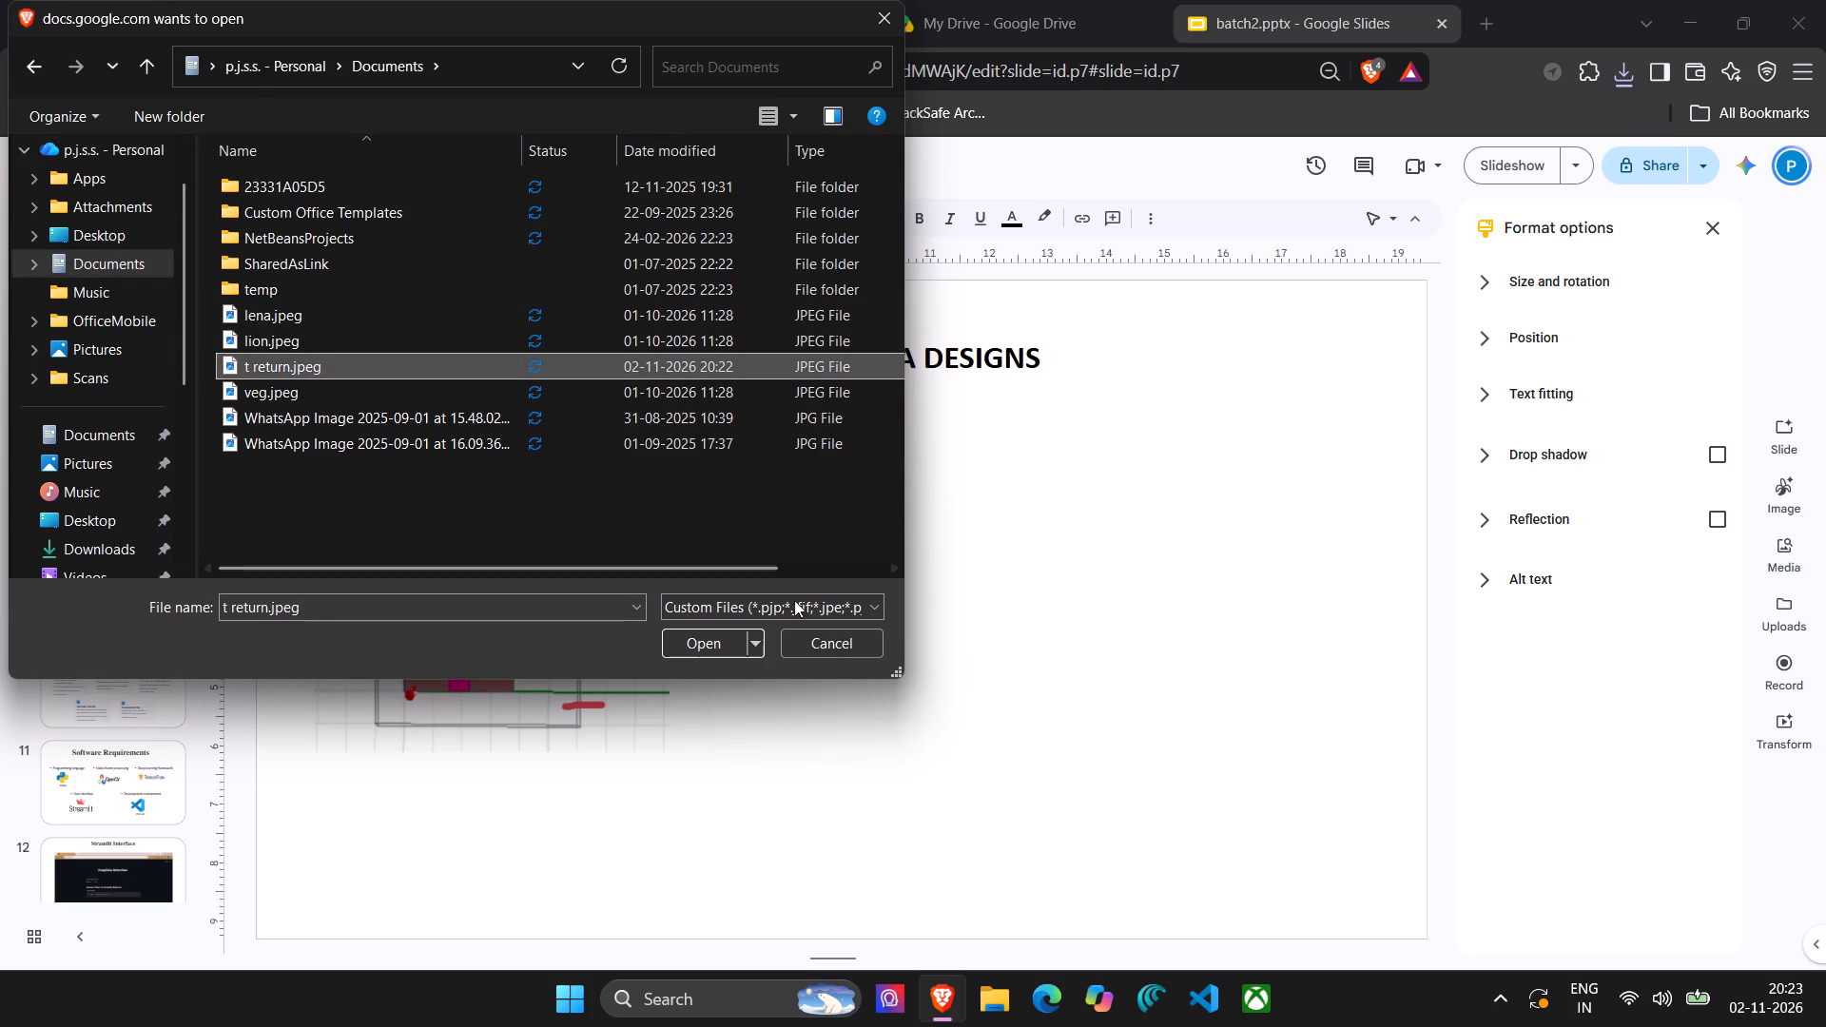
{"action": "left_click", "coordinate": [711, 642]}
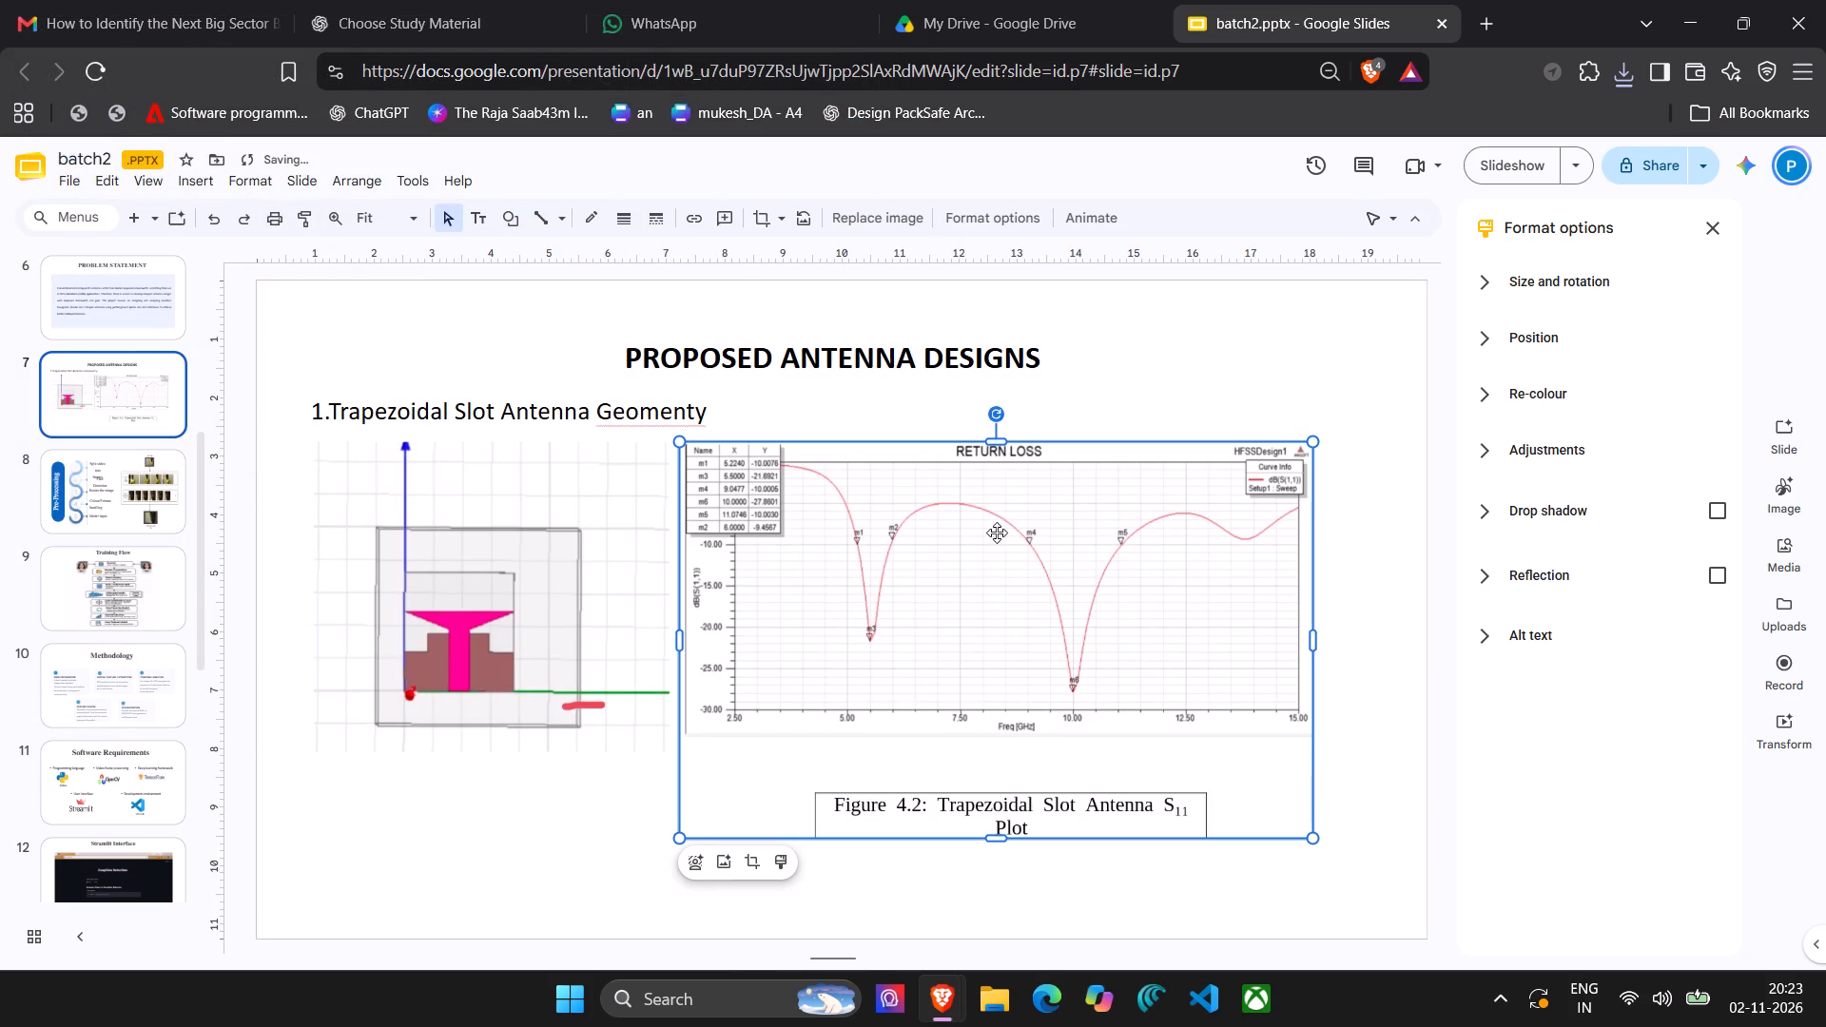
Move the return loss plot slightly right and up, leaving a gap beside the trapezoidal antenna image.
{"action": "left_click", "coordinate": [995, 444]}
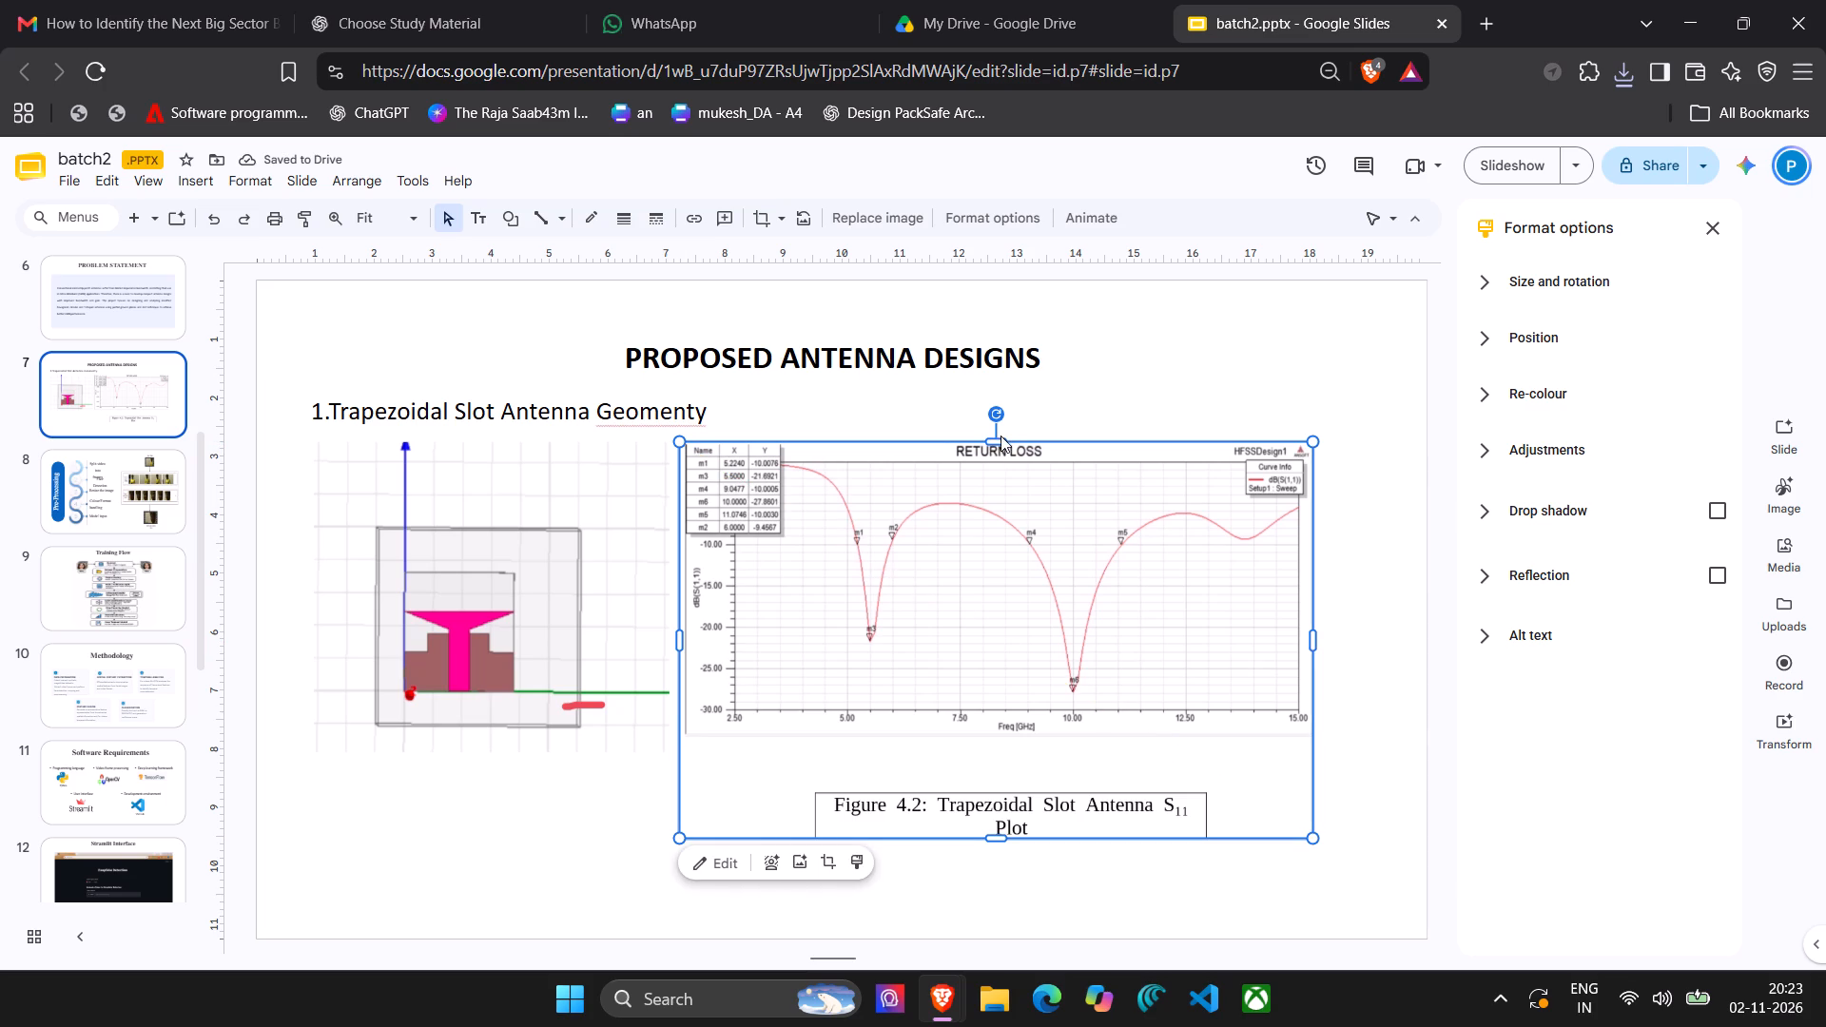
{"action": "left_click_drag", "start_coordinate": [1023, 441], "coordinate": [1081, 417]}
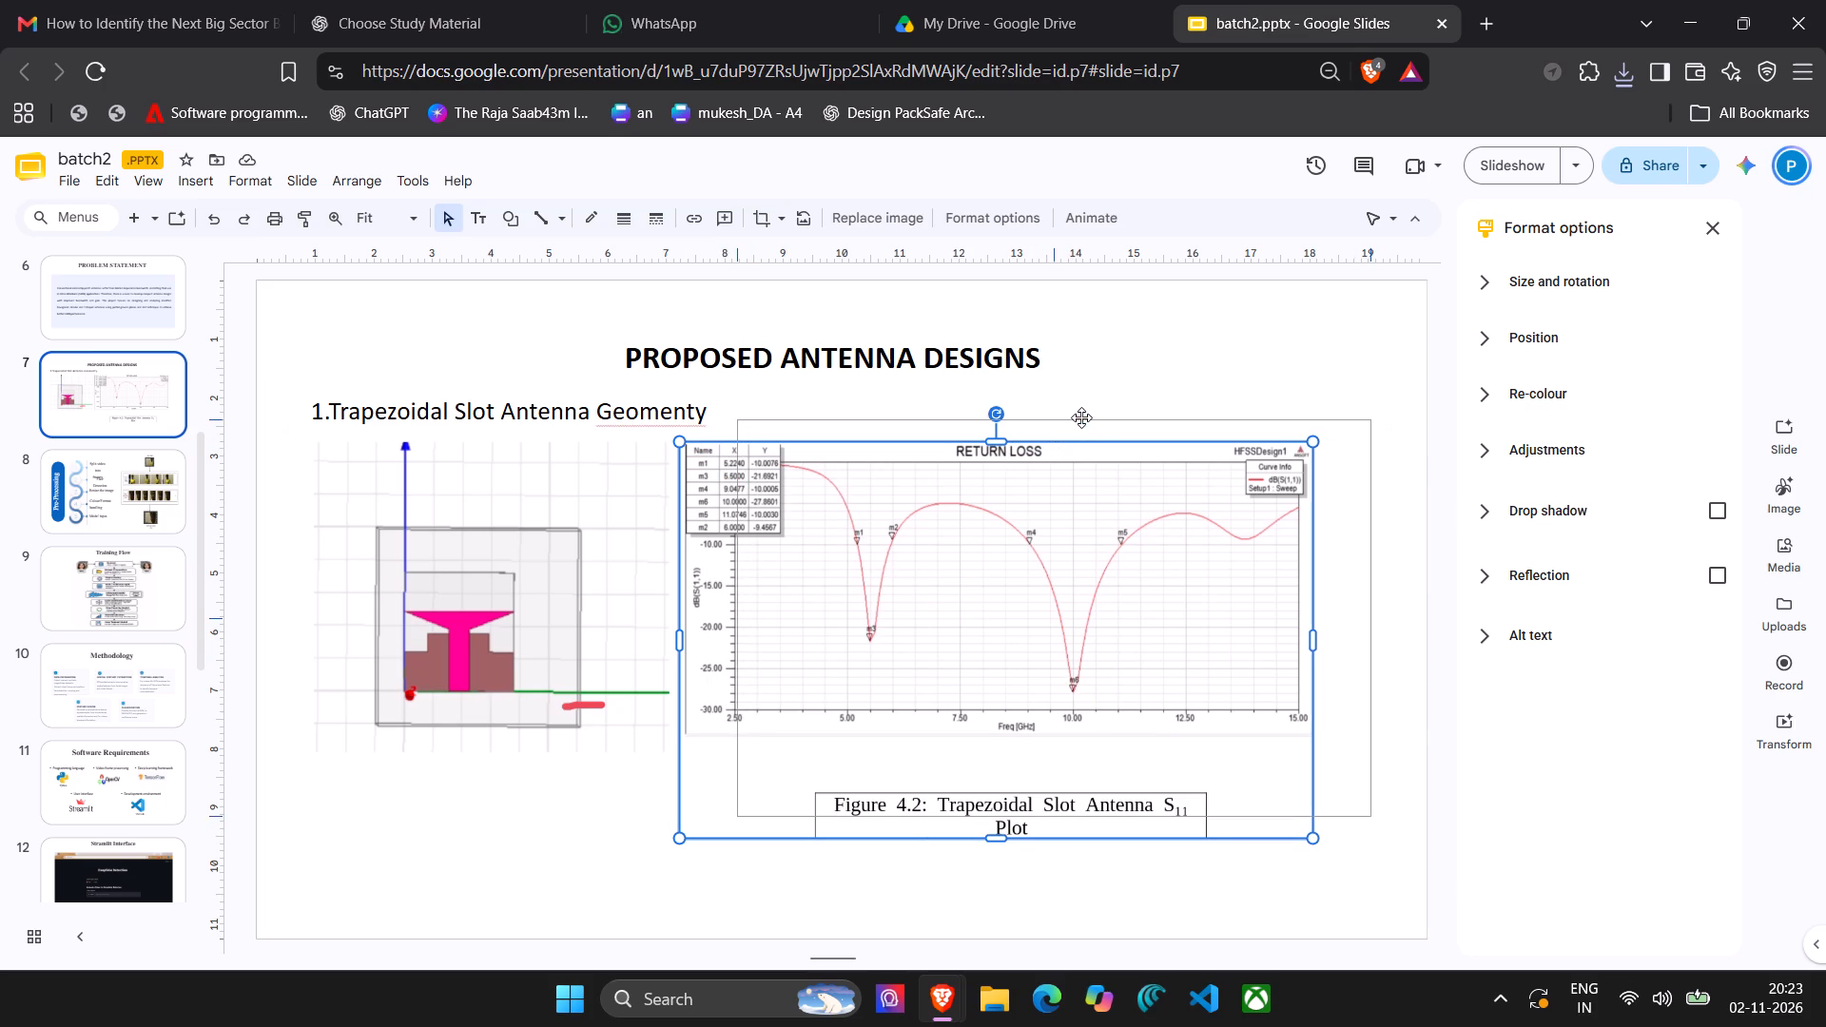
{"action": "left_click_drag", "start_coordinate": [1081, 417], "coordinate": [1069, 435]}
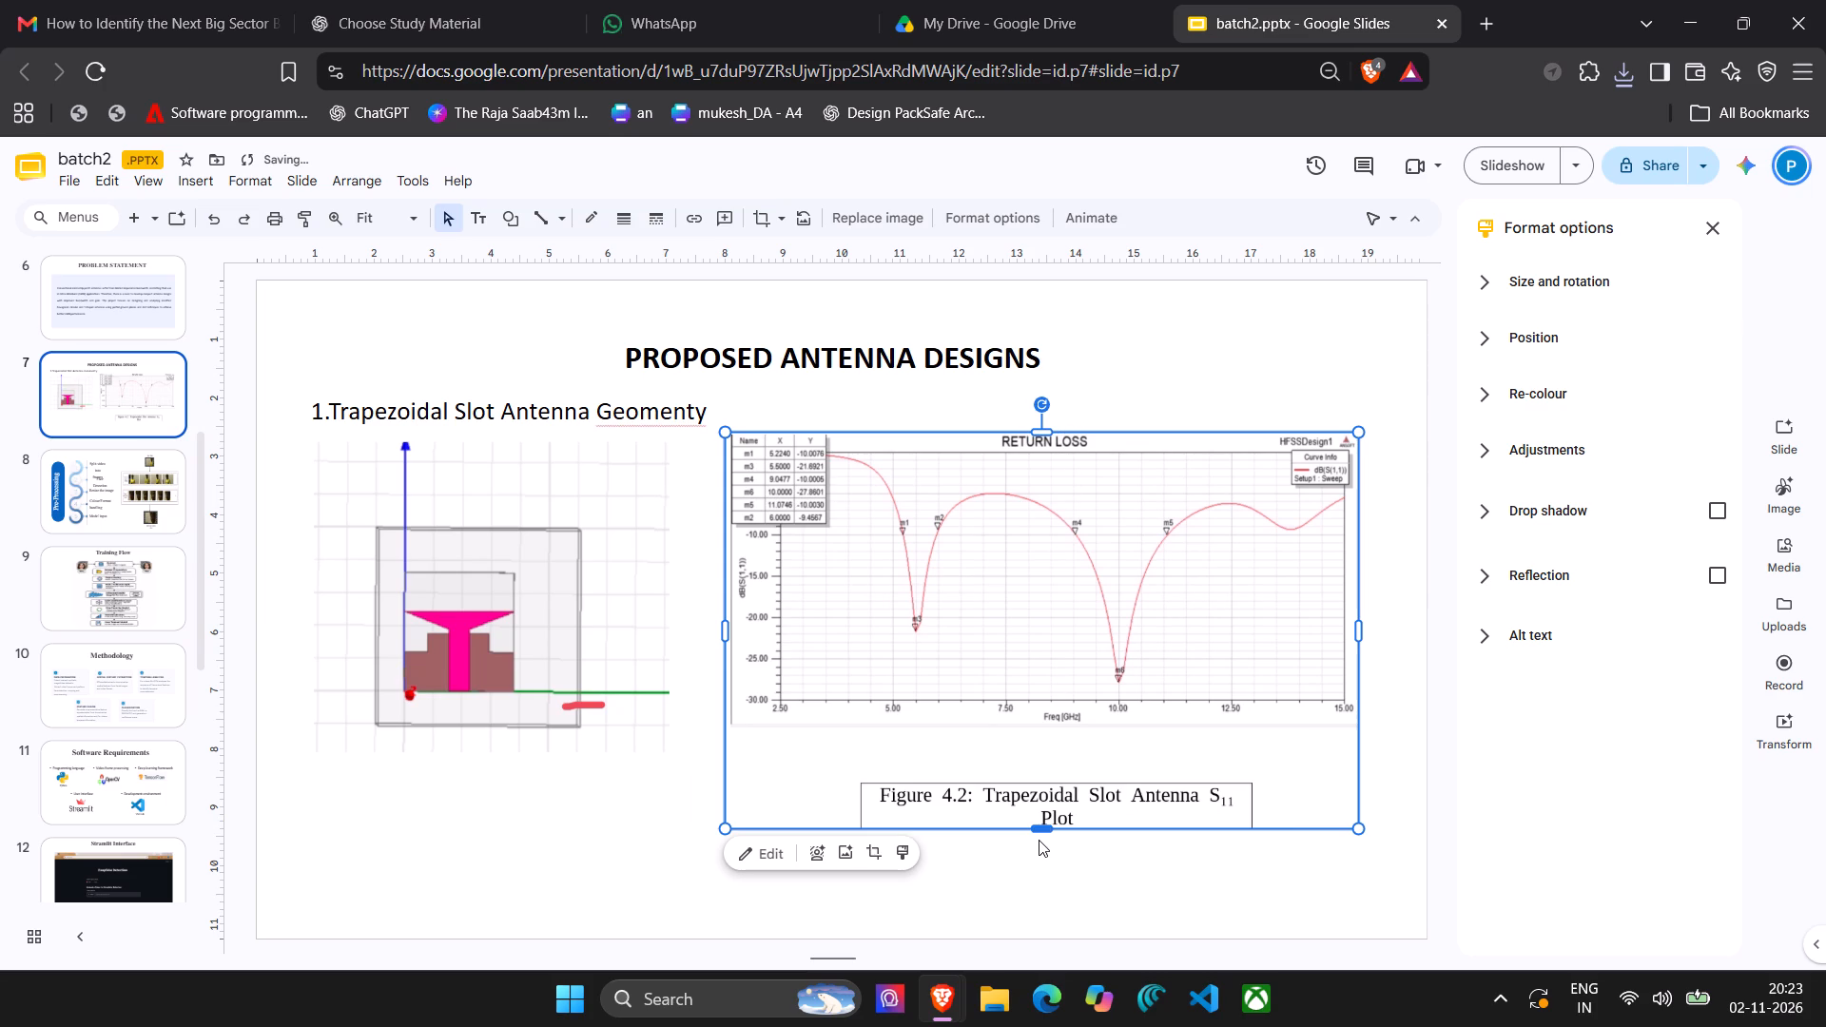
Shorten the return loss plot by raising its bottom edge level with the bottom of the antenna image.
{"action": "left_click_drag", "start_coordinate": [1040, 829], "coordinate": [1043, 732]}
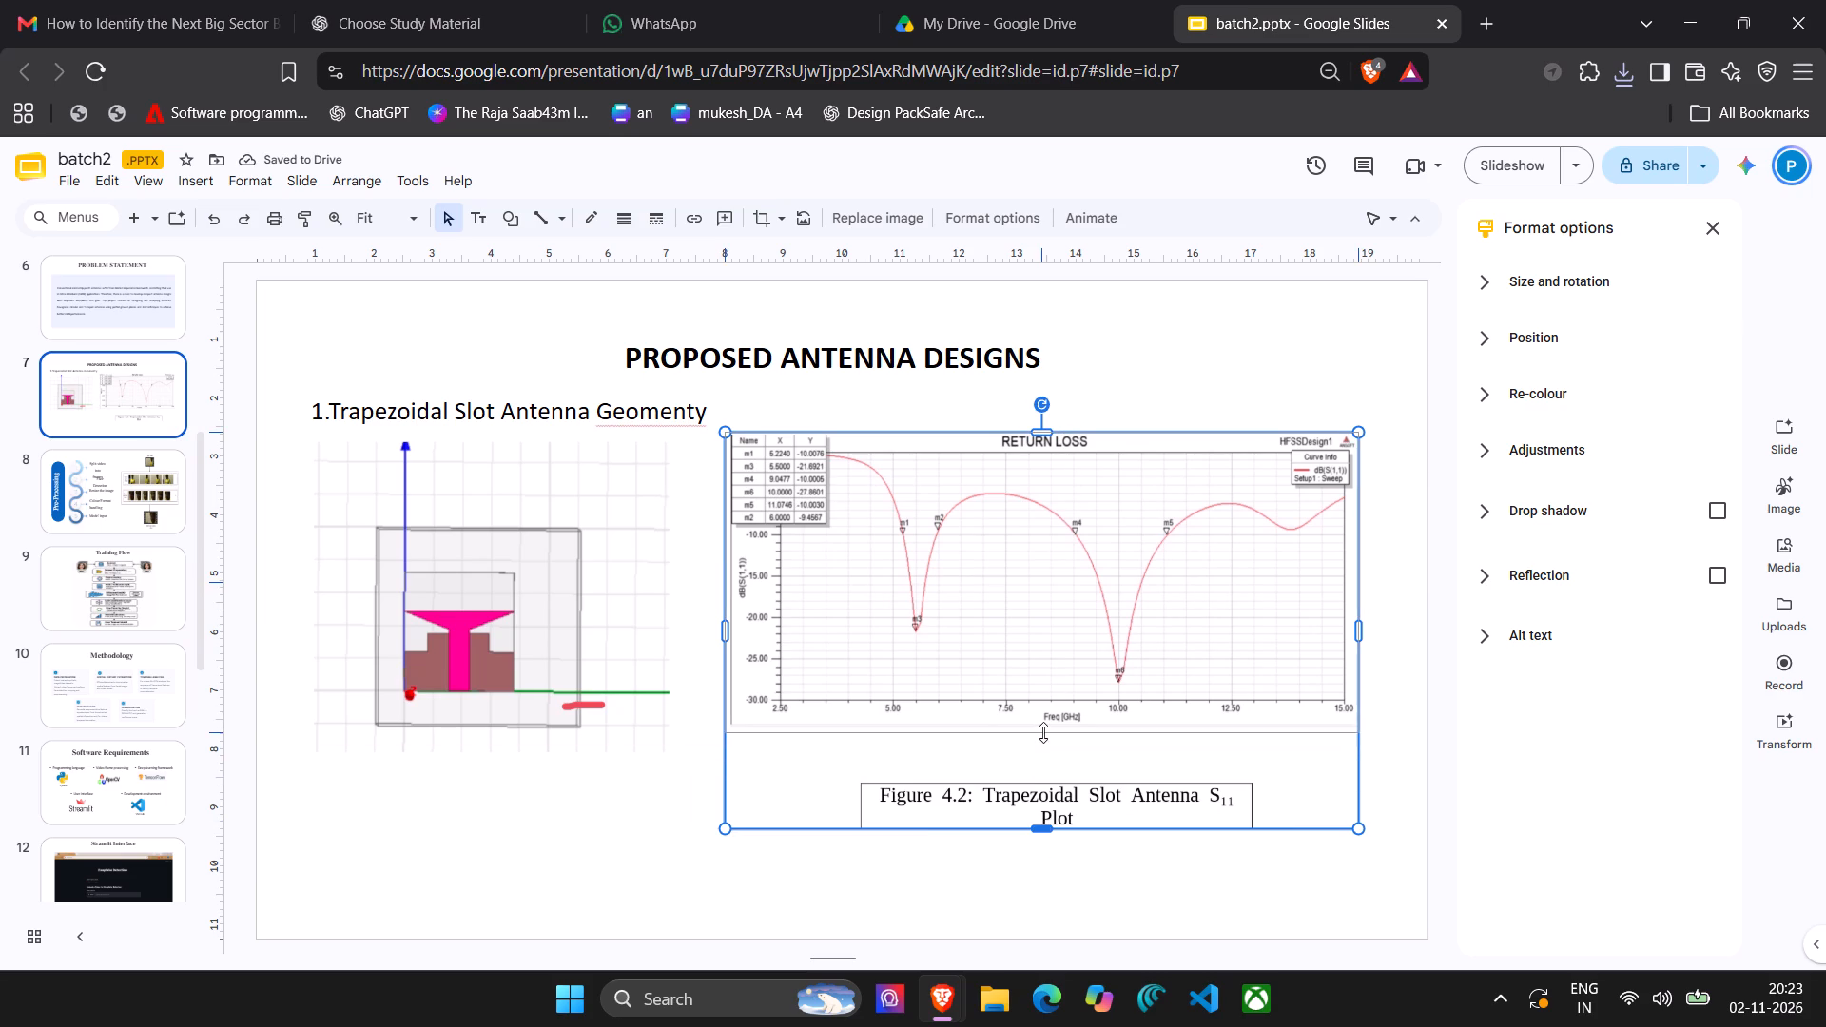
{"action": "left_click_drag", "start_coordinate": [1043, 732], "coordinate": [1048, 754]}
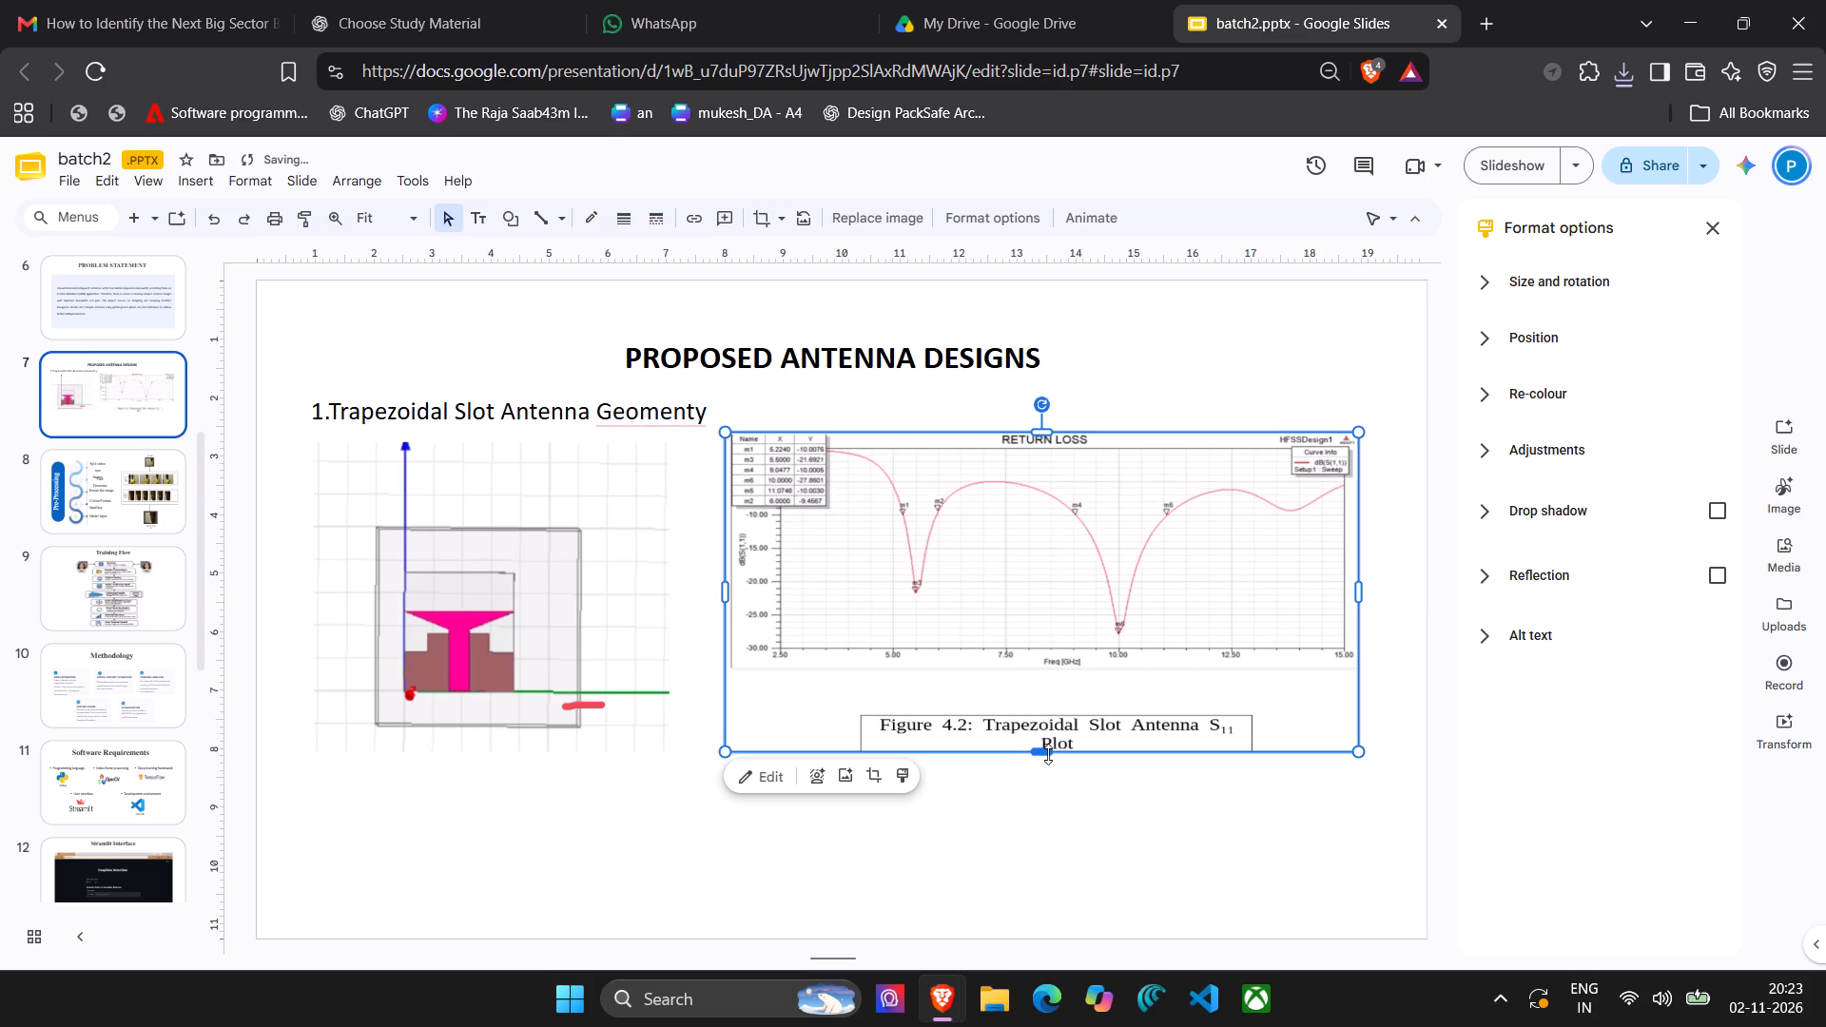
{"action": "left_click", "coordinate": [1040, 829]}
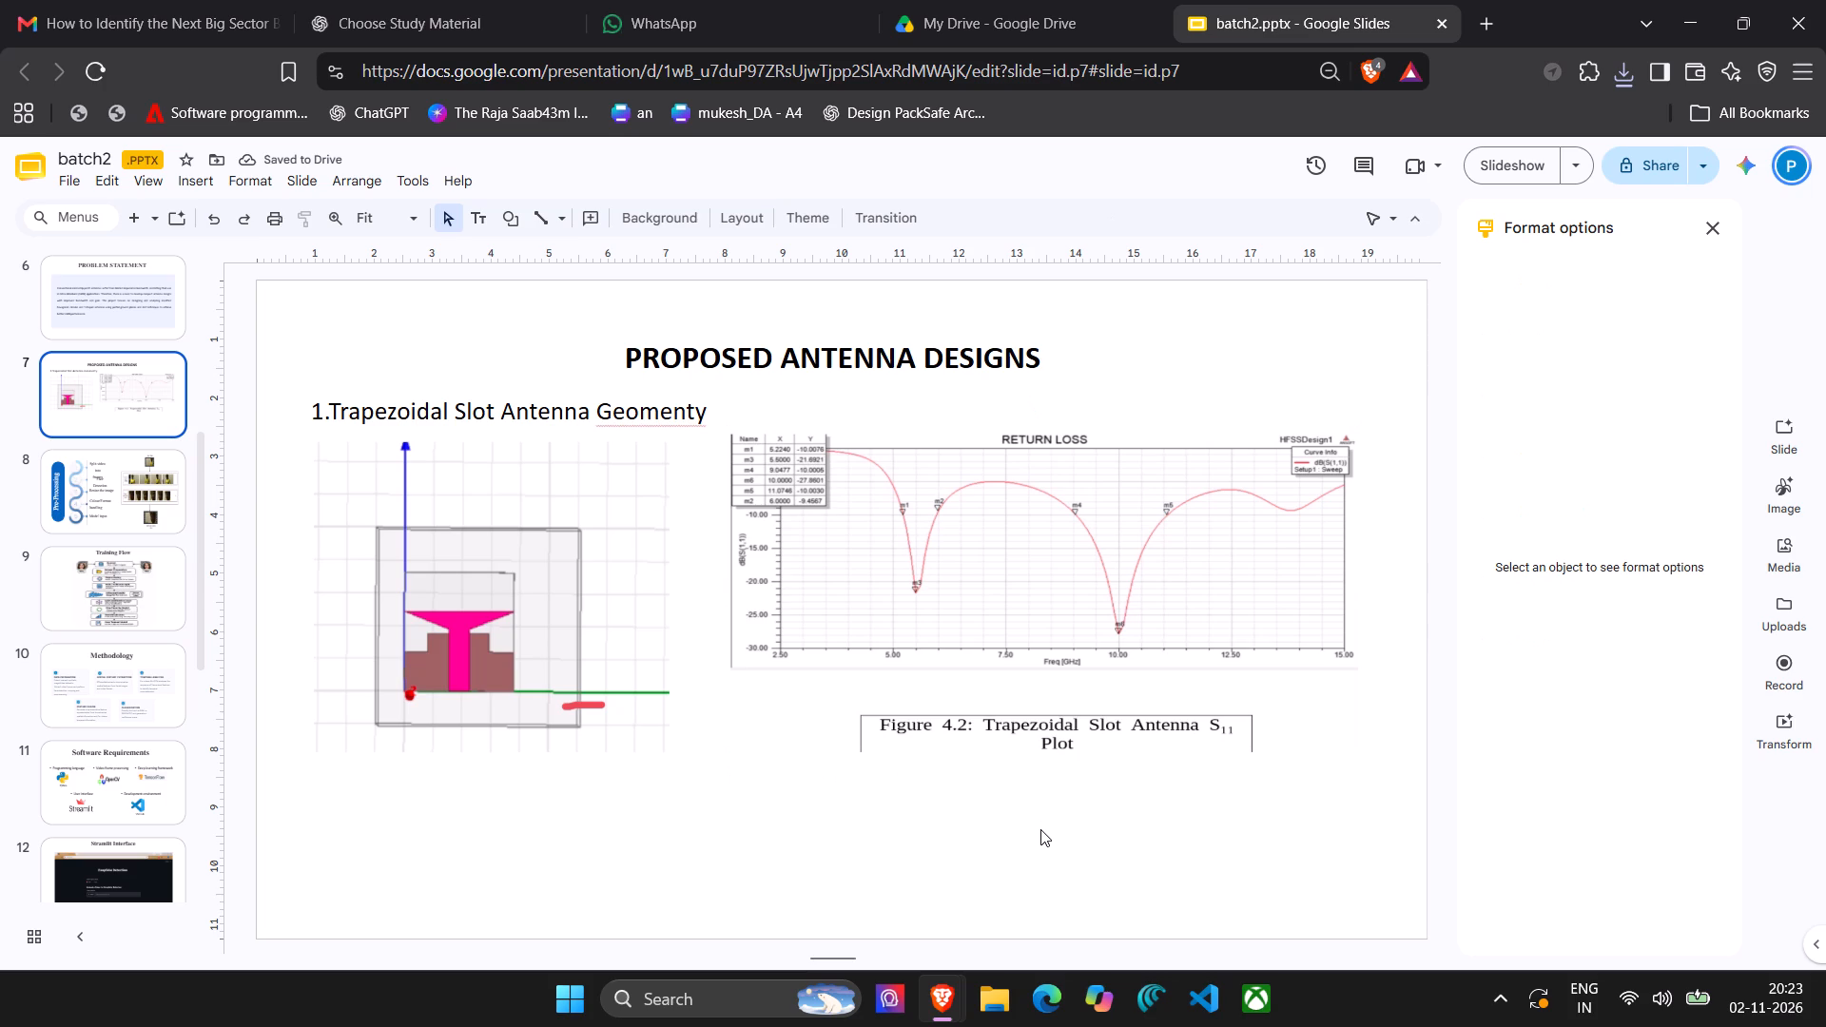
Nudge the return loss plot slightly further right of the antenna image, keeping its vertical position.
{"action": "left_click_drag", "start_coordinate": [1181, 606], "coordinate": [1193, 603]}
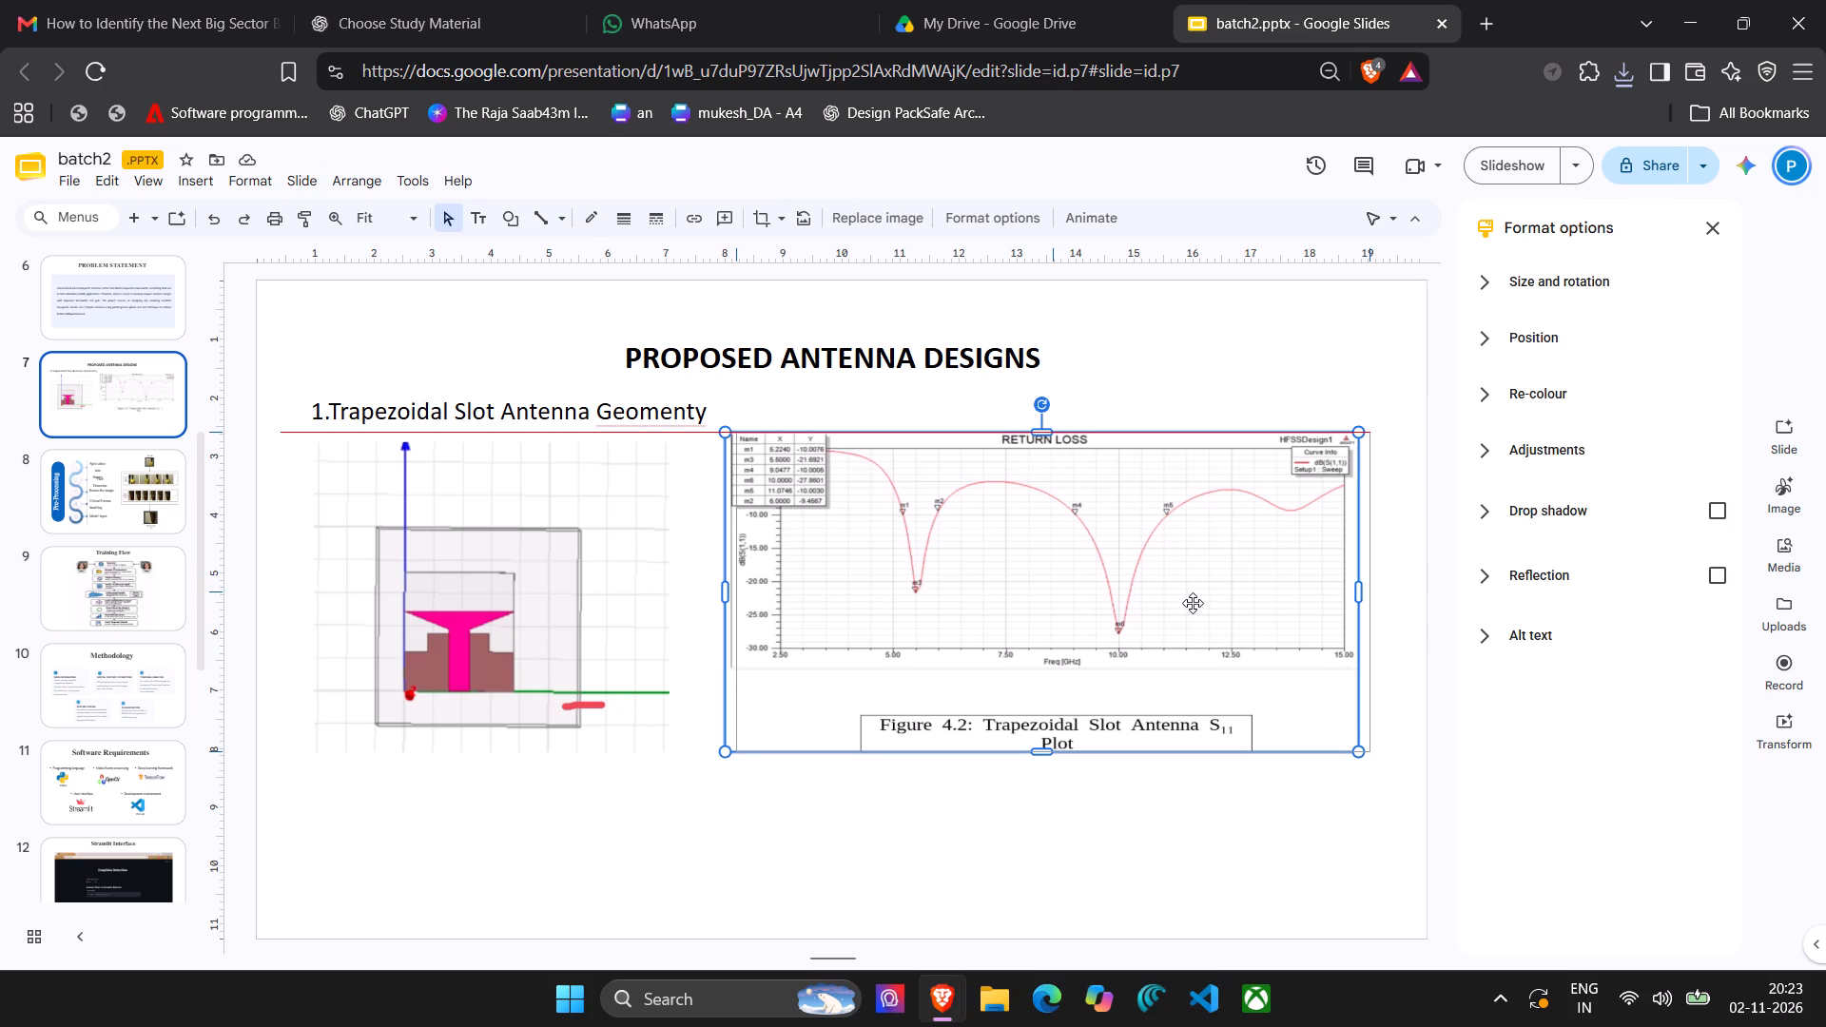
{"action": "left_click_drag", "start_coordinate": [1193, 603], "coordinate": [1195, 603]}
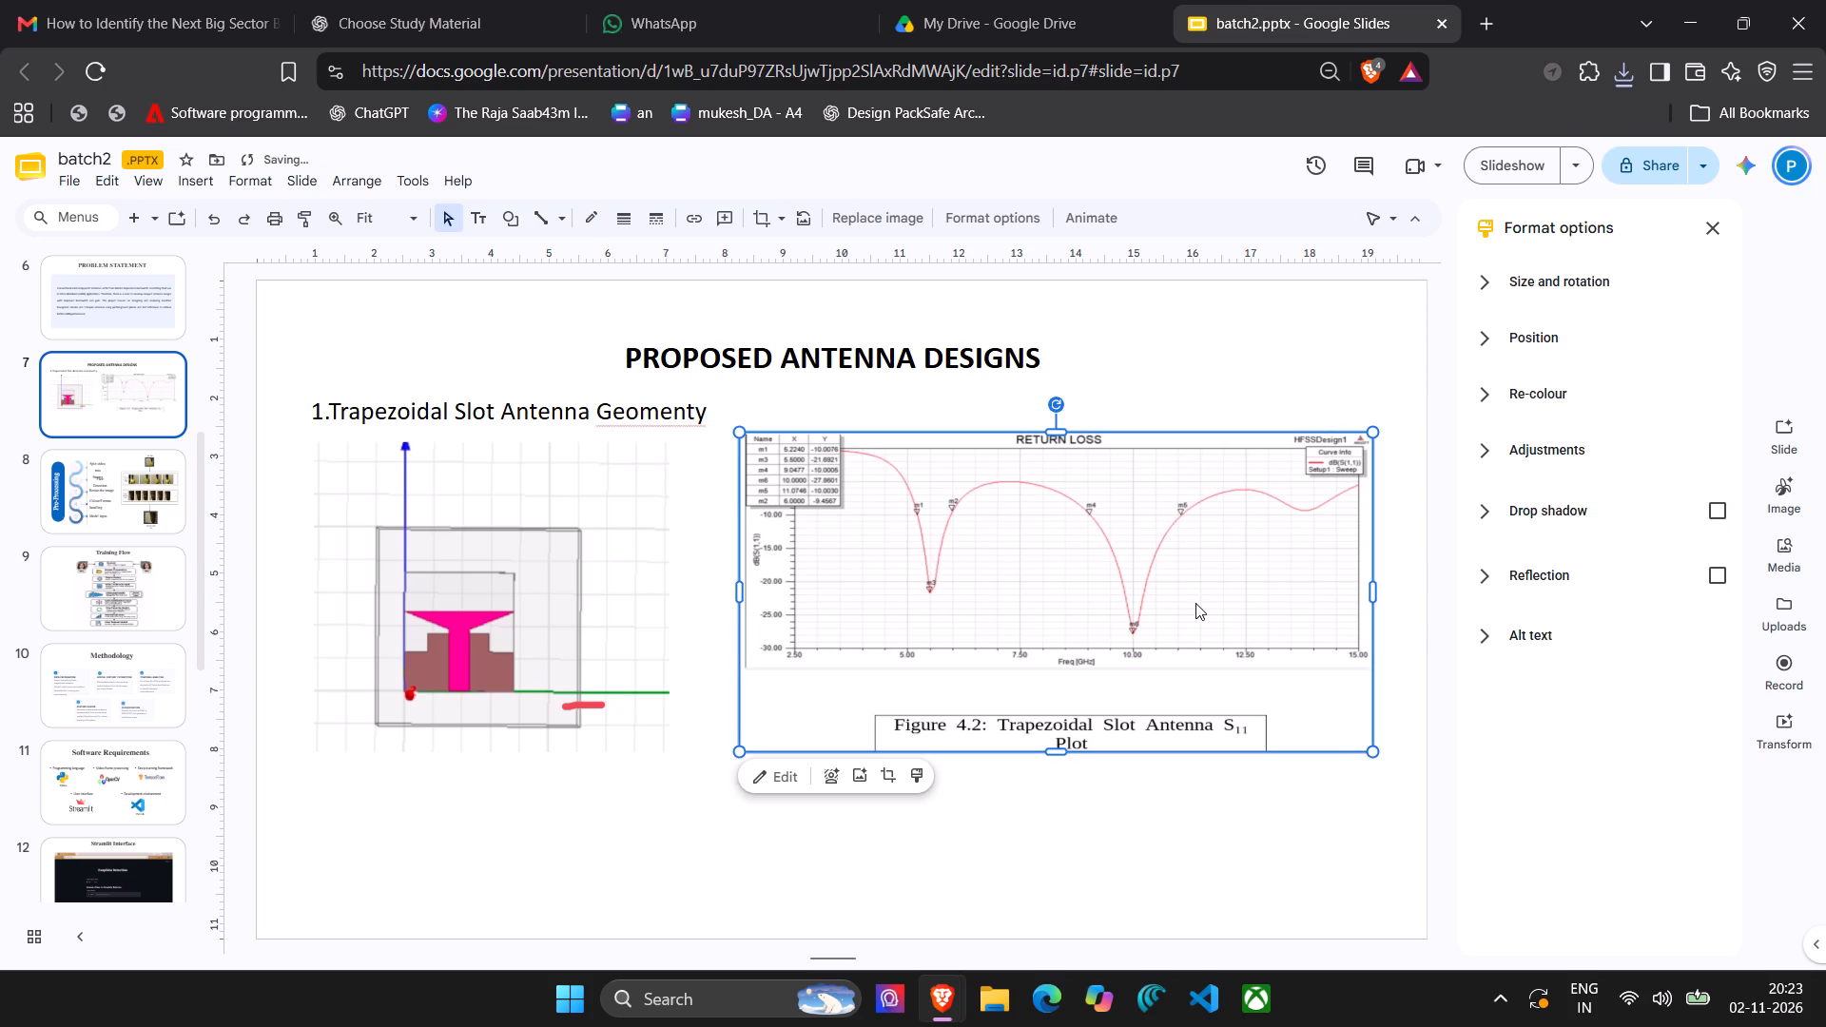
{"action": "left_click_drag", "start_coordinate": [1195, 603], "coordinate": [1187, 603]}
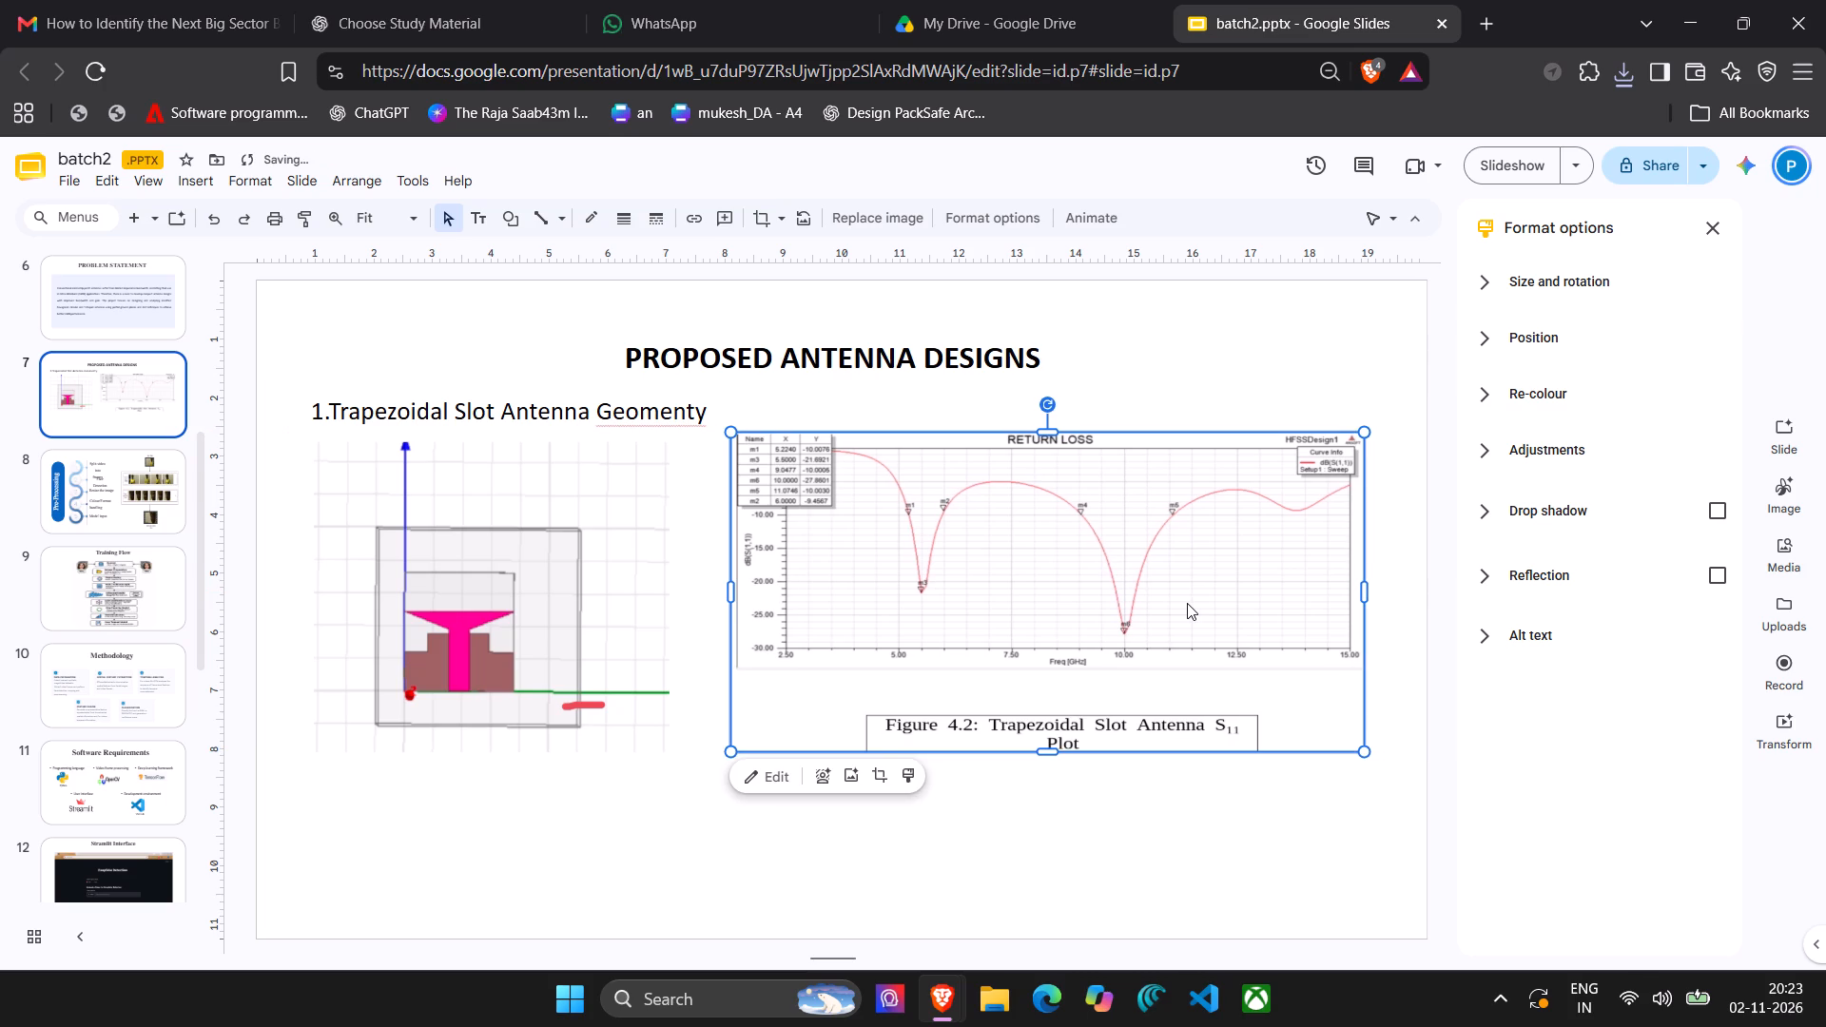
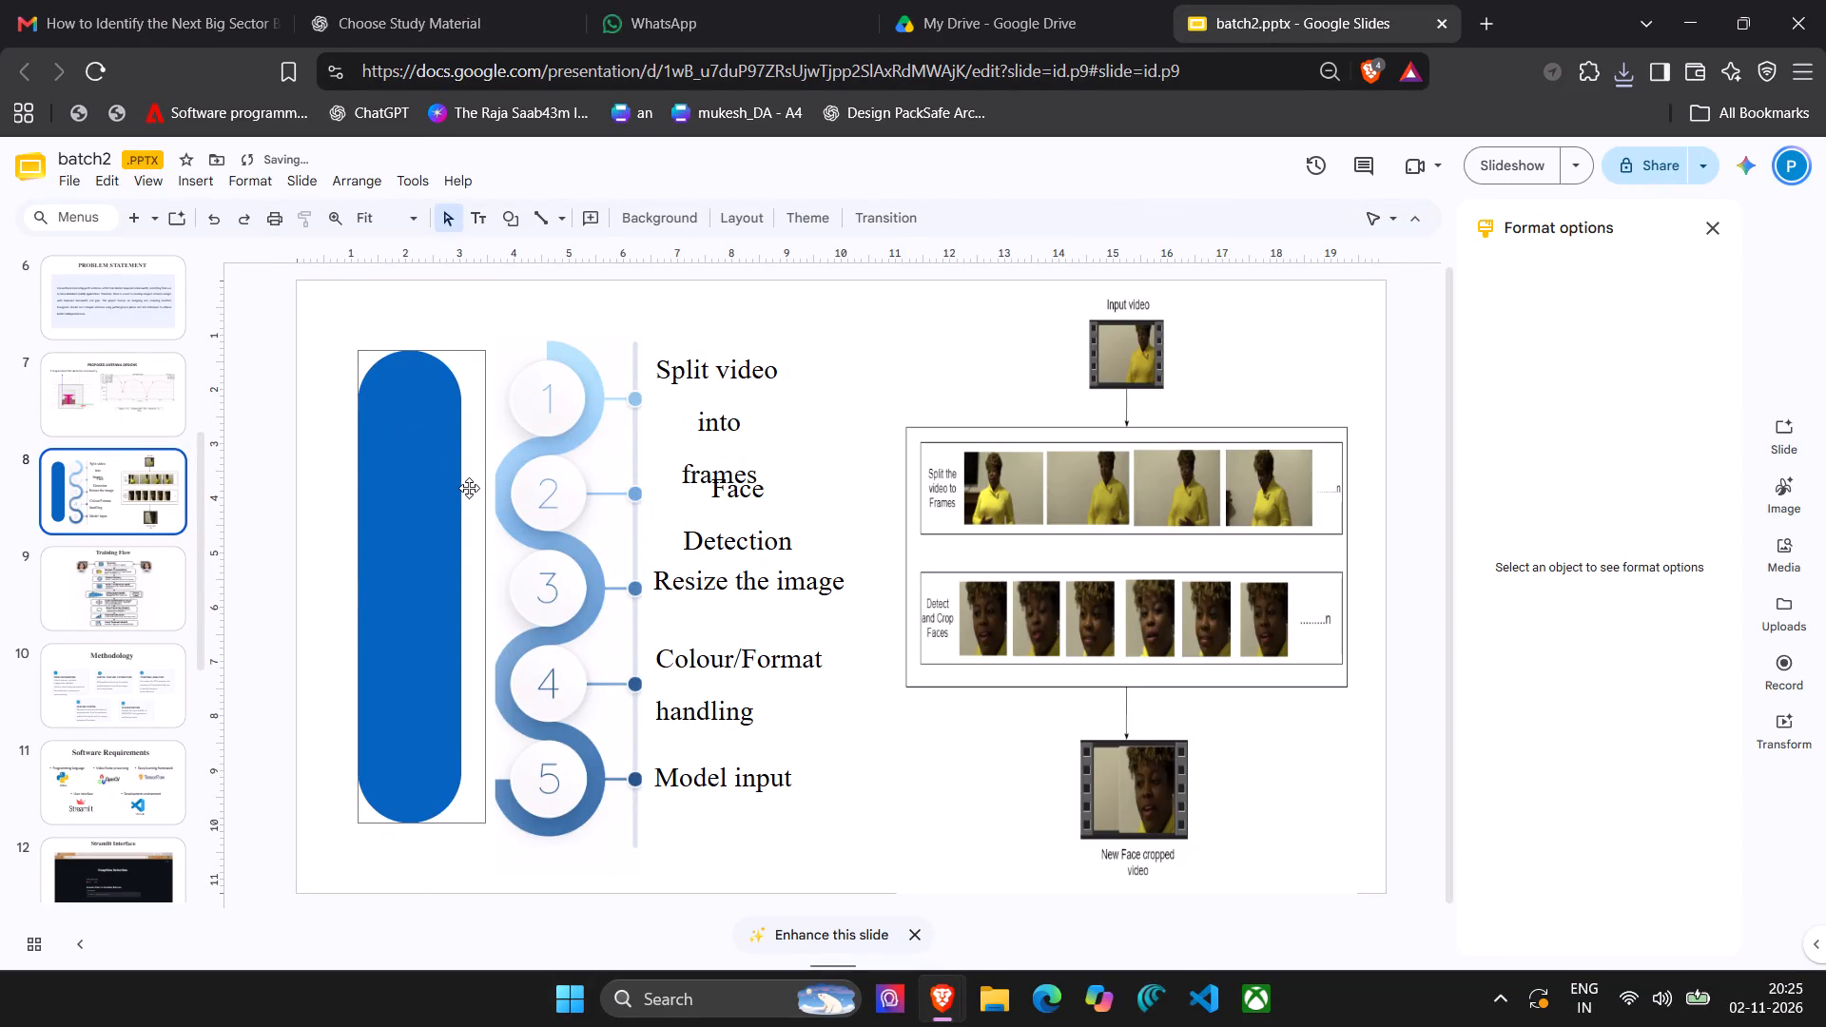
Clear slide 8 by deleting the blue rounded shape, the numbered graphic, the step labels and the video-to-face-crop diagram.
{"action": "left_click", "coordinate": [469, 488]}
{"action": "key", "text": "Delete"}
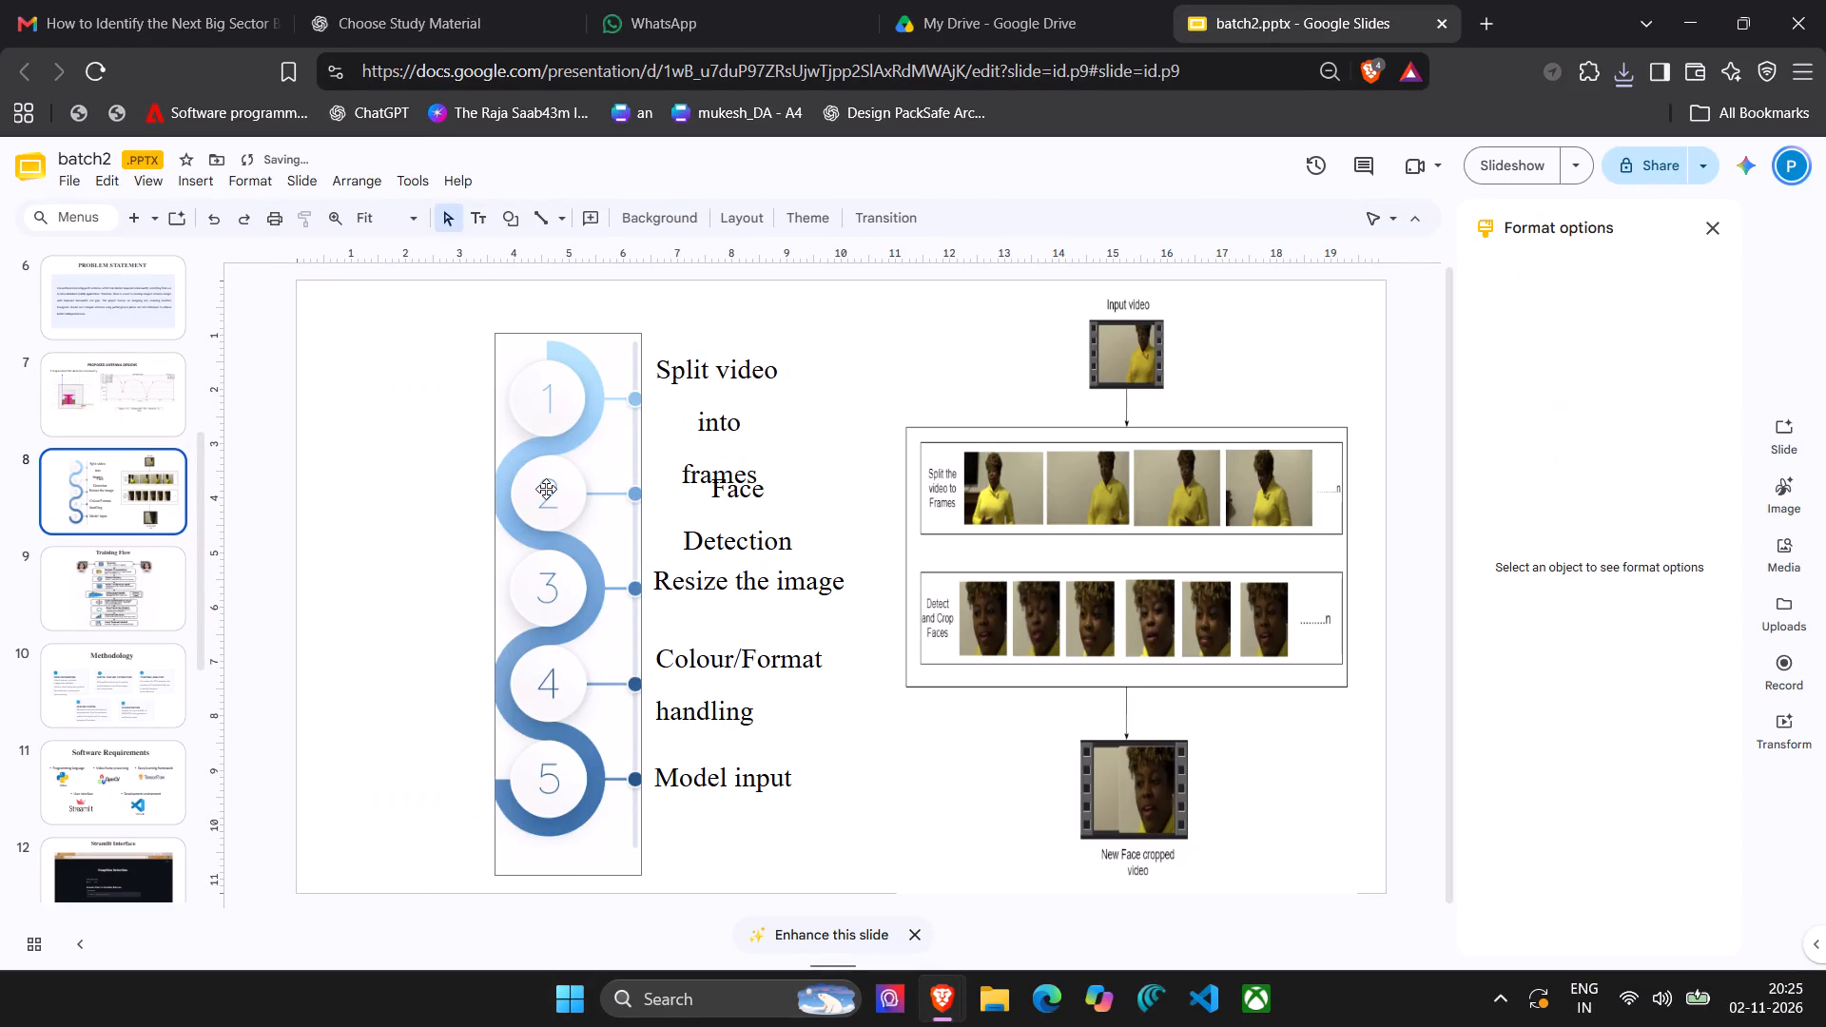
{"action": "left_click", "coordinate": [546, 489]}
{"action": "key", "text": "Delete"}
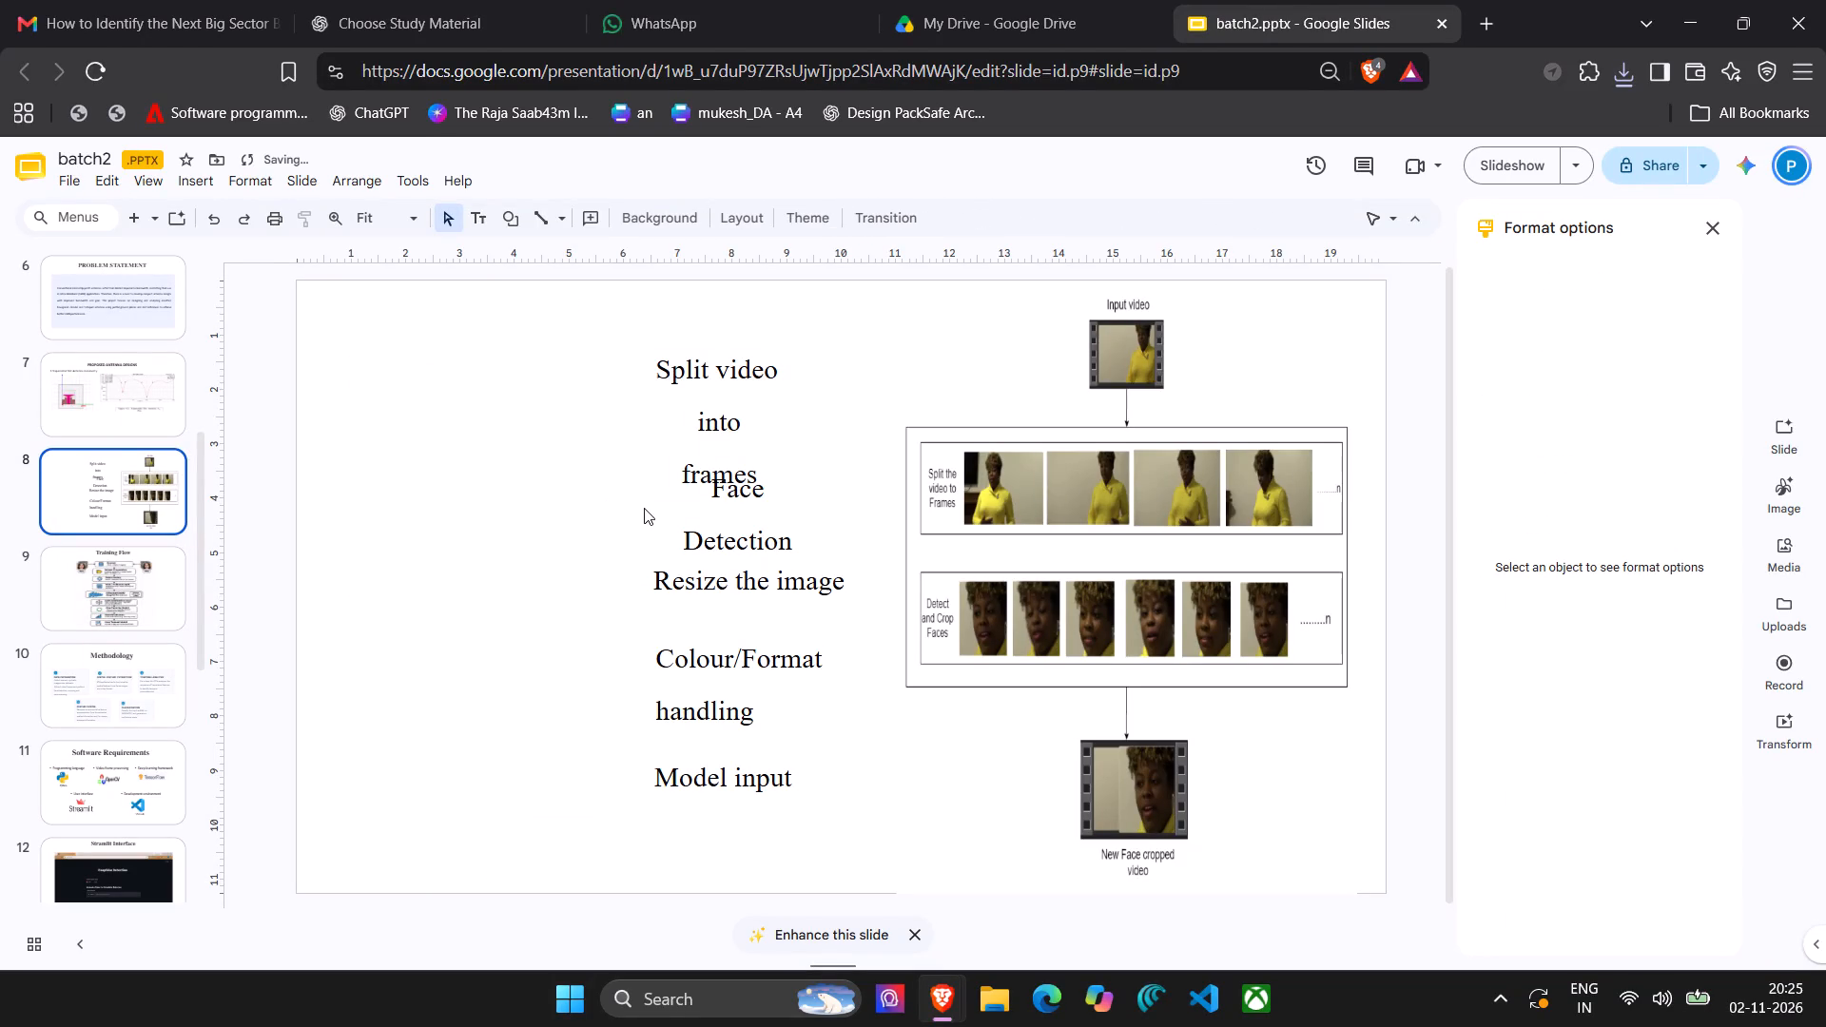
{"action": "left_click", "coordinate": [644, 508]}
{"action": "left_click_drag", "start_coordinate": [642, 367], "coordinate": [867, 685]}
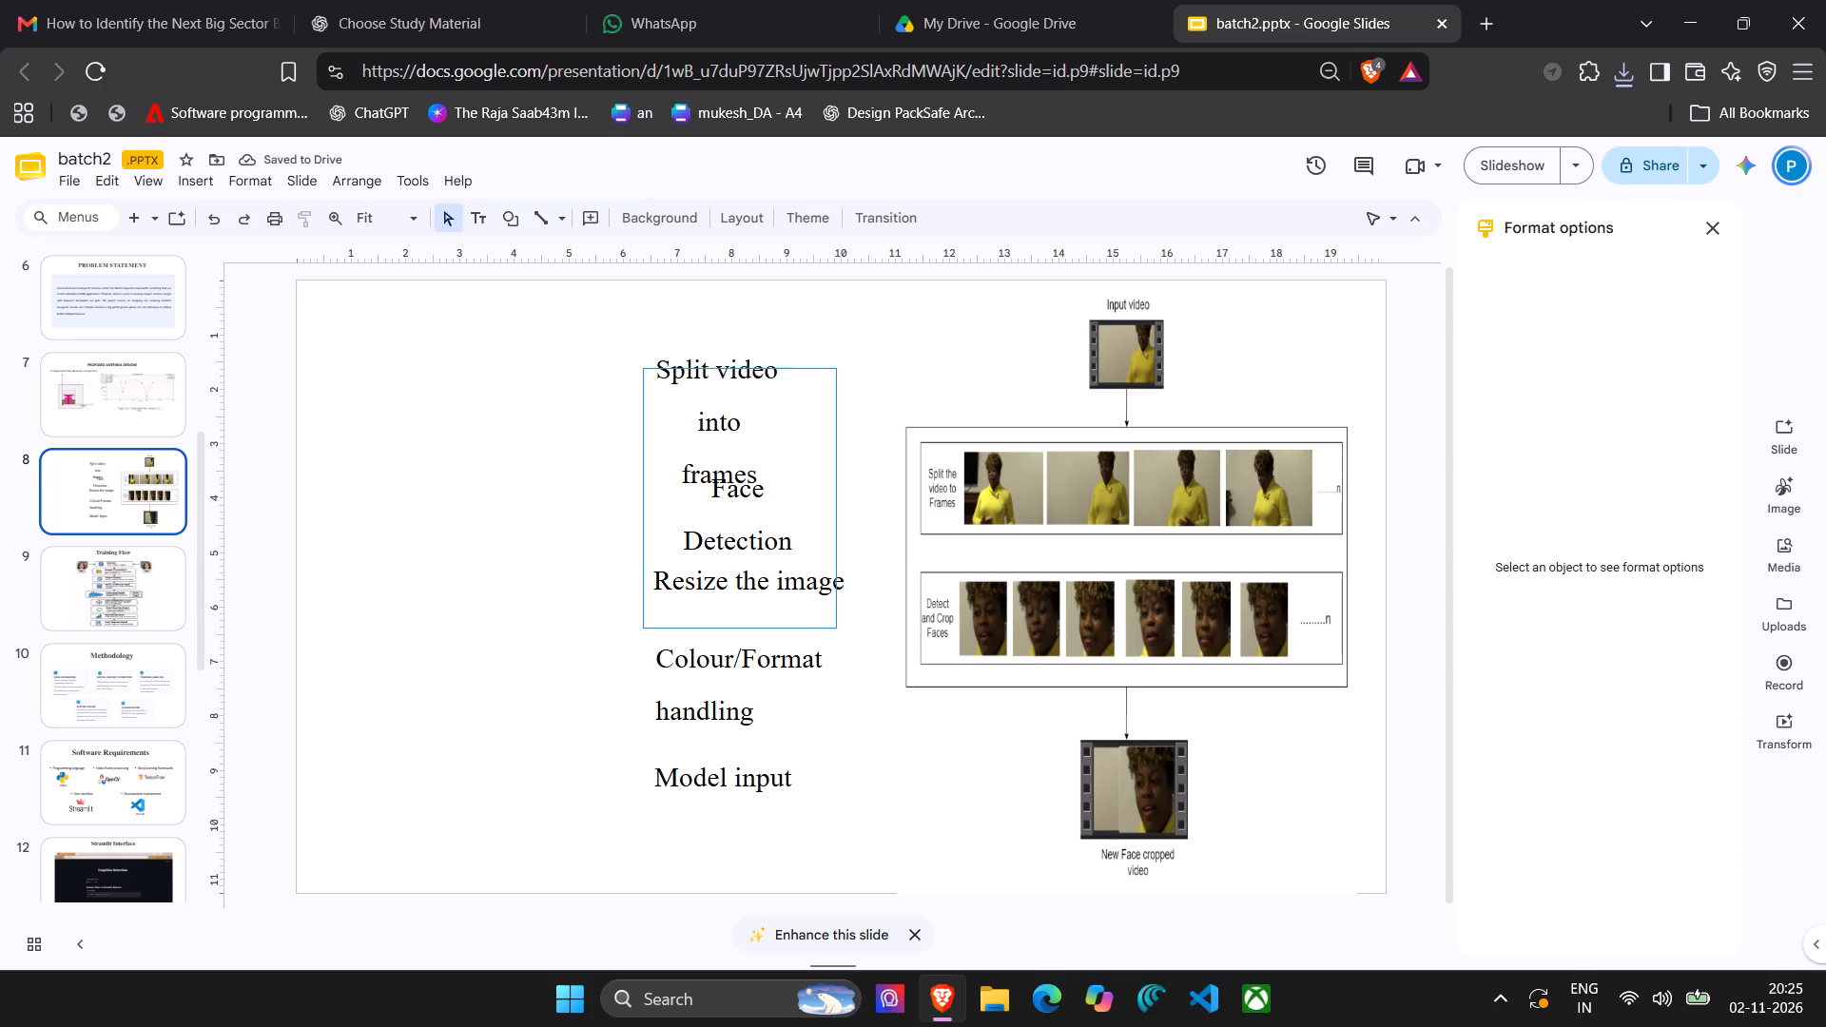
{"action": "left_click_drag", "start_coordinate": [867, 685], "coordinate": [981, 765]}
{"action": "key", "text": "Delete"}
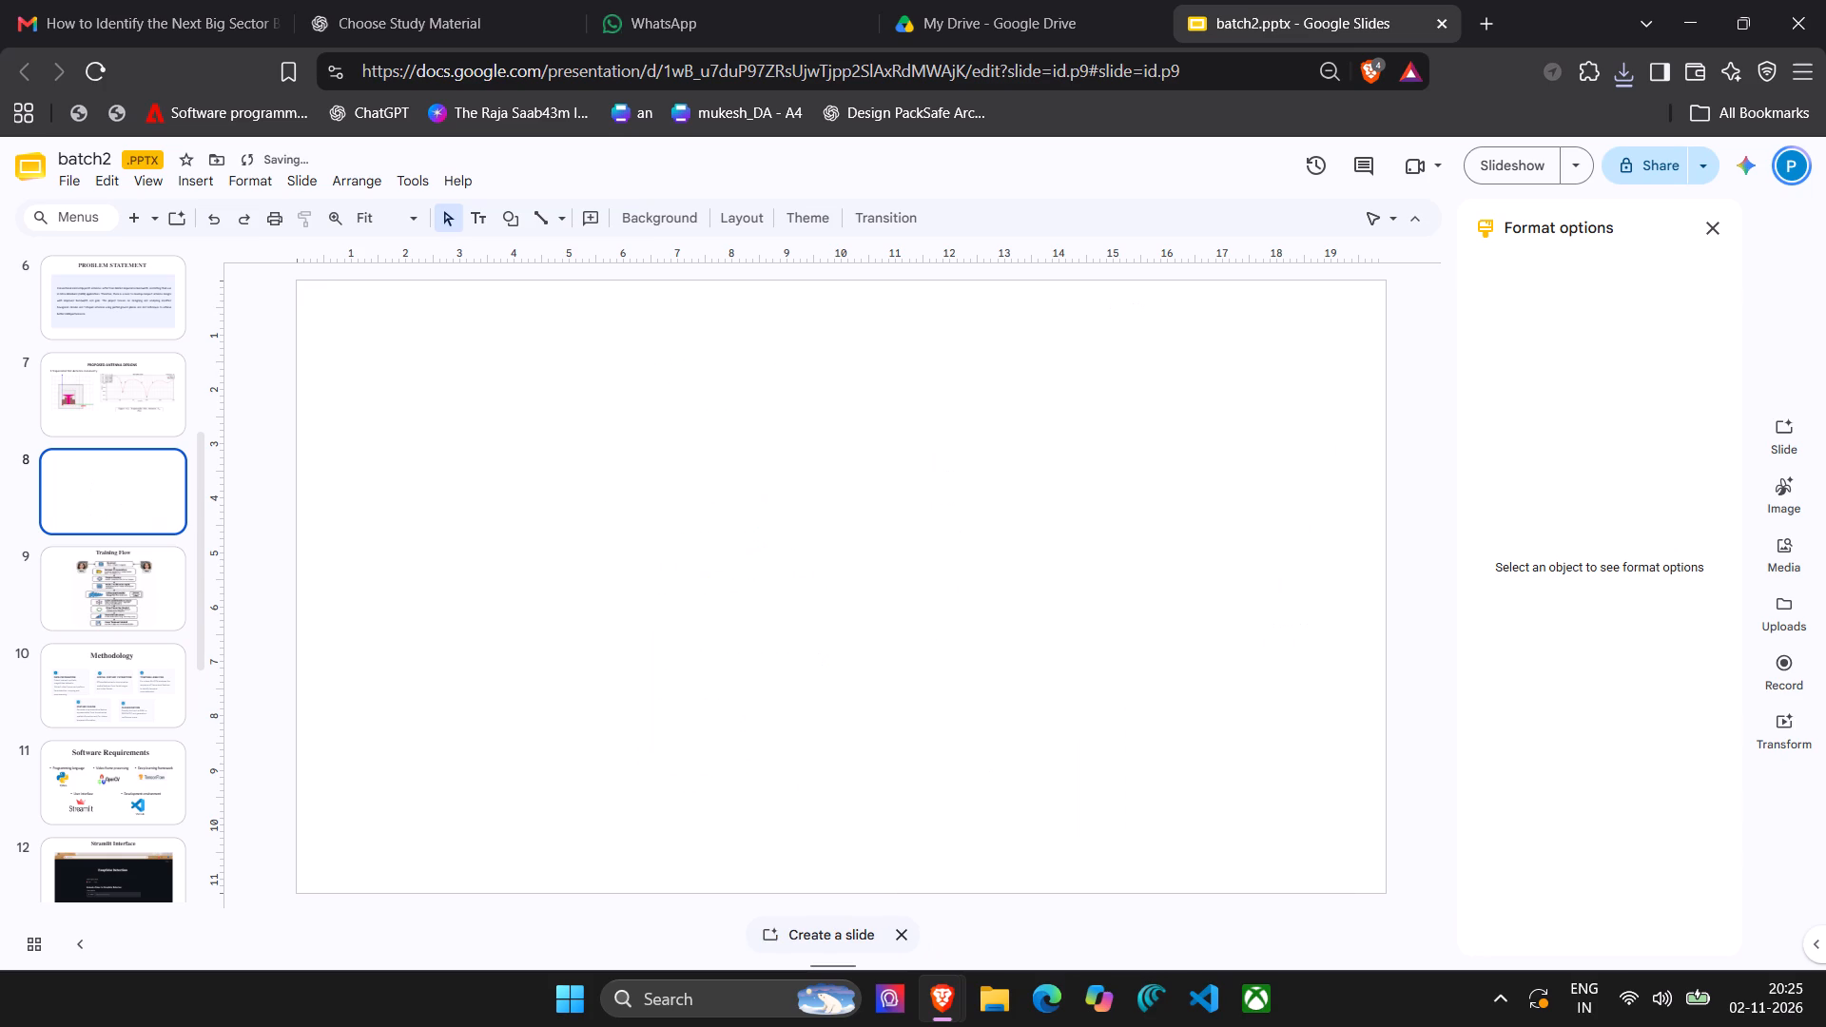
Insert the image t.gain.jpeg from the Documents folder into the emptied slide 8.
{"action": "left_click", "coordinate": [189, 173]}
{"action": "left_click", "coordinate": [243, 273]}
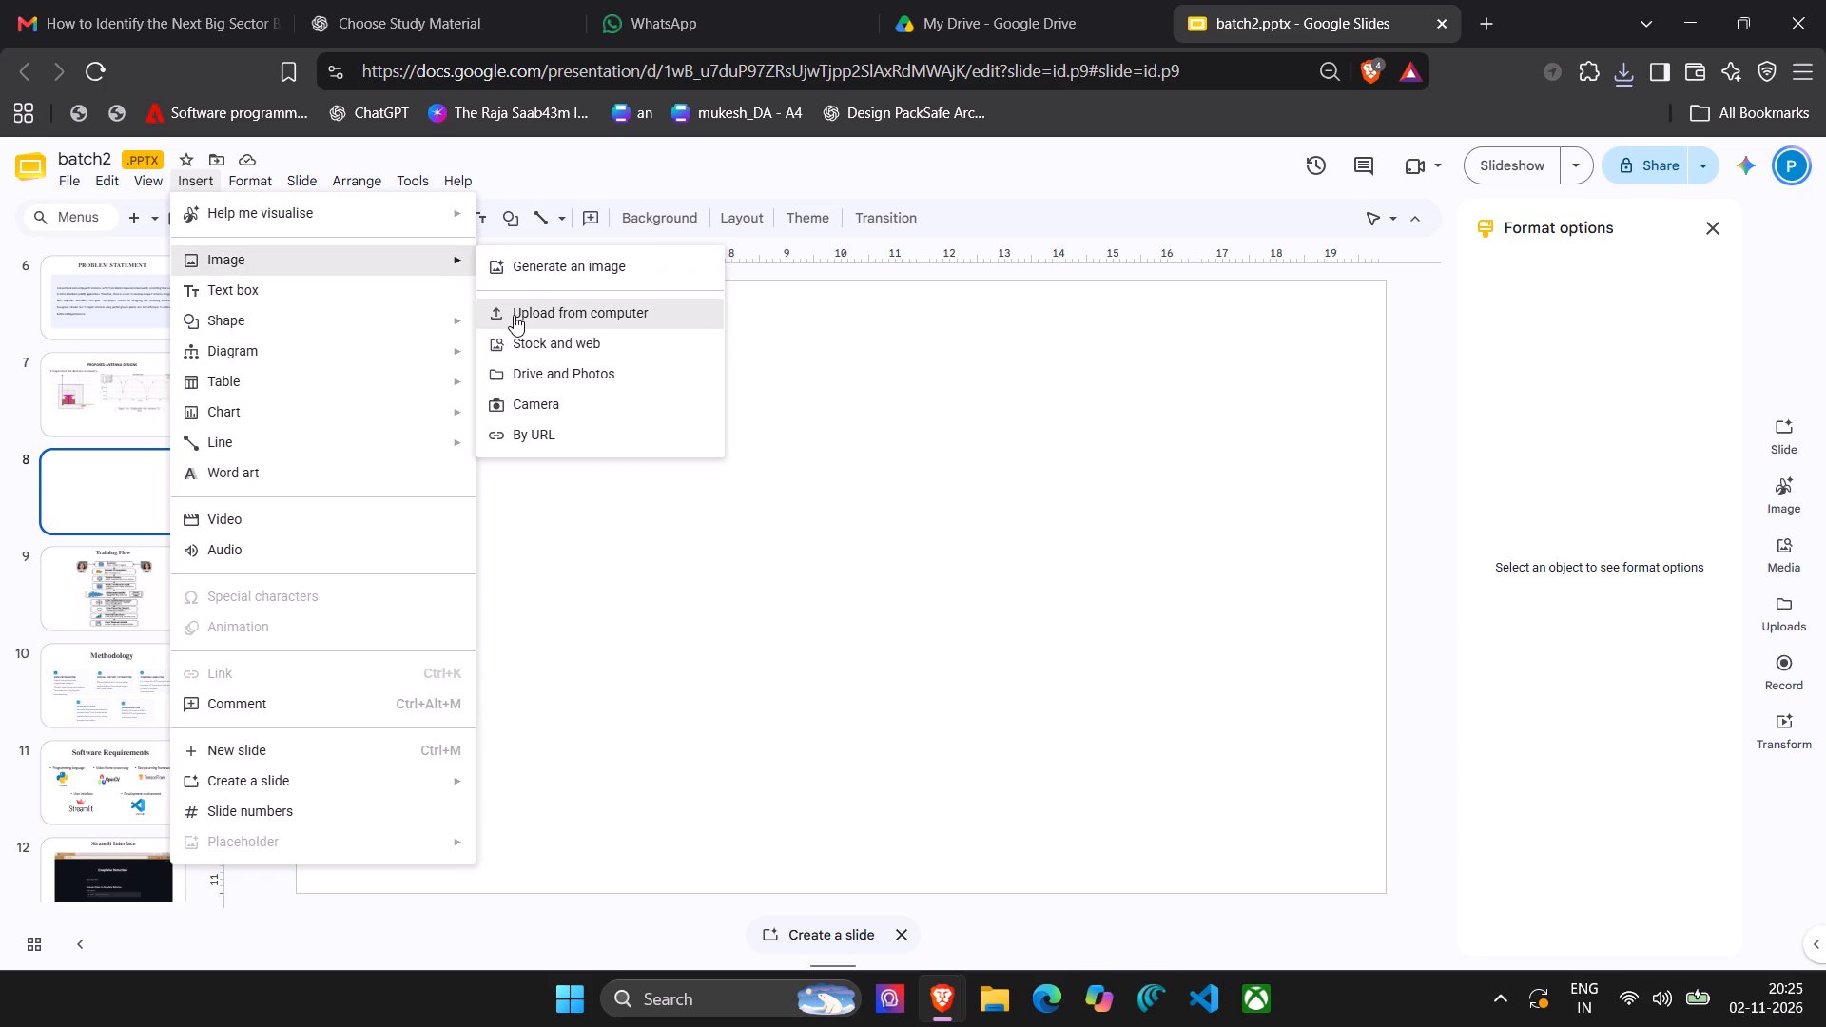
{"action": "left_click", "coordinate": [514, 315]}
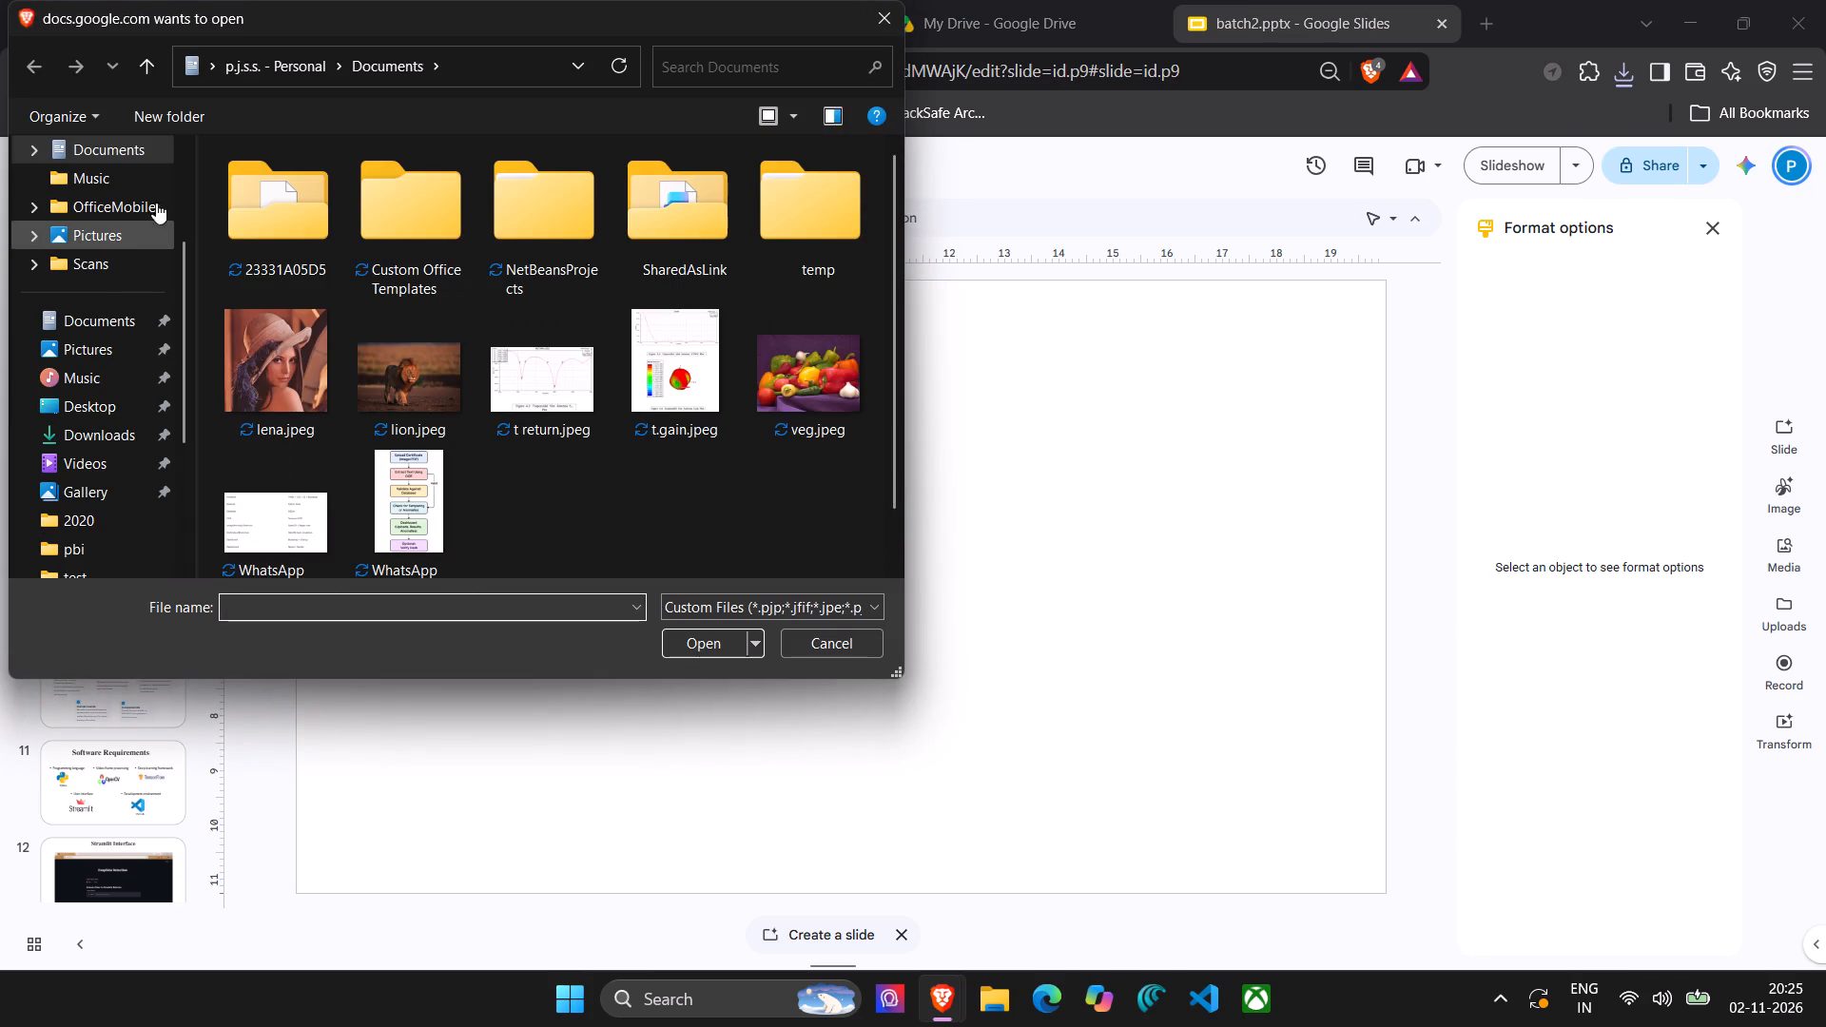
{"action": "left_click", "coordinate": [118, 313]}
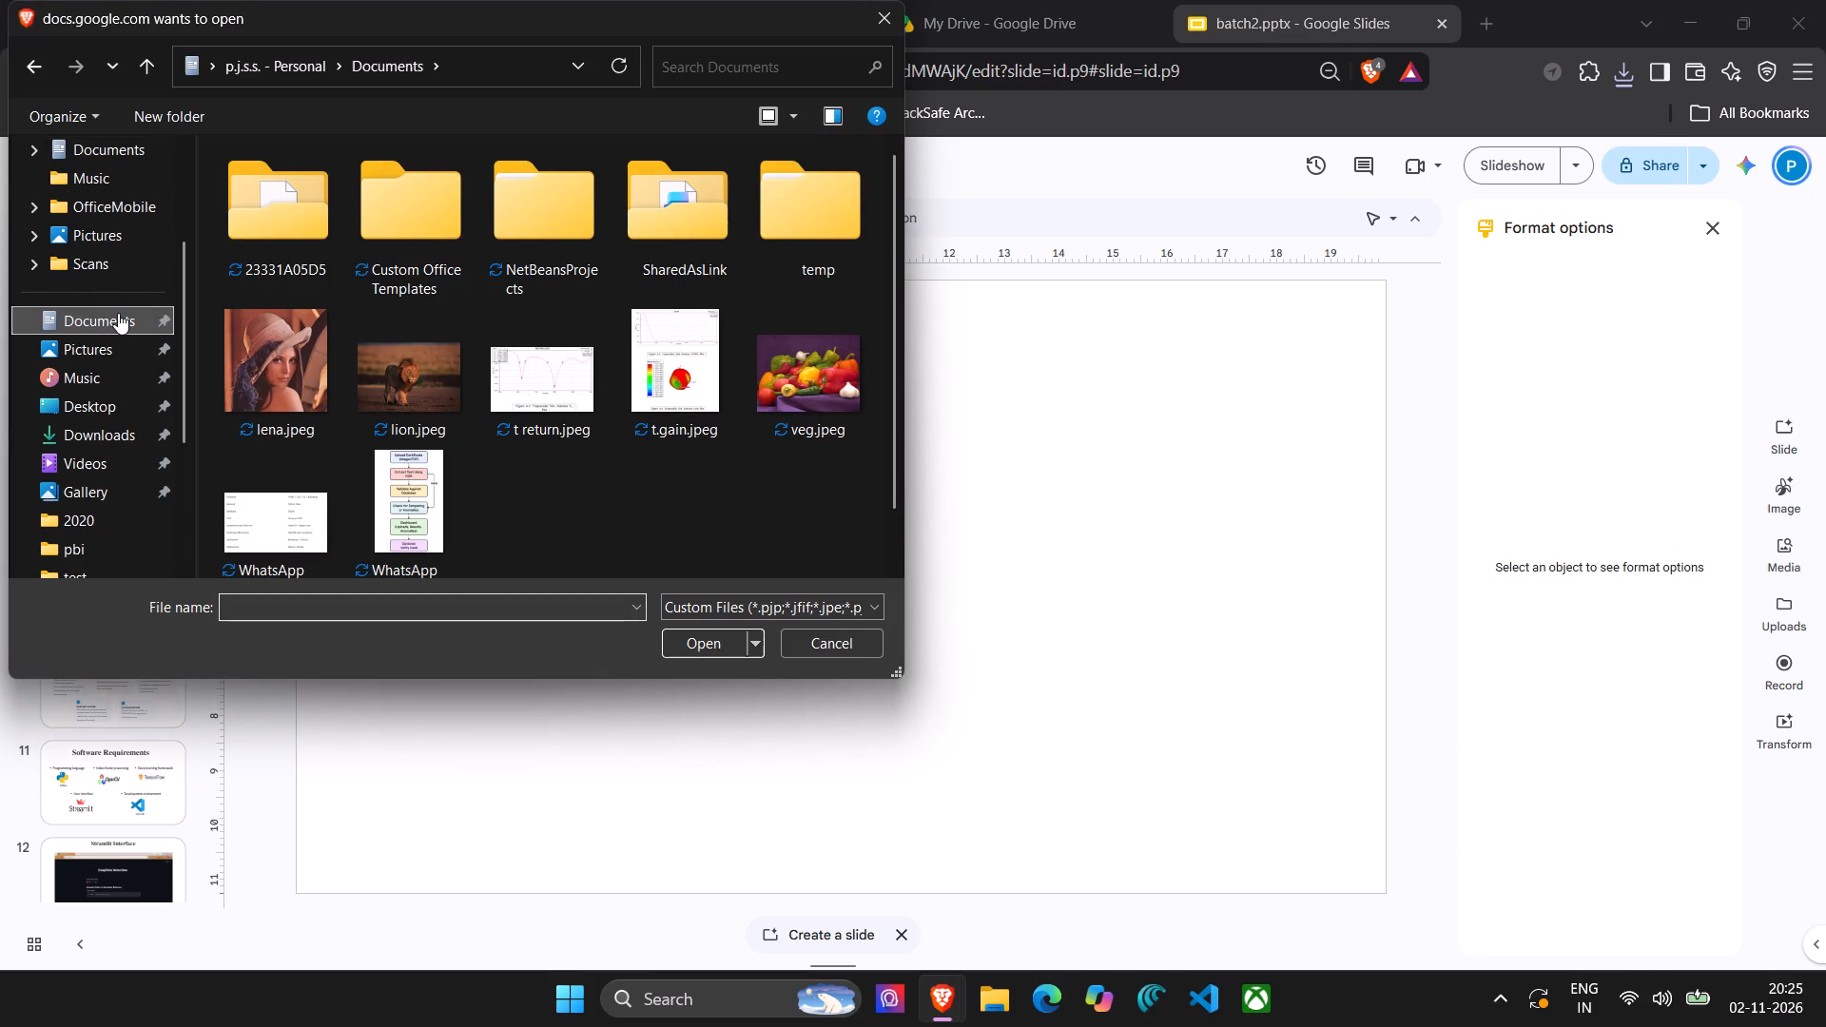
{"action": "double_click", "coordinate": [118, 313]}
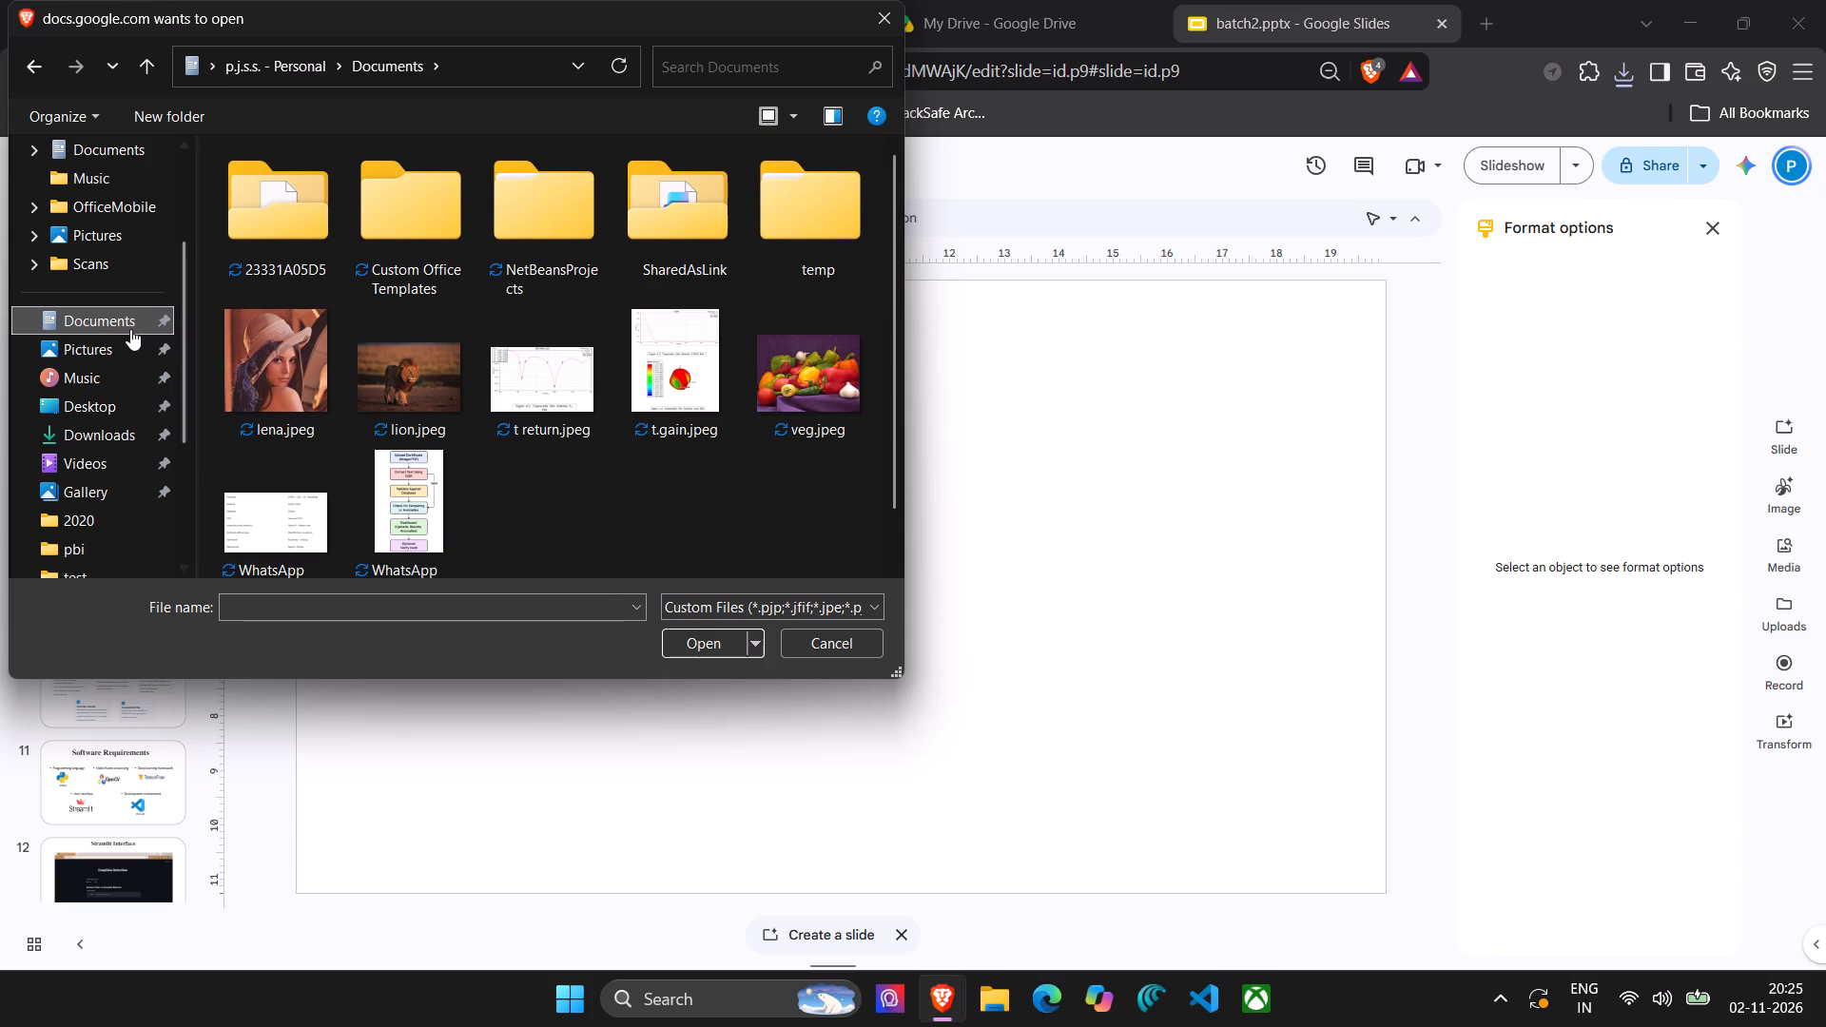
{"action": "double_click", "coordinate": [130, 329]}
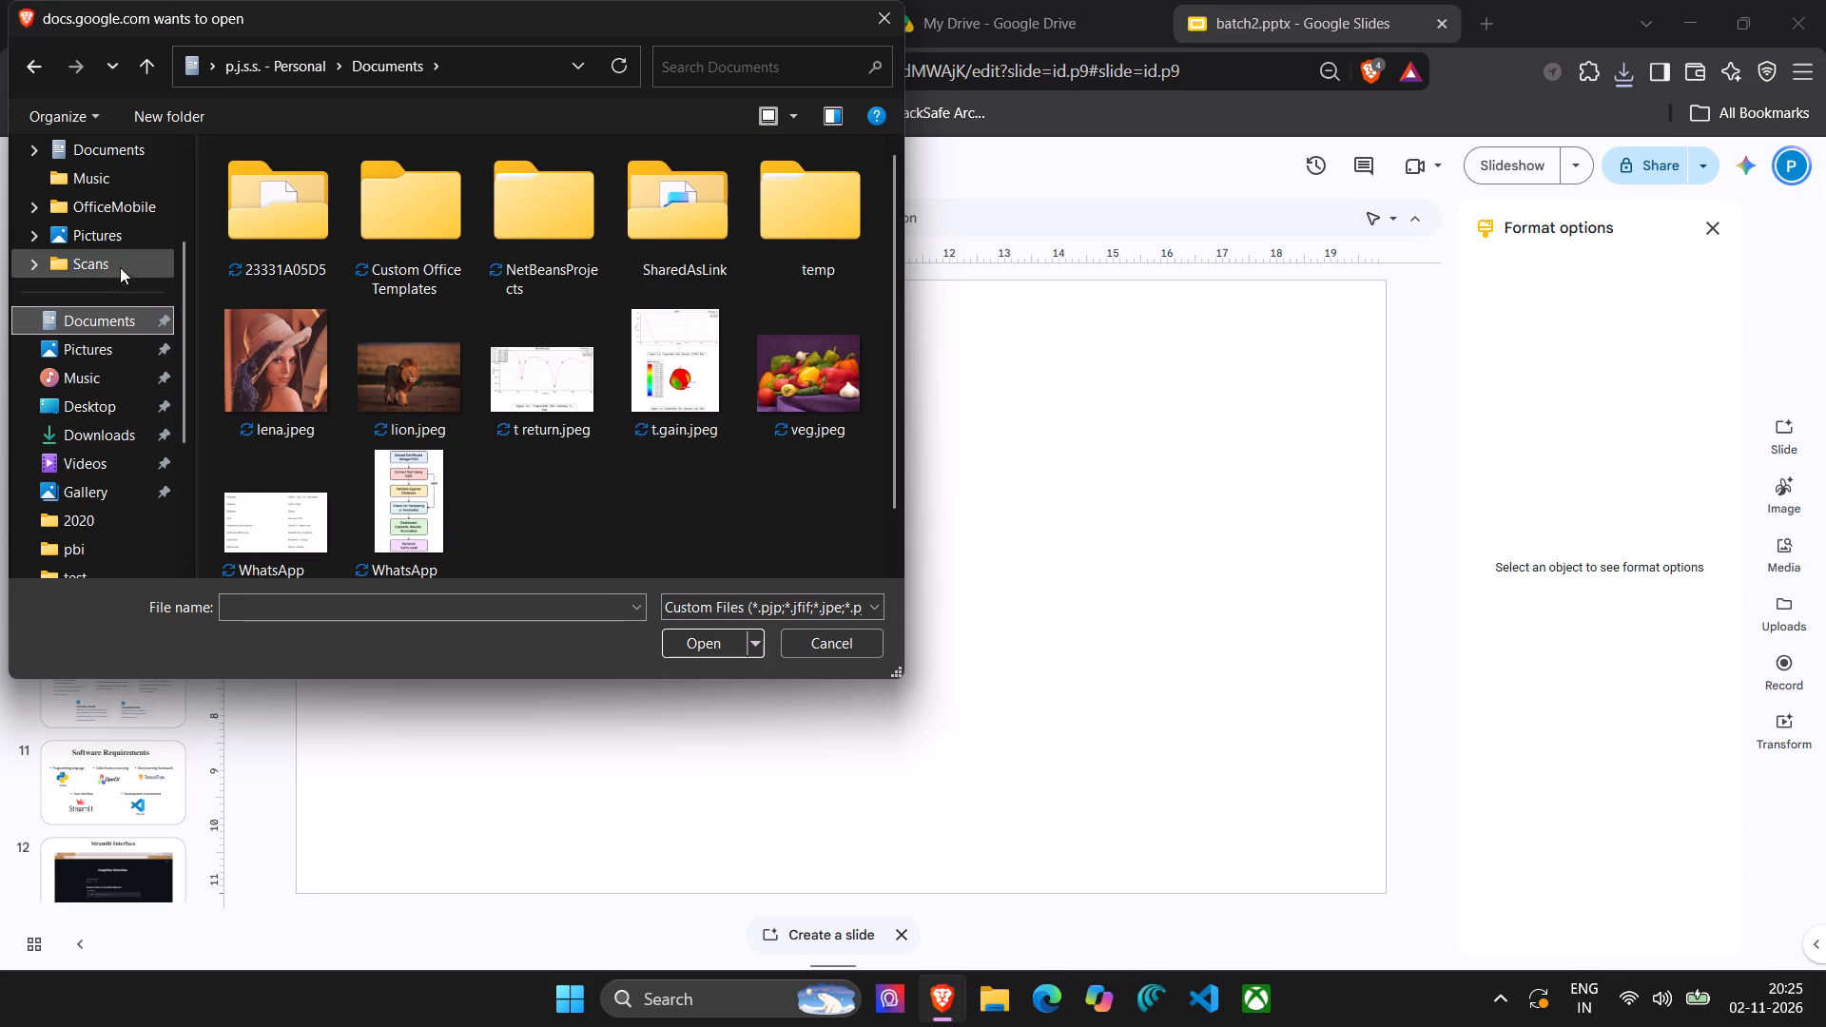
{"action": "double_click", "coordinate": [117, 141]}
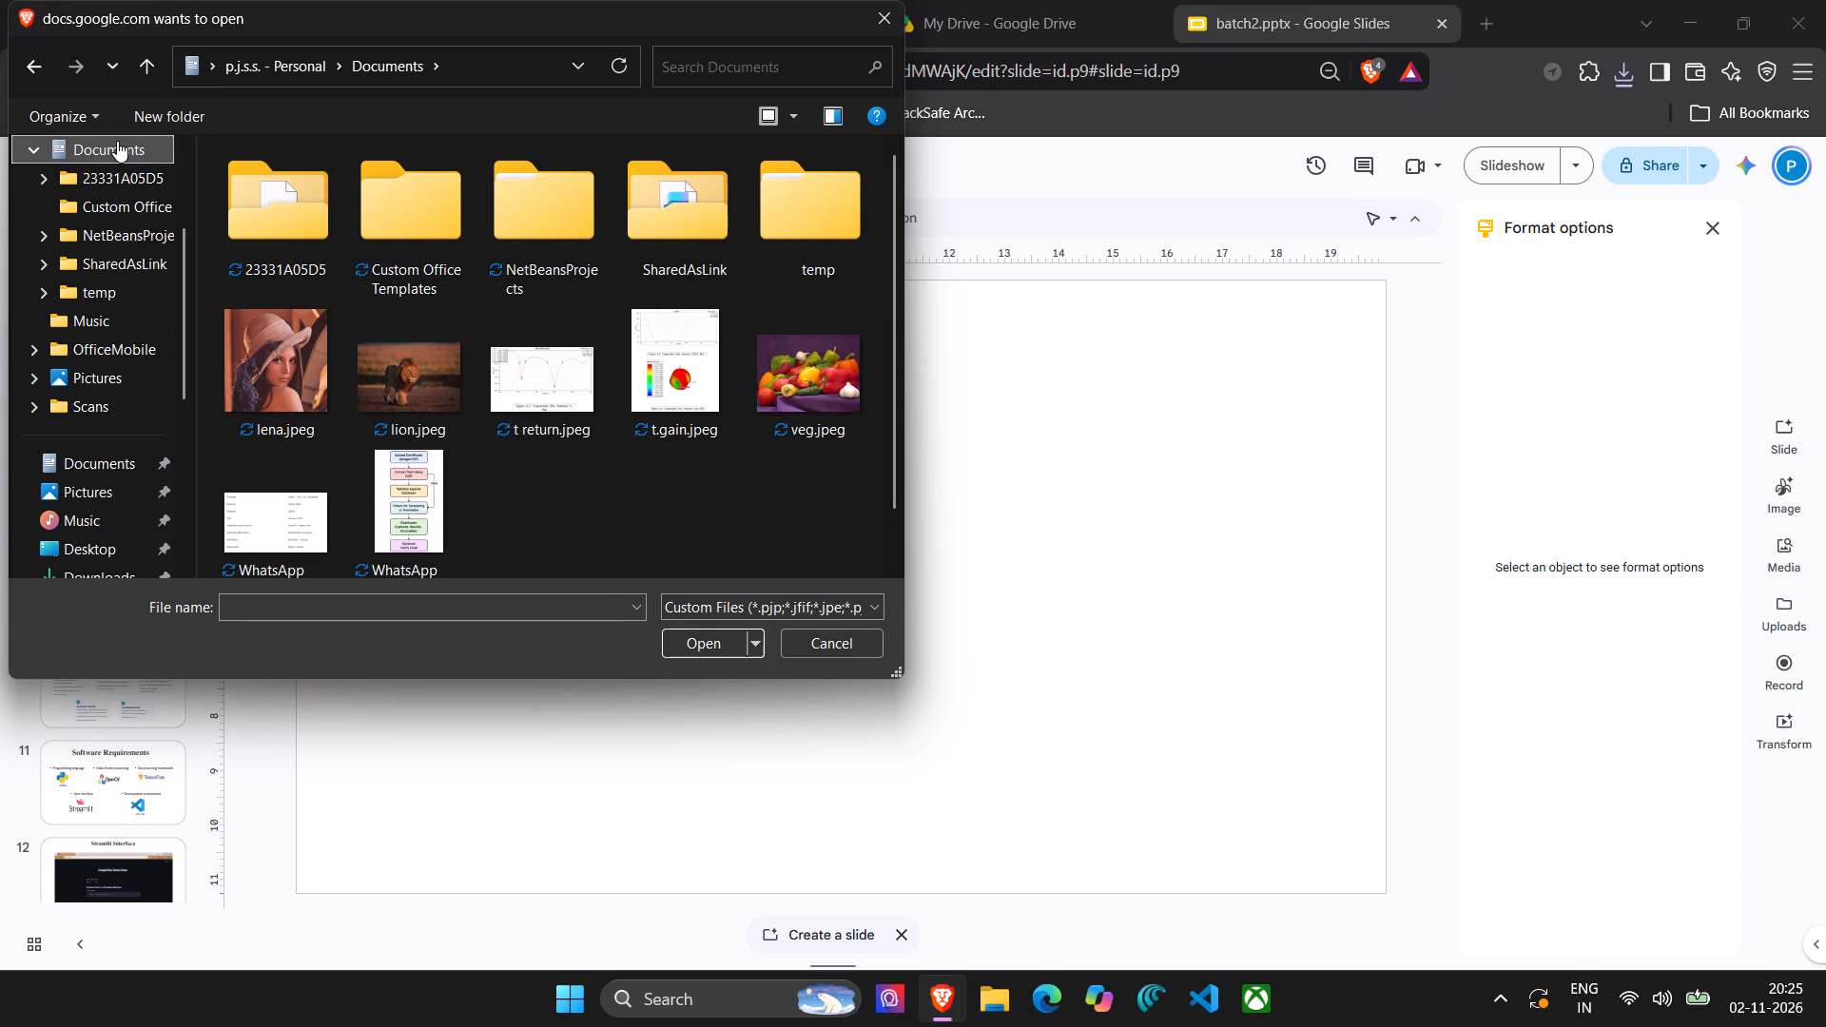
{"action": "triple_click", "coordinate": [117, 141]}
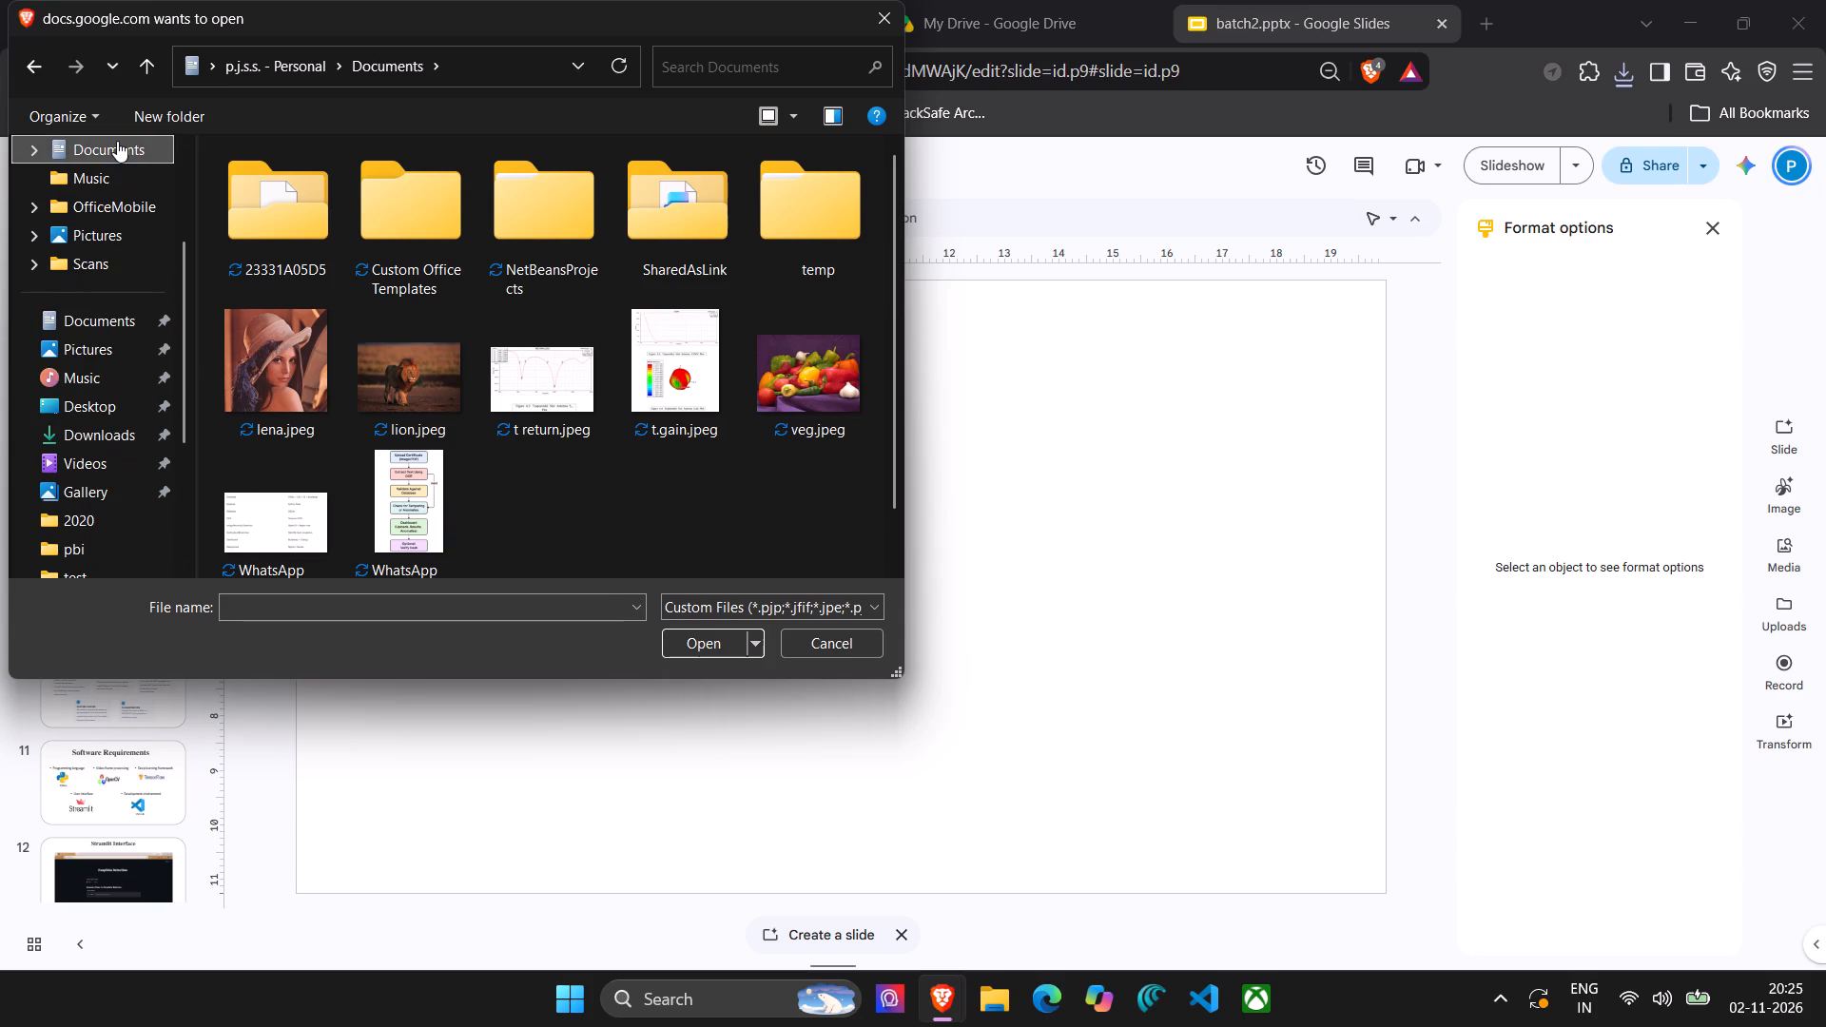
{"action": "double_click", "coordinate": [117, 141]}
{"action": "scroll", "coordinate": [379, 308], "scroll_direction": "down", "scroll_amount": 3}
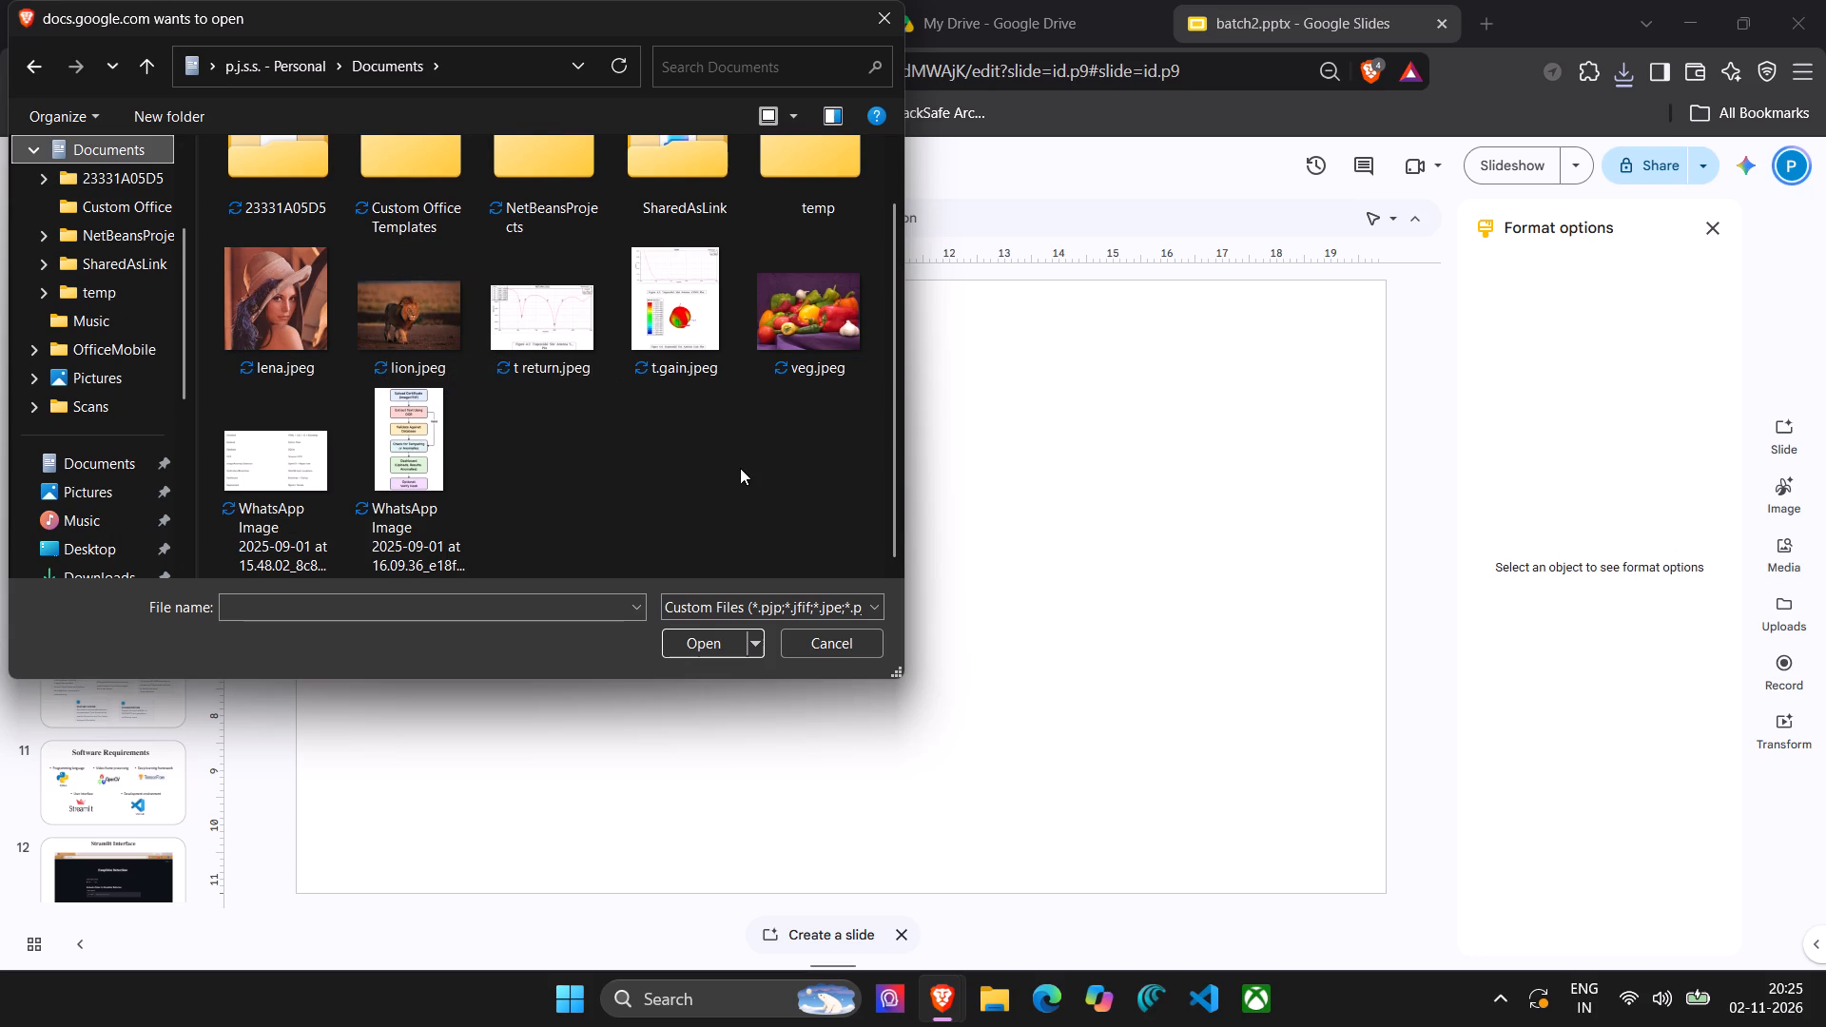
{"action": "right_click", "coordinate": [693, 357]}
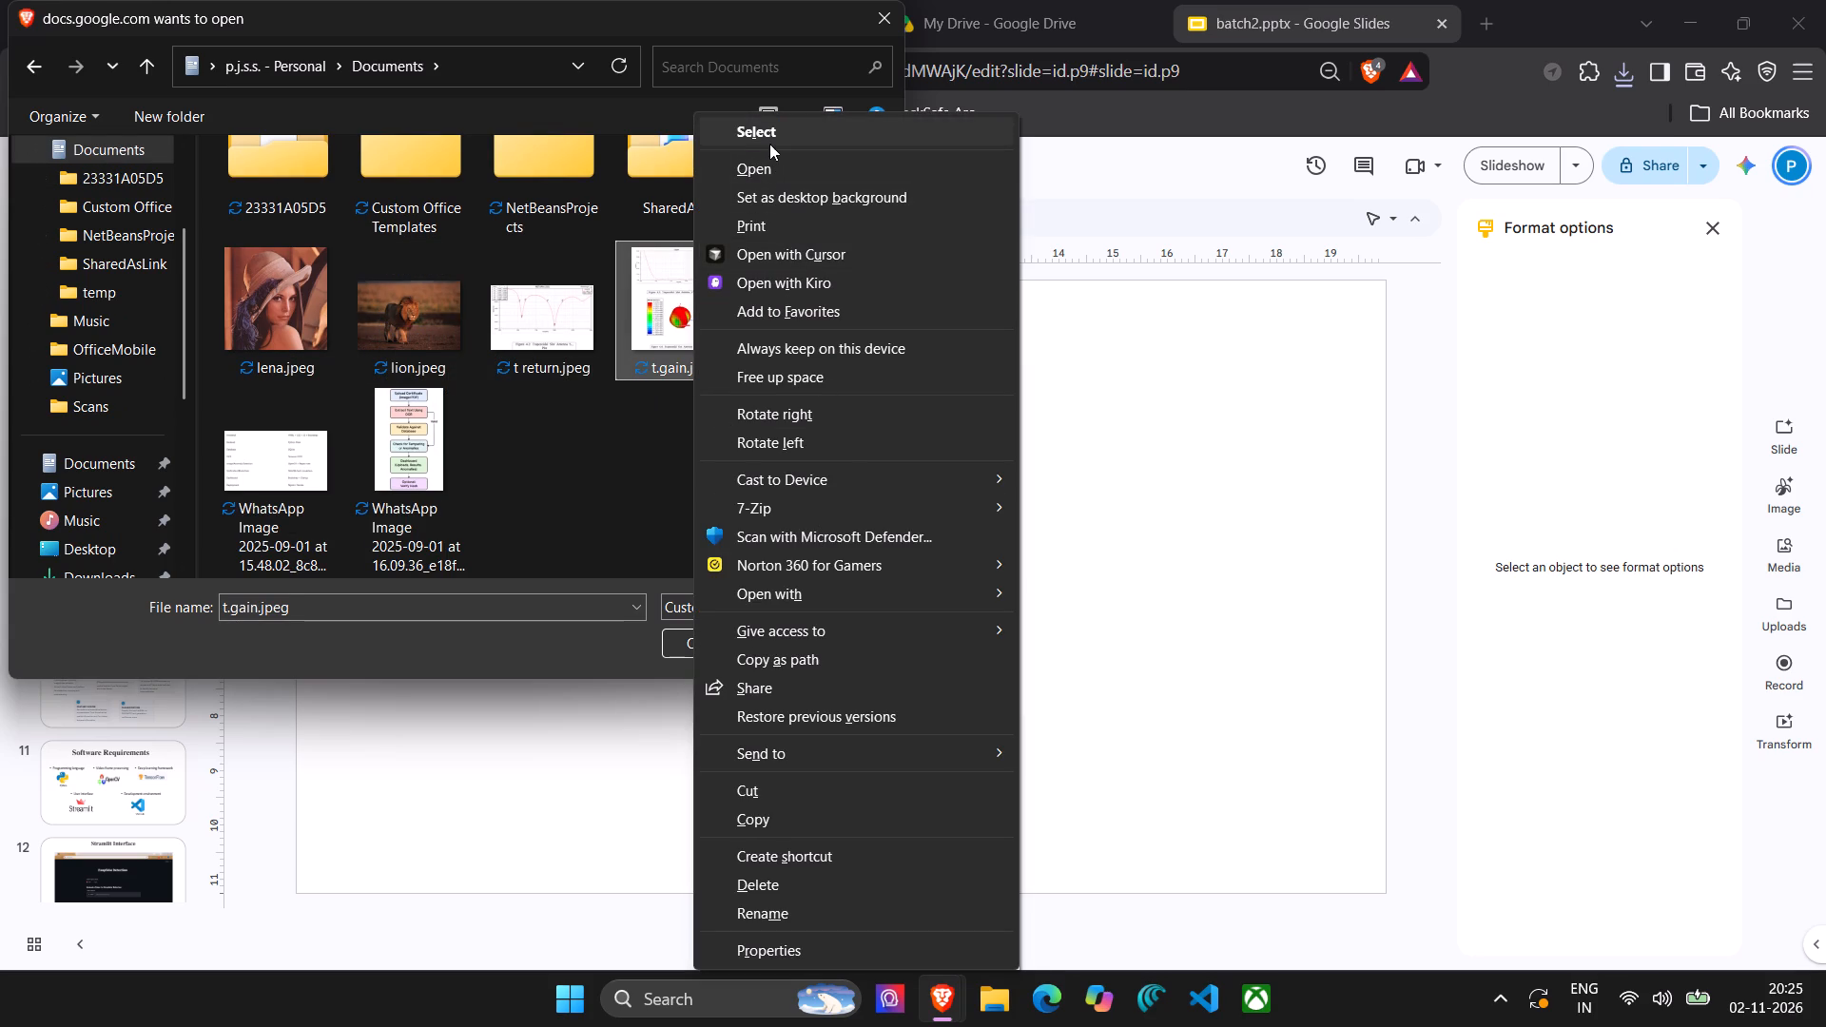
{"action": "left_click", "coordinate": [768, 135]}
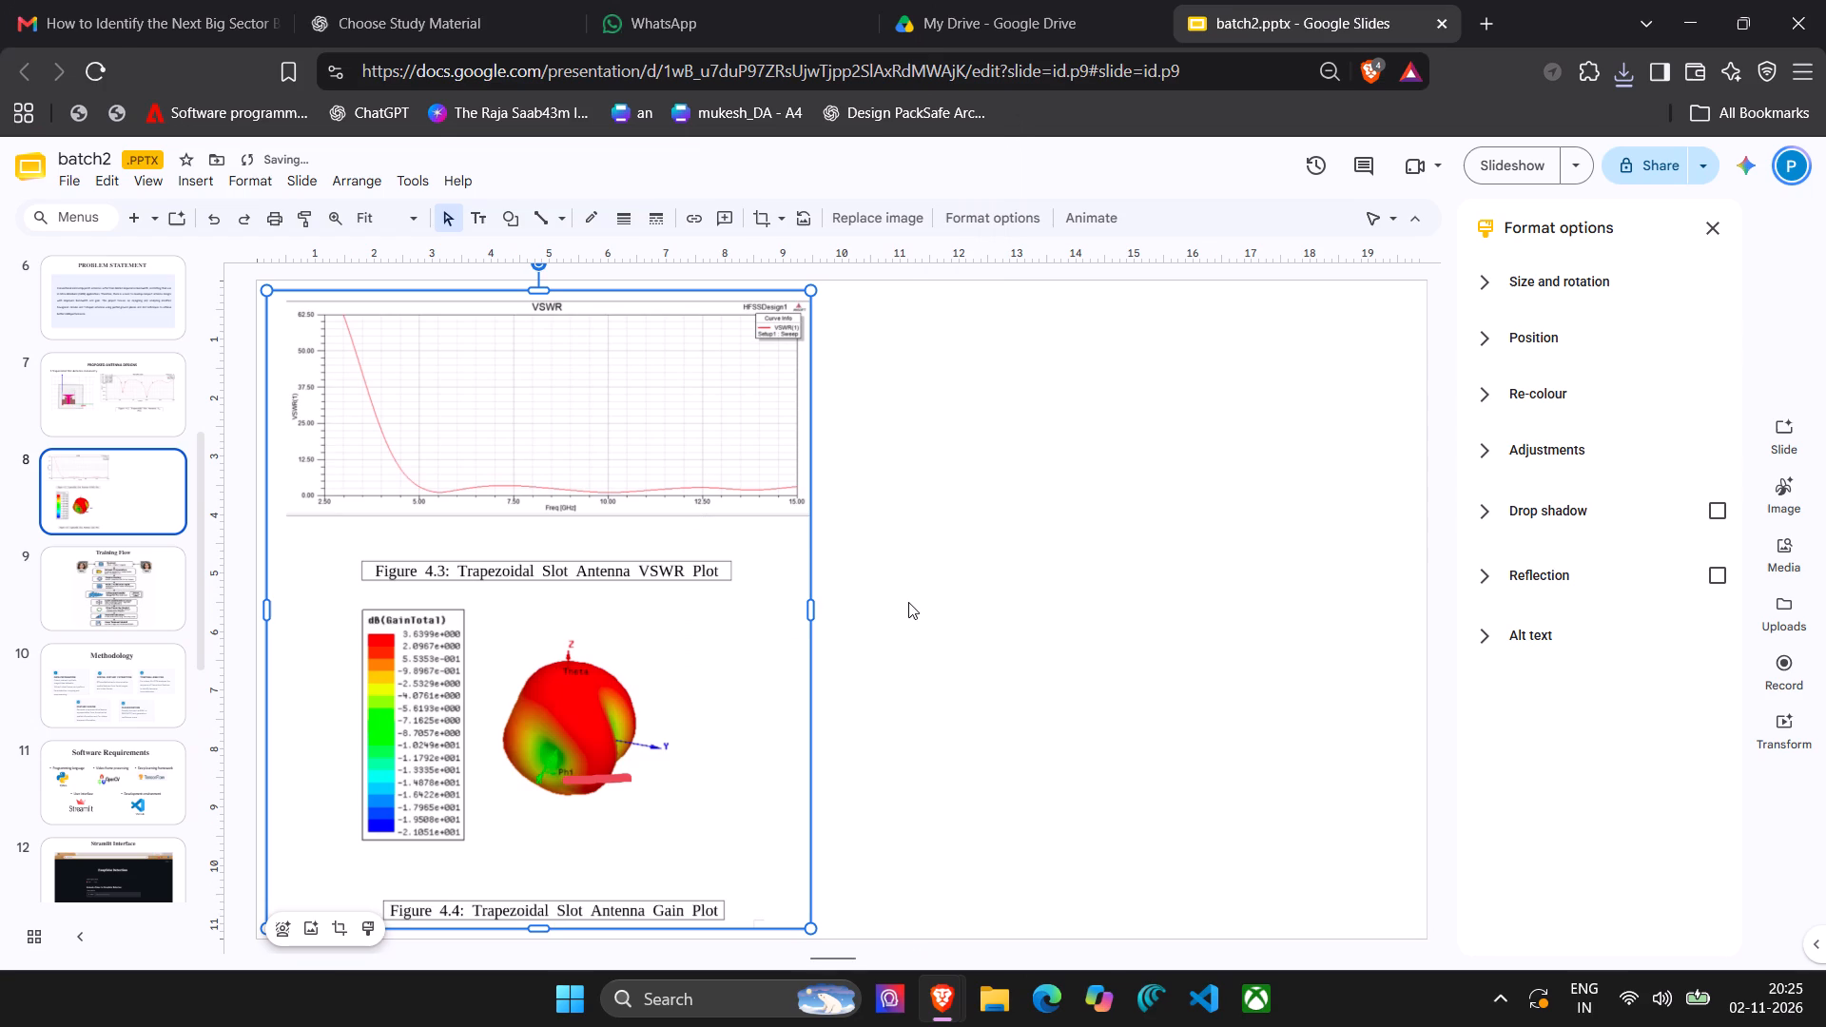
Stretch the VSWR and gain plot image wider and centre it horizontally, with blank margins on both sides of slide 8.
{"action": "left_click_drag", "start_coordinate": [812, 609], "coordinate": [1296, 553]}
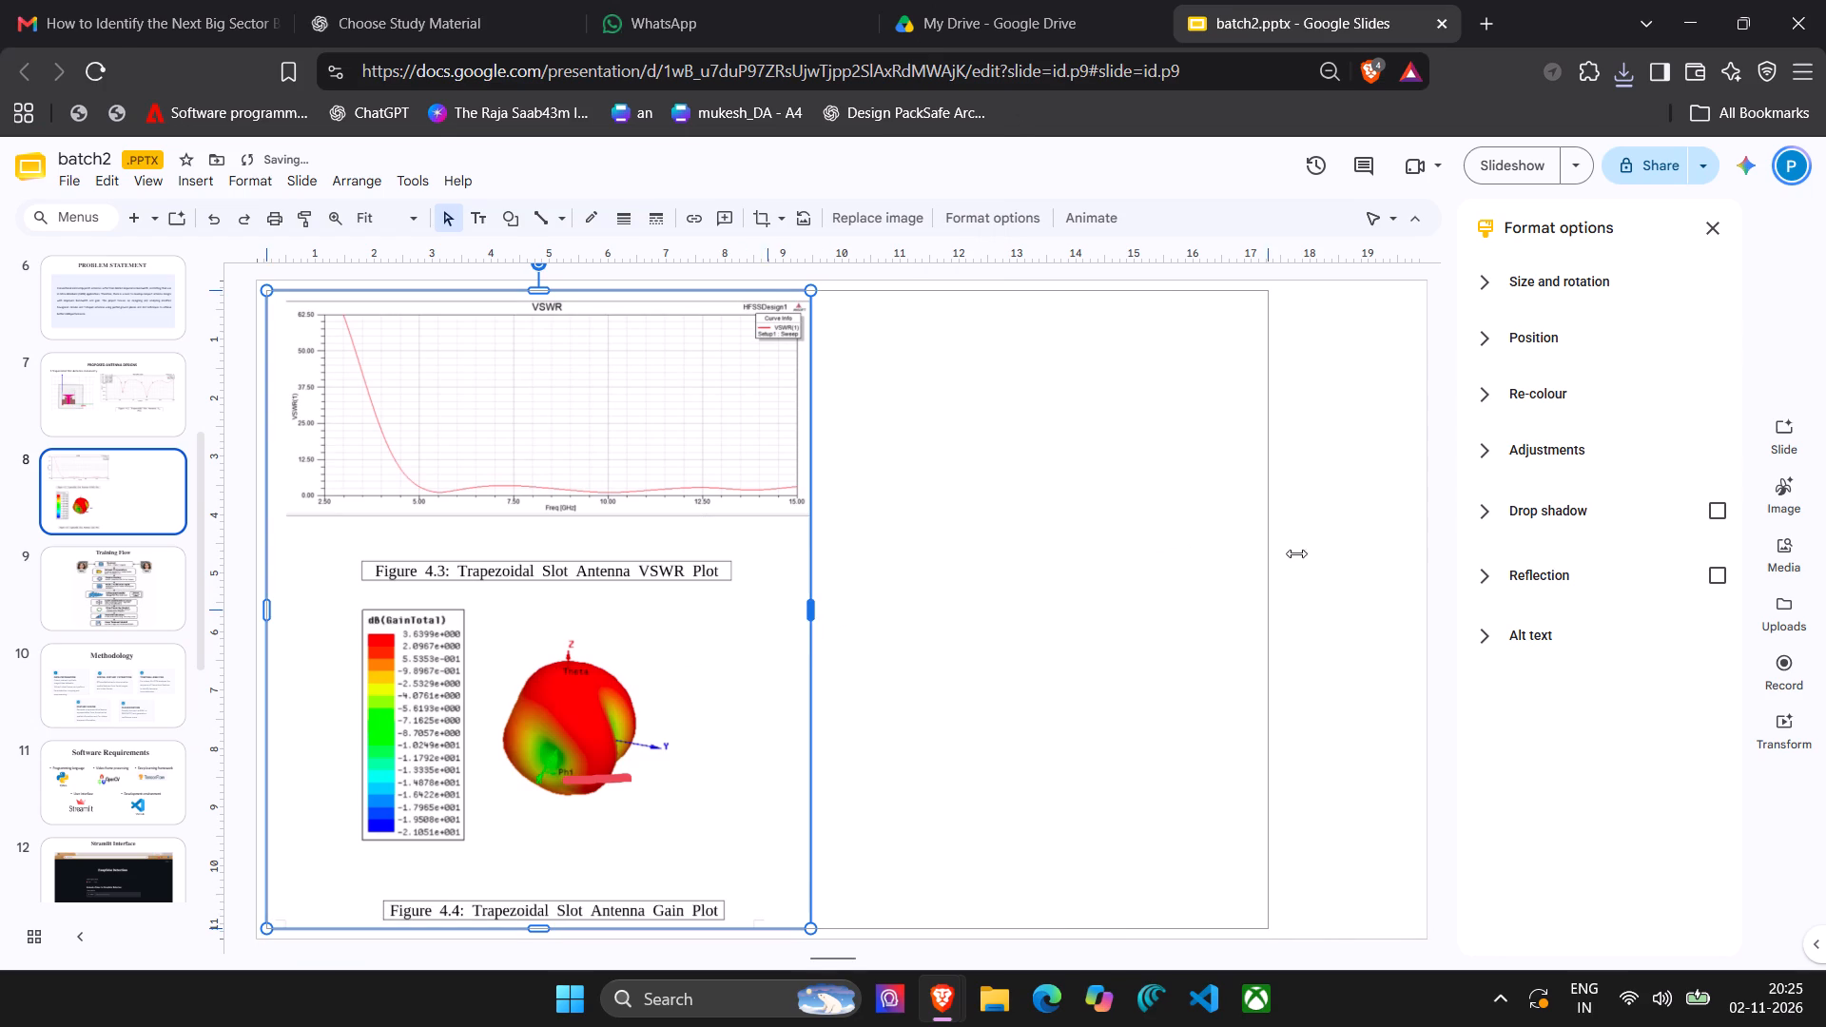
{"action": "left_click_drag", "start_coordinate": [1296, 553], "coordinate": [1401, 559]}
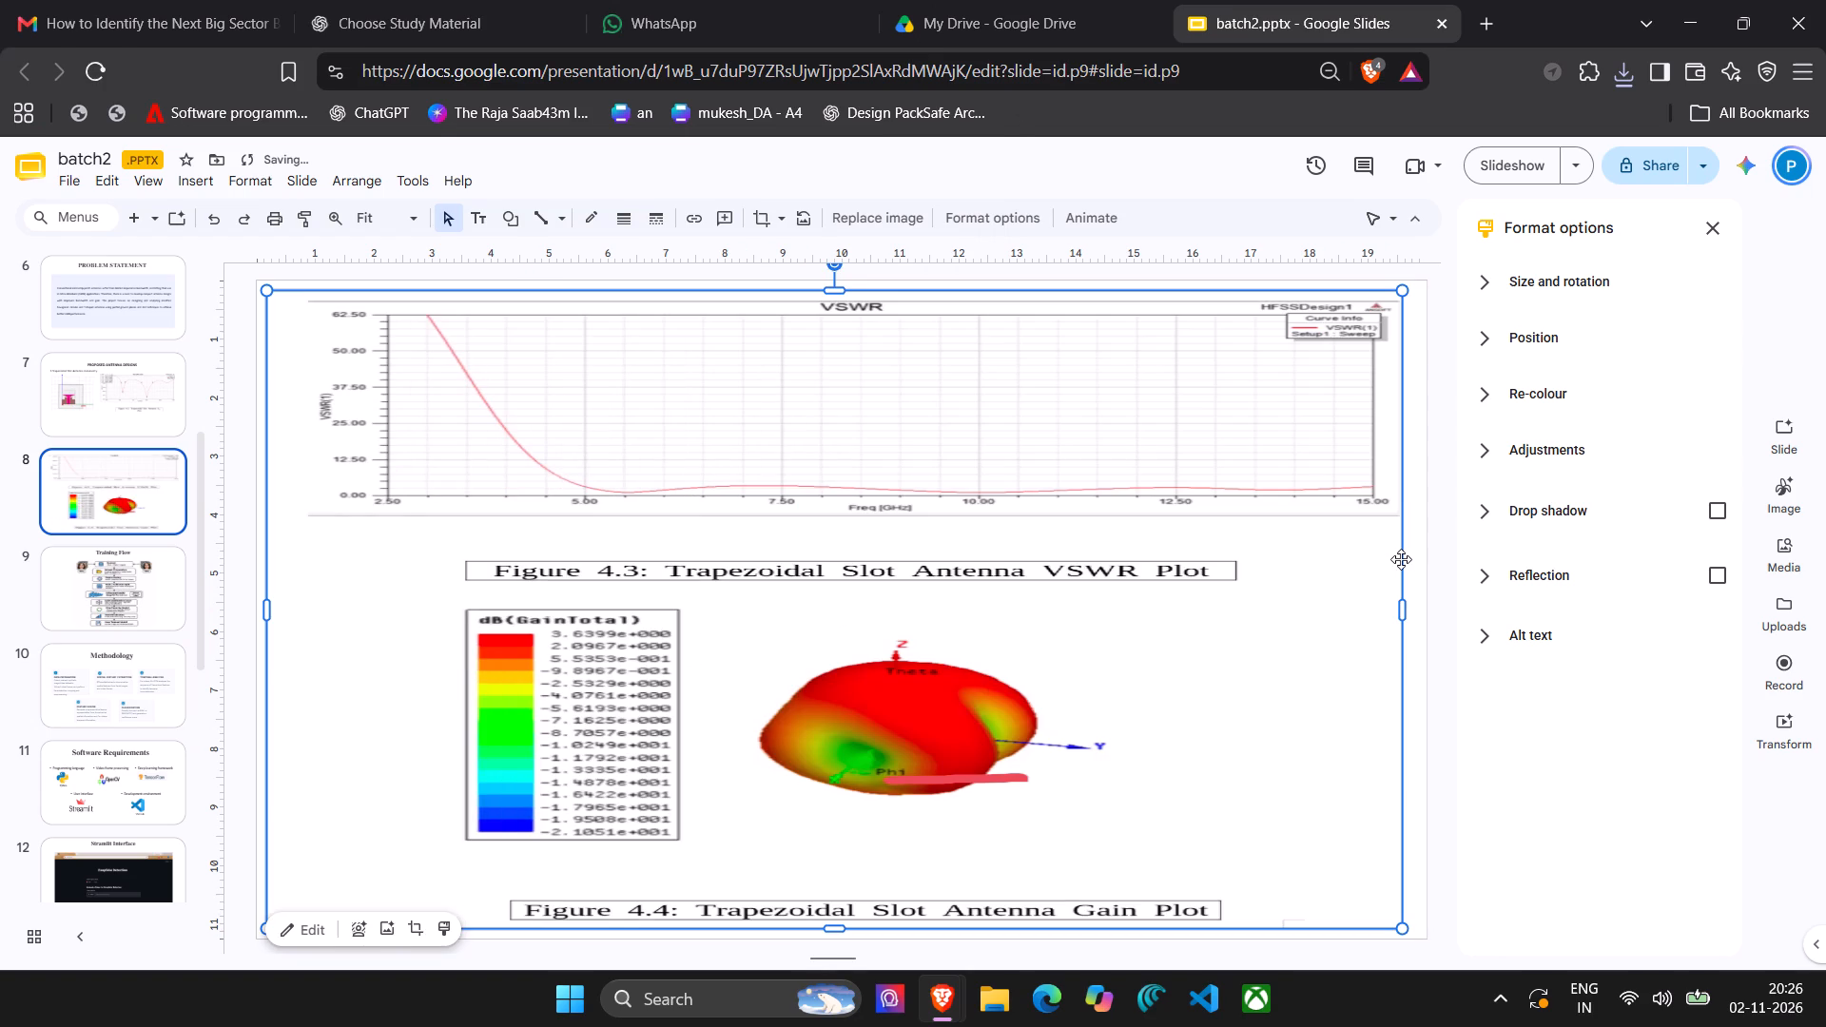
{"action": "left_click_drag", "start_coordinate": [1401, 607], "coordinate": [1349, 616]}
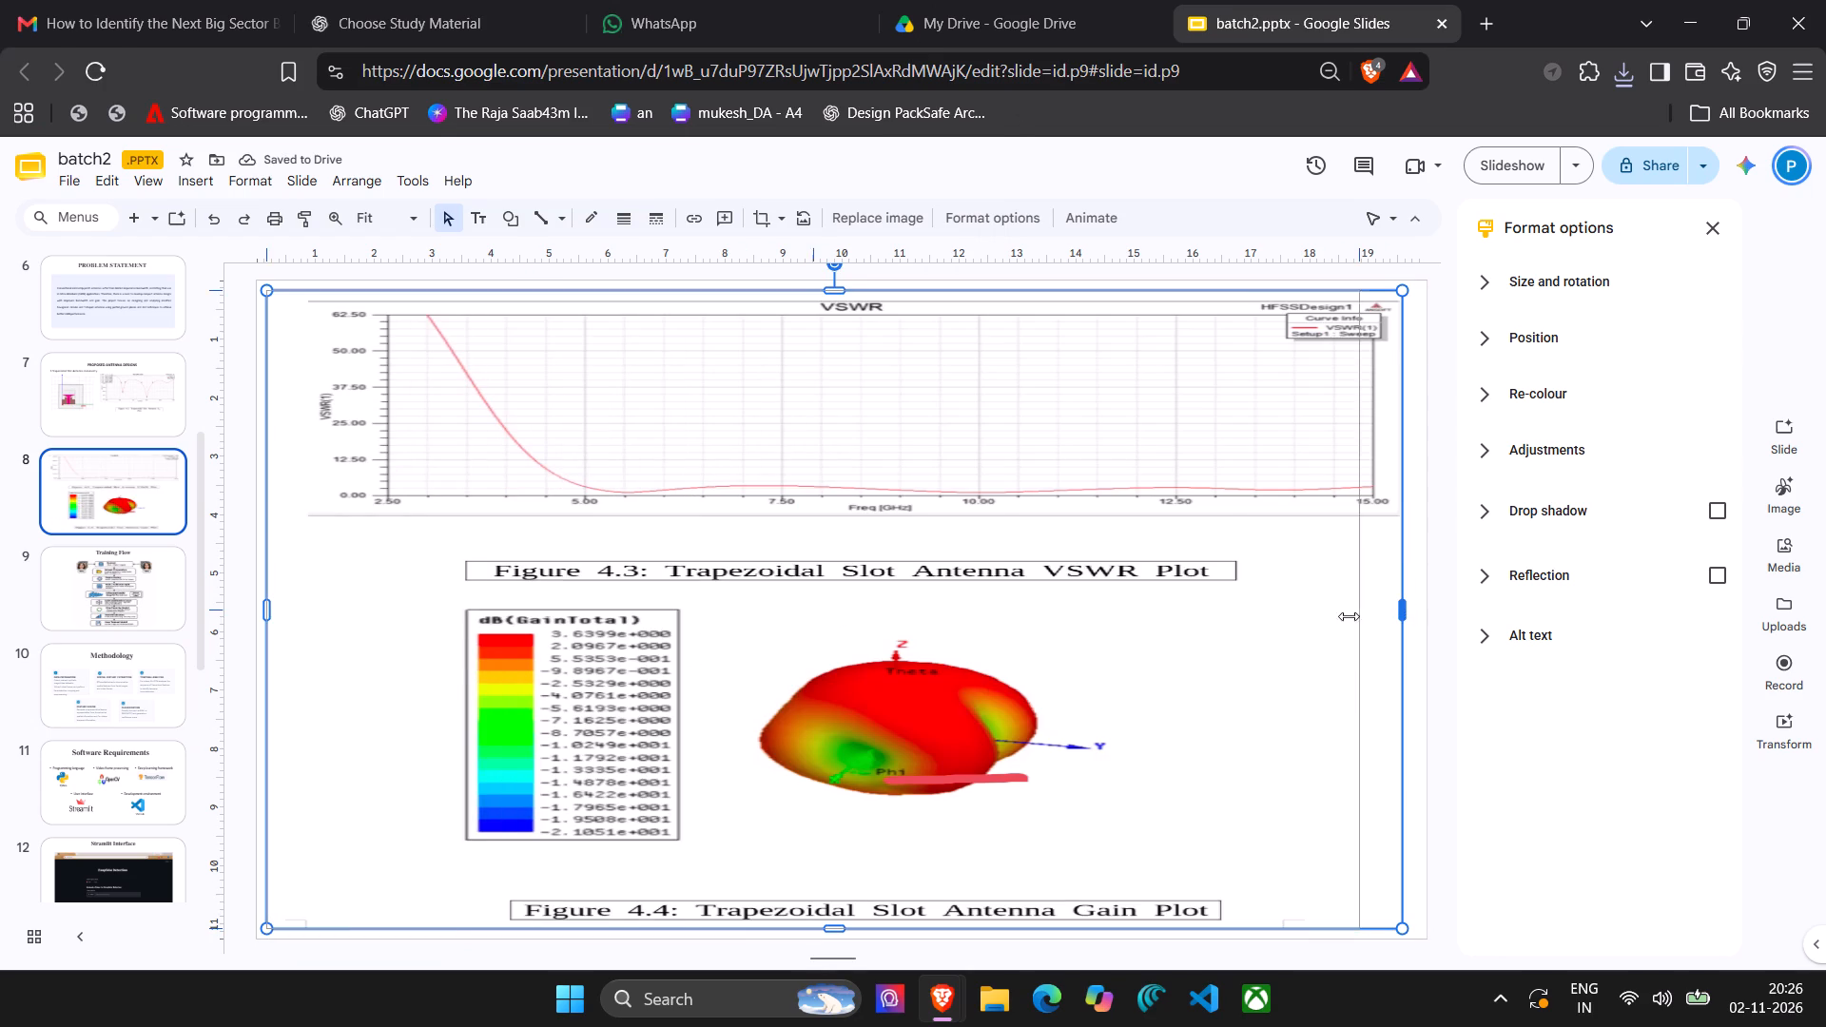
{"action": "left_click_drag", "start_coordinate": [1349, 616], "coordinate": [1253, 604]}
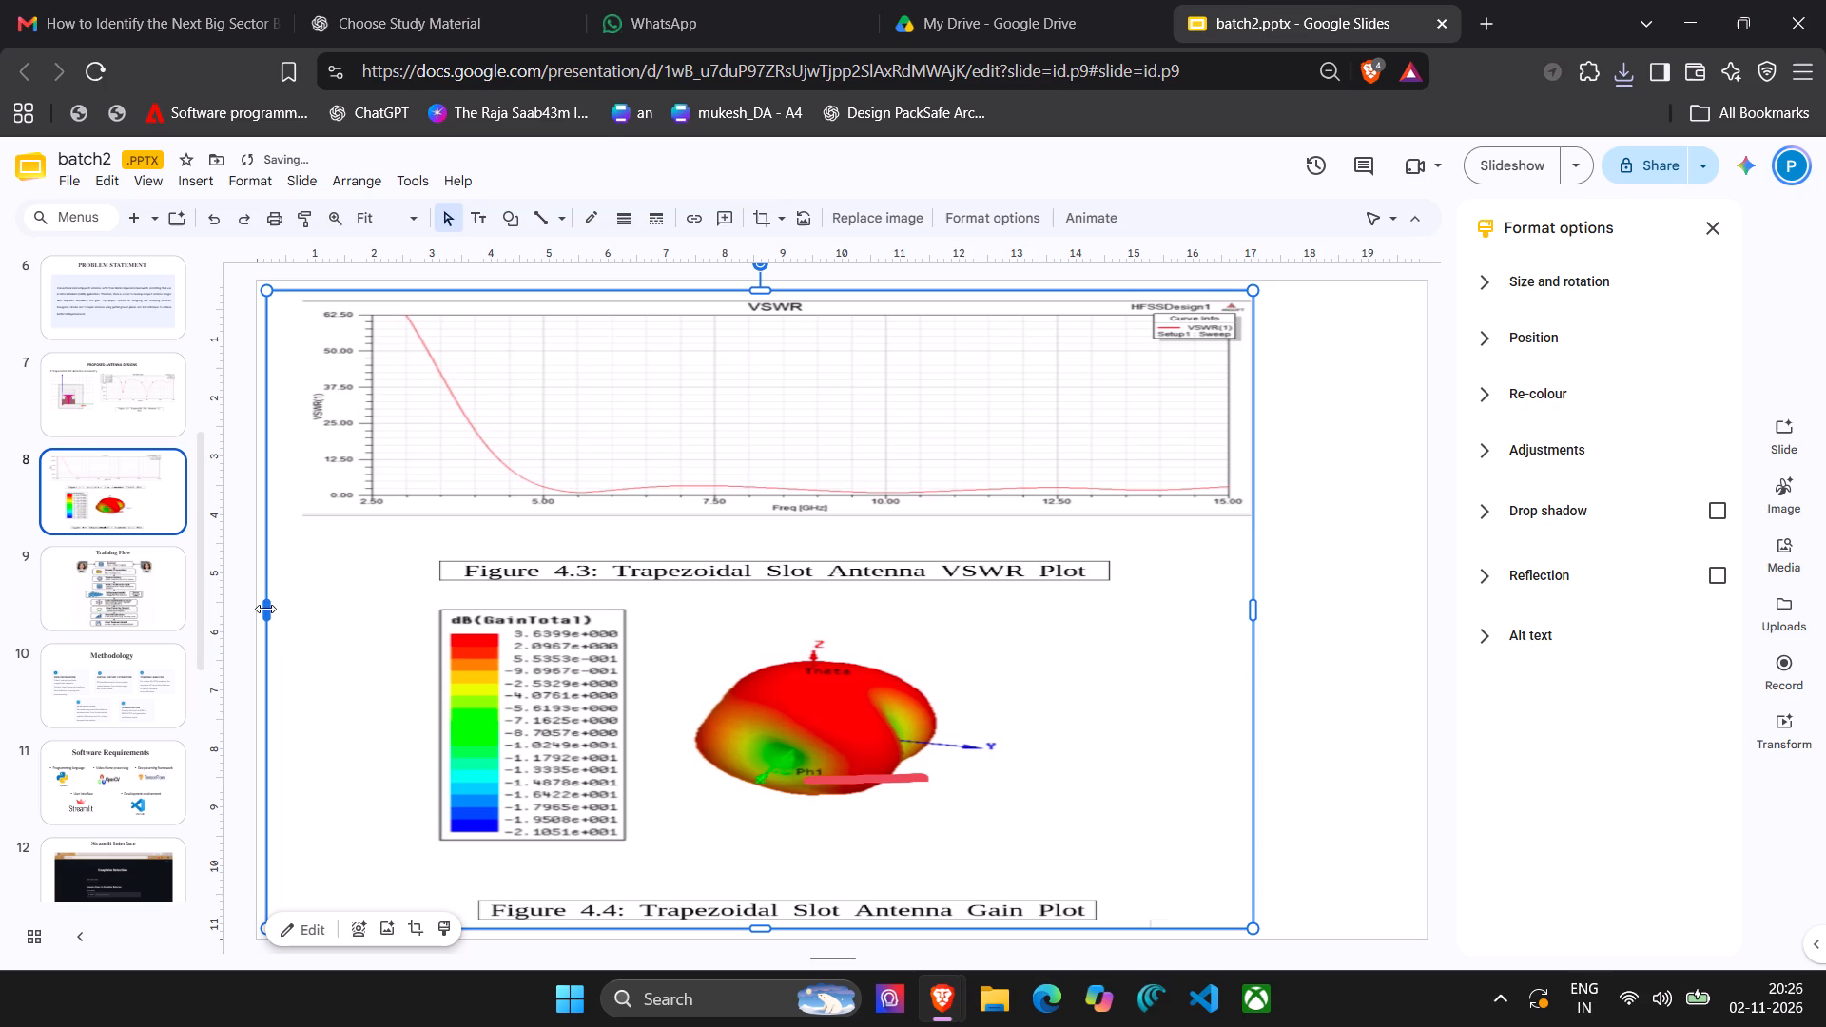
{"action": "left_click_drag", "start_coordinate": [265, 609], "coordinate": [413, 614]}
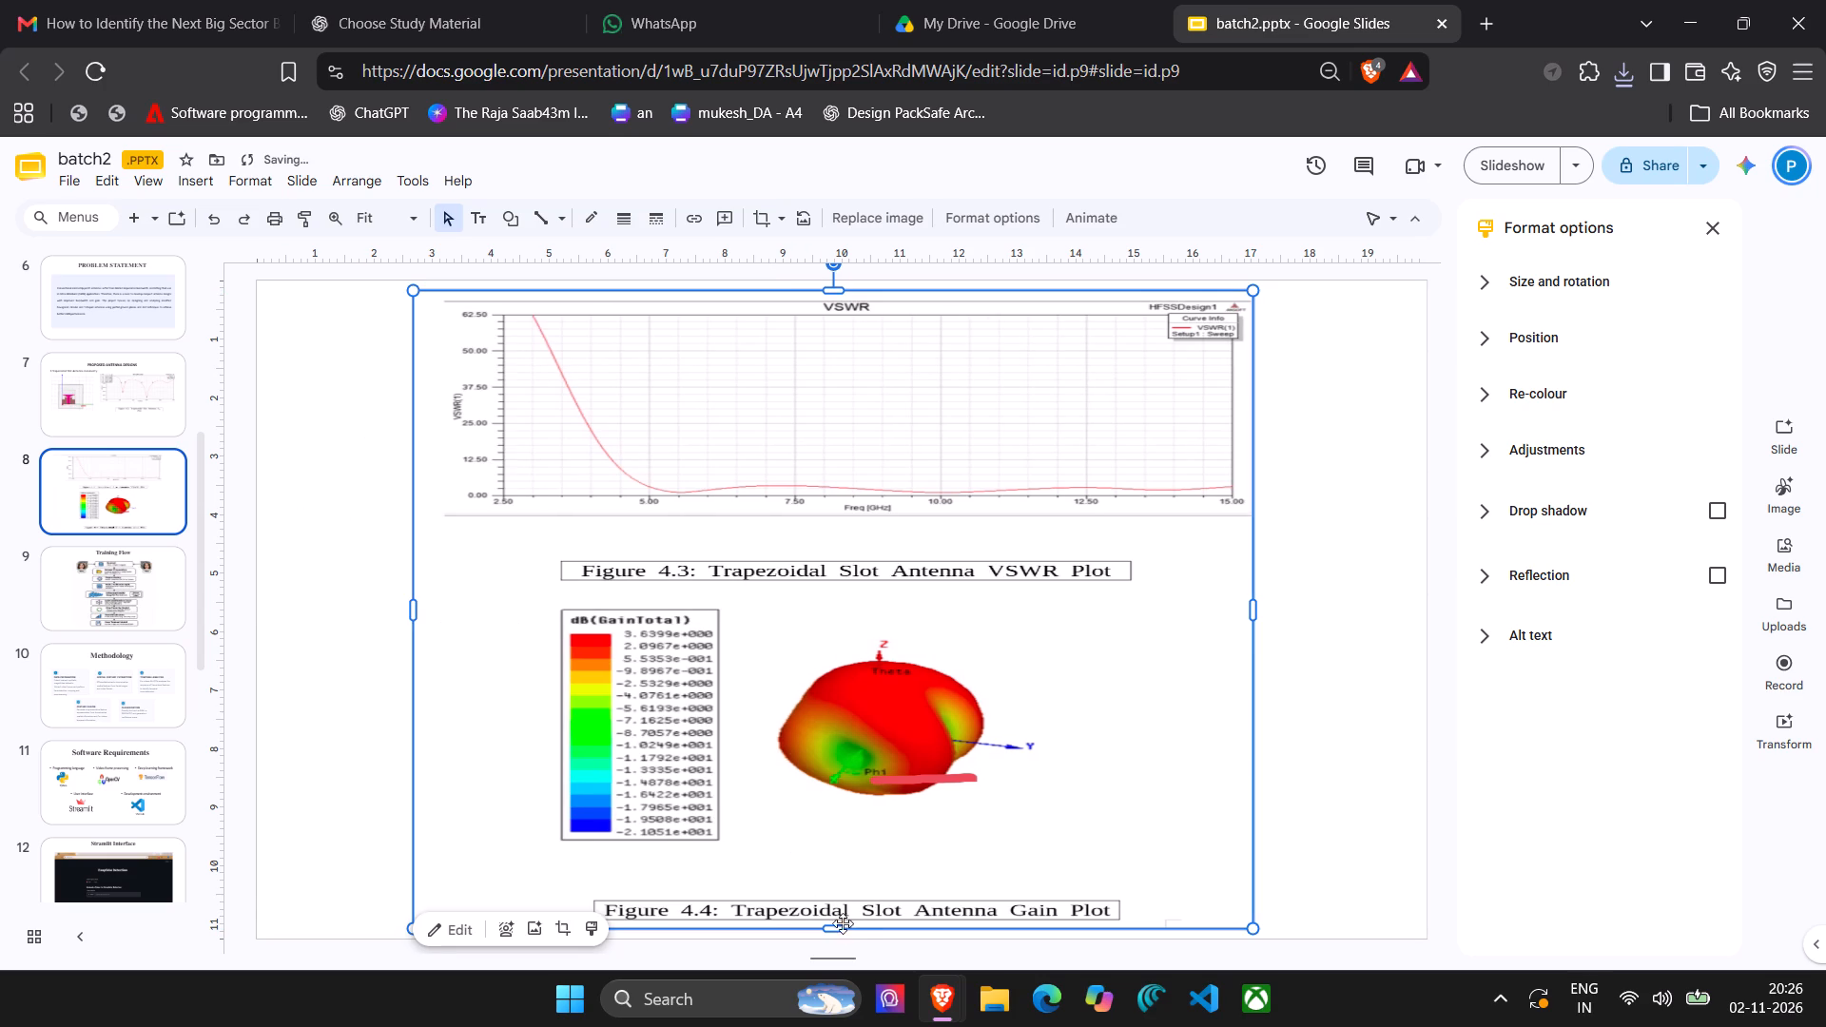
Shorten the VSWR and gain plot image from its bottom and top edges, leaving blank margins above and below.
{"action": "left_click_drag", "start_coordinate": [838, 930], "coordinate": [831, 863]}
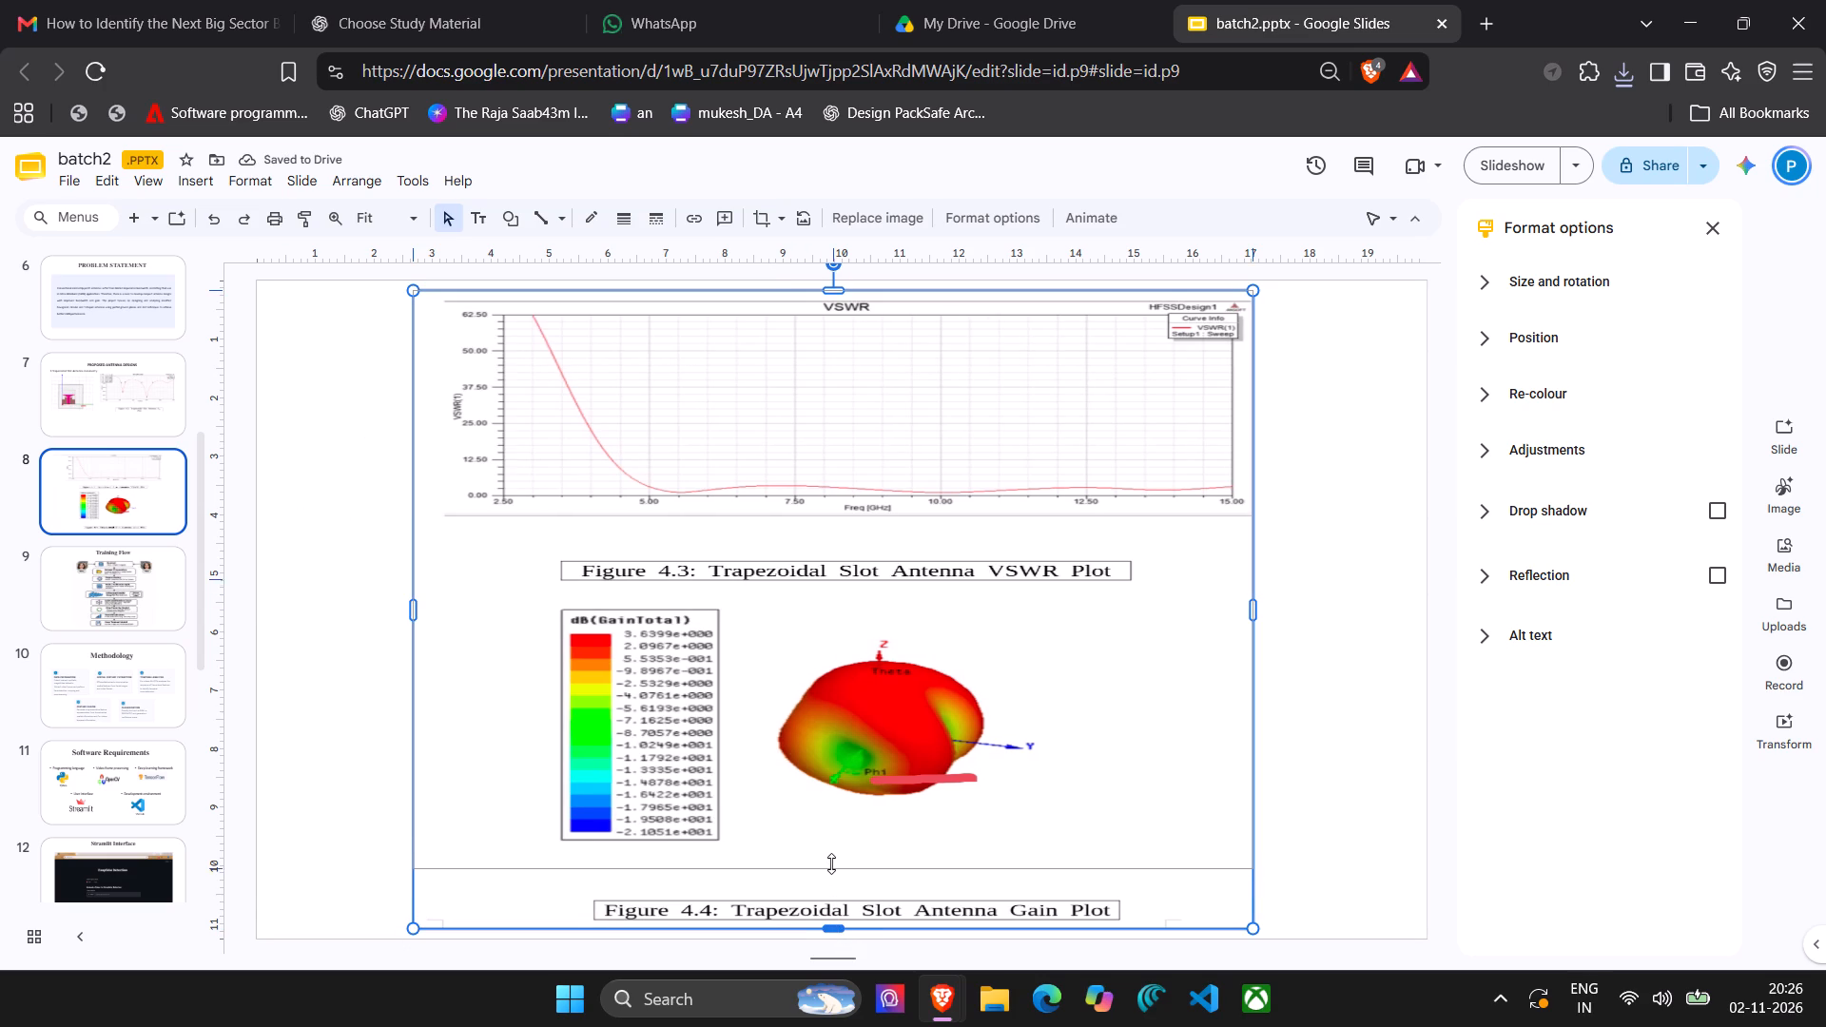
{"action": "left_click_drag", "start_coordinate": [831, 863], "coordinate": [831, 861]}
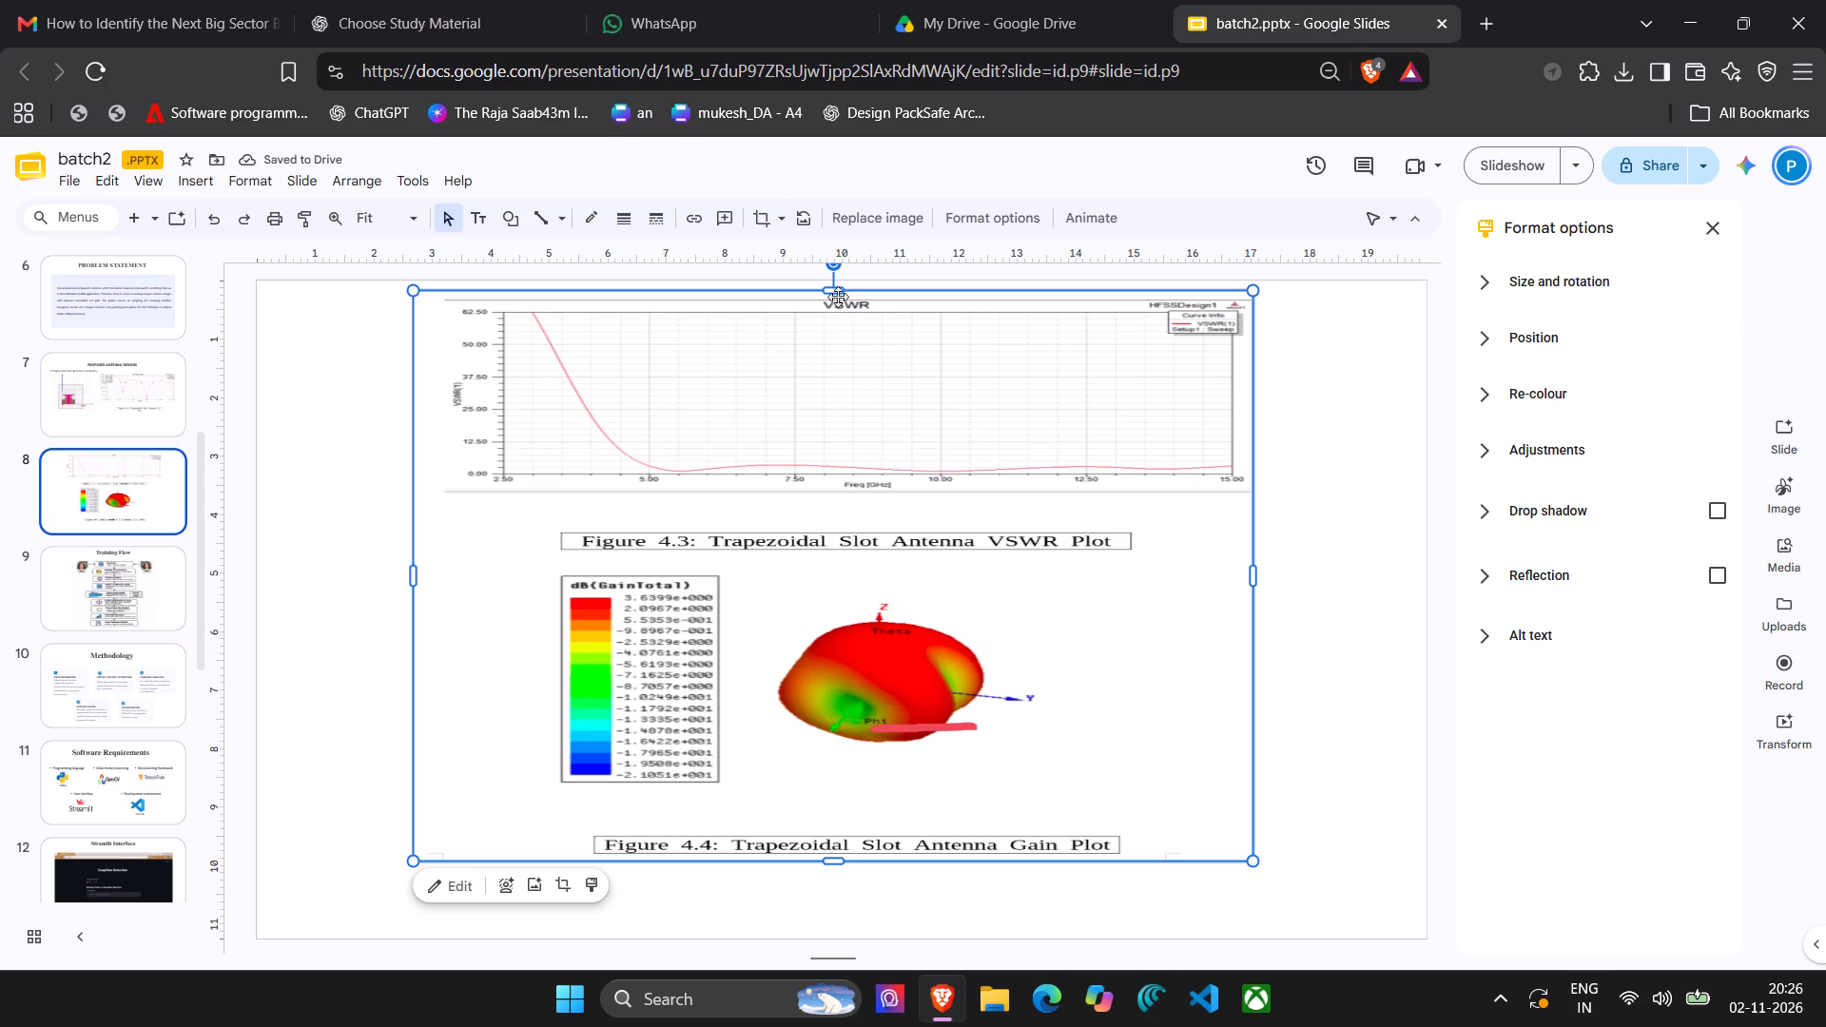
{"action": "left_click_drag", "start_coordinate": [836, 288], "coordinate": [835, 350]}
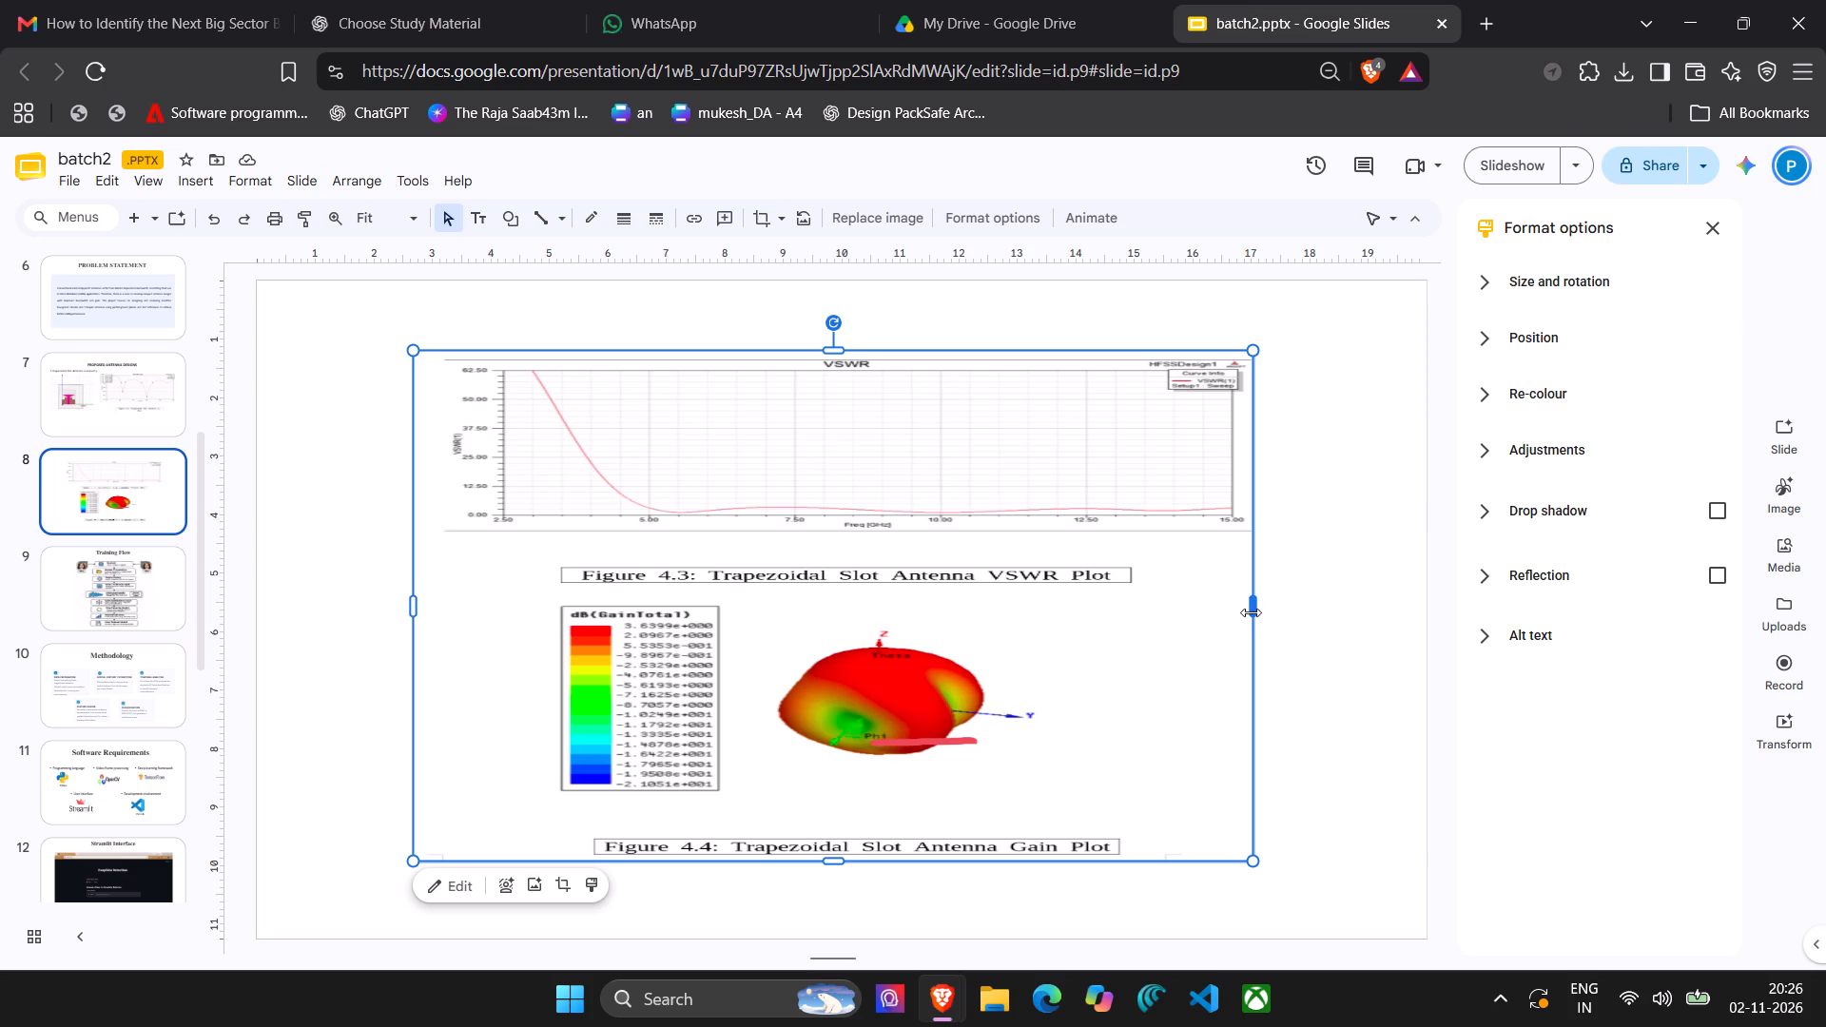
Widen the VSWR and gain plot image slightly on both sides, keeping it centred on the slide.
{"action": "left_click_drag", "start_coordinate": [1251, 612], "coordinate": [1320, 604]}
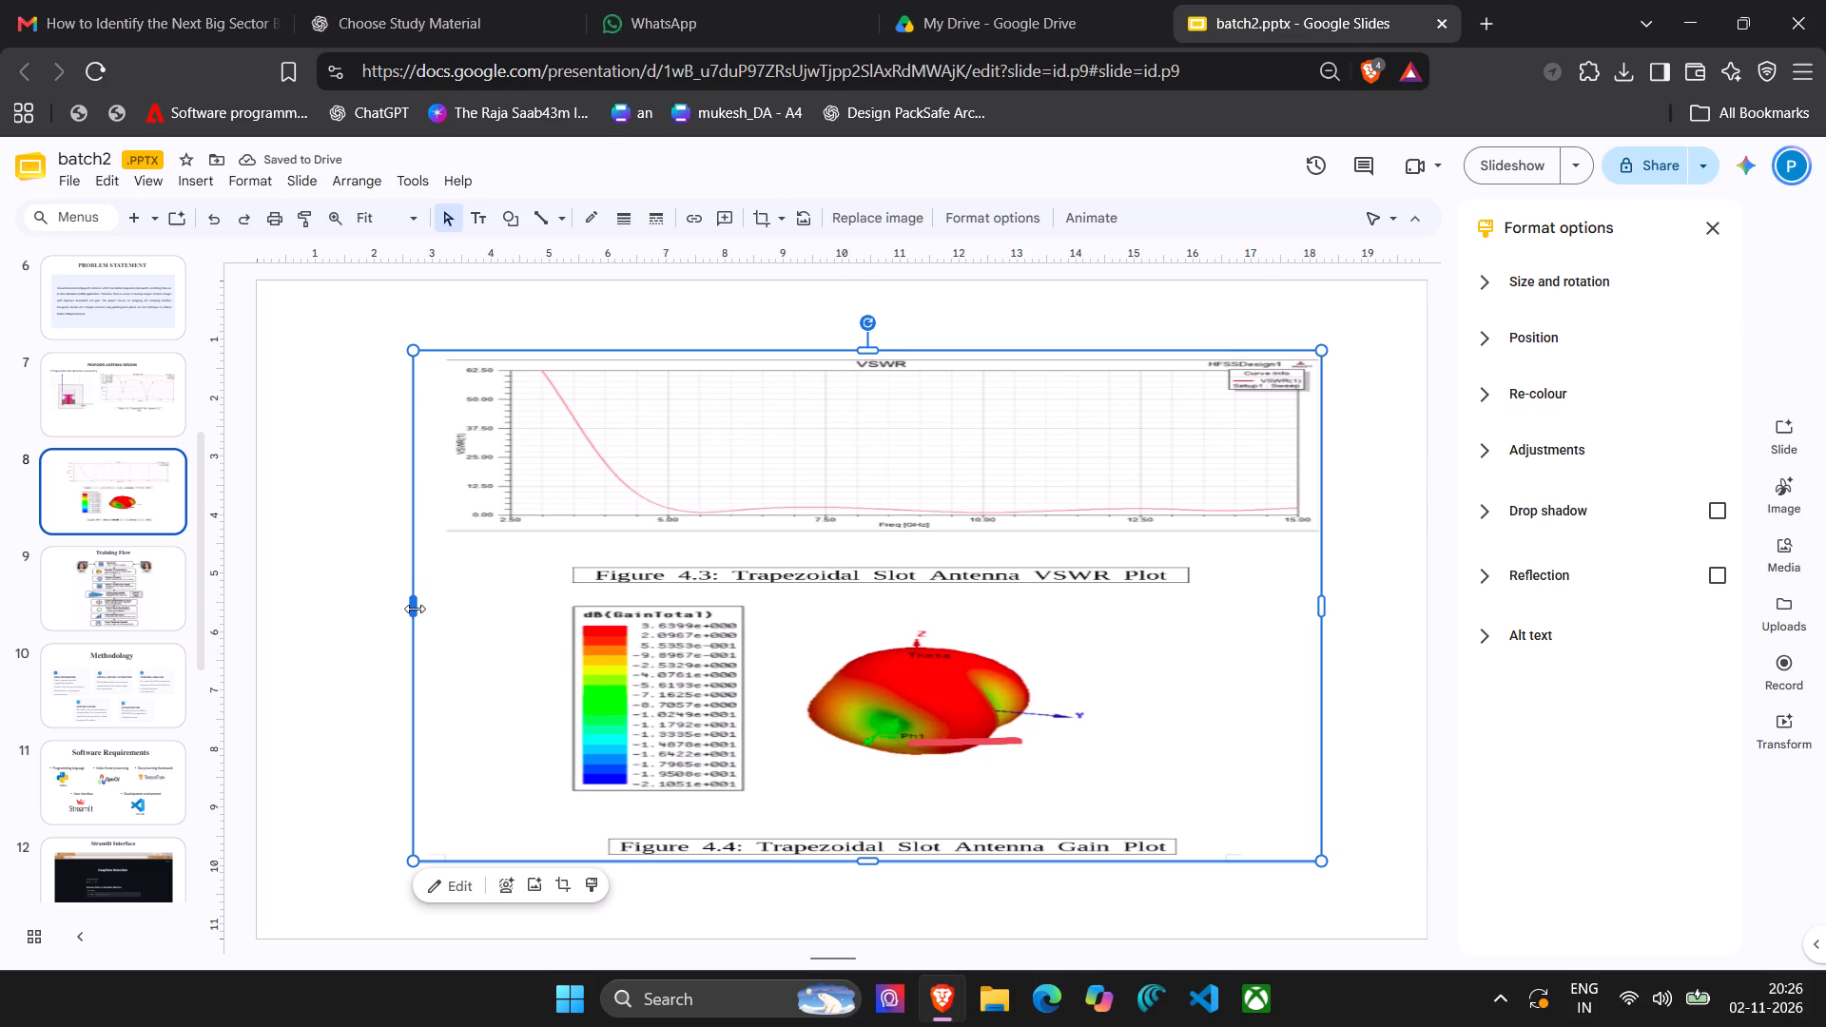
{"action": "left_click_drag", "start_coordinate": [415, 609], "coordinate": [359, 609]}
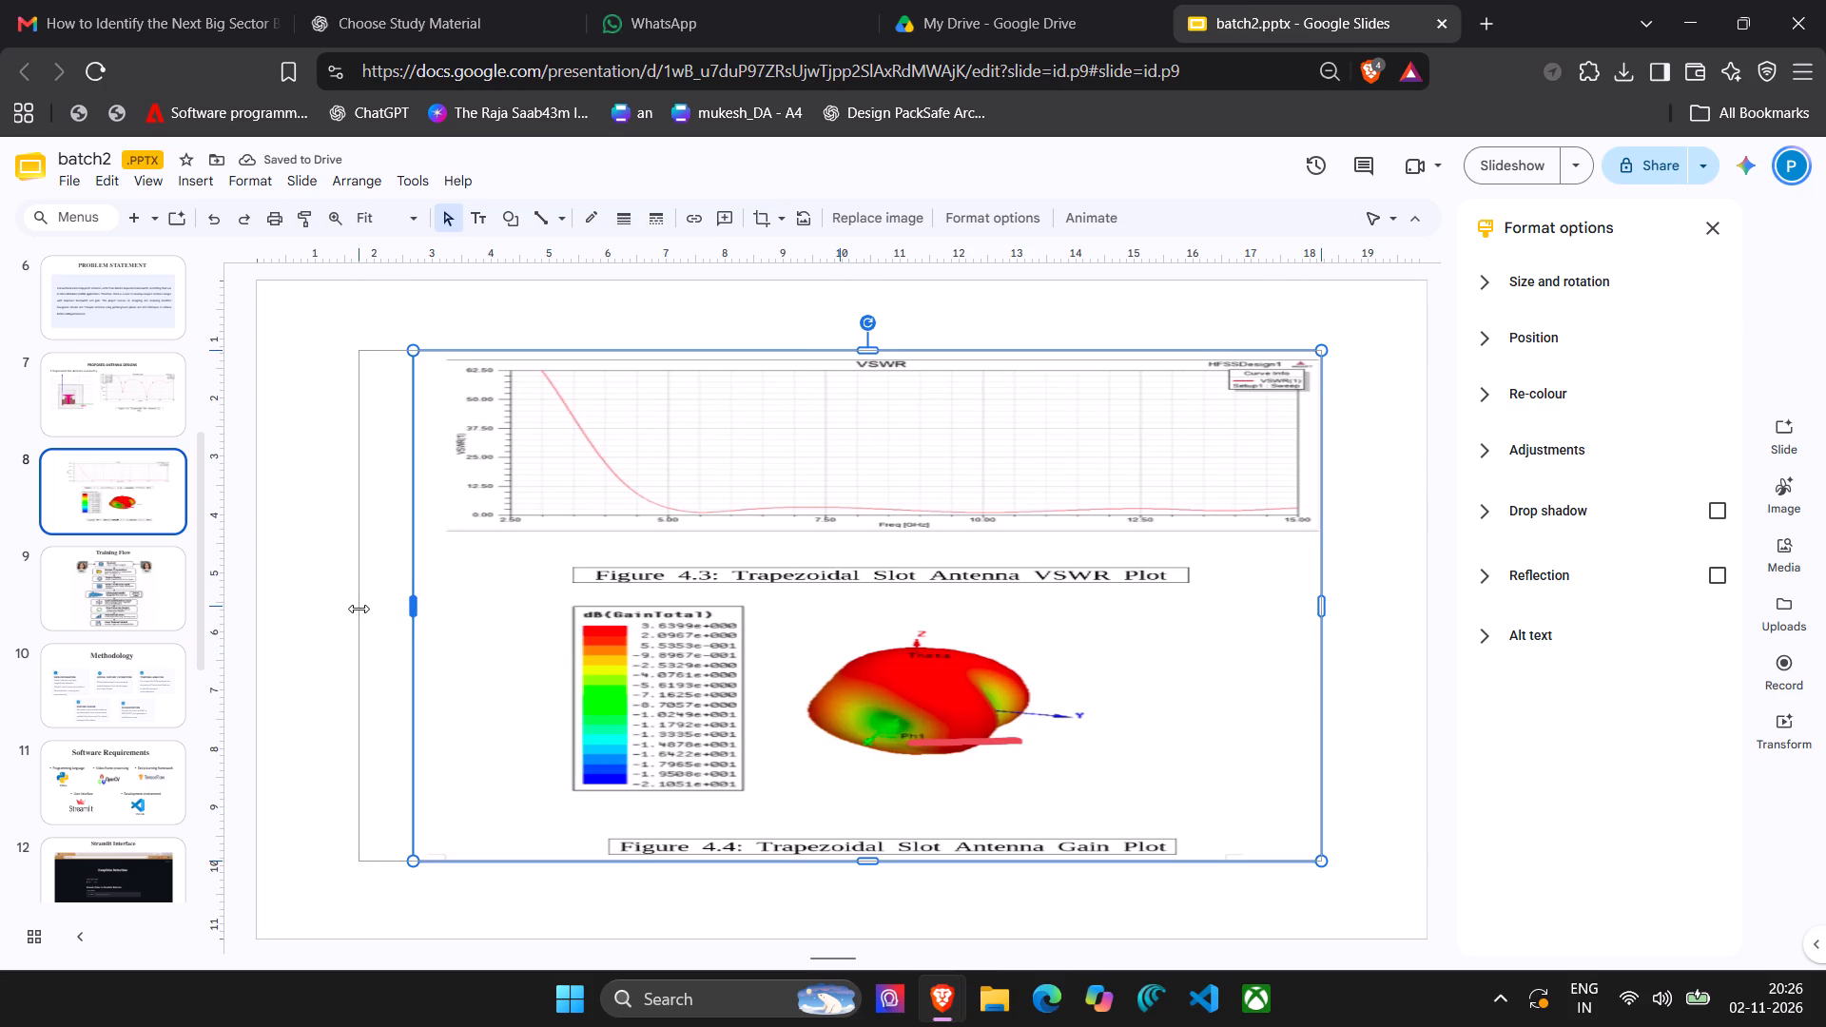
{"action": "left_click_drag", "start_coordinate": [359, 609], "coordinate": [359, 610]}
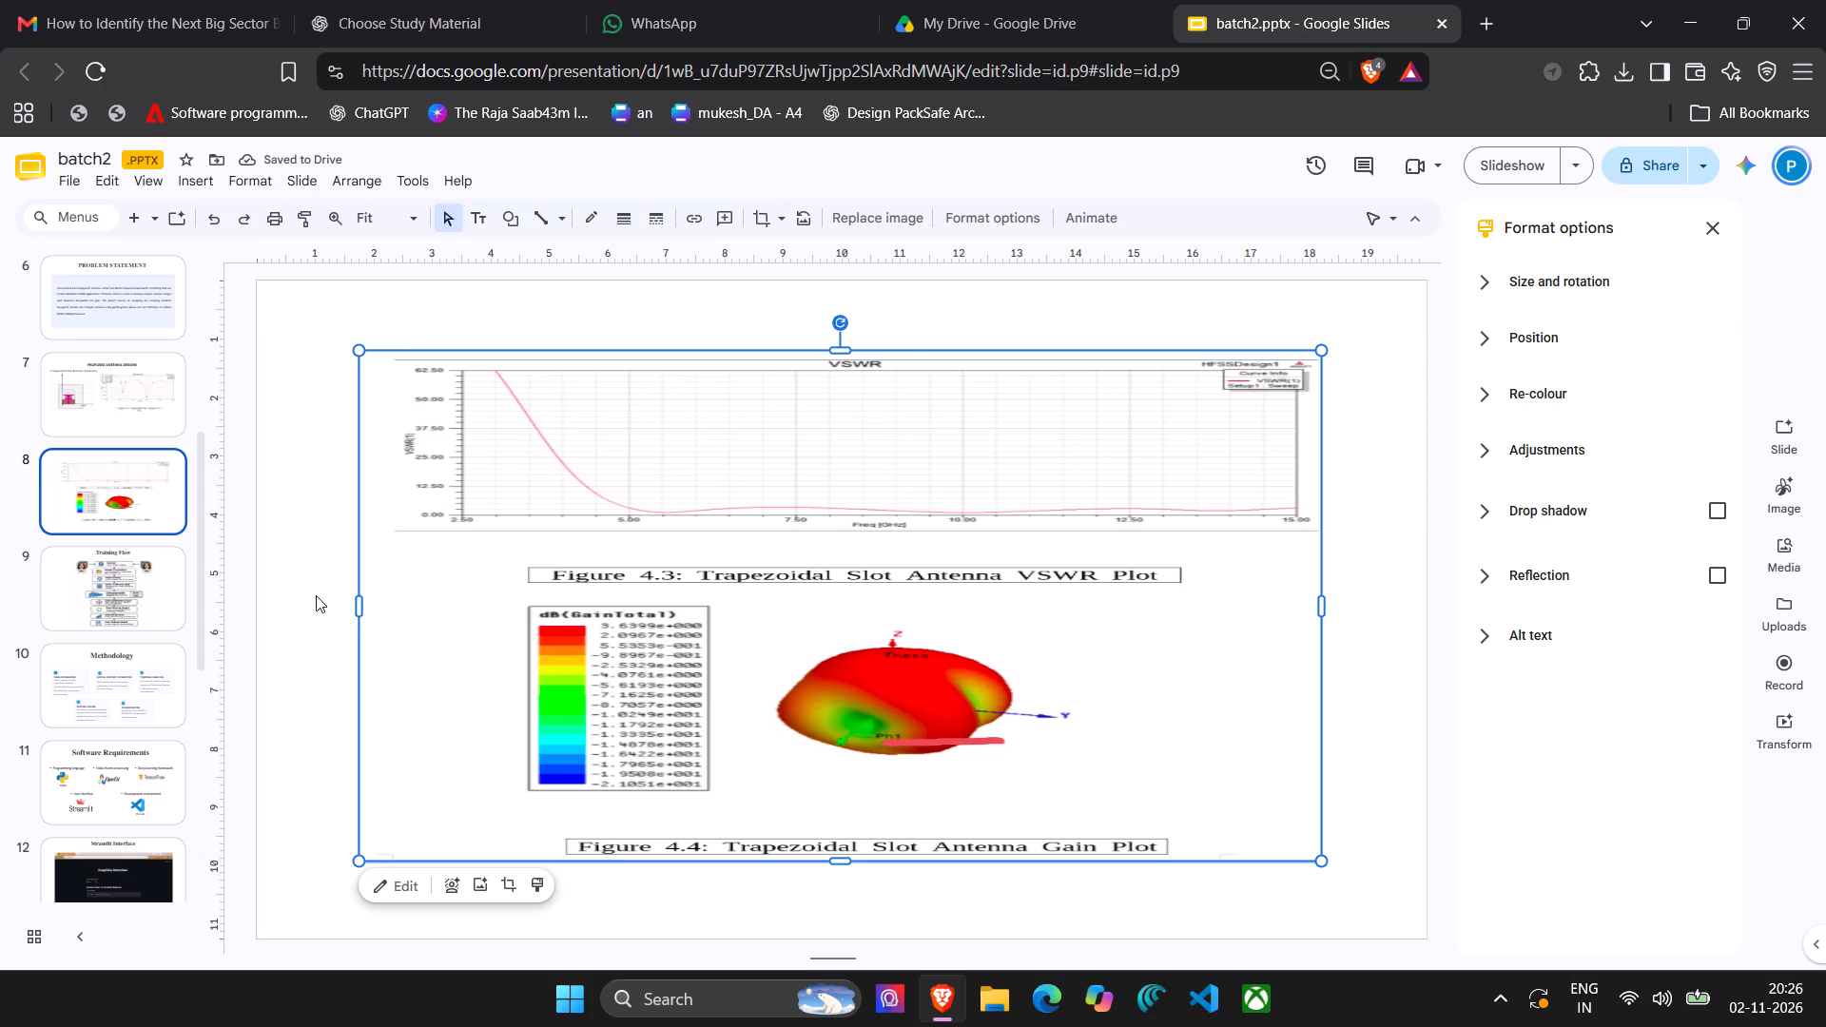
{"action": "left_click", "coordinate": [316, 595]}
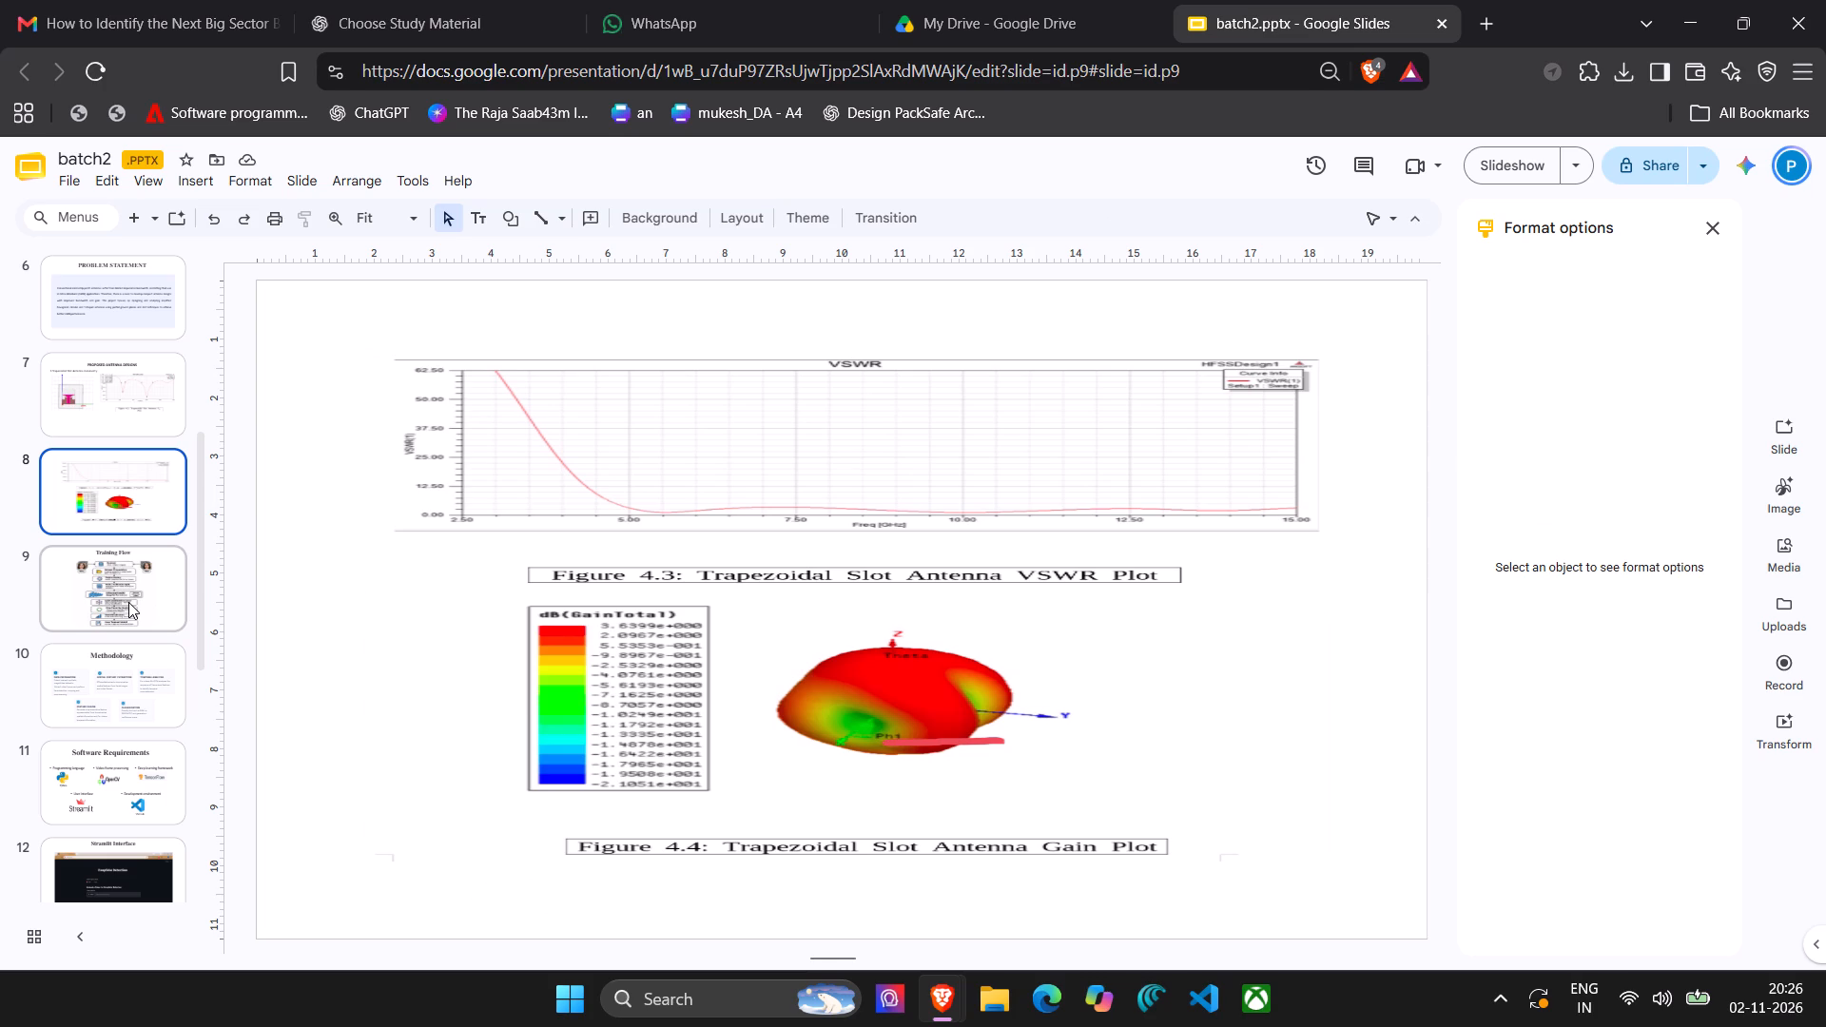
Delete the training flow diagram from slide 9.
{"action": "left_click", "coordinate": [128, 602]}
{"action": "left_click", "coordinate": [705, 505]}
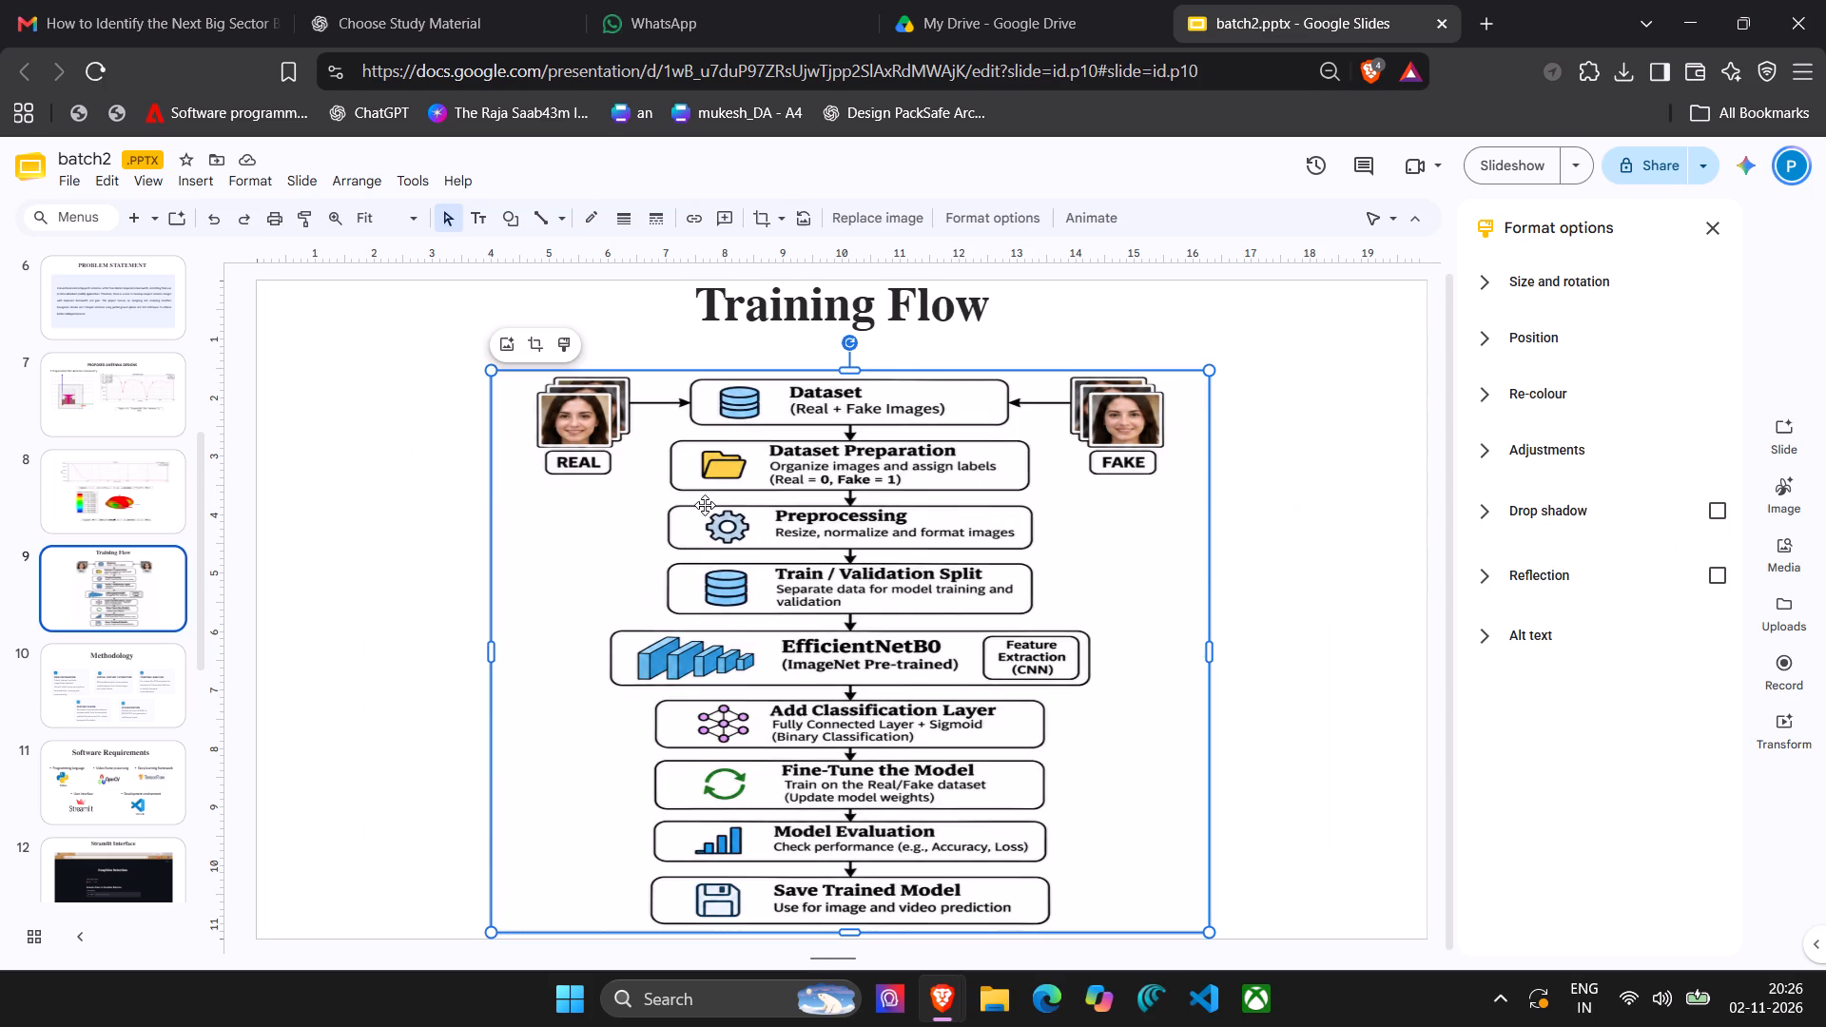
{"action": "key", "text": "Delete"}
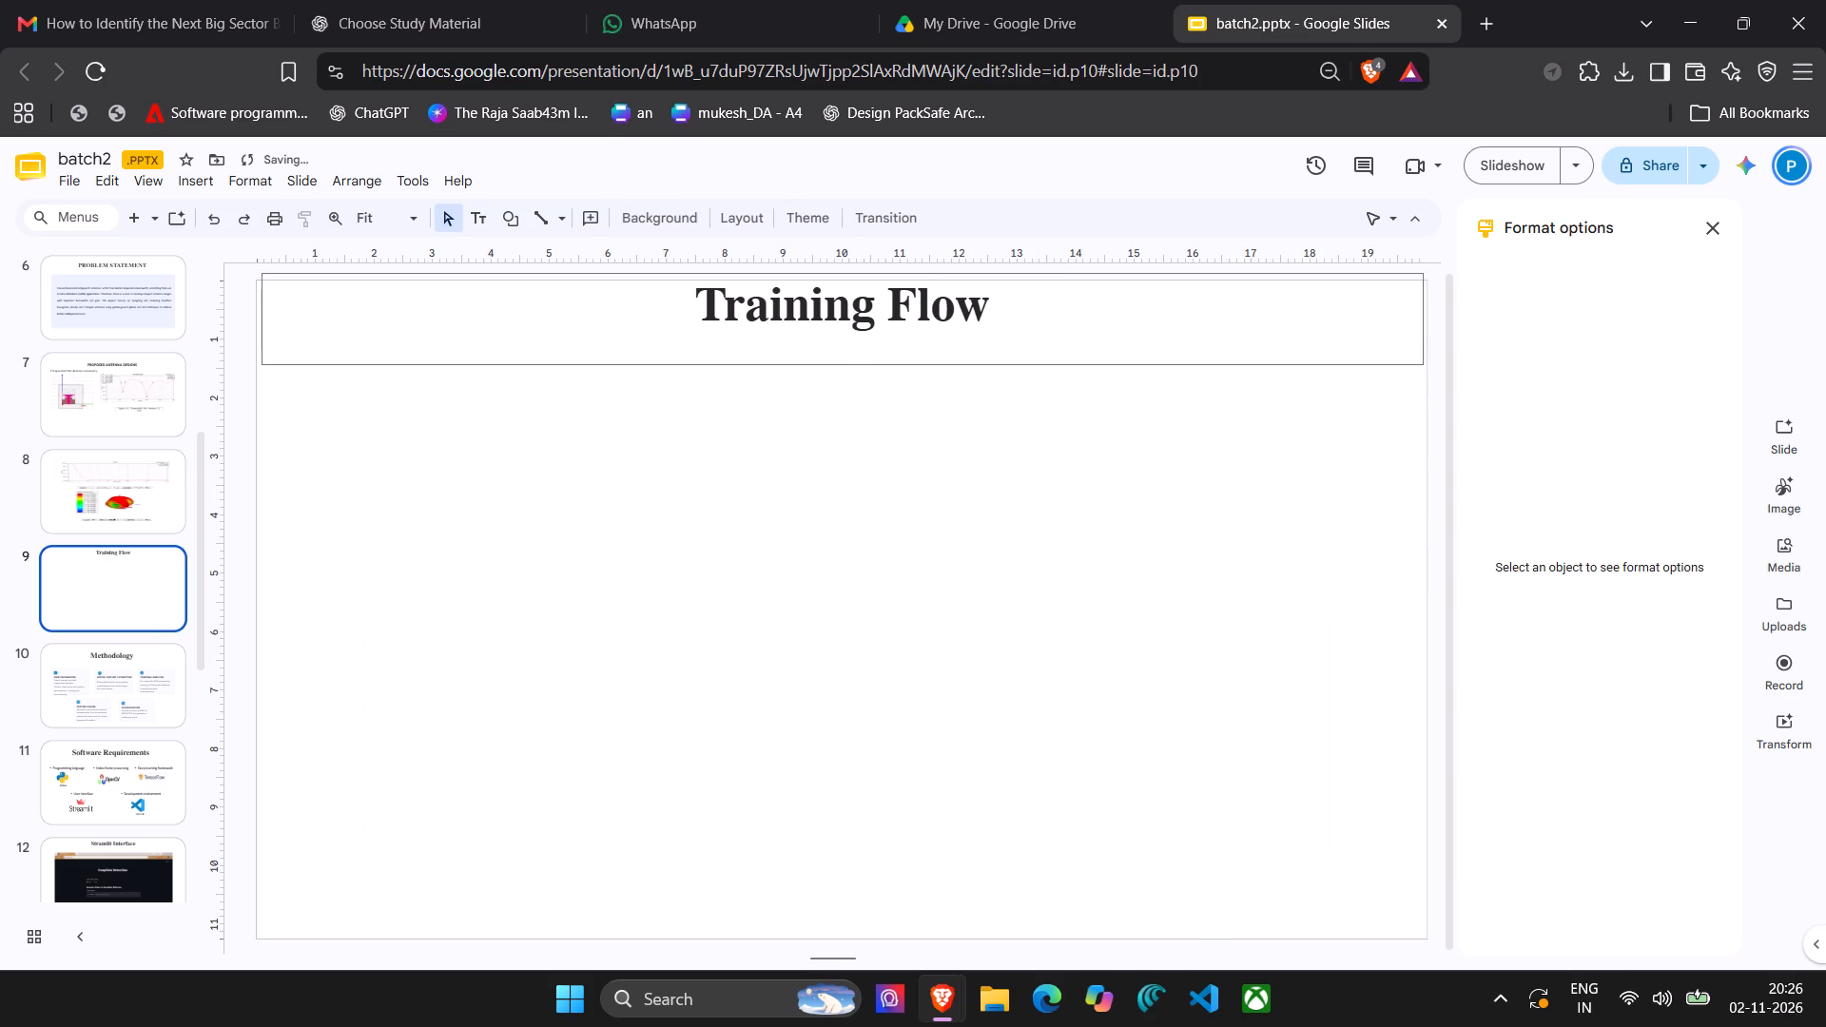
Remove the Training Flow title text from slide 9, leaving its title box empty.
{"action": "left_click", "coordinate": [880, 313]}
{"action": "key", "text": "Right"}
{"action": "key", "text": "Right"}
{"action": "key", "text": "Right"}
{"action": "key", "text": "Right"}
{"action": "key", "text": "Right"}
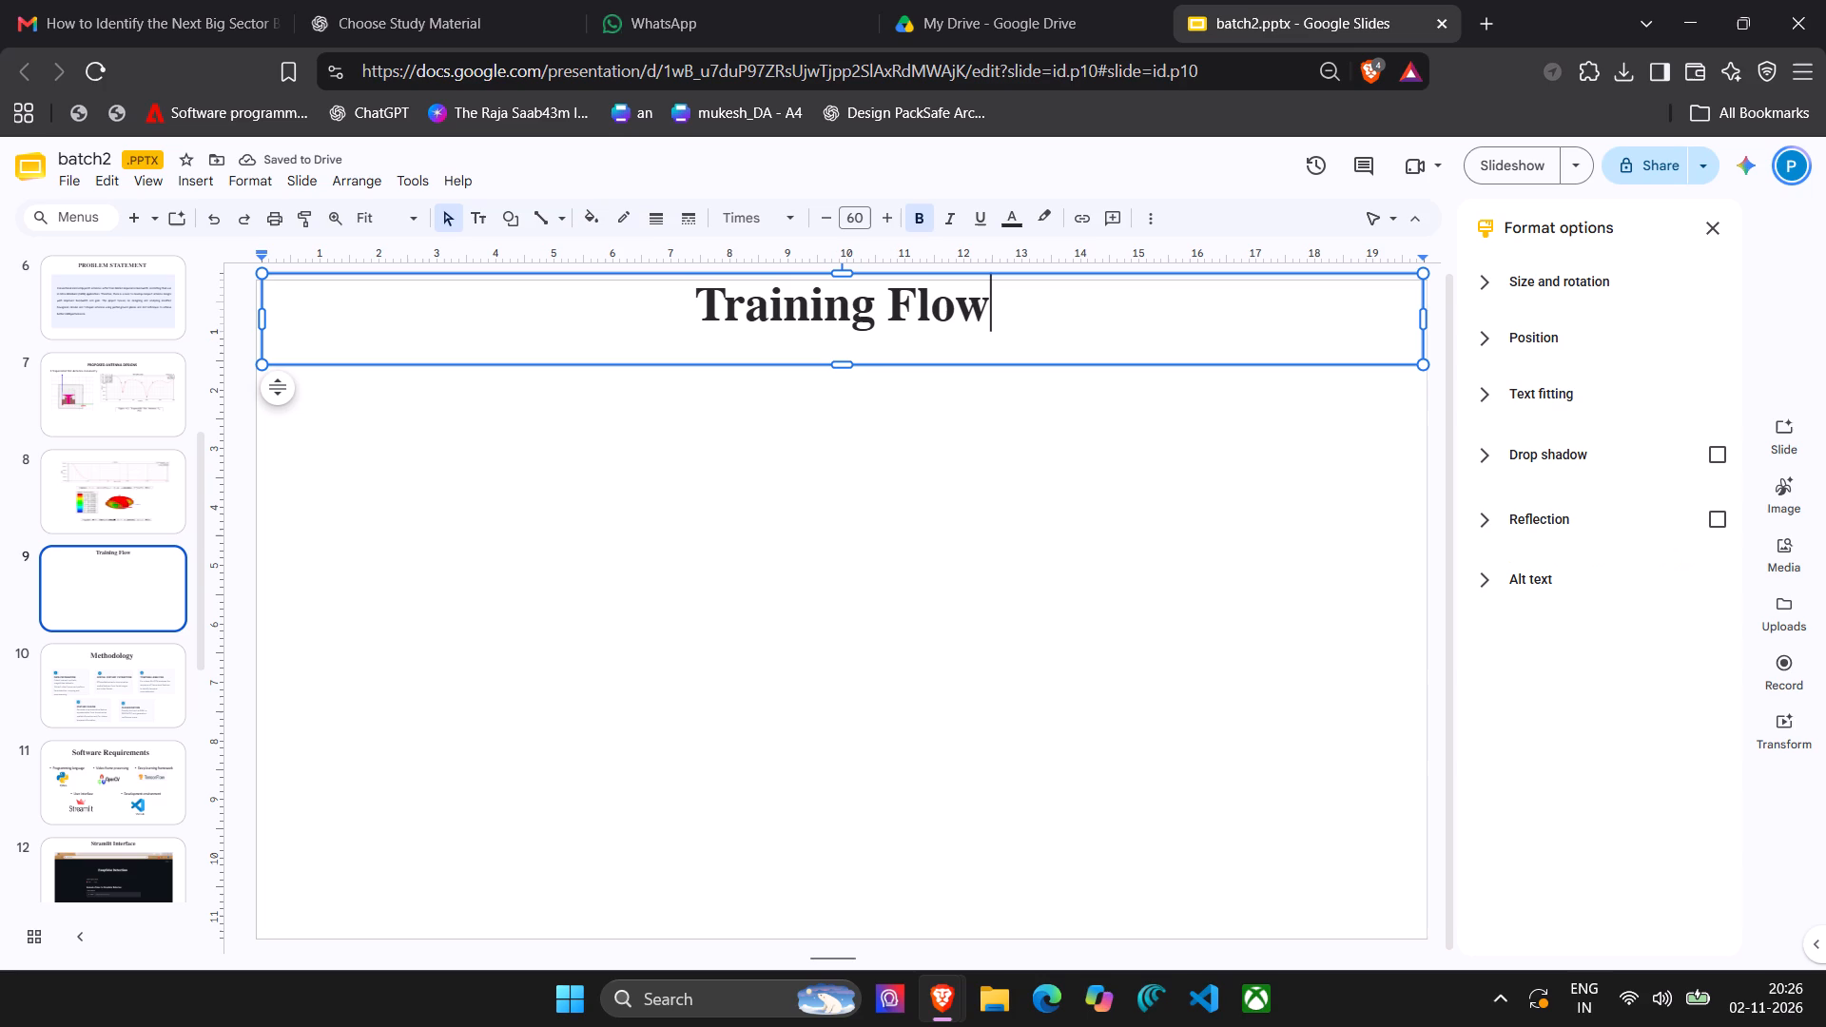
{"action": "key", "text": "Delete"}
{"action": "key", "text": "Delete"}
{"action": "key", "text": "Delete"}
{"action": "key", "text": "Delete"}
{"action": "key", "text": "Delete"}
{"action": "key", "text": "Delete"}
{"action": "key", "text": "Delete"}
{"action": "key", "text": "Delete"}
{"action": "key", "text": "Delete"}
{"action": "key", "text": "Delete"}
{"action": "key", "text": "Delete"}
{"action": "key", "text": "Delete"}
{"action": "key", "text": "Delete"}
{"action": "key", "text": "Delete"}
{"action": "key", "text": "Delete"}
{"action": "key", "text": "Delete"}
{"action": "key", "text": "Delete"}
{"action": "key", "text": "Delete"}
{"action": "key", "text": "Delete"}
{"action": "key", "text": "Home"}
{"action": "key", "text": "BackSpace"}
{"action": "key", "text": "BackSpace"}
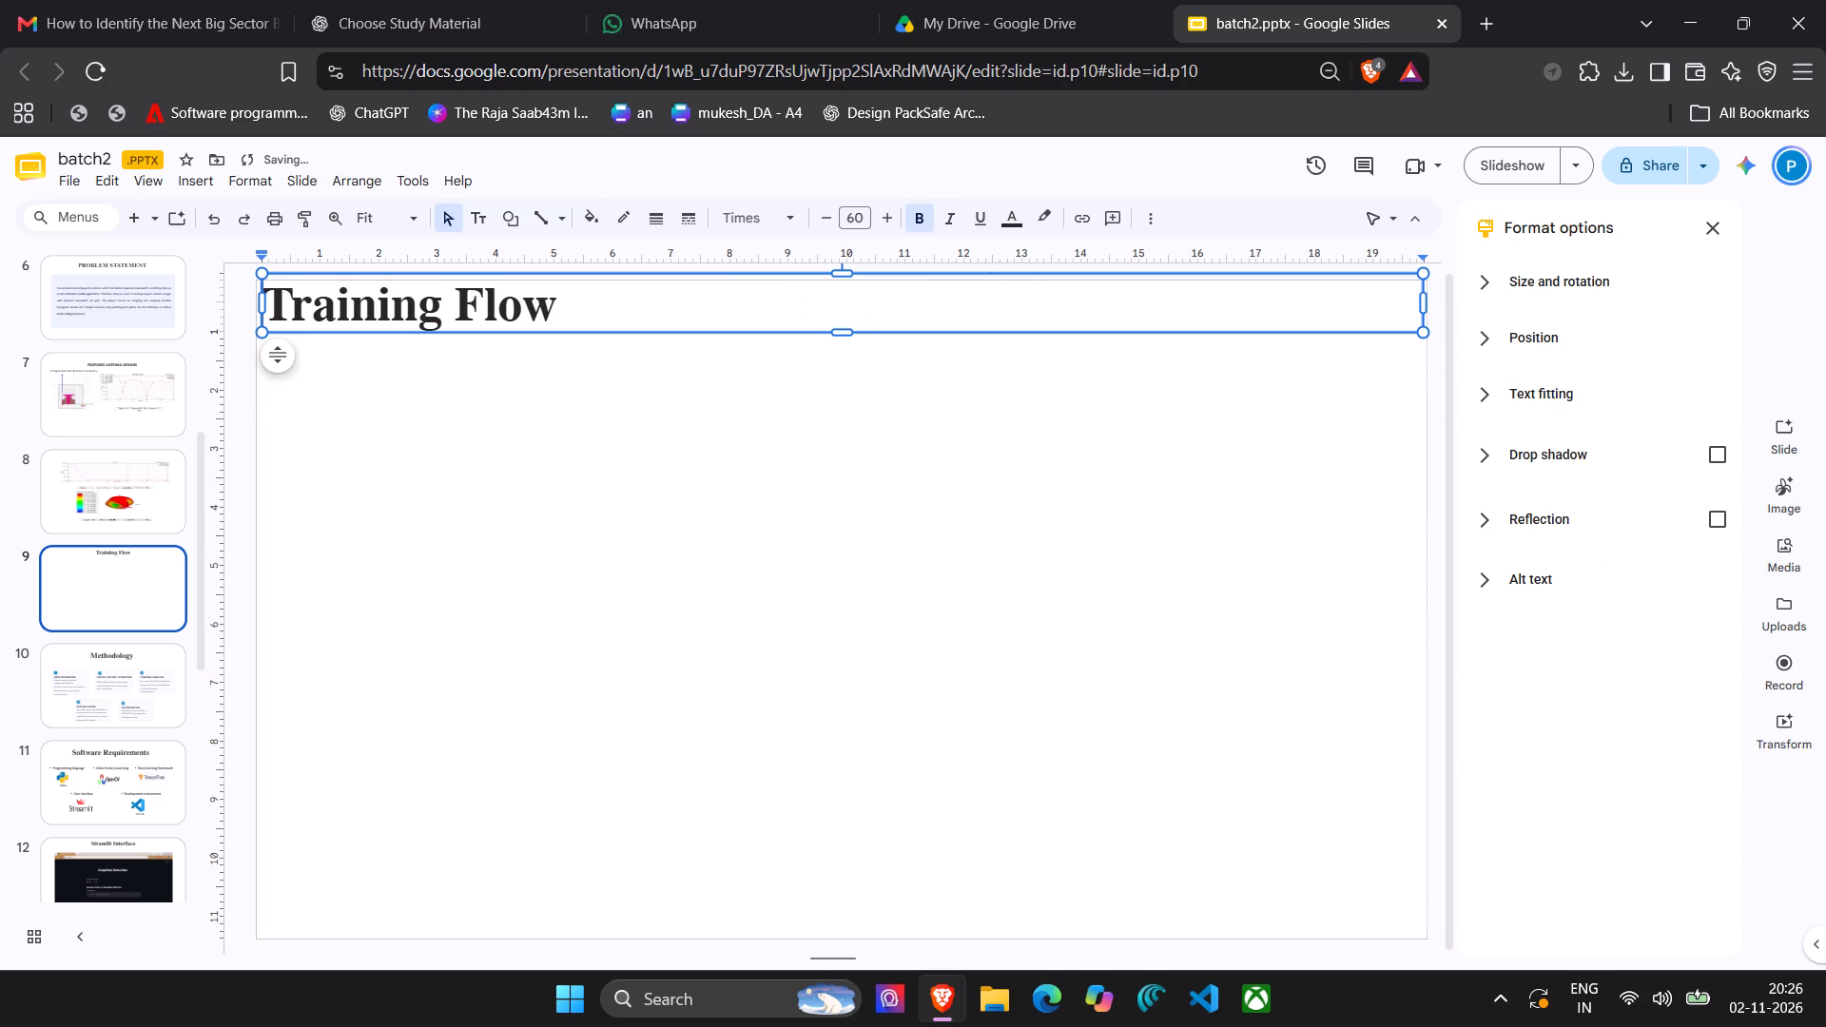
{"action": "left_click", "coordinate": [775, 299]}
{"action": "key", "text": "BackSpace"}
{"action": "key", "text": "BackSpace"}
{"action": "key", "text": "BackSpace"}
{"action": "key", "text": "BackSpace"}
{"action": "key", "text": "BackSpace"}
{"action": "key", "text": "BackSpace"}
{"action": "key", "text": "BackSpace"}
{"action": "key", "text": "BackSpace"}
{"action": "key", "text": "BackSpace"}
{"action": "key", "text": "BackSpace"}
{"action": "key", "text": "BackSpace"}
{"action": "key", "text": "BackSpace"}
{"action": "key", "text": "BackSpace"}
{"action": "key", "text": "BackSpace"}
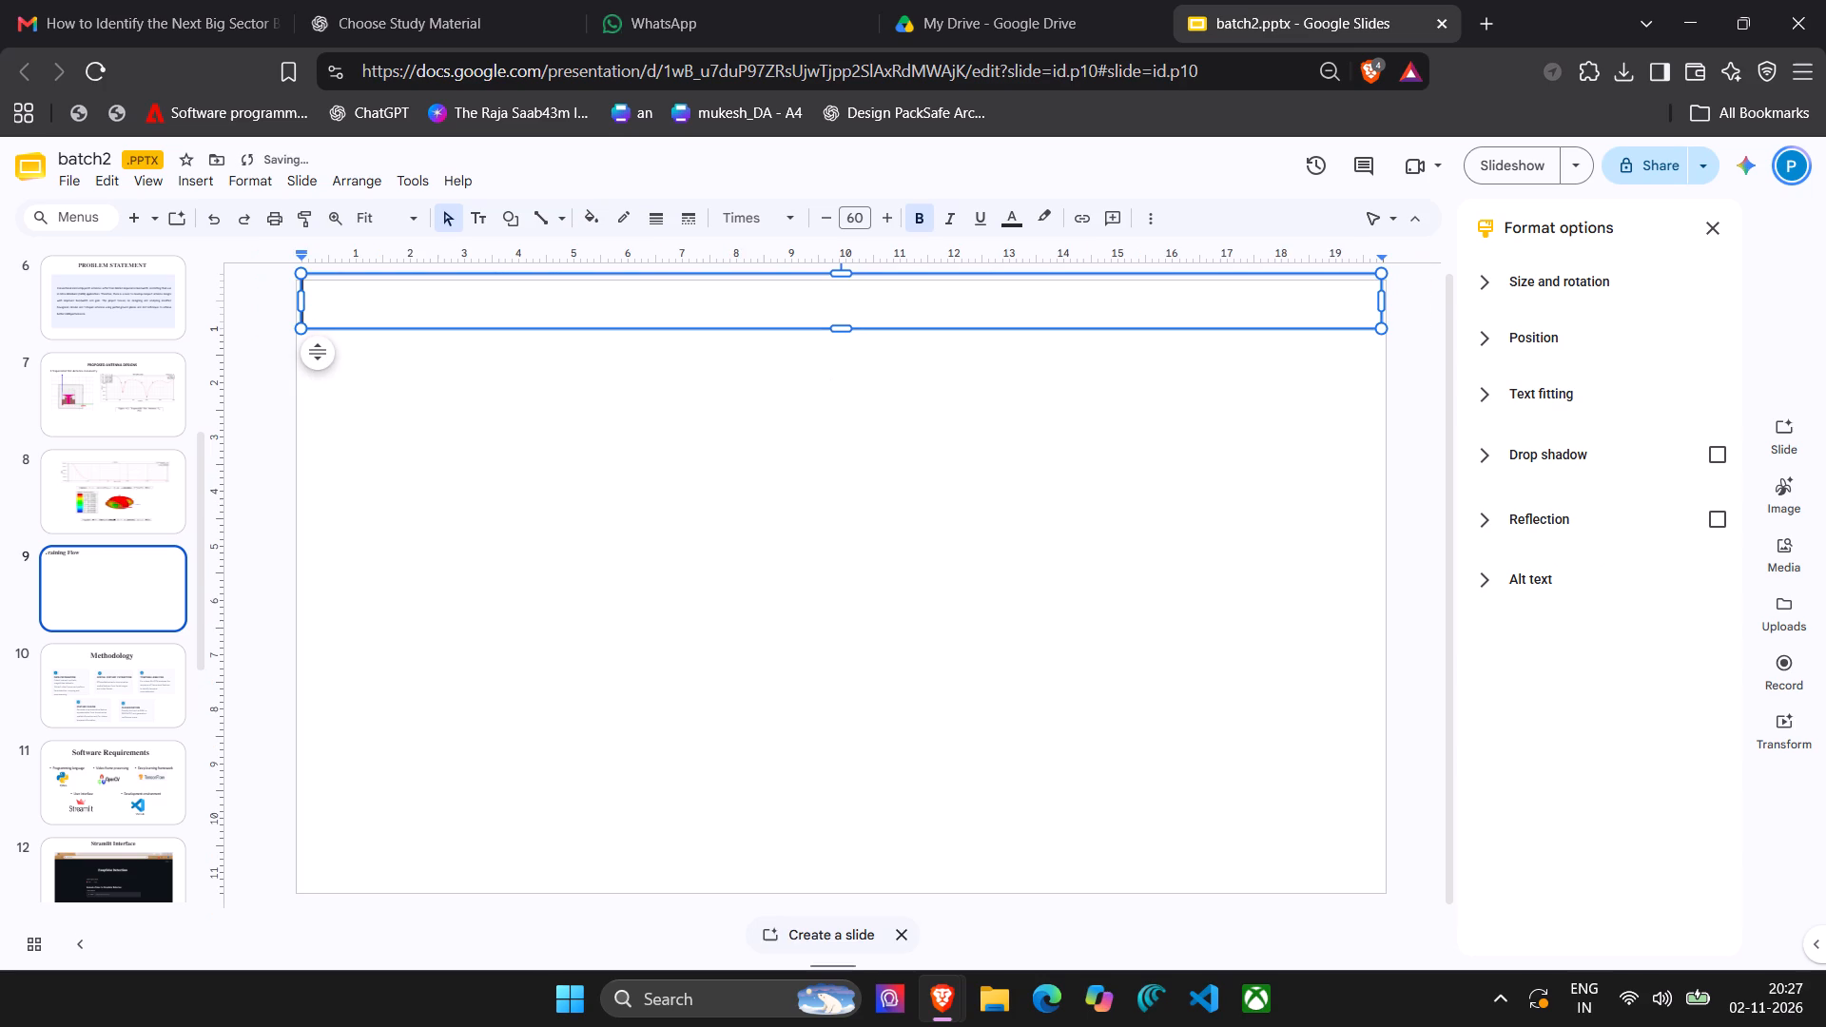
{"action": "key", "text": "BackSpace"}
Narrow the VSWR and gain plot image on slide 8 and move it back to the horizontal centre of the slide.
{"action": "left_click", "coordinate": [113, 524]}
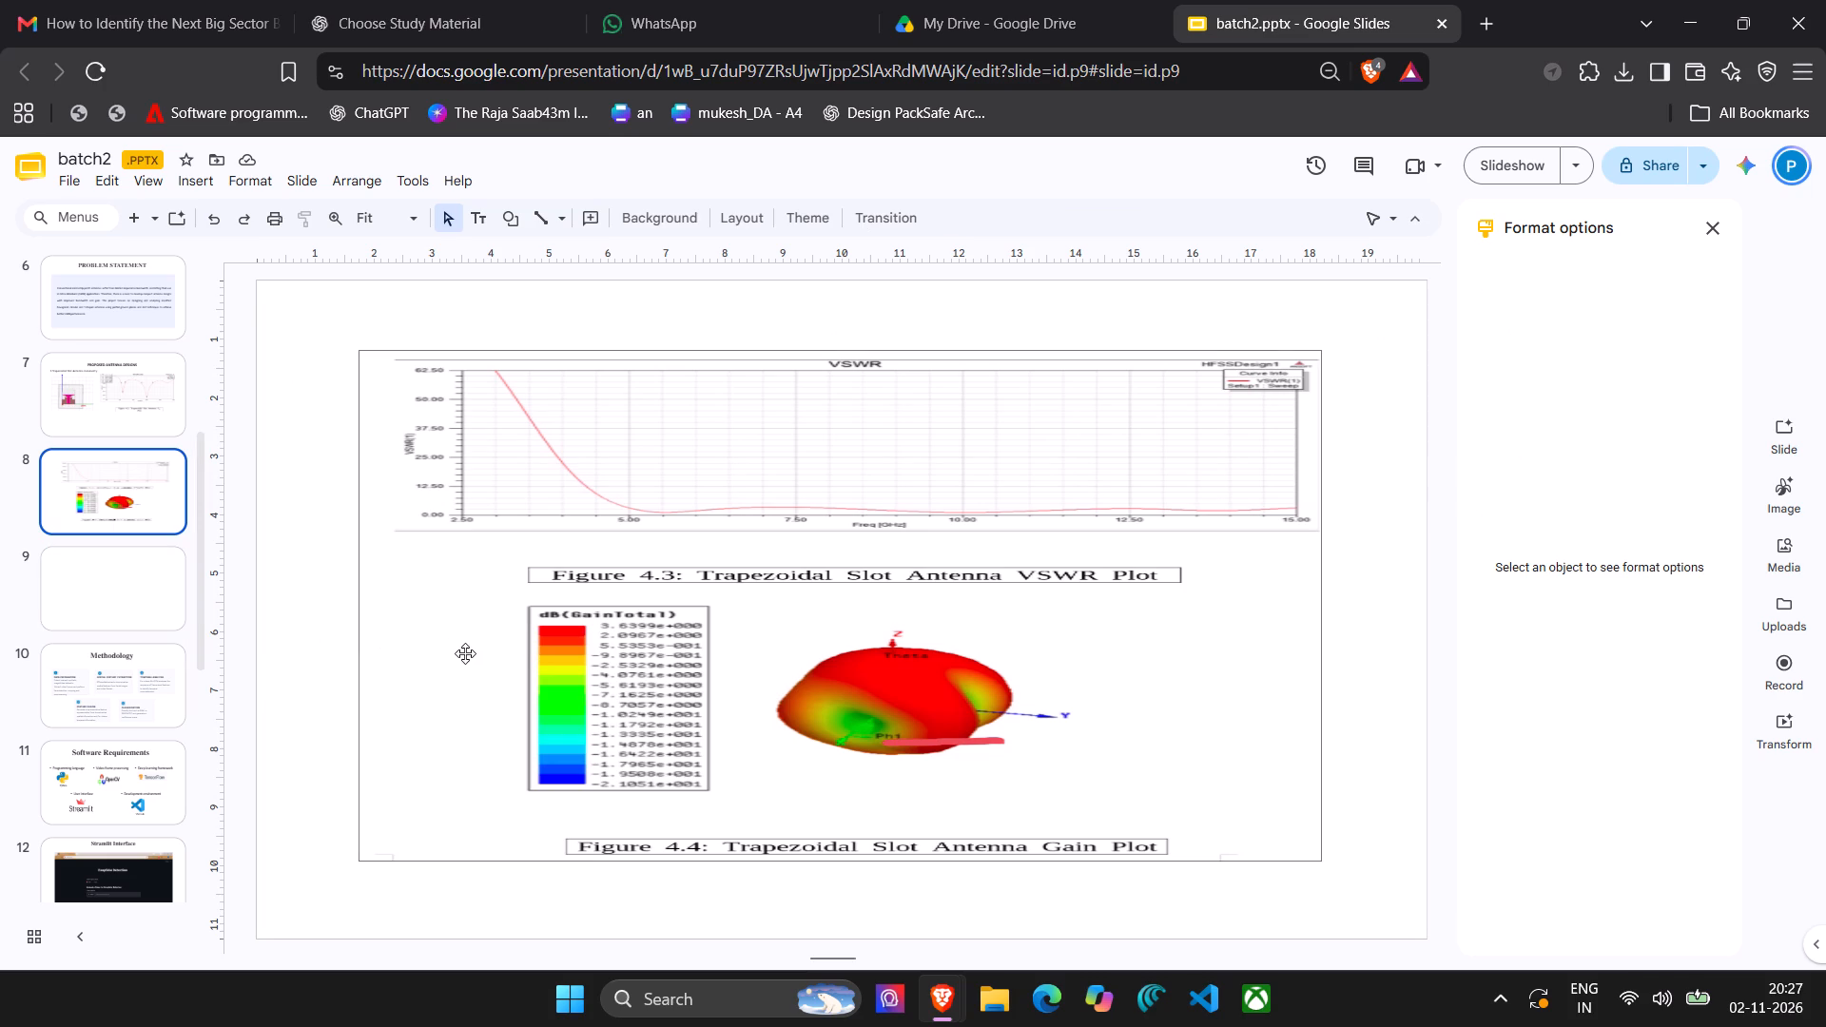
{"action": "left_click_drag", "start_coordinate": [360, 618], "coordinate": [529, 622]}
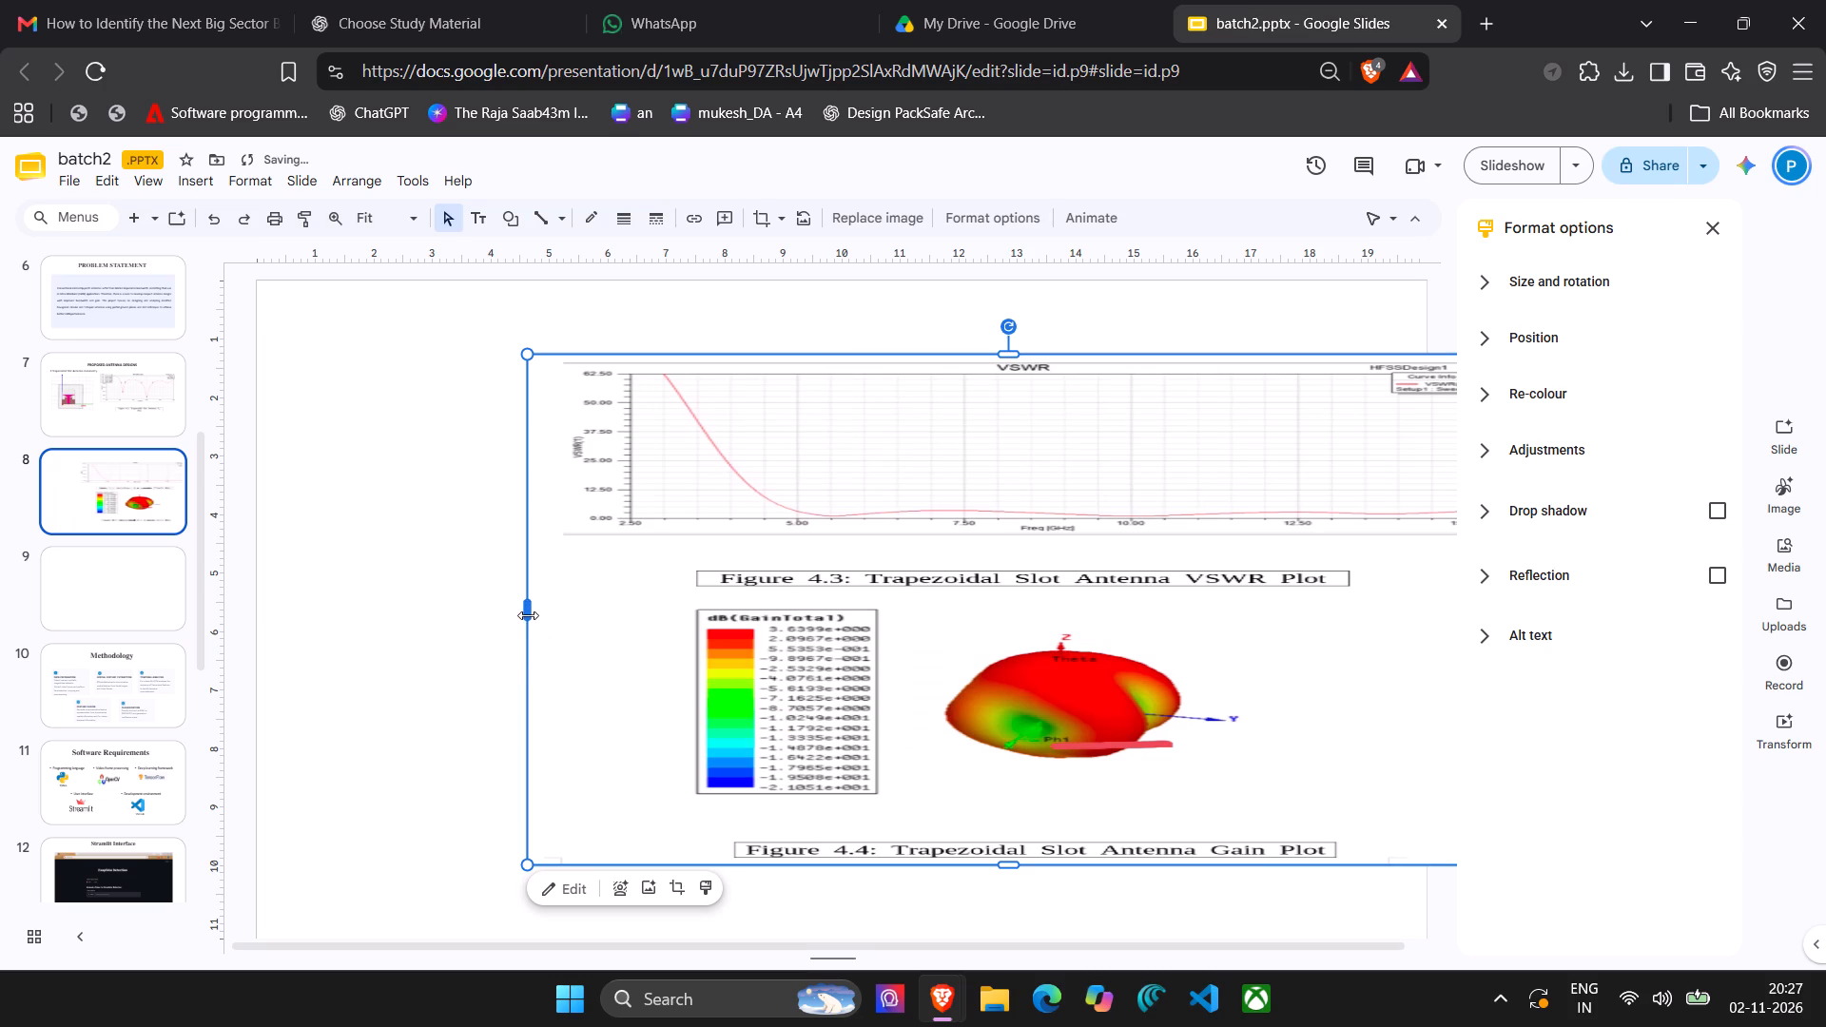
{"action": "left_click_drag", "start_coordinate": [526, 615], "coordinate": [678, 610]}
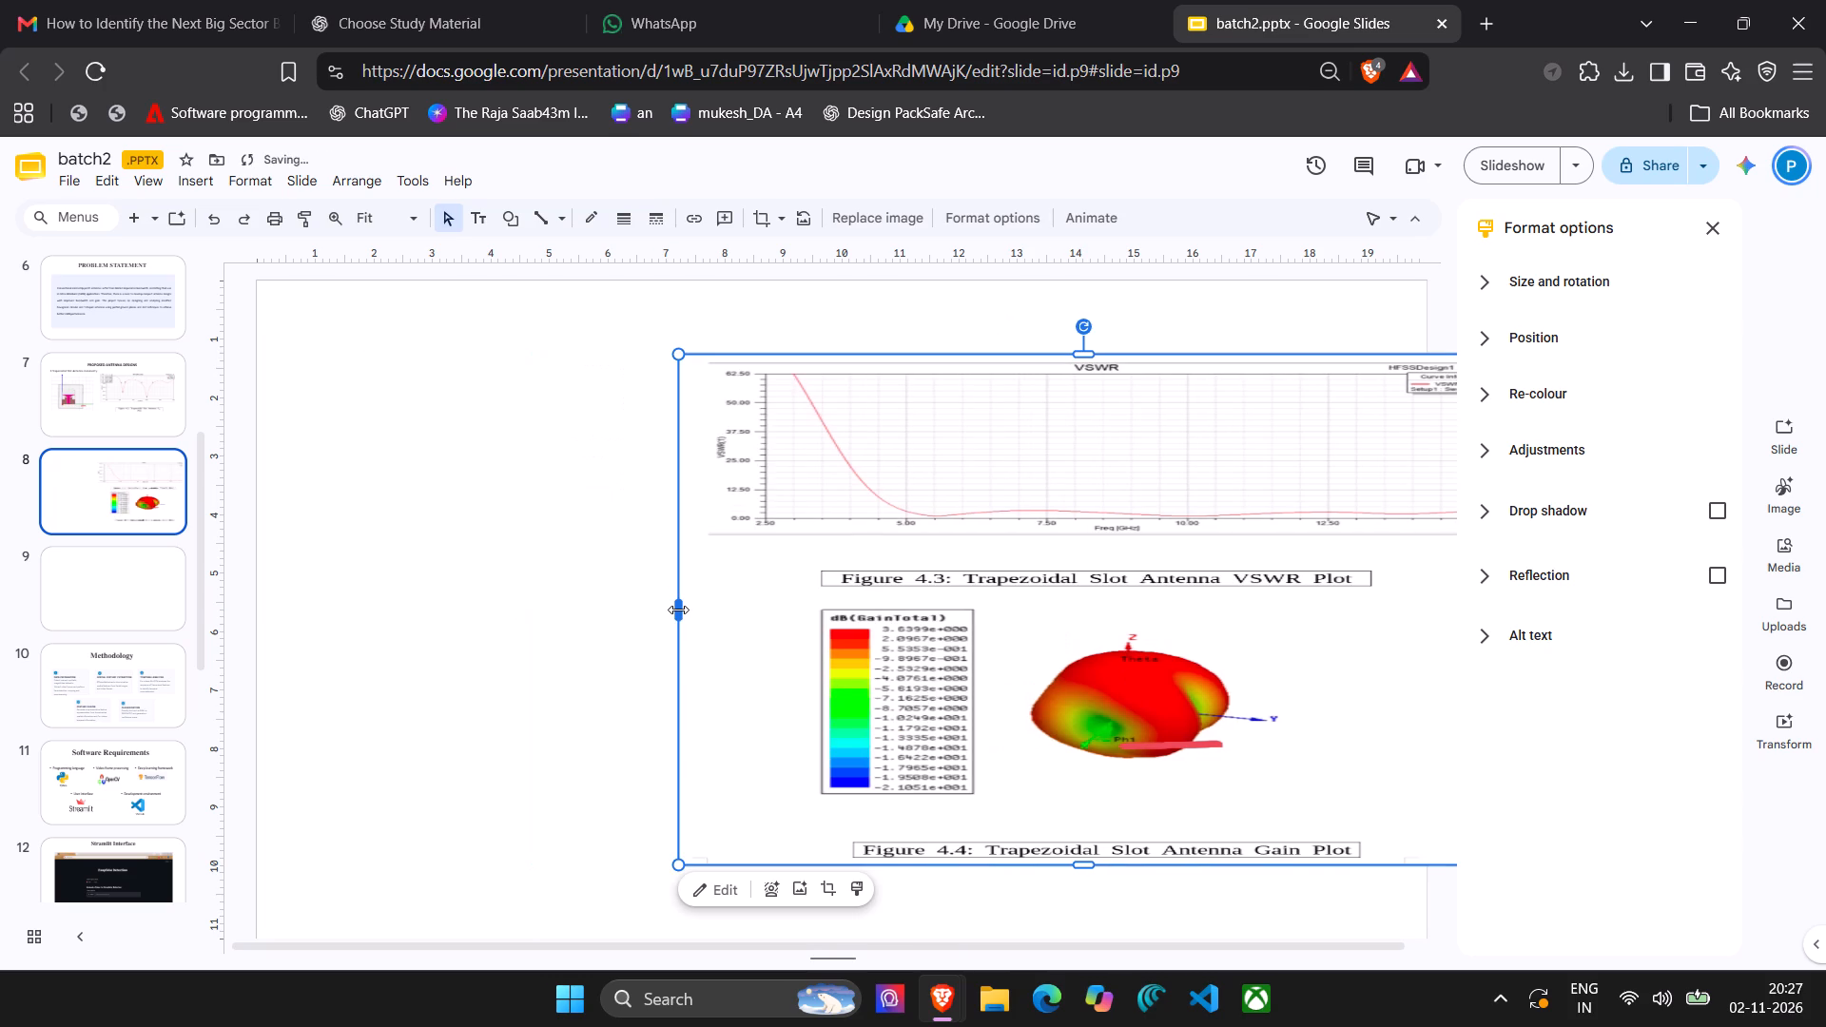
{"action": "left_click_drag", "start_coordinate": [846, 649], "coordinate": [694, 629]}
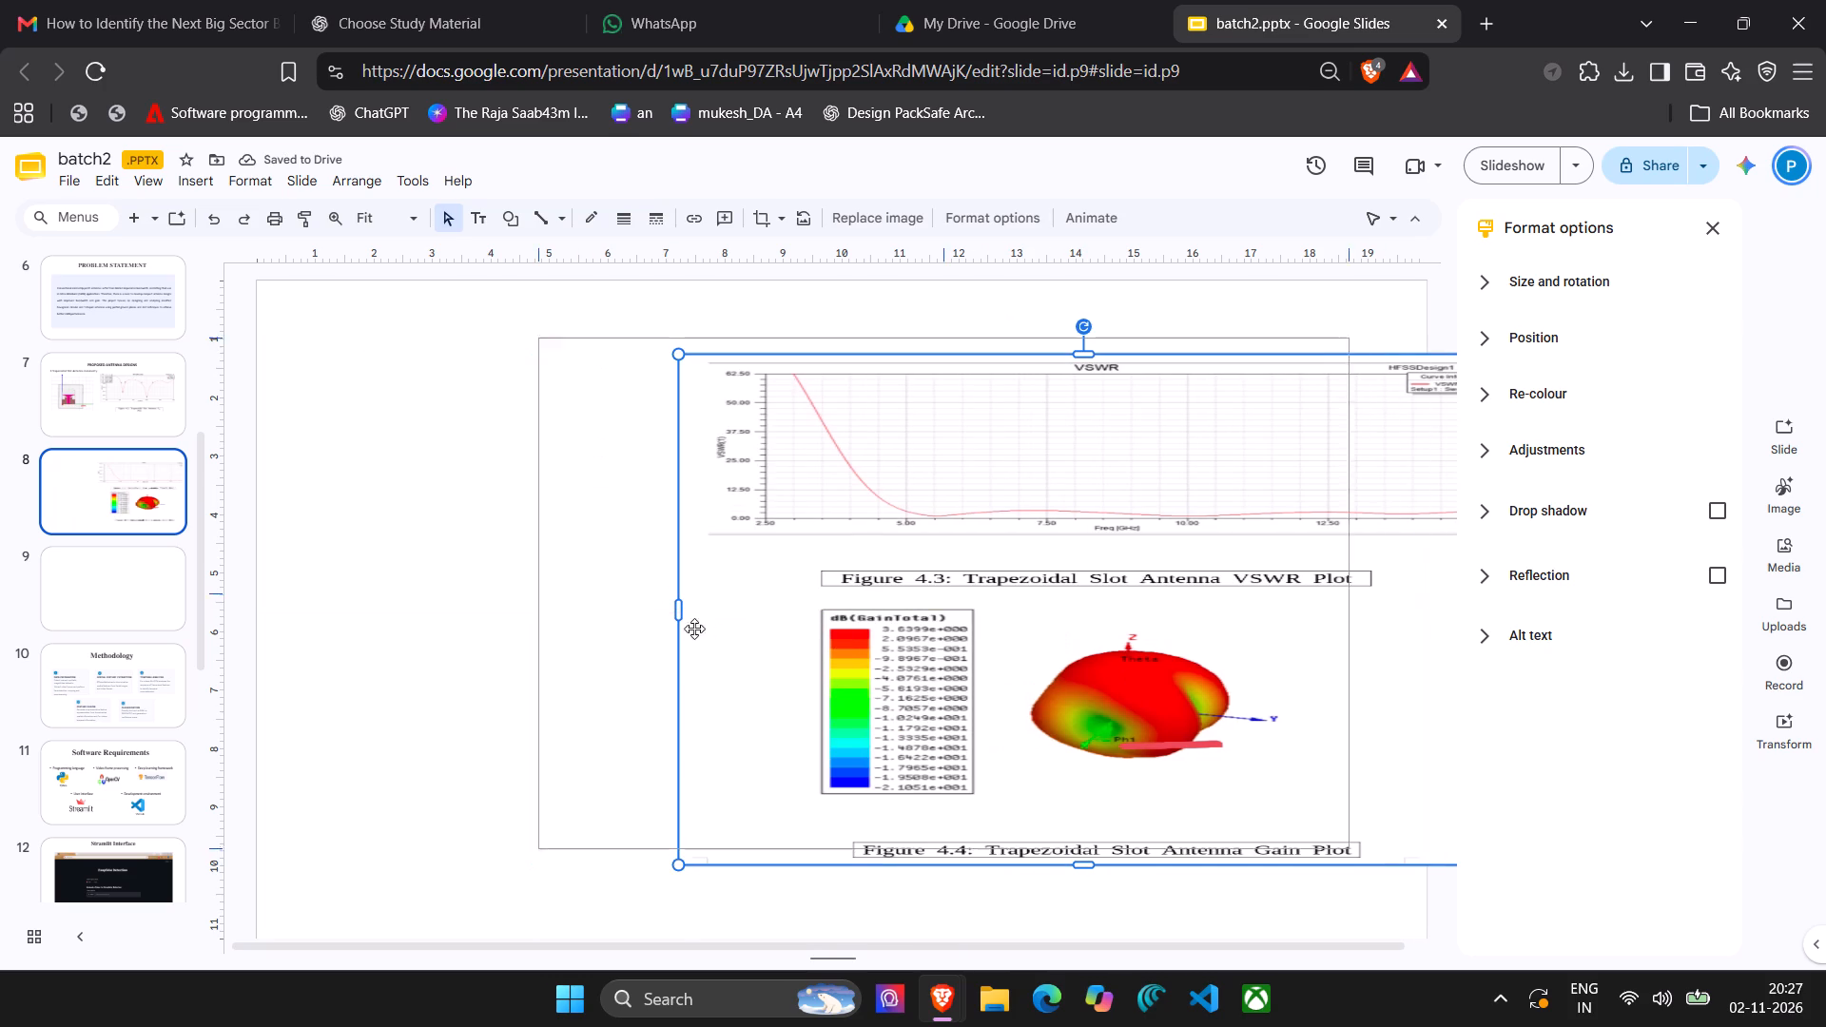
{"action": "left_click_drag", "start_coordinate": [694, 629], "coordinate": [612, 649]}
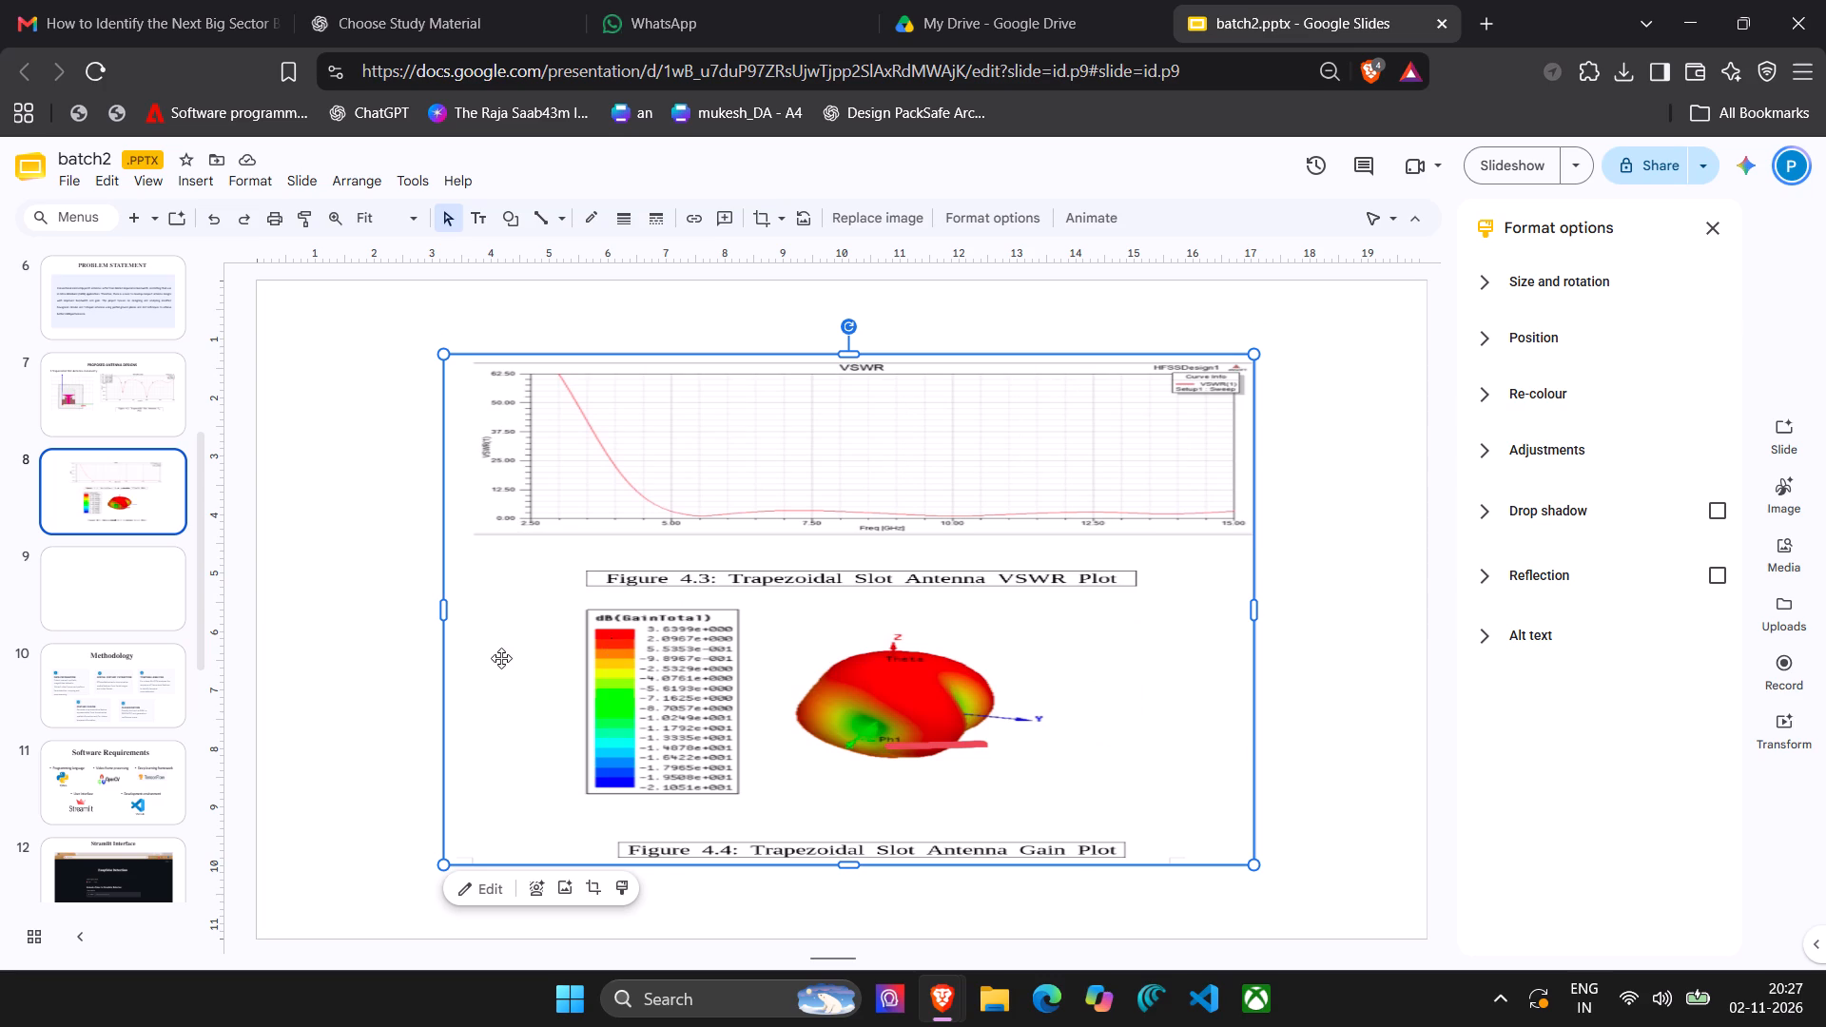
Enter the title "2.Hexagonal Ptch Antenna Geometry" in the empty title box on slide 9.
{"action": "left_click", "coordinate": [108, 594]}
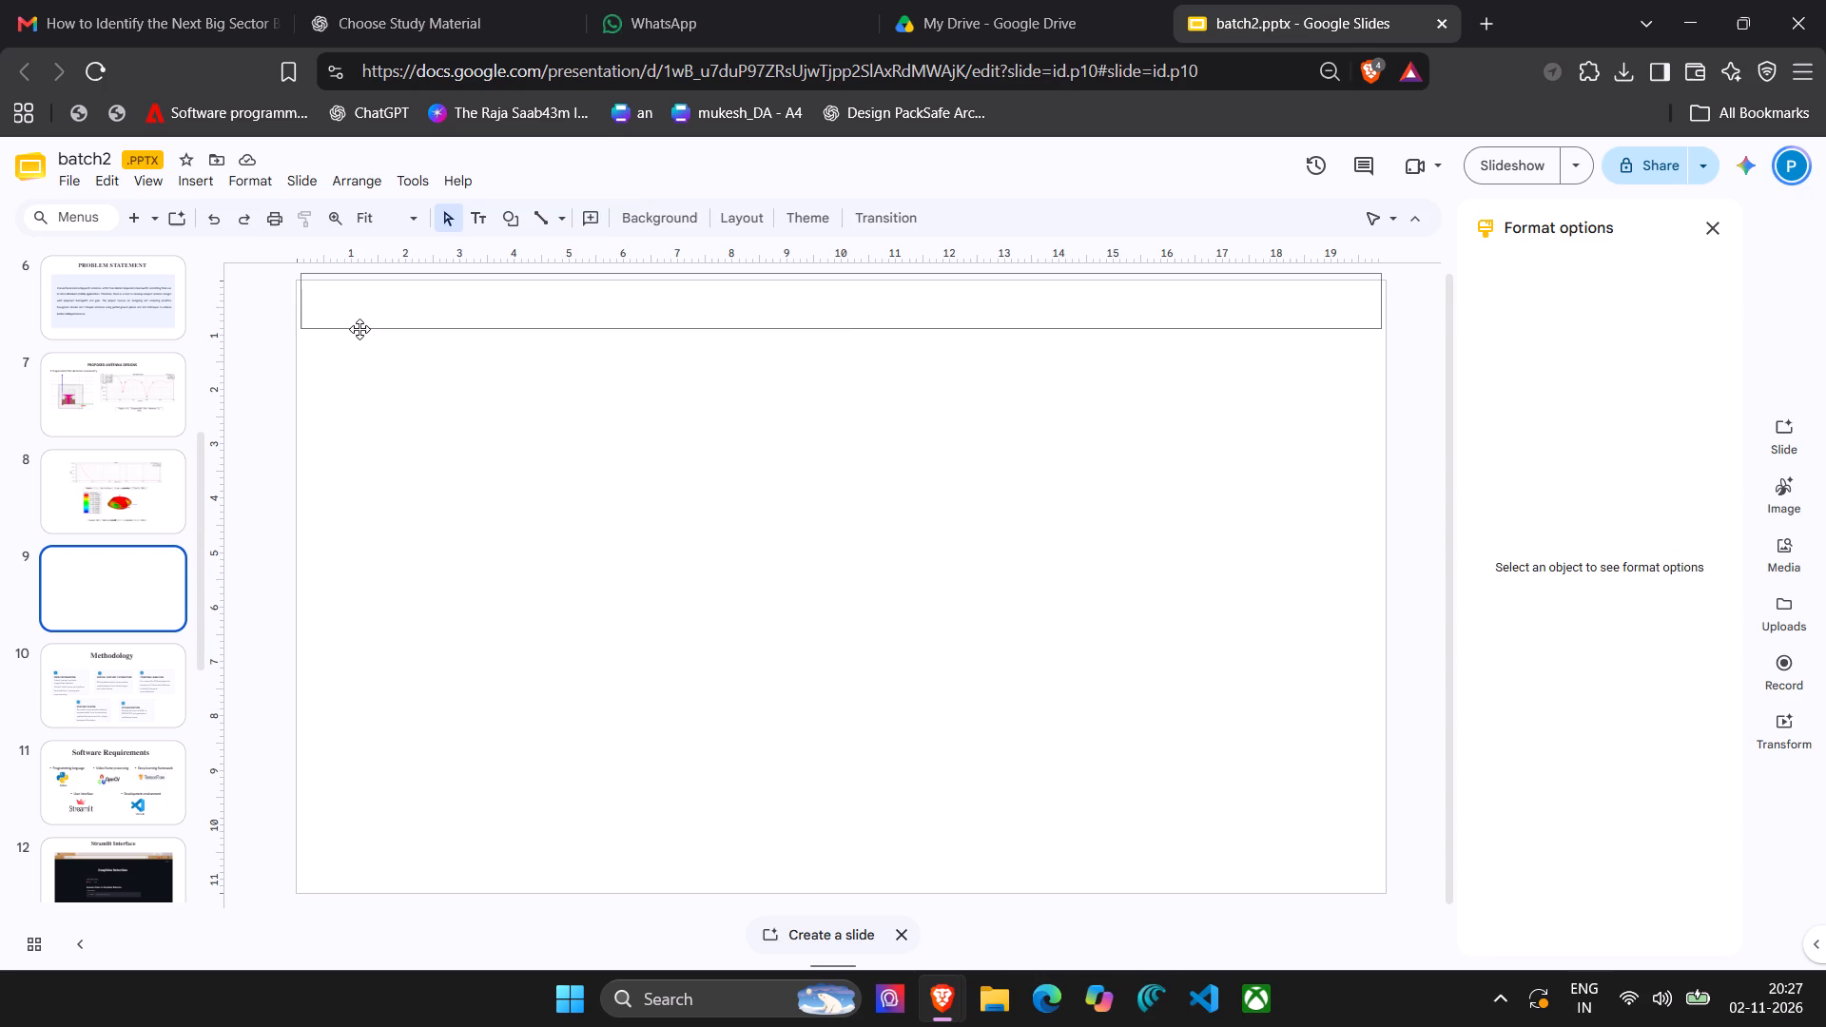
{"action": "left_click", "coordinate": [359, 329]}
{"action": "type", "text": "2."}
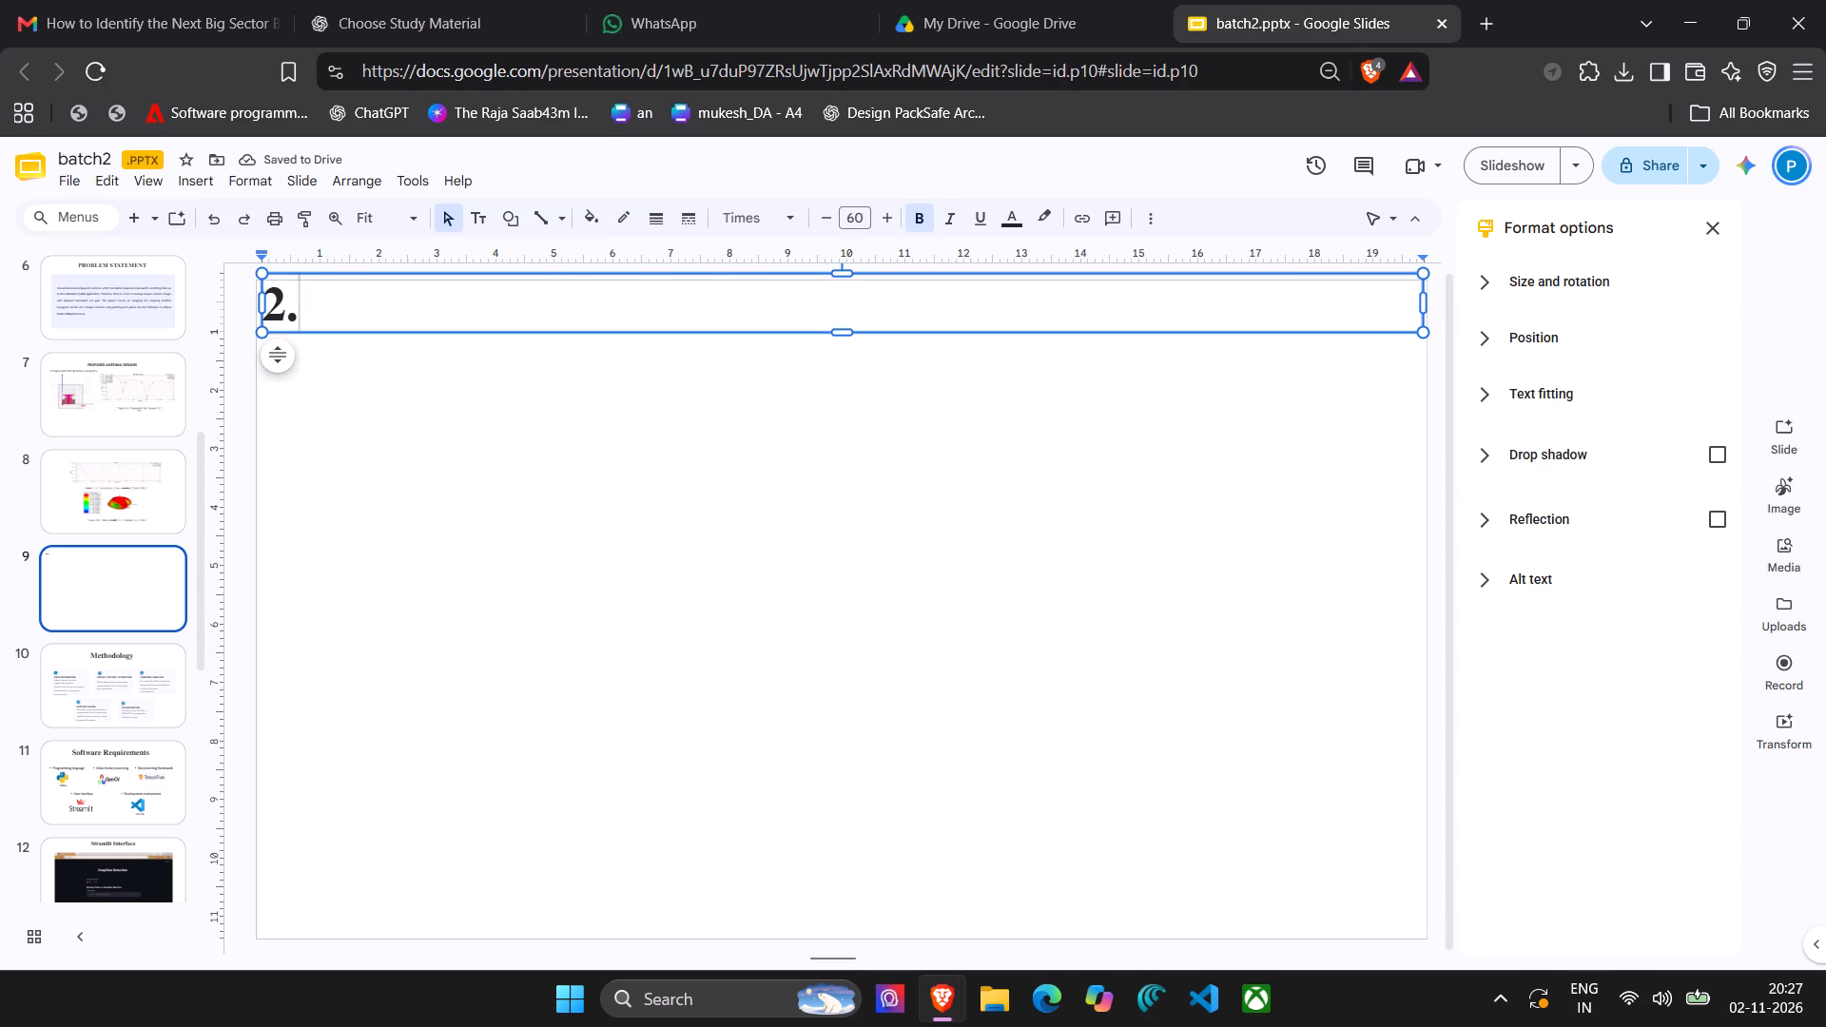
{"action": "left_click", "coordinate": [917, 213]}
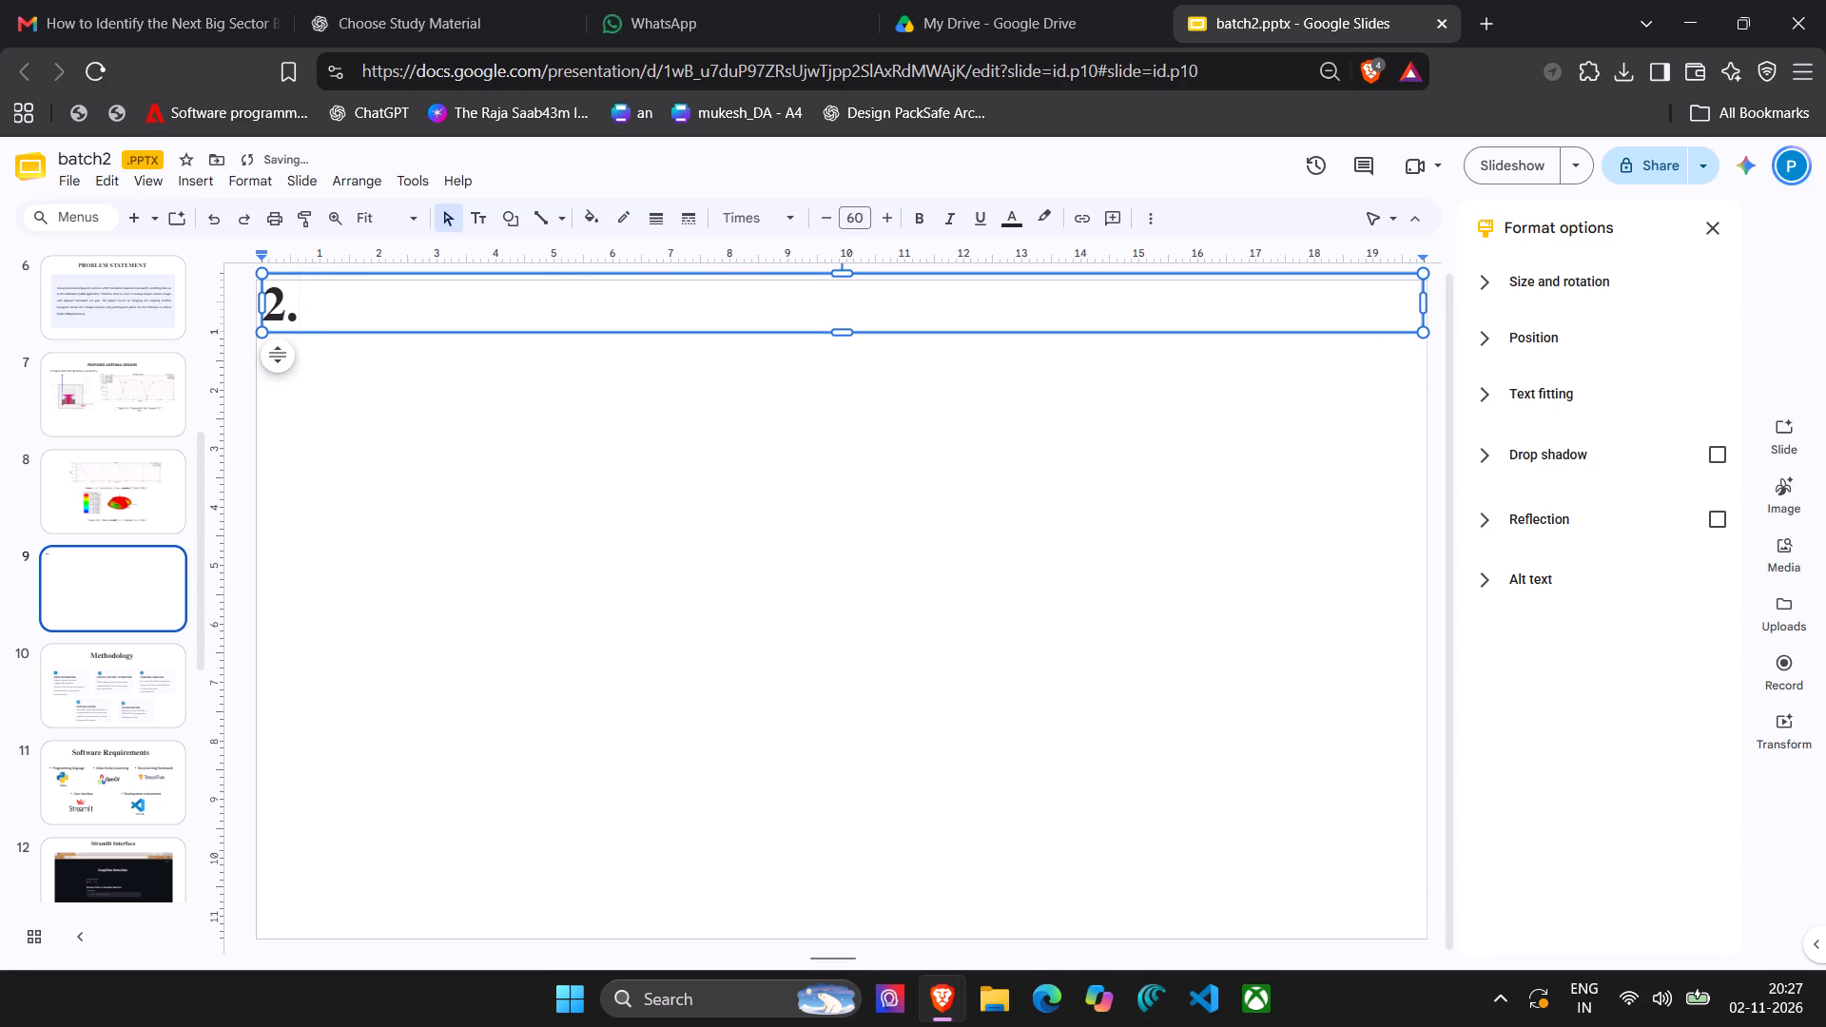
{"action": "key", "text": "BackSpace"}
{"action": "key", "text": "BackSpace"}
{"action": "type", "text": "2."}
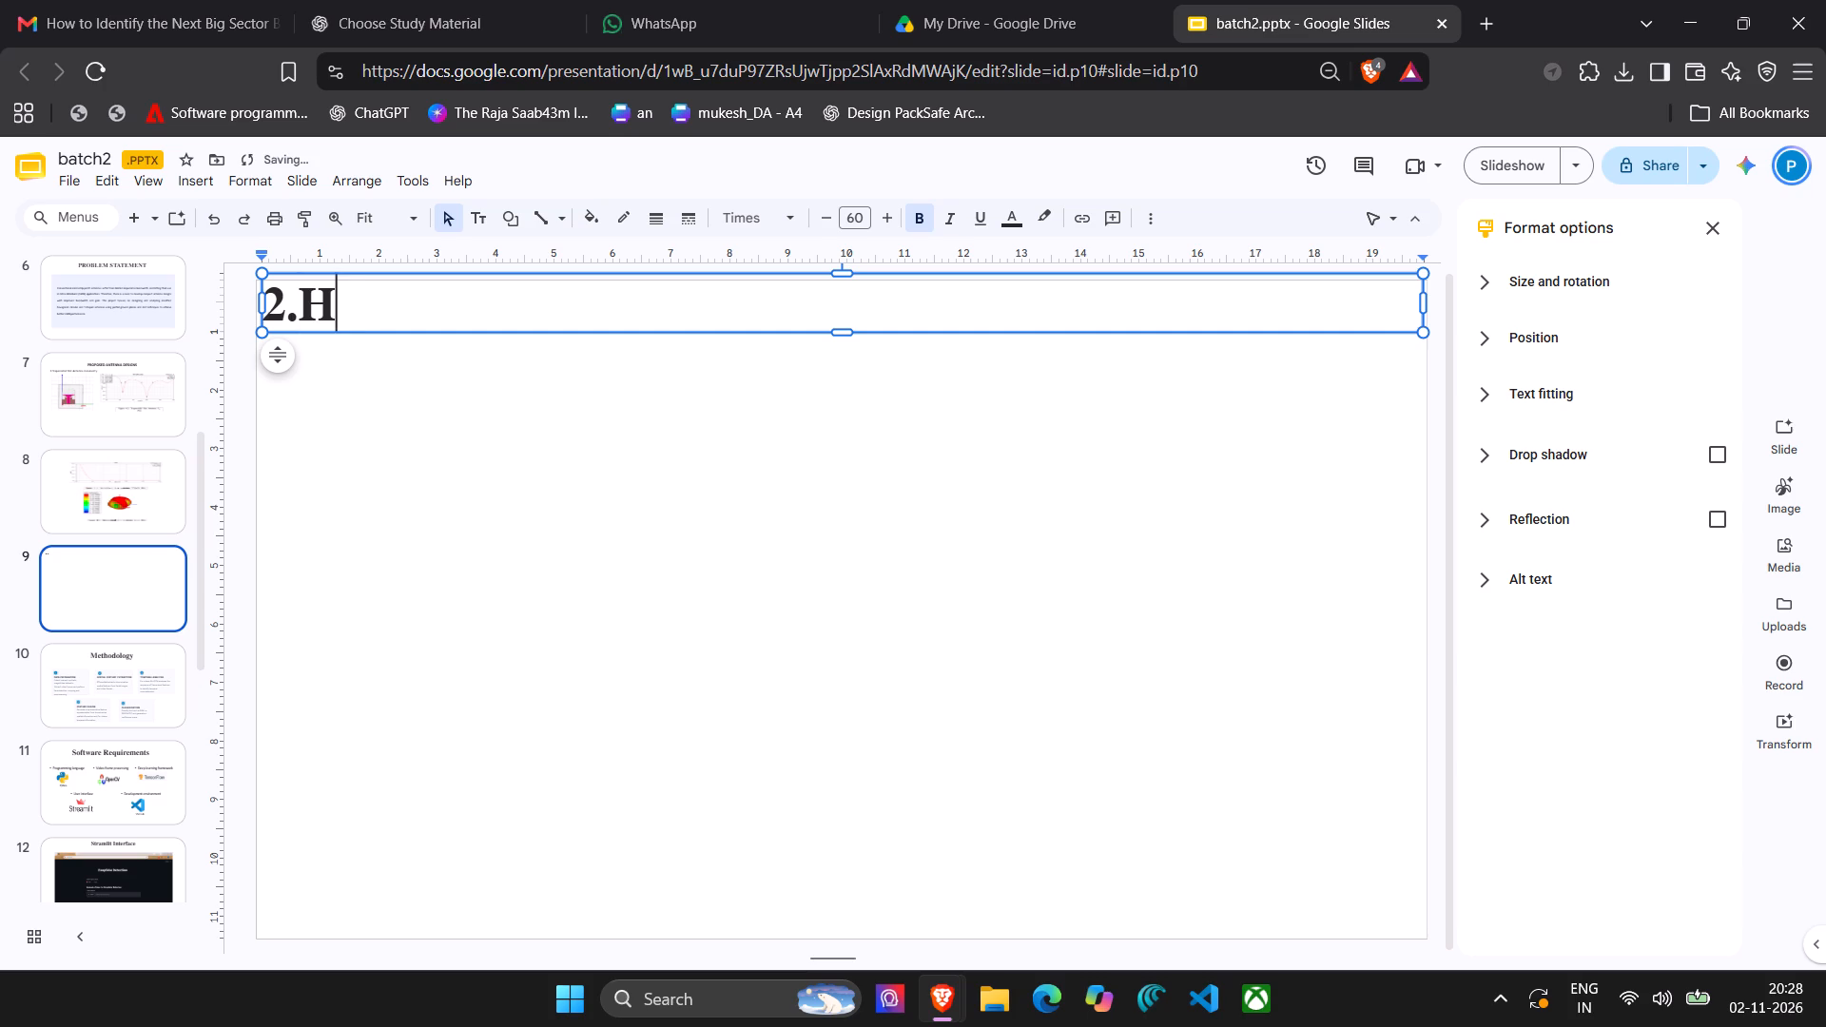
{"action": "key", "text": "e"}
{"action": "type", "text": "xagonal"}
{"action": "key", "text": "space"}
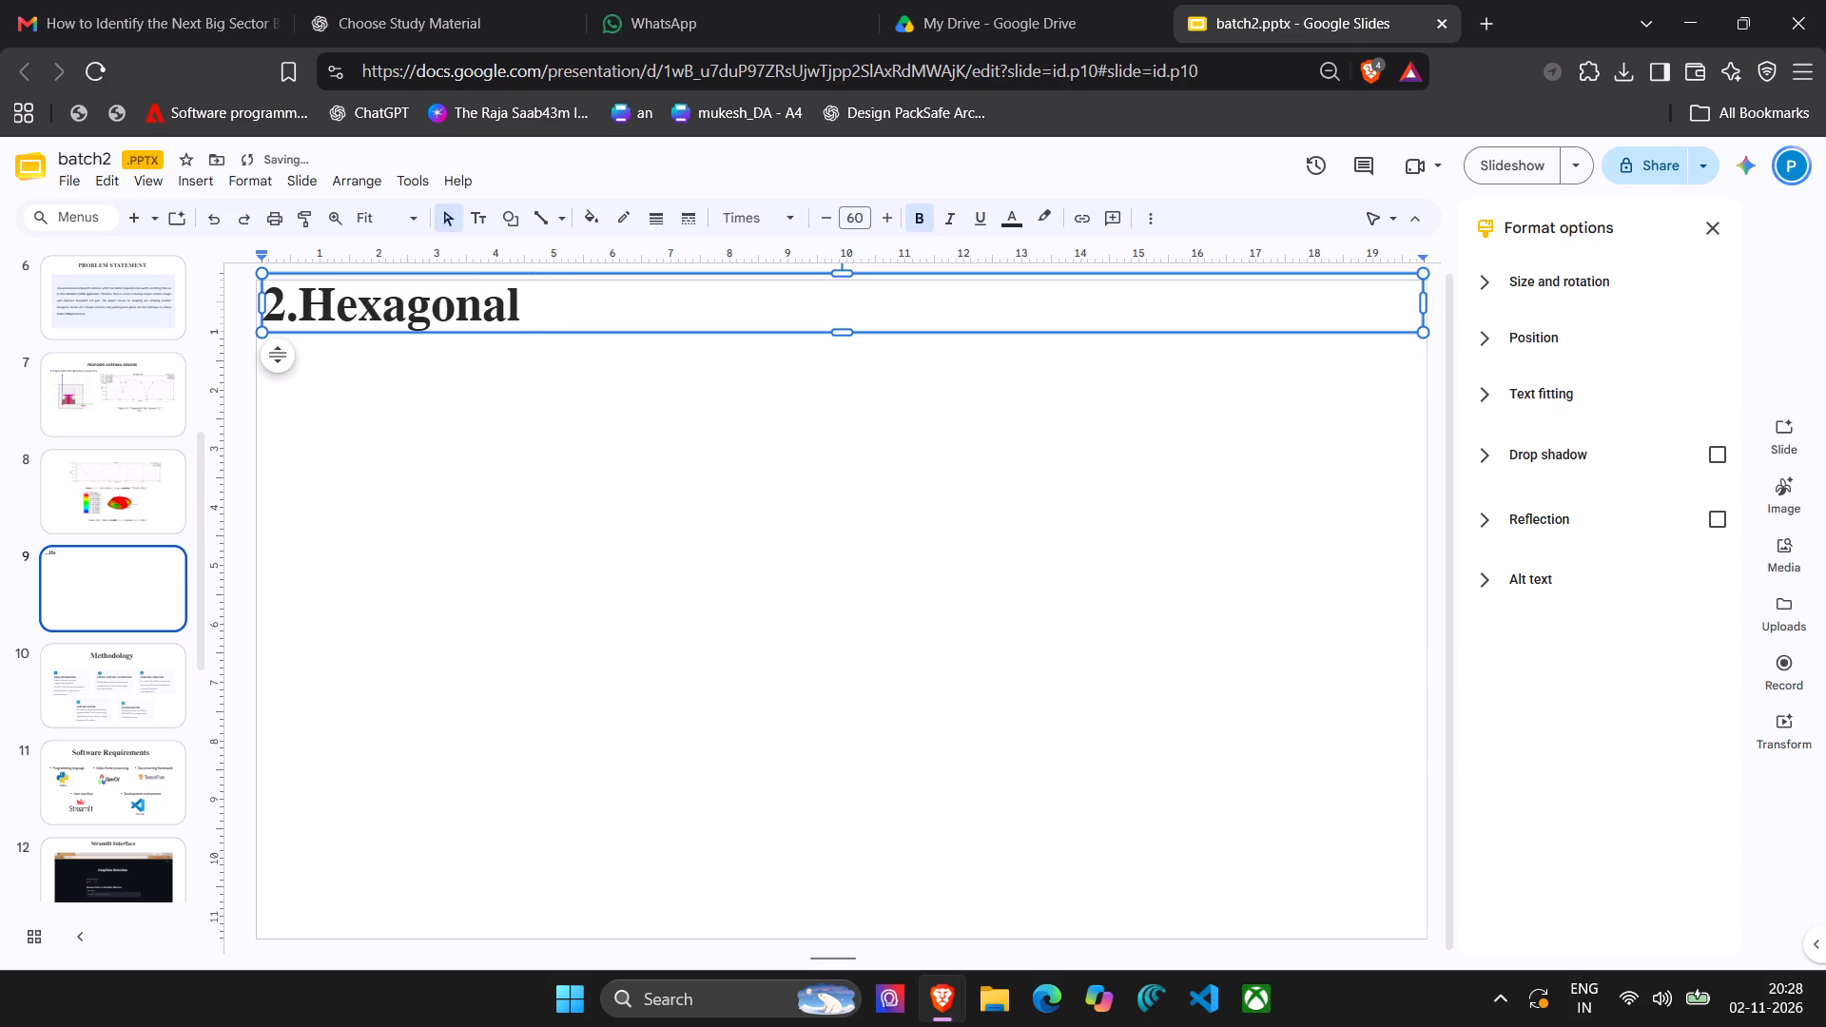
{"action": "type", "text": "tch"}
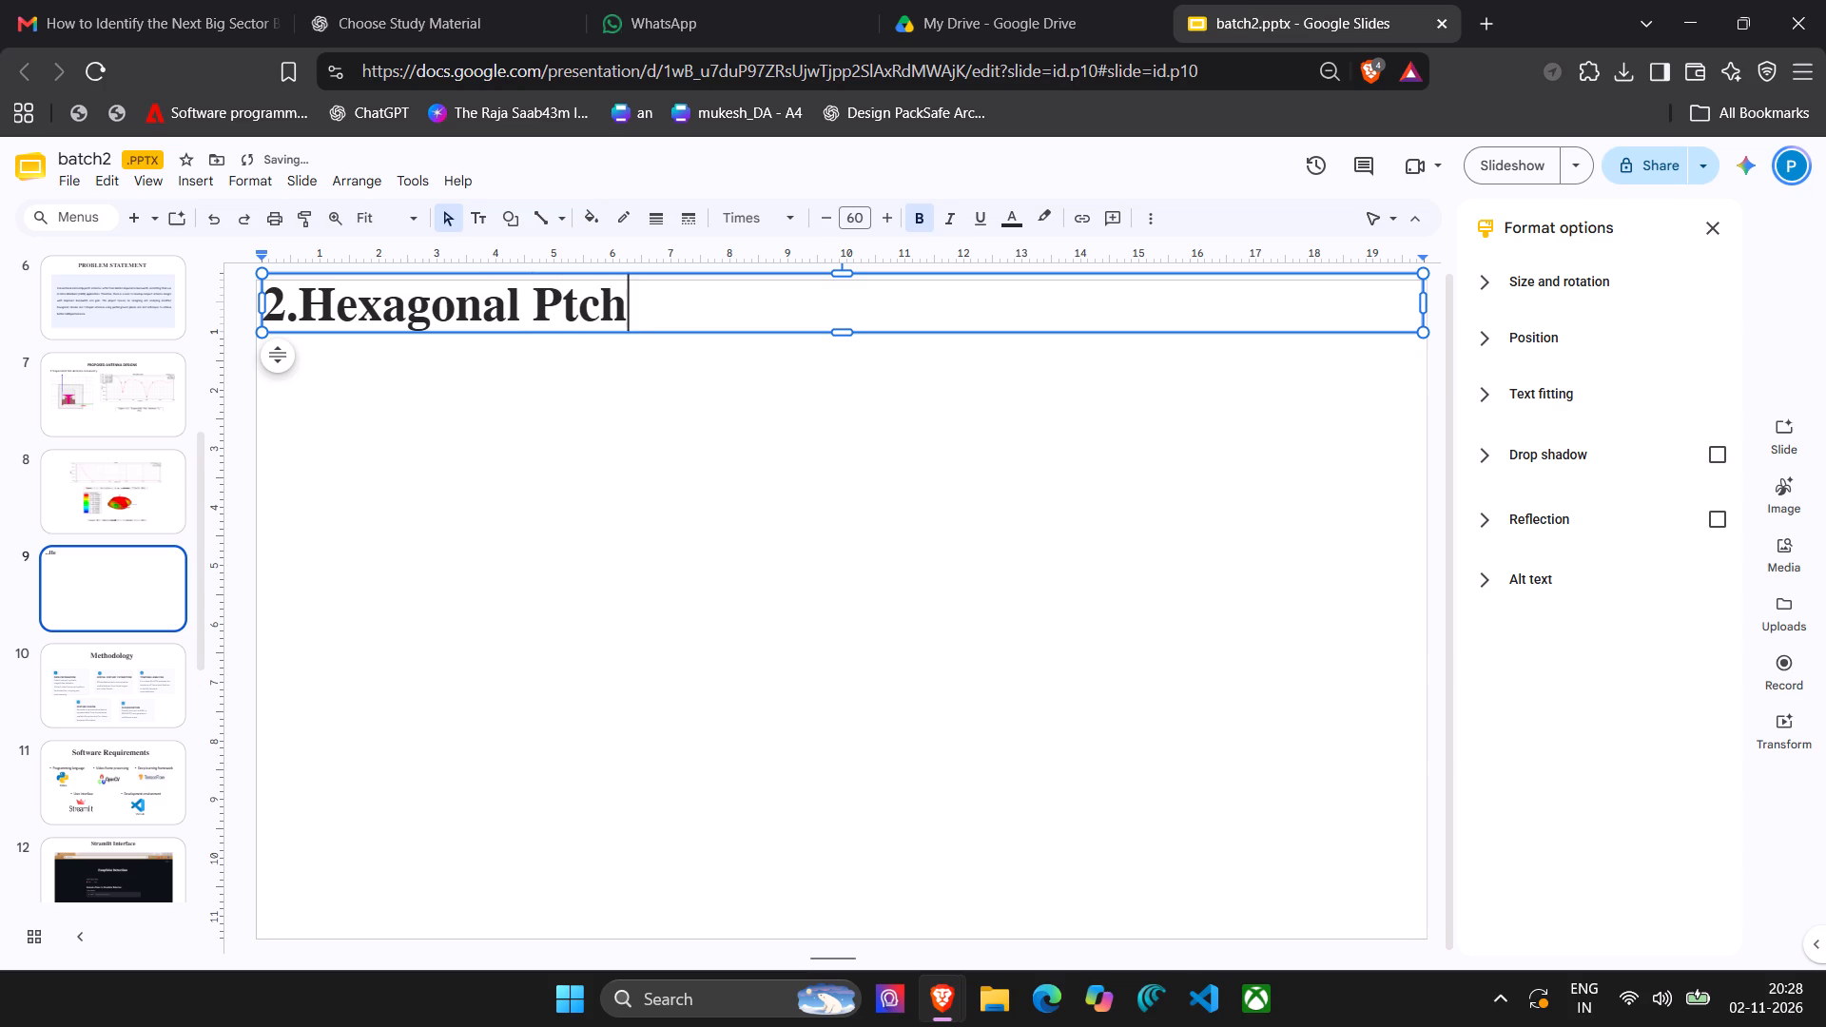
{"action": "key", "text": "space"}
{"action": "key", "text": "a"}
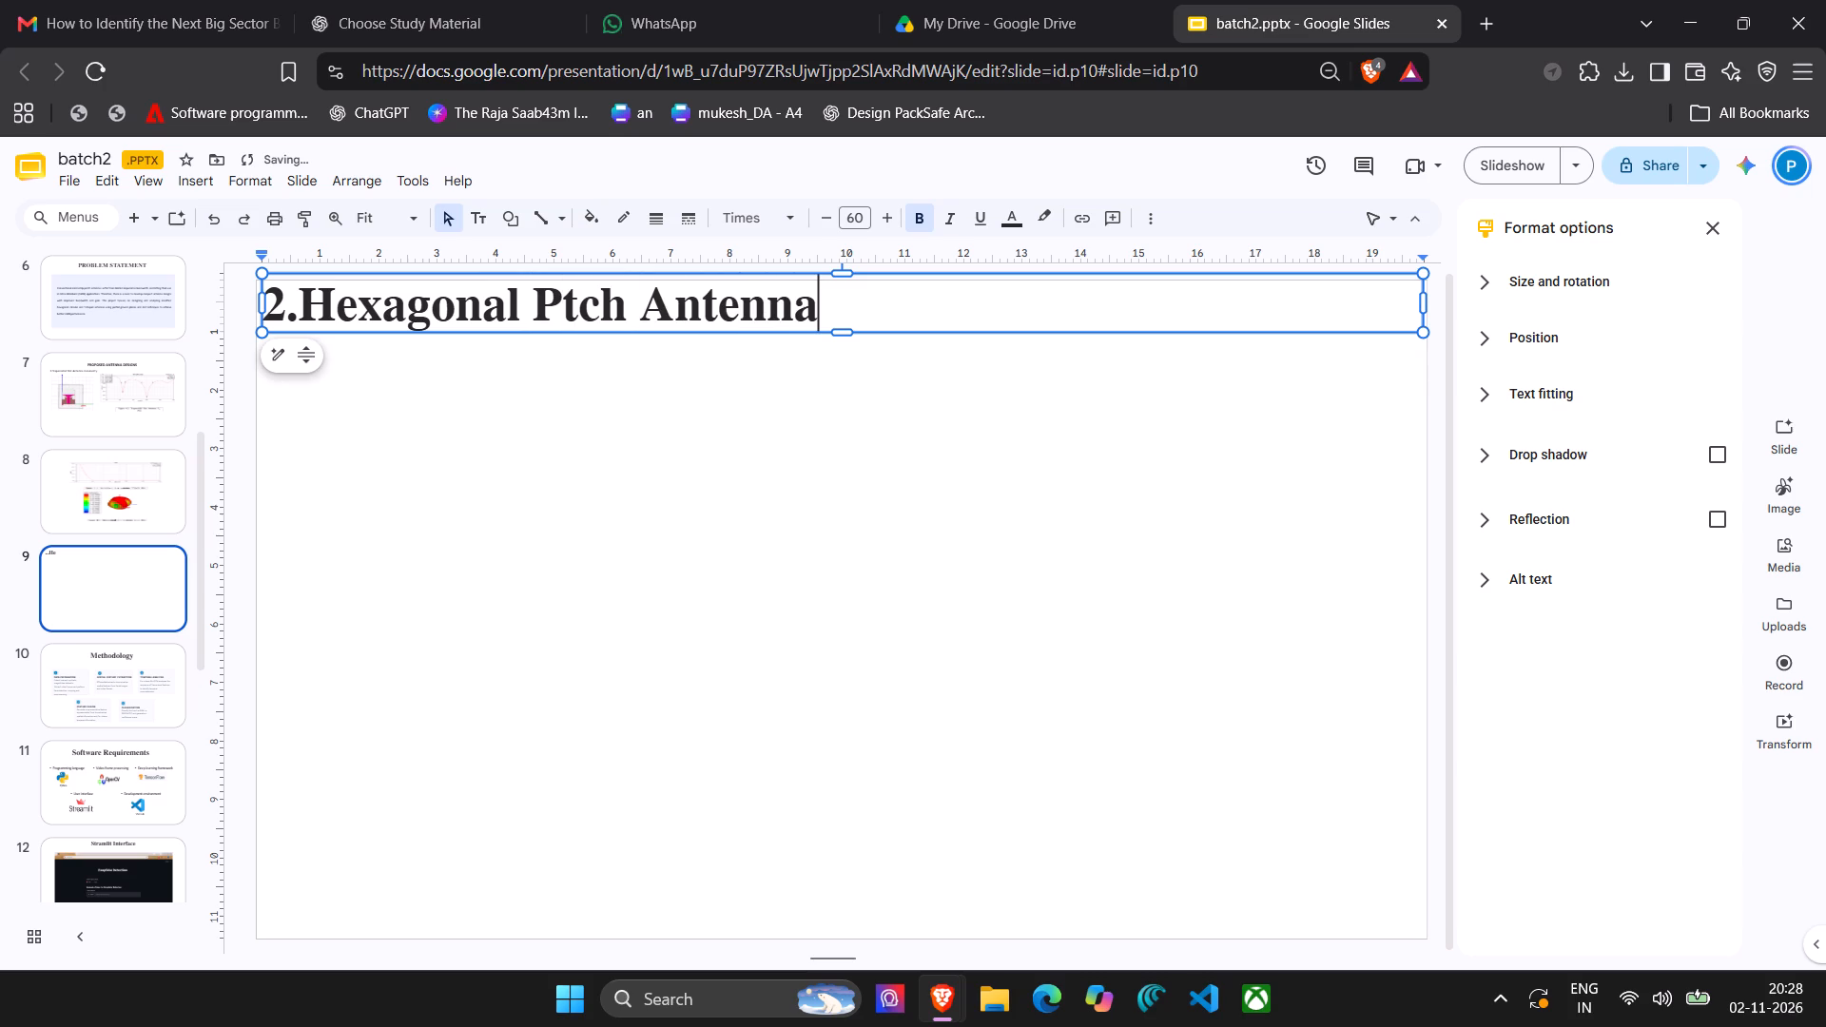
{"action": "key", "text": "space"}
{"action": "key", "text": "g"}
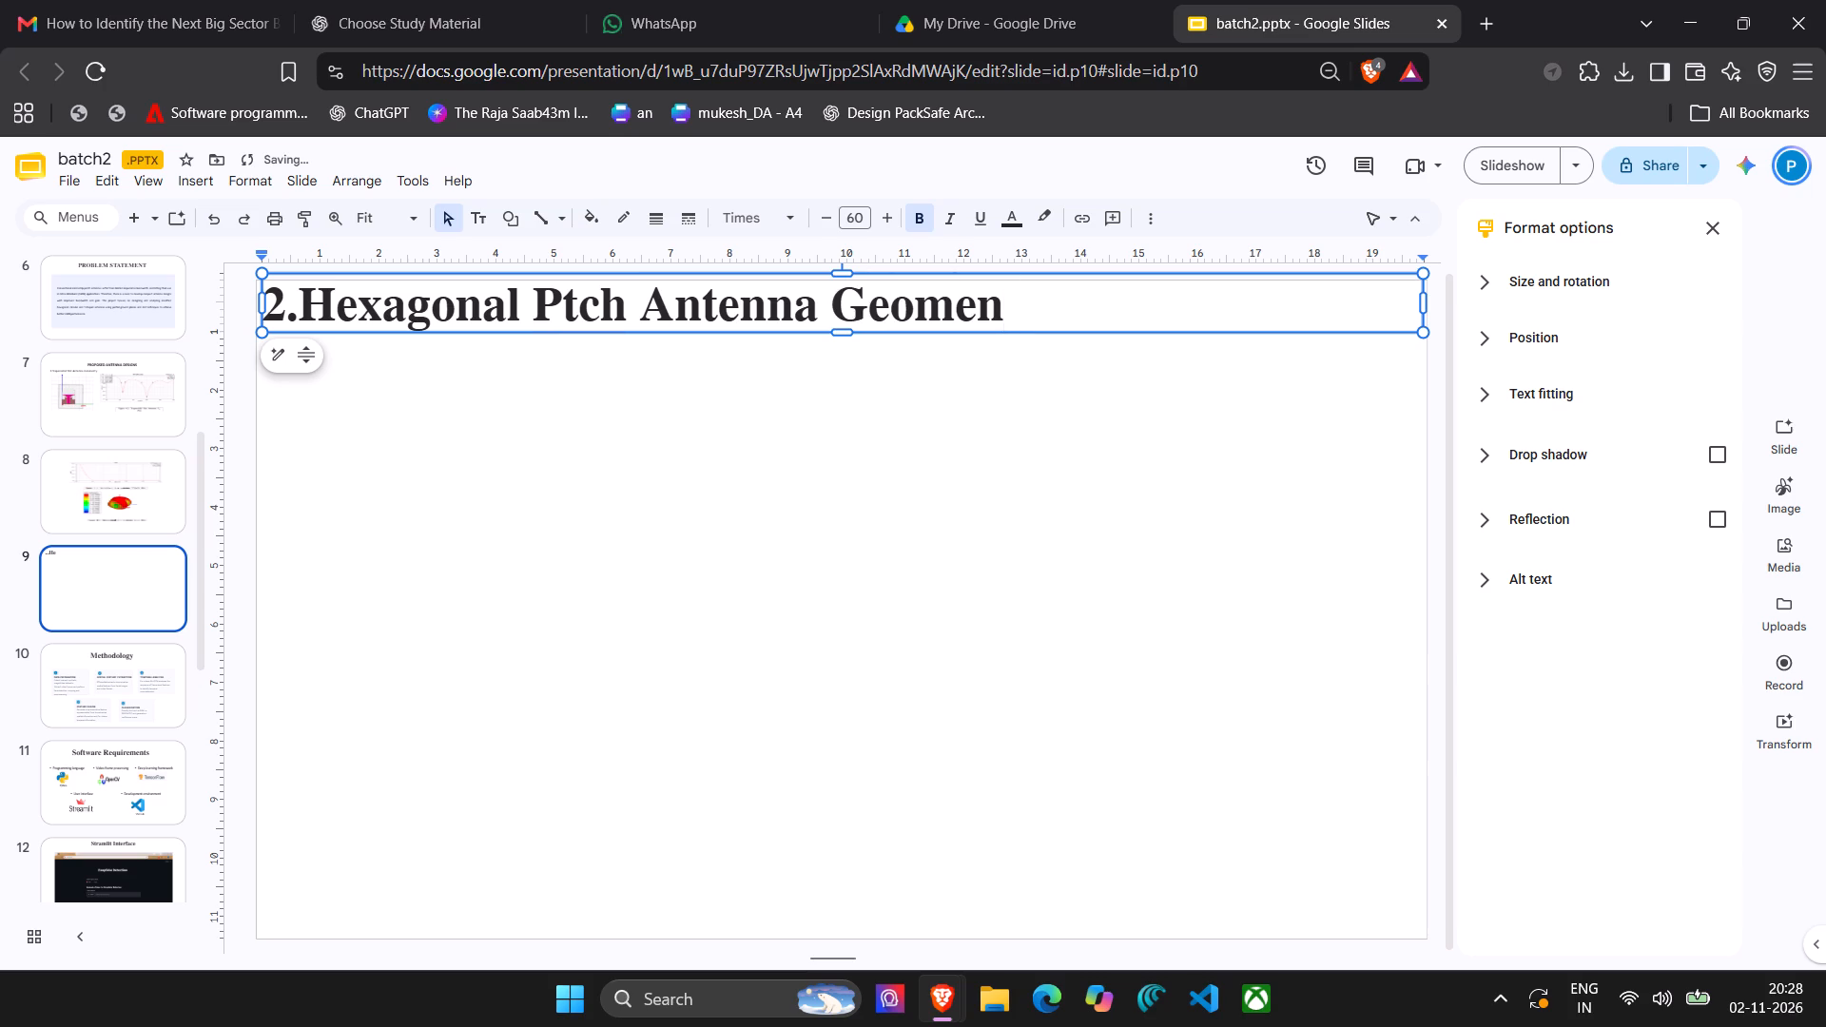
{"action": "key", "text": "BackSpace"}
{"action": "type", "text": "try"}
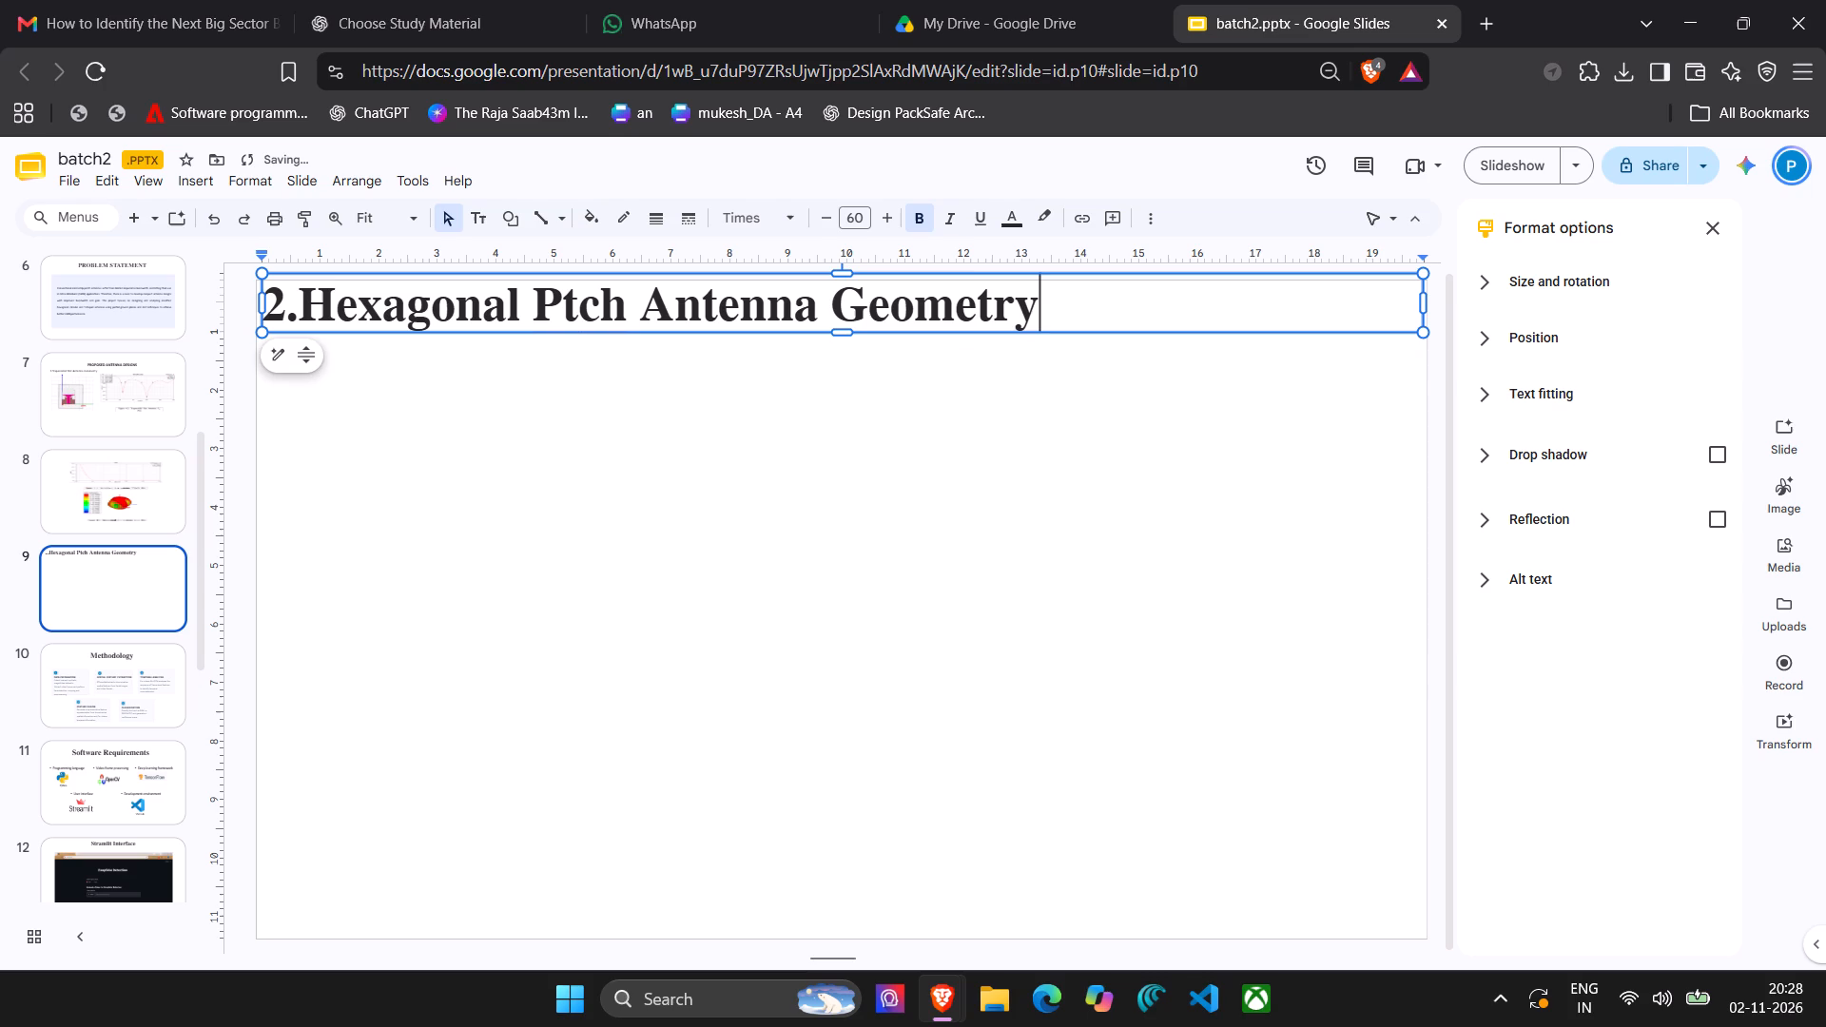
Remove the bold formatting from the whole title text on slide 9.
{"action": "left_click_drag", "start_coordinate": [1065, 304], "coordinate": [491, 338]}
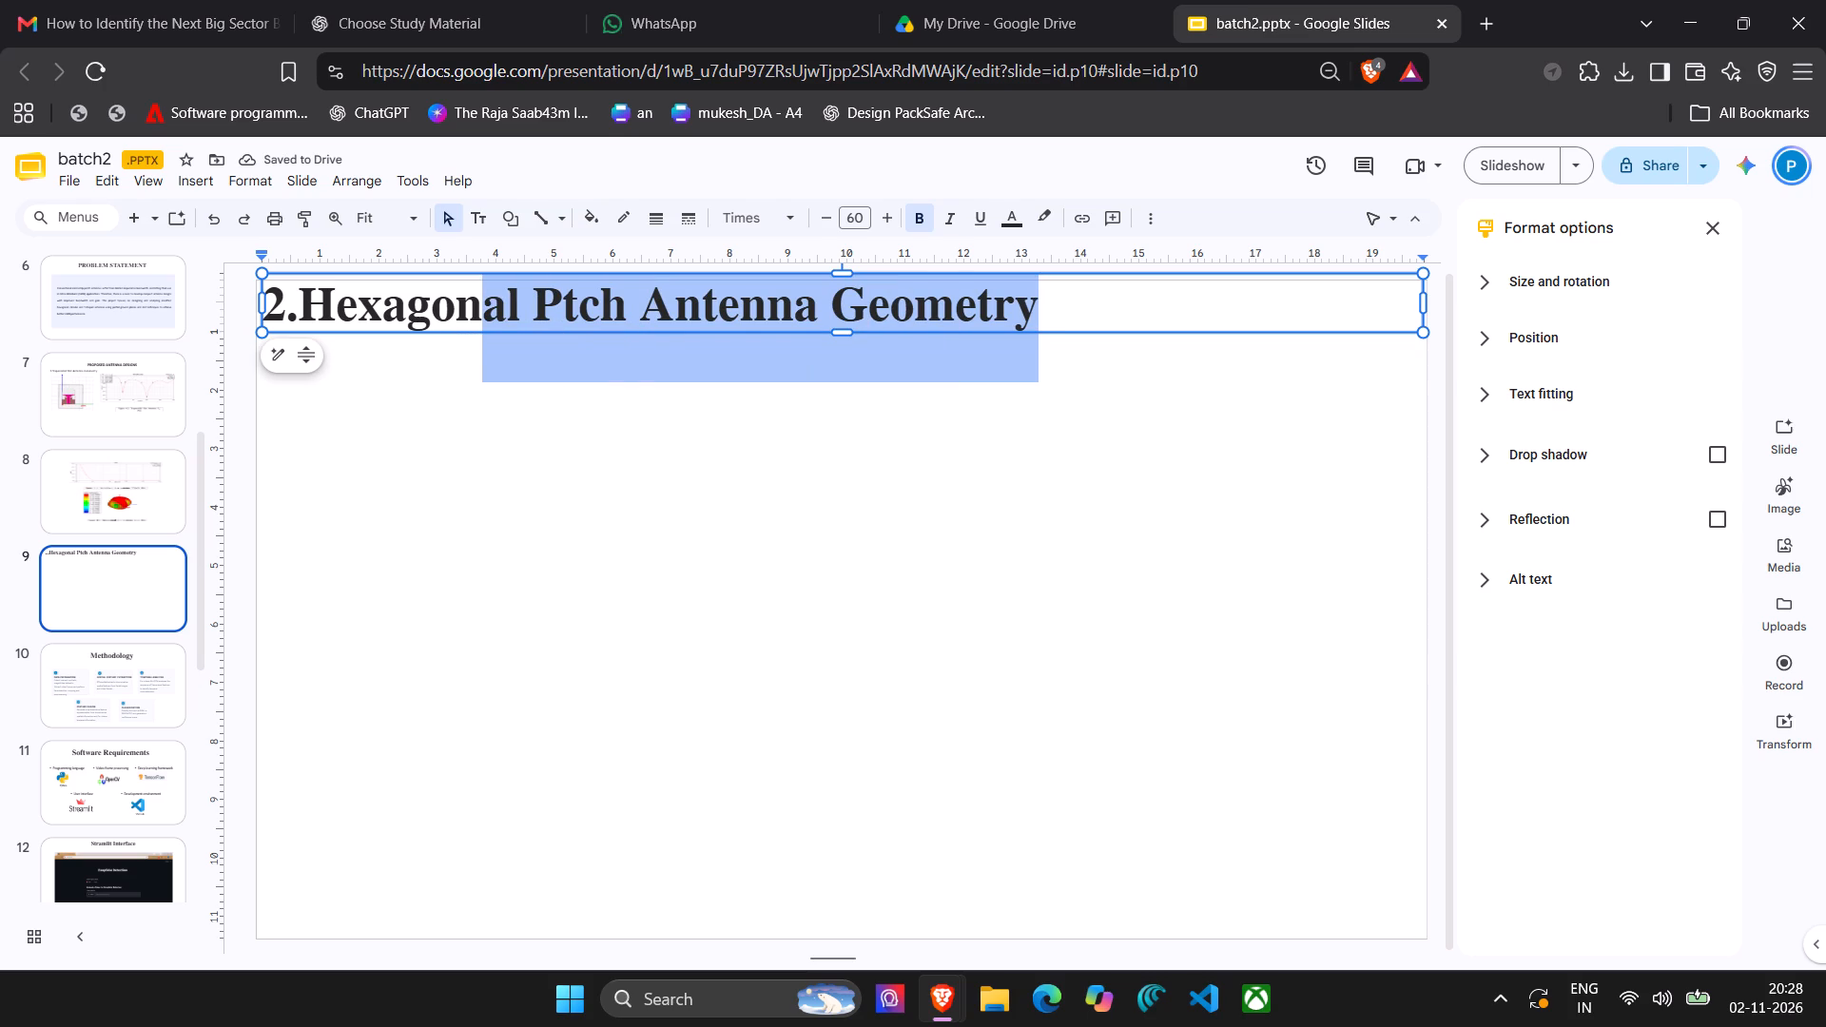
{"action": "left_click", "coordinate": [1066, 300]}
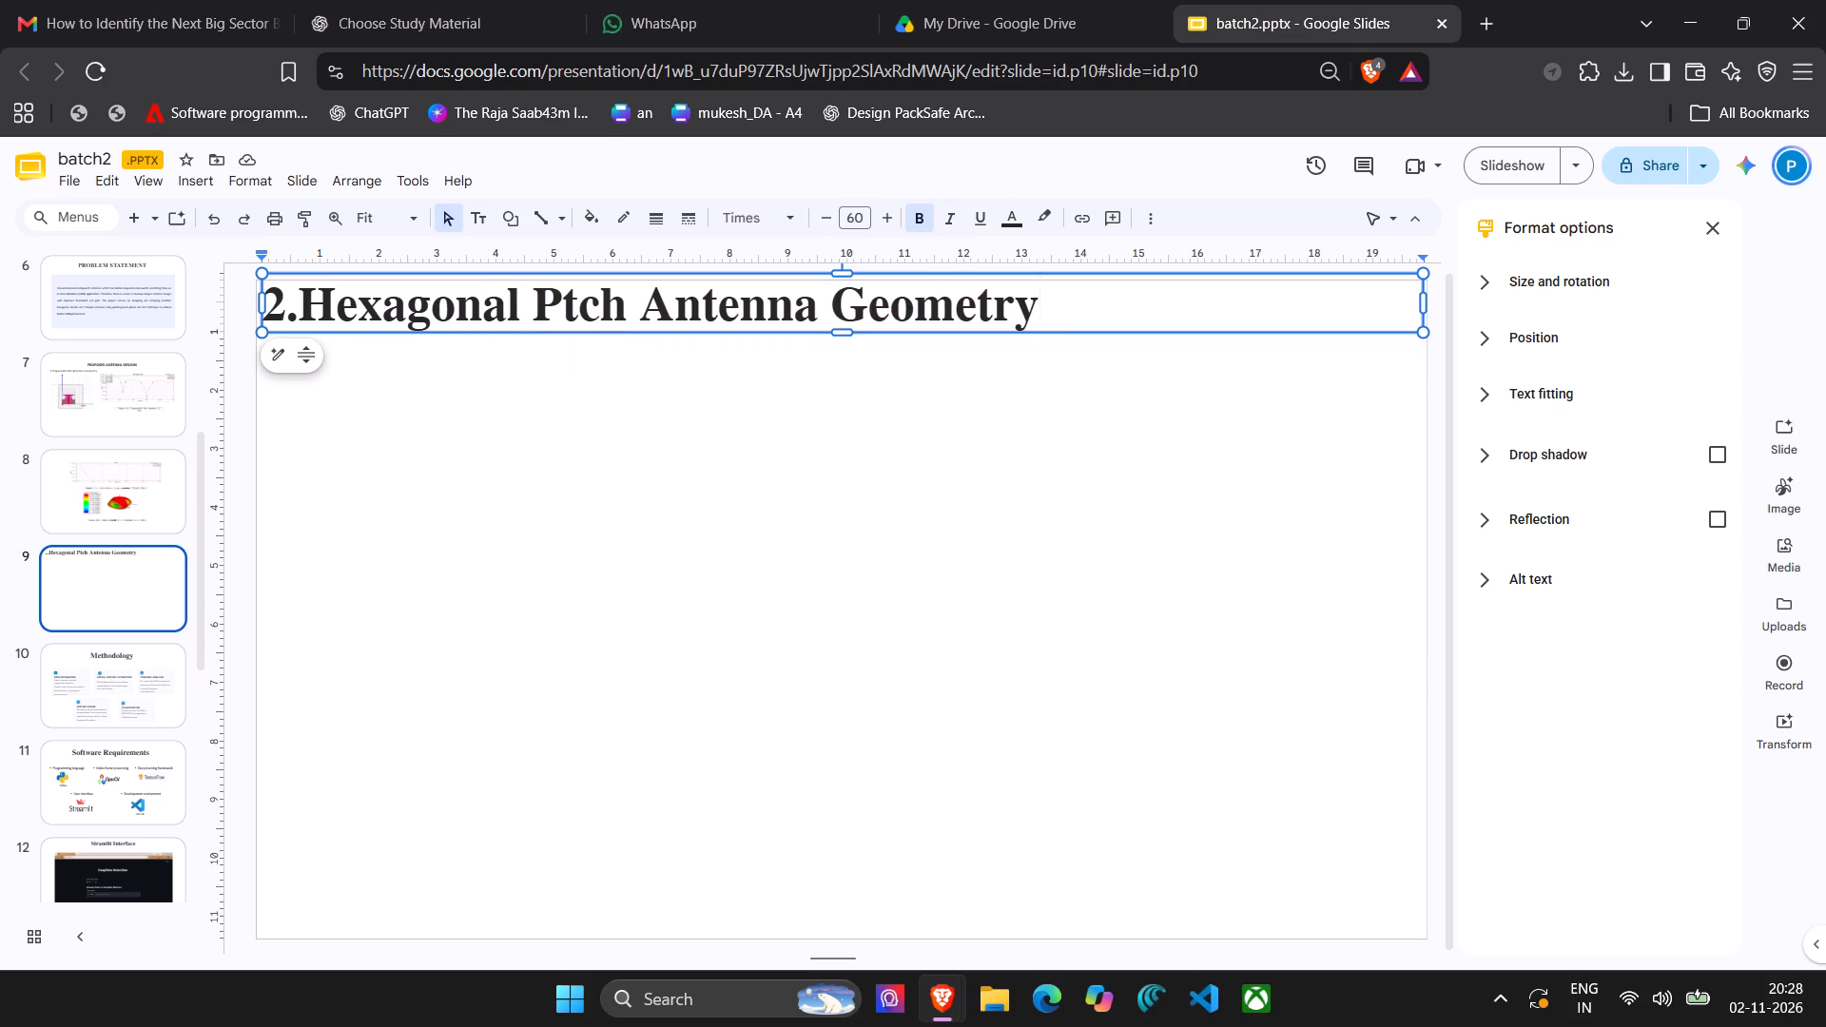
{"action": "left_click_drag", "start_coordinate": [1048, 301], "coordinate": [281, 382]}
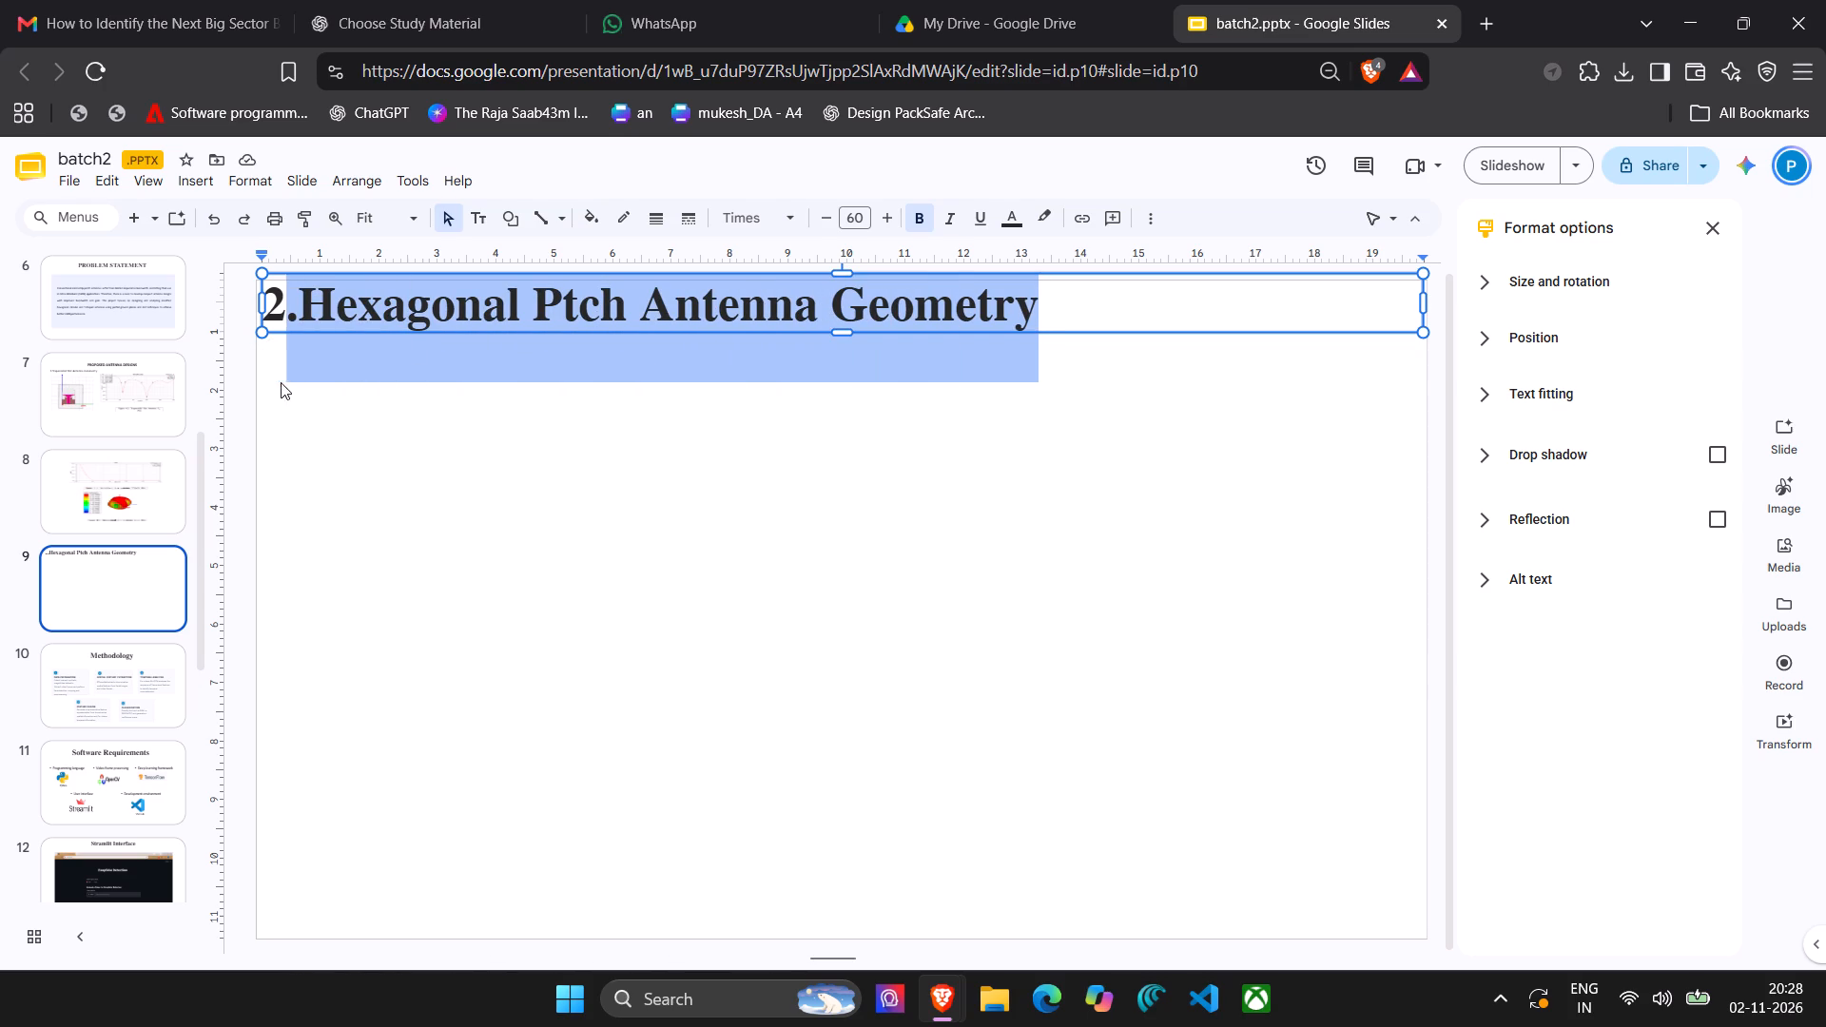
{"action": "left_click_drag", "start_coordinate": [281, 382], "coordinate": [257, 375]}
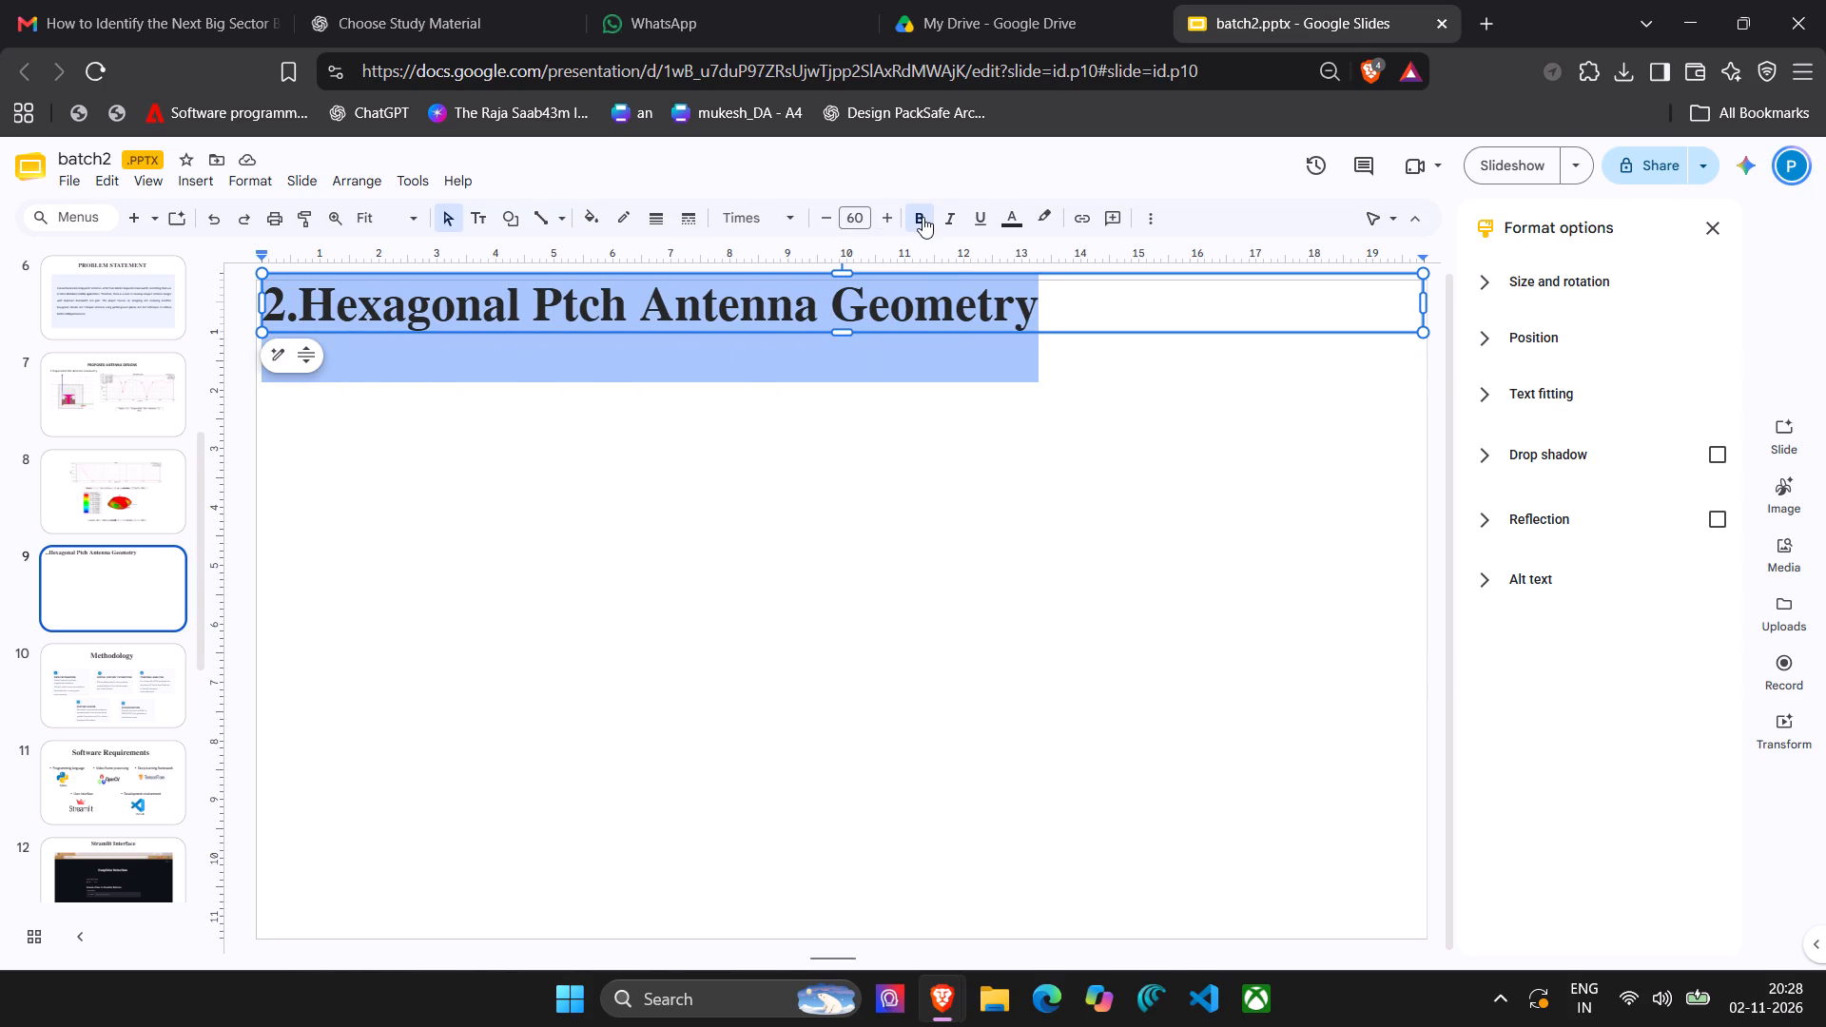
{"action": "left_click", "coordinate": [923, 217]}
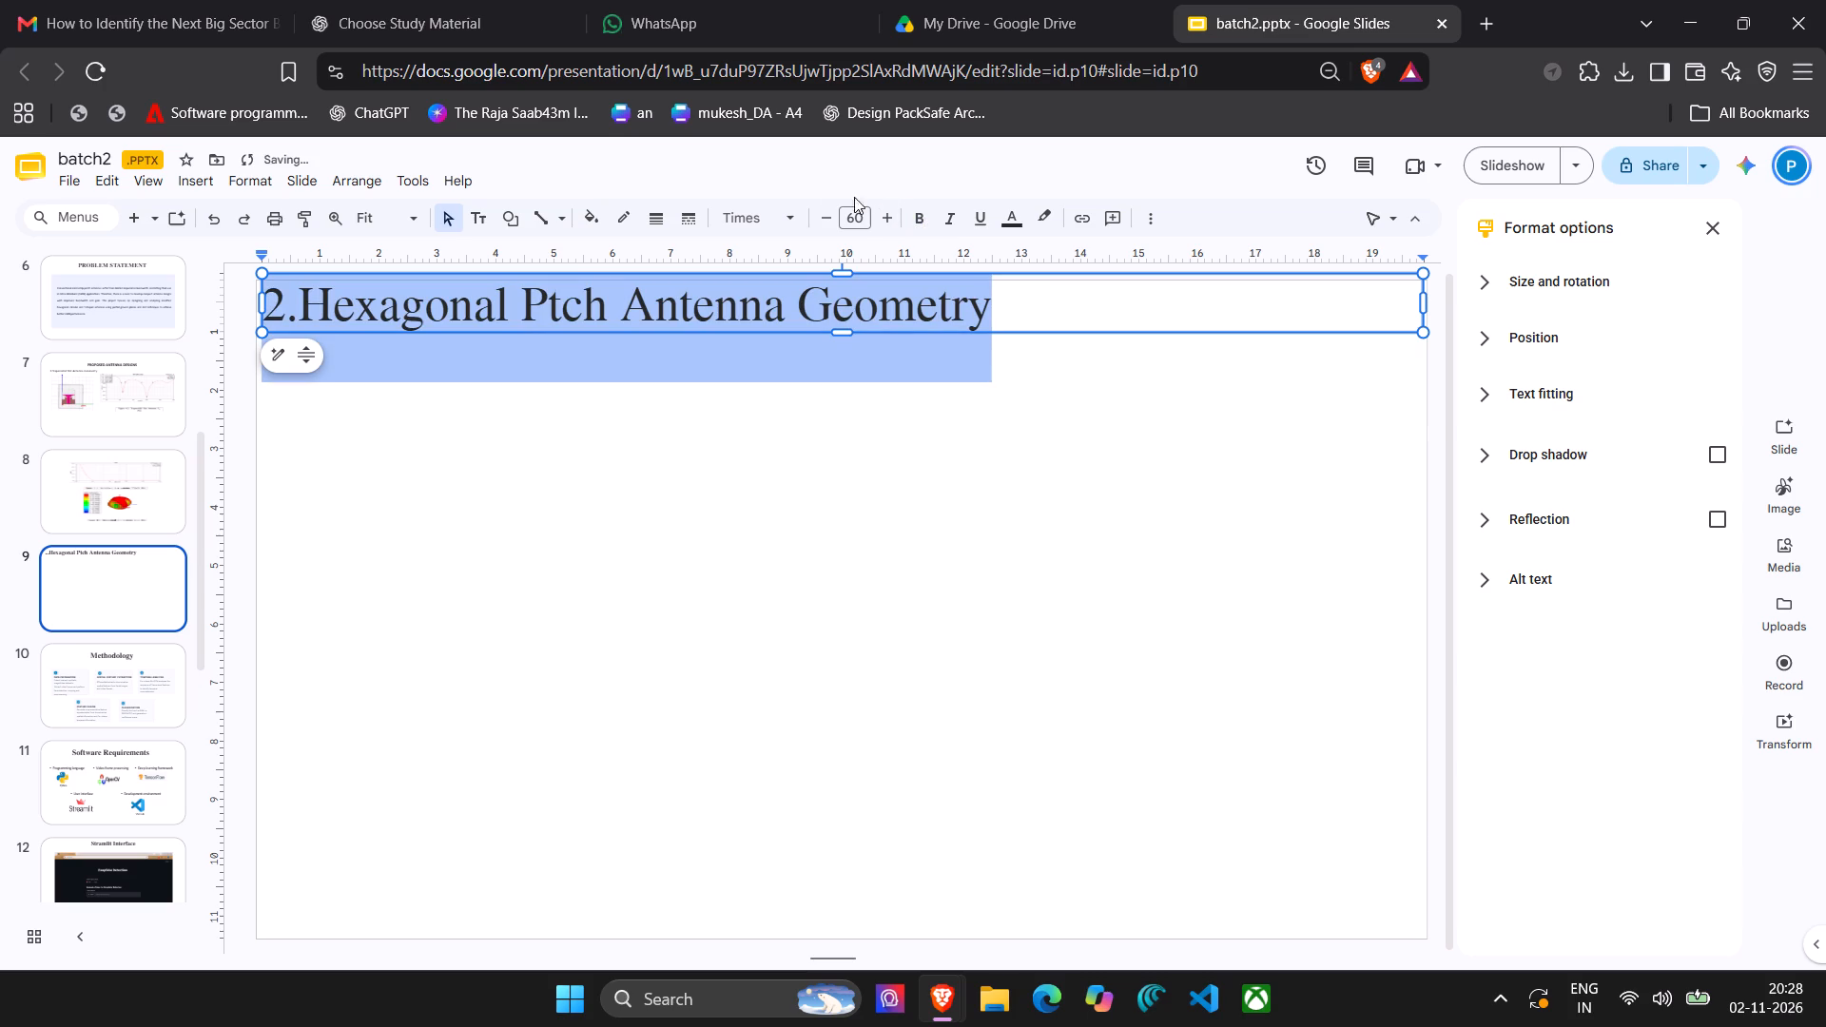
Reduce the font size of the slide 9 title to 33.
{"action": "triple_click", "coordinate": [826, 210]}
{"action": "triple_click", "coordinate": [826, 210]}
{"action": "triple_click", "coordinate": [826, 210]}
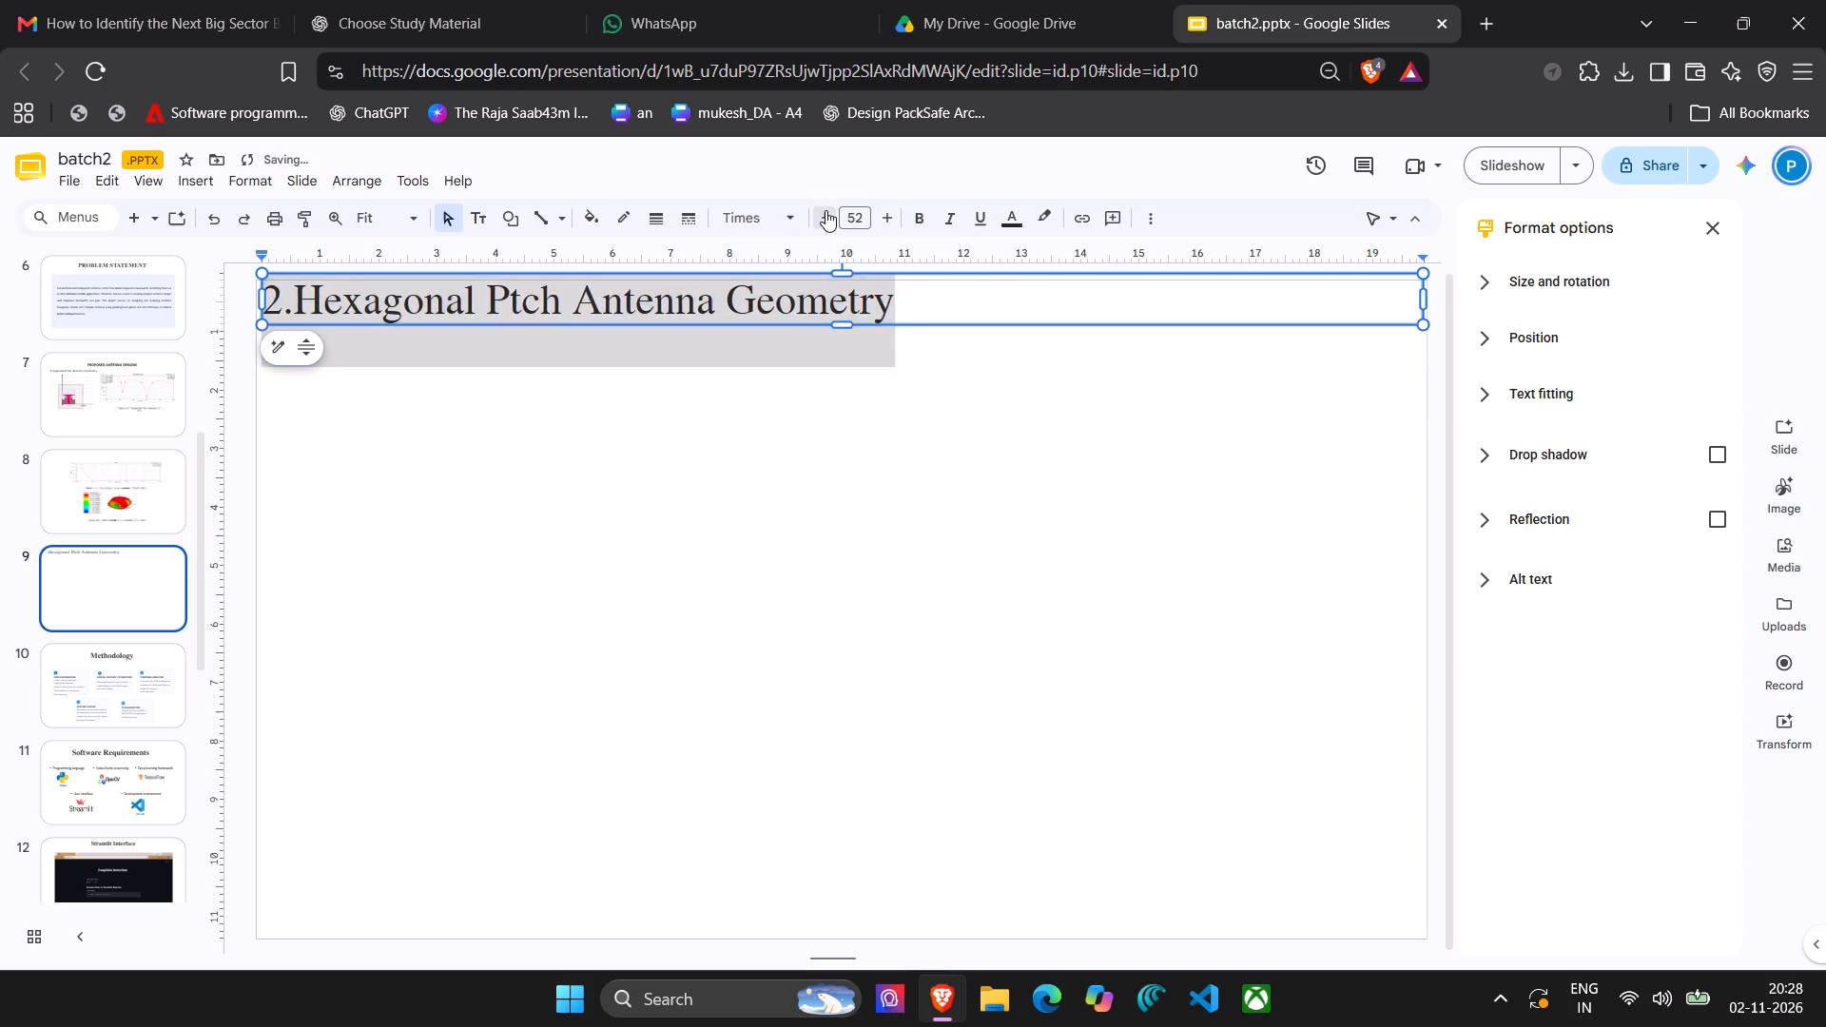
{"action": "triple_click", "coordinate": [826, 210]}
{"action": "triple_click", "coordinate": [826, 210]}
{"action": "triple_click", "coordinate": [826, 210]}
{"action": "triple_click", "coordinate": [826, 210]}
{"action": "double_click", "coordinate": [826, 210]}
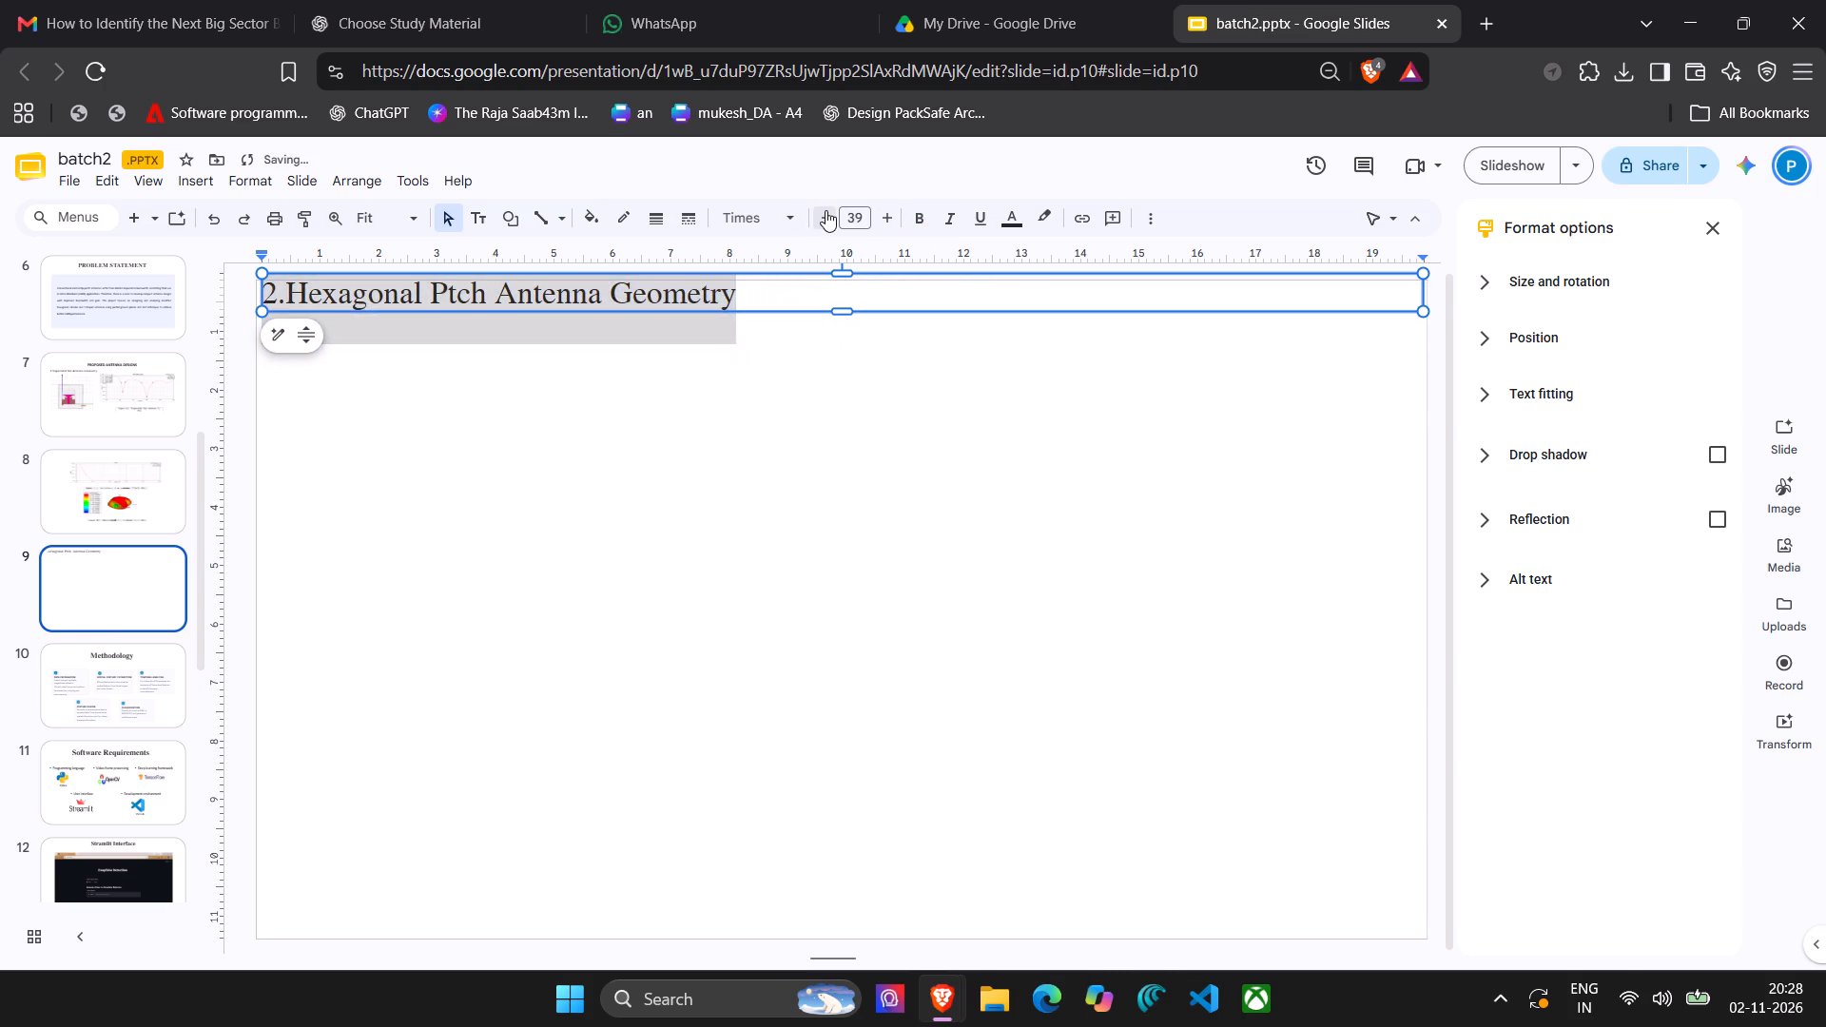
{"action": "triple_click", "coordinate": [826, 210]}
{"action": "left_click", "coordinate": [826, 210]}
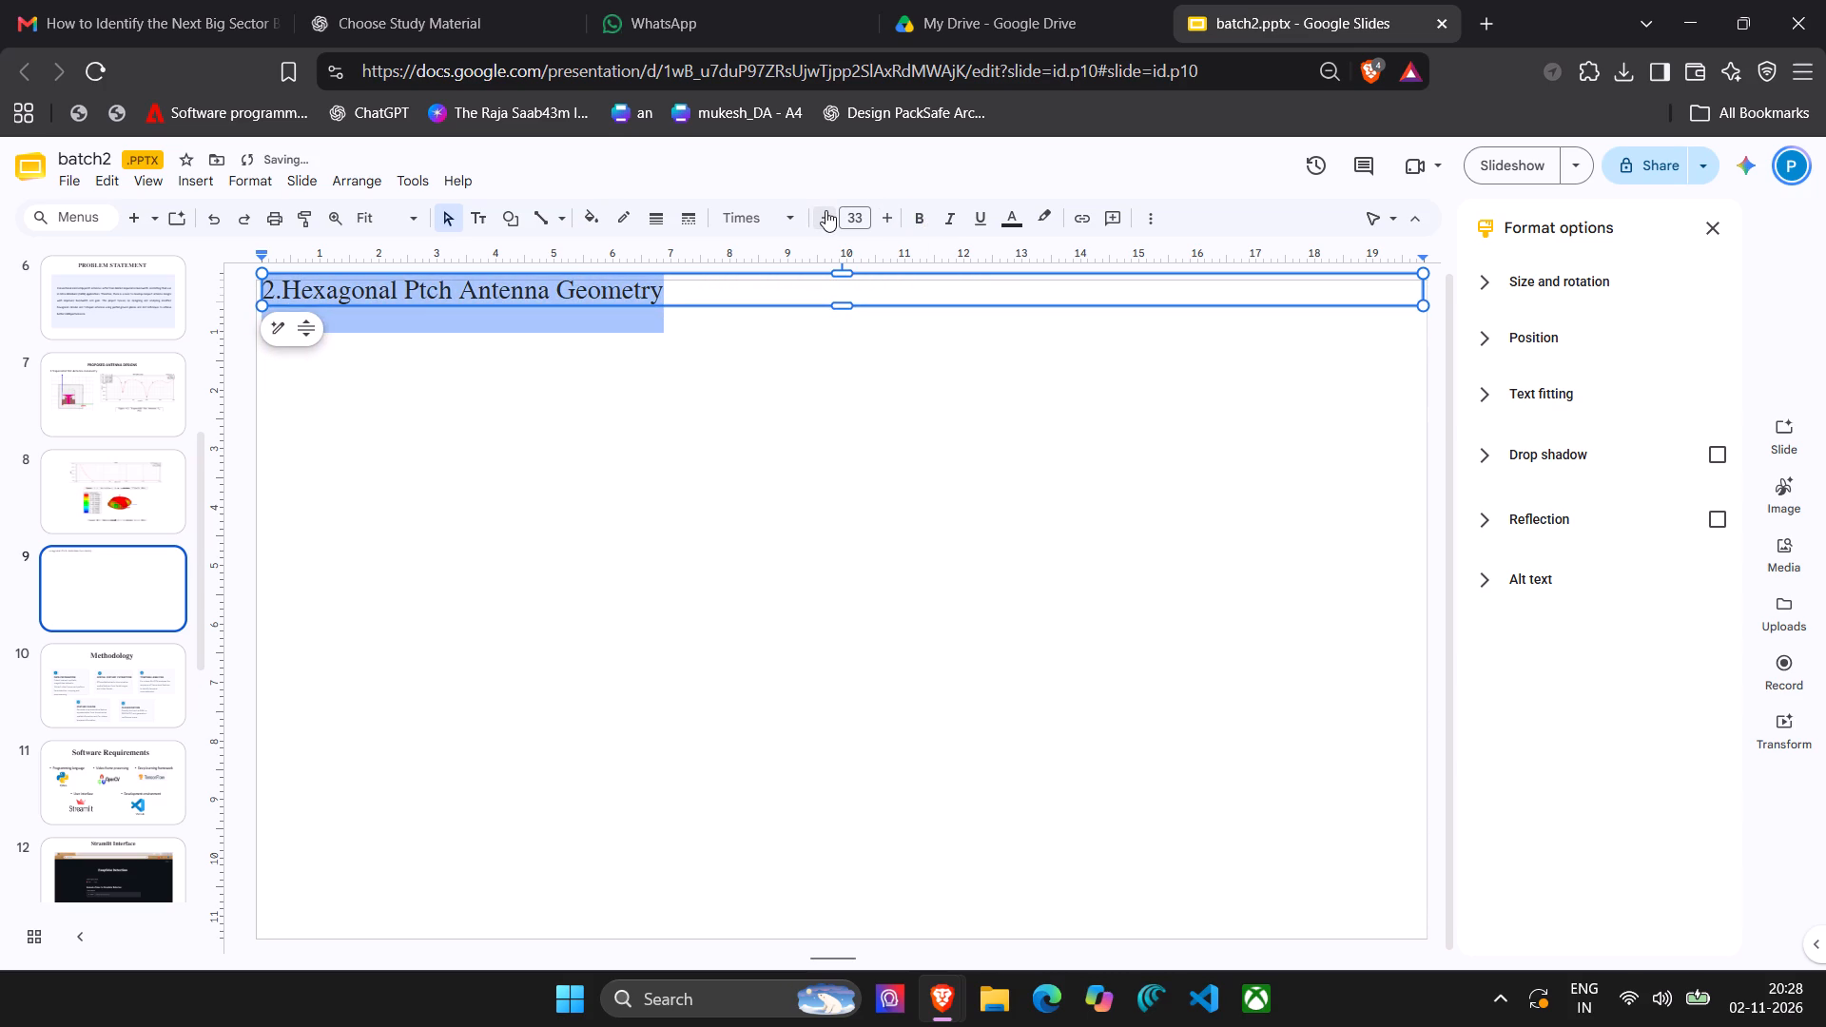
Correct the misspelled word "Ptch" to "Patch" in the slide 9 title.
{"action": "left_click", "coordinate": [433, 297]}
{"action": "left_click", "coordinate": [417, 289]}
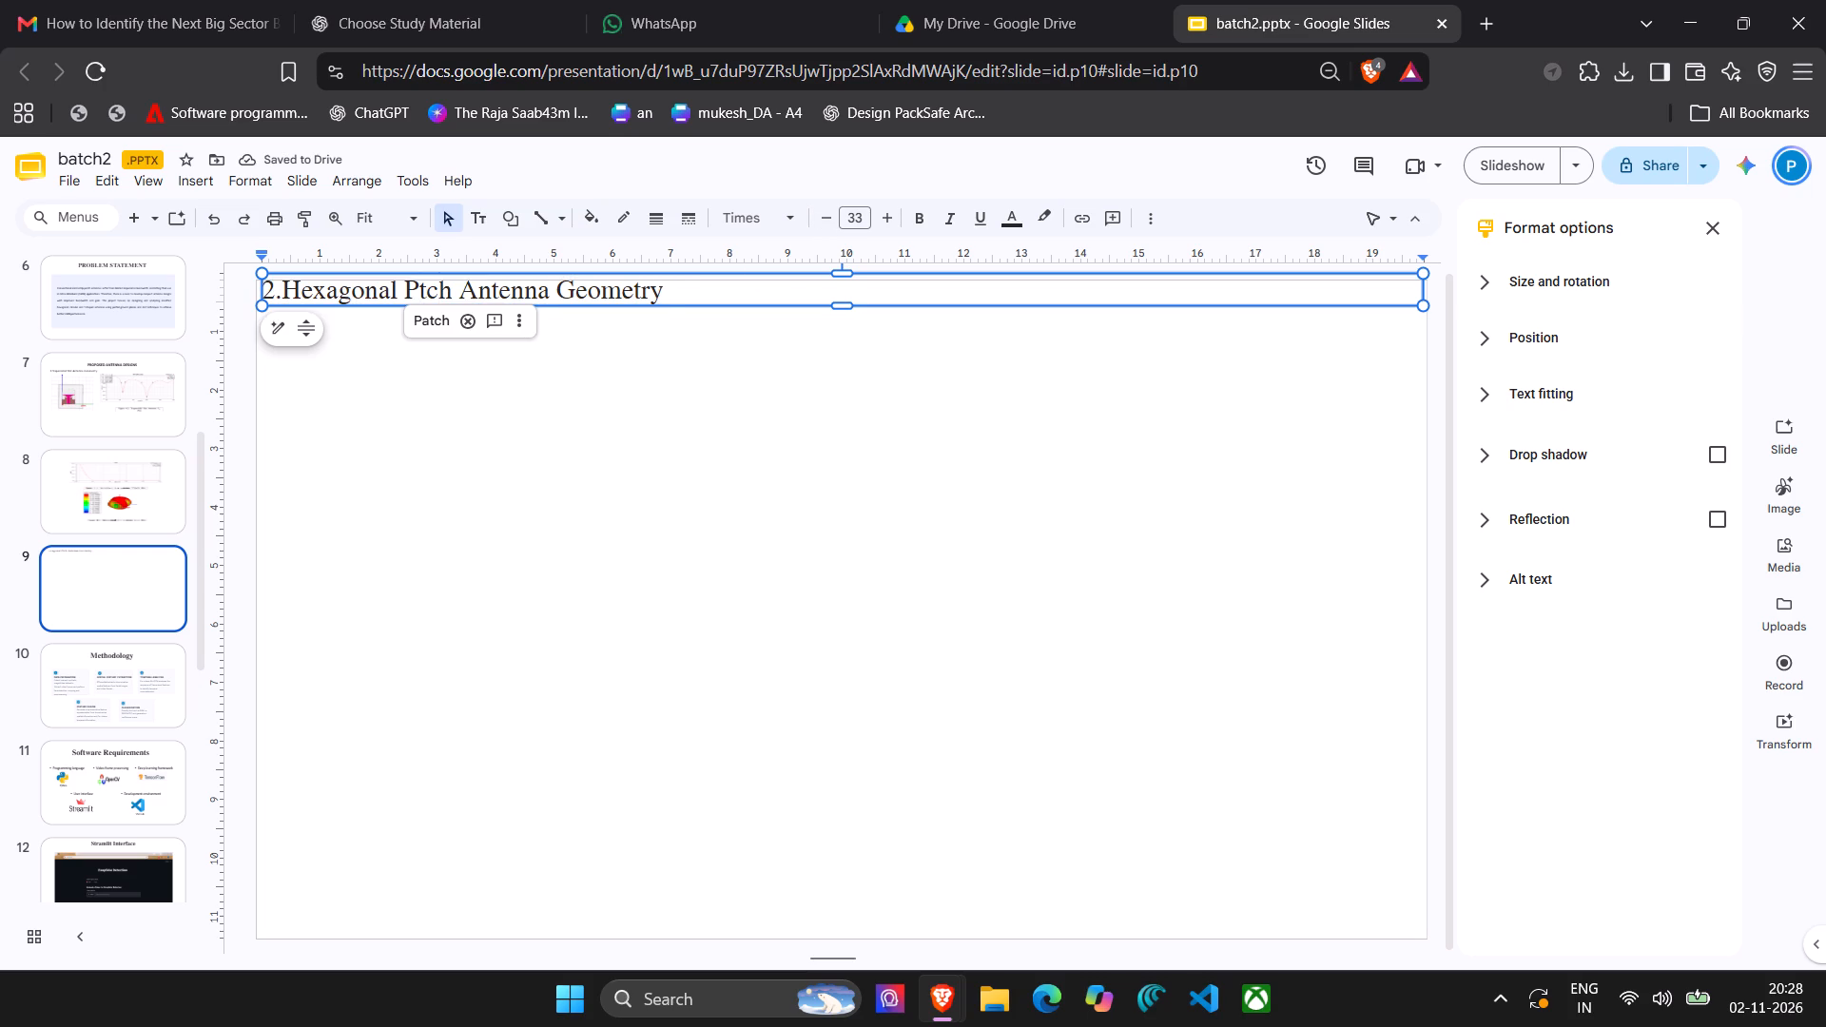
{"action": "key", "text": "a"}
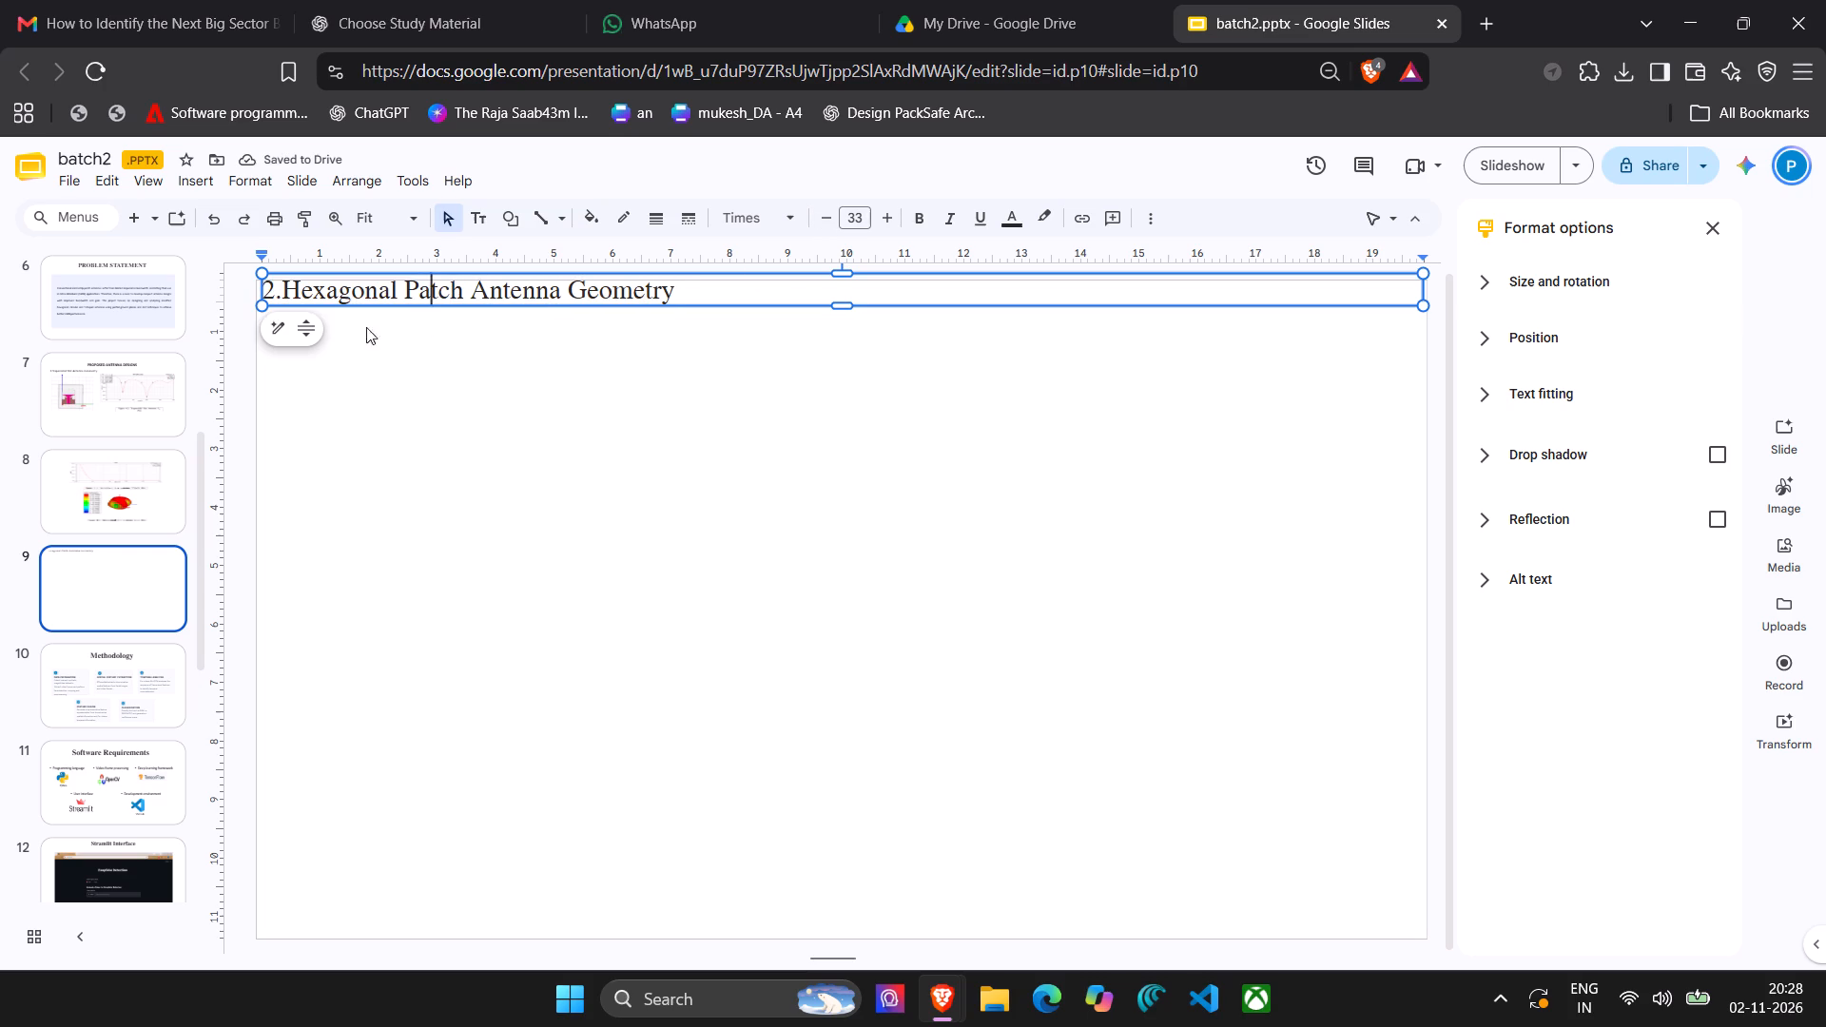
Insert a blank line above the title text on slide 9 to move it lower.
{"action": "left_click", "coordinate": [267, 290]}
{"action": "key", "text": "Return"}
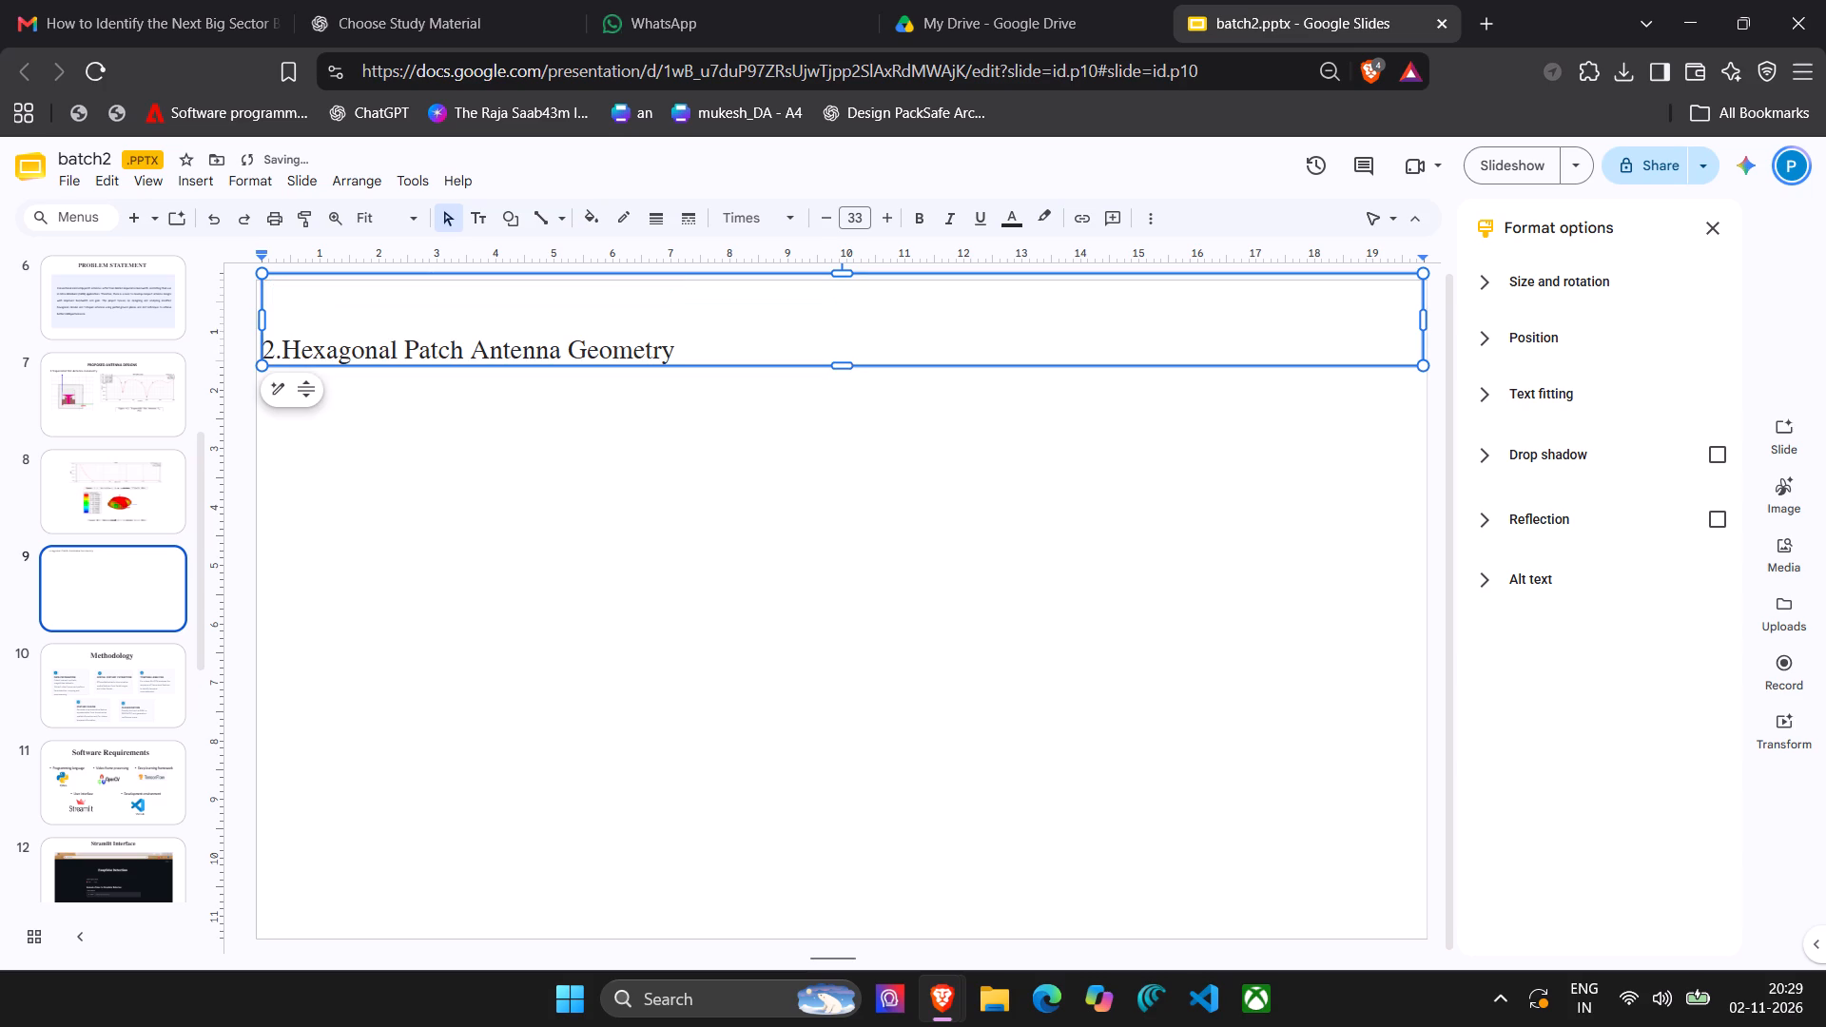
{"action": "left_click", "coordinate": [504, 455]}
Indent the Hexagonal Patch Antenna Geometry title line with four leading spaces before the "2.".
{"action": "left_click", "coordinate": [267, 346]}
{"action": "left_click", "coordinate": [275, 358]}
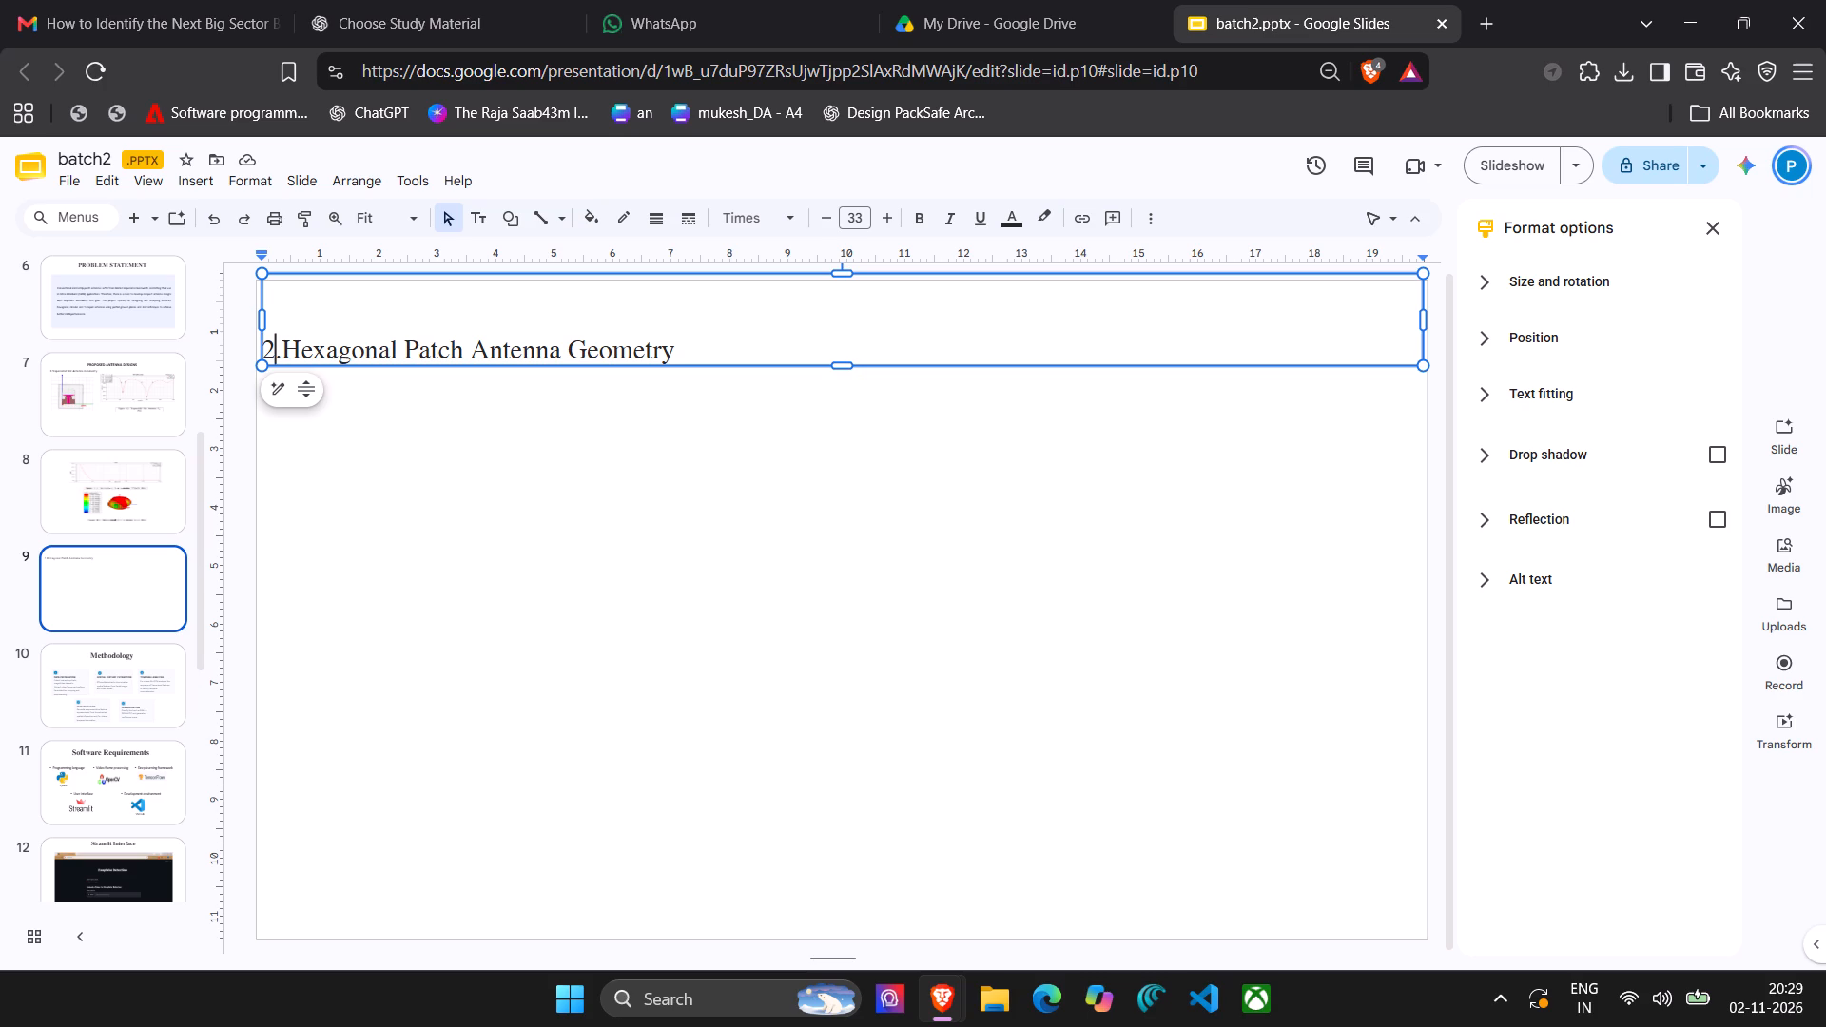
{"action": "key", "text": "Left"}
{"action": "key", "text": "Left"}
{"action": "key", "text": "space"}
{"action": "key", "text": "Down"}
{"action": "key", "text": "Down"}
{"action": "key", "text": "Up"}
{"action": "key", "text": "Down"}
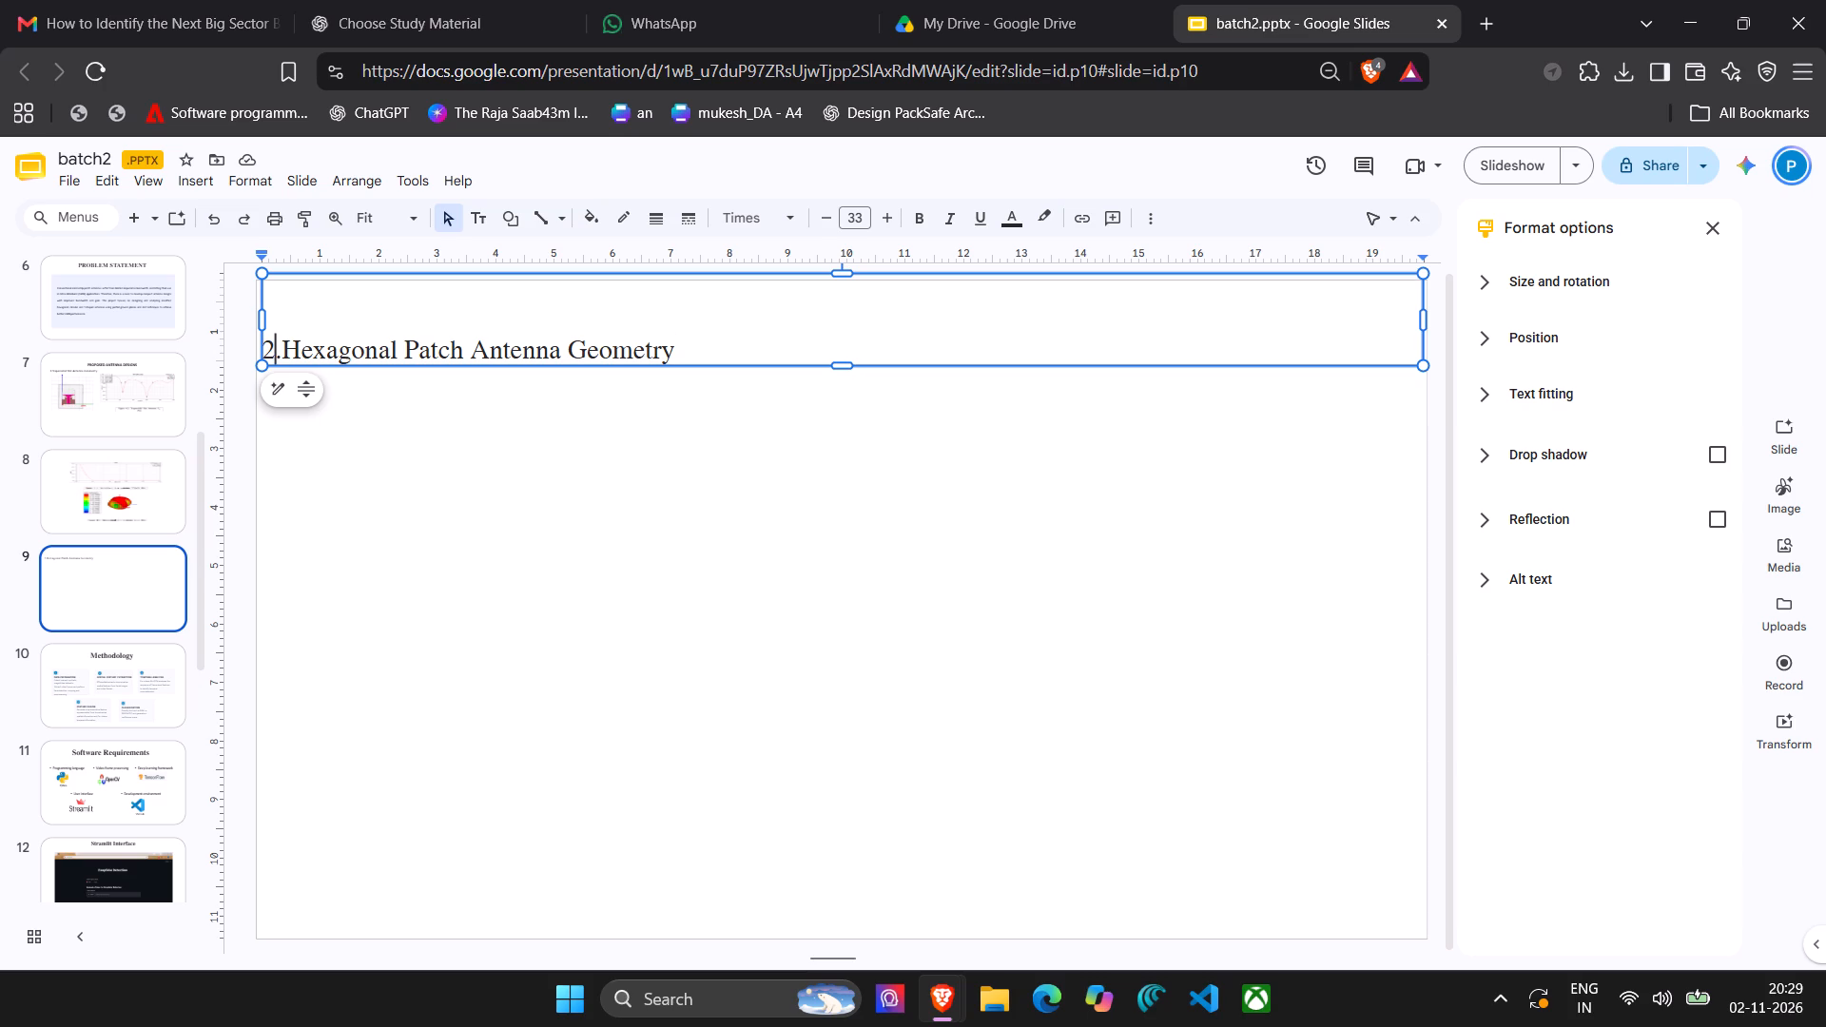
{"action": "key", "text": "Left"}
{"action": "key", "text": "space"}
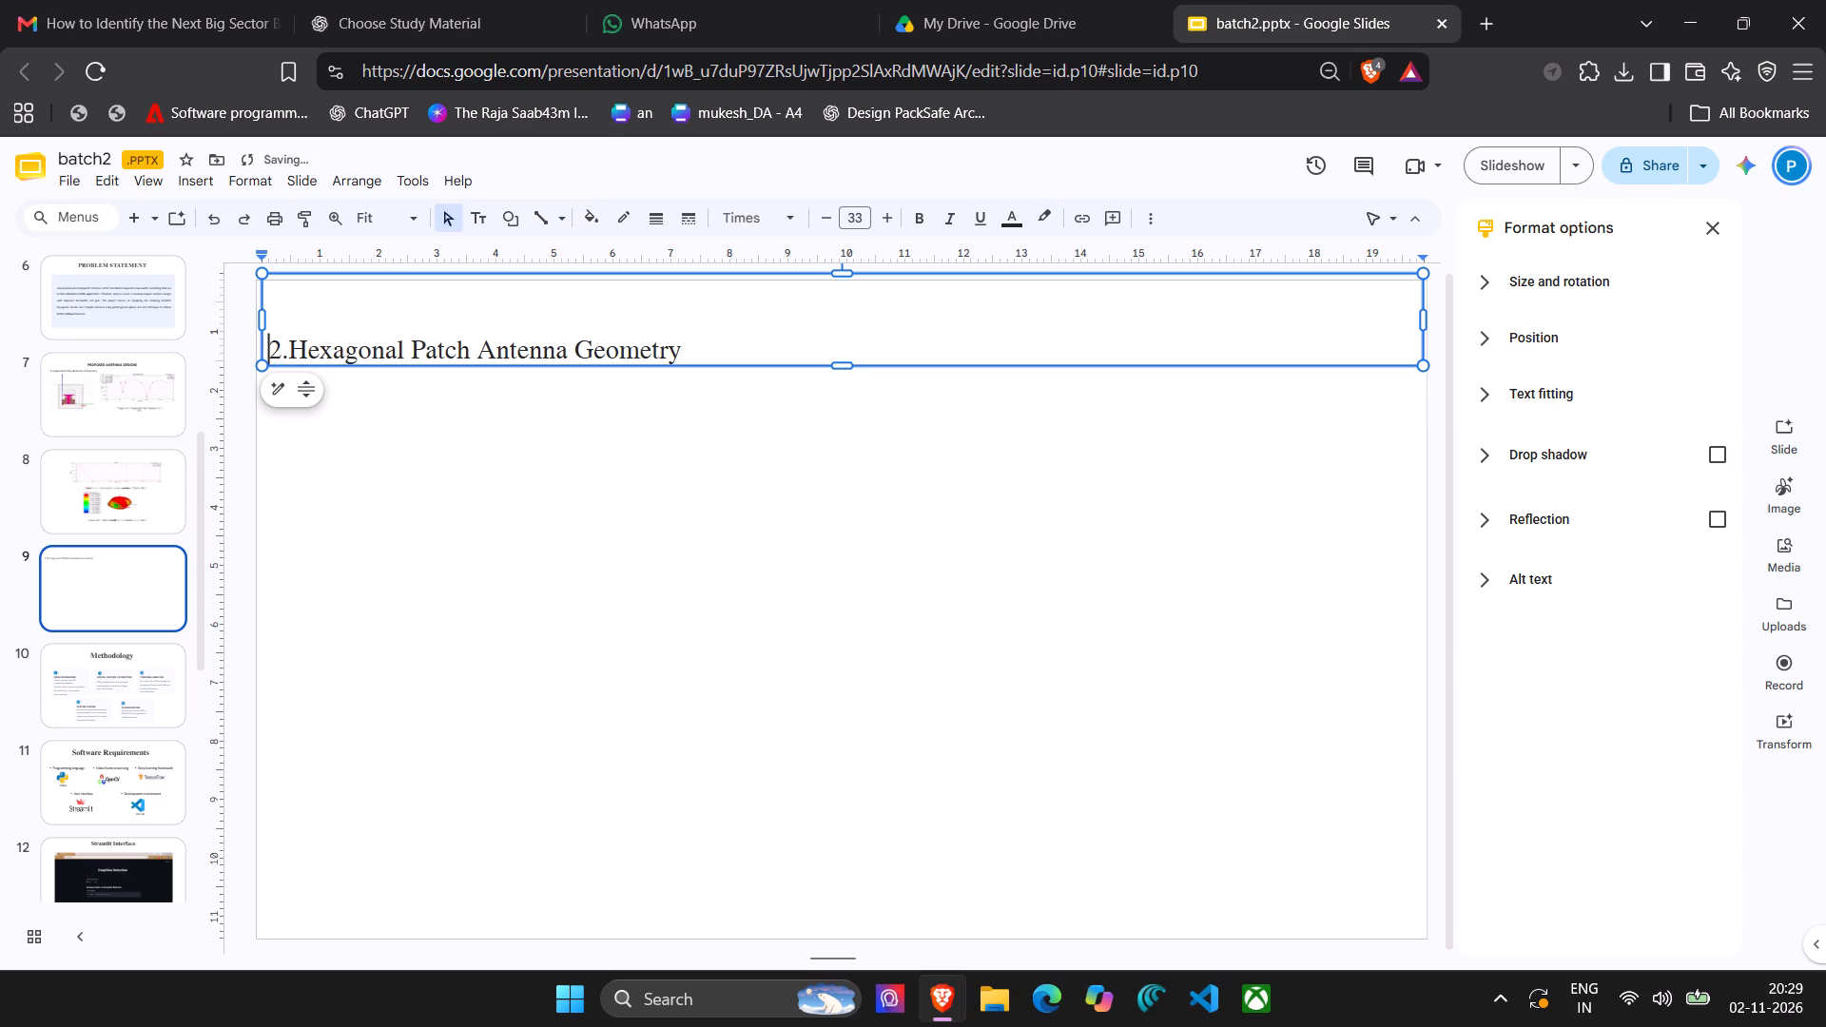
{"action": "key", "text": "space"}
{"action": "key", "text": "space"}
{"action": "key", "text": "space"}
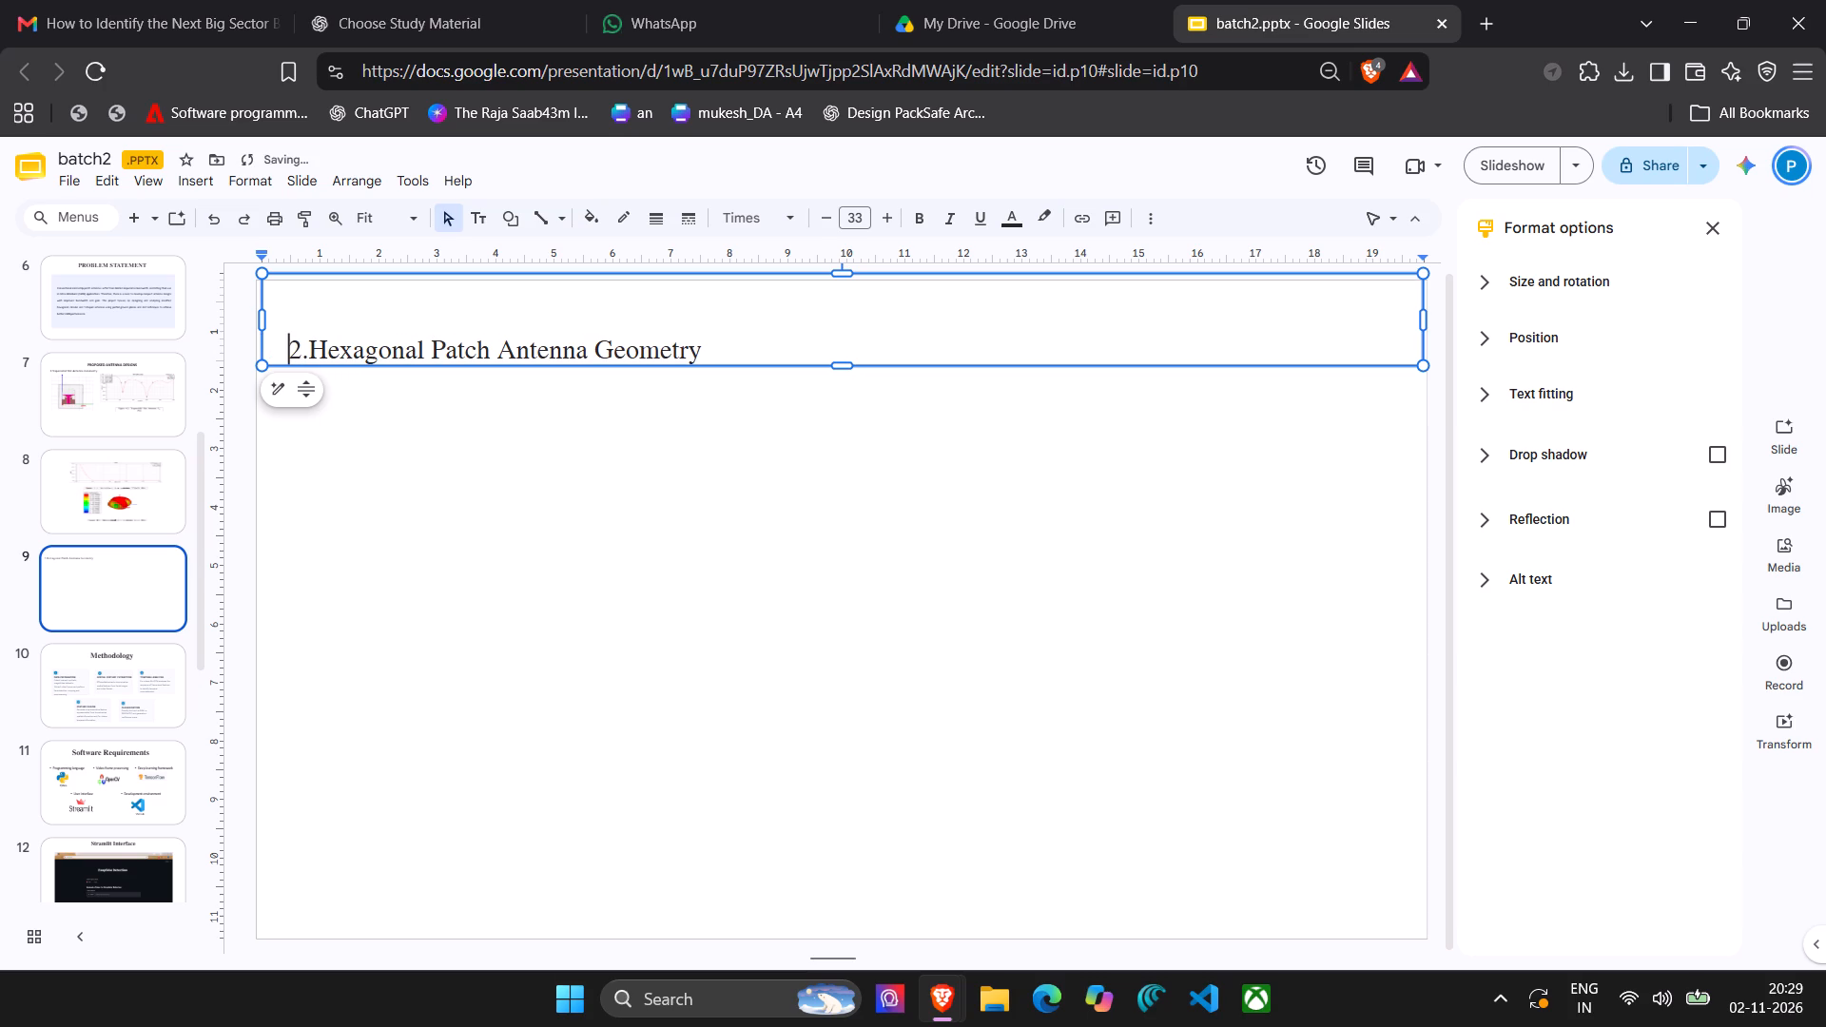
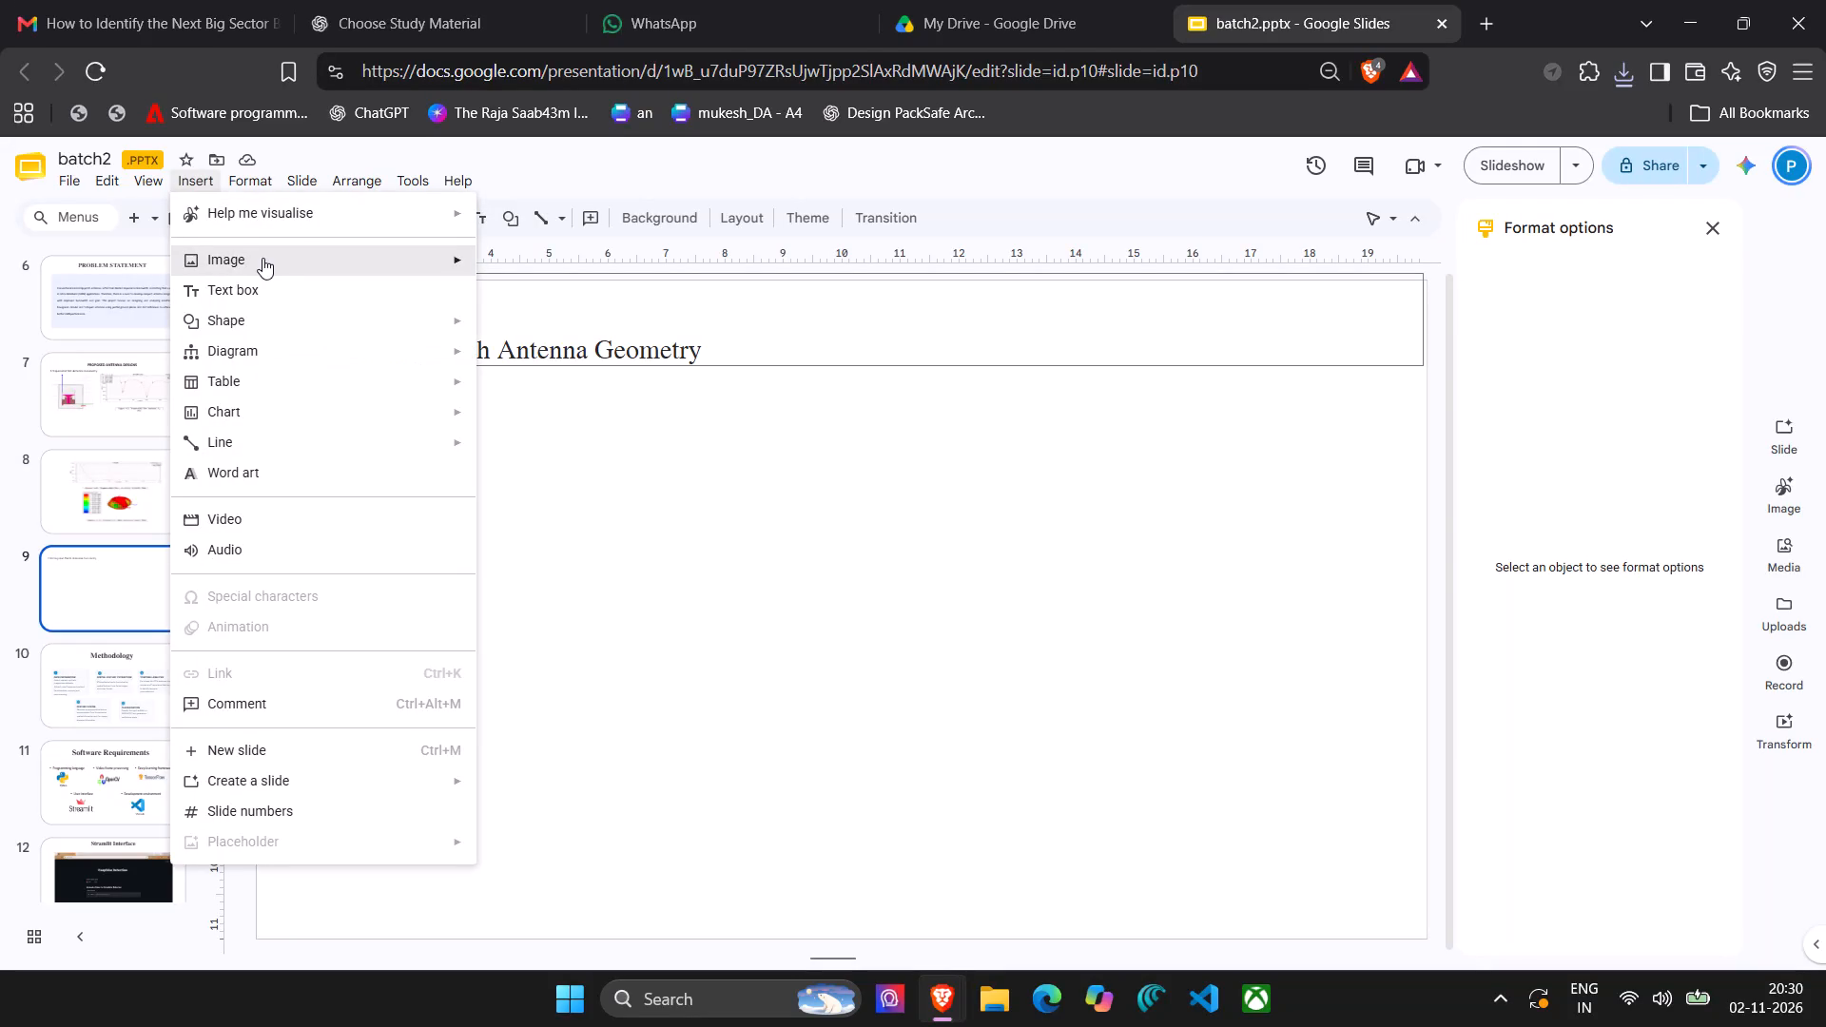
Insert the image hex.jpeg from the computer's Documents folder onto slide 9, under the Hexagonal Patch Antenna Geometry title.
{"action": "left_click", "coordinate": [510, 316]}
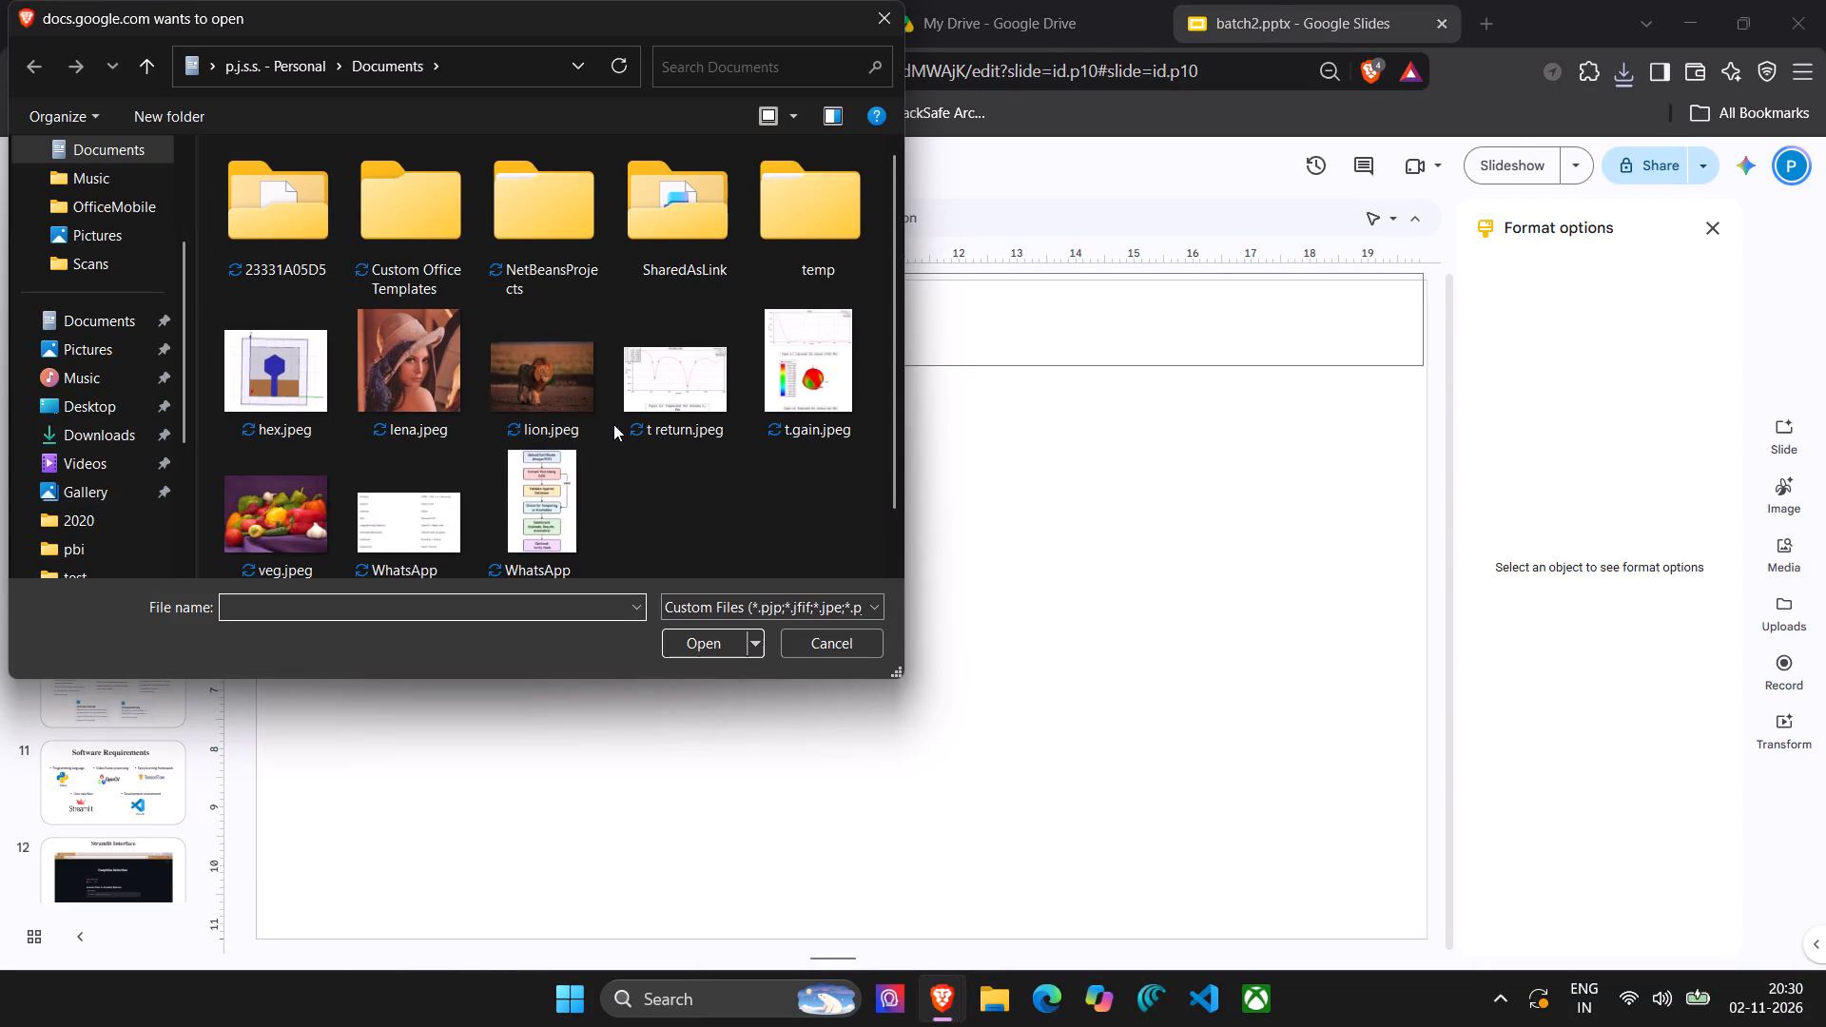
{"action": "left_click", "coordinate": [300, 368]}
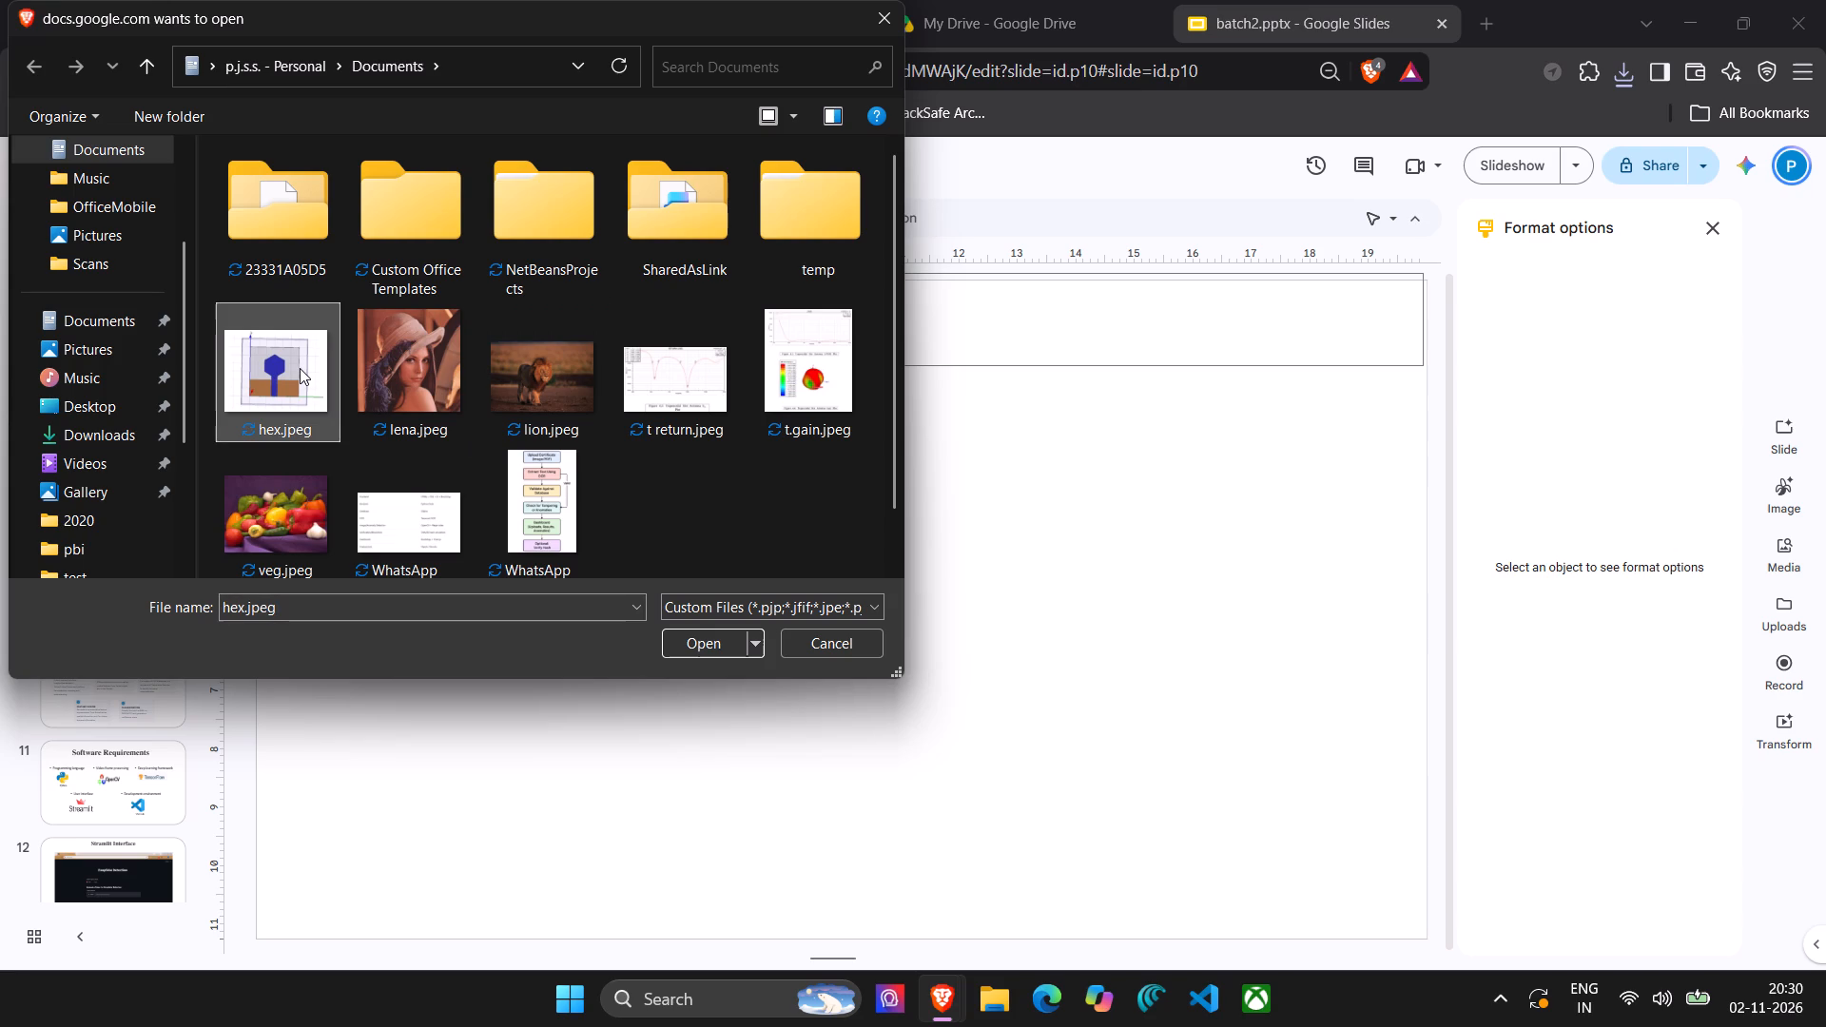
{"action": "left_click", "coordinate": [300, 368]}
{"action": "left_click", "coordinate": [300, 368]}
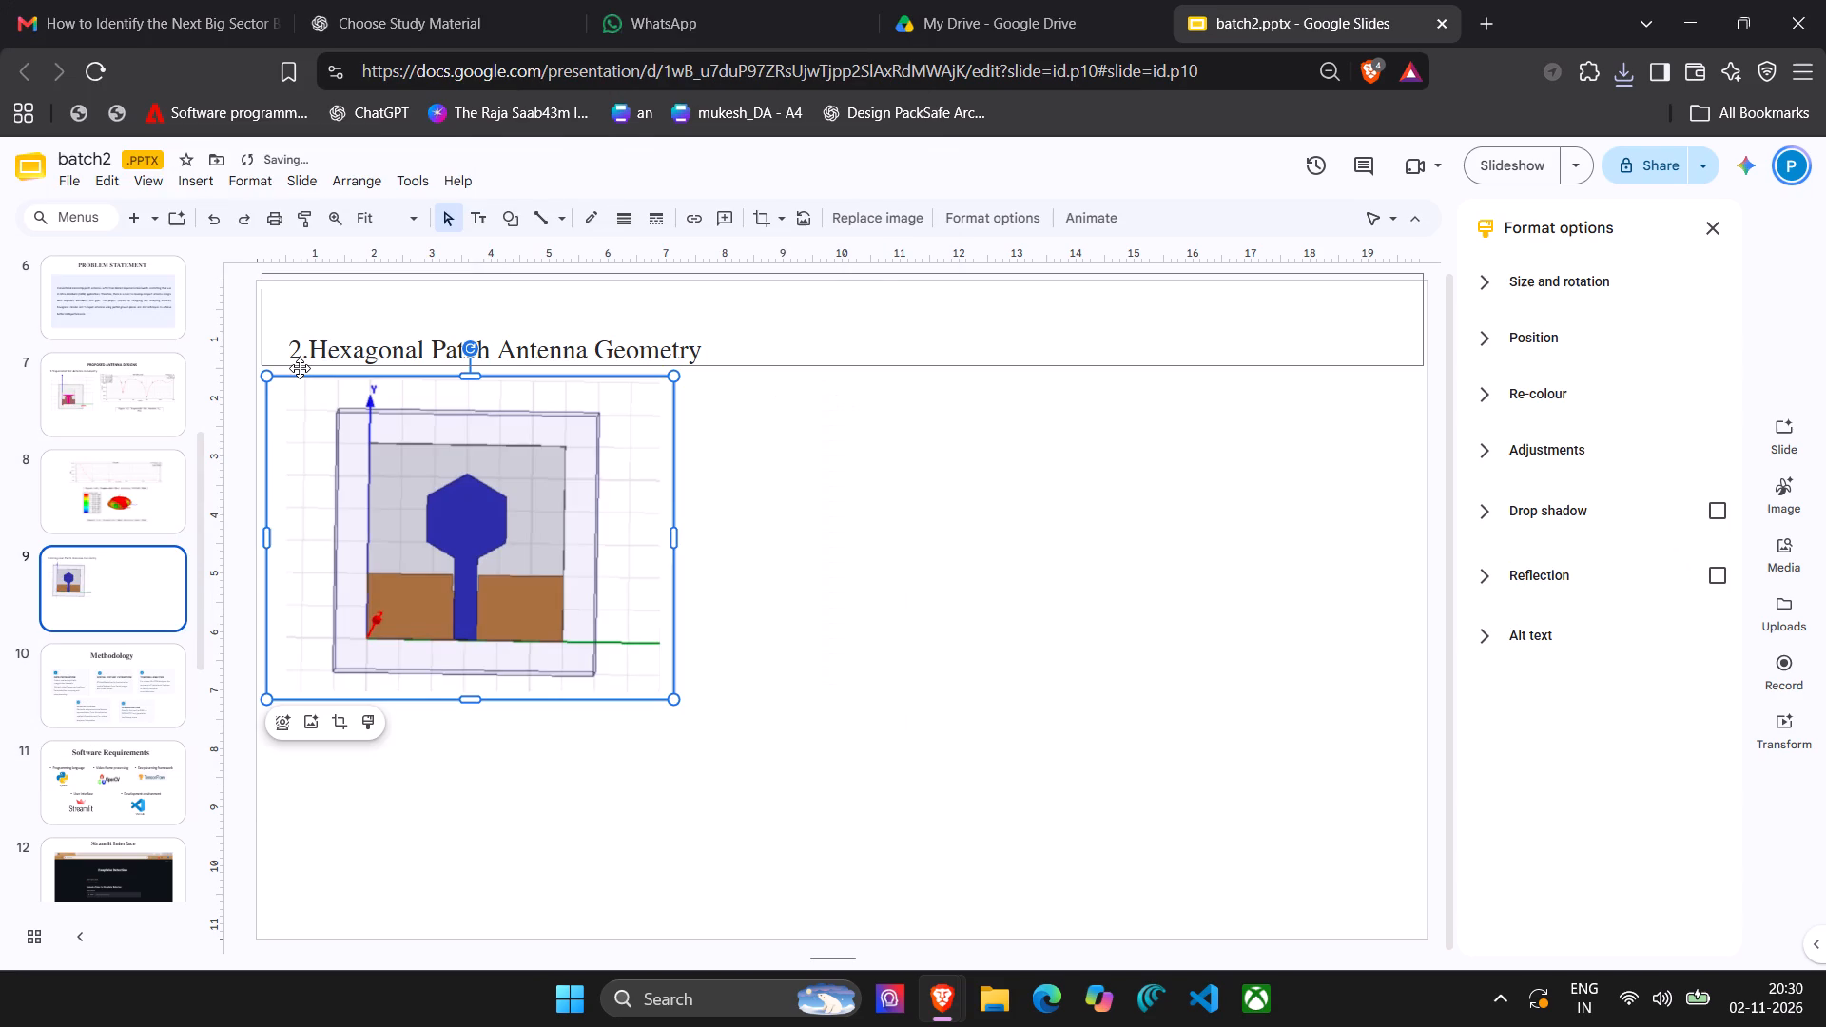
Move the hexagonal patch antenna image on slide 9 down and slightly right, leaving a clear gap beneath the title.
{"action": "left_click_drag", "start_coordinate": [492, 514], "coordinate": [540, 554]}
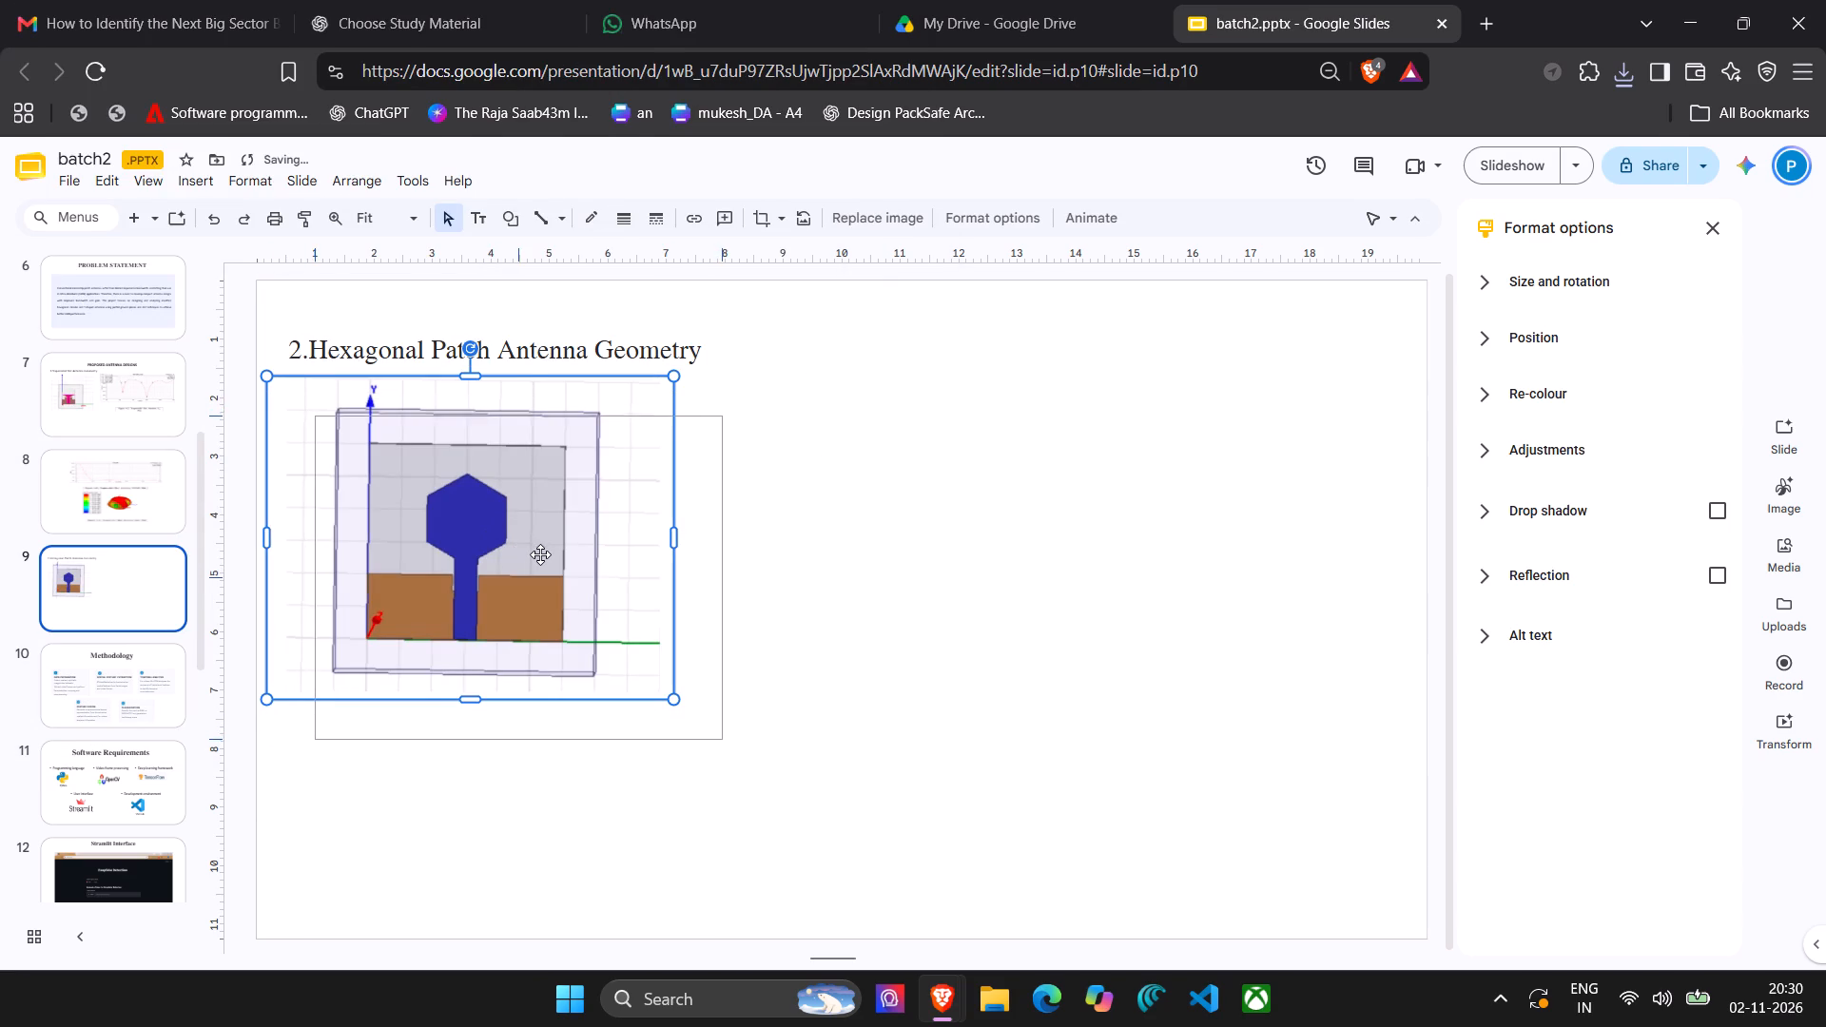
{"action": "left_click_drag", "start_coordinate": [540, 554], "coordinate": [531, 555]}
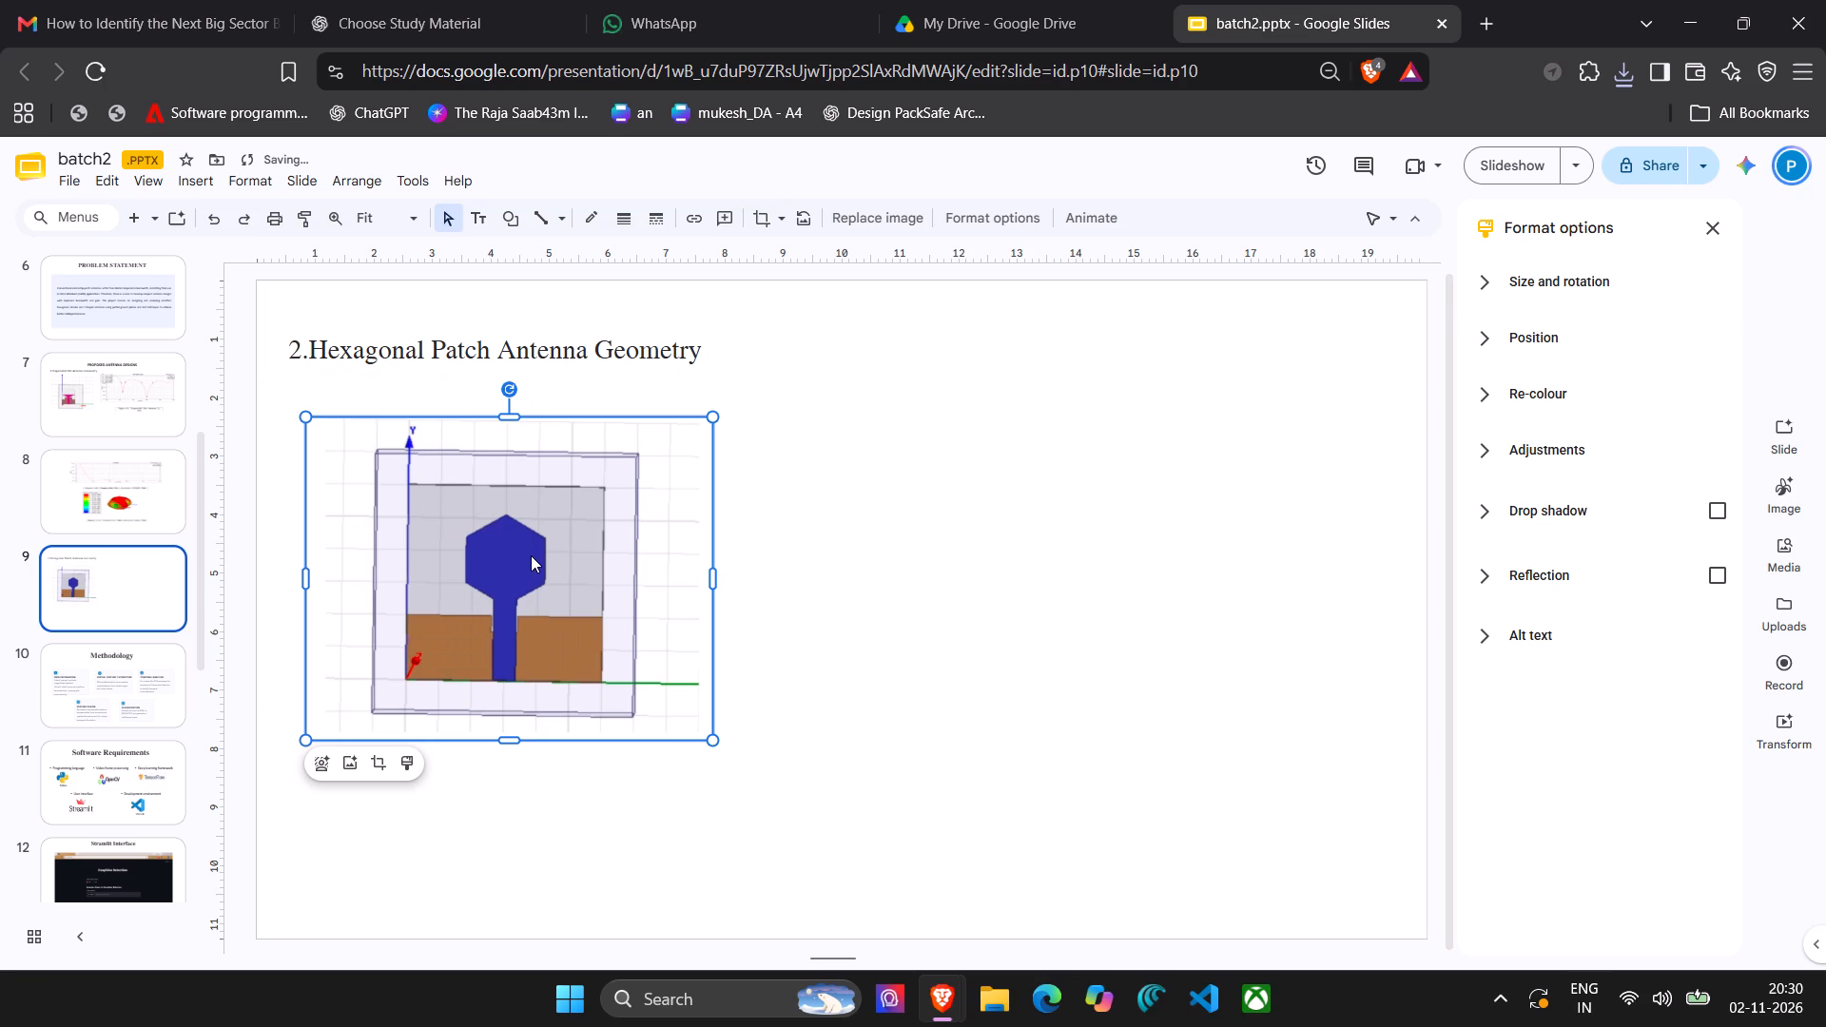
{"action": "left_click_drag", "start_coordinate": [531, 555], "coordinate": [541, 560]}
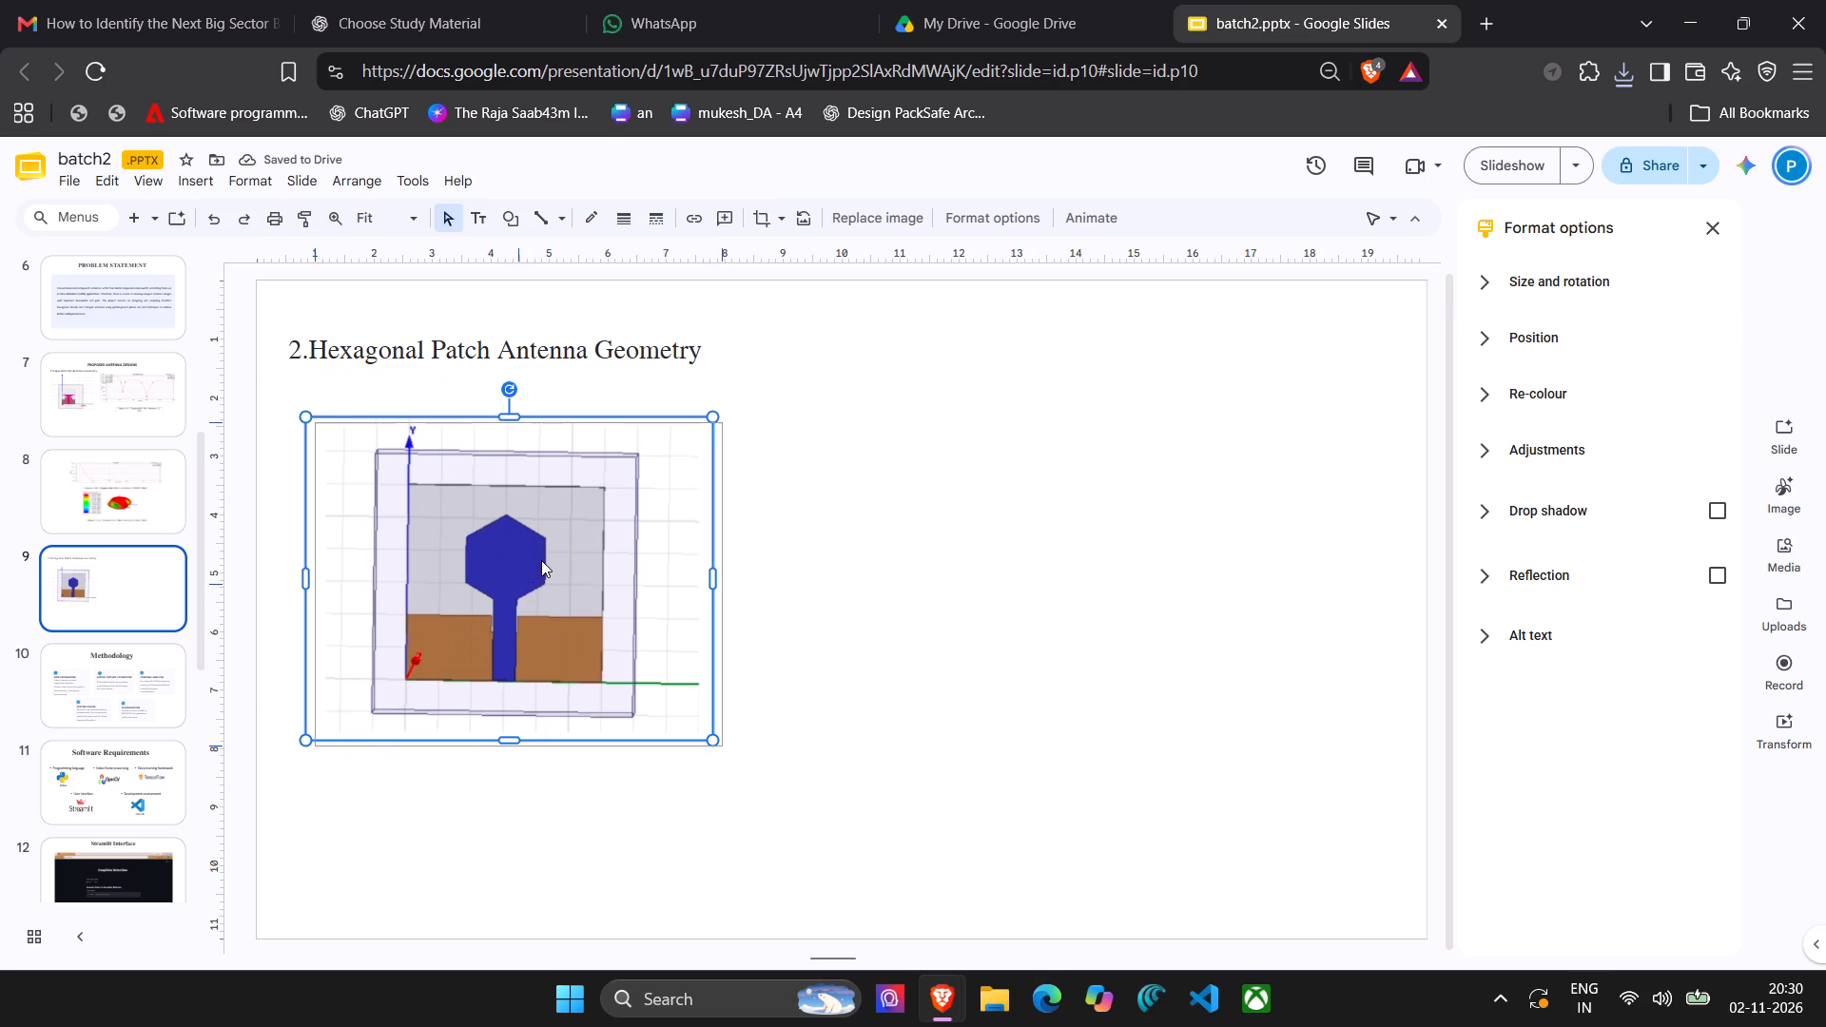
{"action": "left_click_drag", "start_coordinate": [541, 560], "coordinate": [534, 621]}
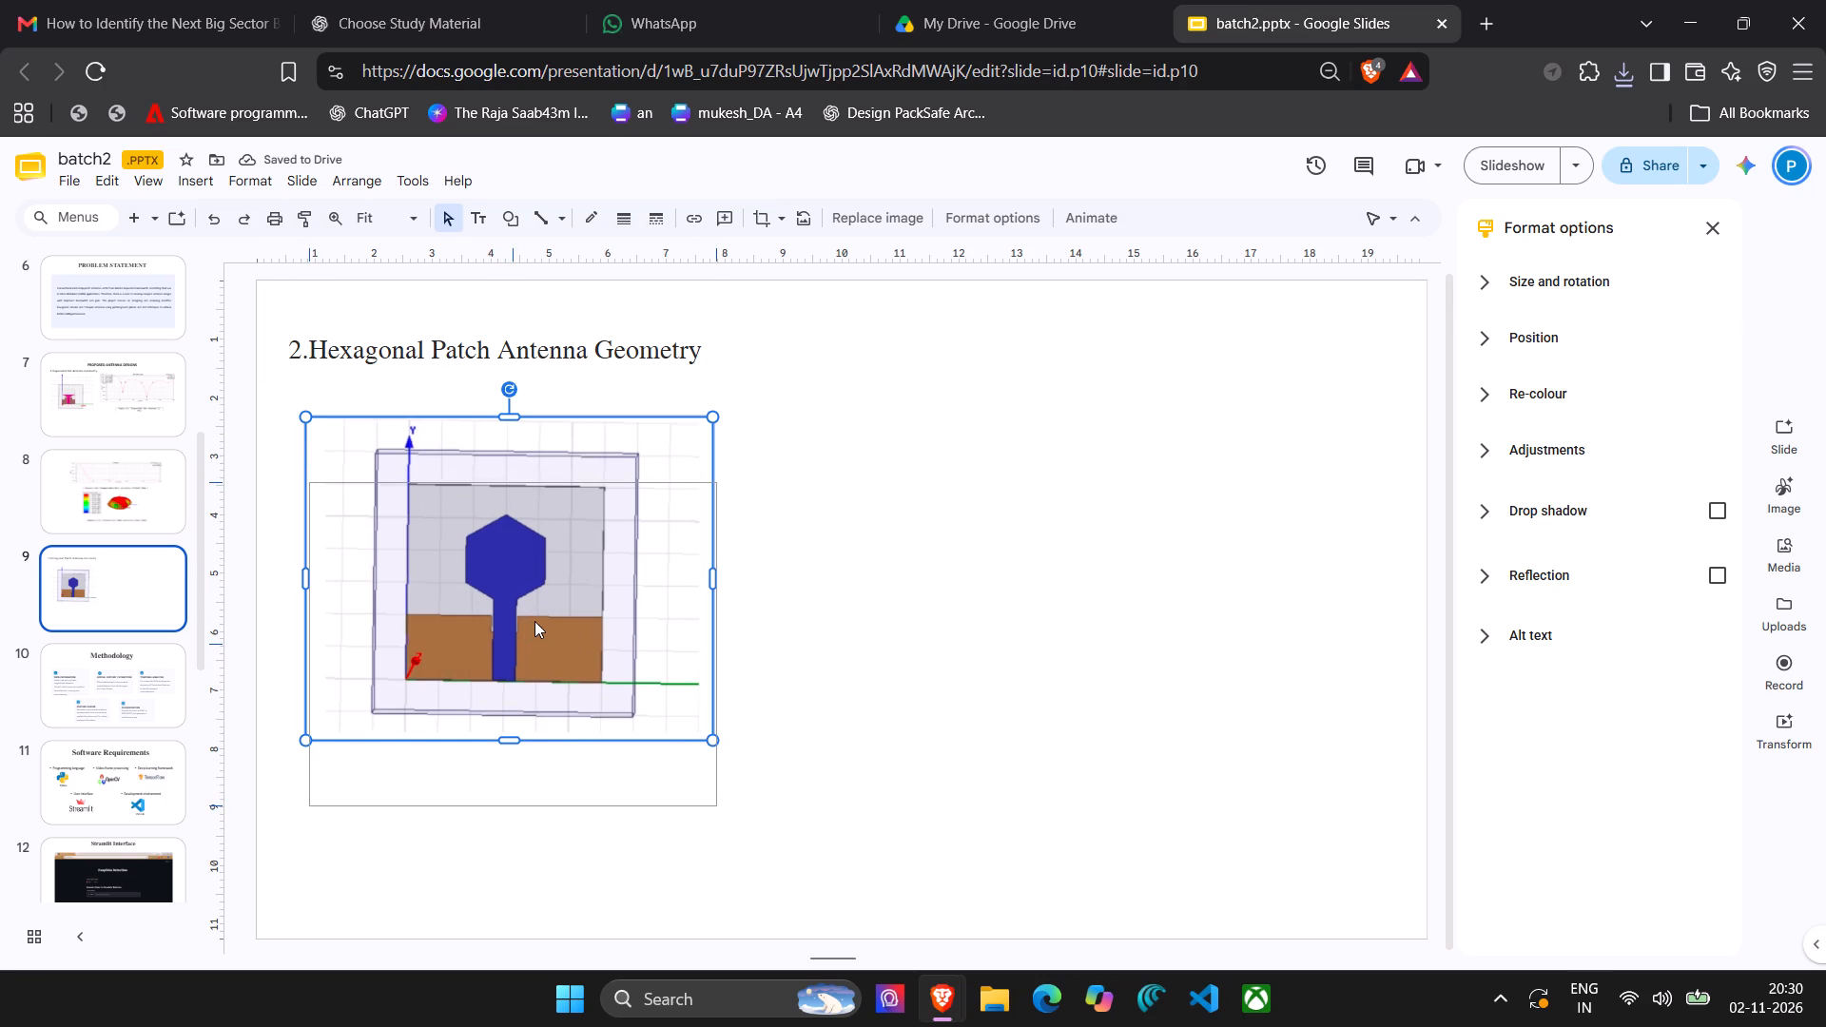
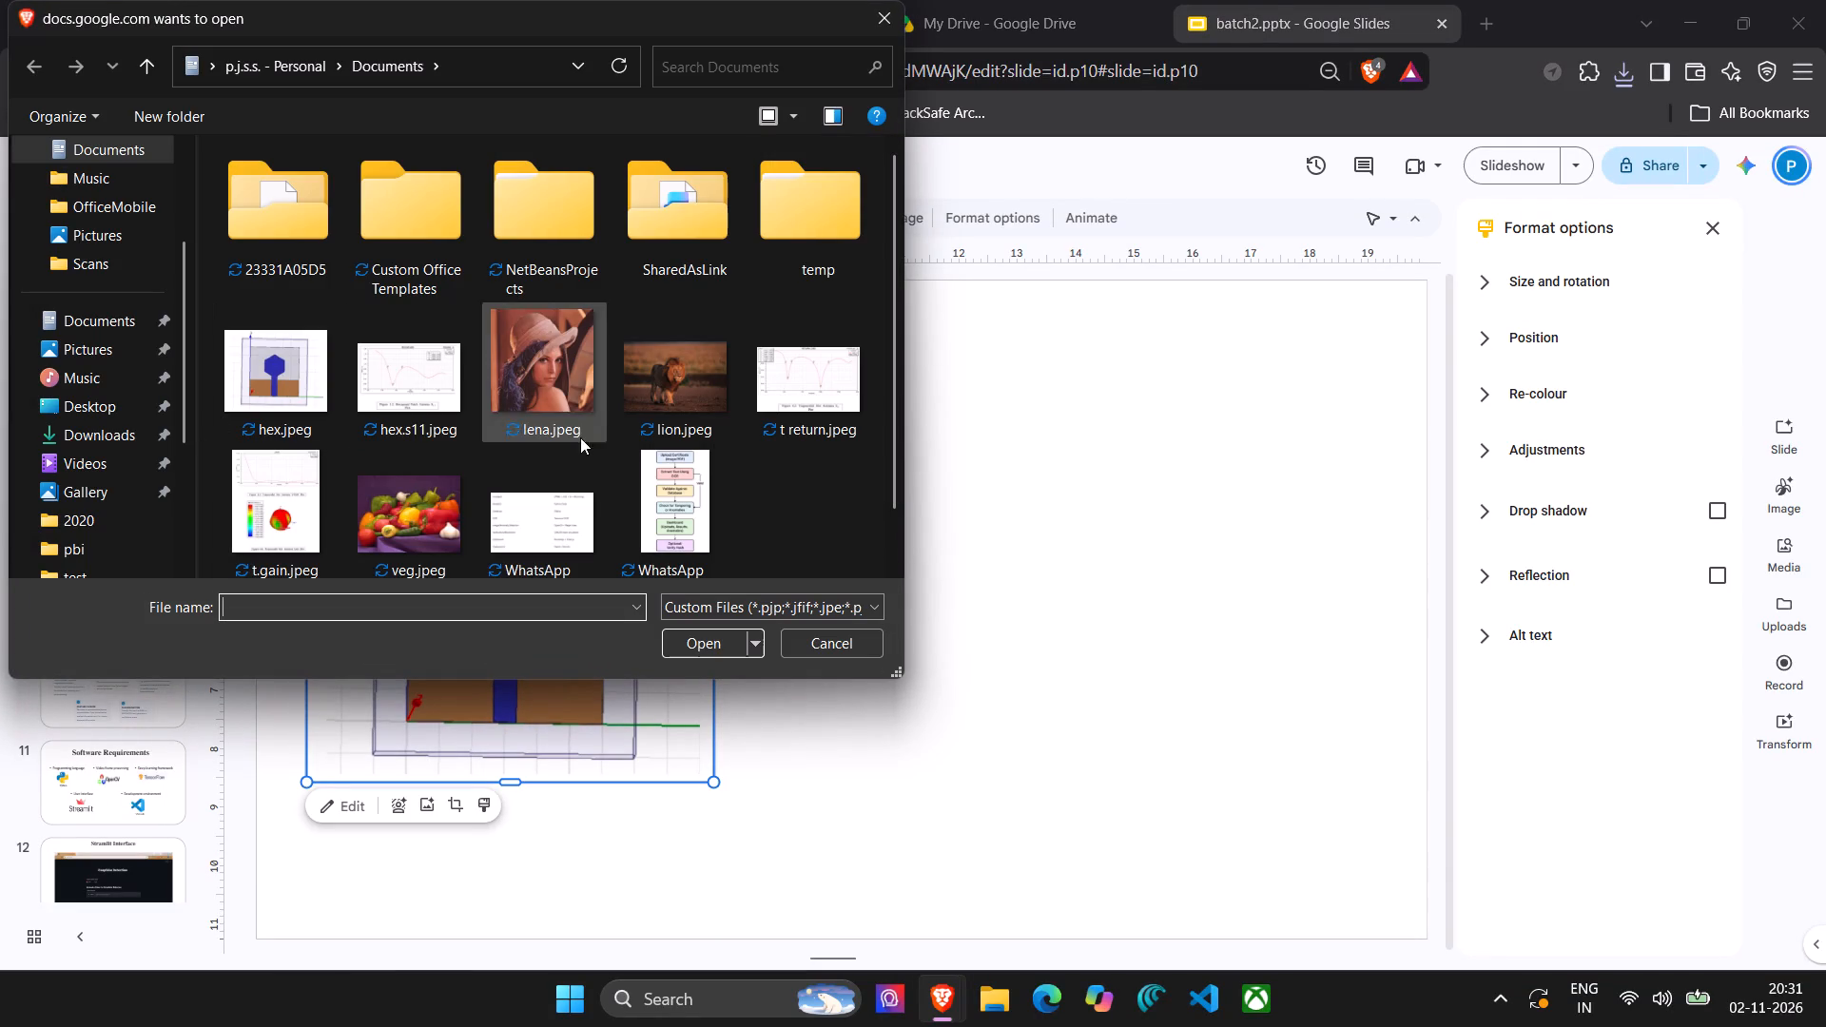
Insert the hex.s11.jpeg return loss plot image from the Documents folder on slide 9.
{"action": "left_click", "coordinate": [399, 390]}
{"action": "double_click", "coordinate": [440, 390]}
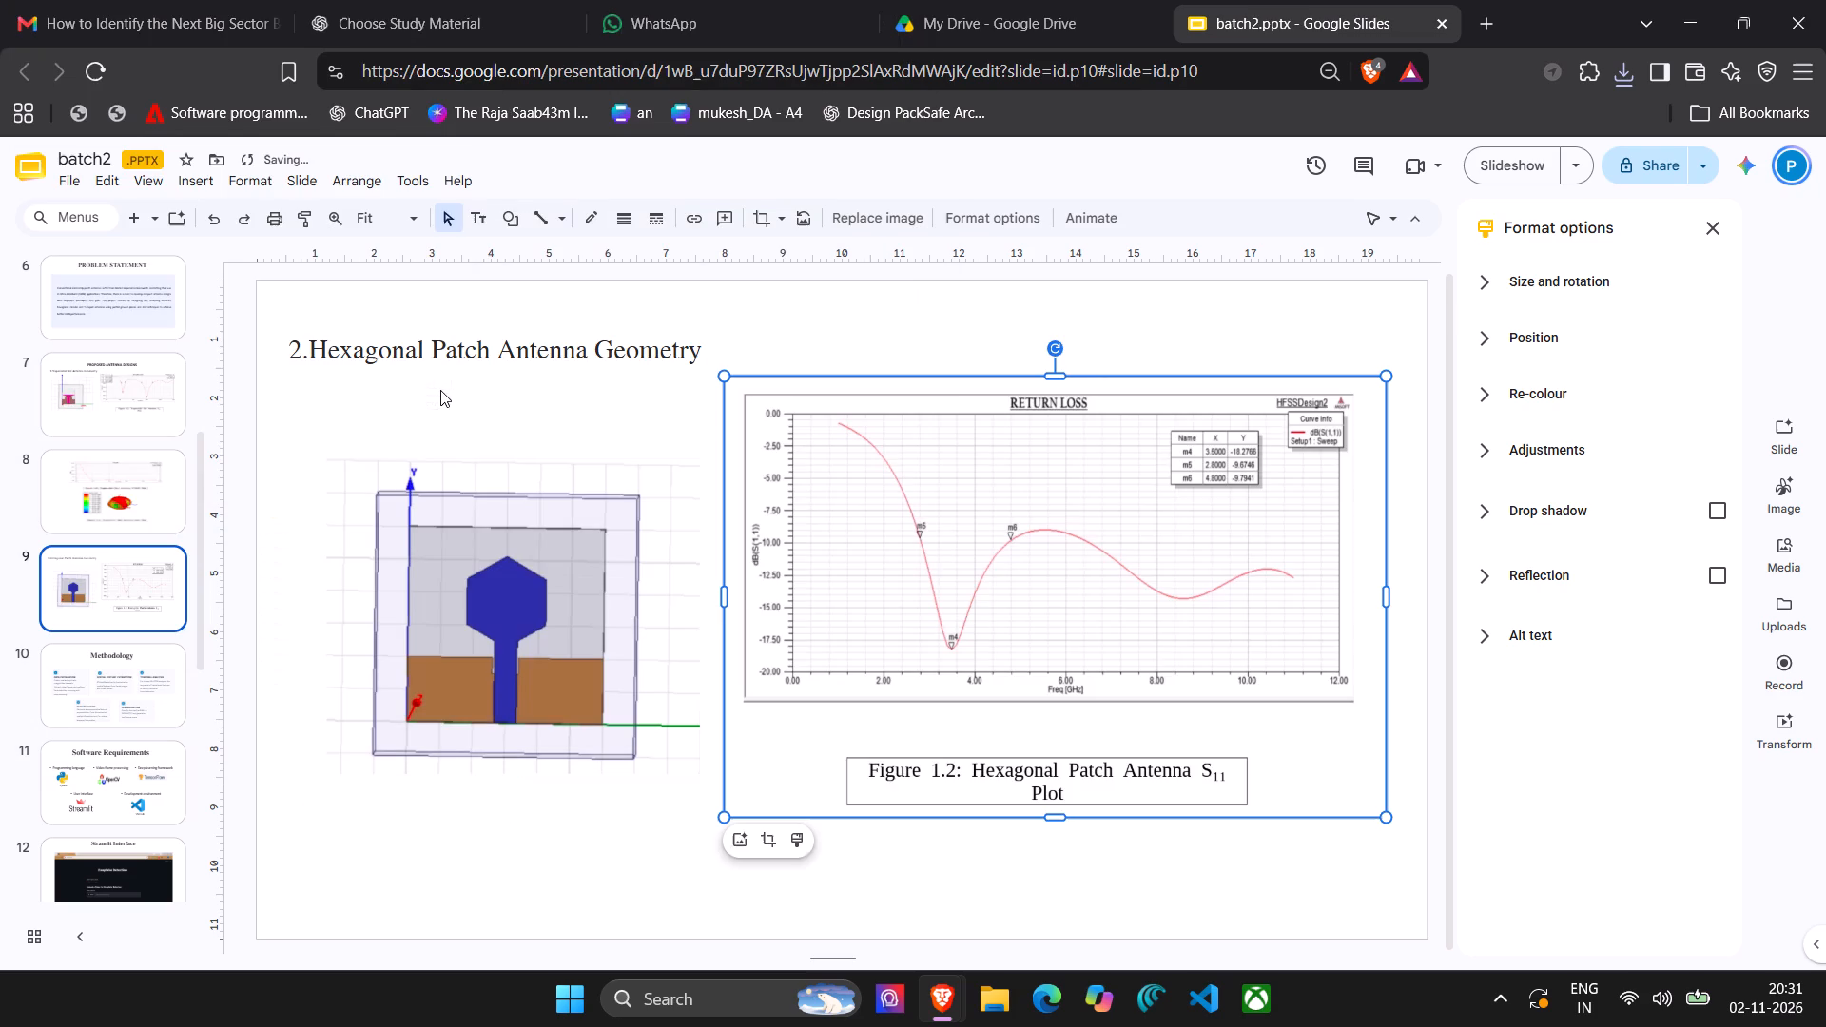
Slightly enlarge the return loss plot, stretch it taller, and place it to the right of the hexagonal antenna image, below title level.
{"action": "left_click_drag", "start_coordinate": [1039, 544], "coordinate": [1039, 563]}
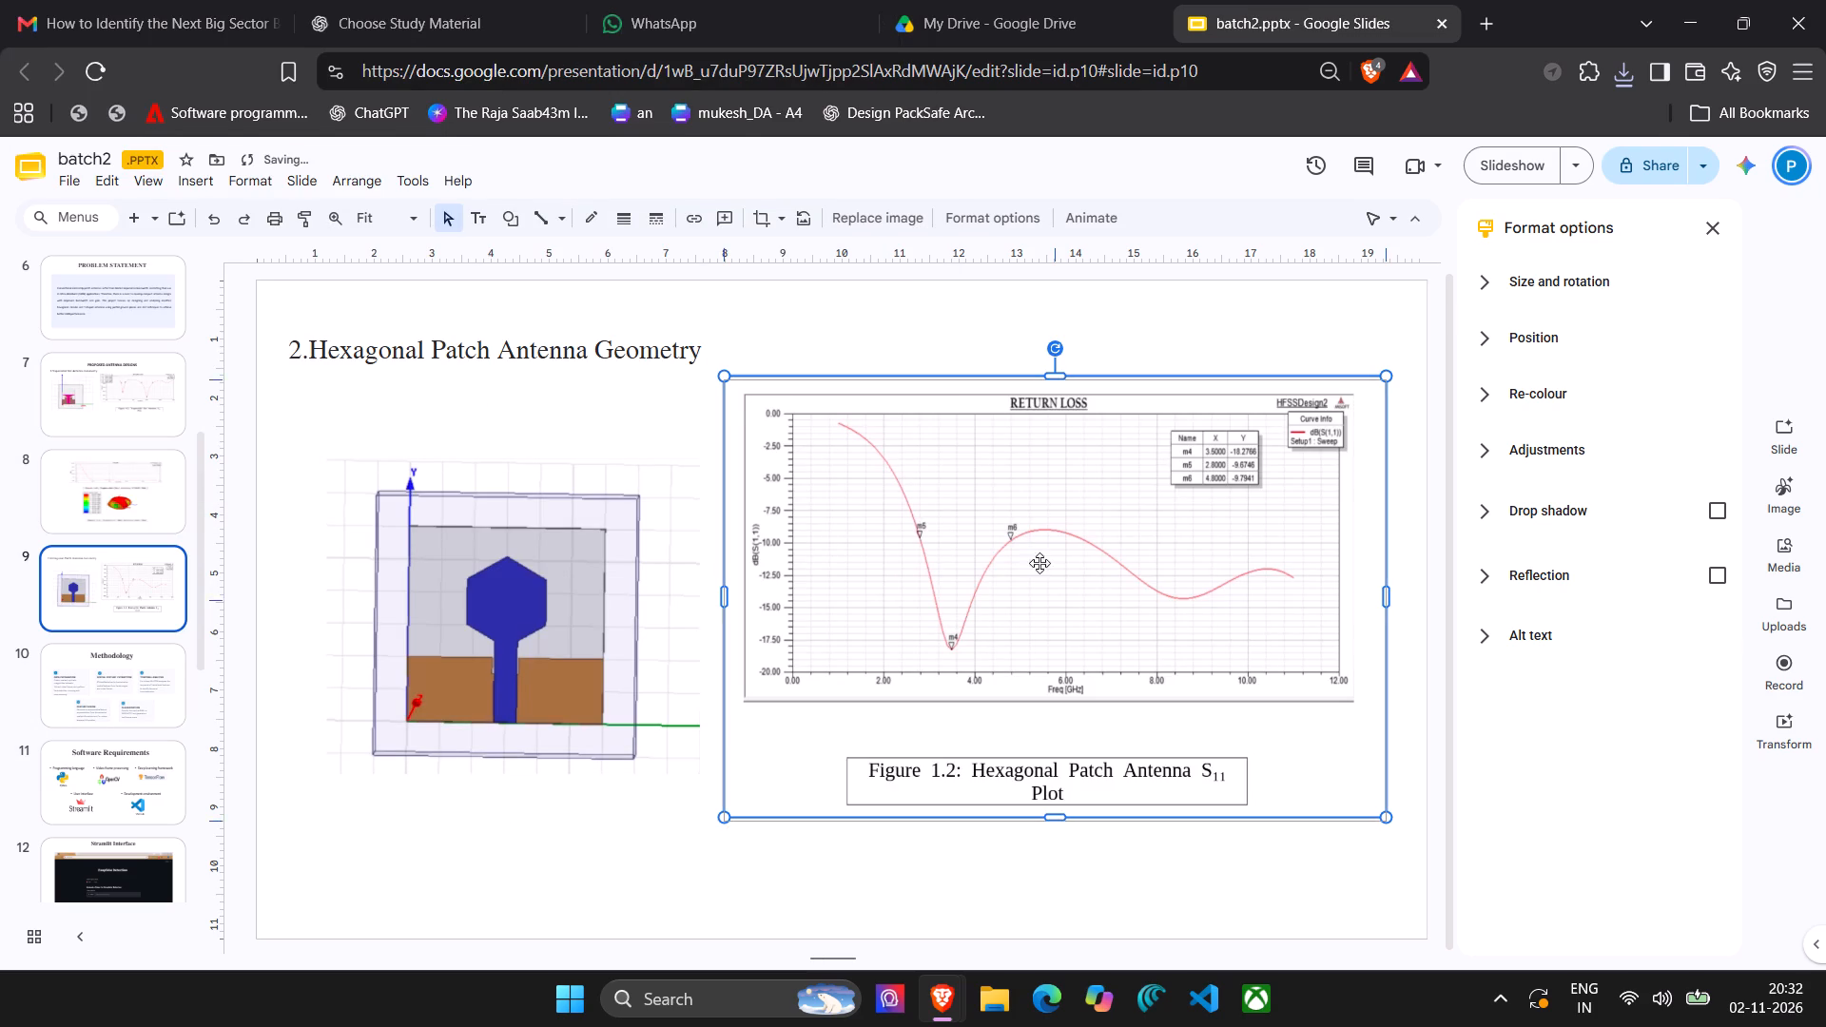
{"action": "left_click_drag", "start_coordinate": [1039, 563], "coordinate": [1050, 601]}
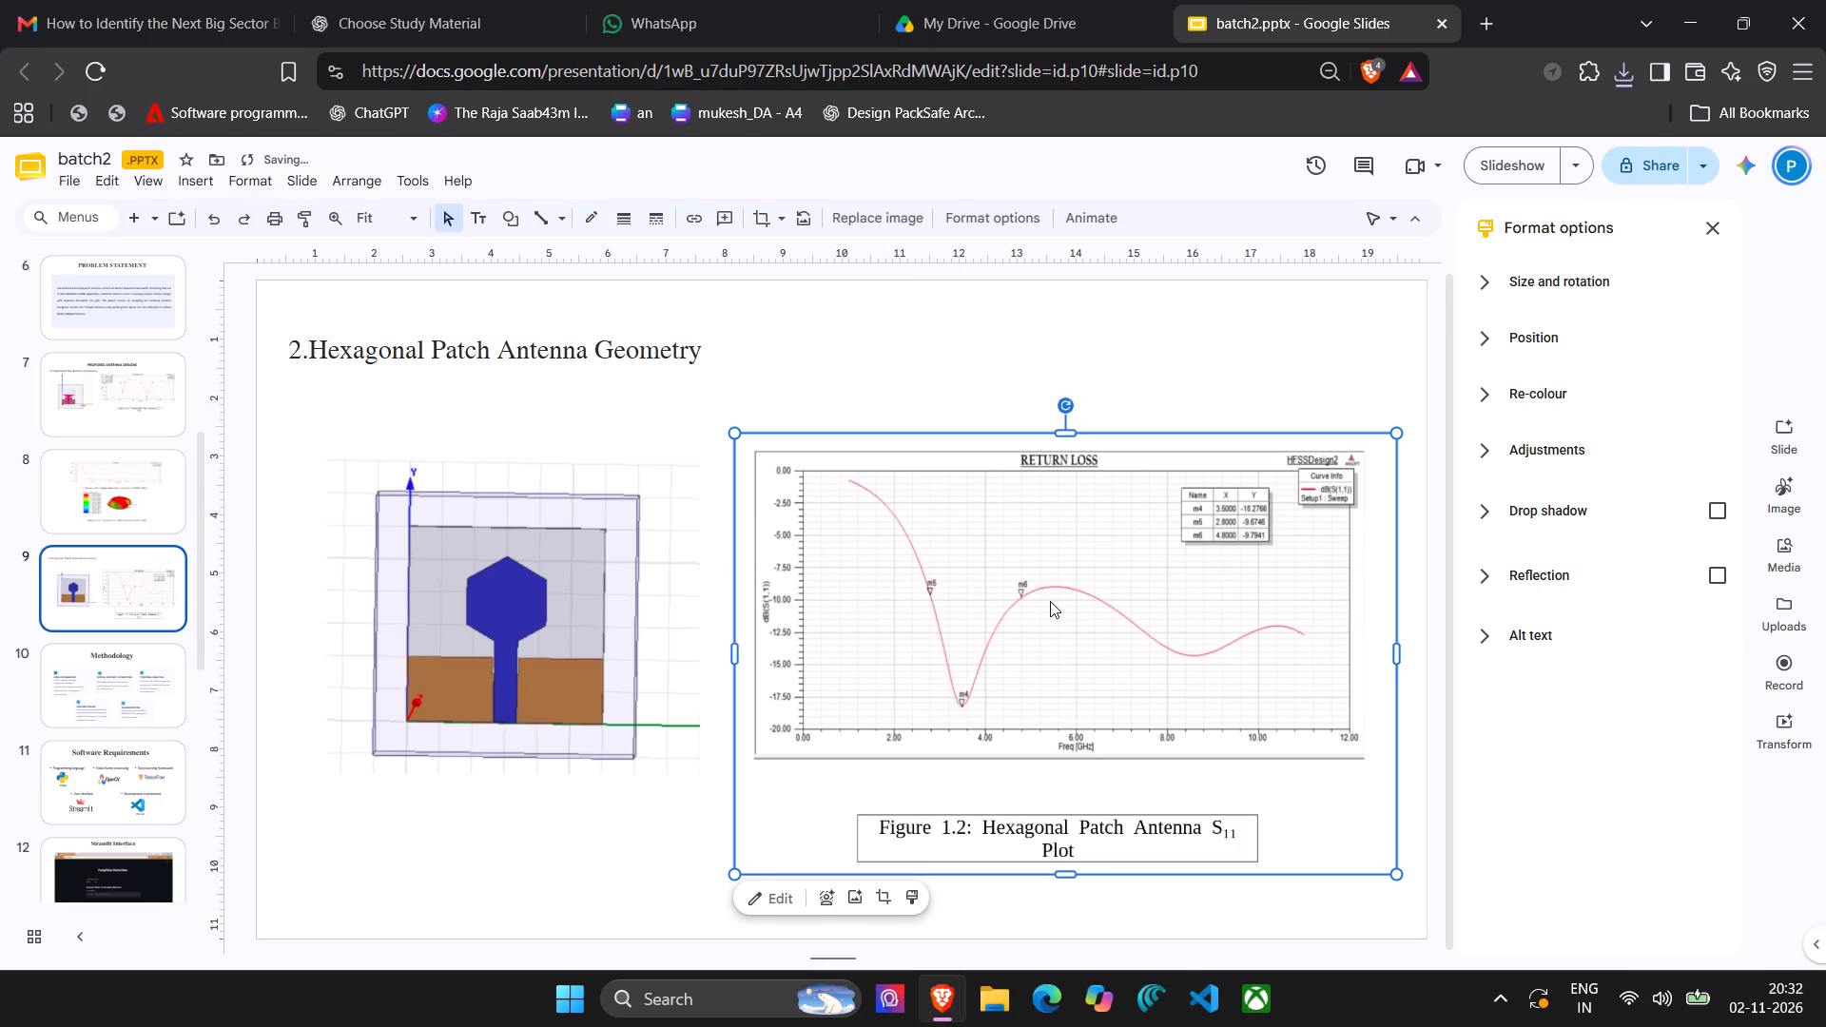
{"action": "left_click_drag", "start_coordinate": [1098, 577], "coordinate": [1069, 558]}
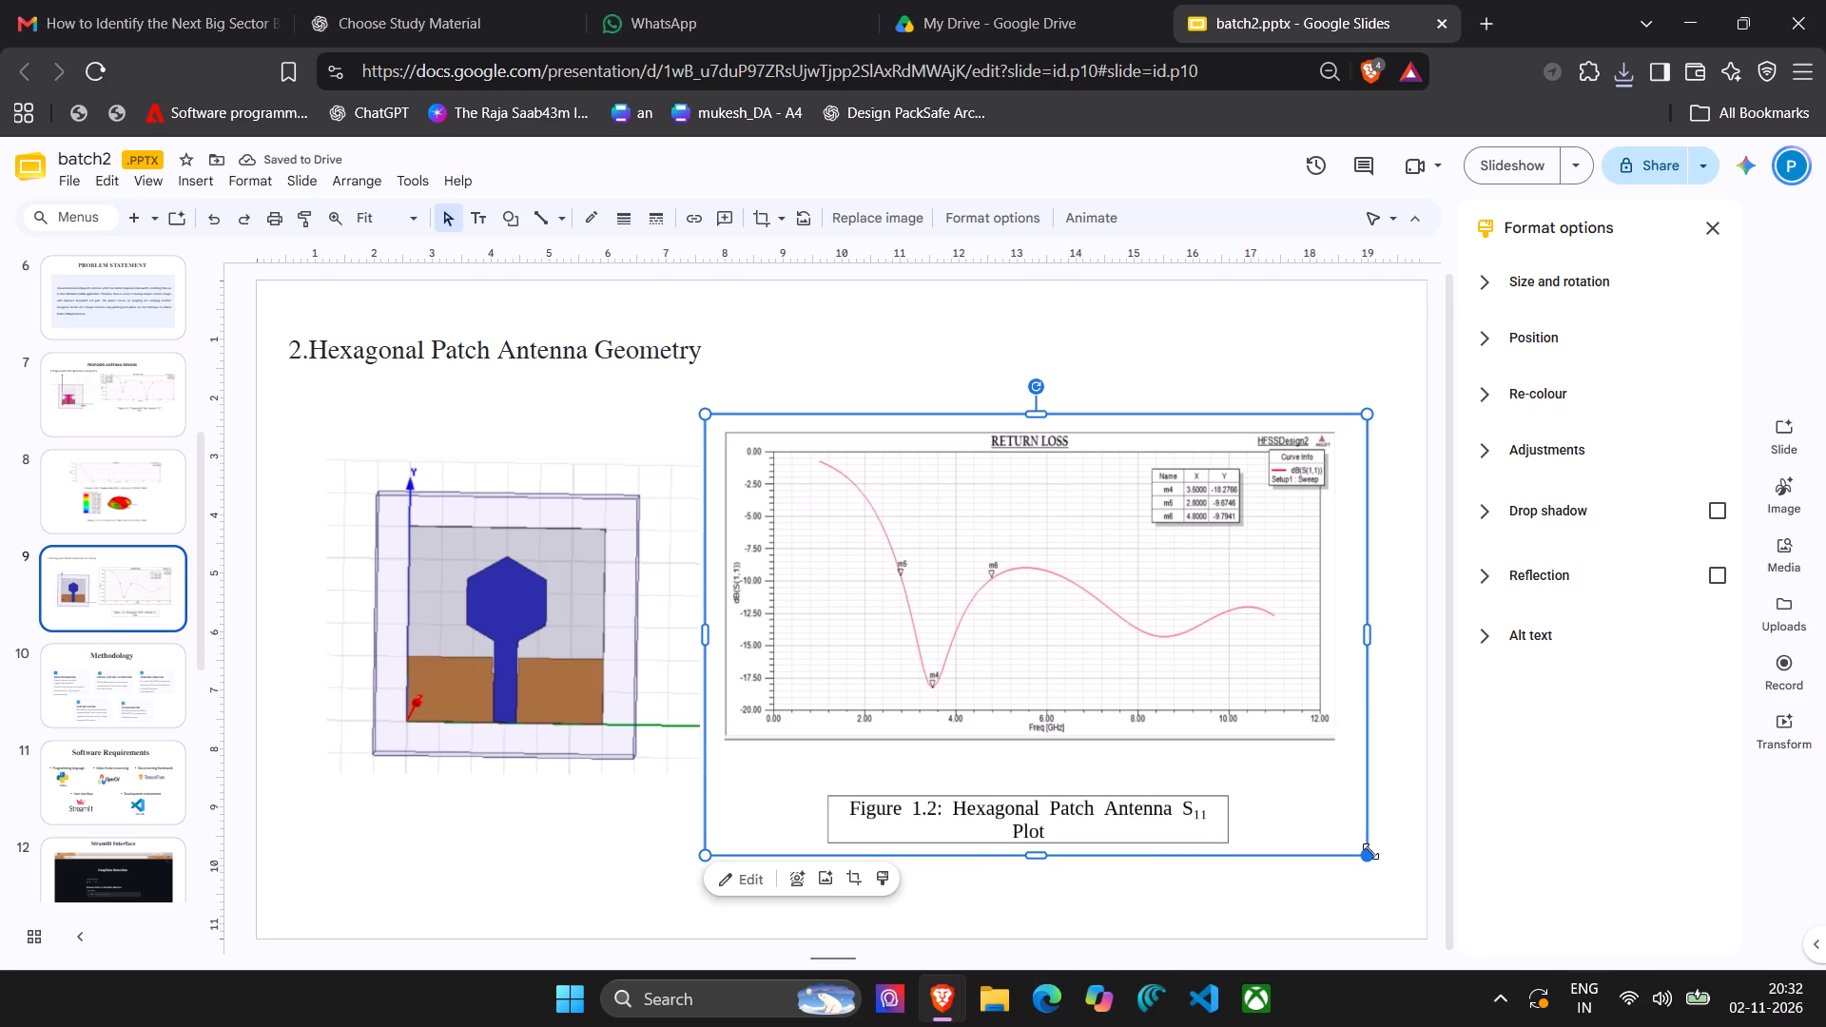
{"action": "left_click_drag", "start_coordinate": [1370, 851], "coordinate": [1369, 876]}
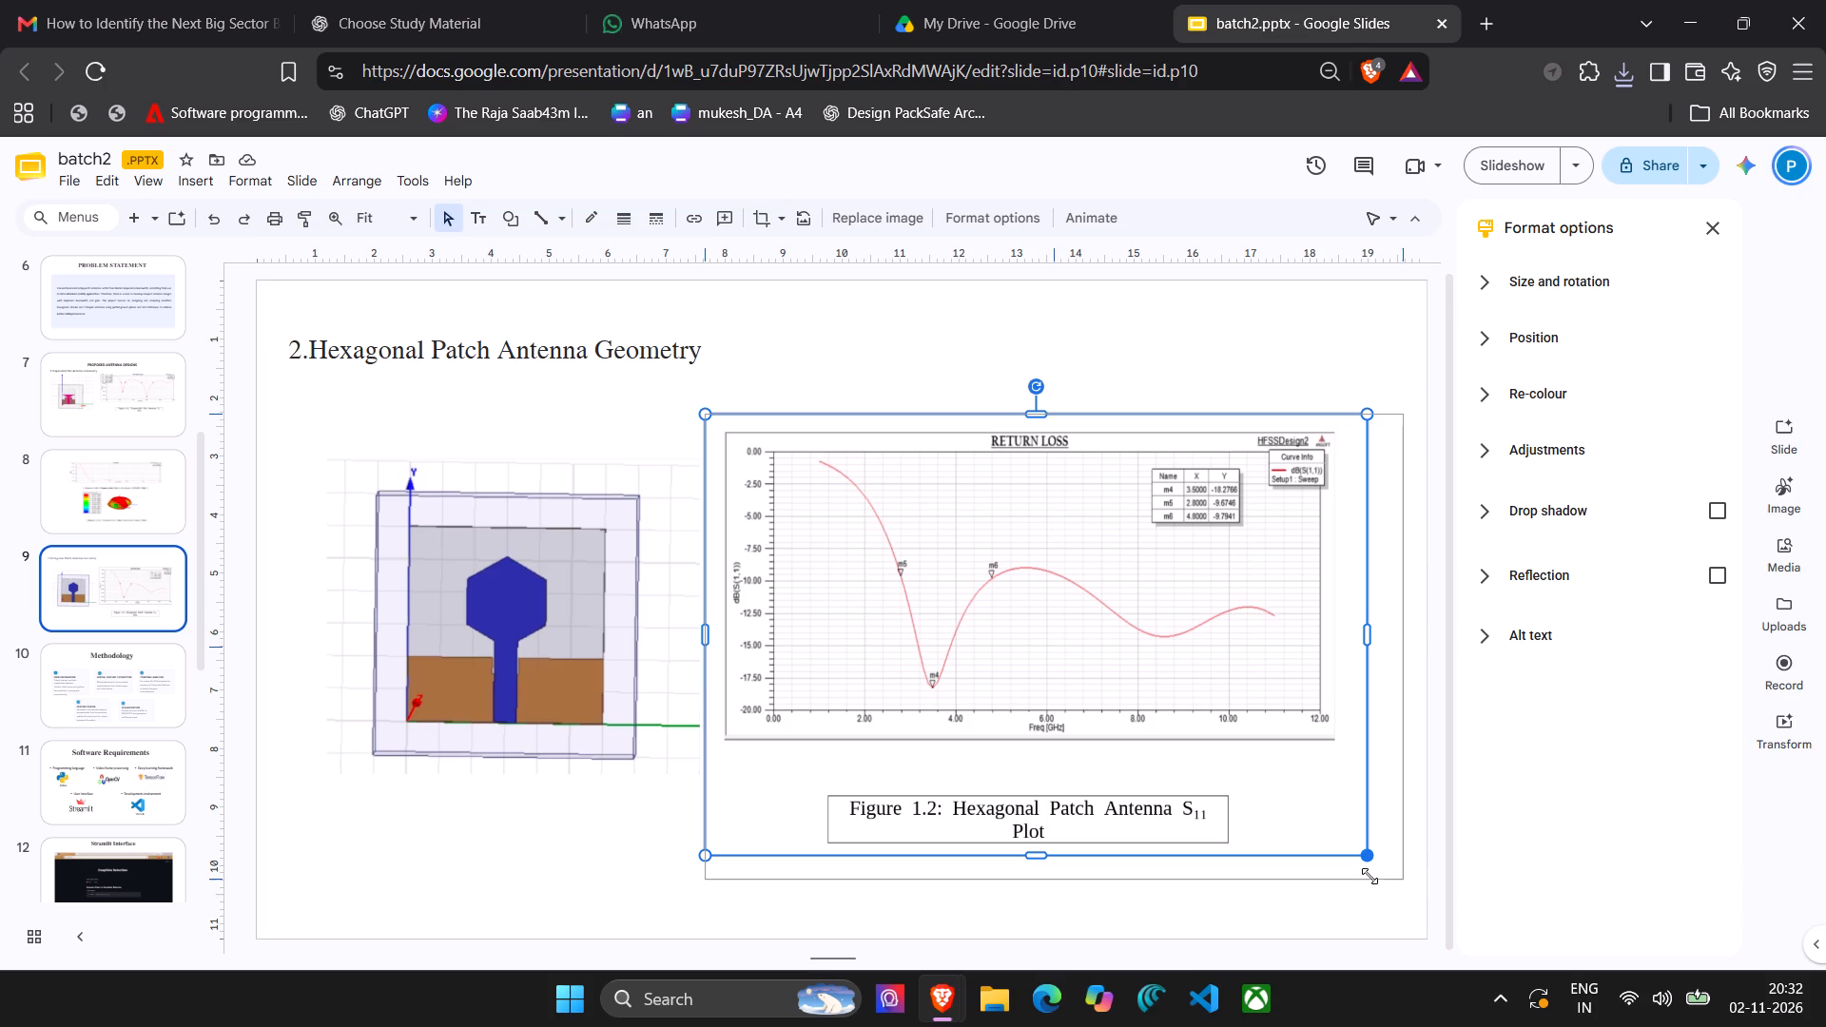
{"action": "left_click_drag", "start_coordinate": [1369, 876], "coordinate": [1362, 868]}
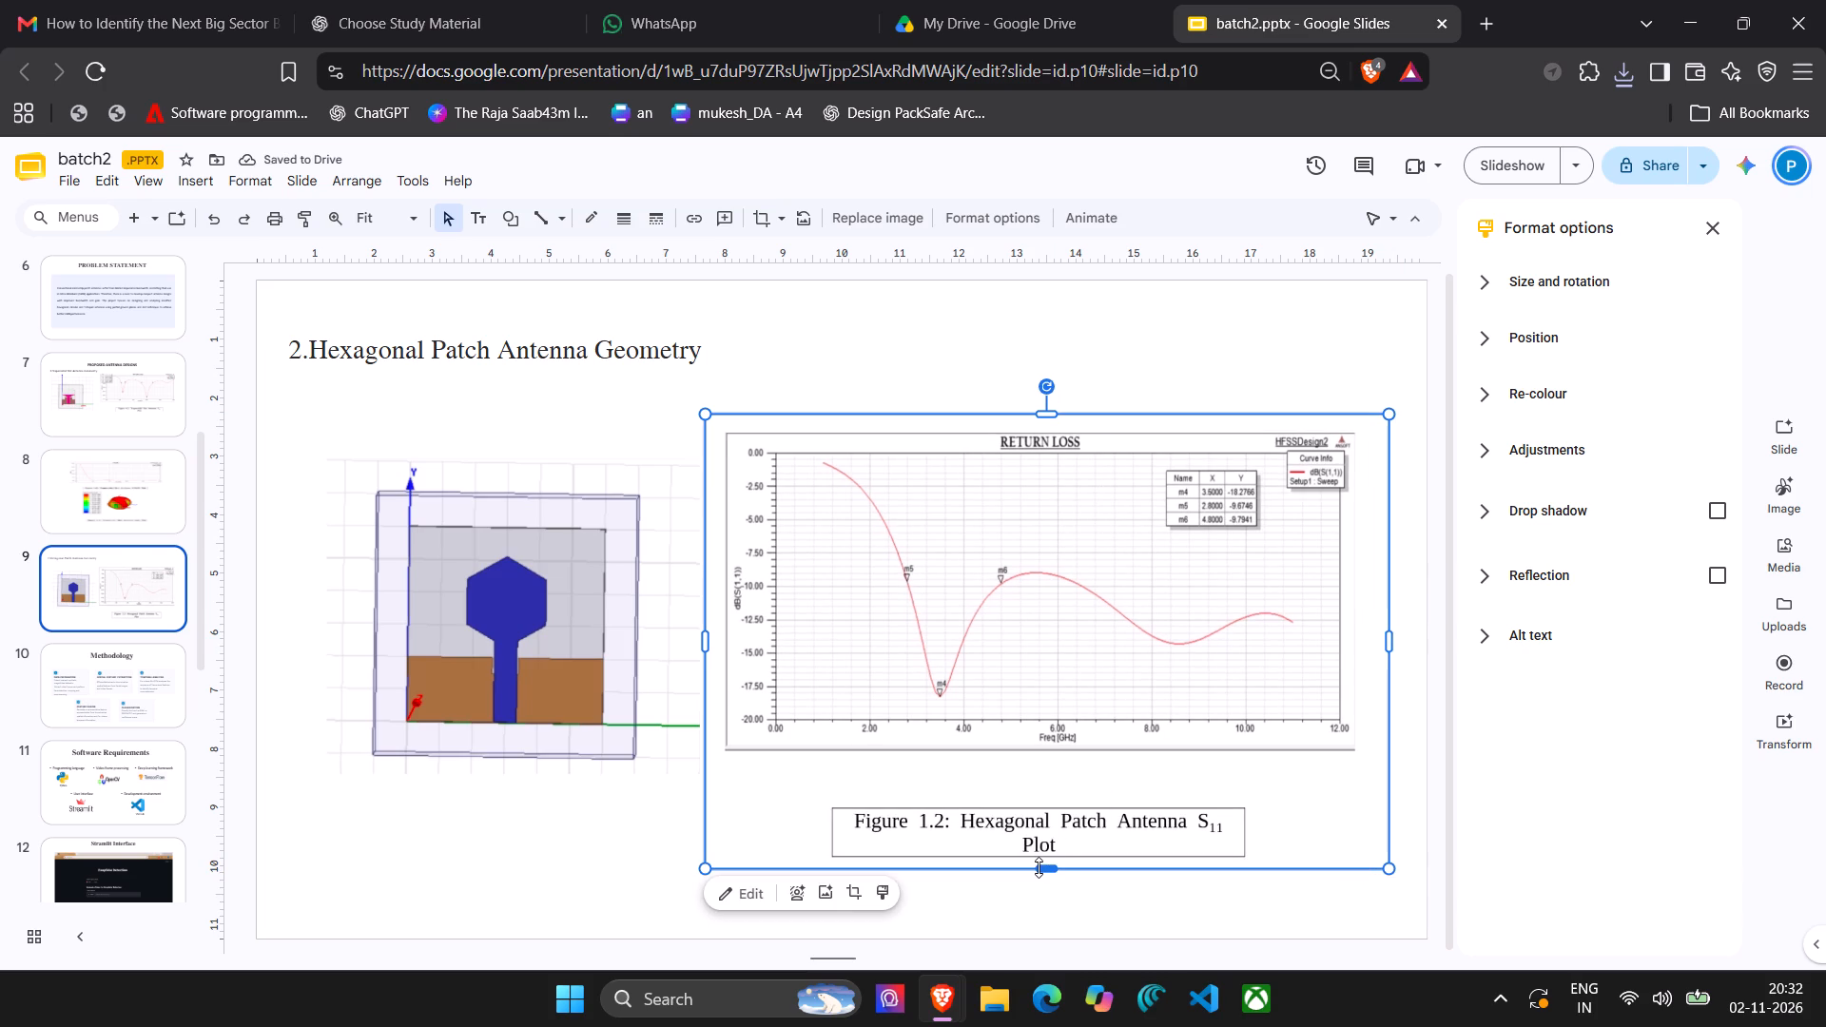
{"action": "left_click_drag", "start_coordinate": [1049, 867], "coordinate": [1050, 892]}
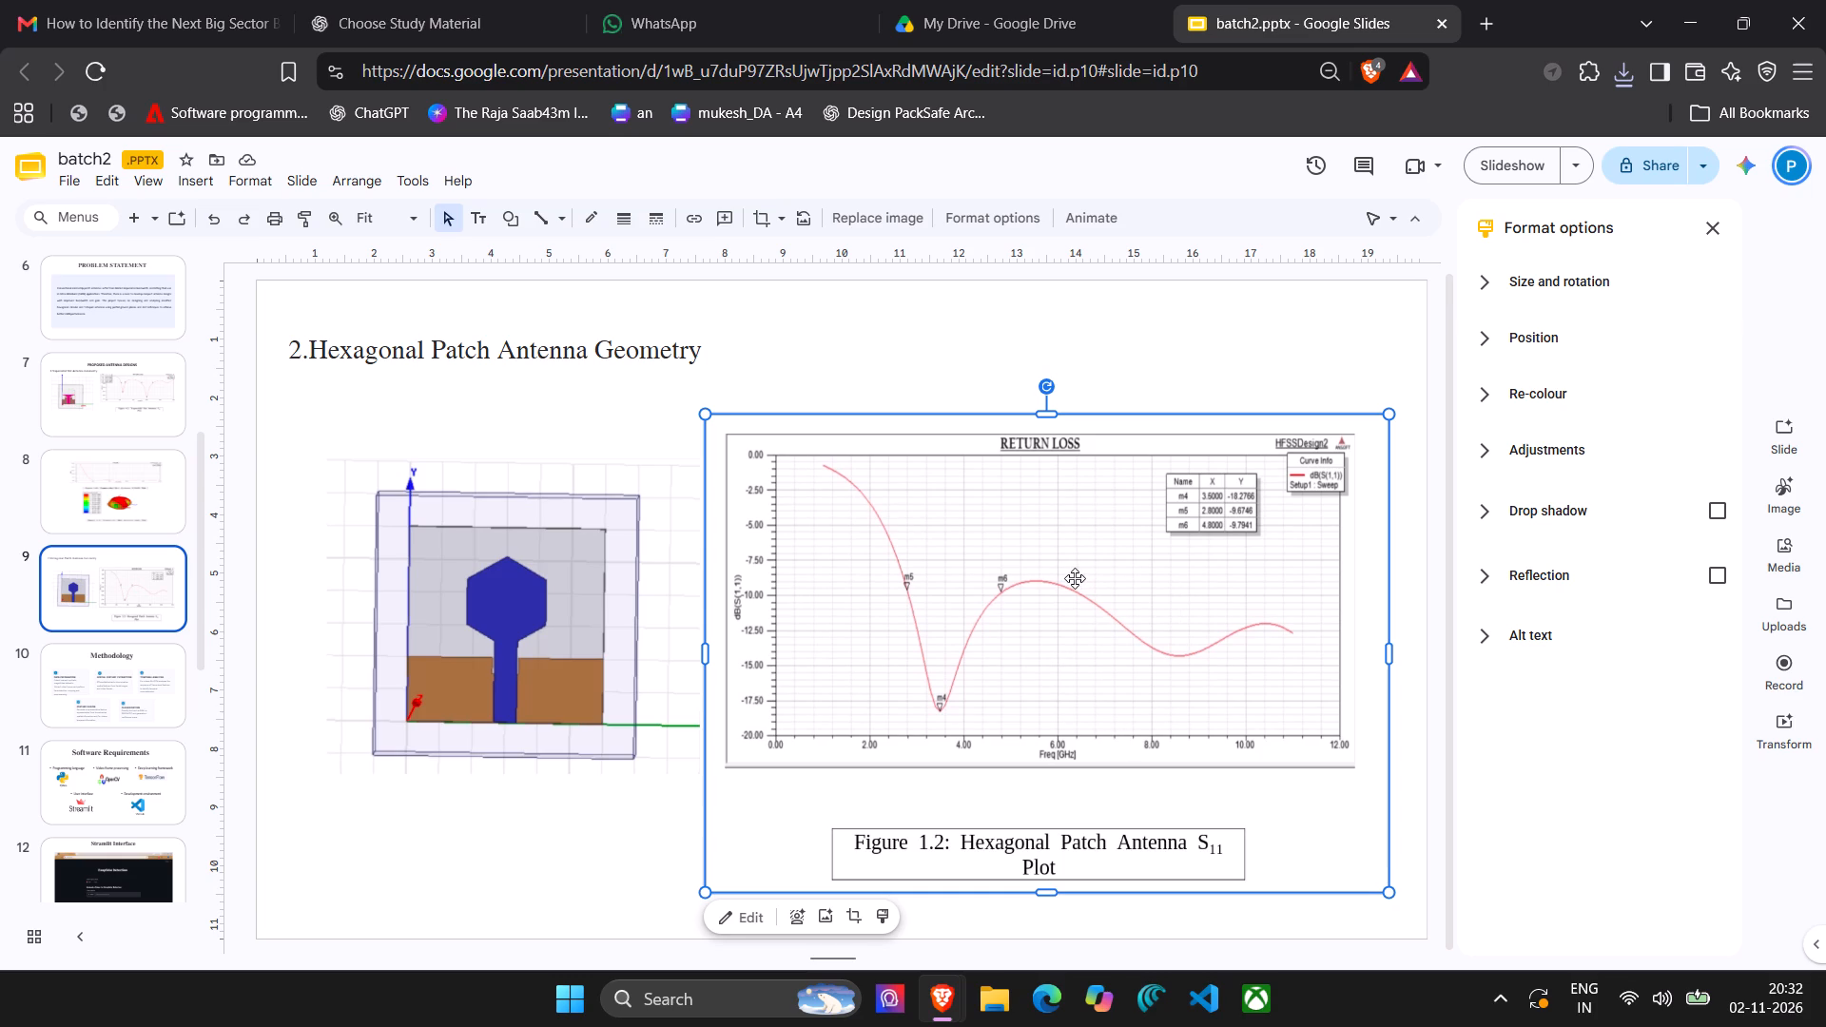
{"action": "left_click_drag", "start_coordinate": [1075, 578], "coordinate": [1088, 552]}
{"action": "left_click", "coordinate": [562, 853]}
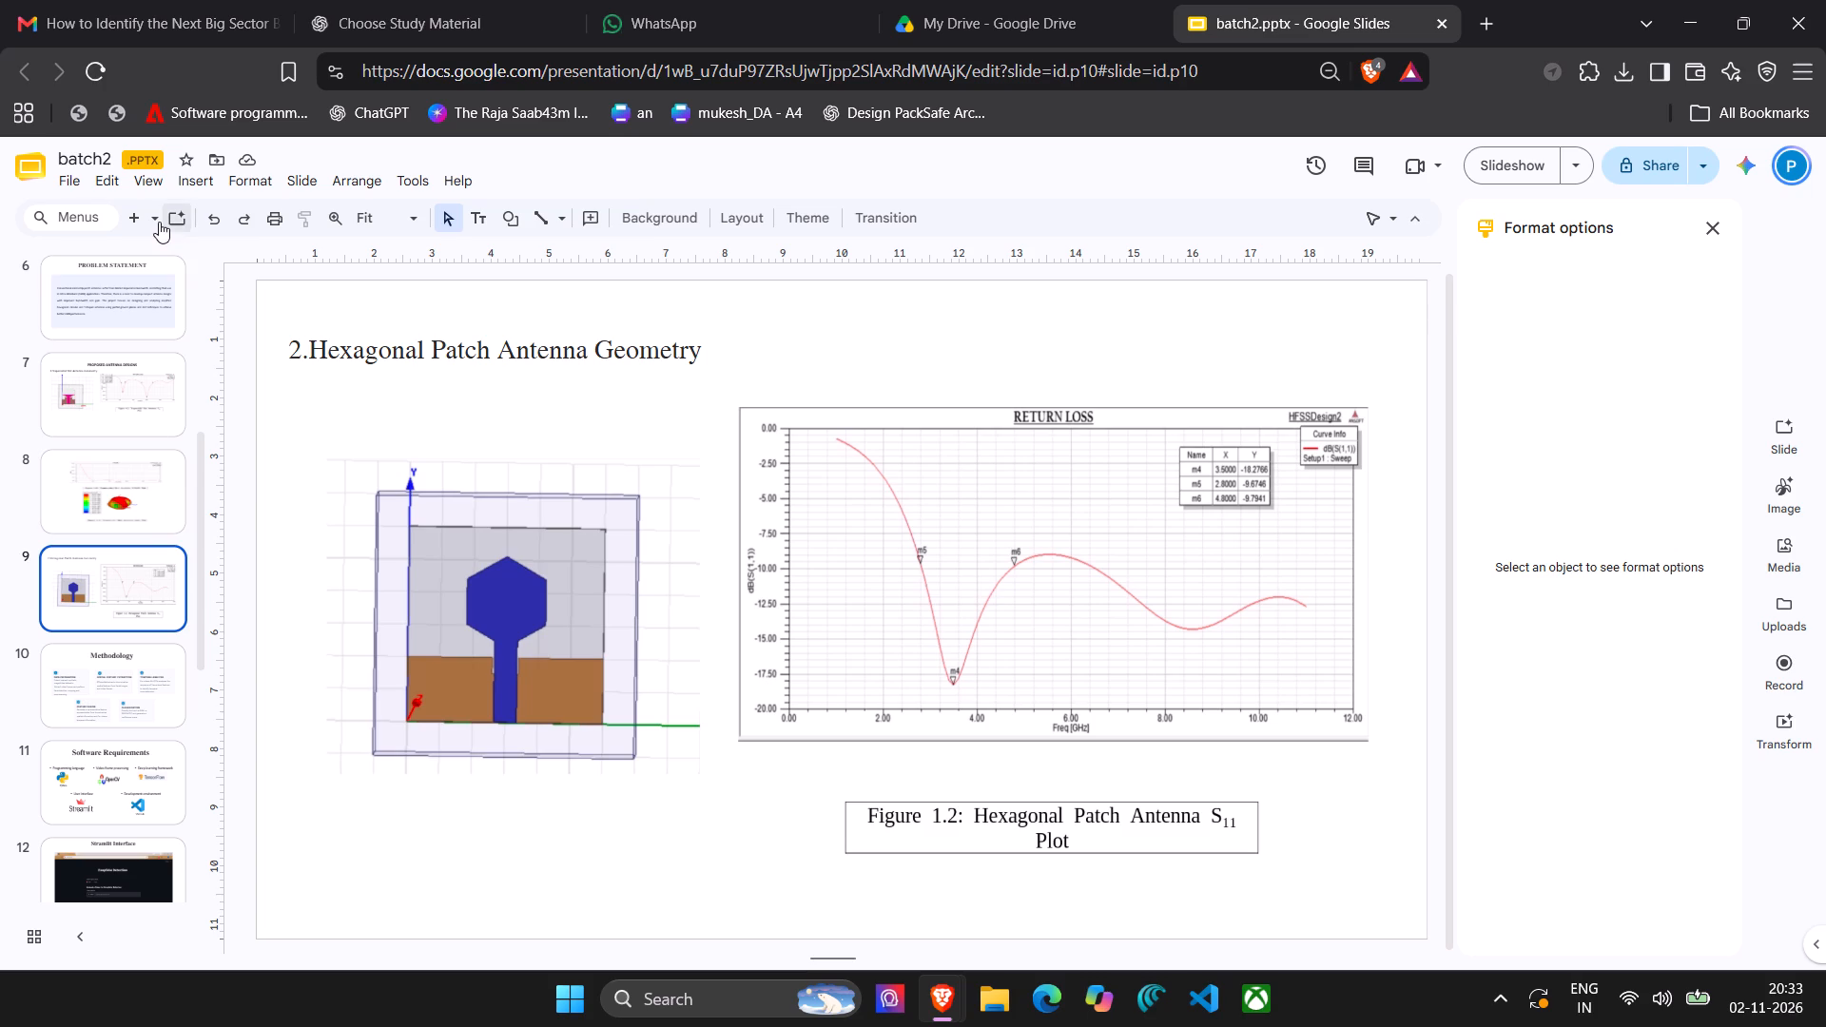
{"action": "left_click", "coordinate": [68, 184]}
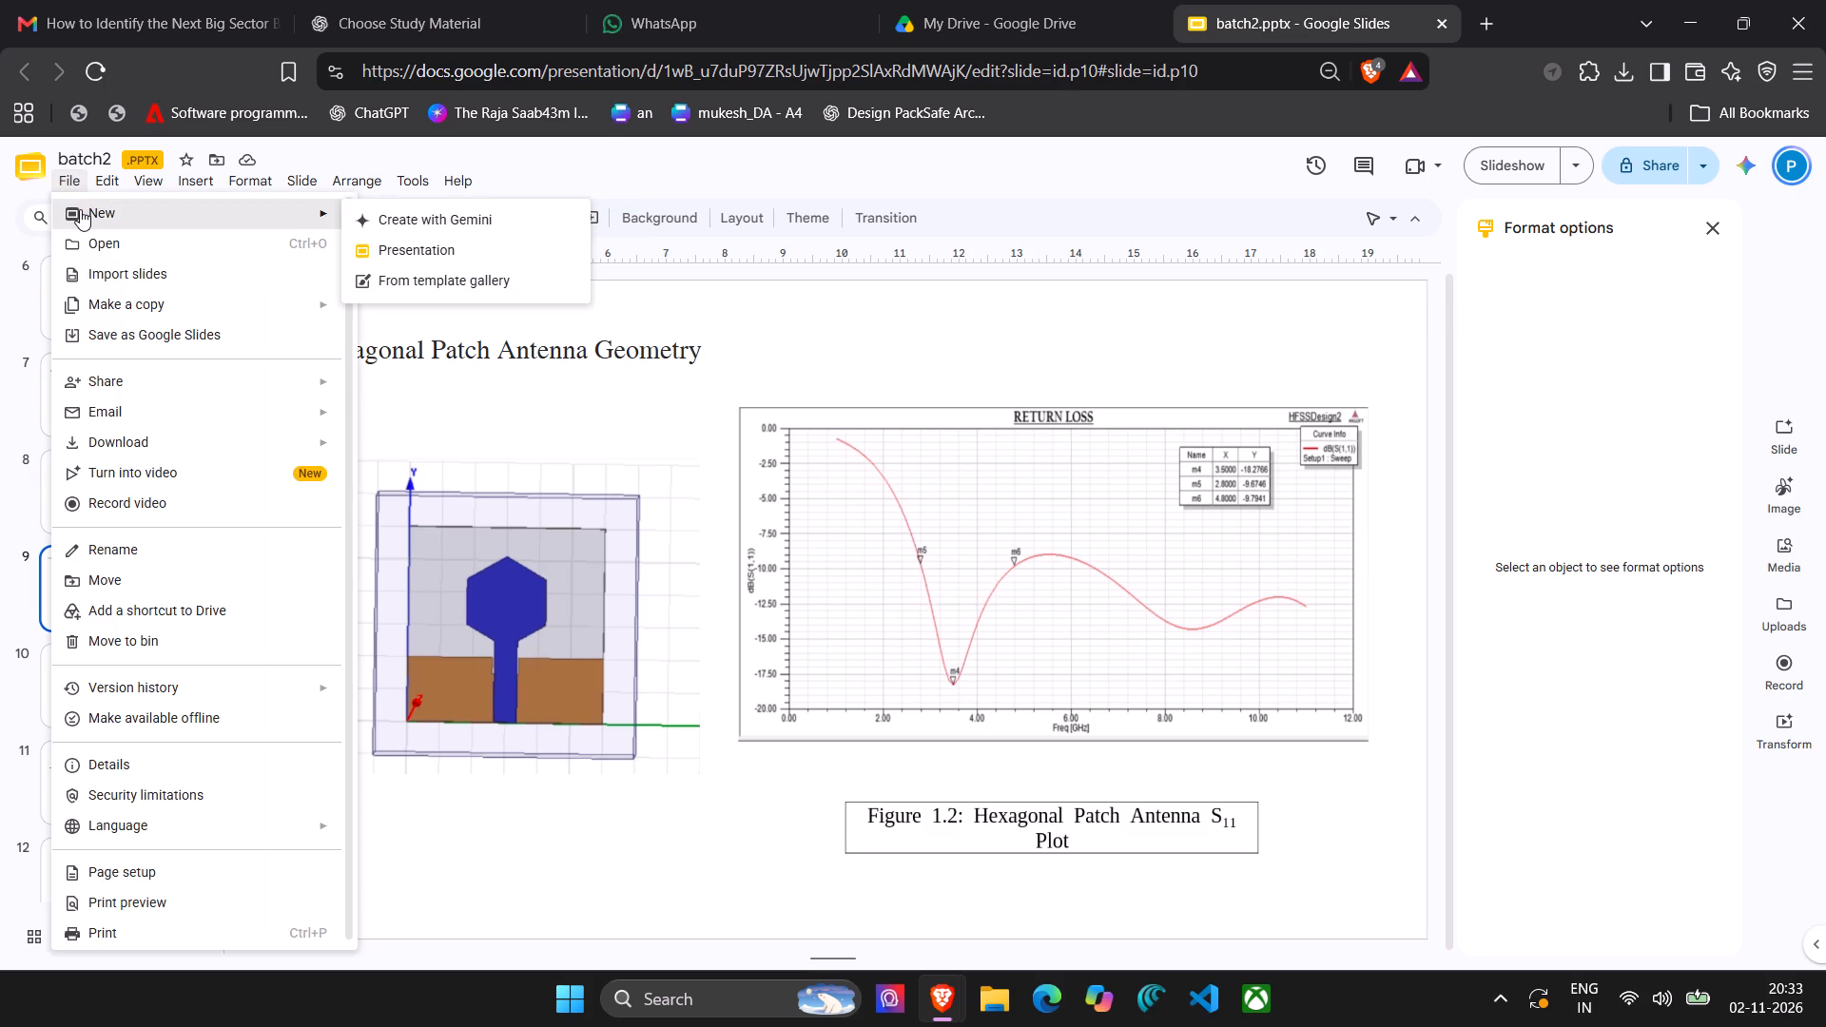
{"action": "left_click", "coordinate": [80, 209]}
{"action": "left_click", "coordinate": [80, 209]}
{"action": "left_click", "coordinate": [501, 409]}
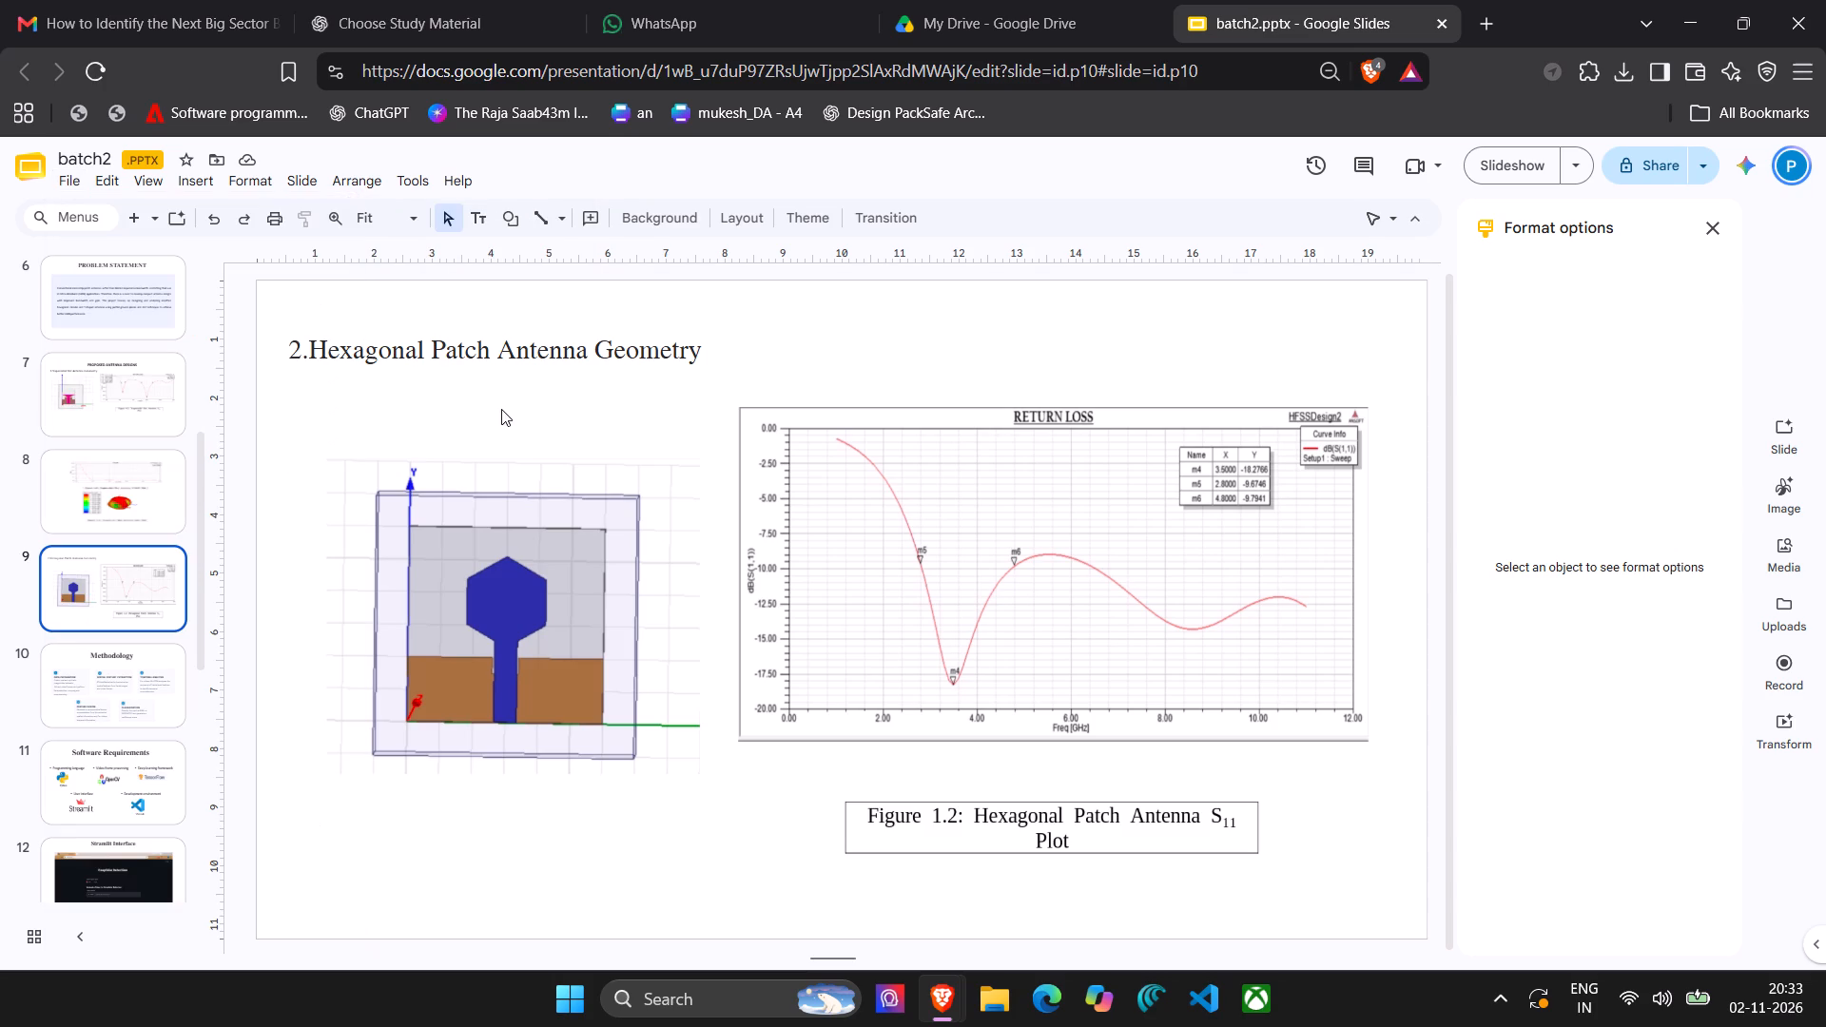
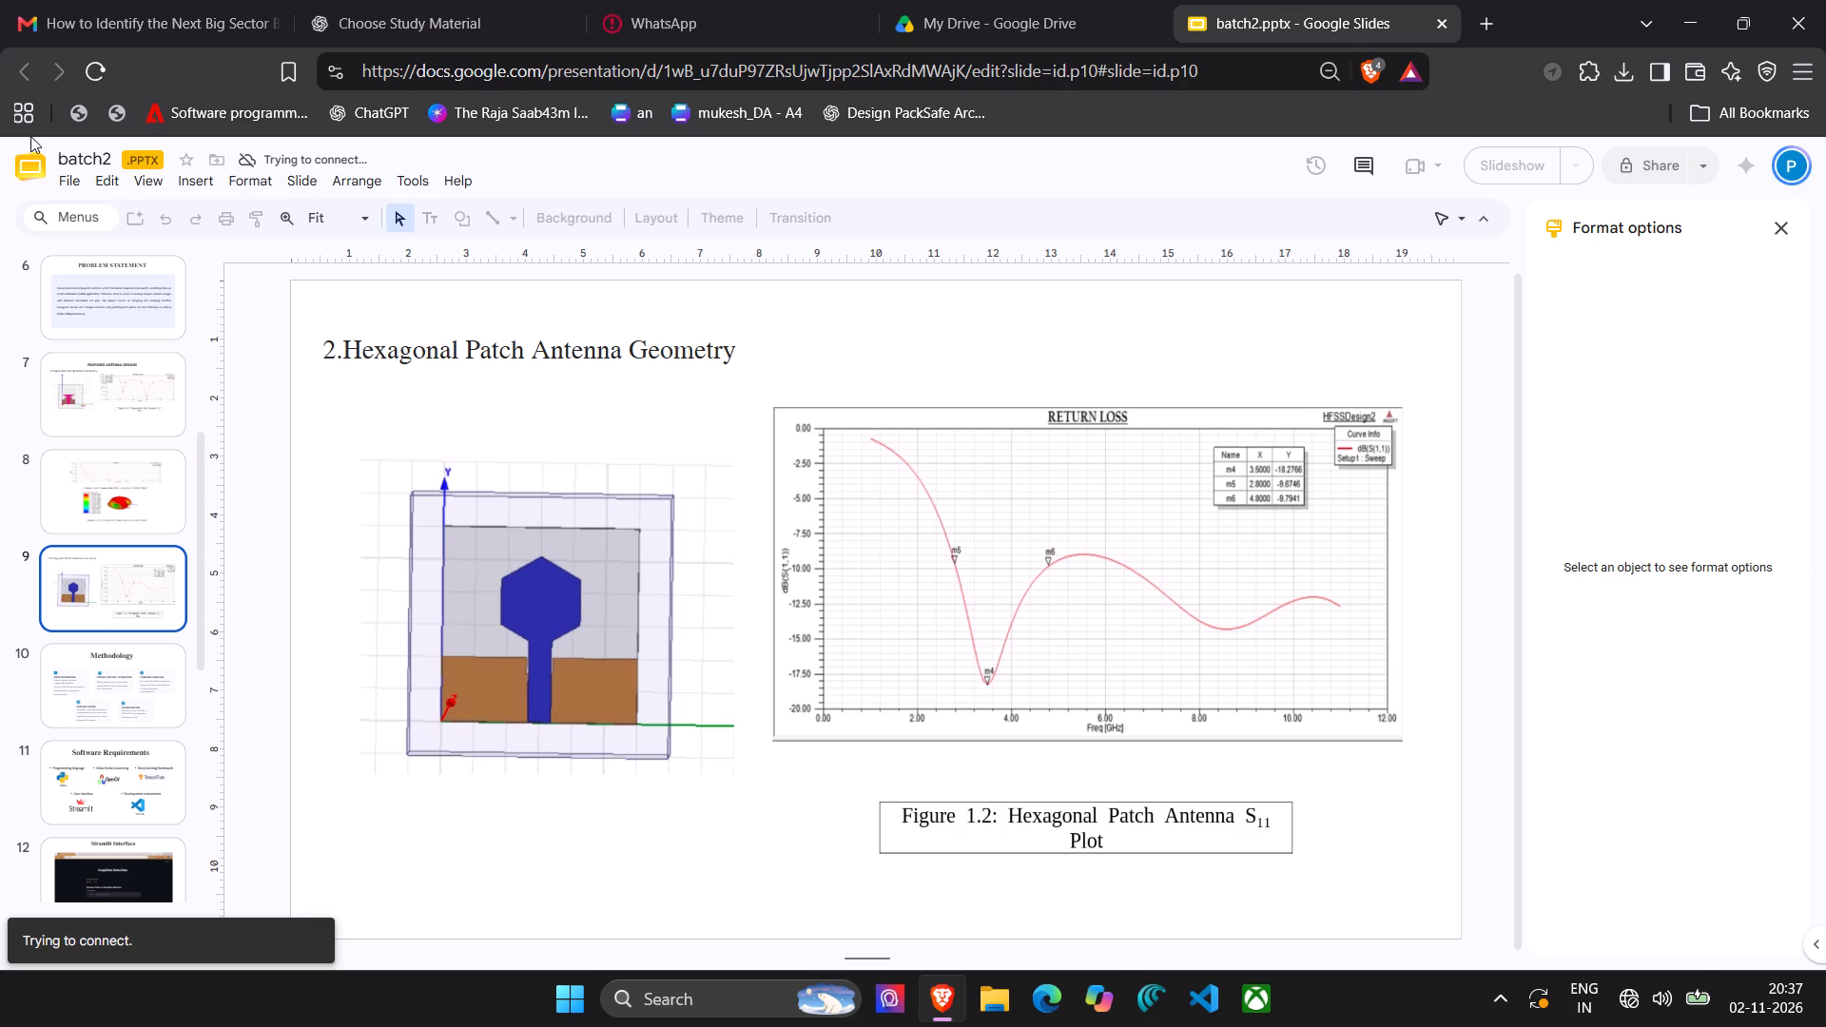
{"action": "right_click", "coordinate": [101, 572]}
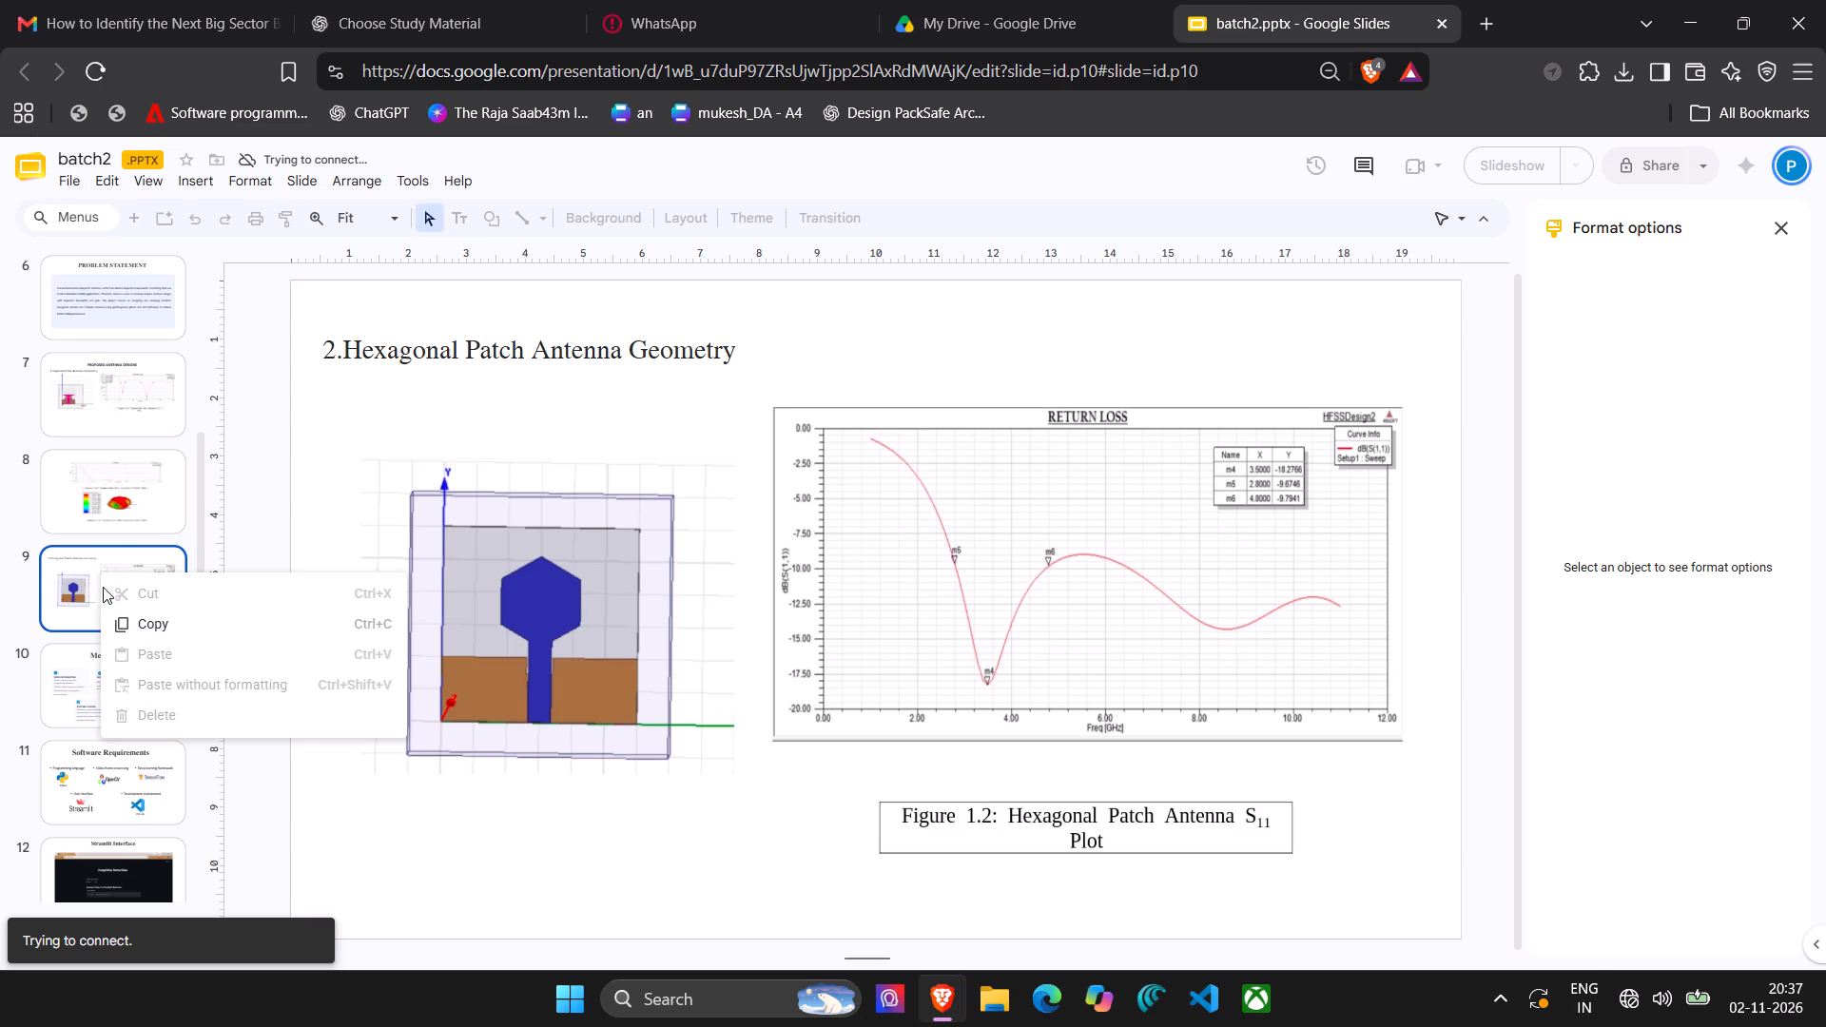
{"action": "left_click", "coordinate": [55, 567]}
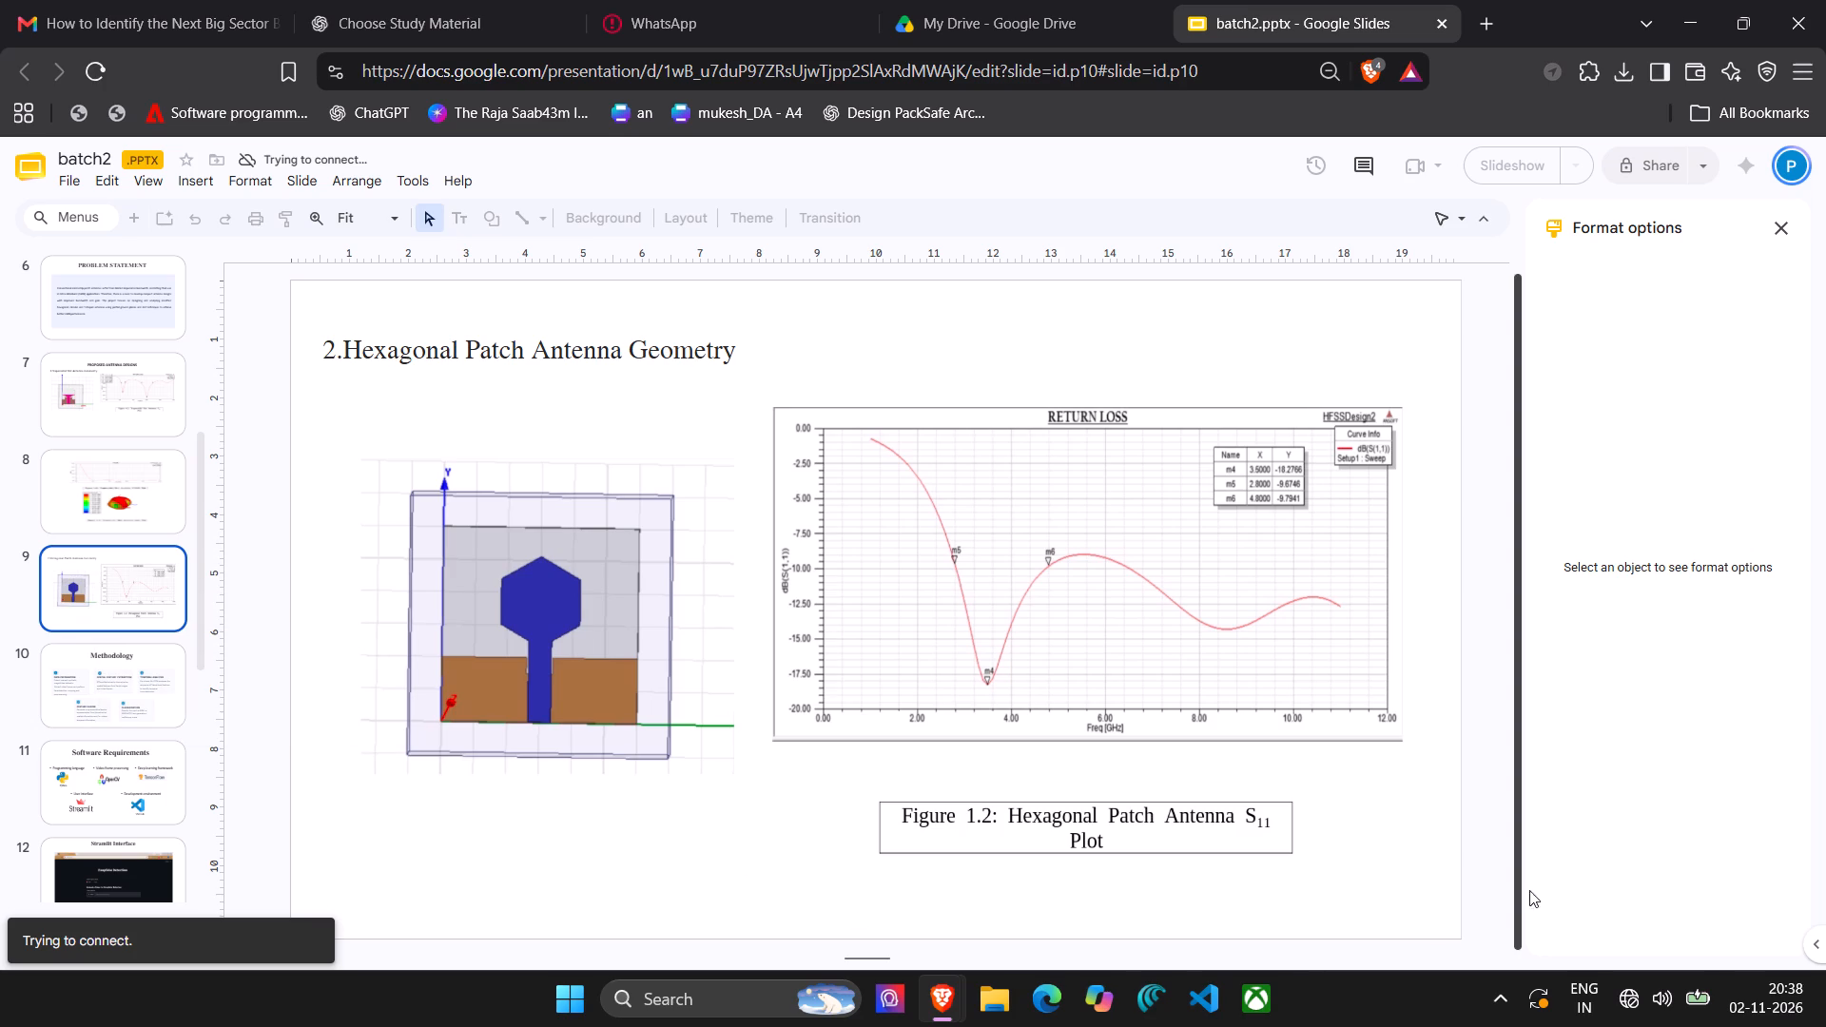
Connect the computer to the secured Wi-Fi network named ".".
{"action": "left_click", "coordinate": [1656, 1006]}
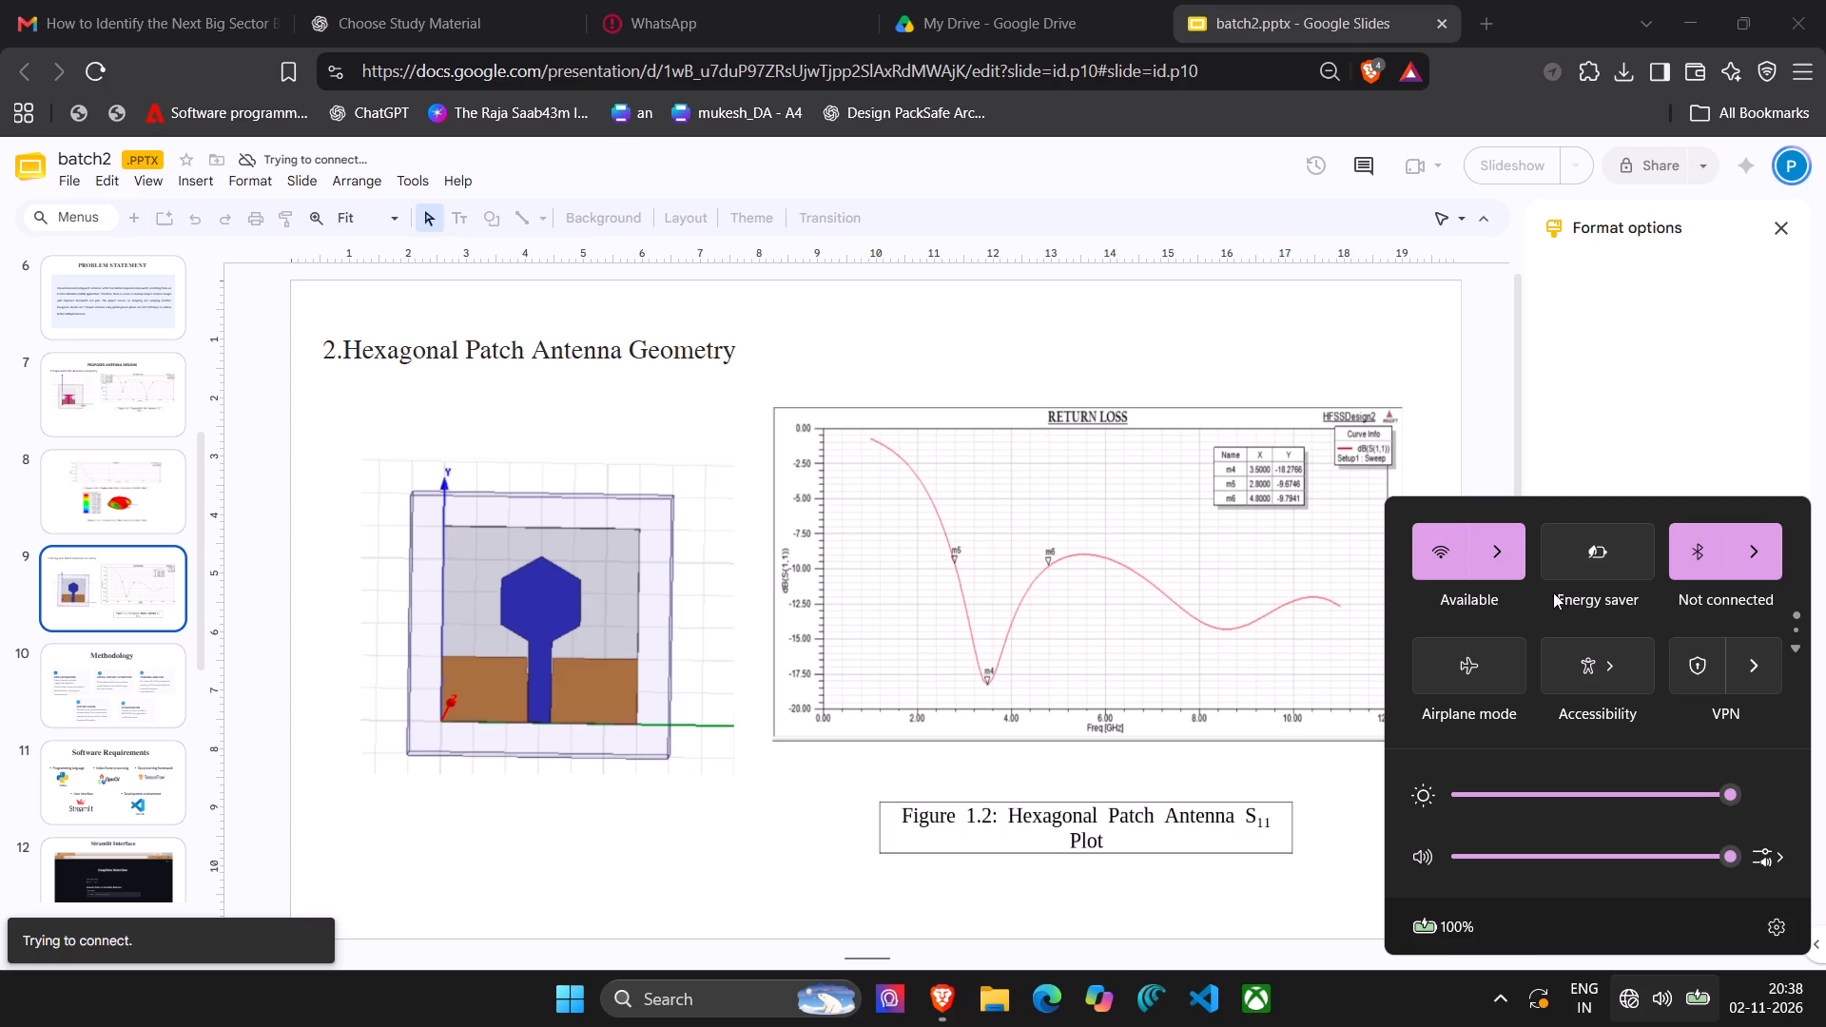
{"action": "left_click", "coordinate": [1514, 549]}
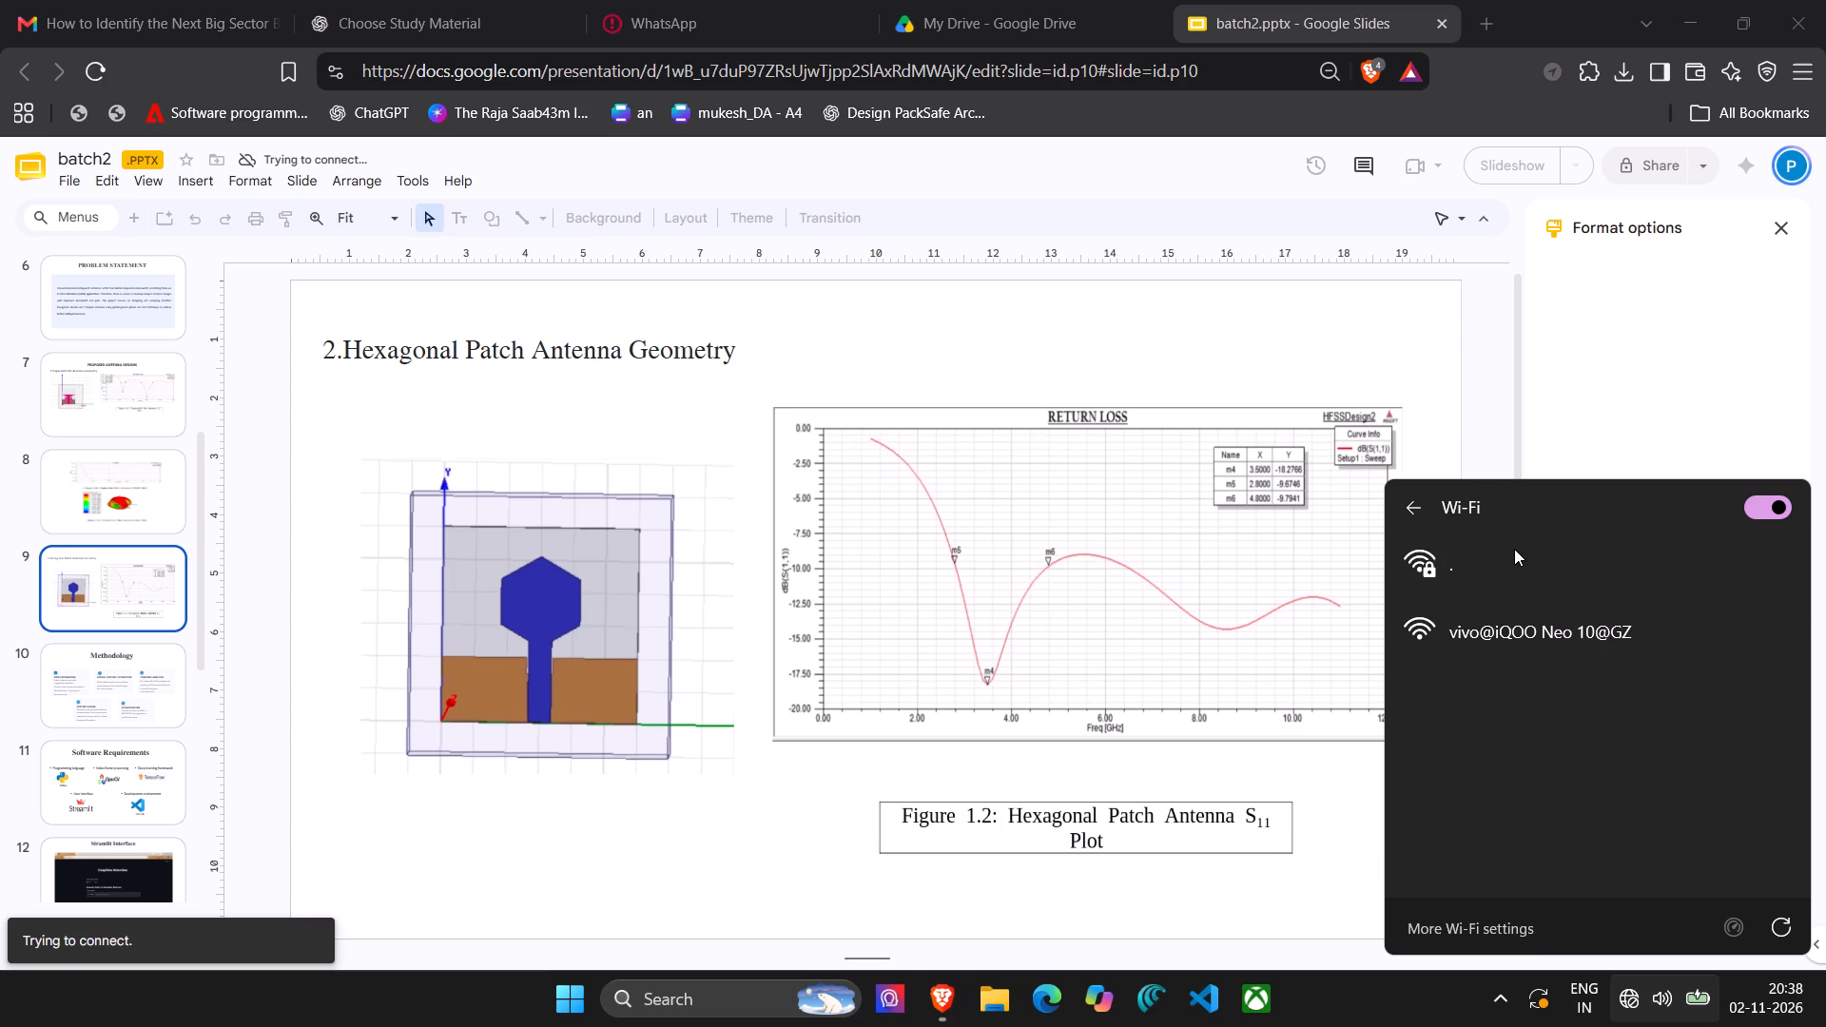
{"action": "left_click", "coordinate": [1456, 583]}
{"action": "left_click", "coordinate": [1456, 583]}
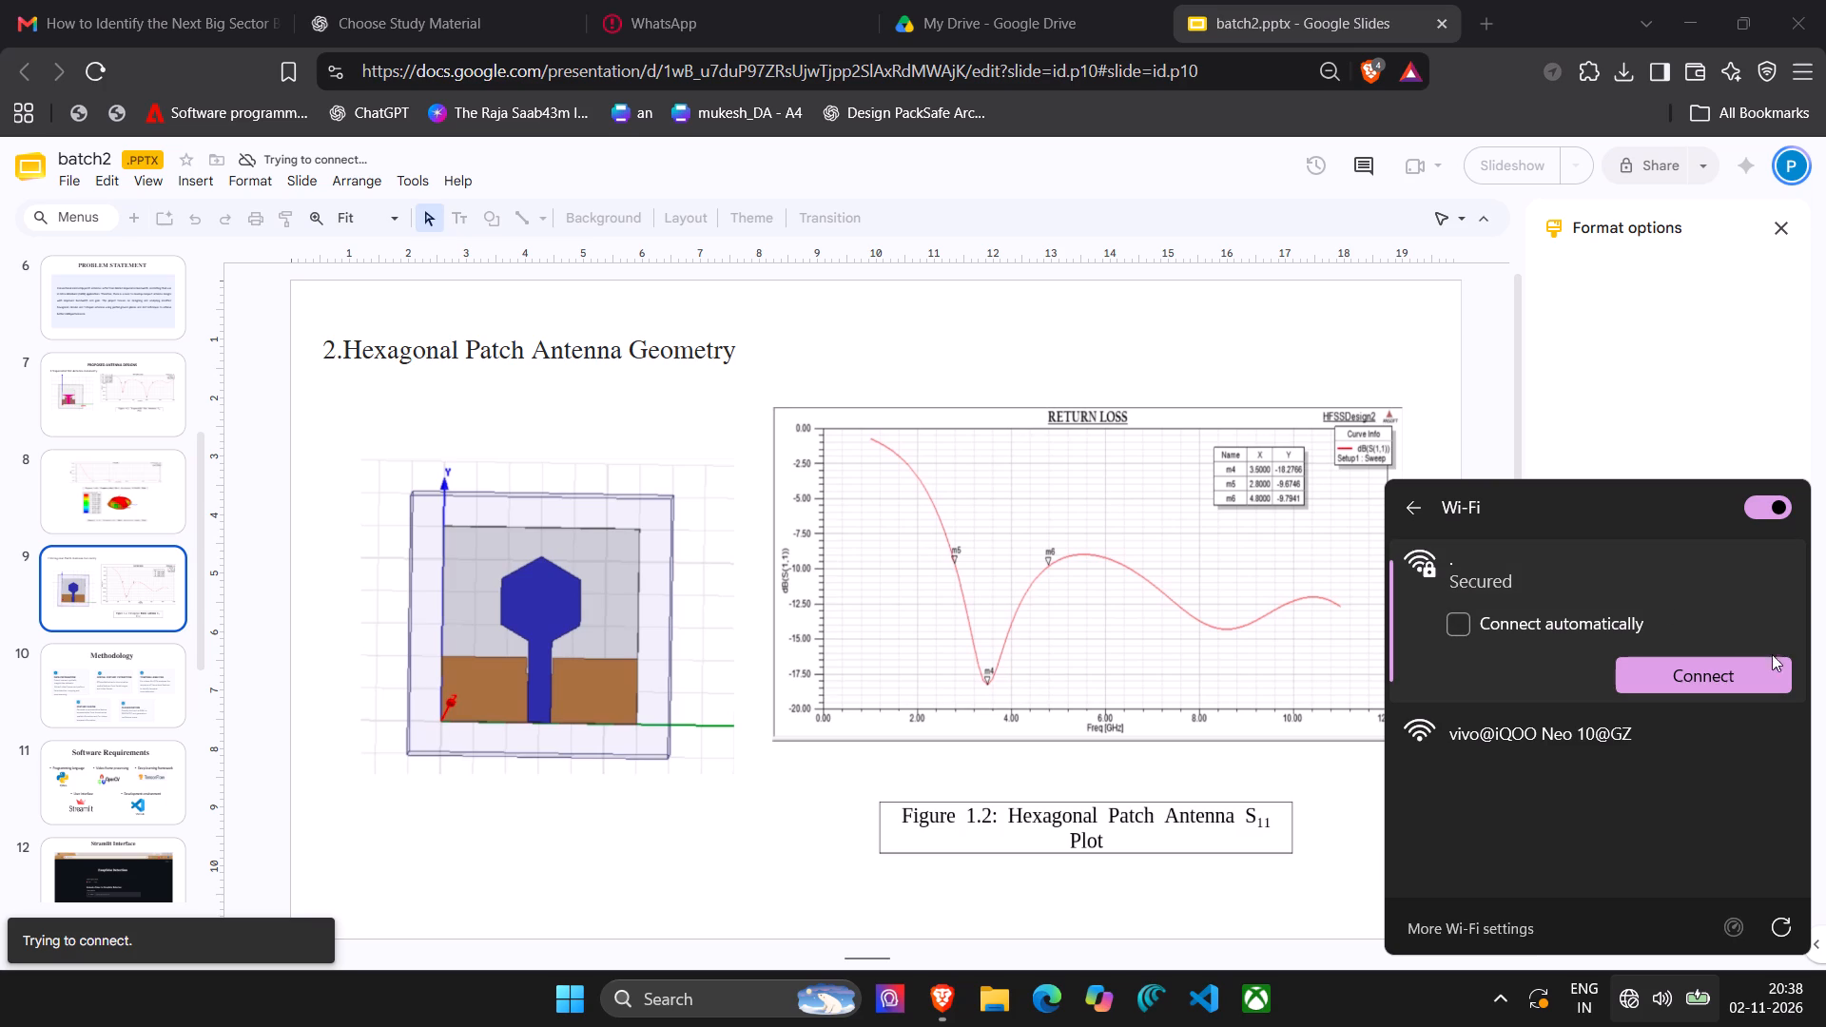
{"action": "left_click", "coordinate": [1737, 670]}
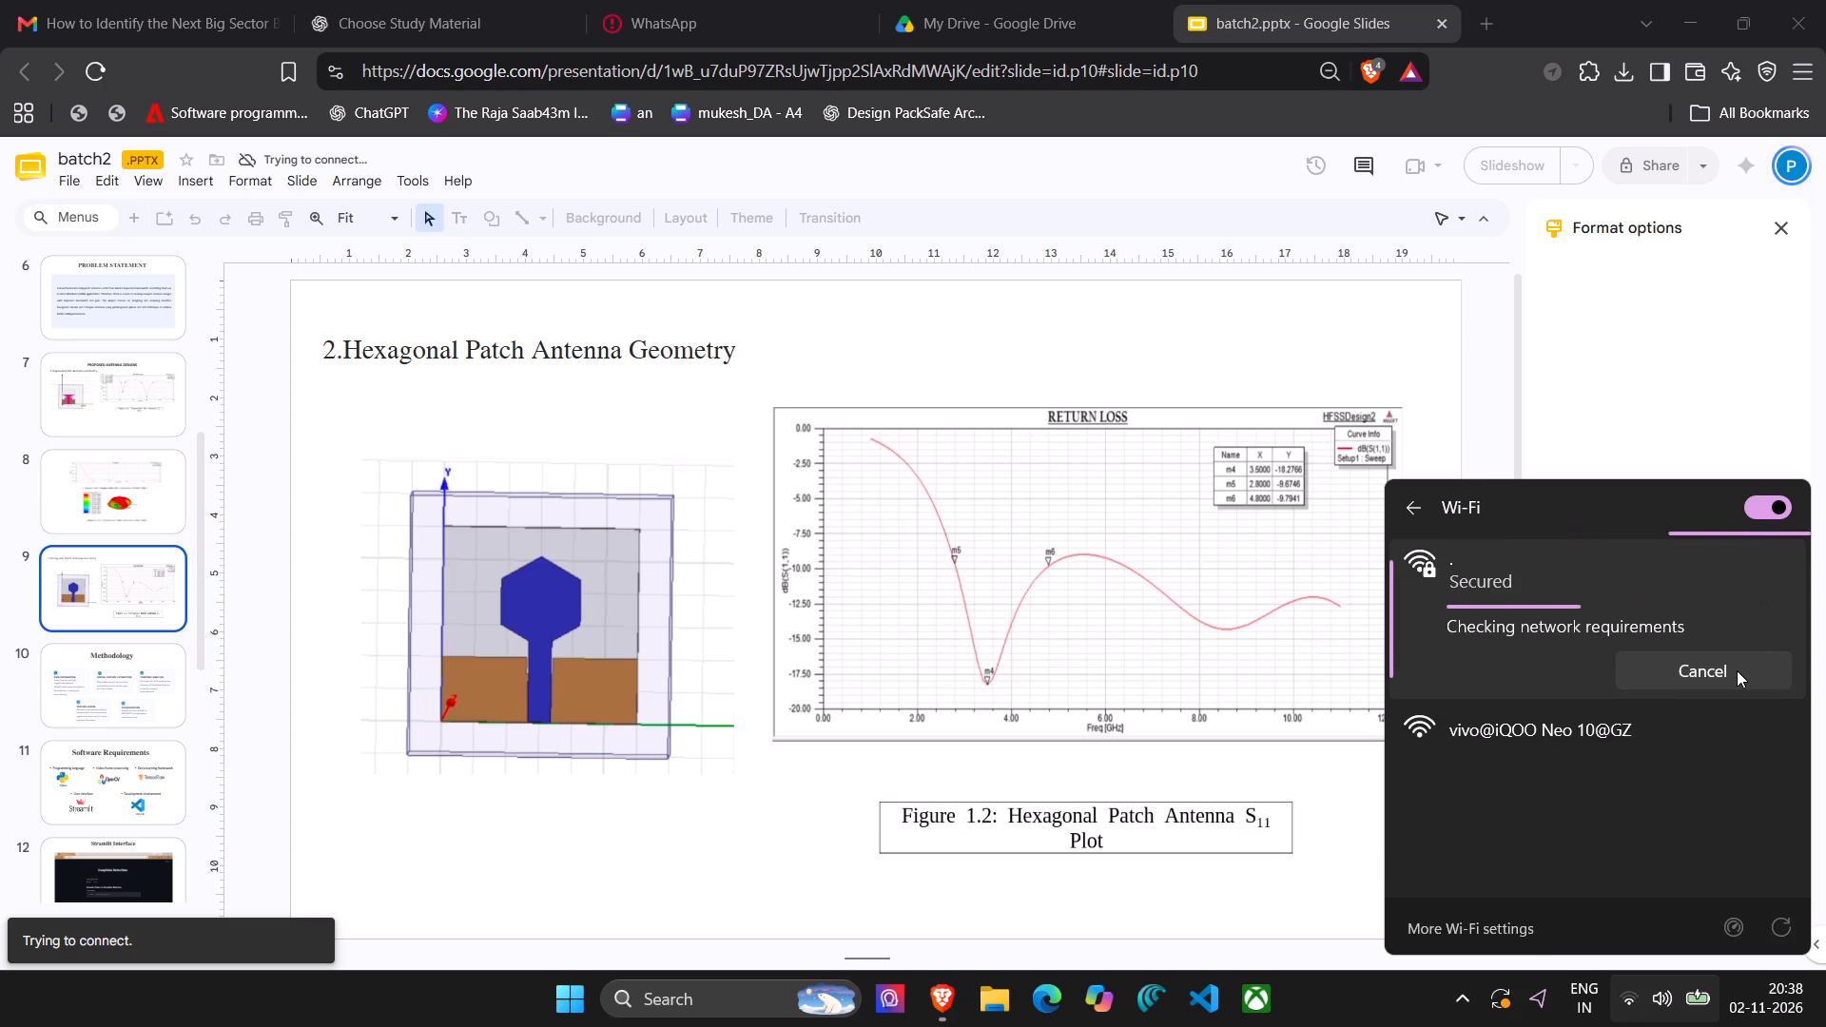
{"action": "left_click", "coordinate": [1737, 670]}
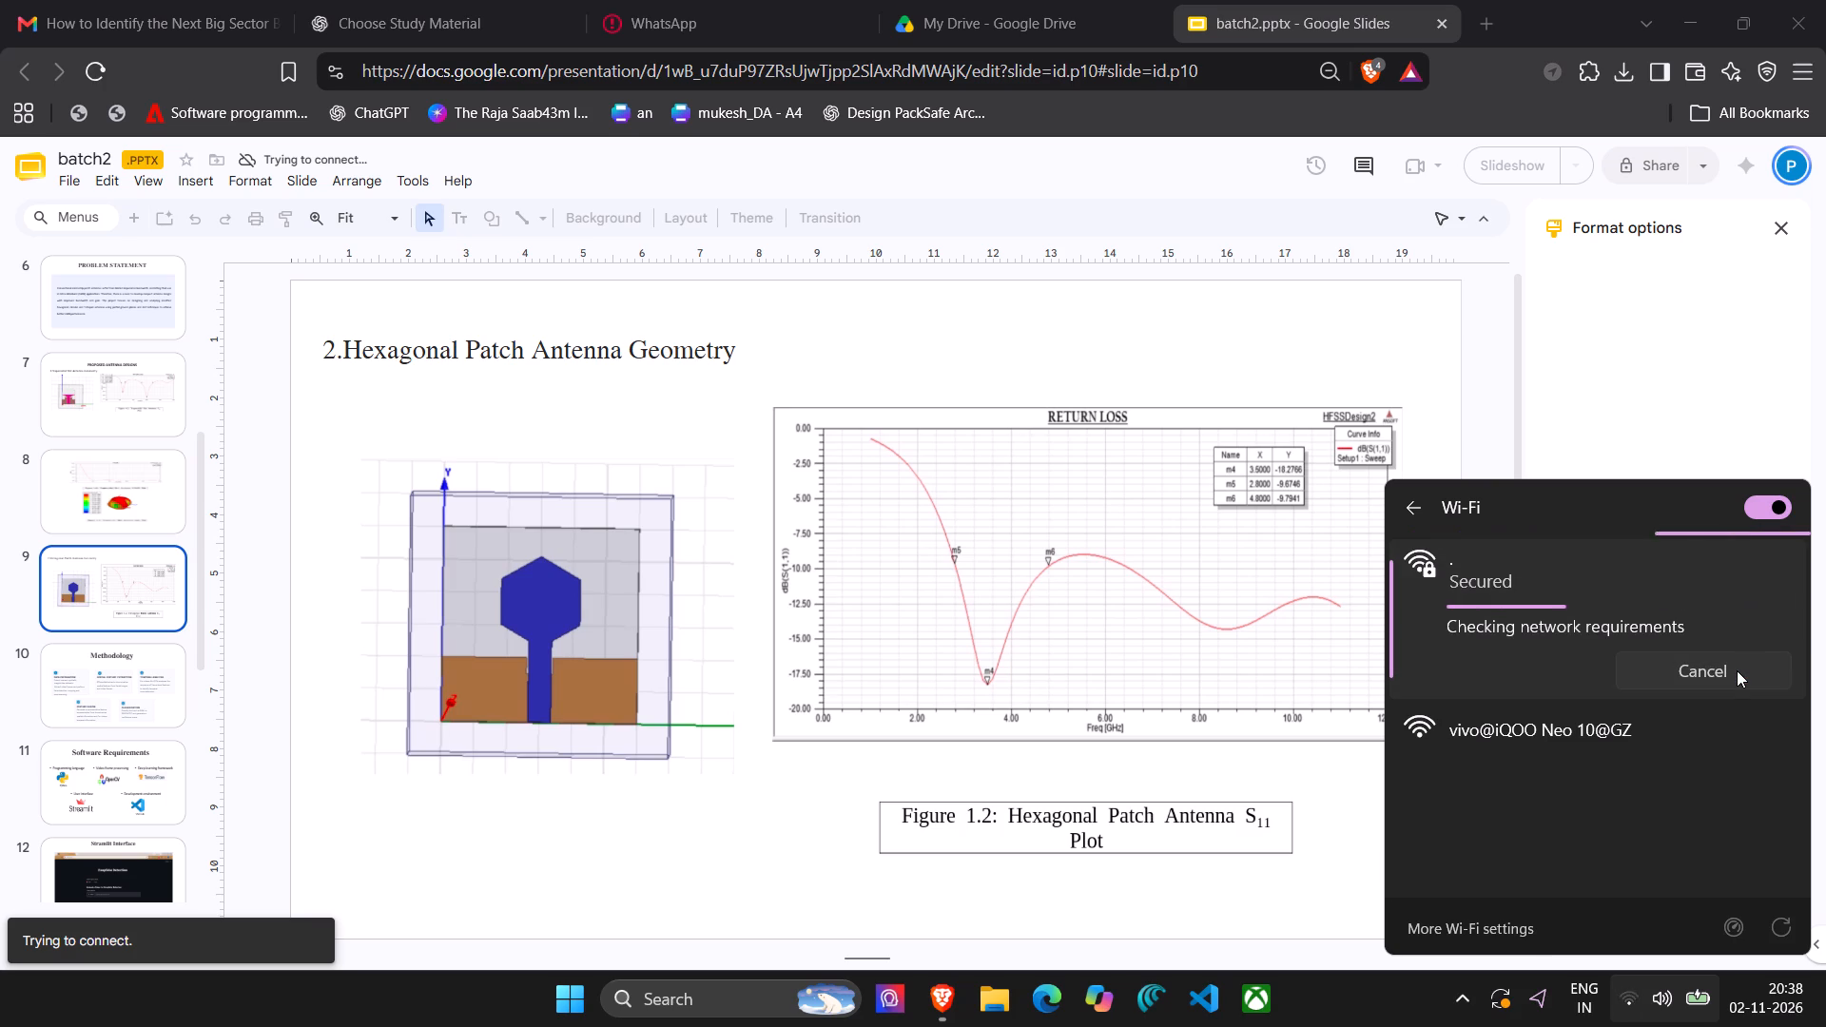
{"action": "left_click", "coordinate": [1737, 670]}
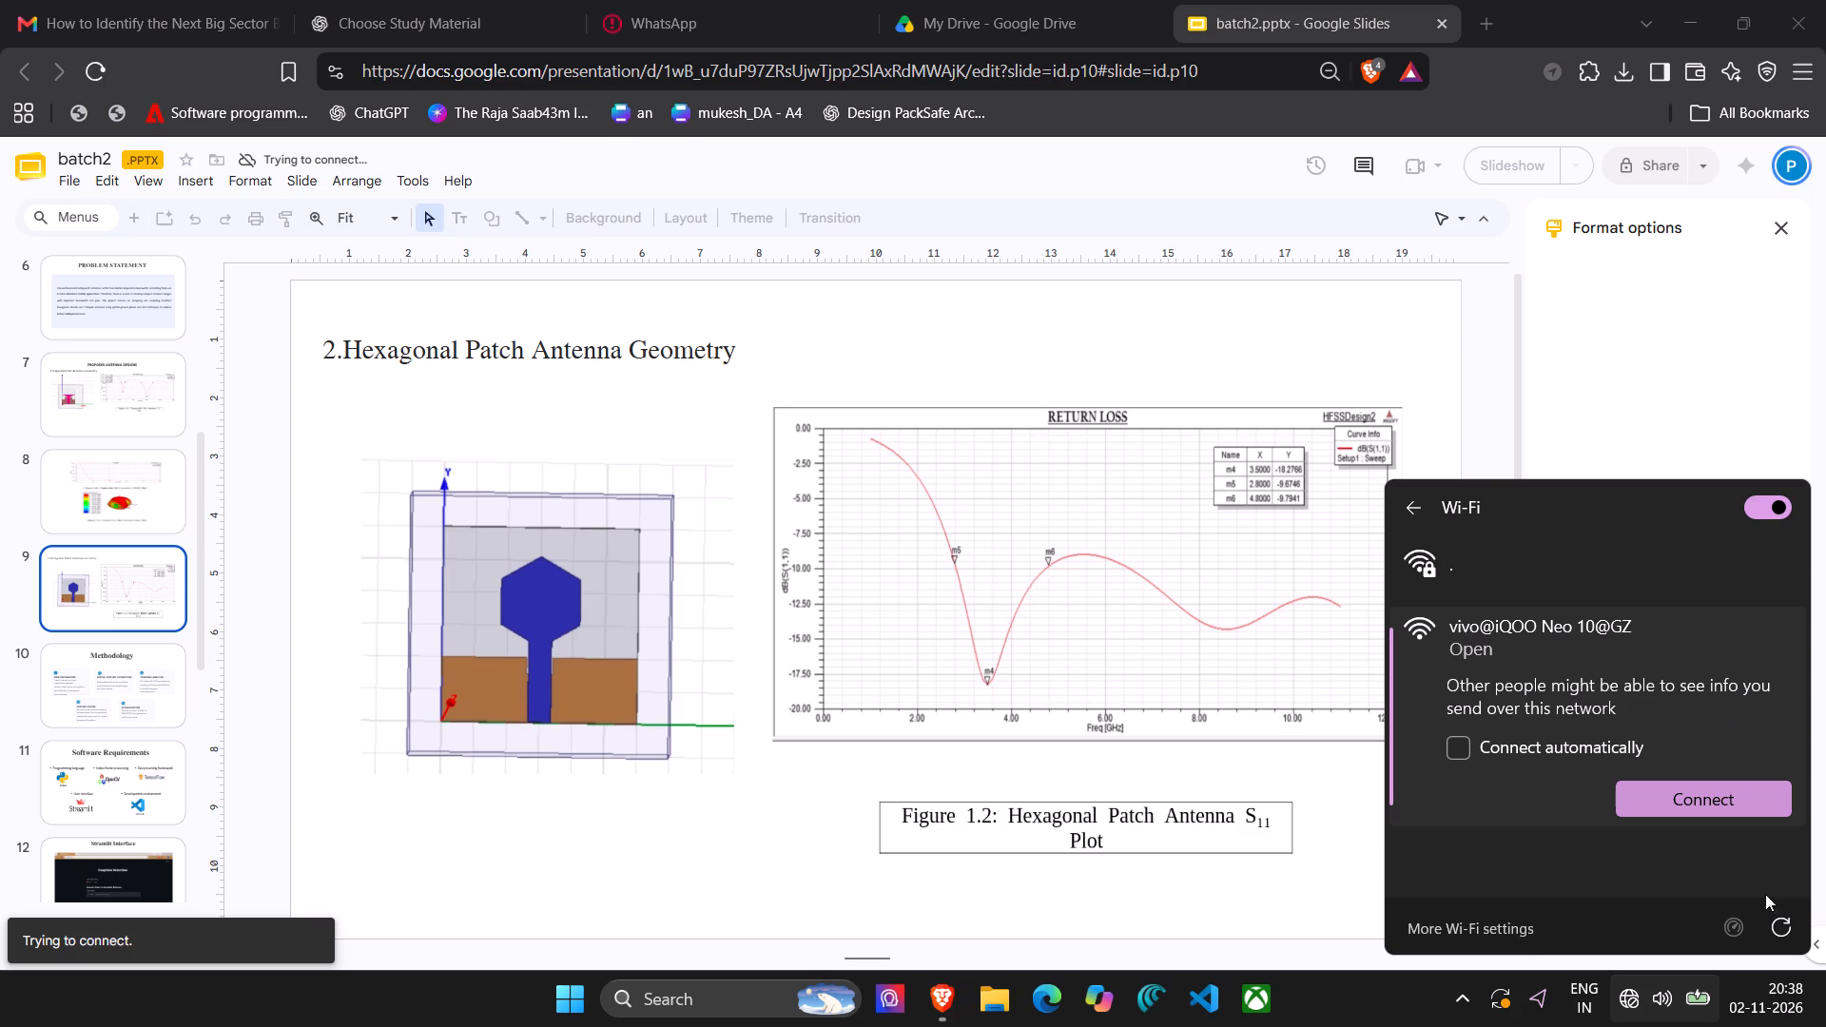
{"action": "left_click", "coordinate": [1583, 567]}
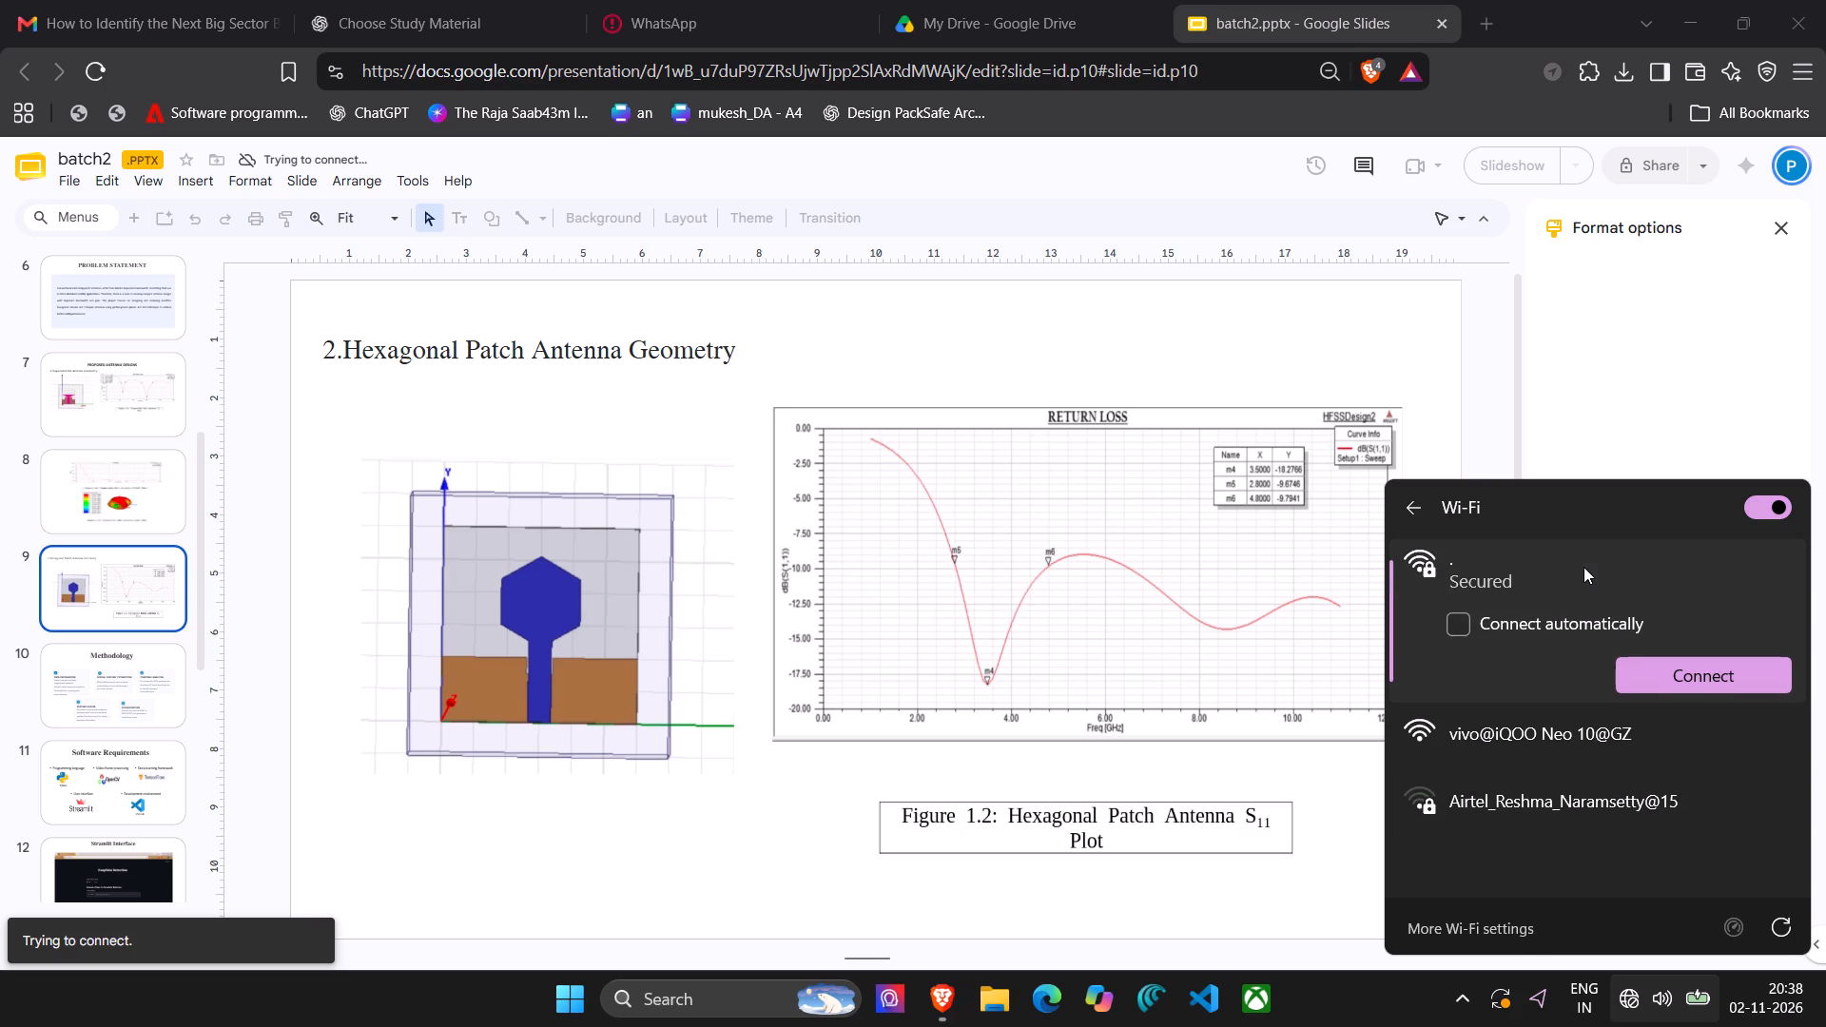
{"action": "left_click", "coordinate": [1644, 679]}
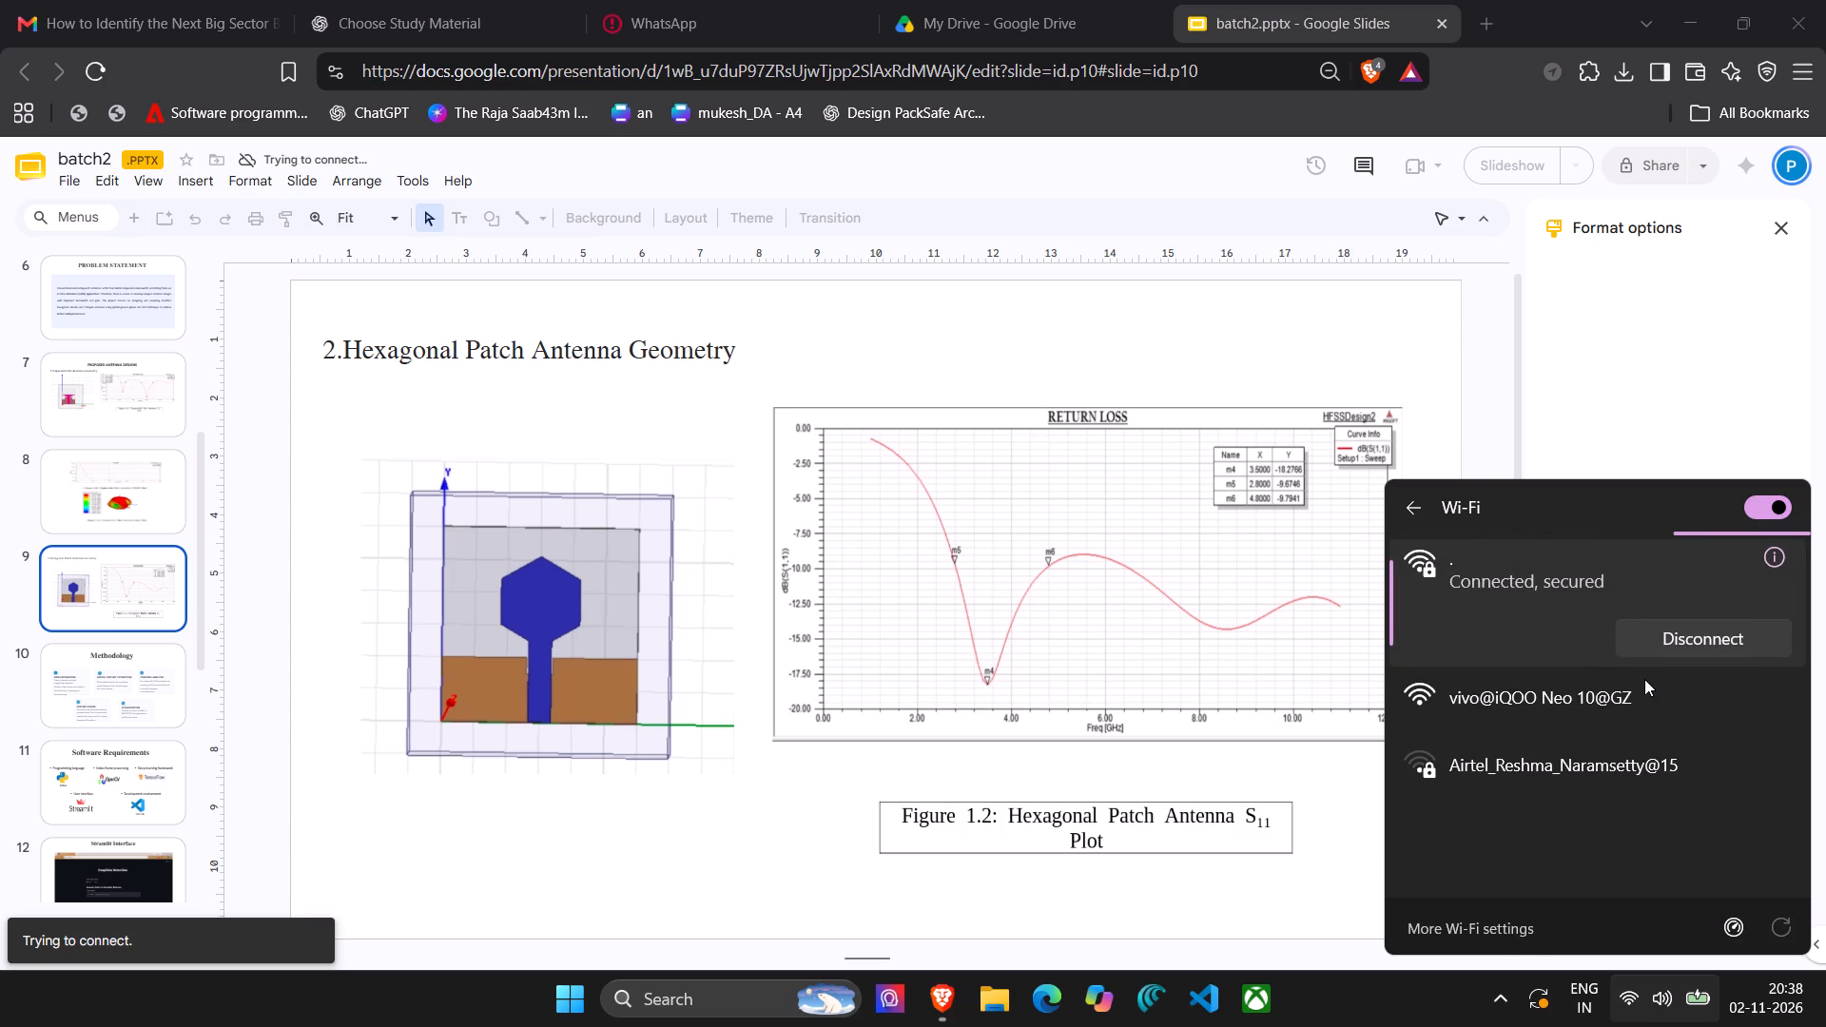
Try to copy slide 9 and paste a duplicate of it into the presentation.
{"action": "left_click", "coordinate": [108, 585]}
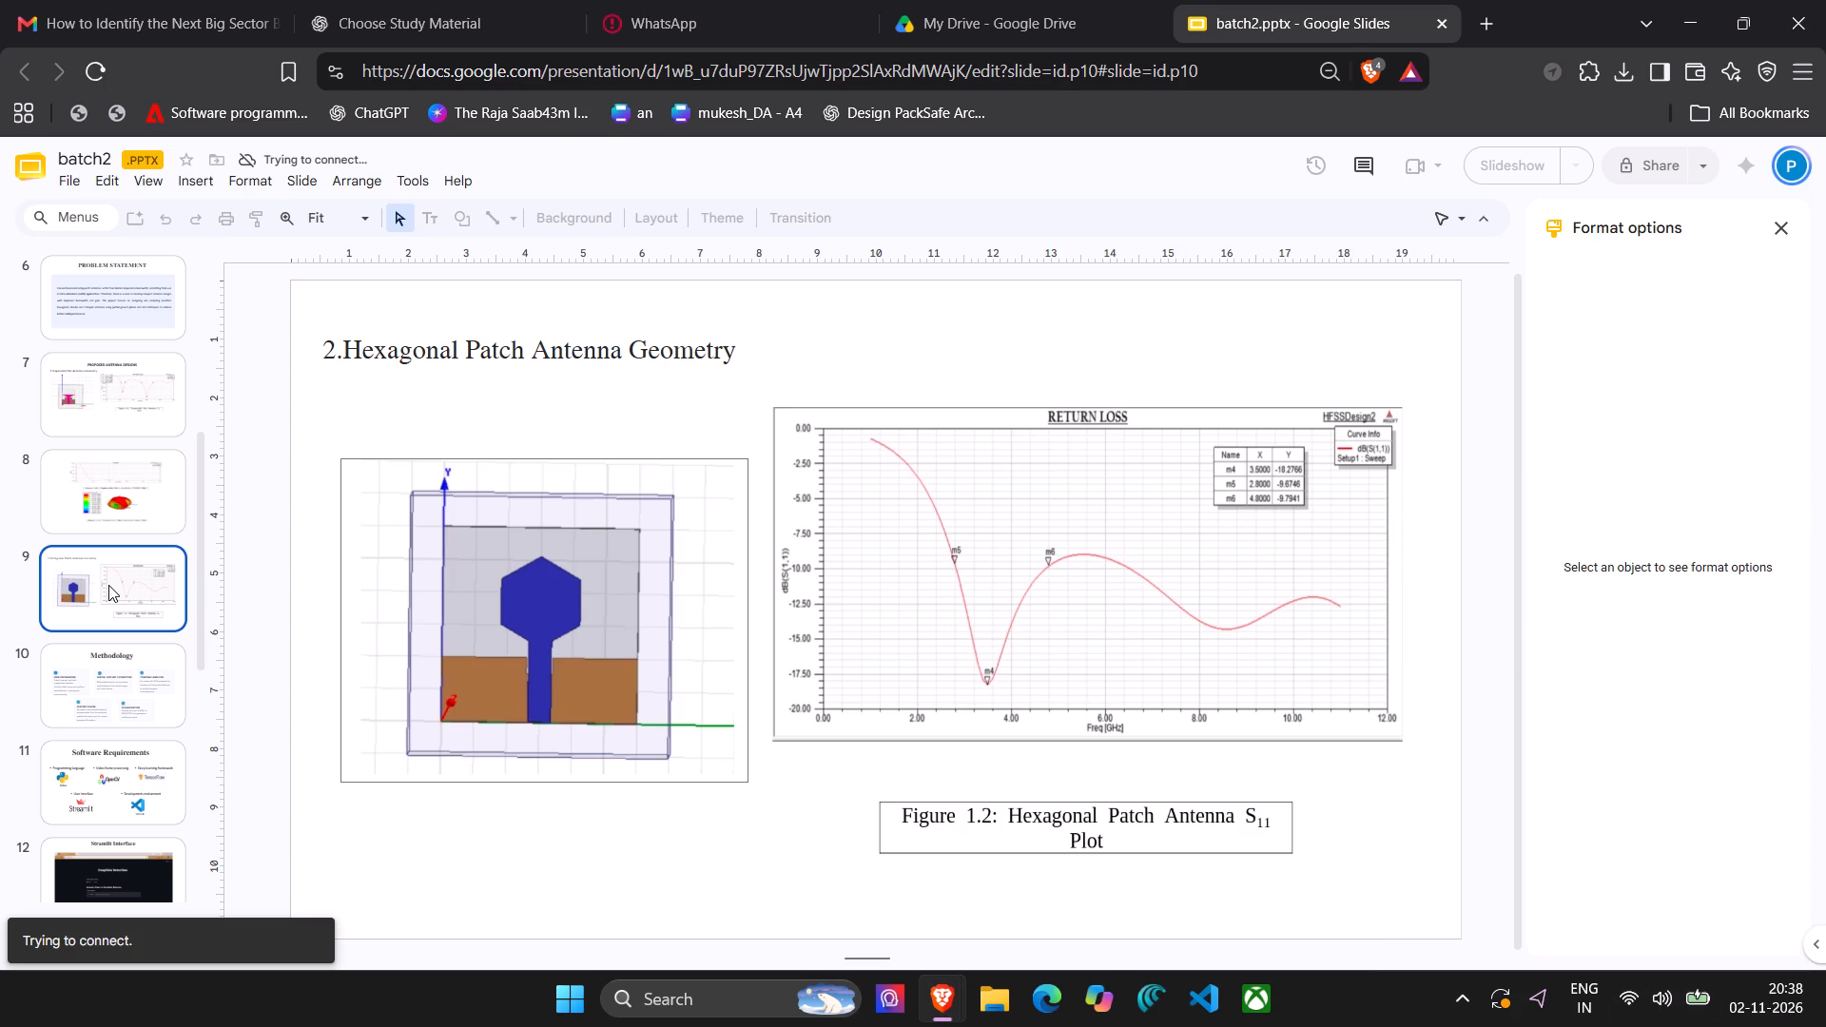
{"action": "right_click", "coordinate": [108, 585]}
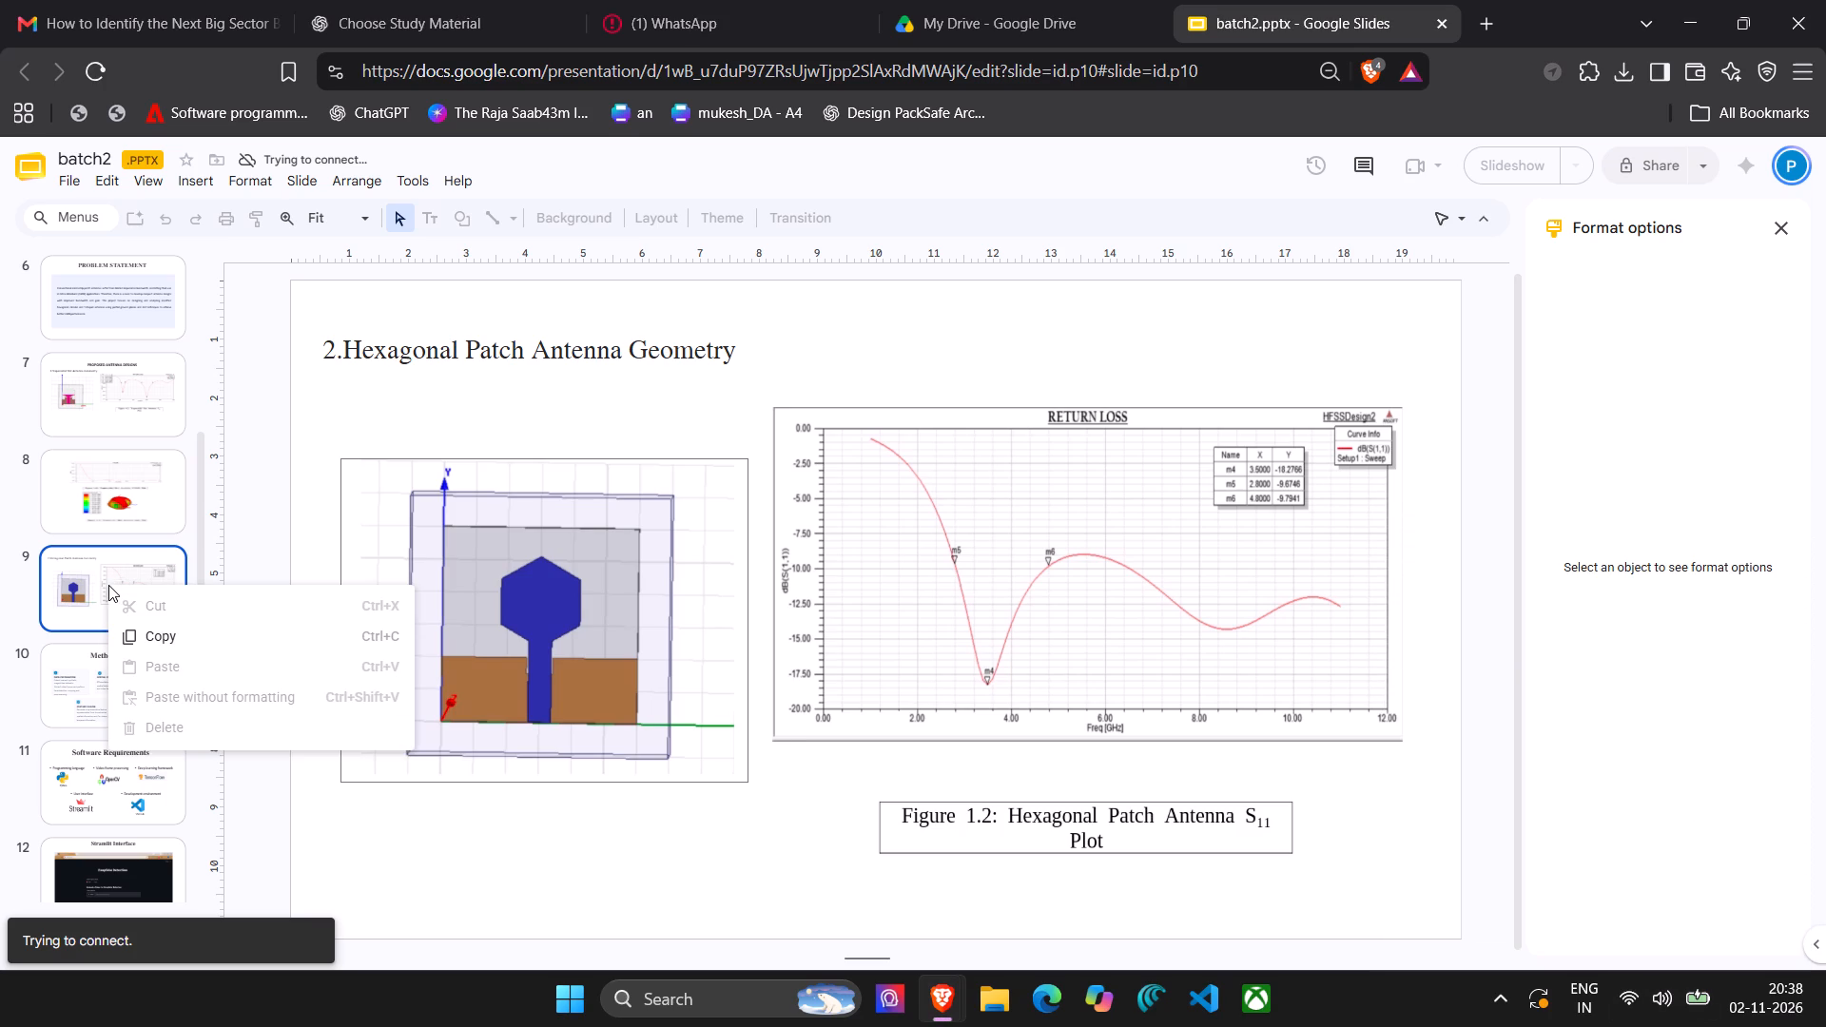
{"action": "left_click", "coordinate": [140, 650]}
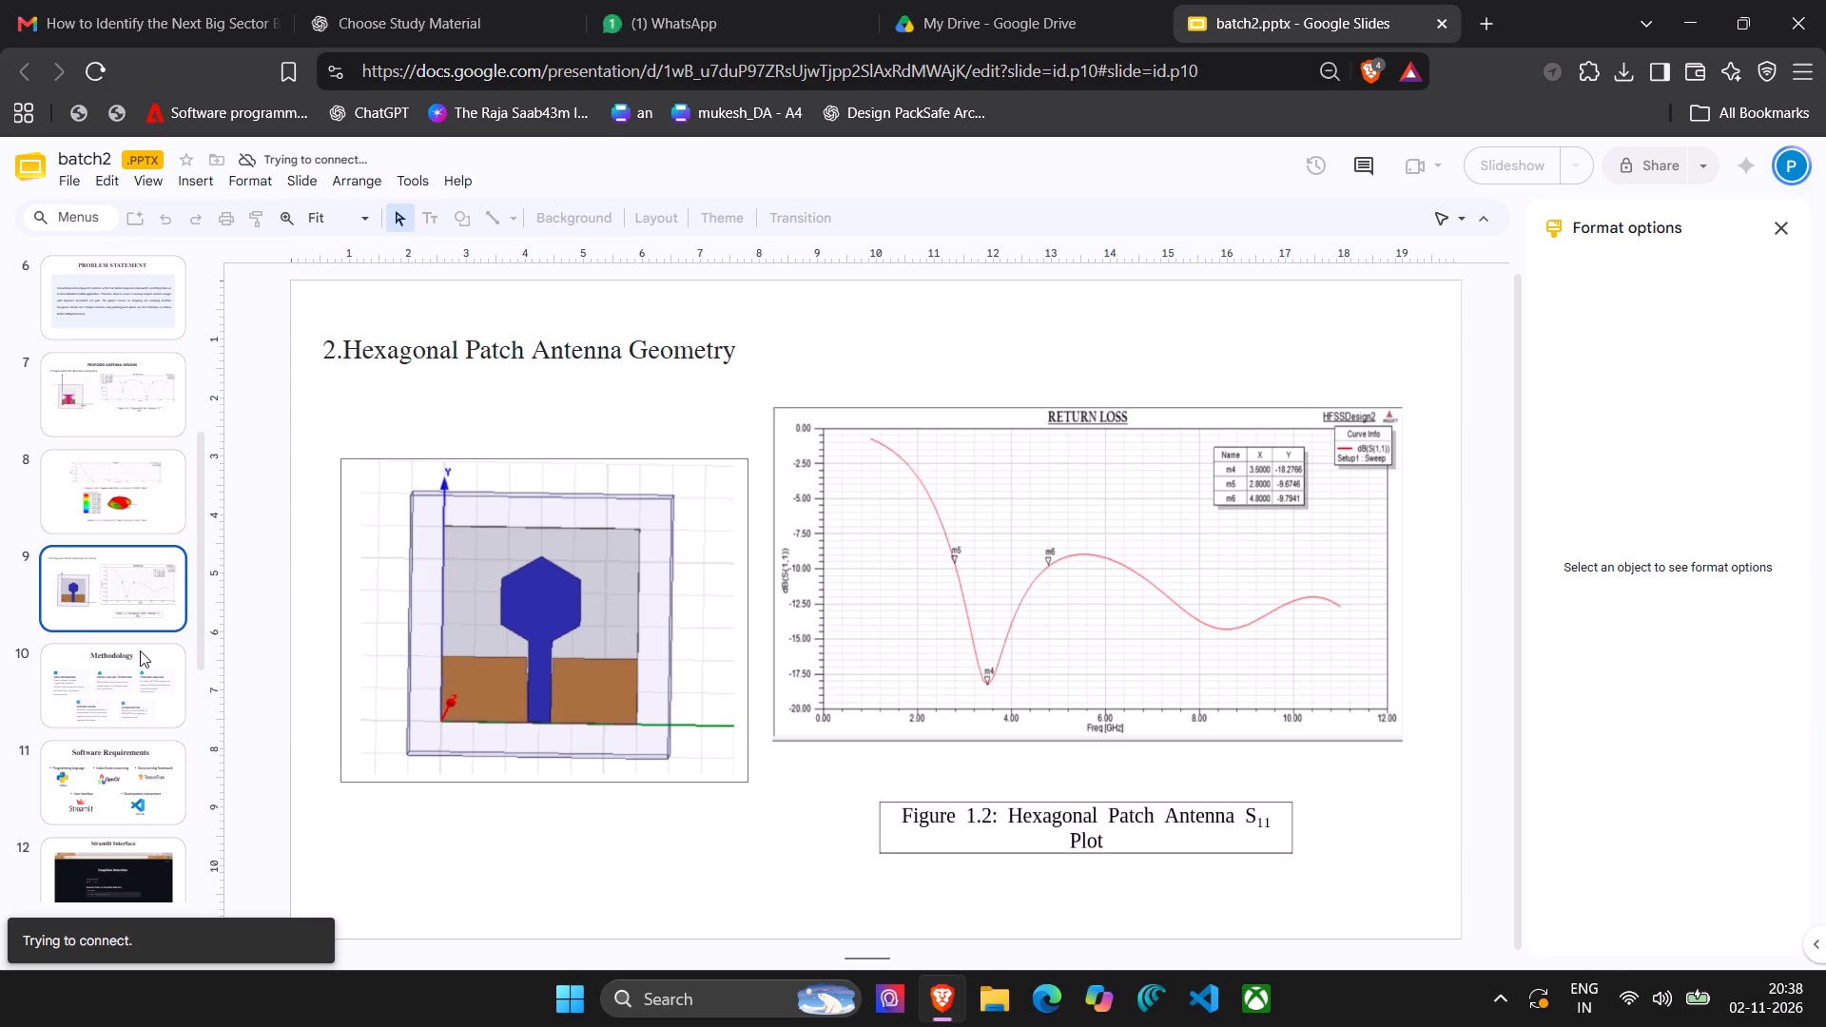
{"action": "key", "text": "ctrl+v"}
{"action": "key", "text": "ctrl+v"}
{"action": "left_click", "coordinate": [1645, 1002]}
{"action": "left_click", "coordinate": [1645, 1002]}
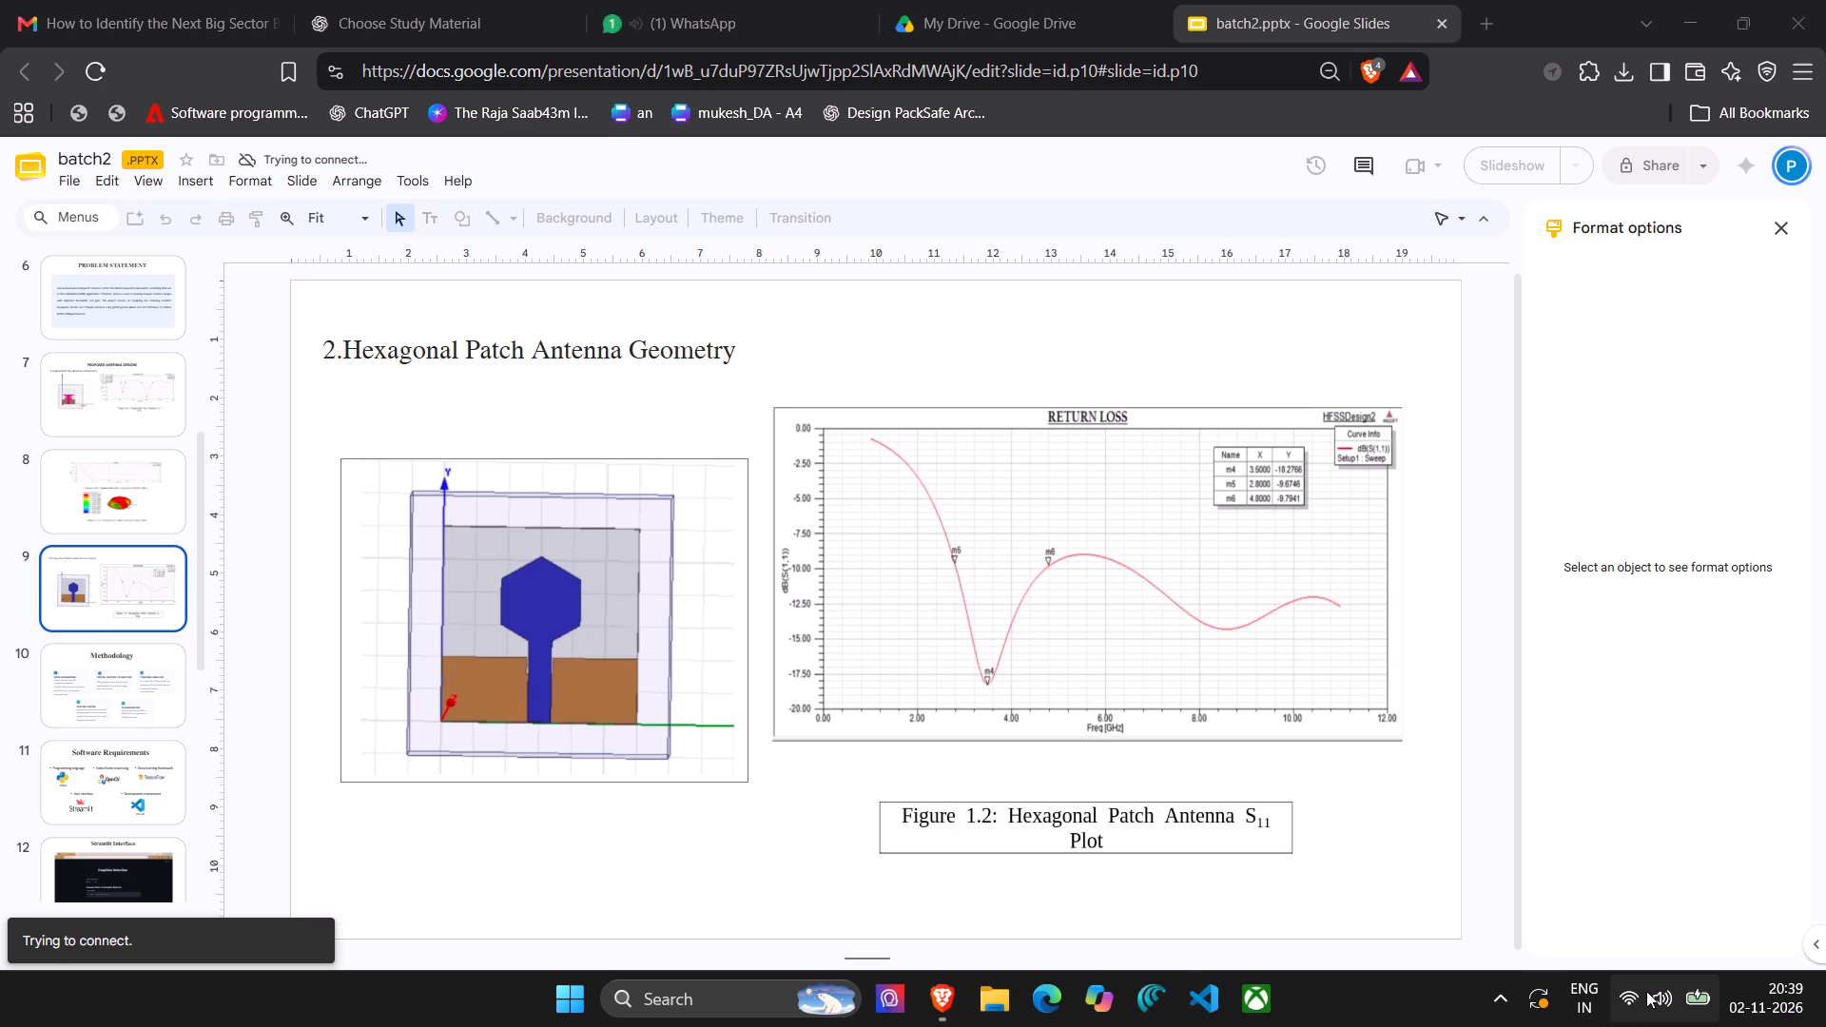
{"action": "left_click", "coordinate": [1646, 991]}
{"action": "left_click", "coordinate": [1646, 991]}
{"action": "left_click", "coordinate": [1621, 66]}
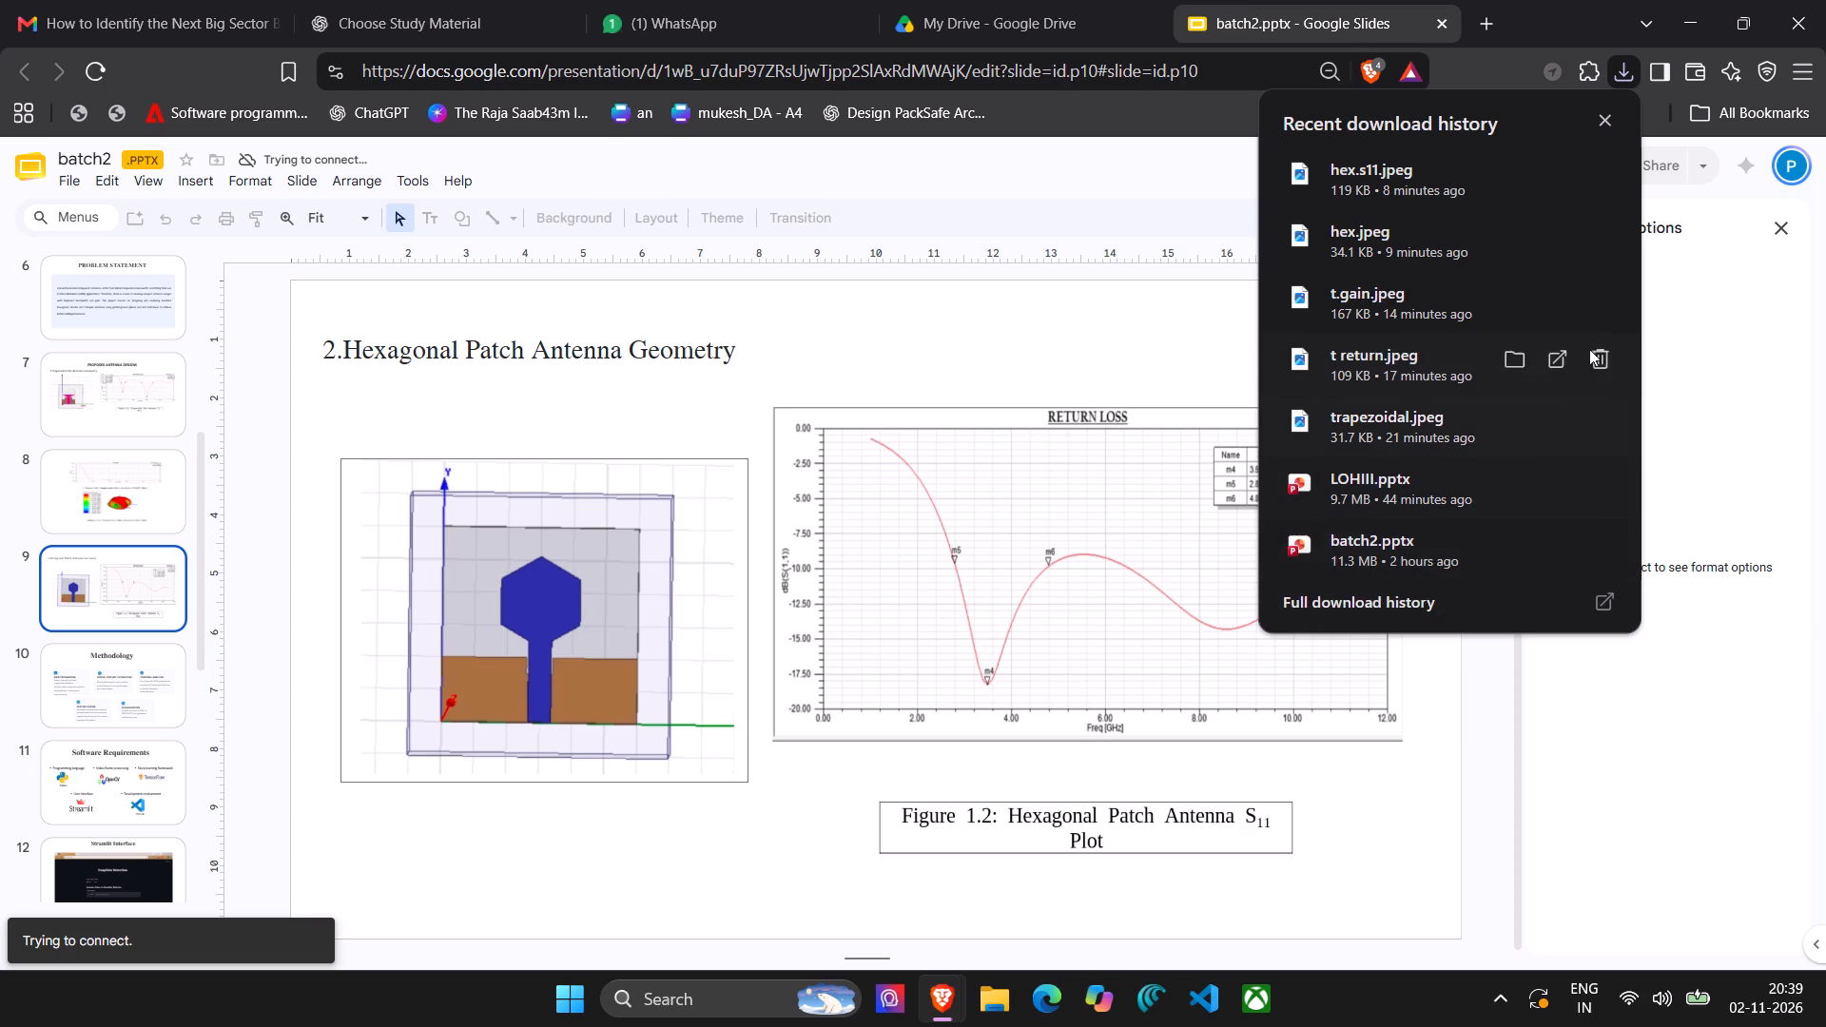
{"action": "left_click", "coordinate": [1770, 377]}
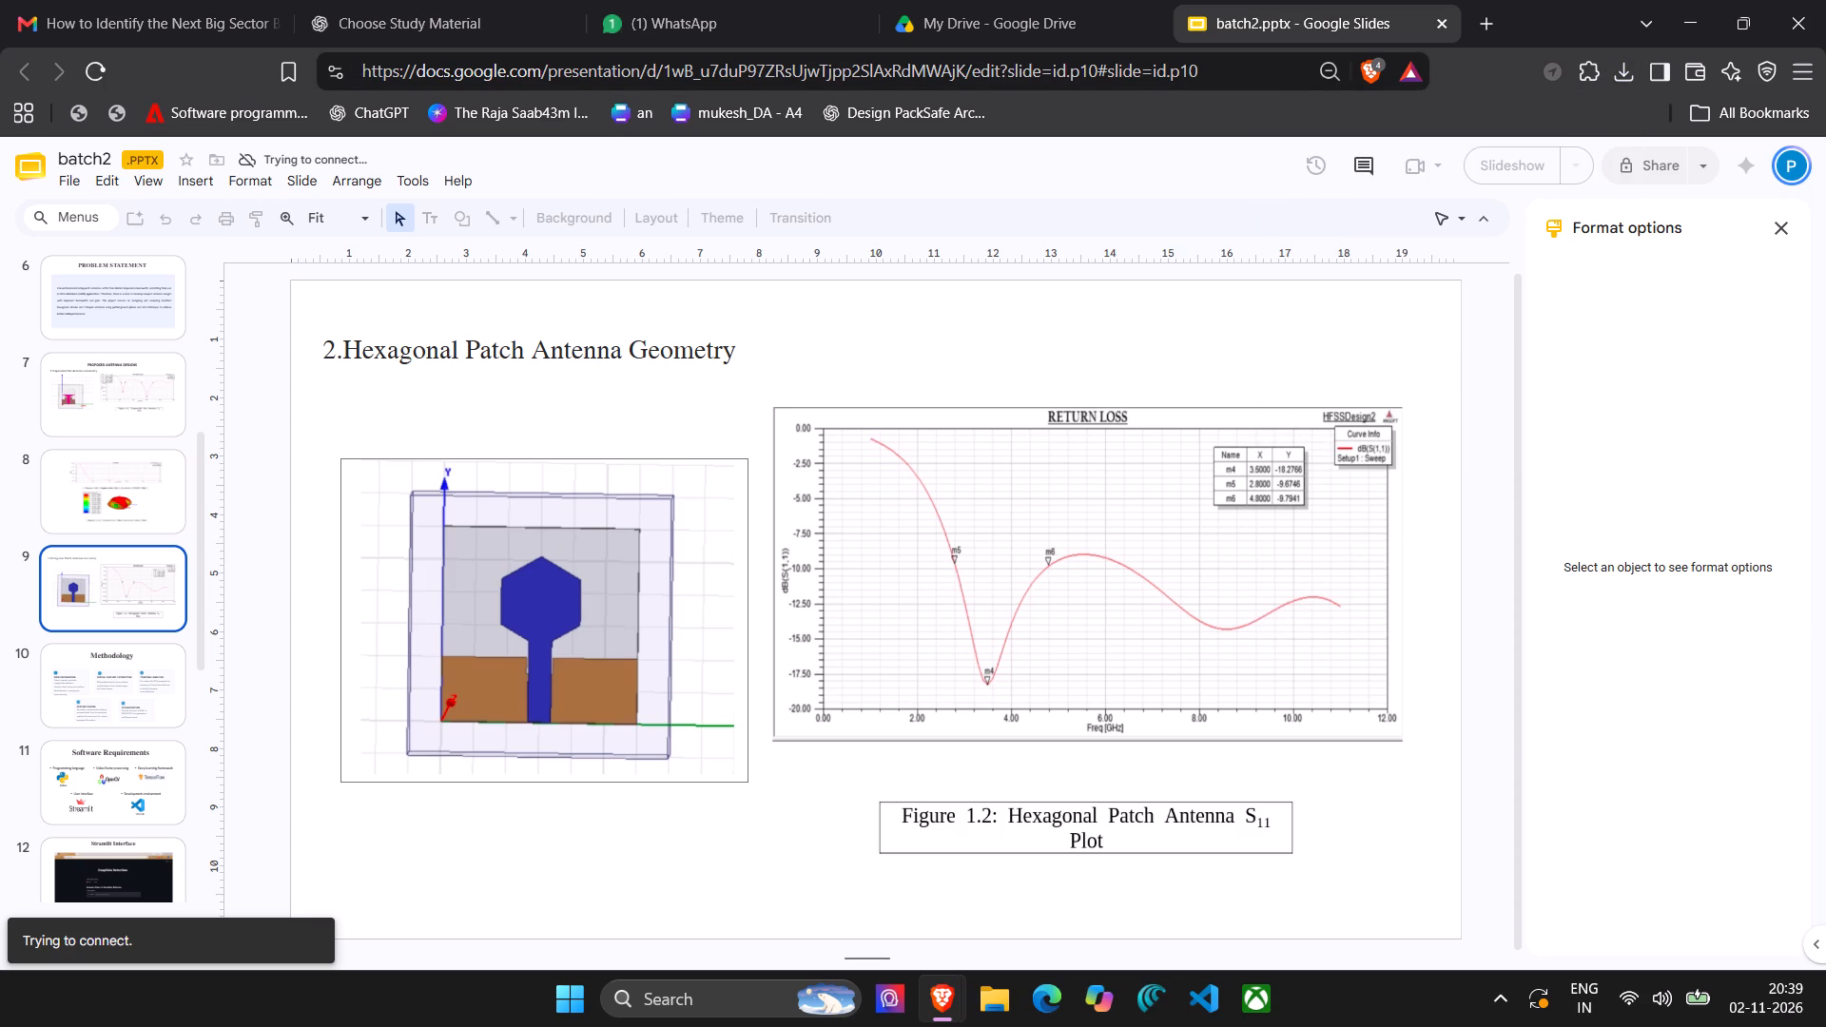
Switch the computer's Wi-Fi connection to the secured "Gum Gum Pistol" network.
{"action": "left_click", "coordinate": [1628, 994]}
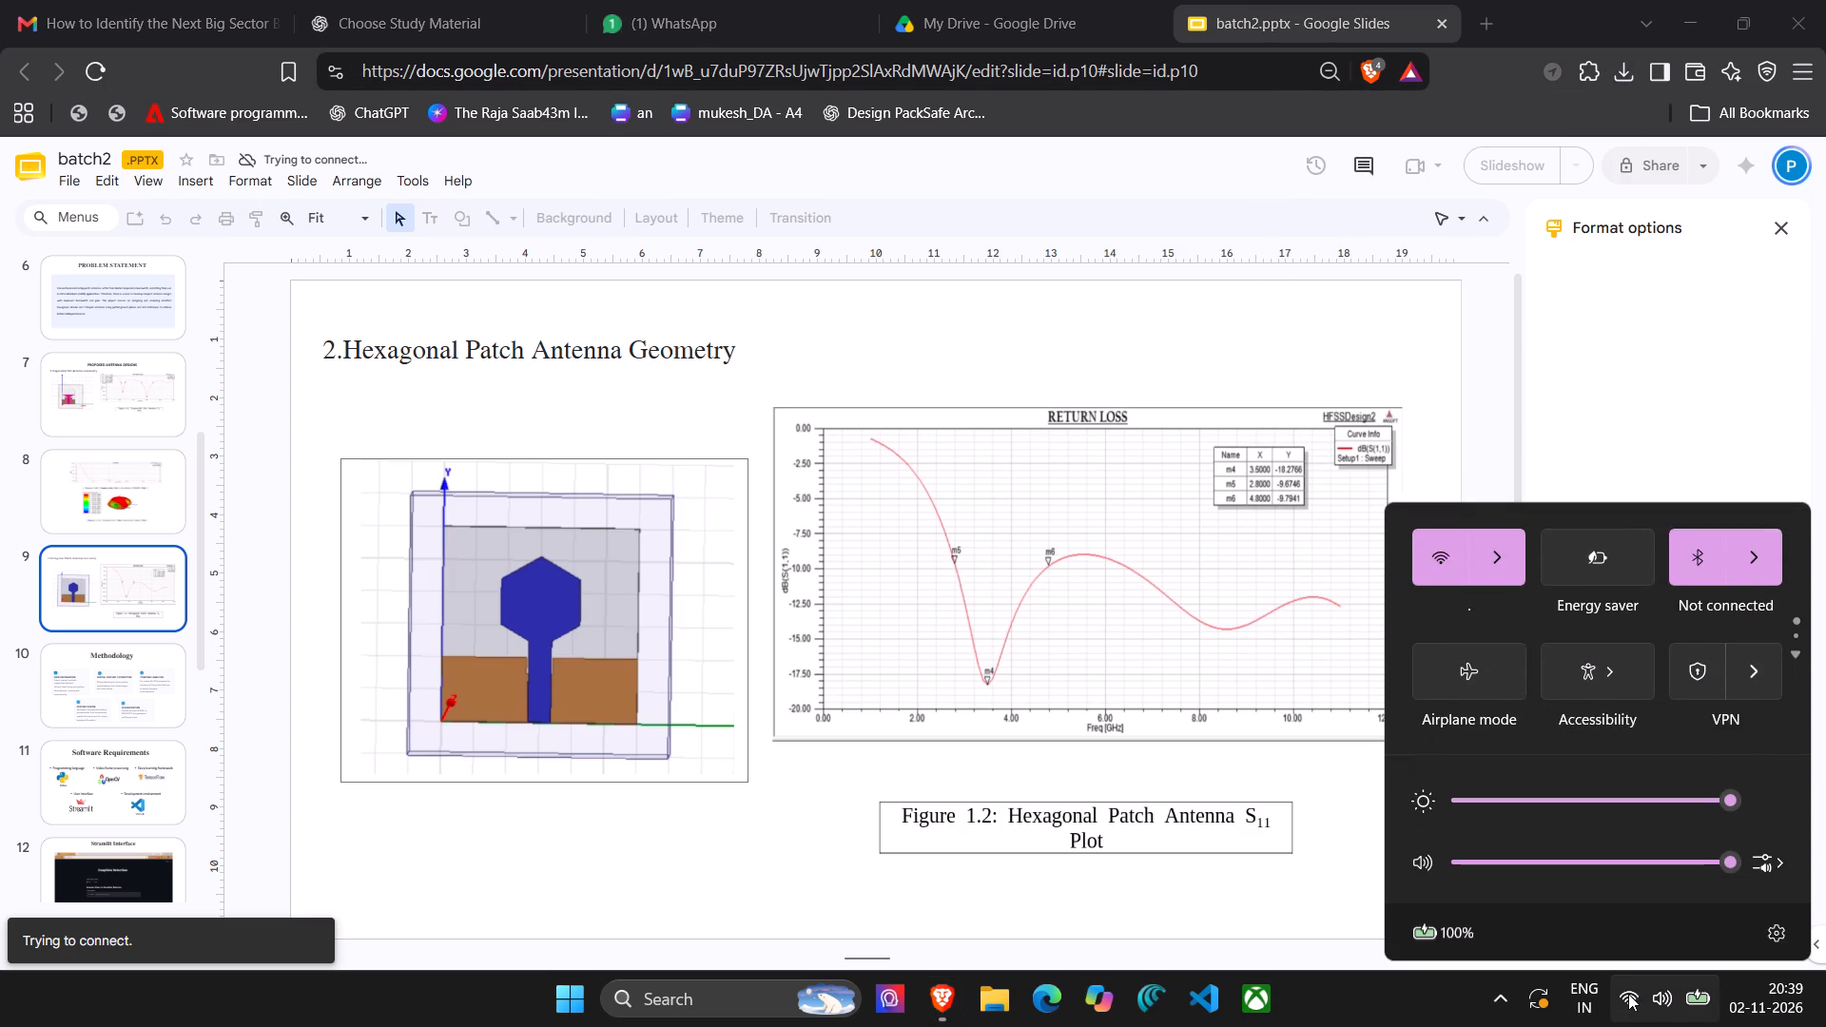
{"action": "left_click", "coordinate": [1498, 542]}
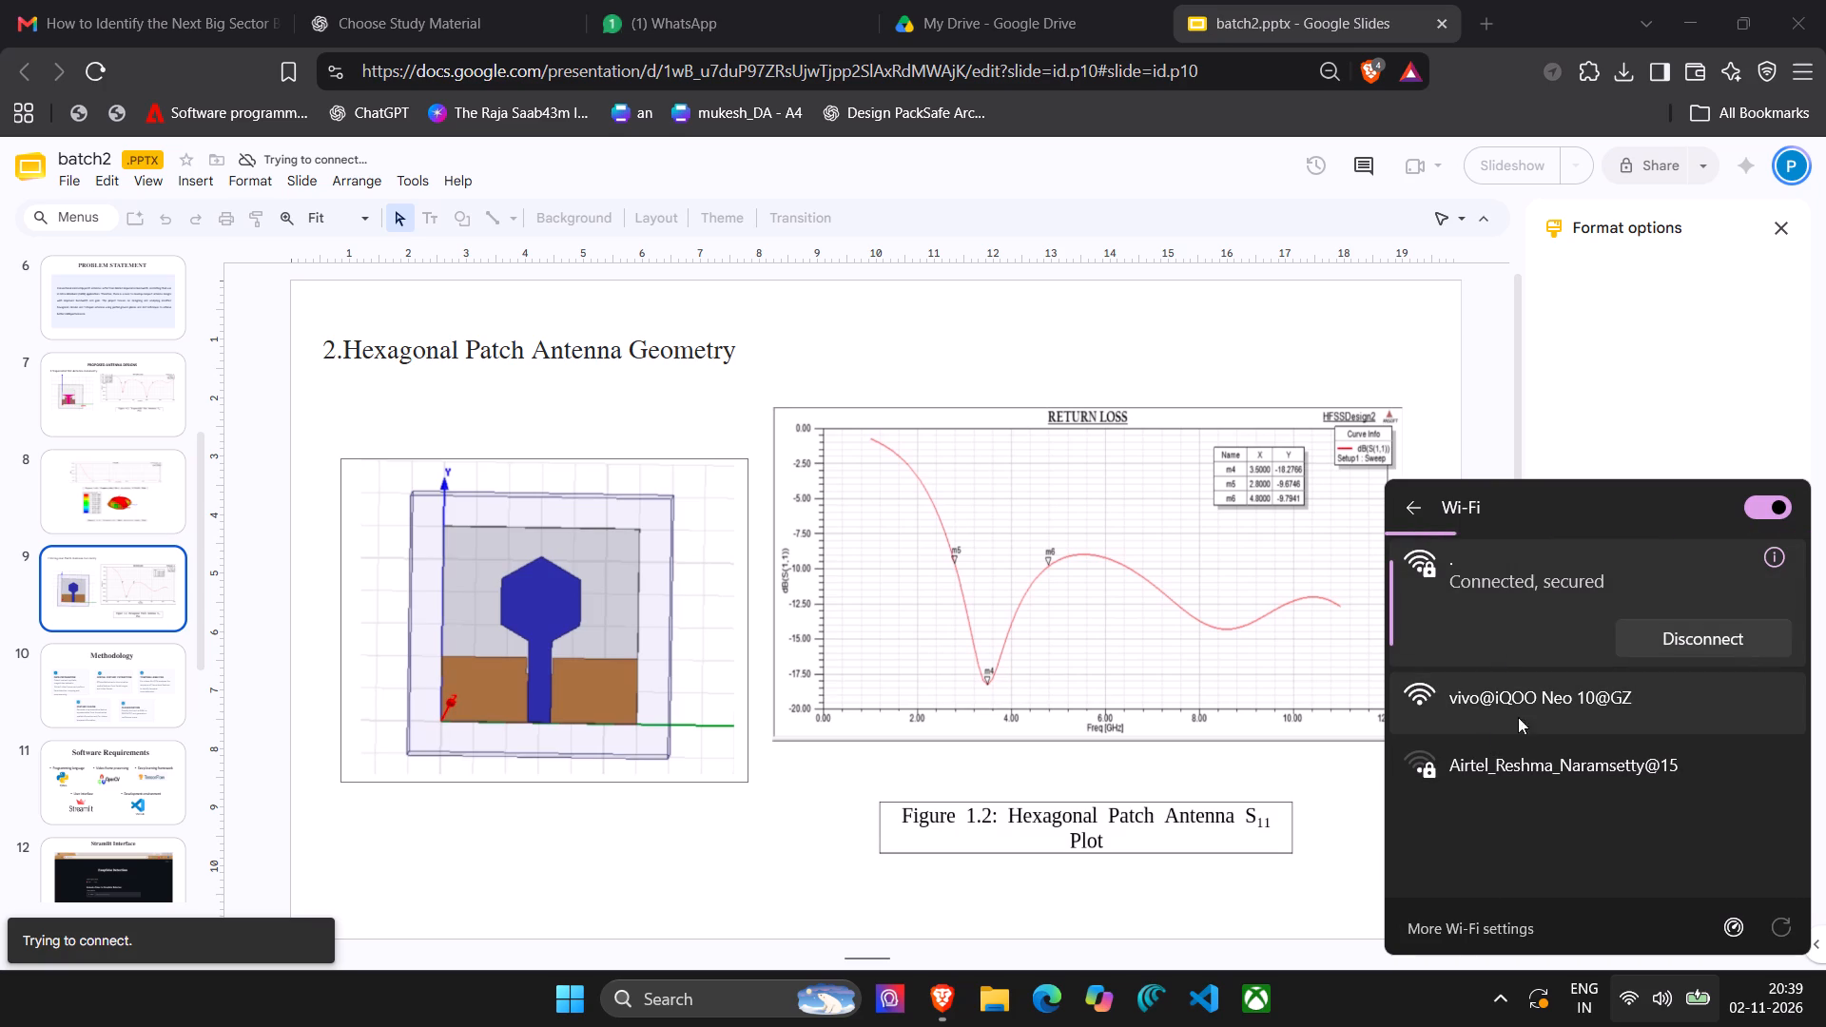
{"action": "left_click", "coordinate": [1570, 715]}
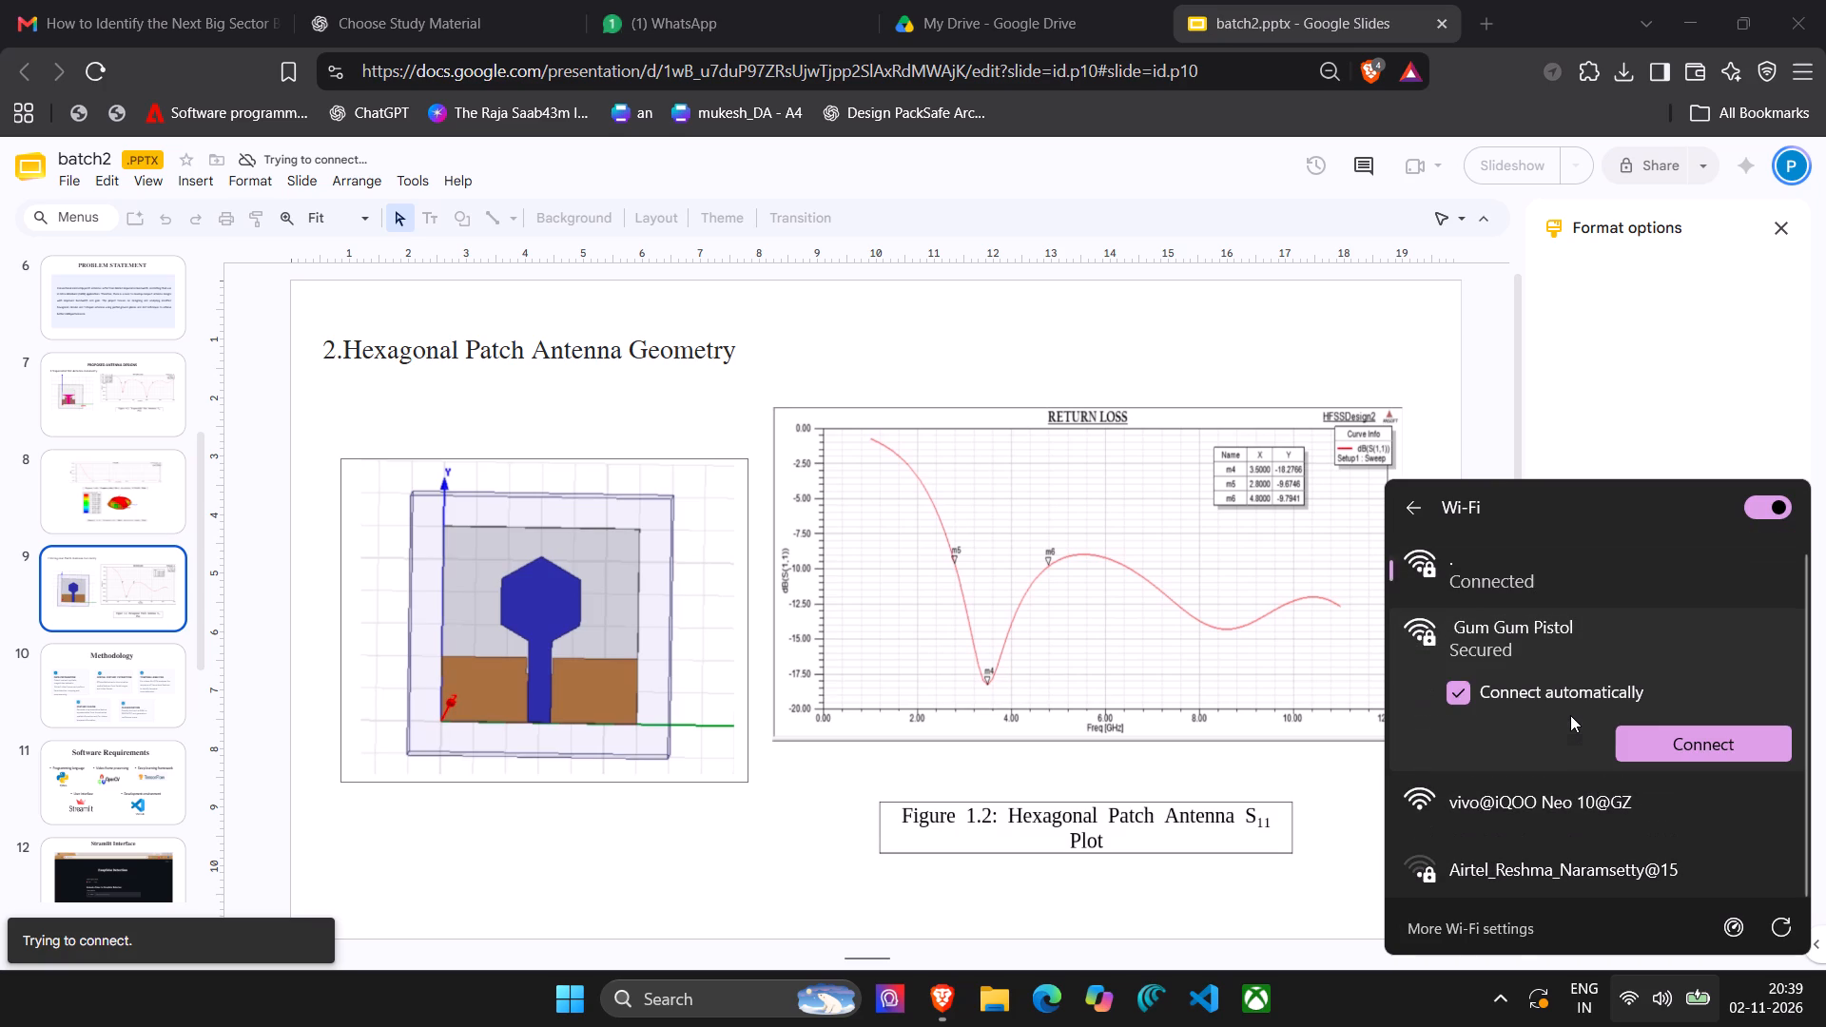
{"action": "left_click", "coordinate": [1653, 723]}
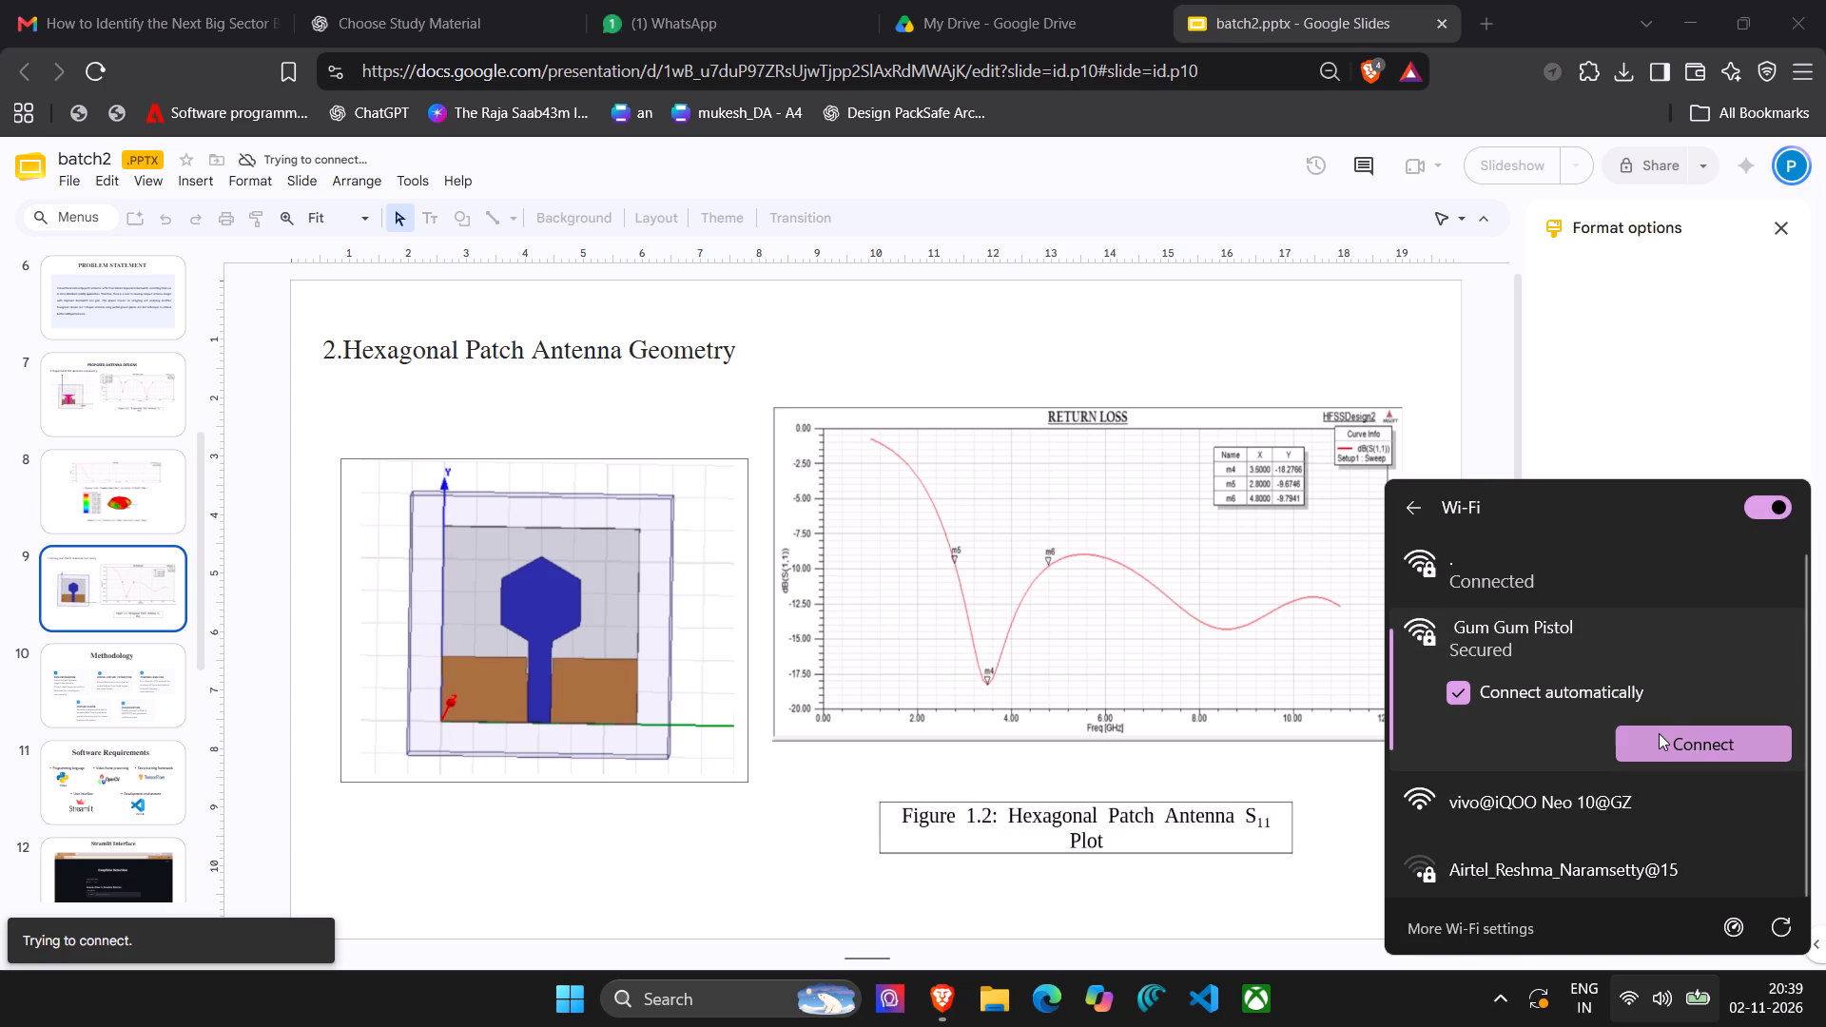
{"action": "left_click", "coordinate": [1659, 733]}
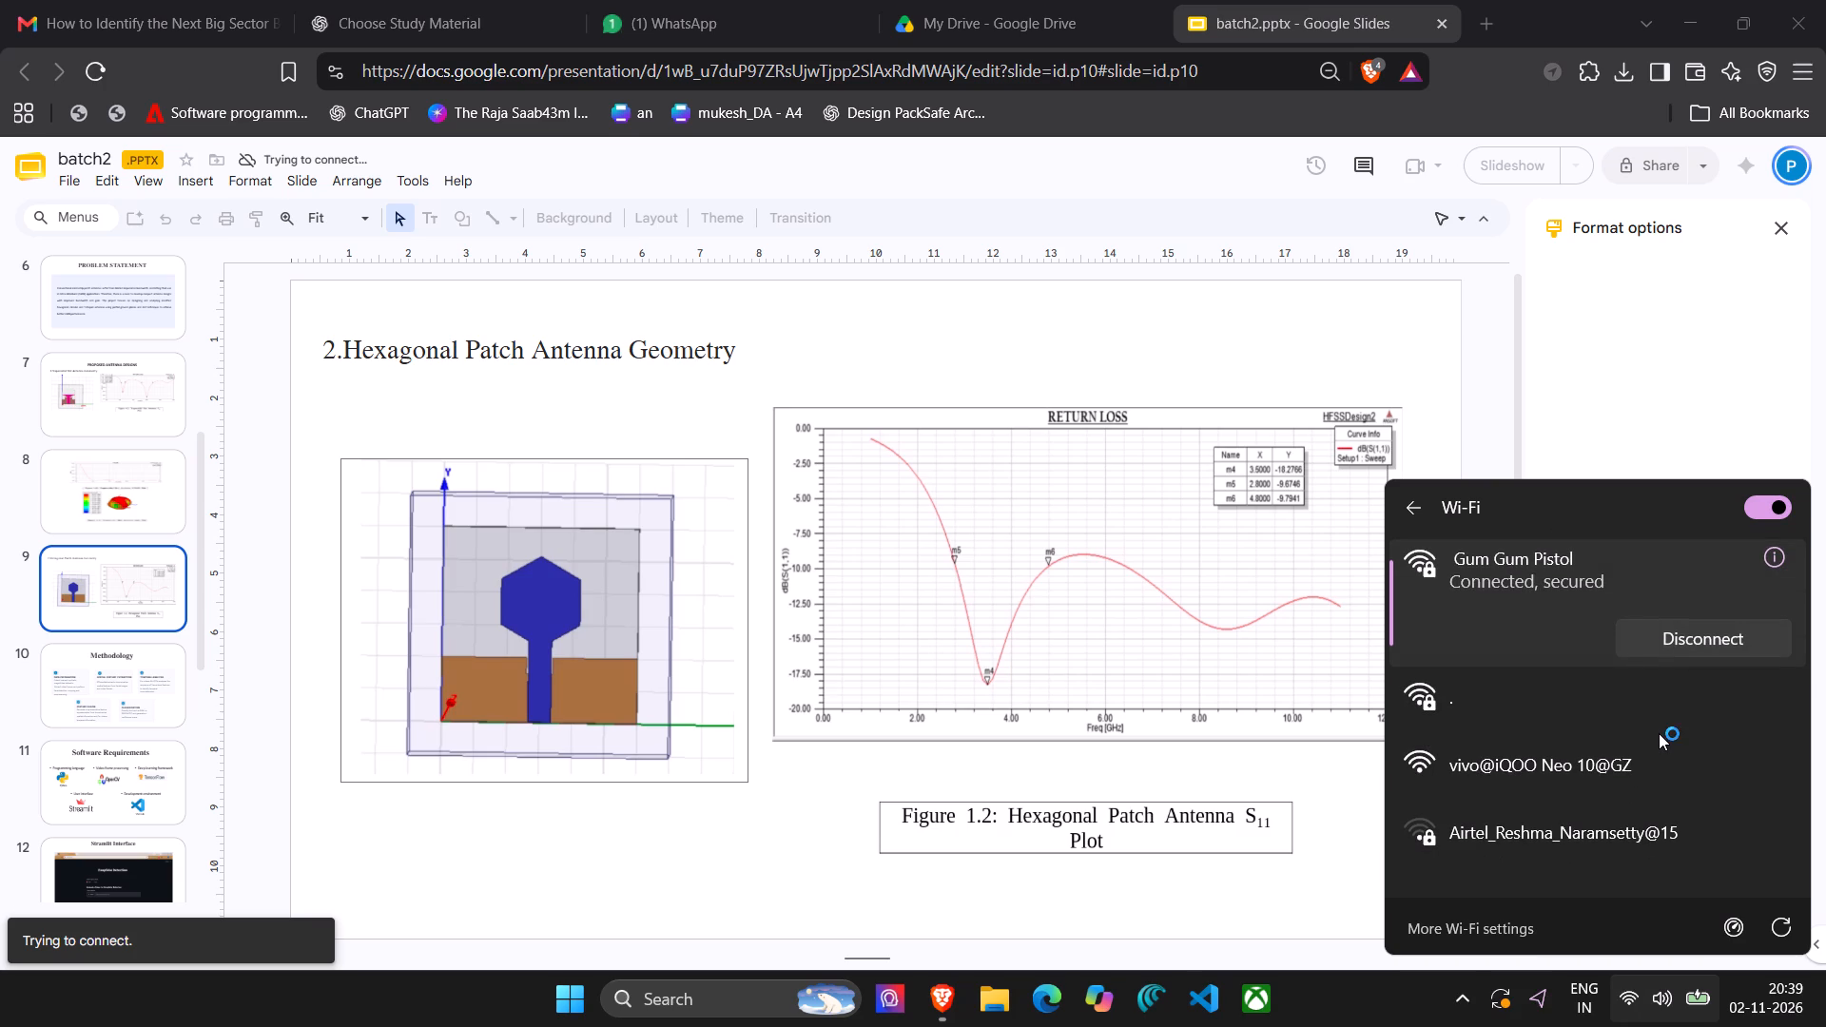
Copy slide 9, Hexagonal Patch Antenna Geometry, paste the duplicate directly after it, and select the new slide 10.
{"action": "right_click", "coordinate": [156, 594]}
{"action": "left_click", "coordinate": [126, 585]}
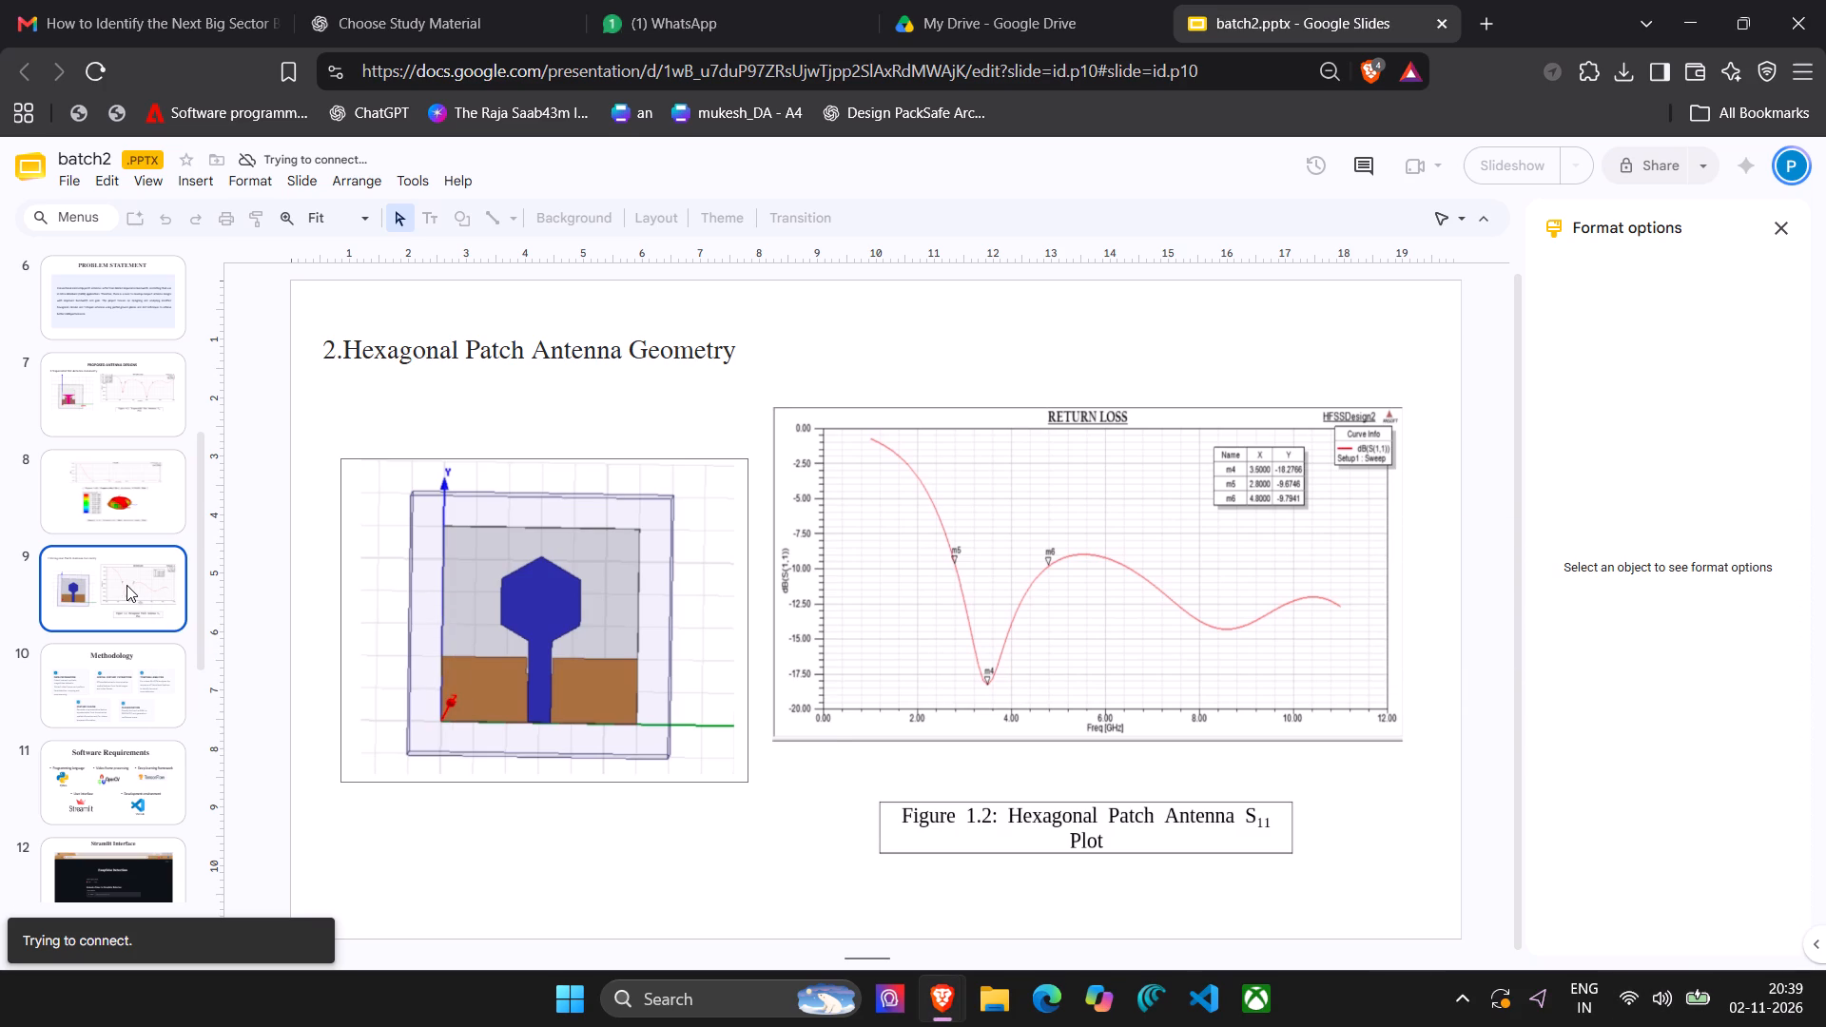
{"action": "right_click", "coordinate": [126, 585]}
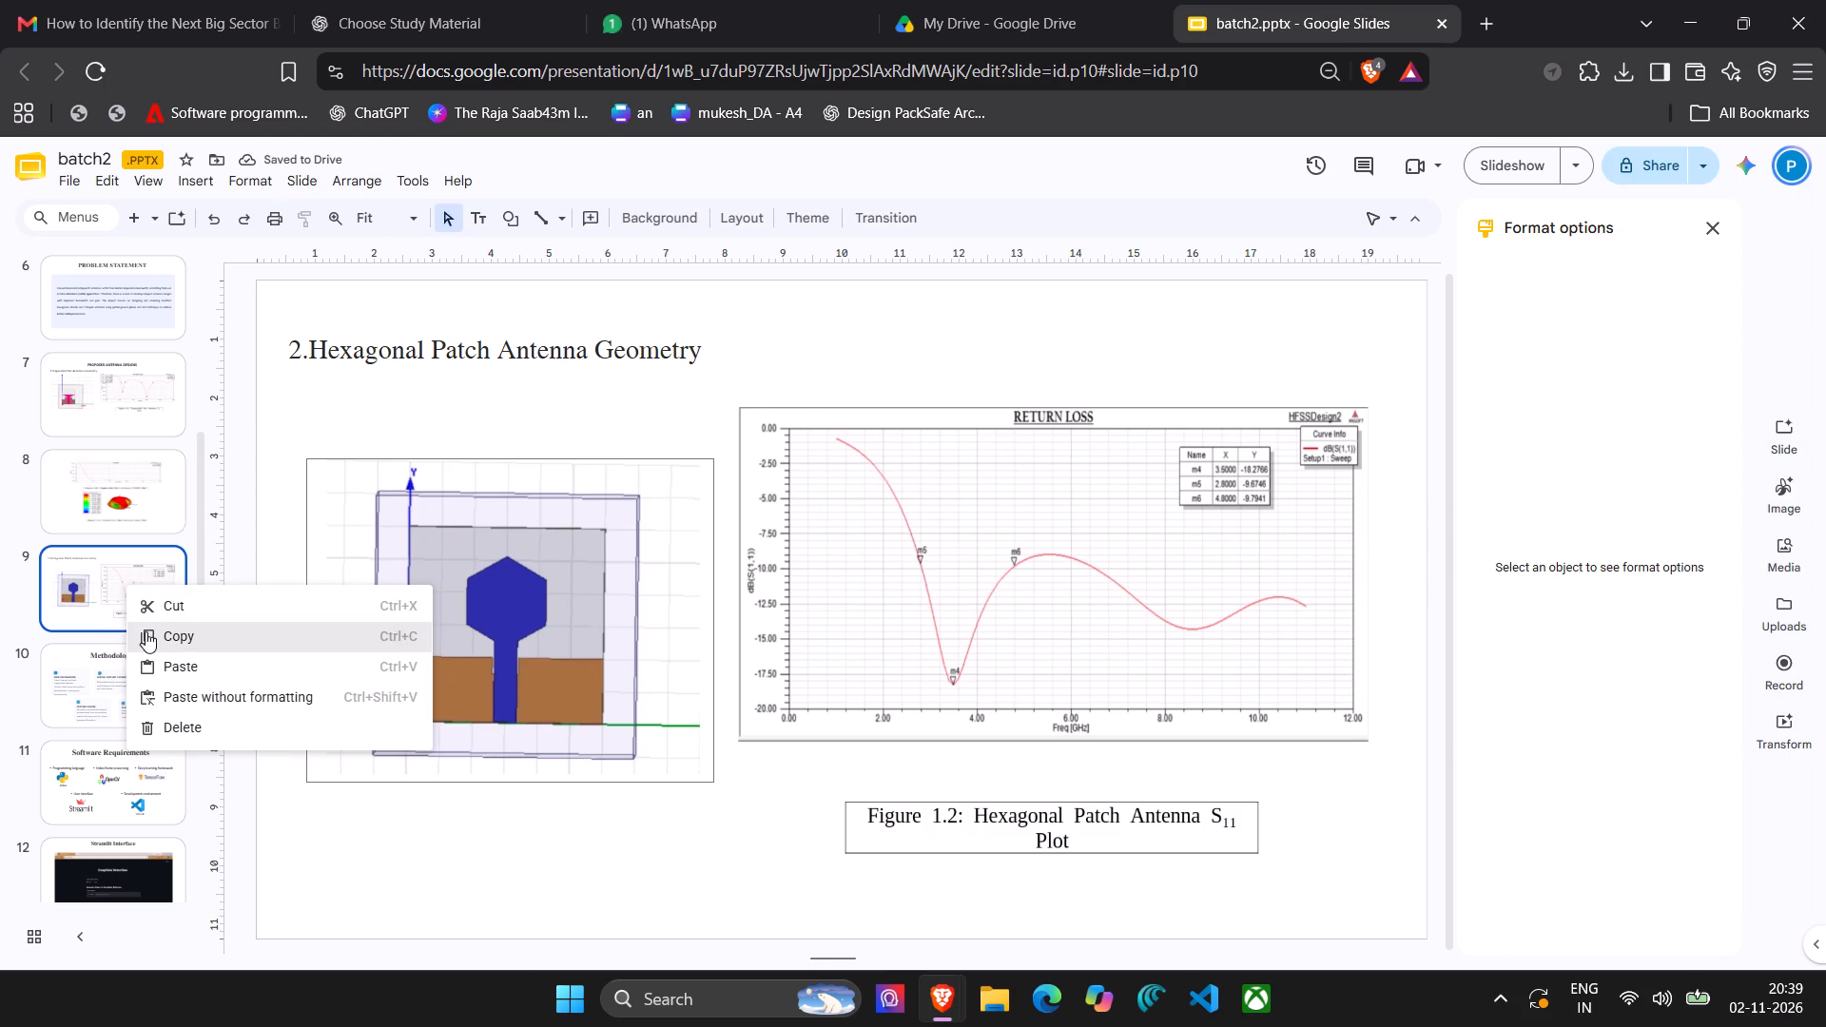
{"action": "left_click", "coordinate": [146, 631]}
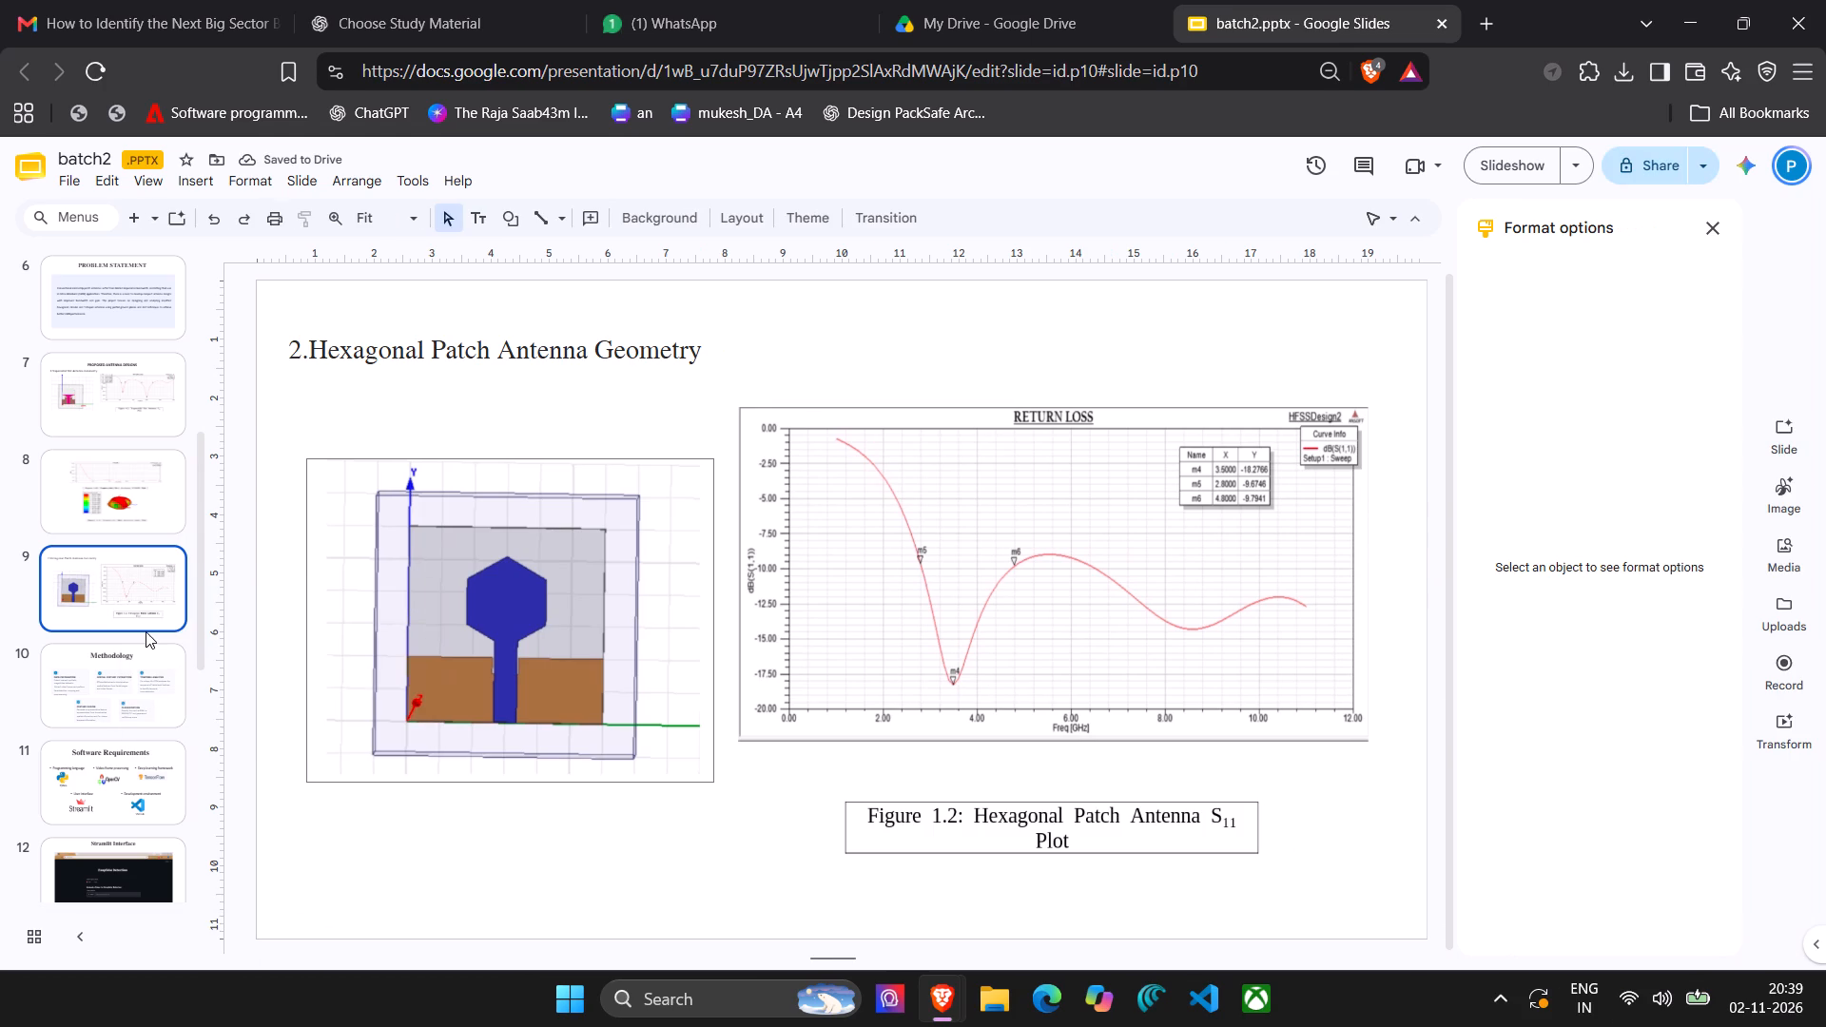
{"action": "key", "text": "ctrl+v"}
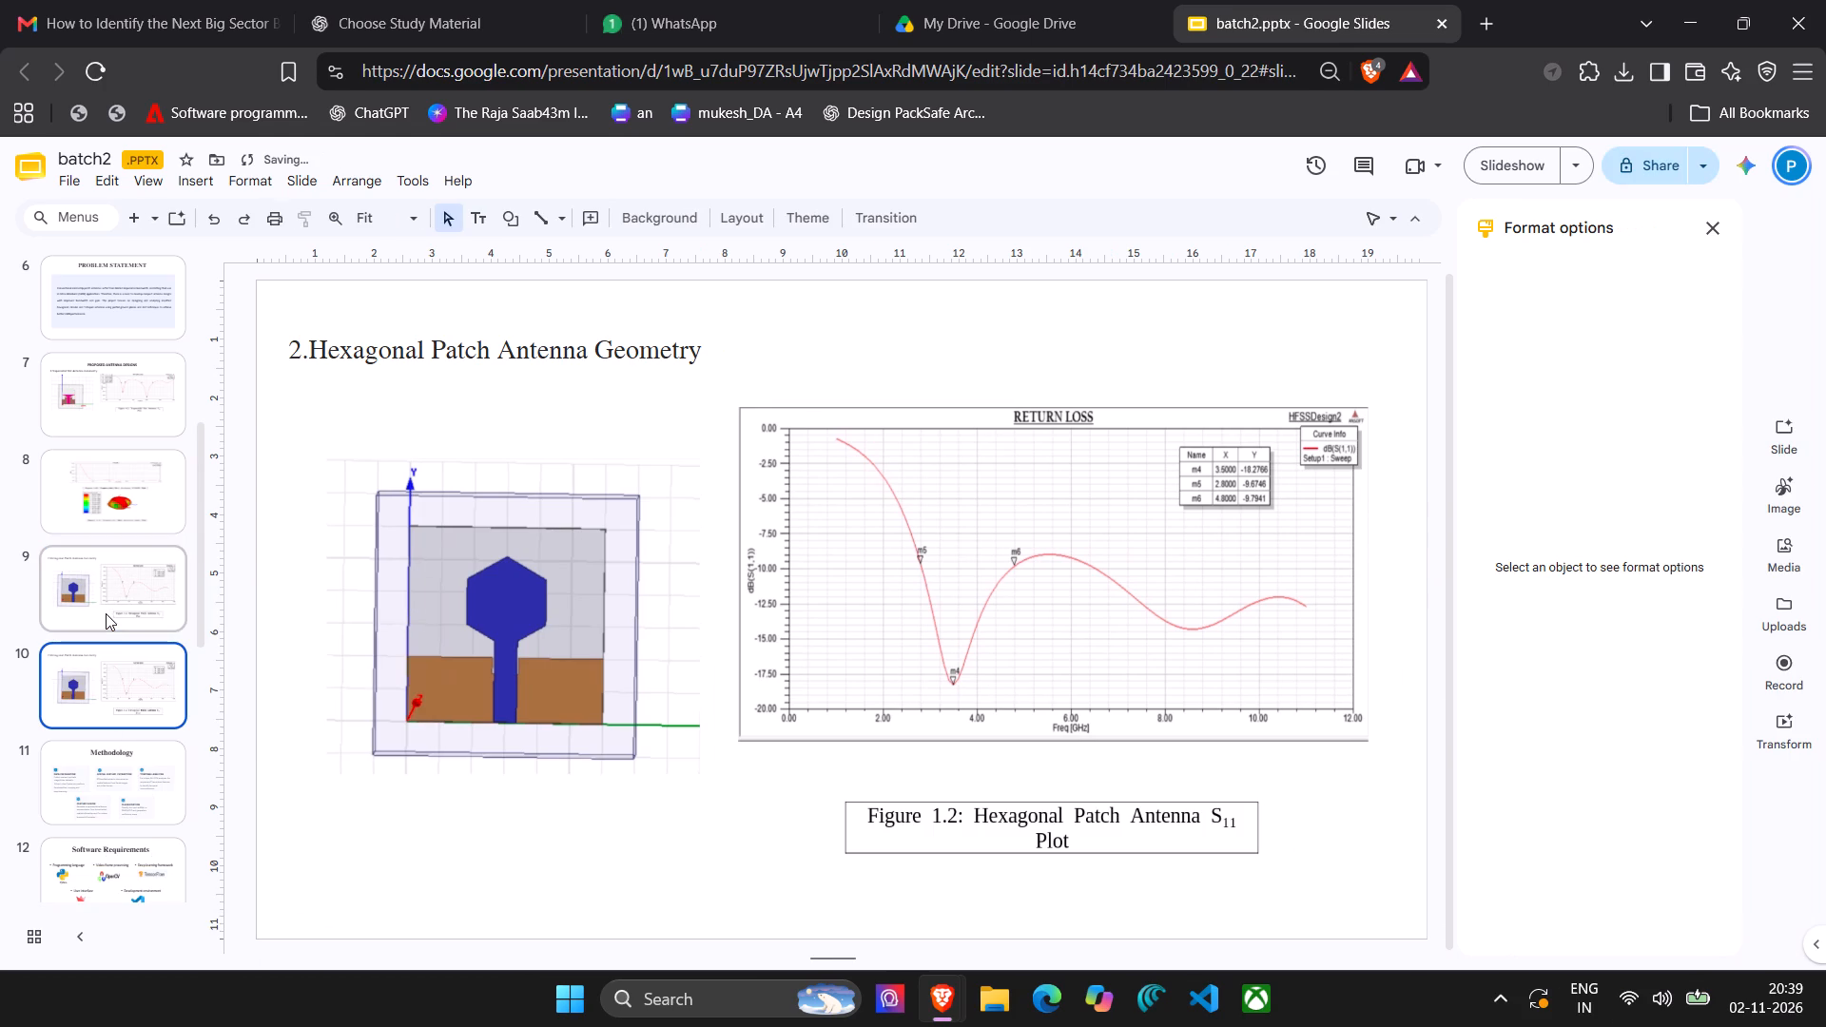
{"action": "left_click", "coordinate": [121, 672]}
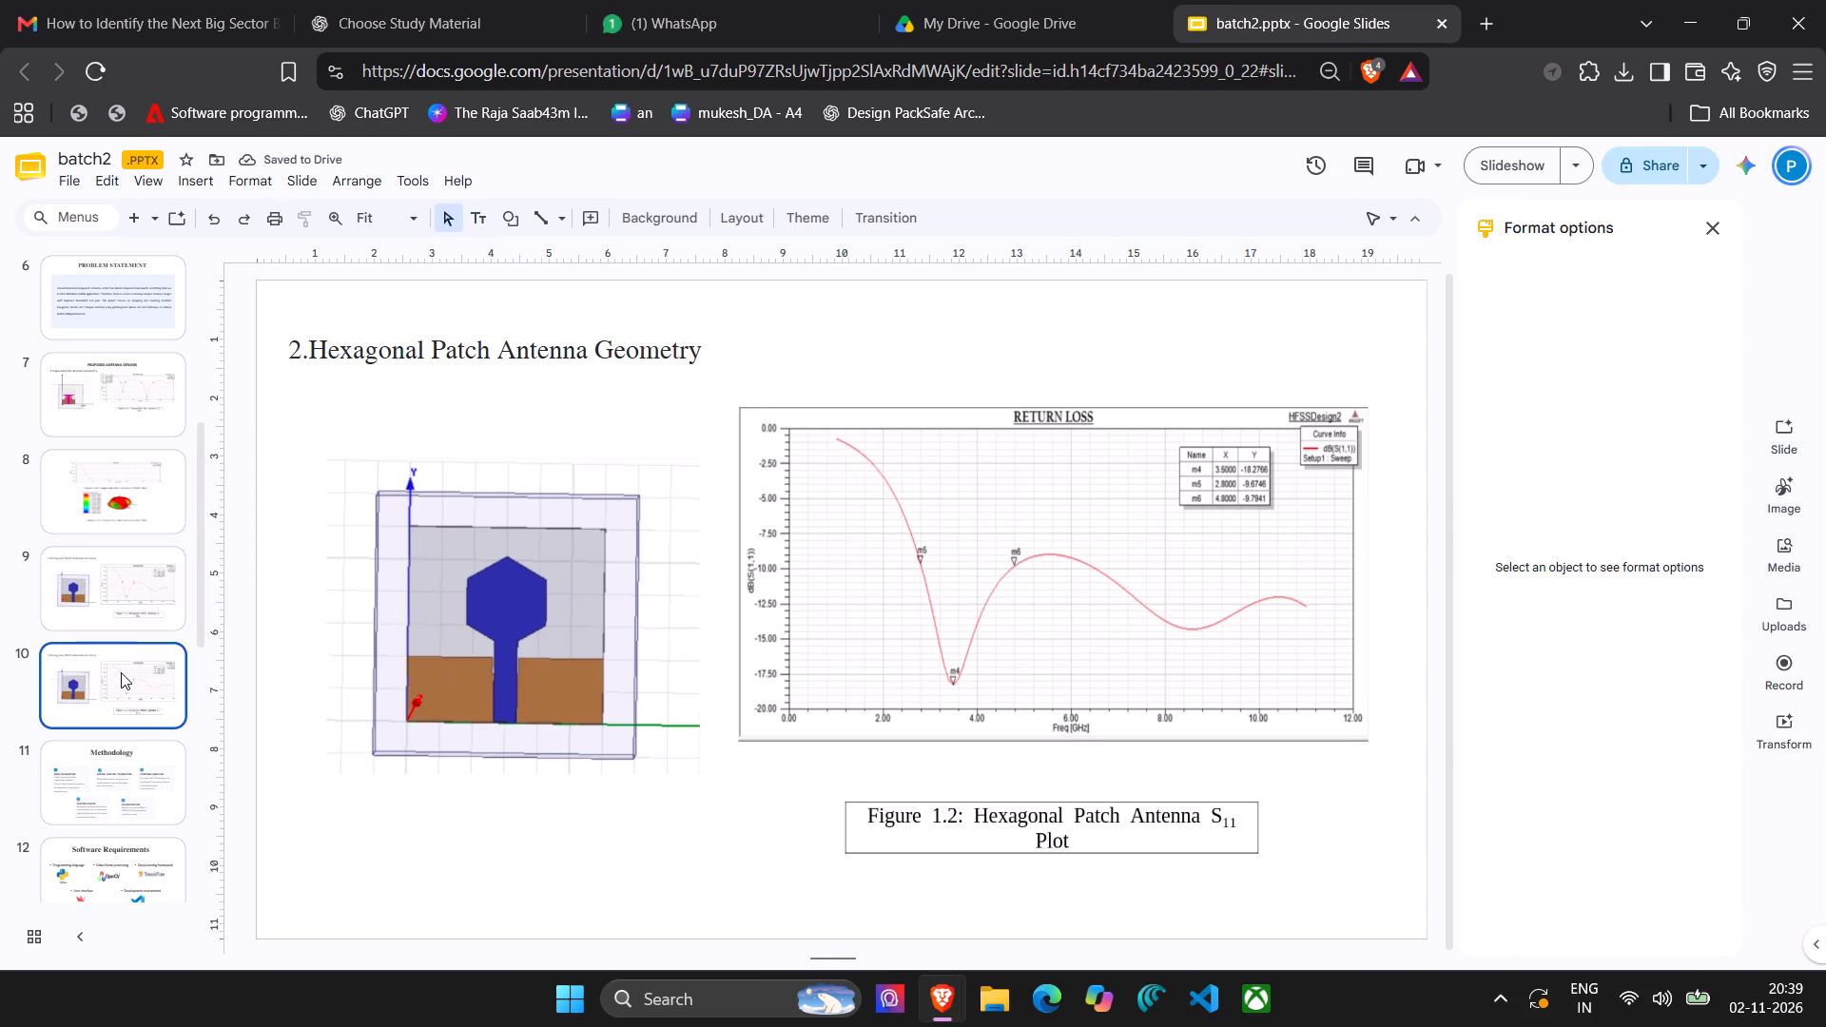
Delete the hexagonal antenna image and the return loss plot with its Figure 1.2 caption from the duplicated slide 10.
{"action": "left_click", "coordinate": [635, 631]}
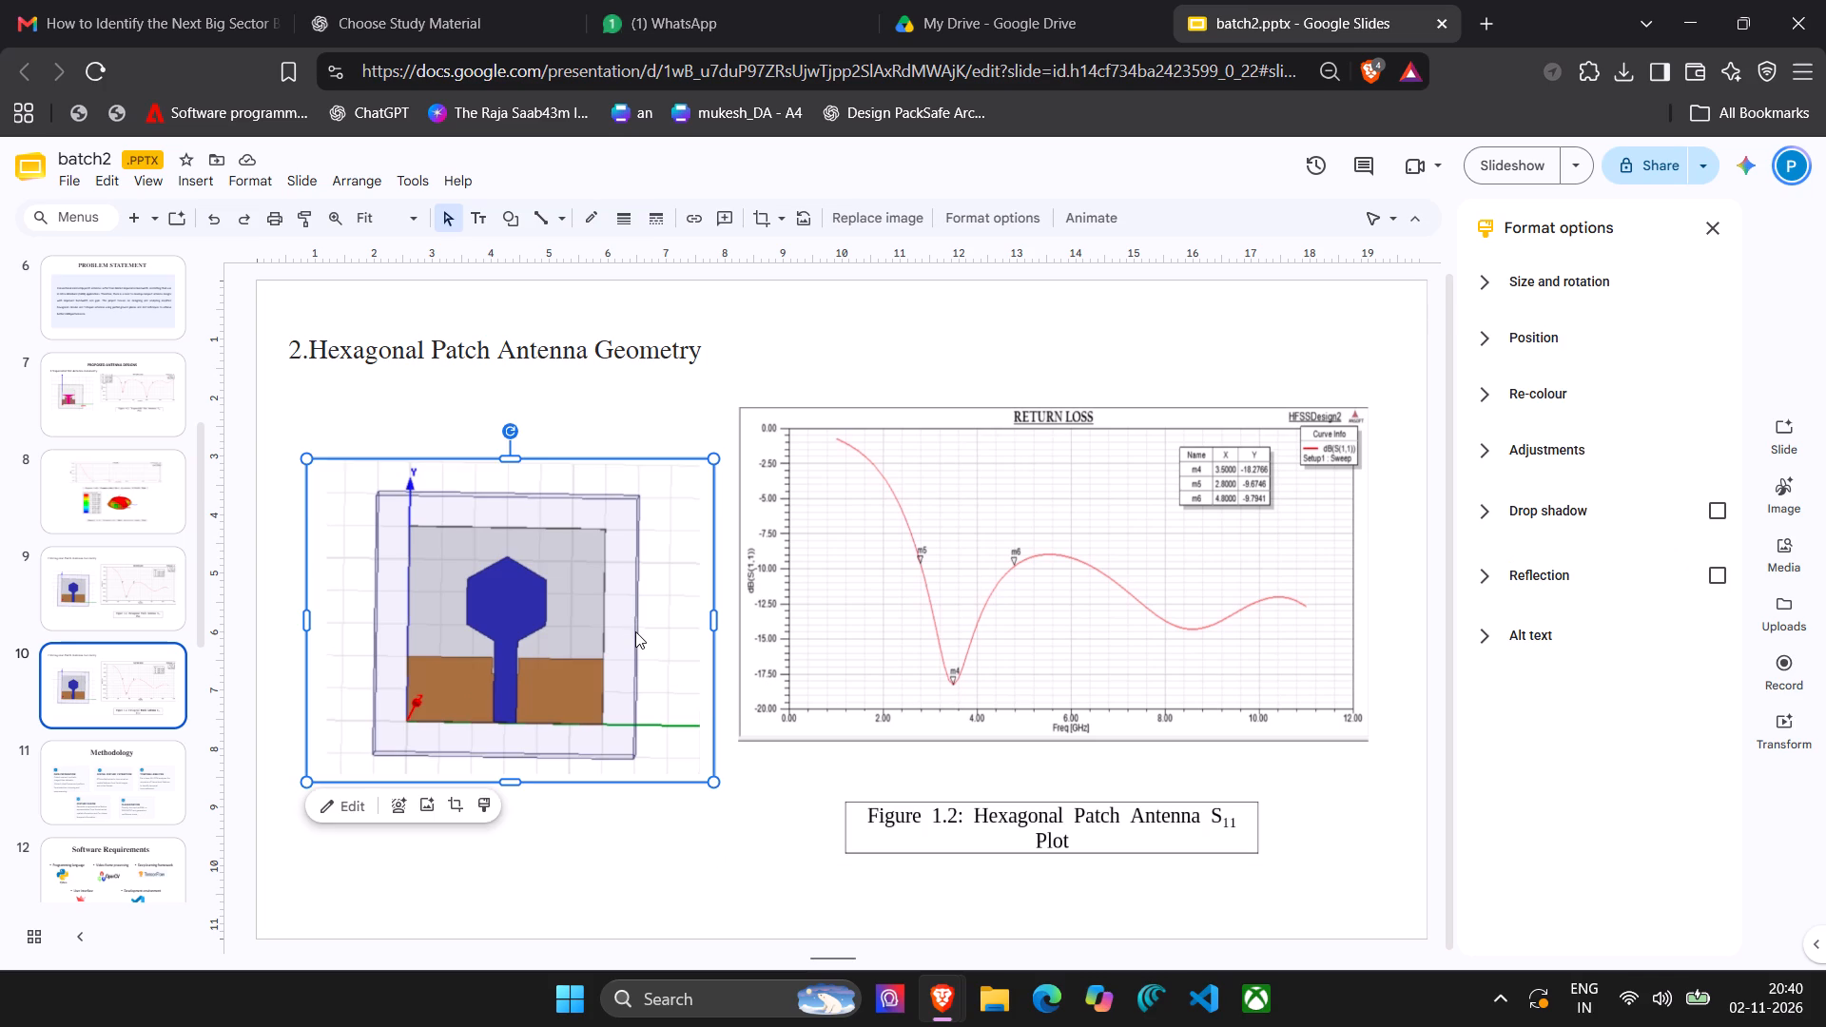
{"action": "key", "text": "Delete"}
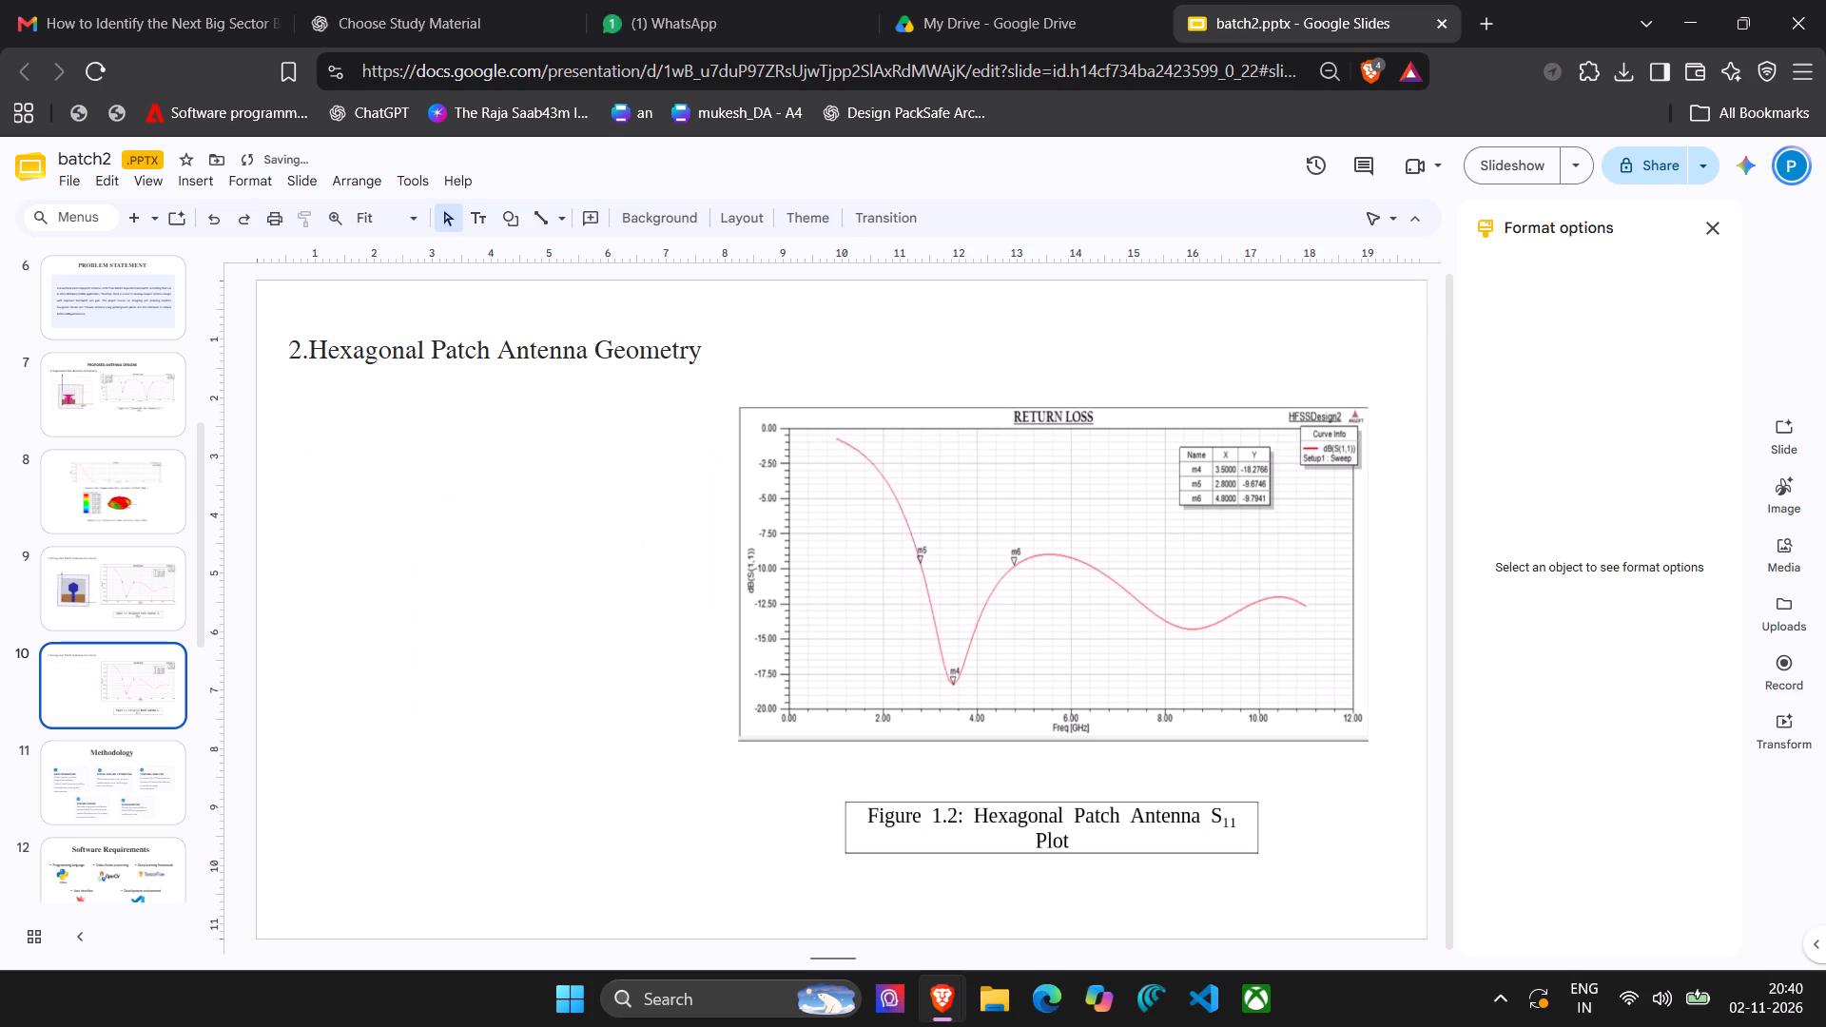
{"action": "left_click", "coordinate": [862, 608]}
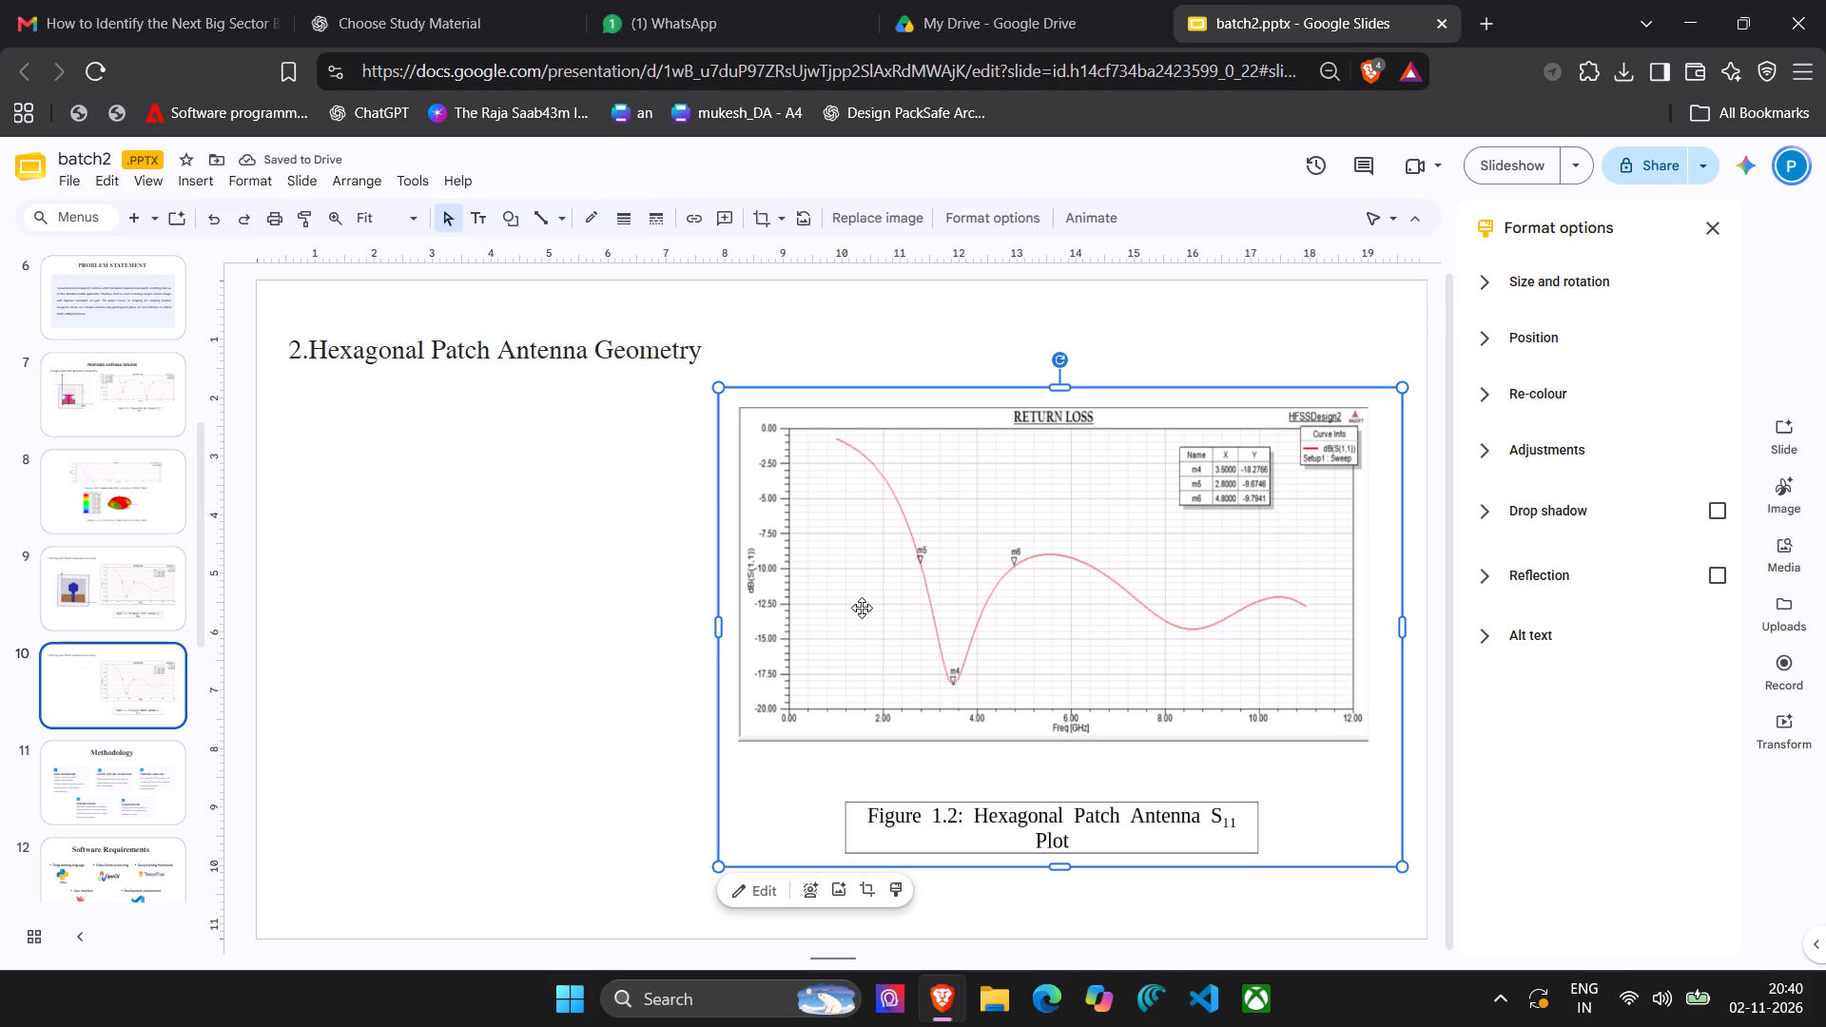
{"action": "key", "text": "Delete"}
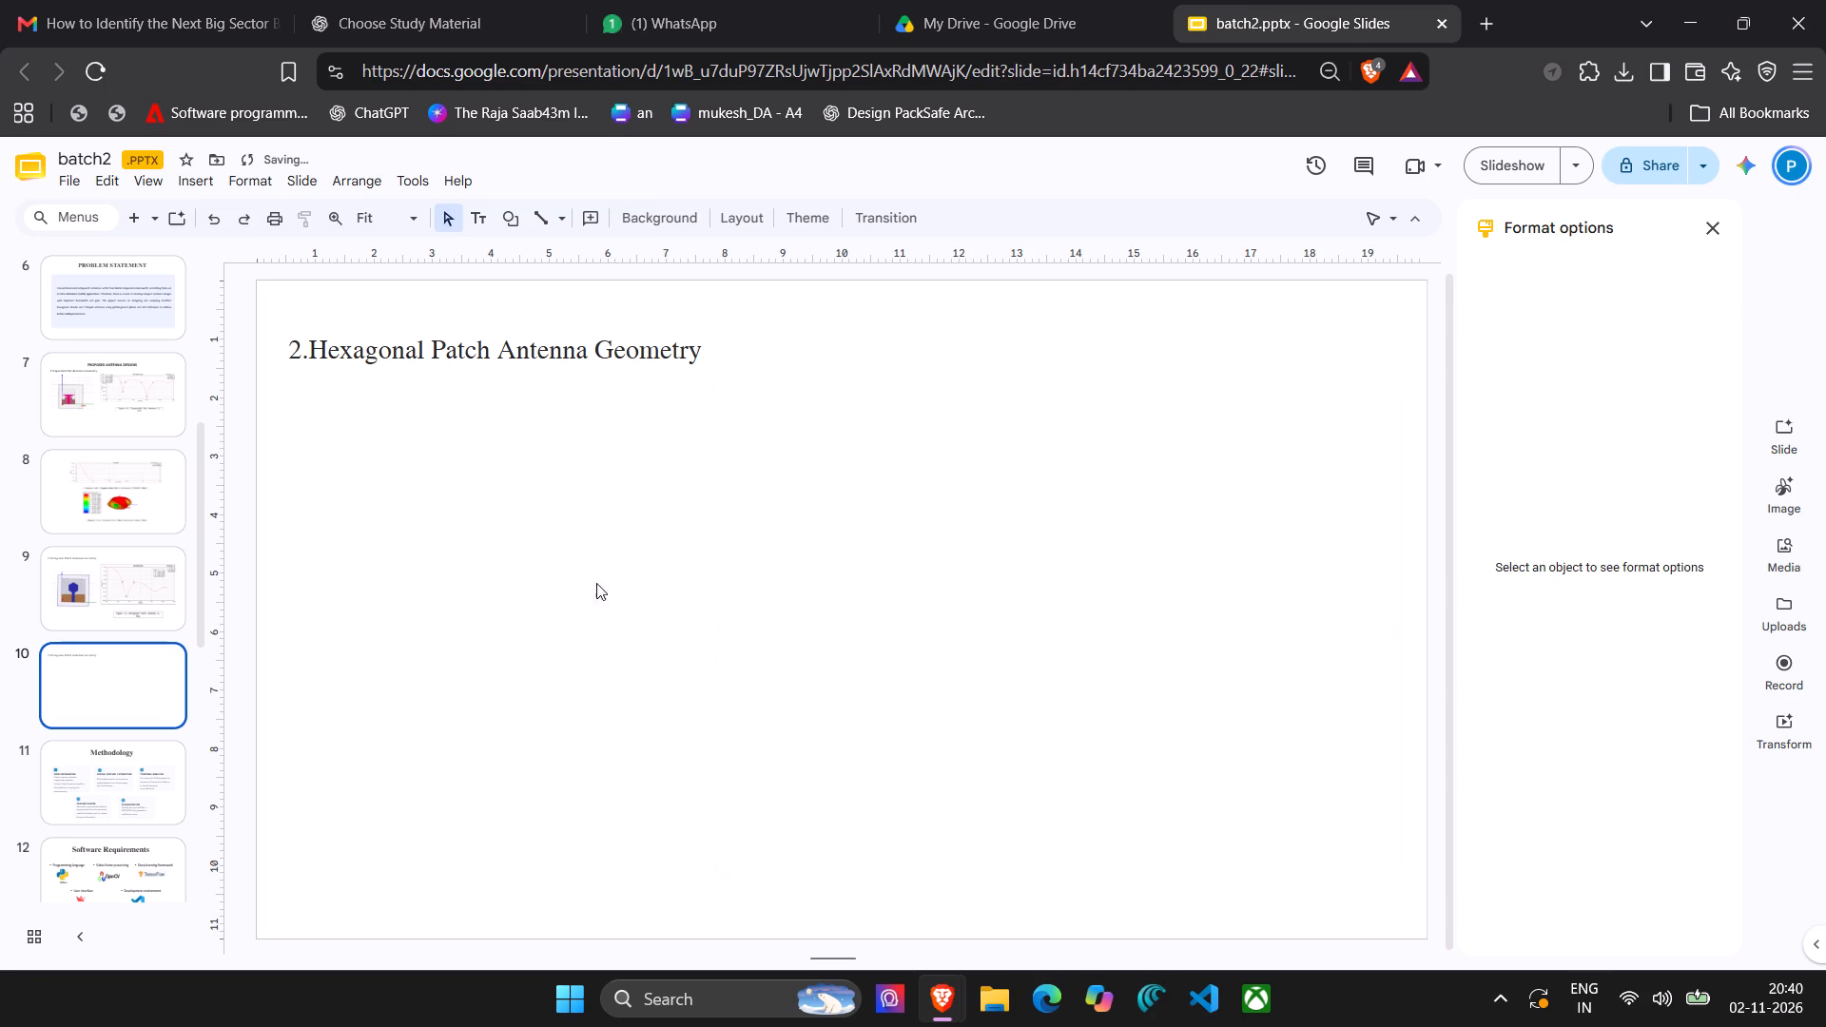
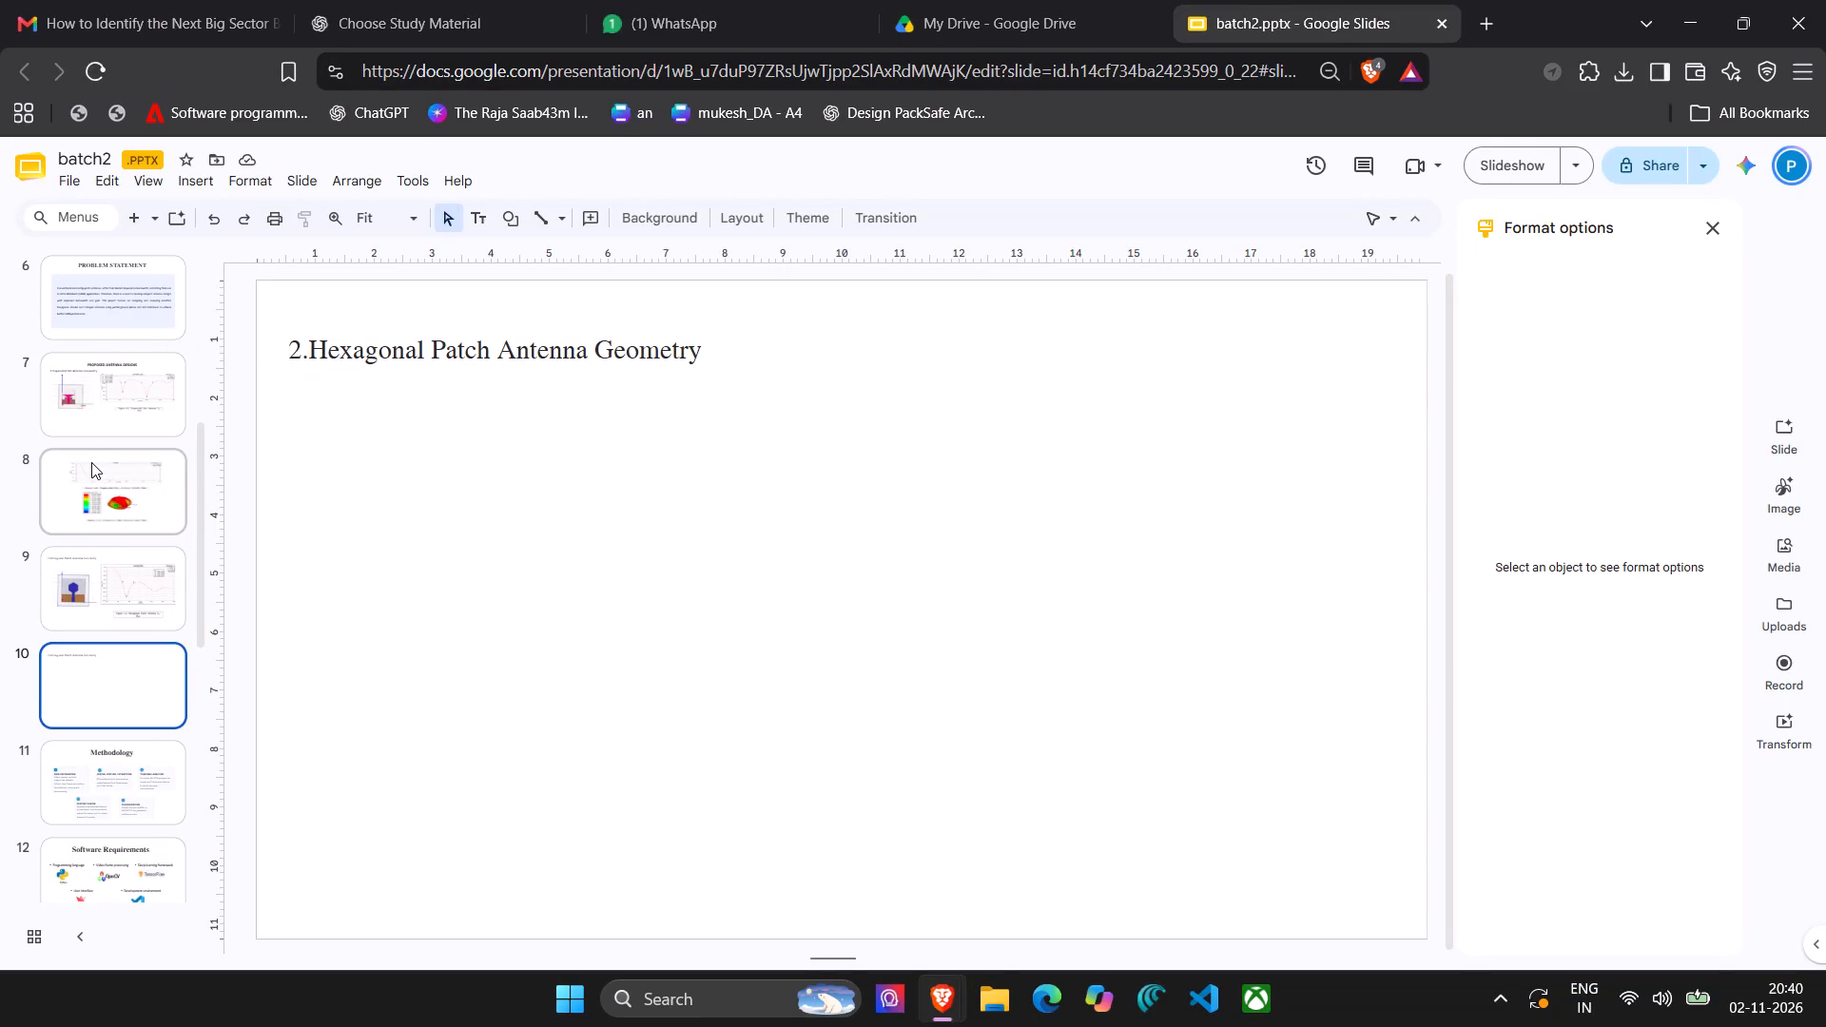
Return to slide 9, the original Hexagonal Patch Antenna Geometry slide with the return loss plot.
{"action": "left_click", "coordinate": [103, 562]}
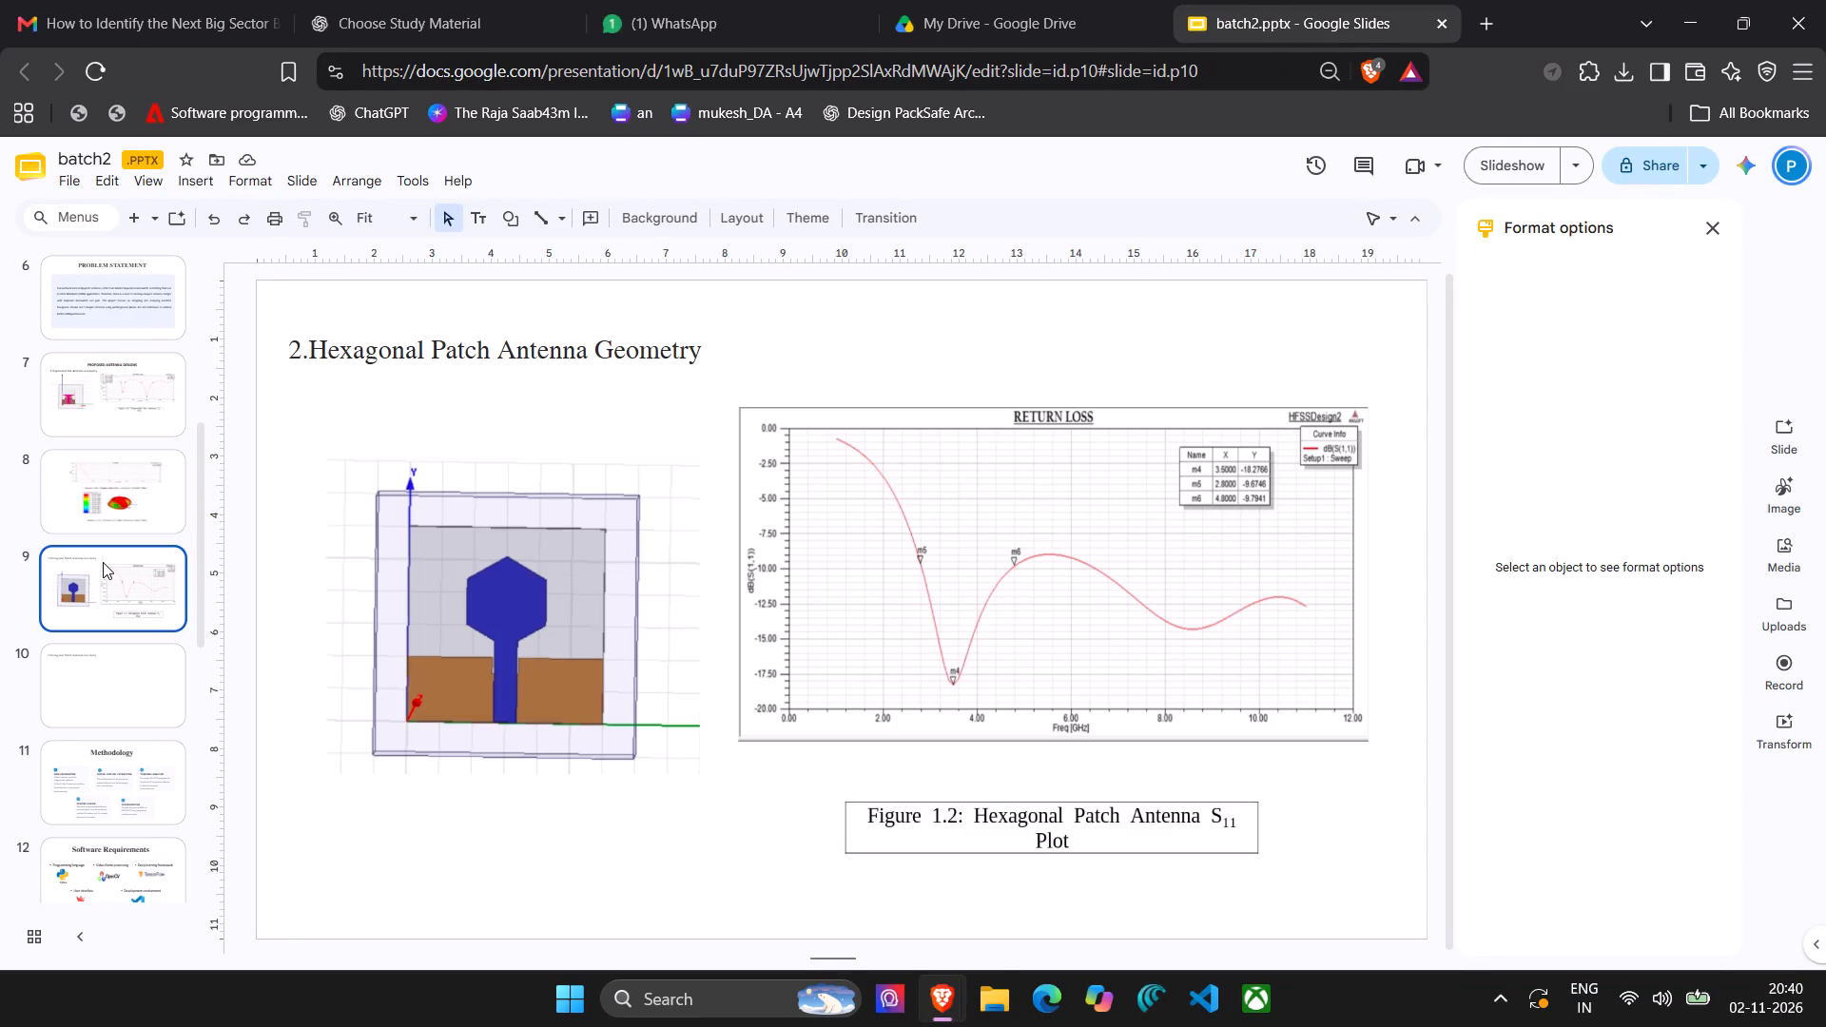
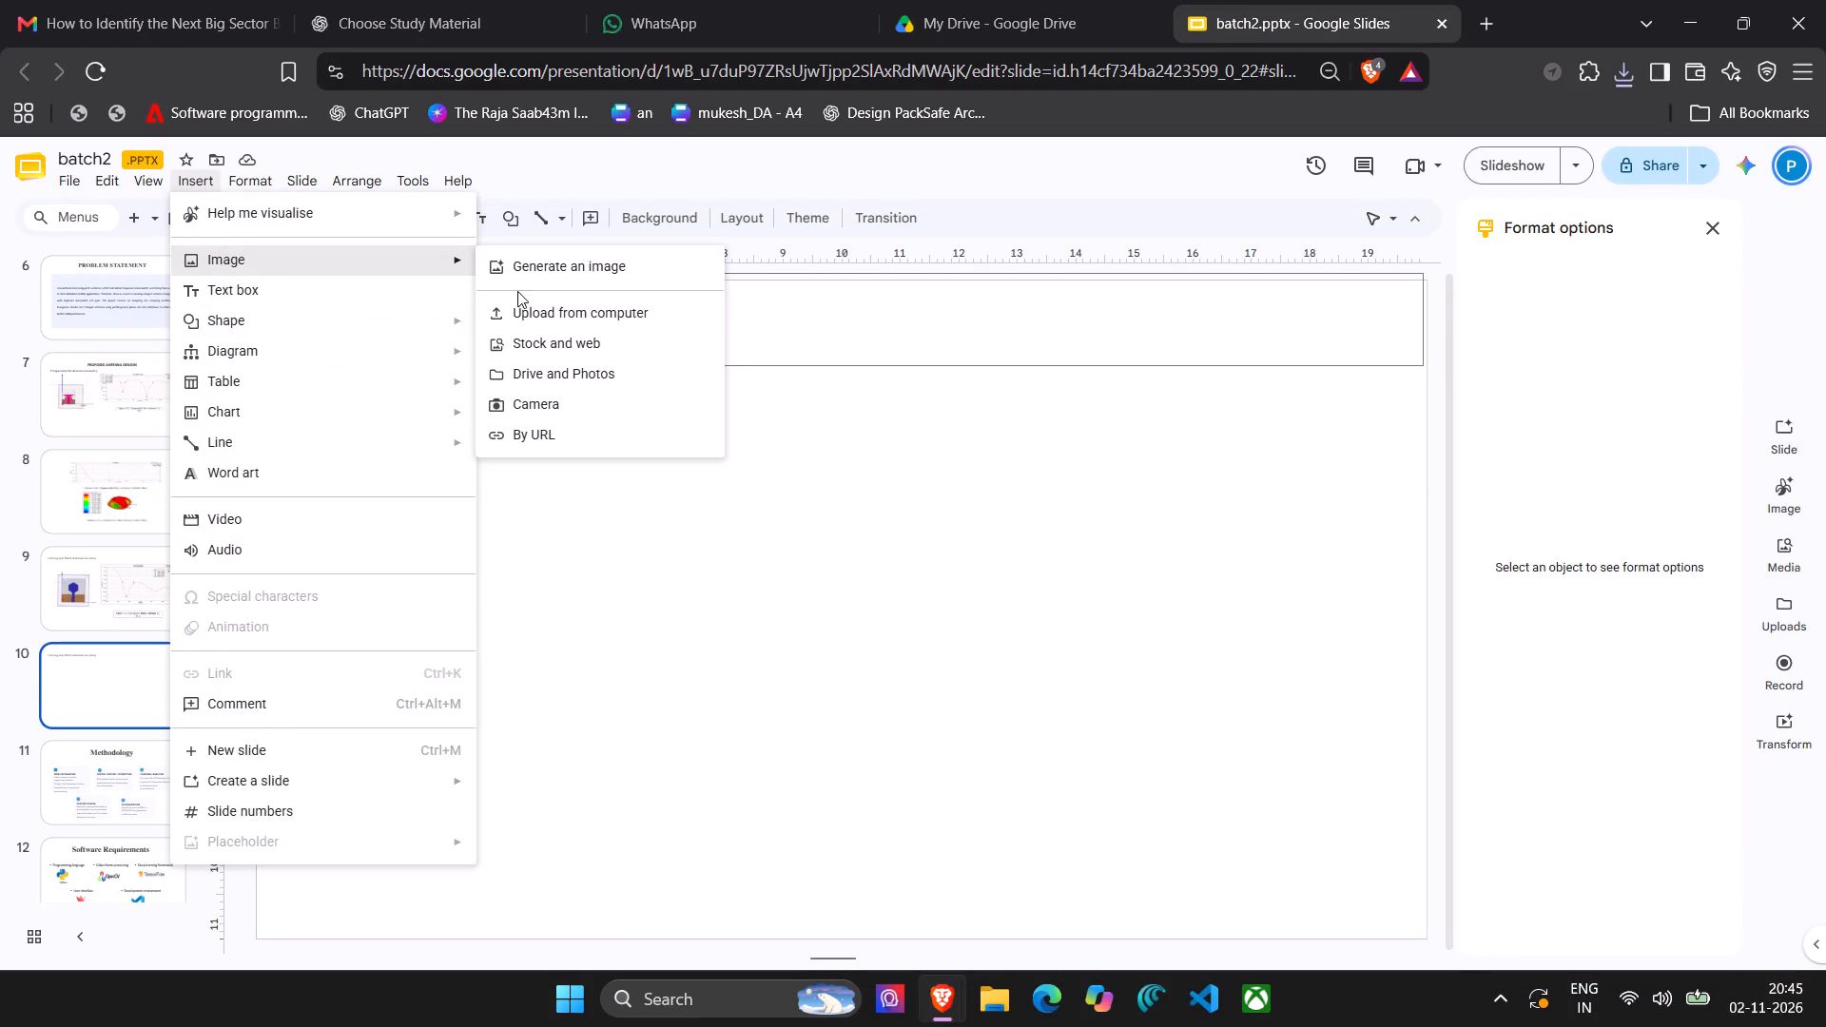
Insert the hex.vswr plot image from the computer's Documents folder on slide 10 and place it lower, clear of the Hexagonal Patch Antenna Geometry heading.
{"action": "left_click", "coordinate": [523, 310]}
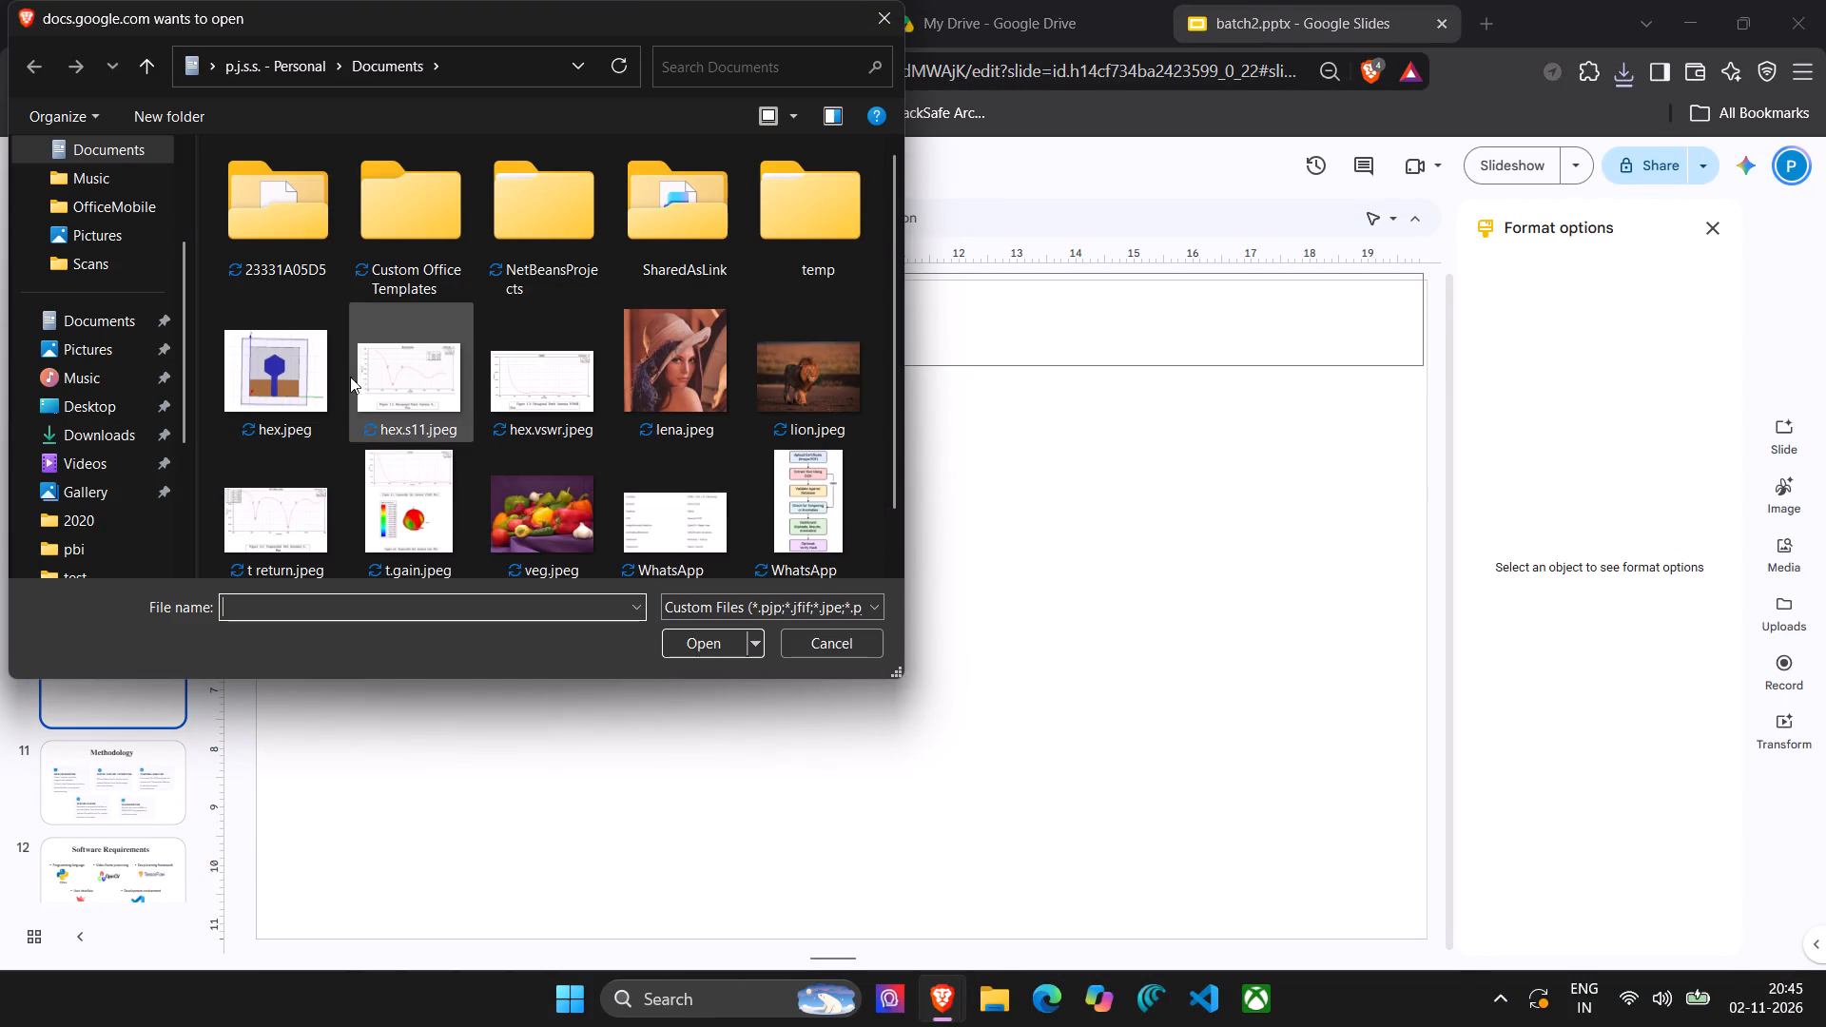
{"action": "left_click", "coordinate": [562, 395]}
{"action": "double_click", "coordinate": [562, 395]}
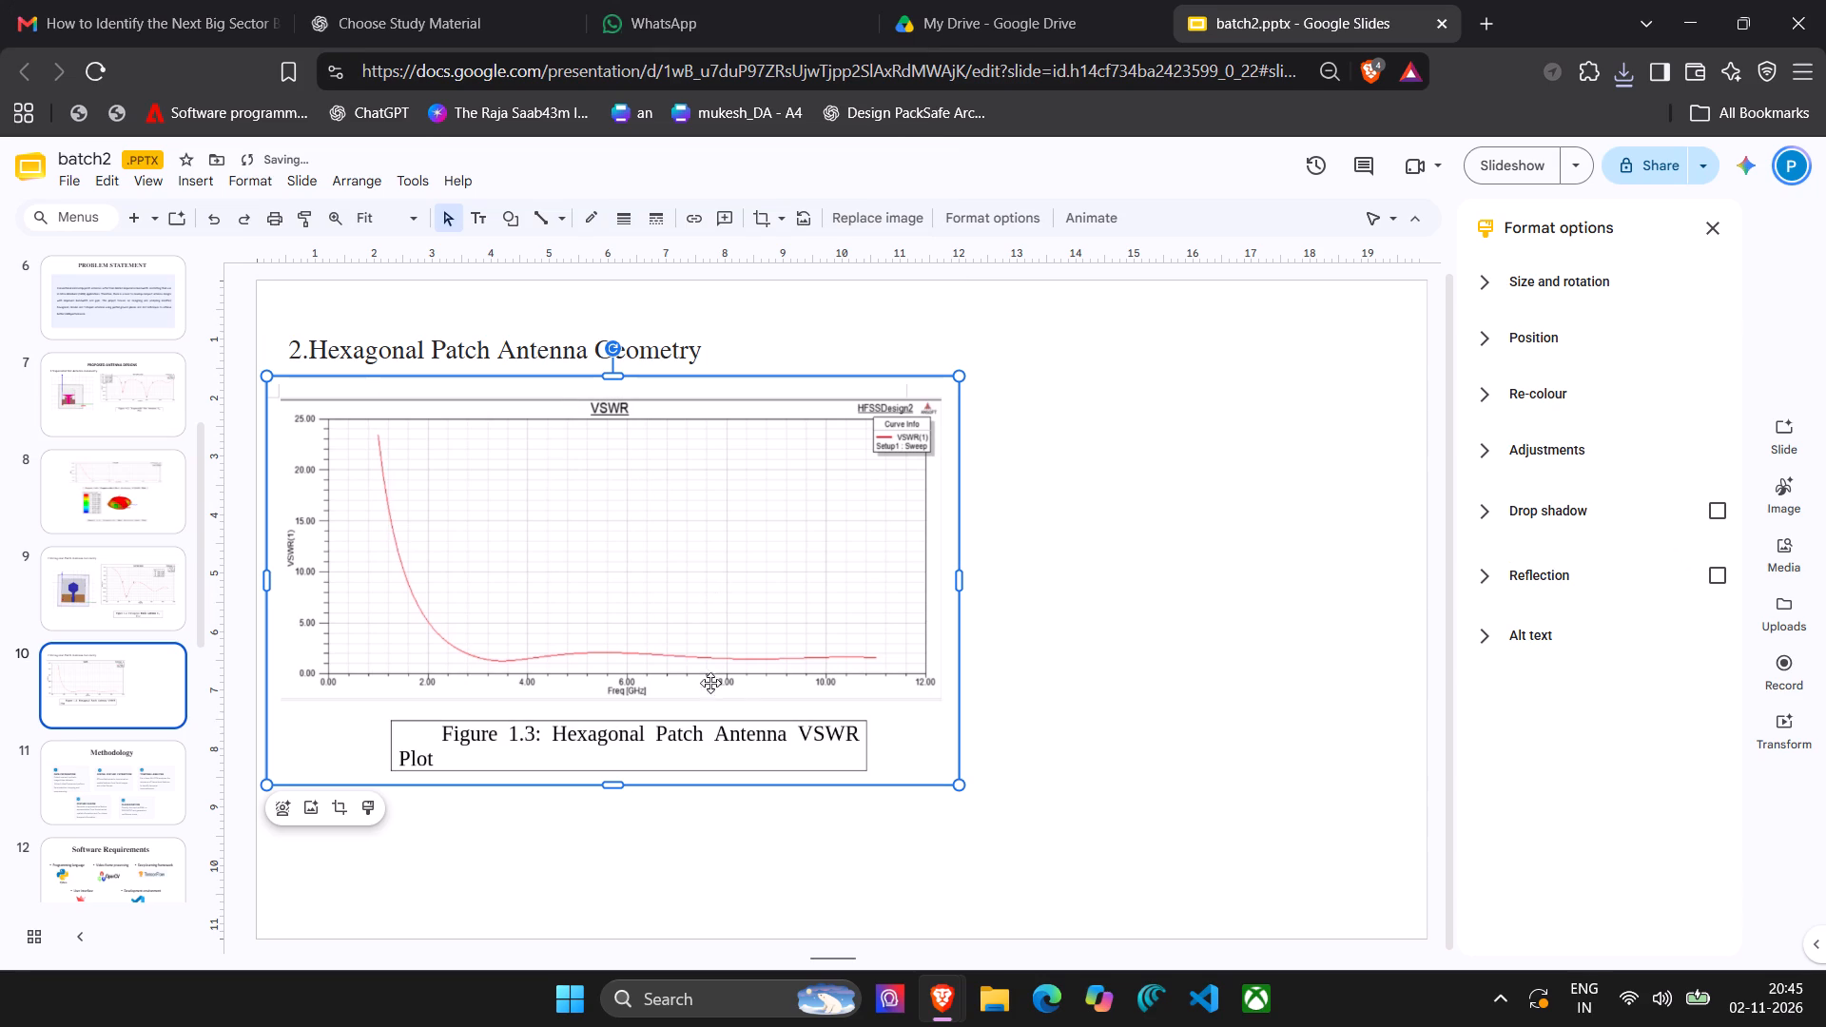
{"action": "left_click_drag", "start_coordinate": [628, 552], "coordinate": [630, 559]}
{"action": "left_click_drag", "start_coordinate": [630, 559], "coordinate": [640, 620]}
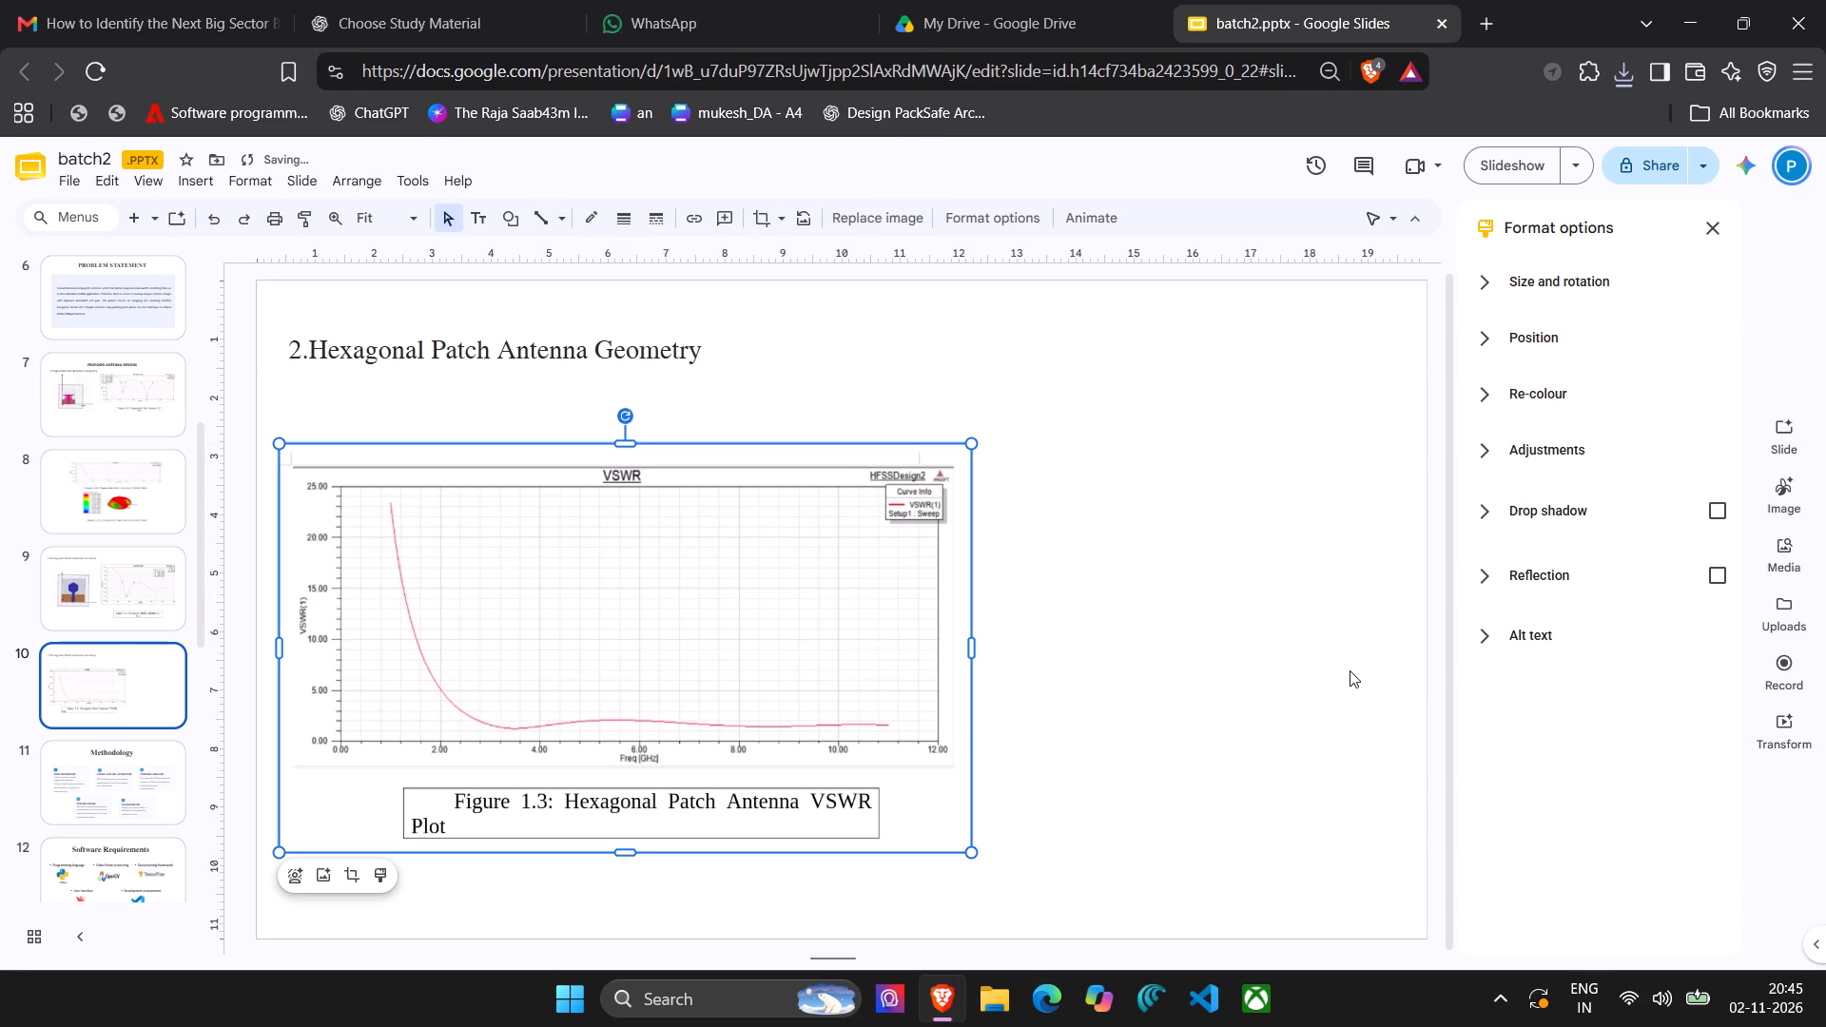
{"action": "left_click", "coordinate": [1350, 670]}
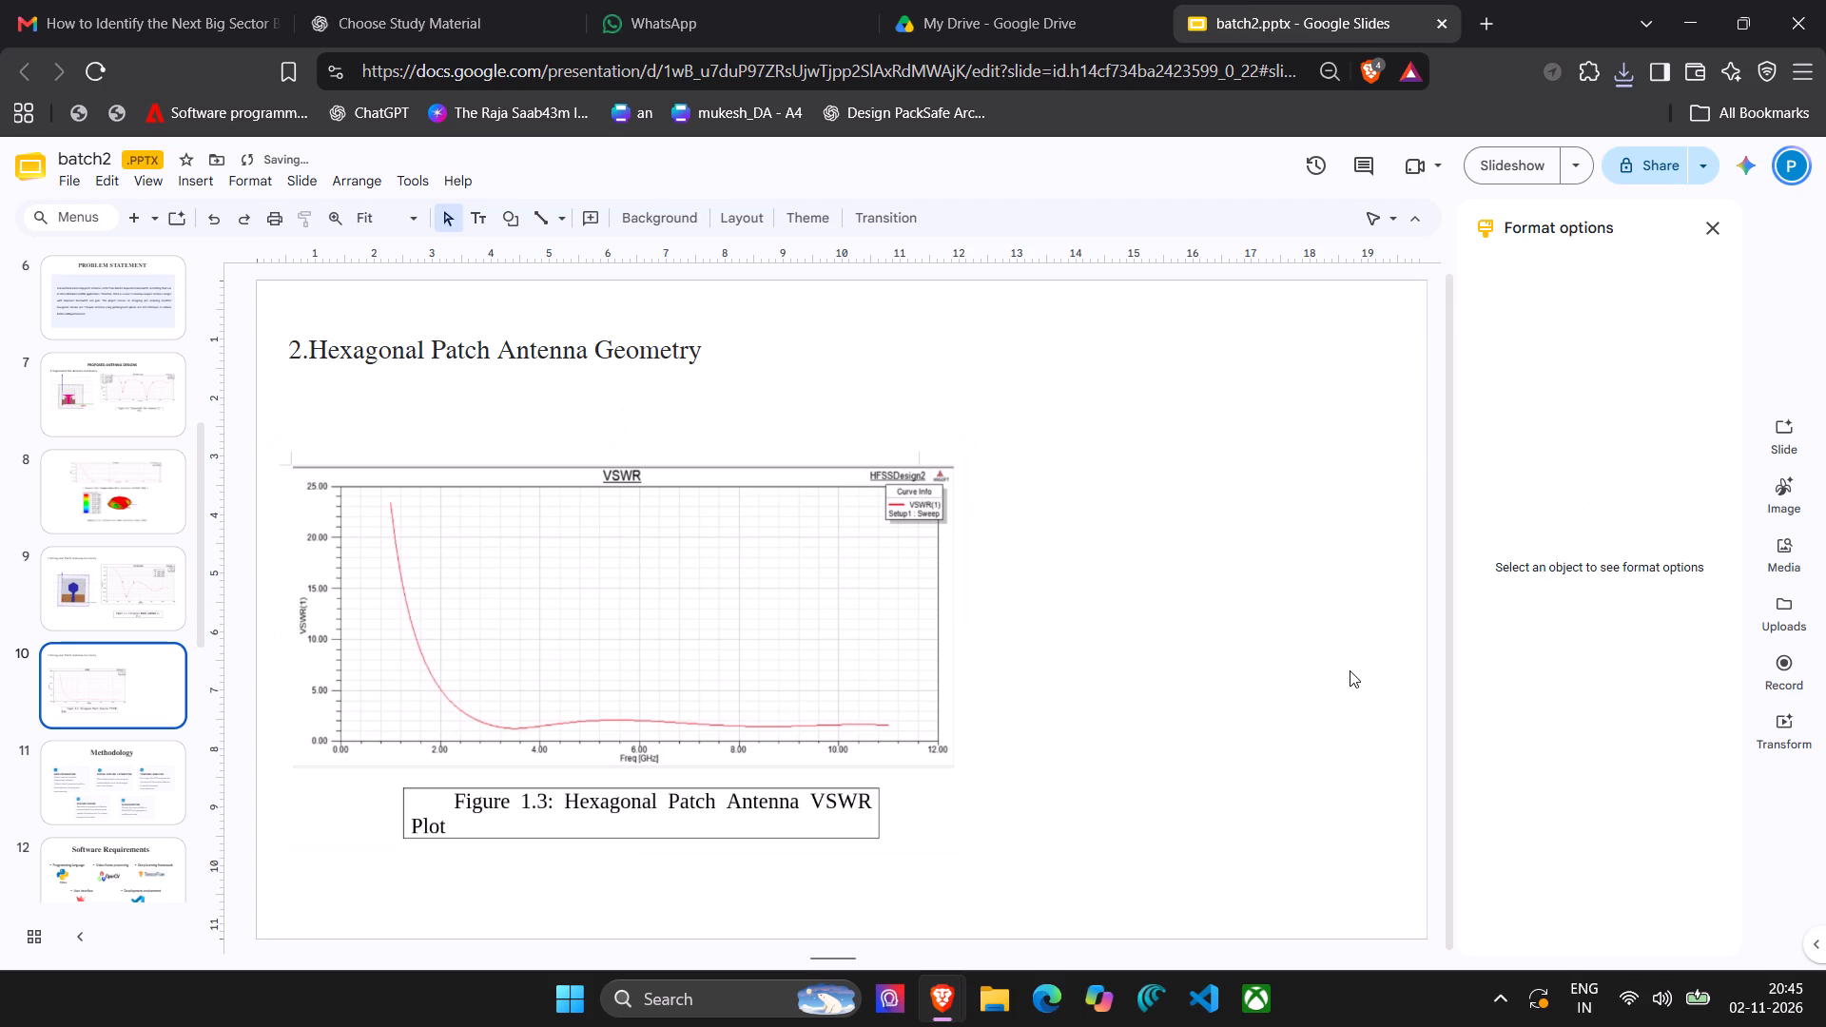
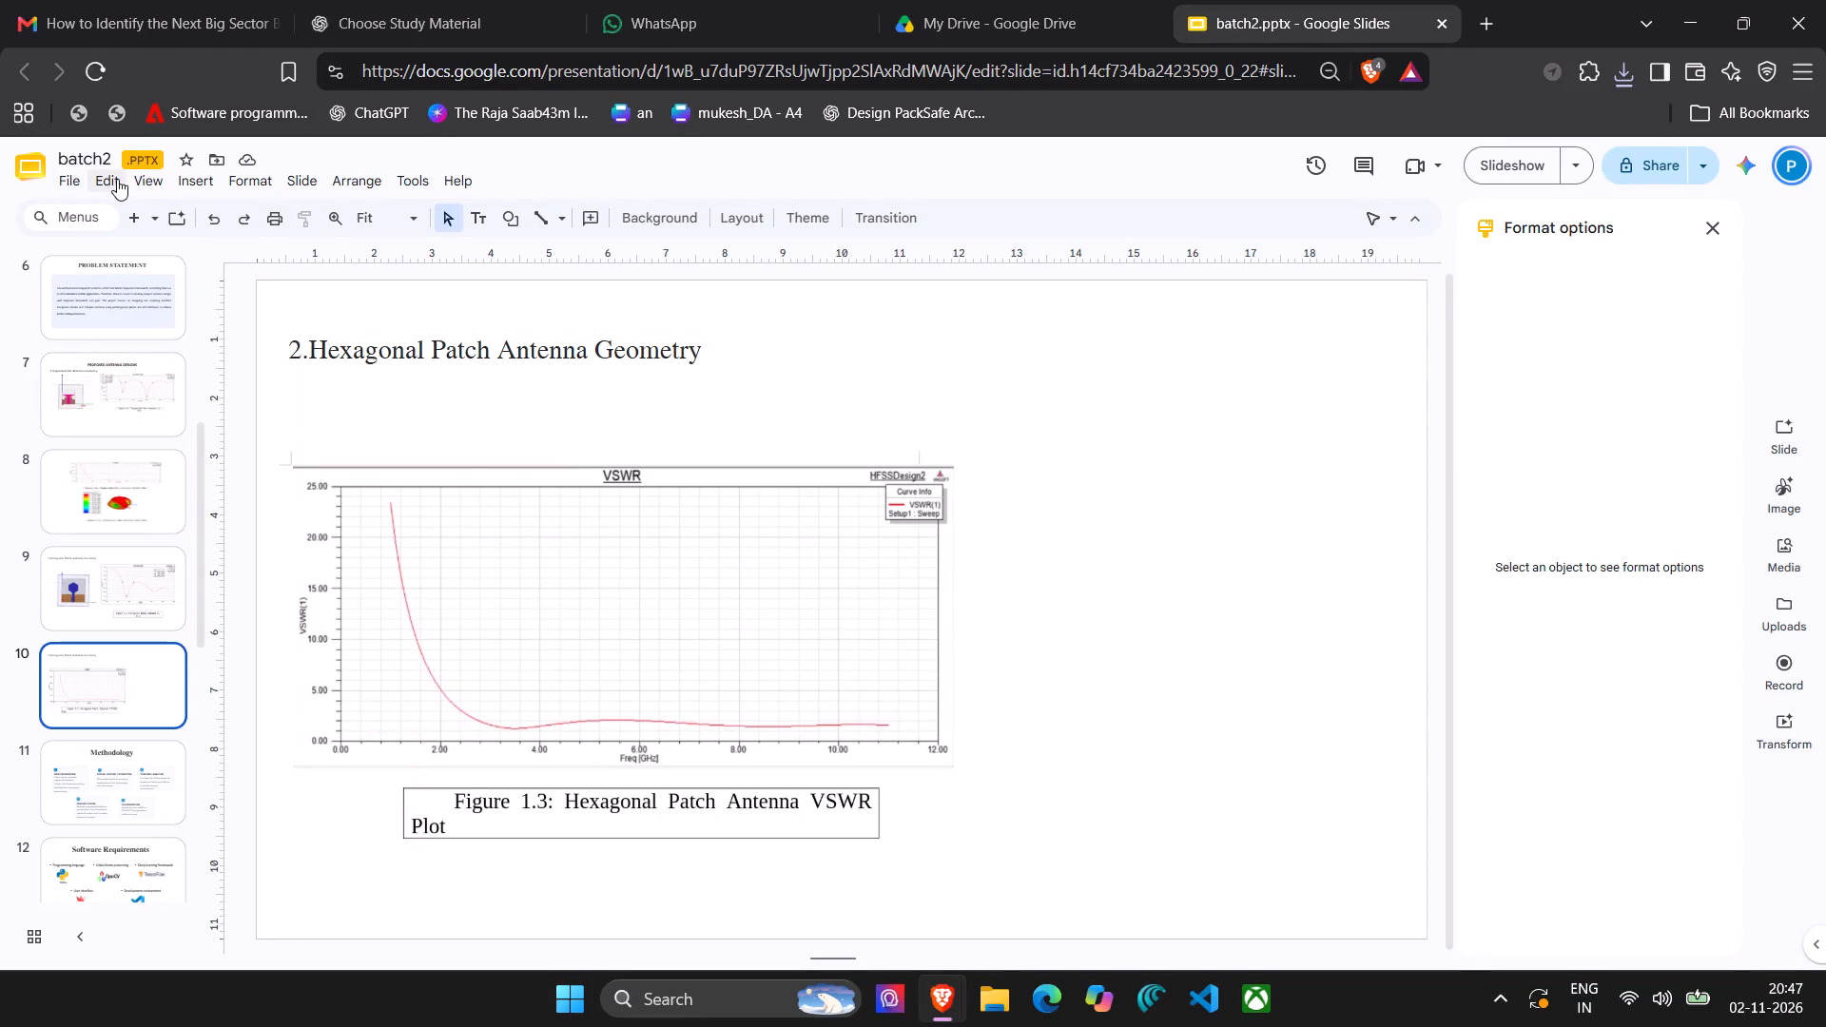
Insert the hex.gain plot image from the computer's Documents folder on slide 10 and place it lower, beside the VSWR plot.
{"action": "left_click", "coordinate": [198, 184]}
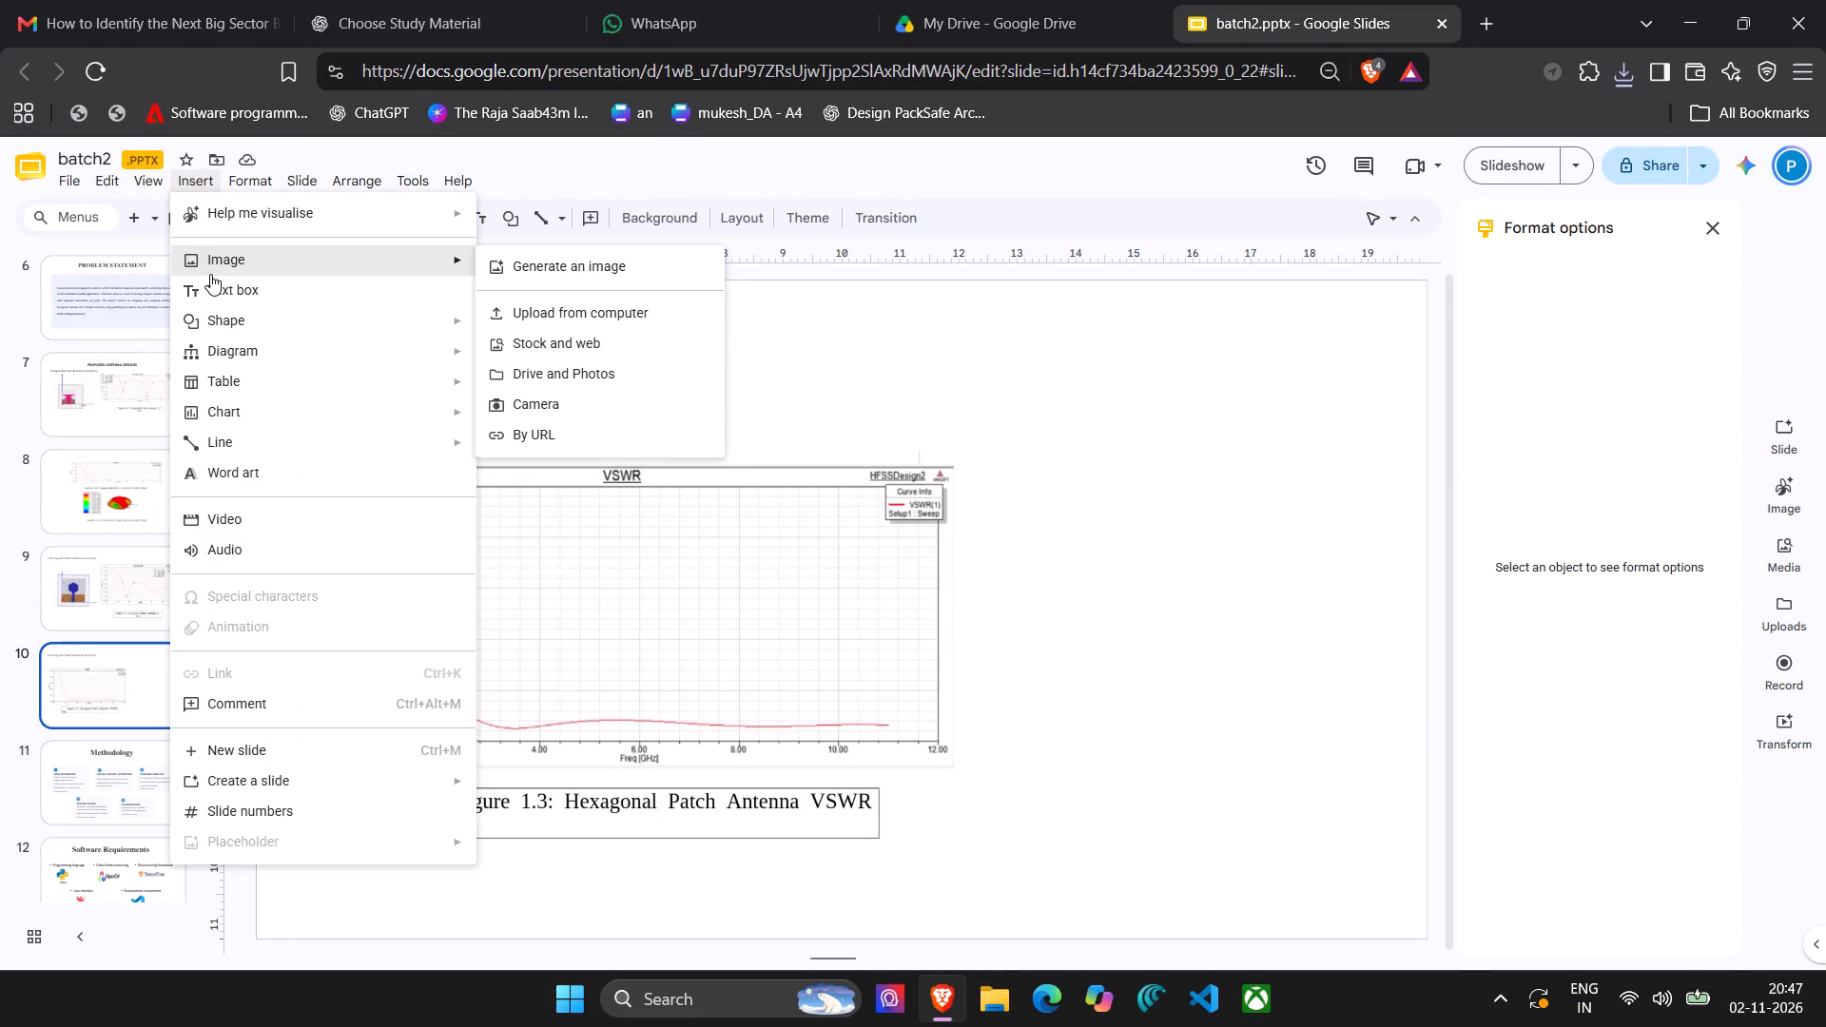
{"action": "left_click", "coordinate": [527, 323]}
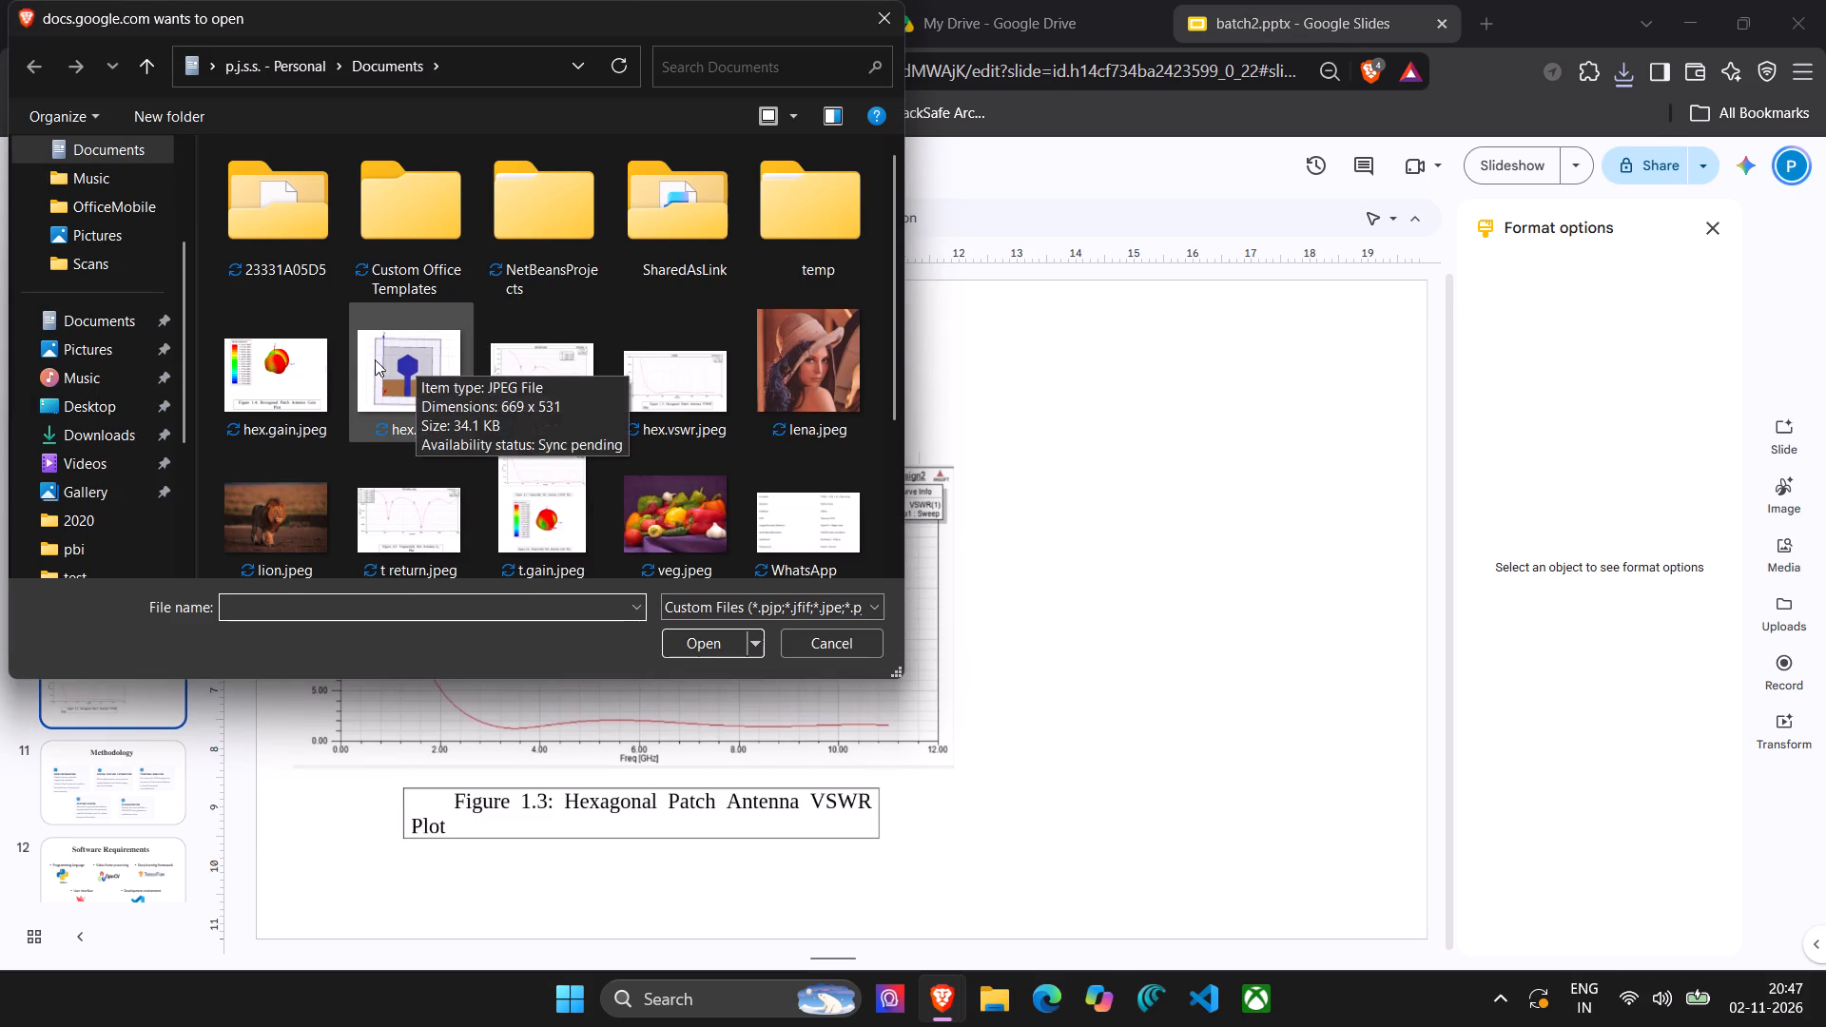
{"action": "left_click", "coordinate": [312, 364]}
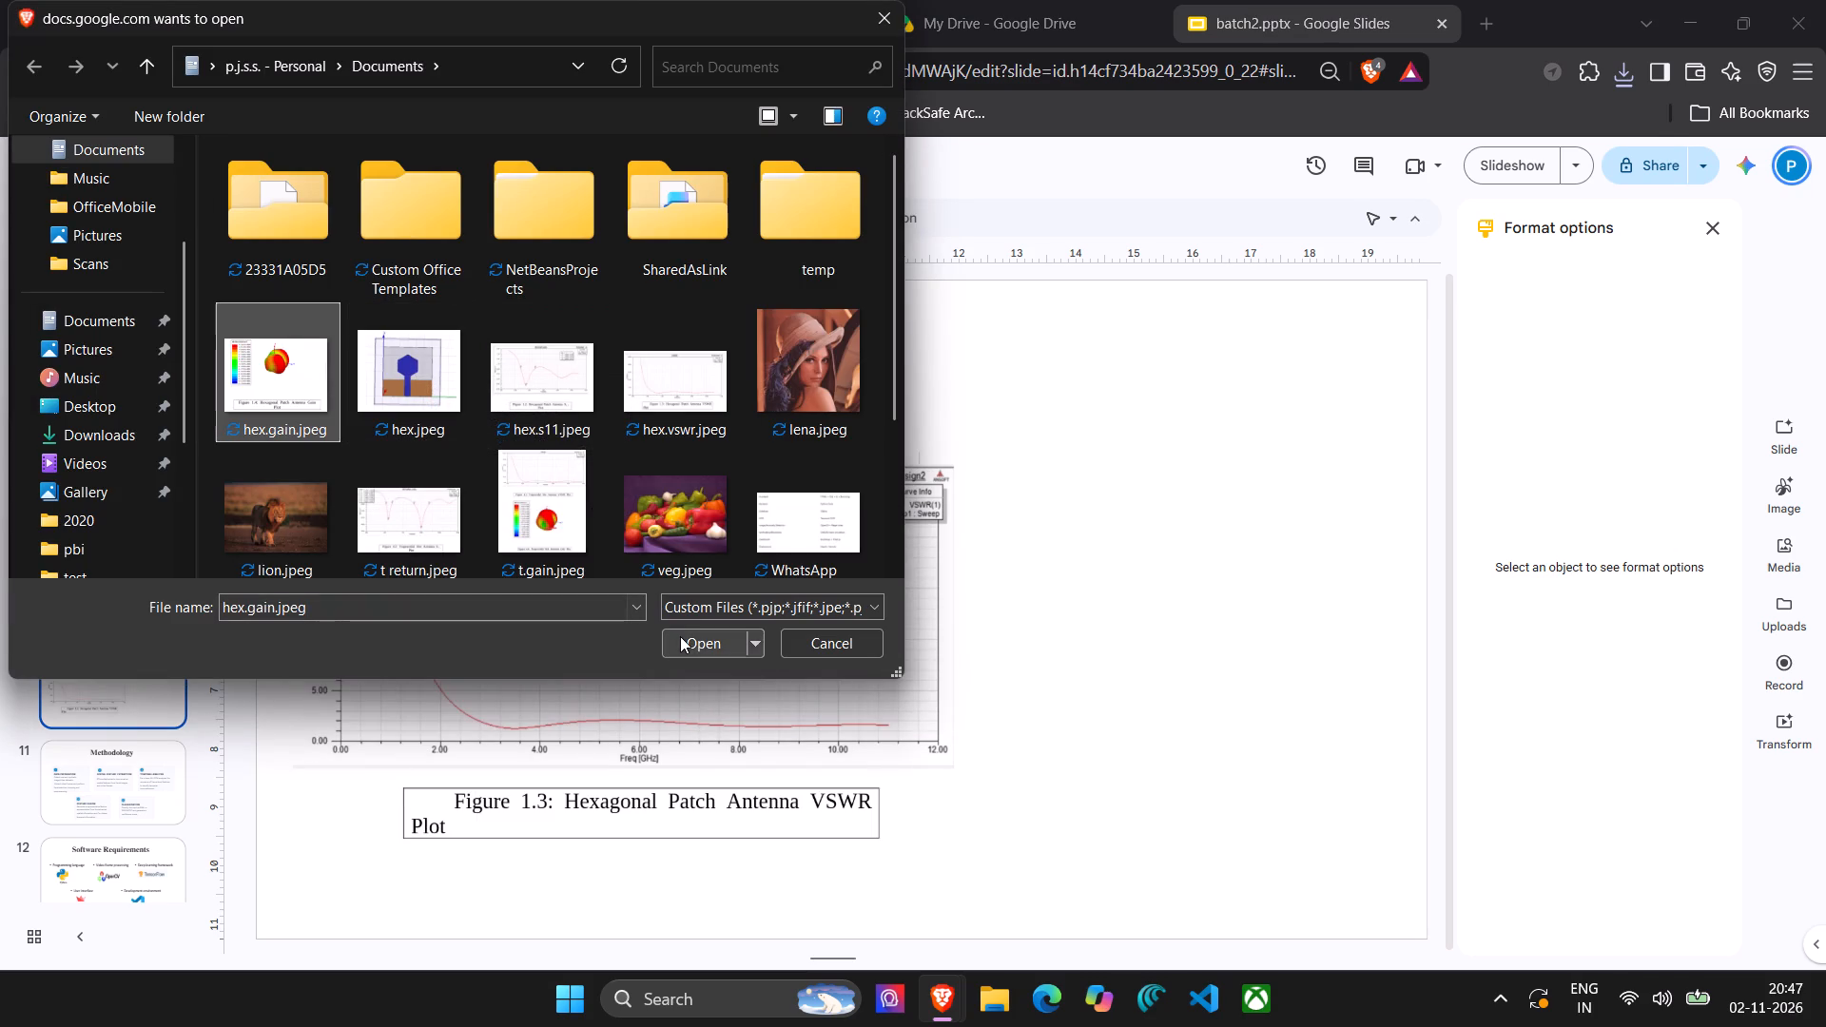
{"action": "left_click", "coordinate": [680, 636]}
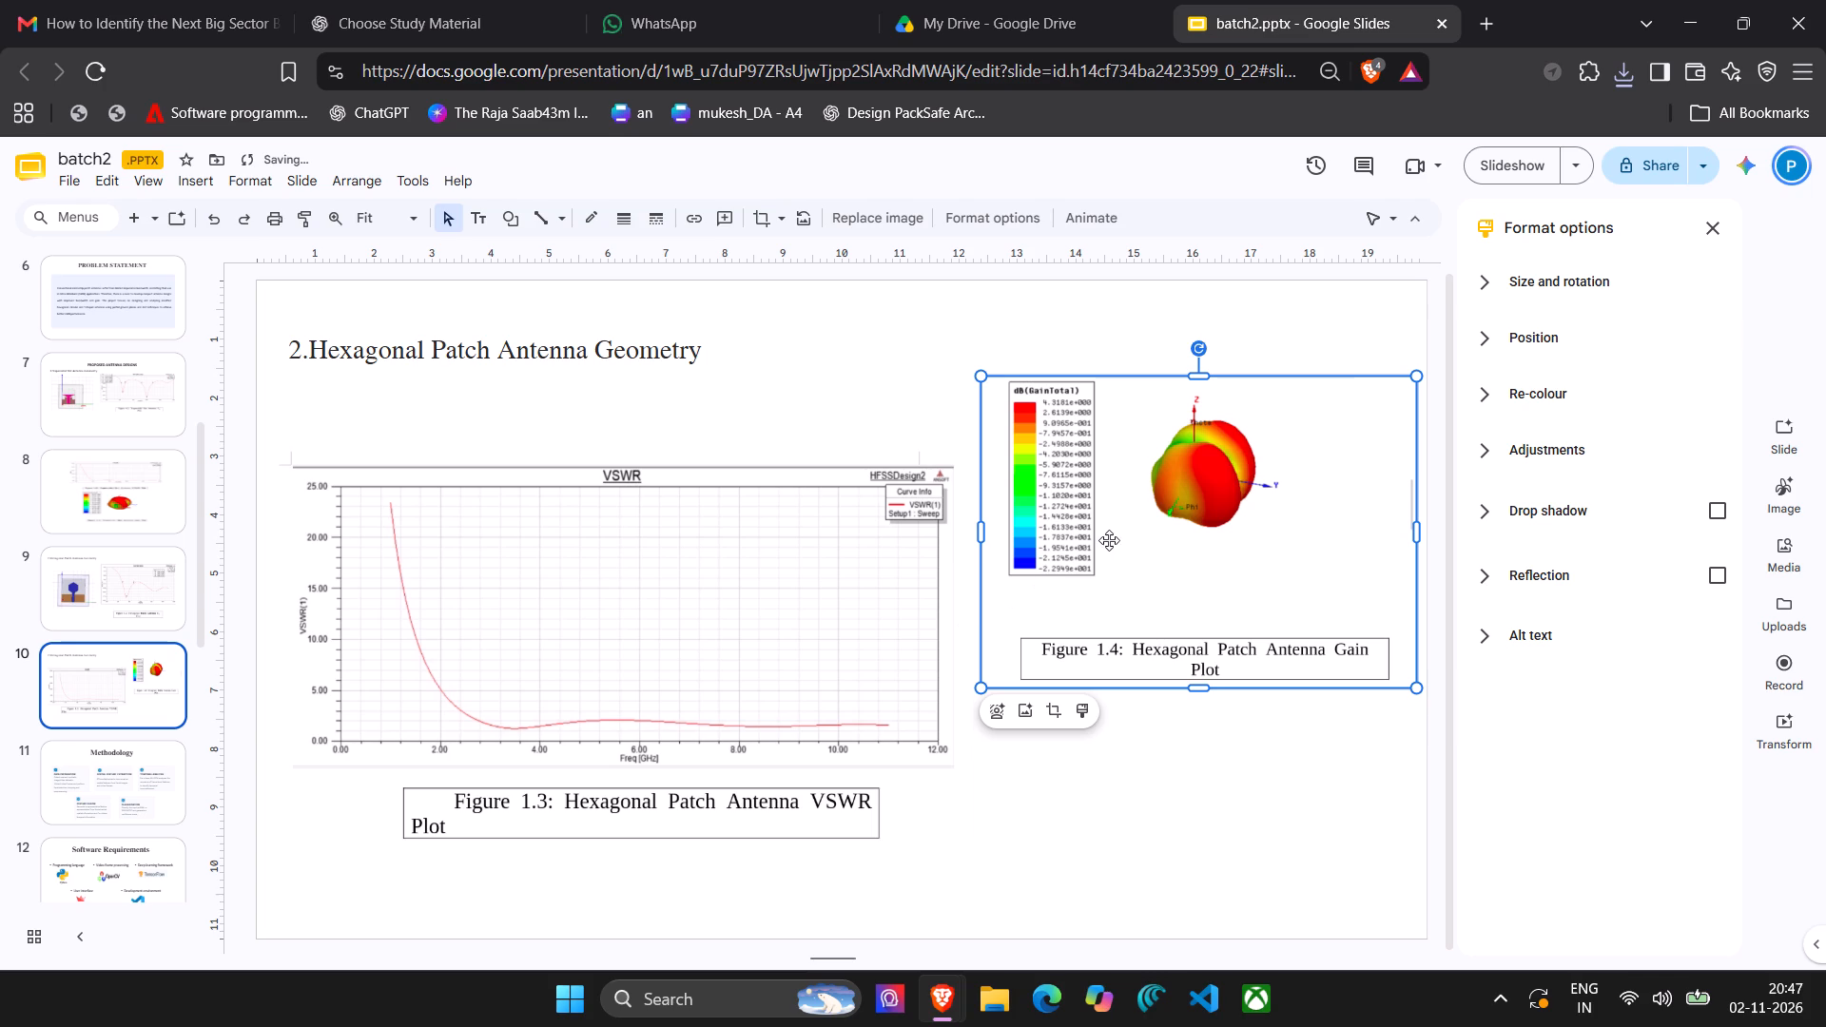
{"action": "left_click_drag", "start_coordinate": [1211, 551], "coordinate": [1188, 617]}
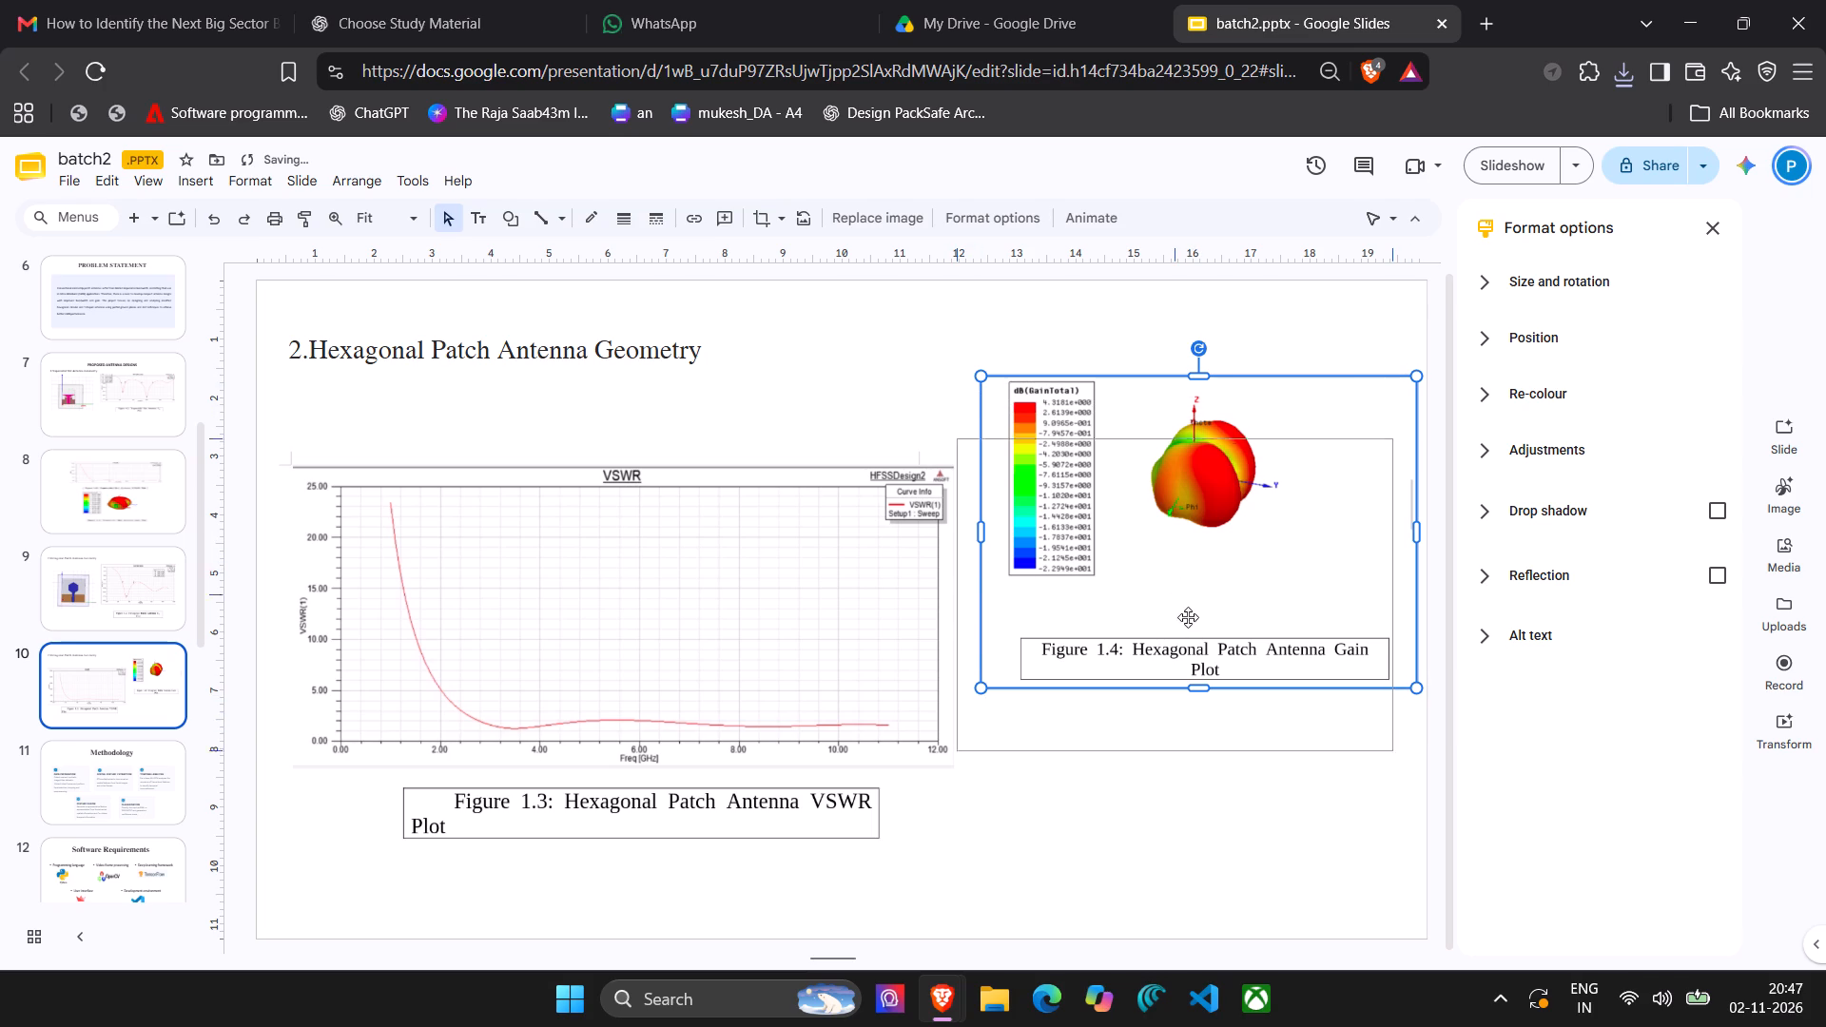
{"action": "left_click_drag", "start_coordinate": [1188, 617], "coordinate": [1188, 627]}
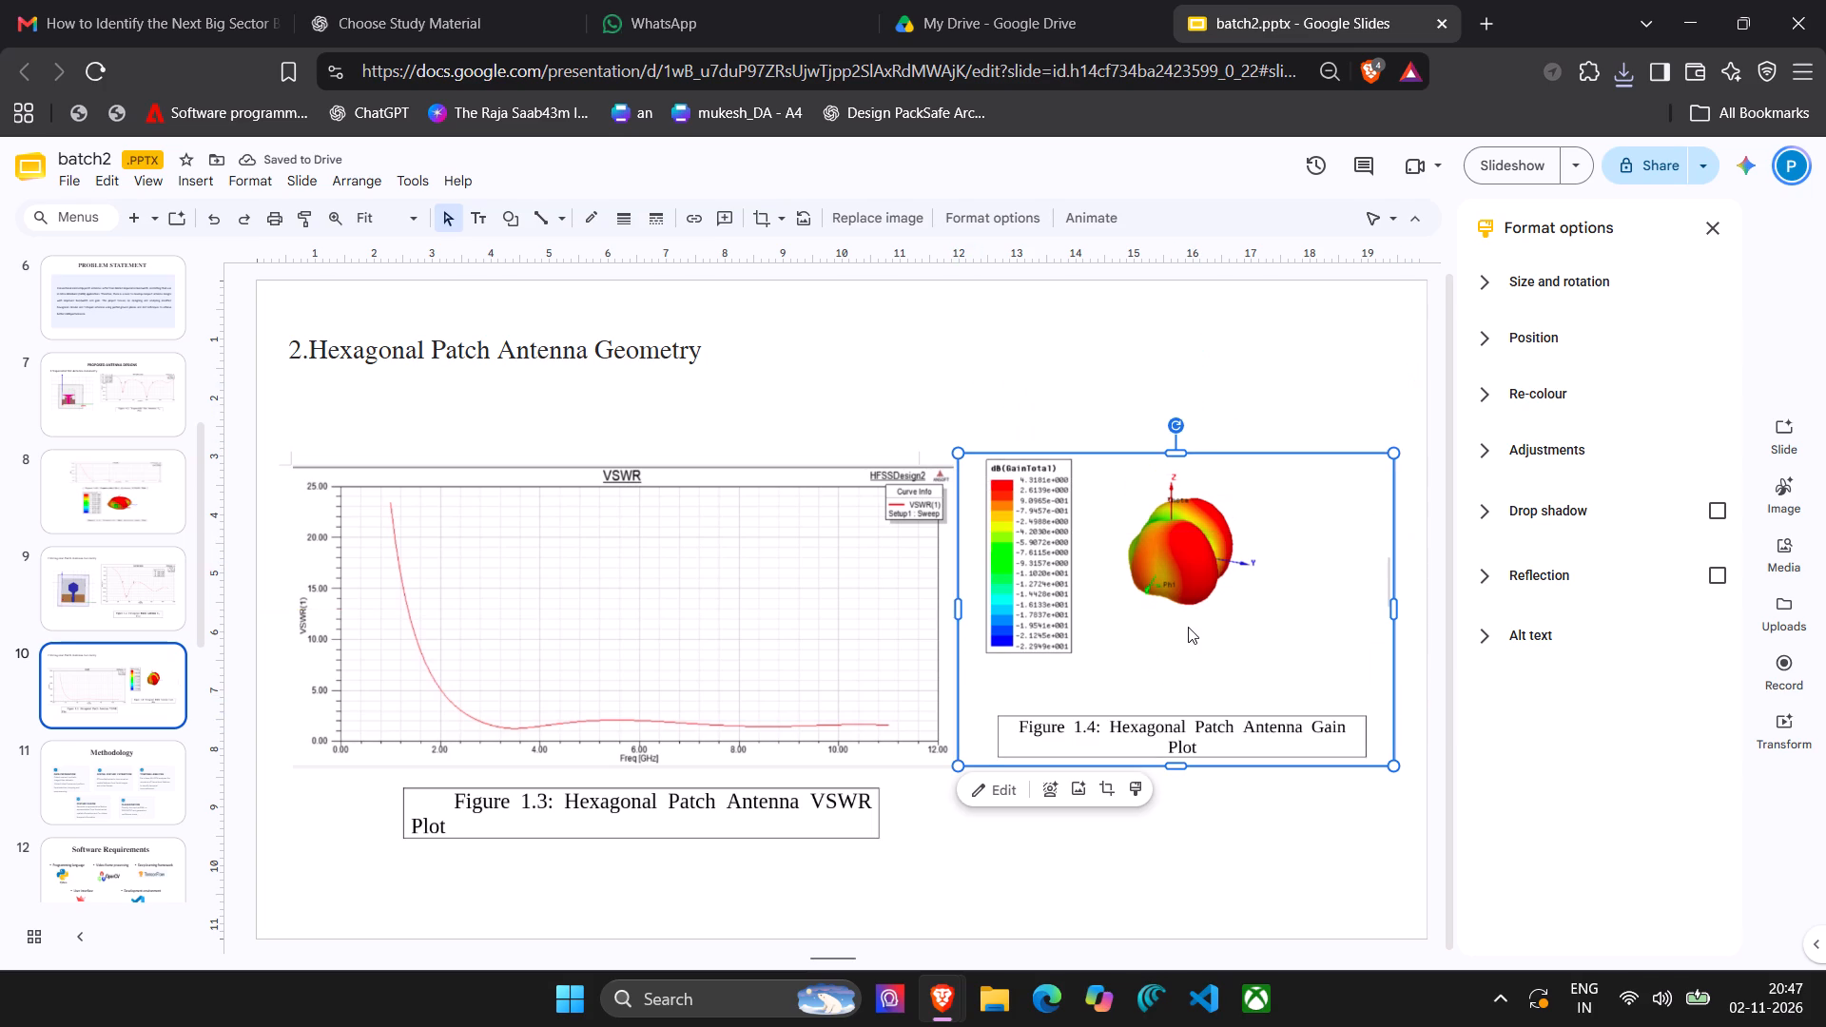
Narrow the VSWR plot so it no longer overlaps the gain plot, and shift it slightly up and inward on the slide.
{"action": "left_click", "coordinate": [748, 585]}
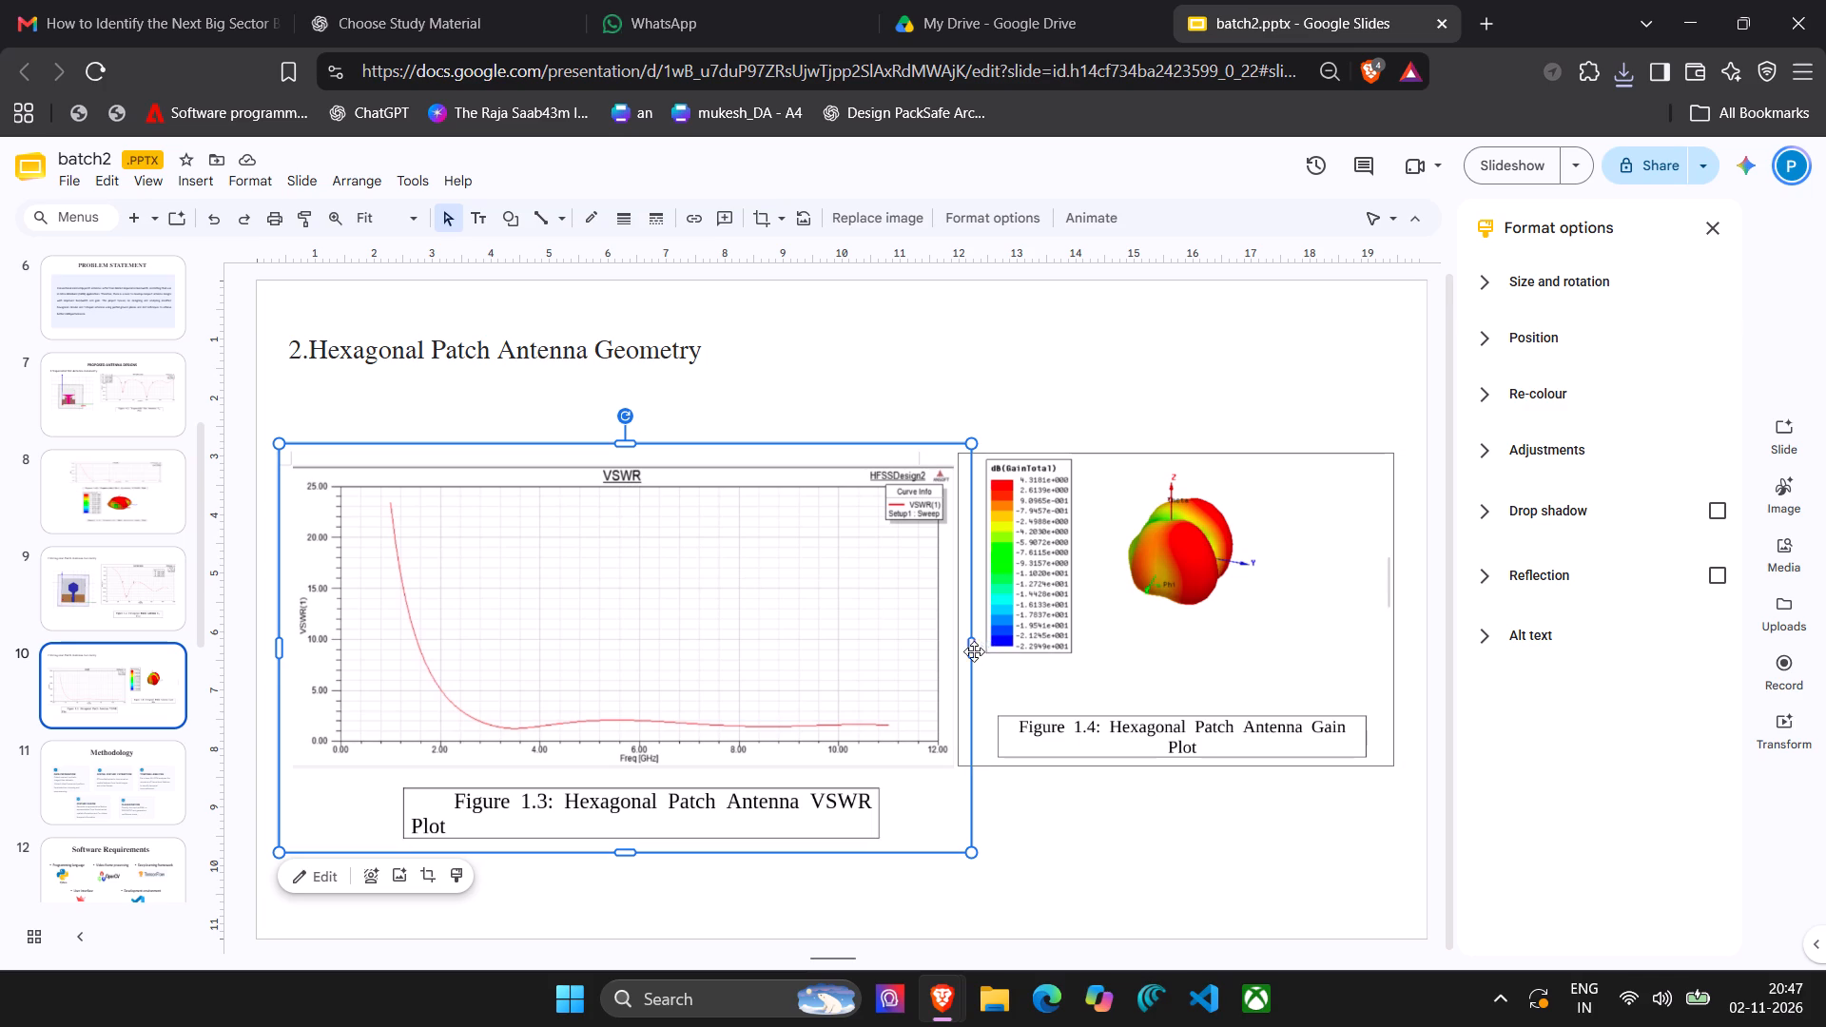
{"action": "left_click_drag", "start_coordinate": [971, 650], "coordinate": [831, 611]}
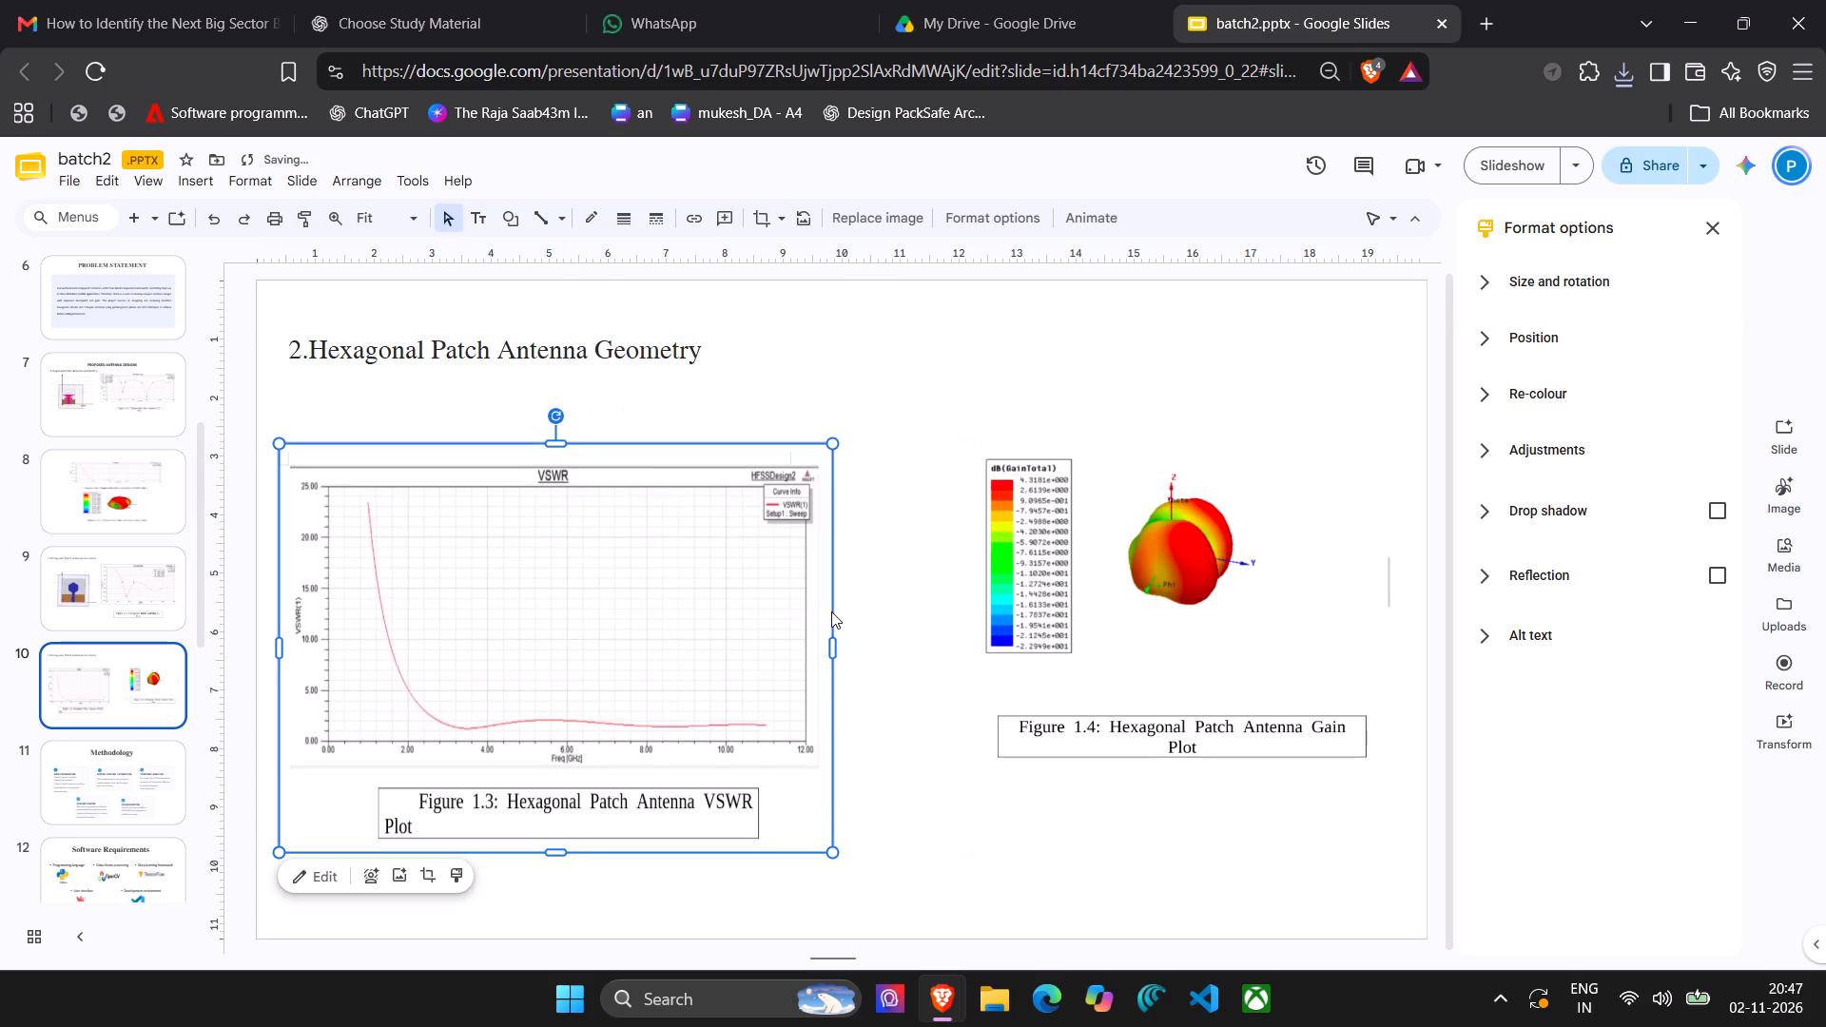
{"action": "left_click_drag", "start_coordinate": [576, 627], "coordinate": [592, 607]}
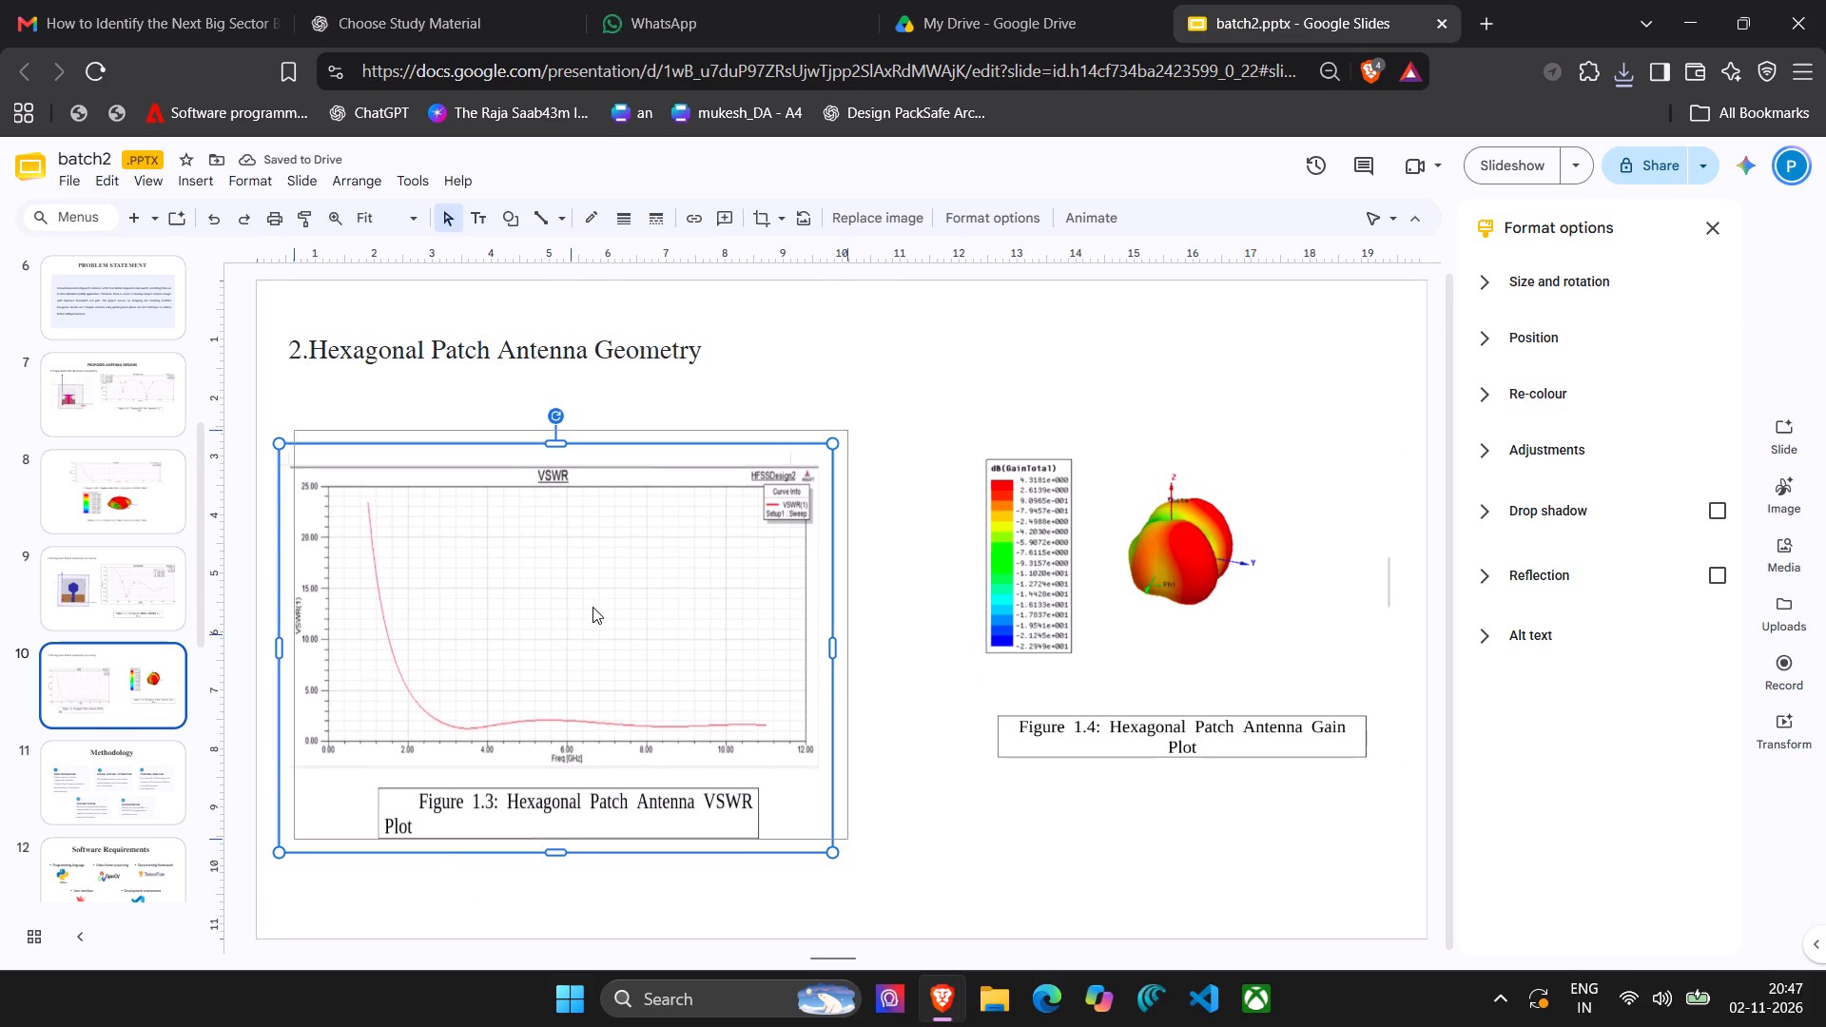
{"action": "left_click_drag", "start_coordinate": [592, 607], "coordinate": [589, 617]}
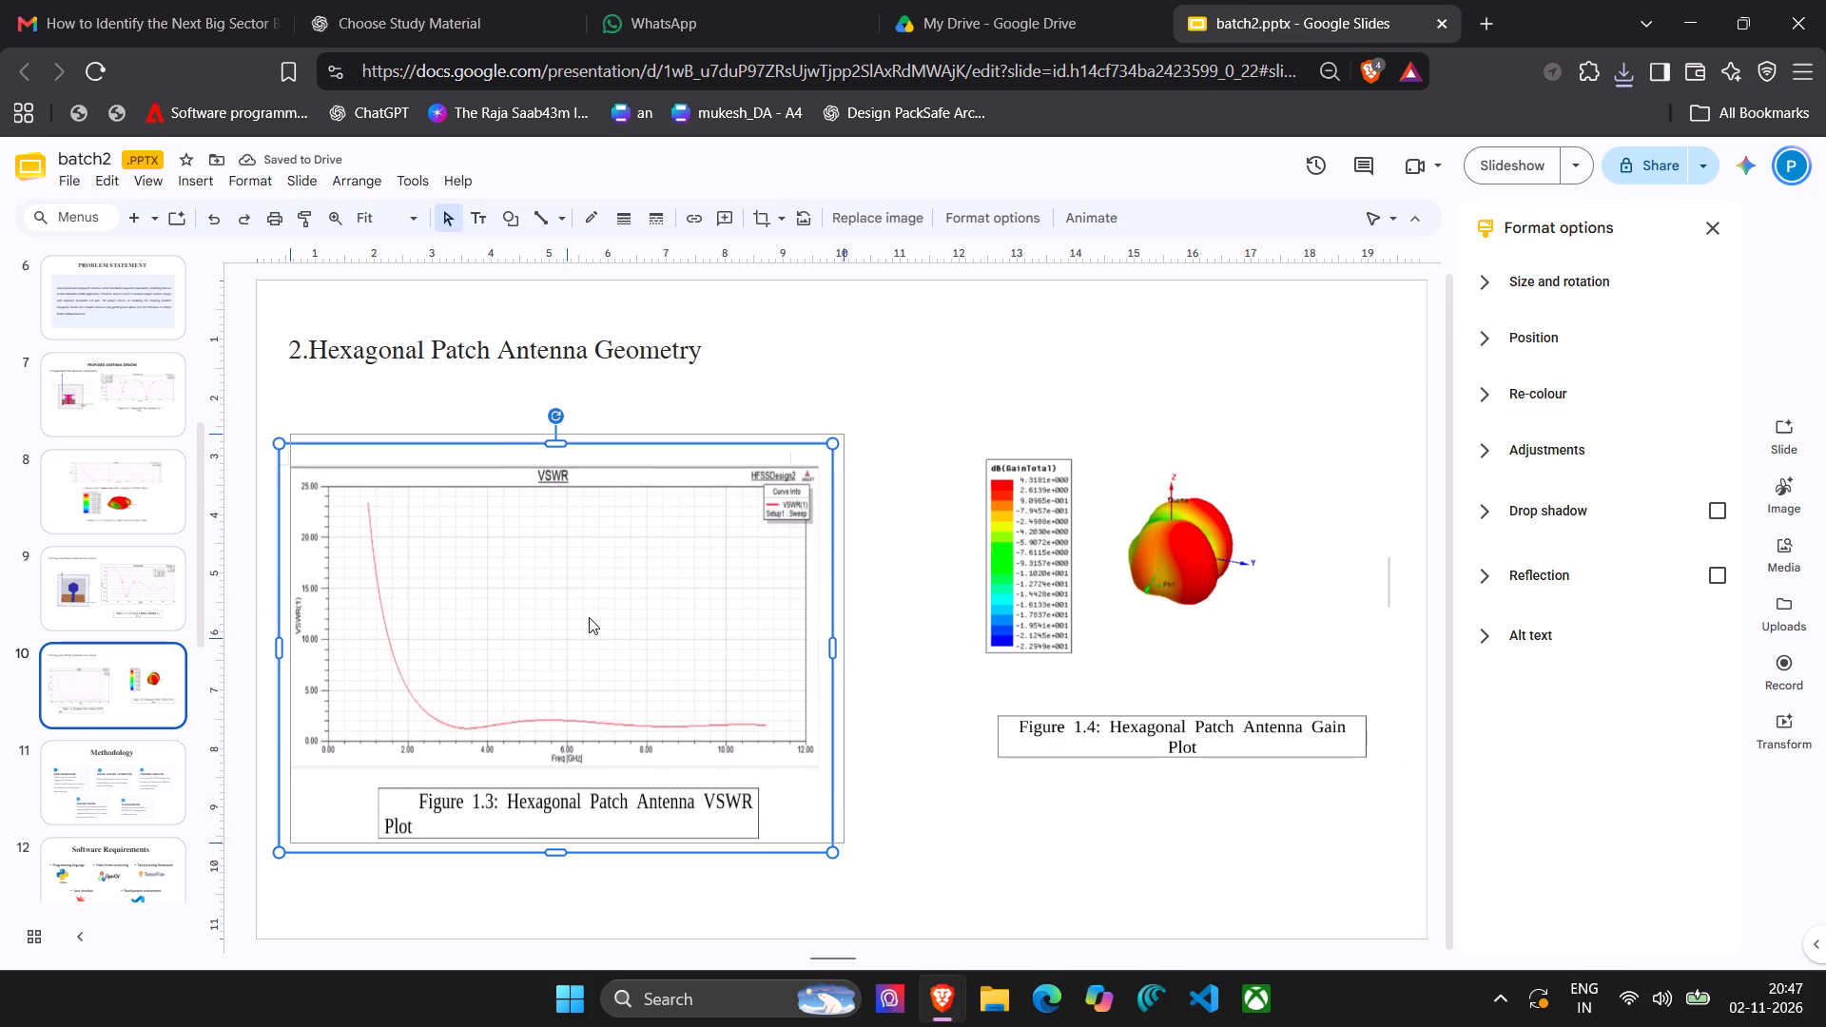
{"action": "left_click_drag", "start_coordinate": [589, 617], "coordinate": [592, 615]}
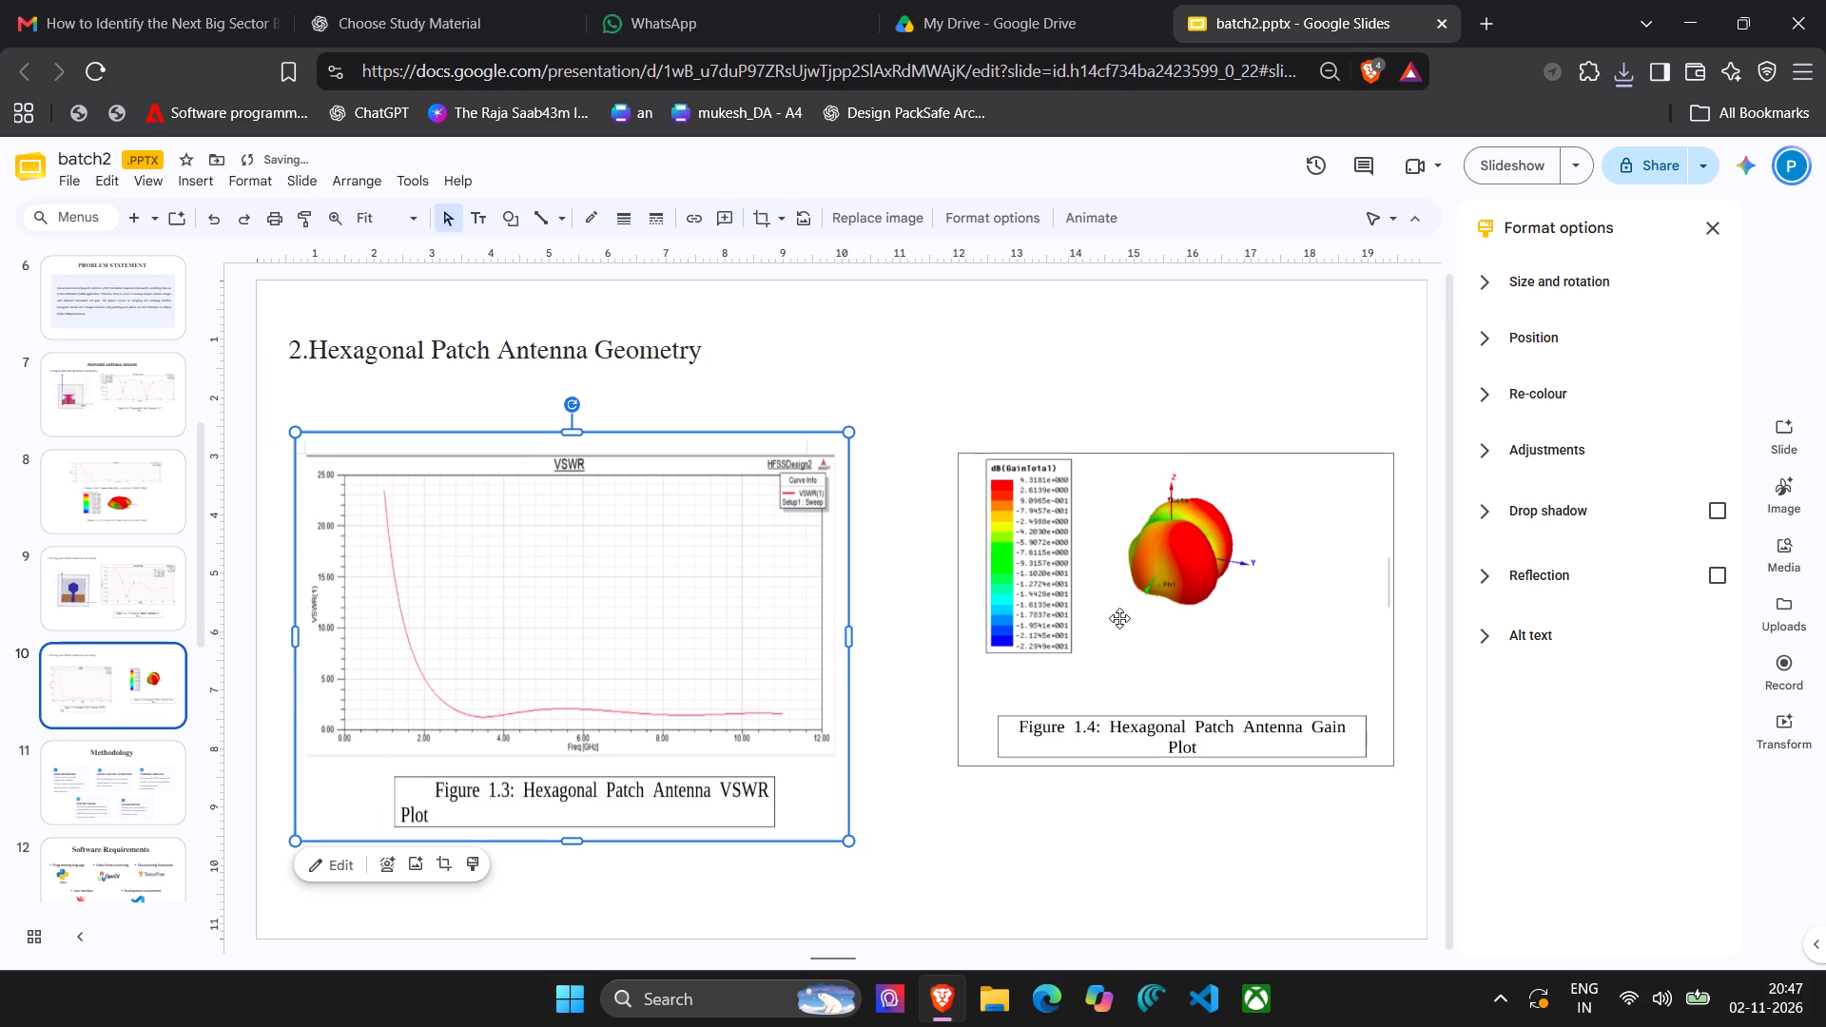
Enlarge the gain plot image inside its crop frame, extending it towards the VSWR plot and downward.
{"action": "double_click", "coordinate": [1119, 618]}
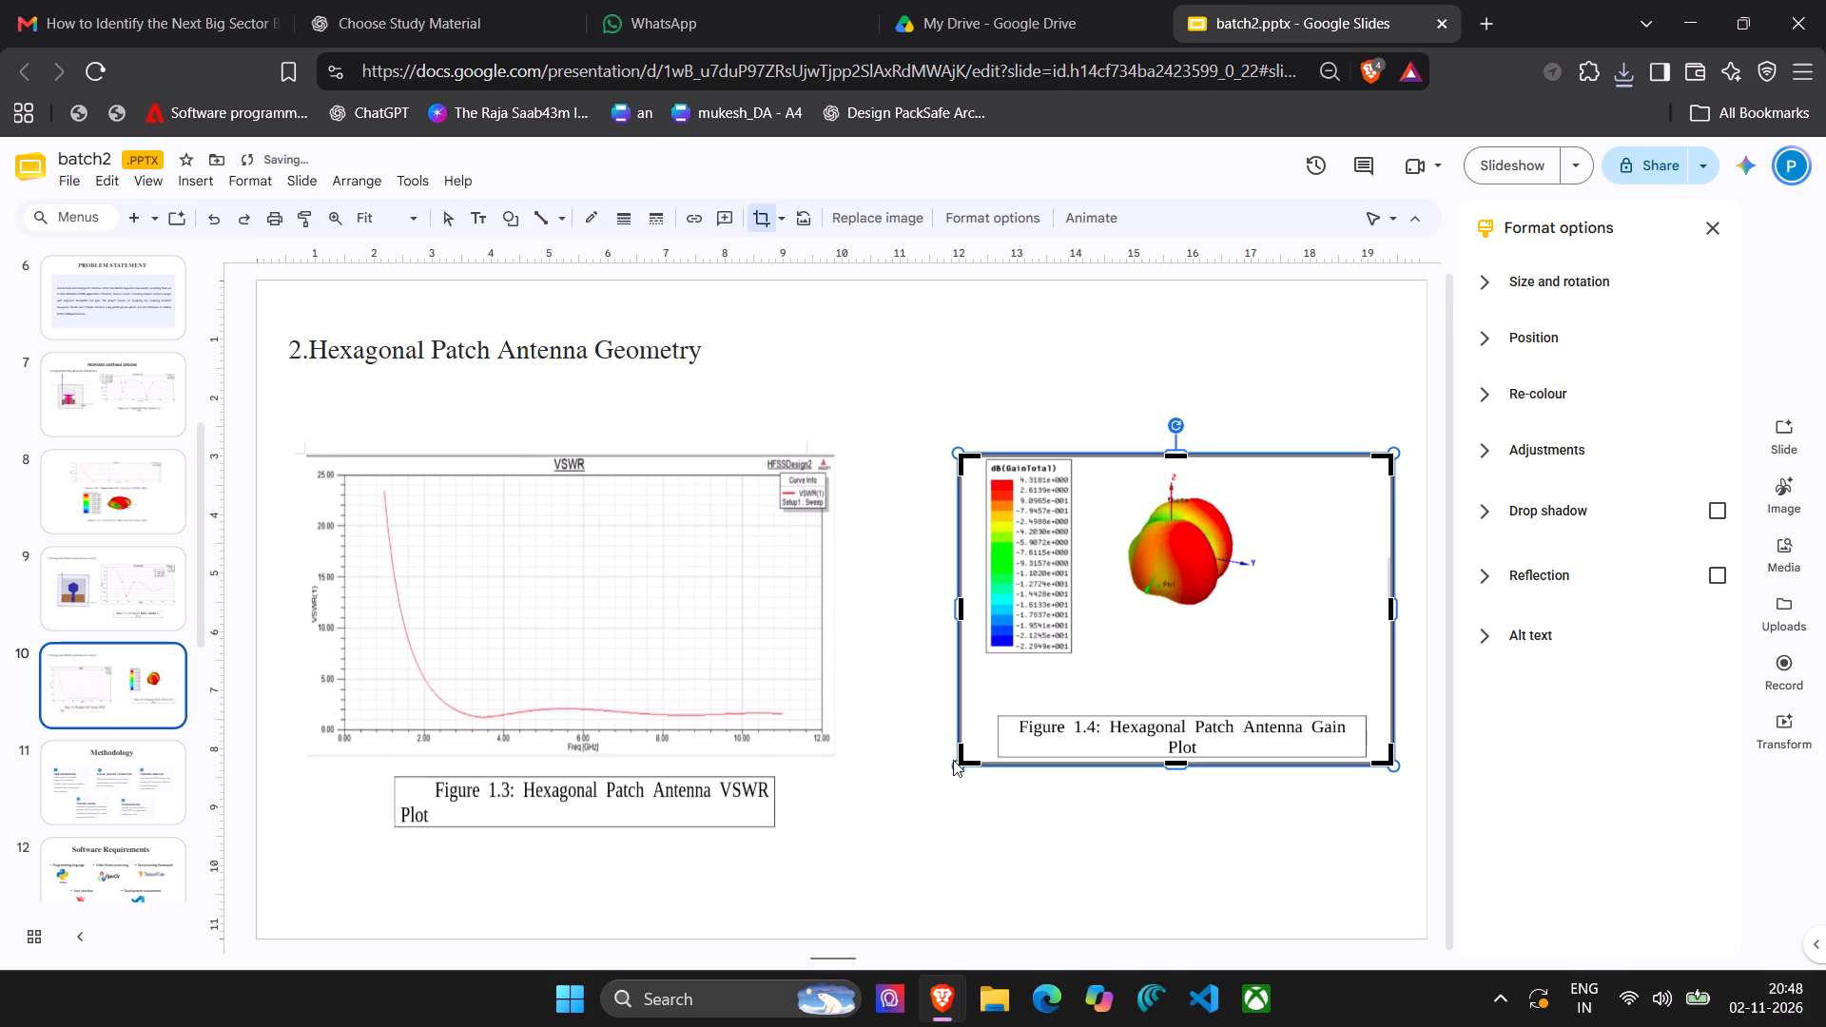
{"action": "left_click_drag", "start_coordinate": [954, 763], "coordinate": [872, 768]}
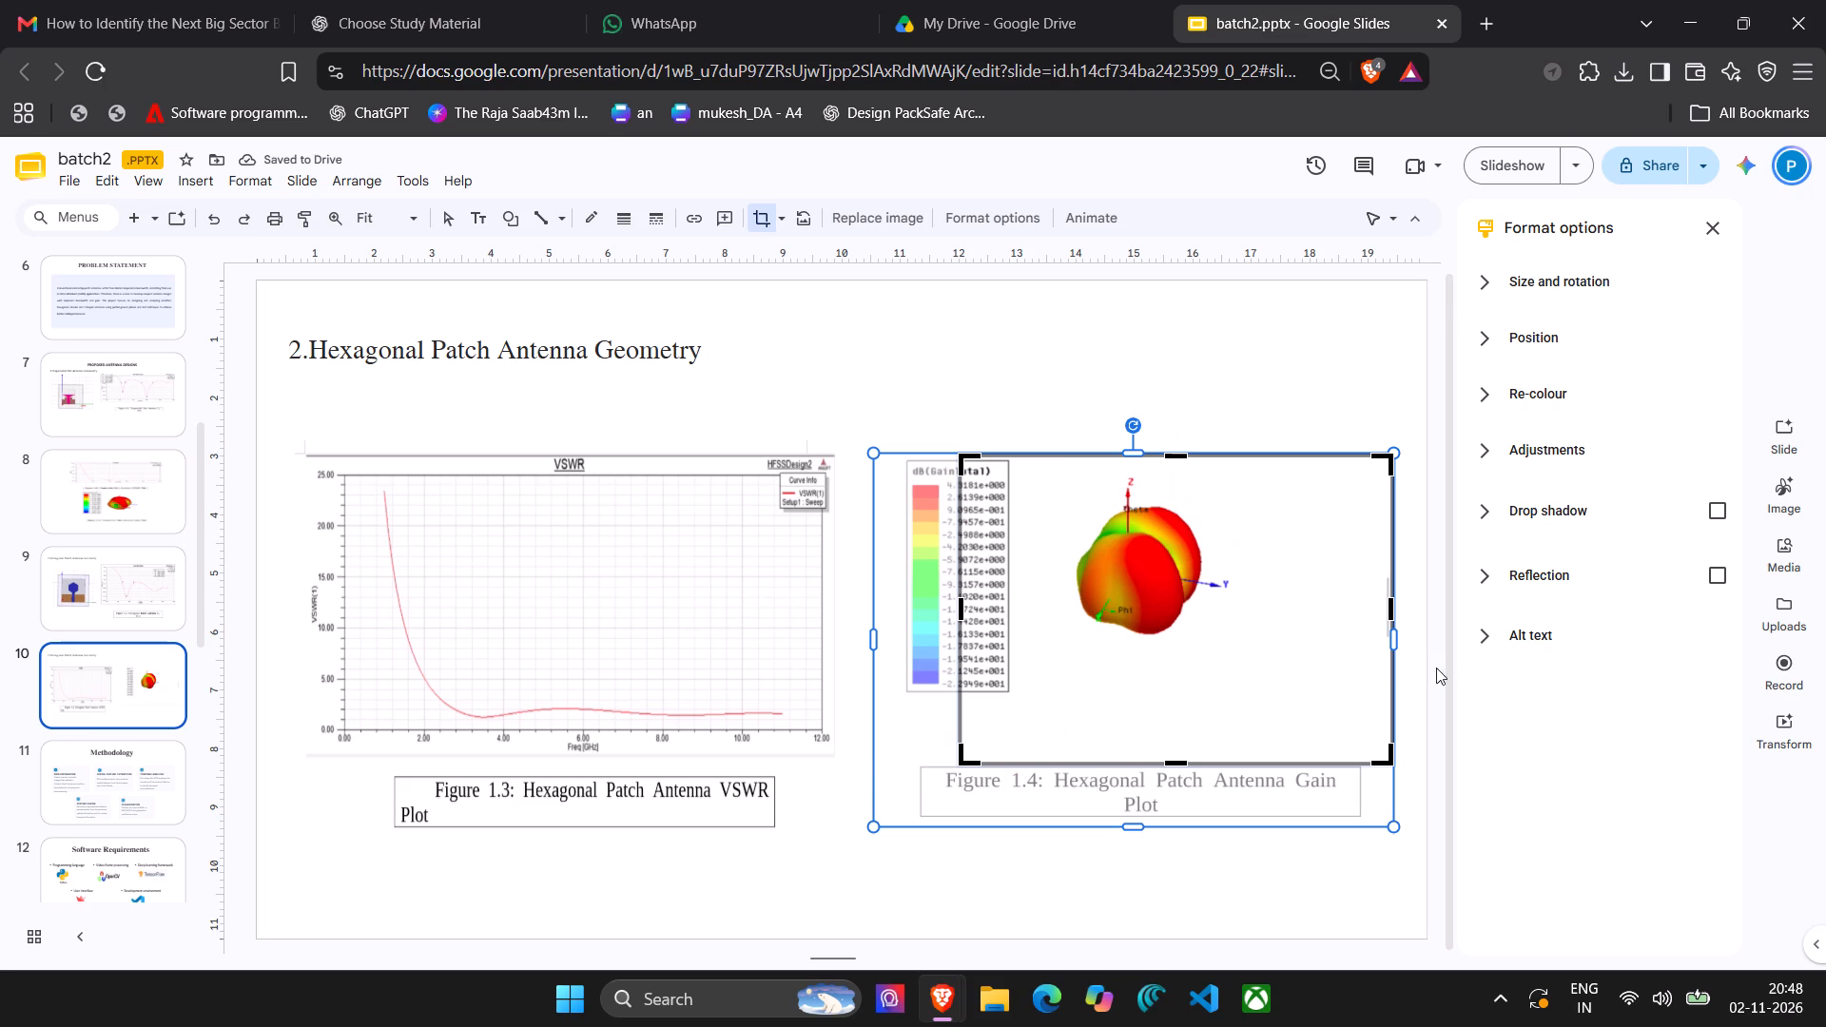
{"action": "left_click", "coordinate": [1195, 543]}
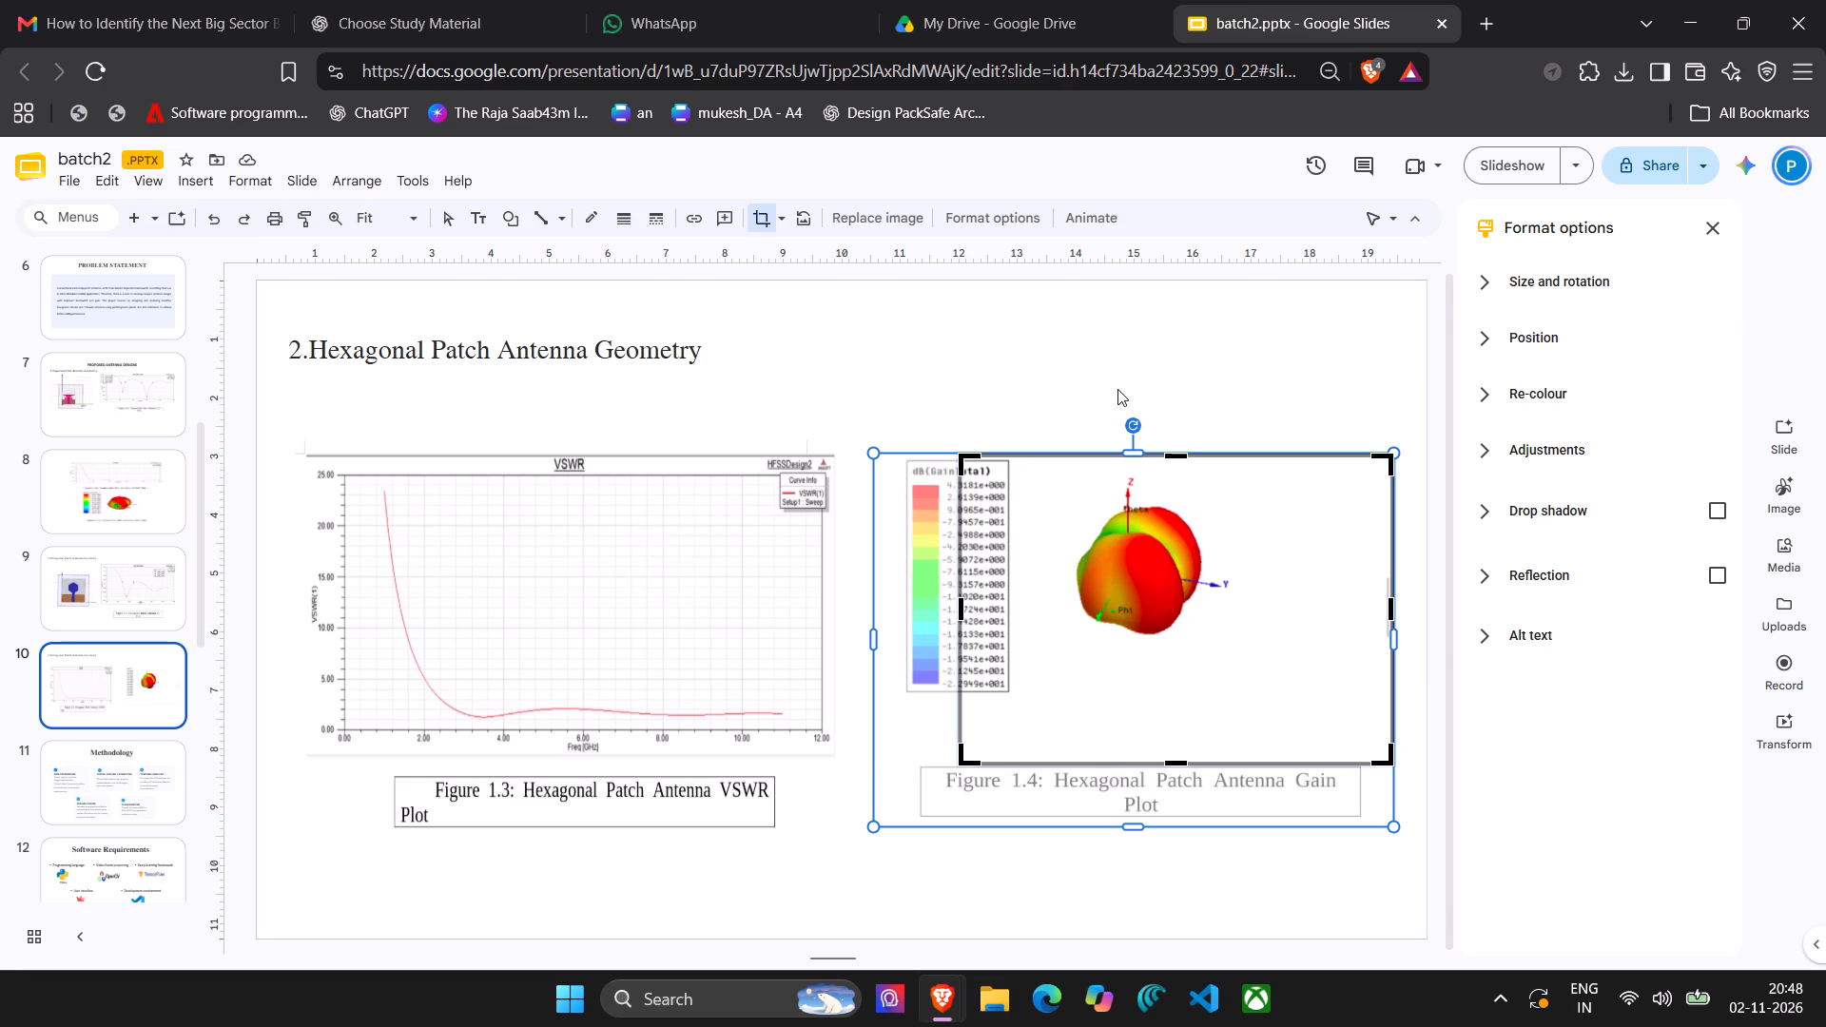
{"action": "left_click", "coordinate": [1117, 389]}
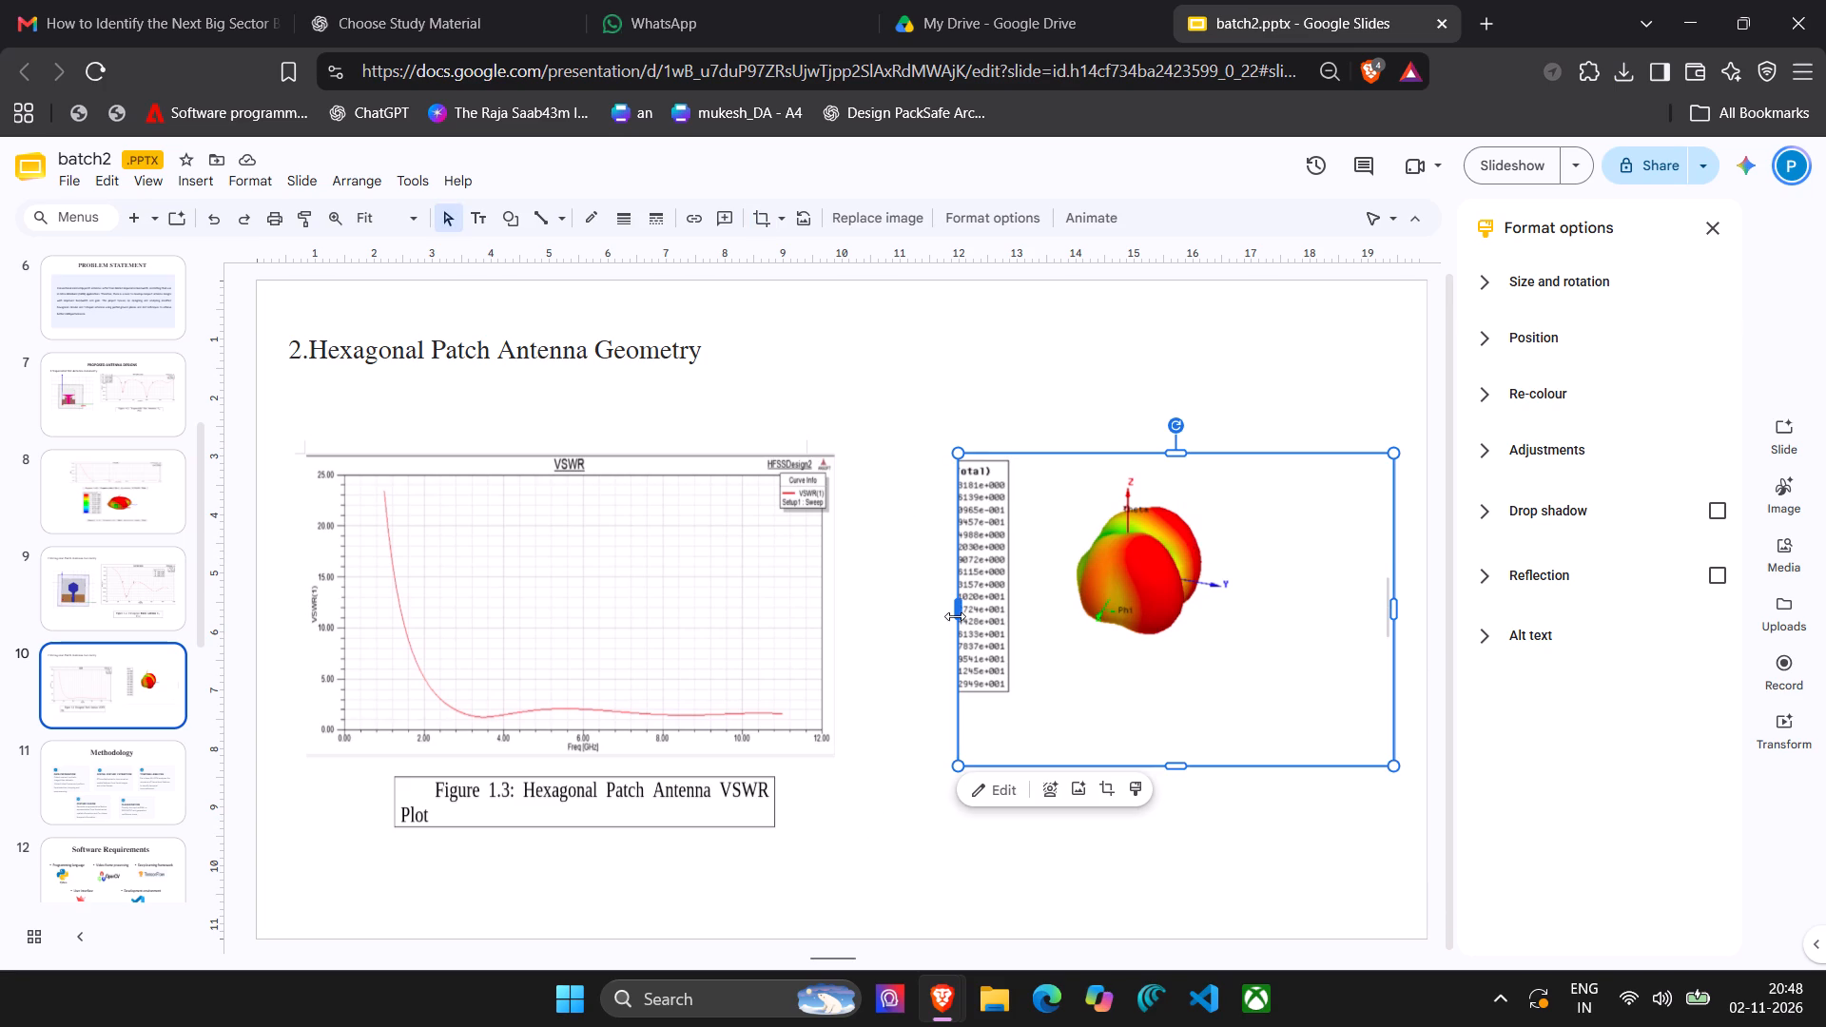
Stretch the cropped gain plot wider and taller to fill the space between the VSWR plot and the slide's edge.
{"action": "left_click_drag", "start_coordinate": [955, 616], "coordinate": [882, 593]}
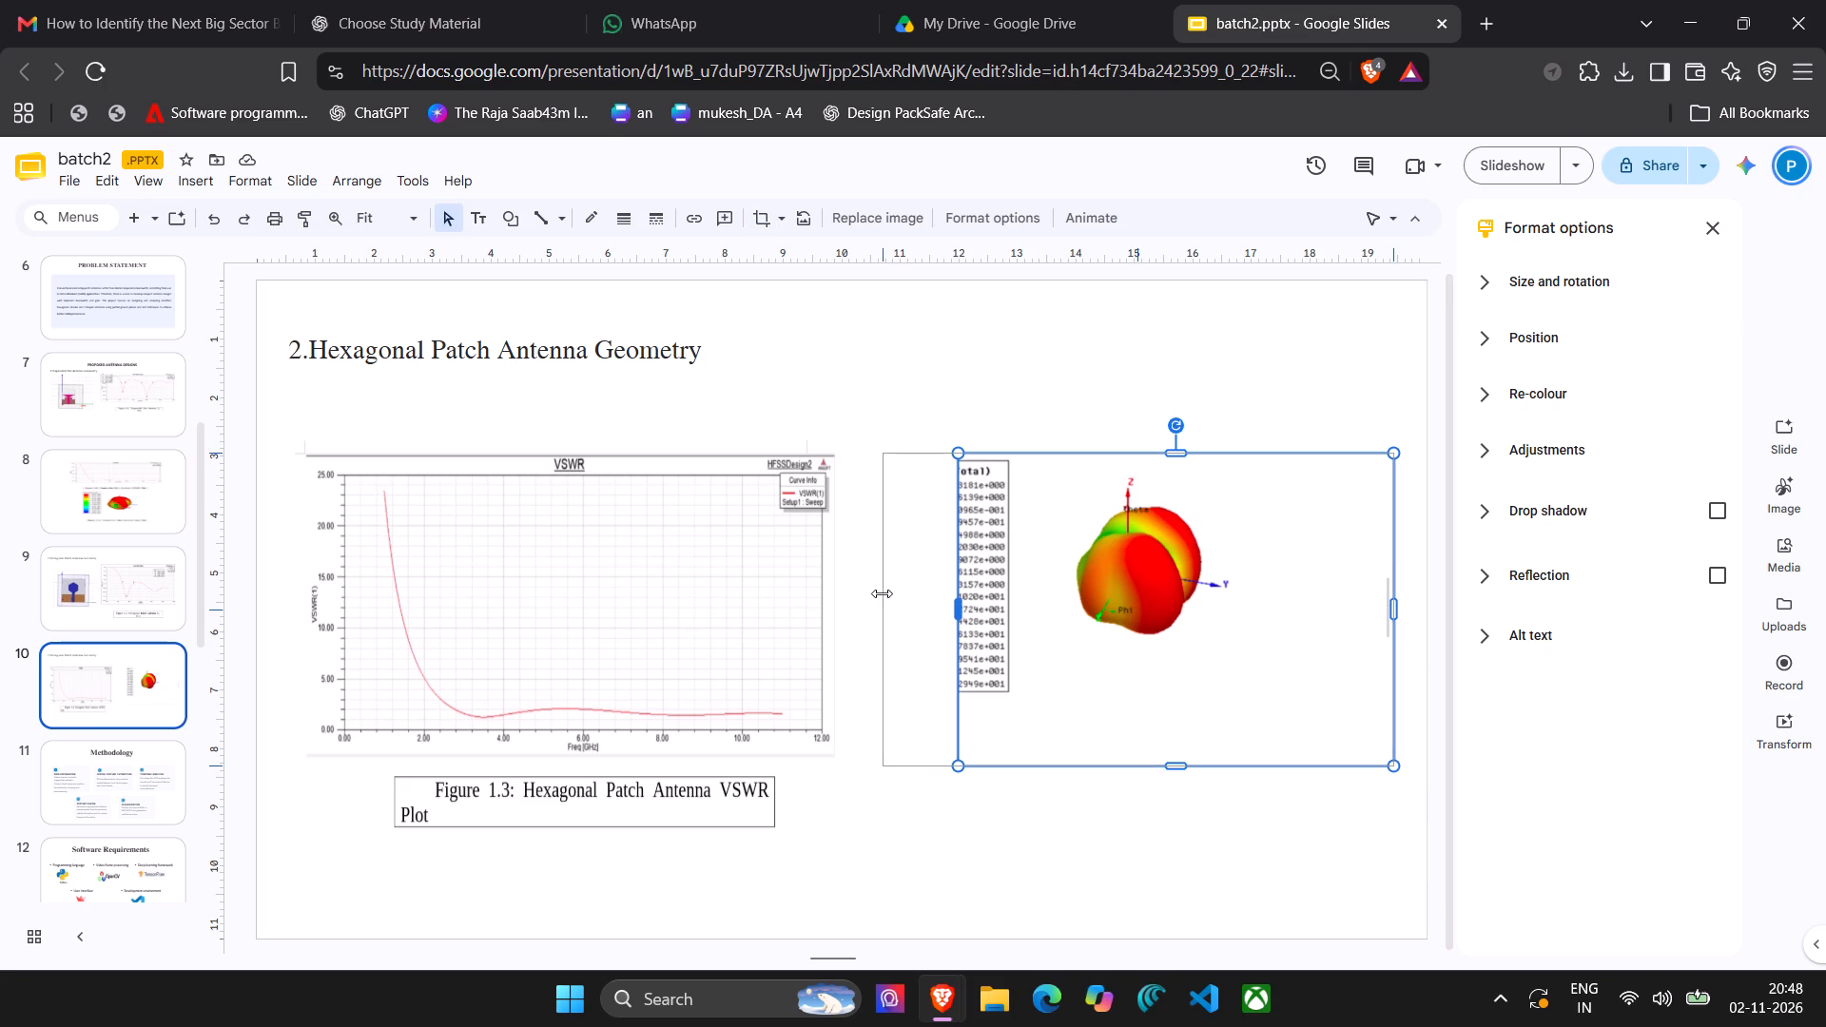
{"action": "left_click_drag", "start_coordinate": [882, 593], "coordinate": [868, 593]}
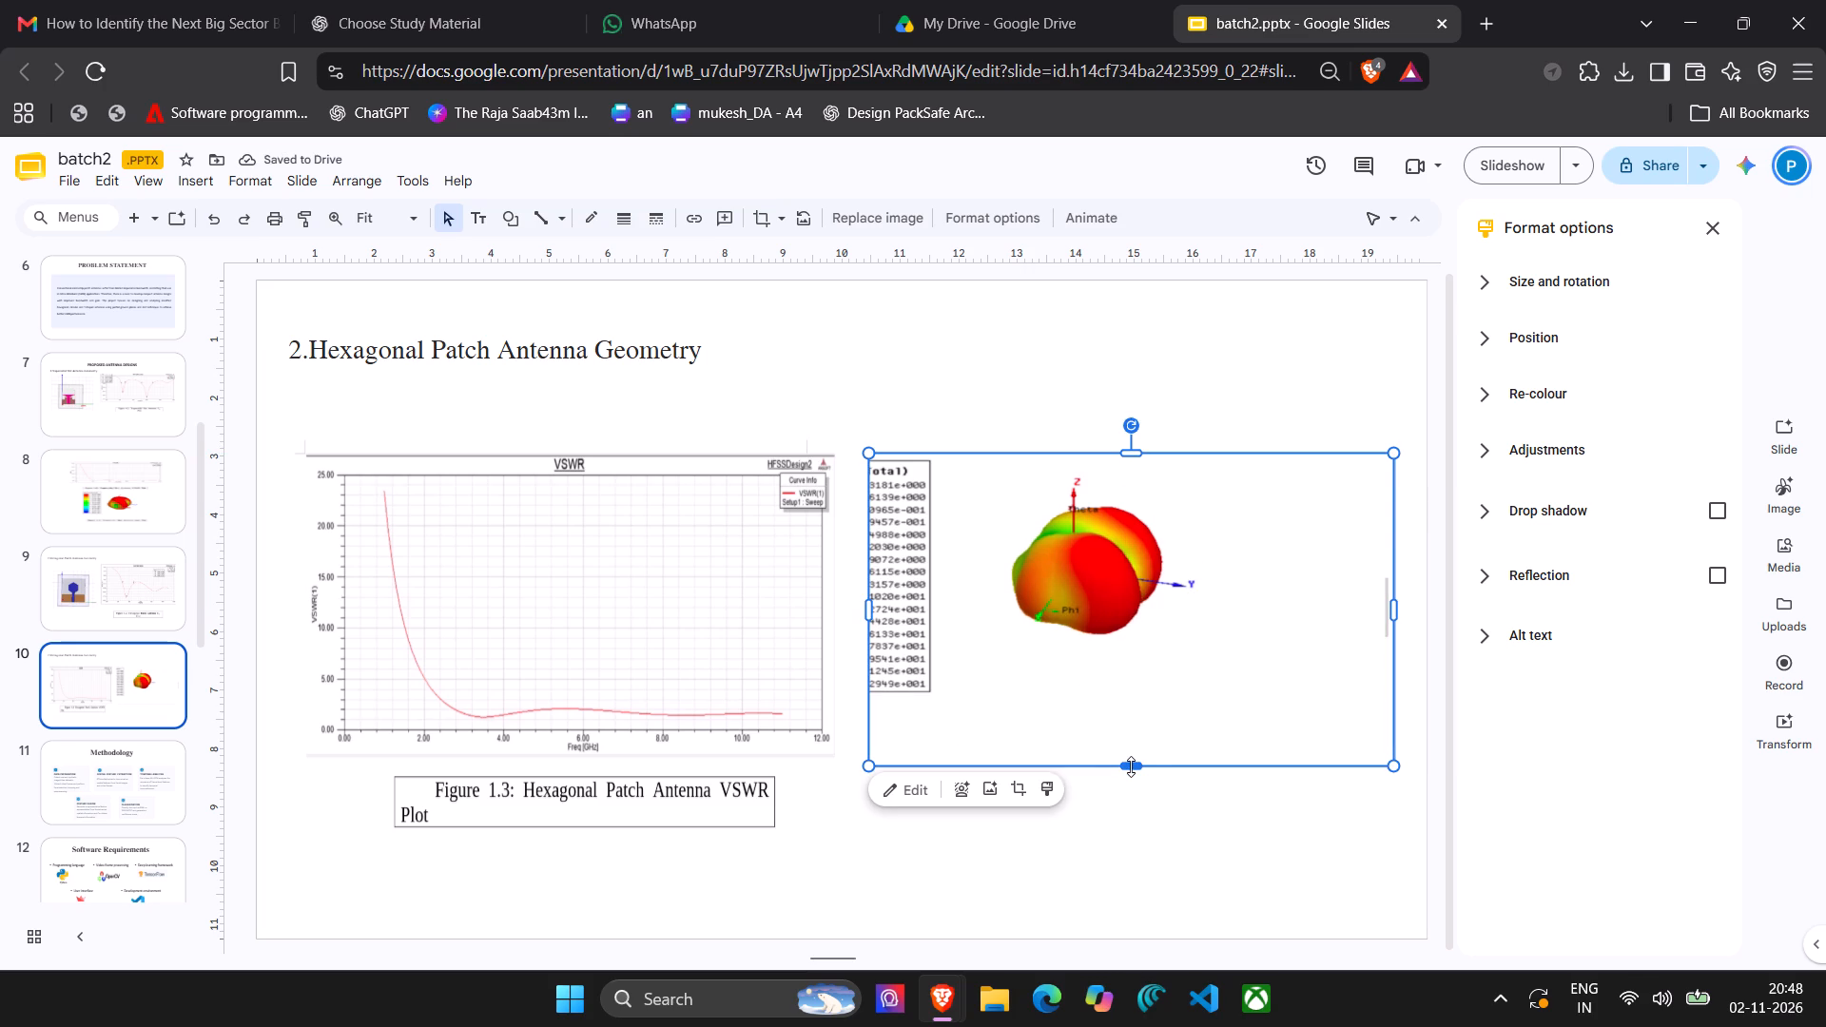
{"action": "left_click_drag", "start_coordinate": [1131, 766], "coordinate": [1131, 841]}
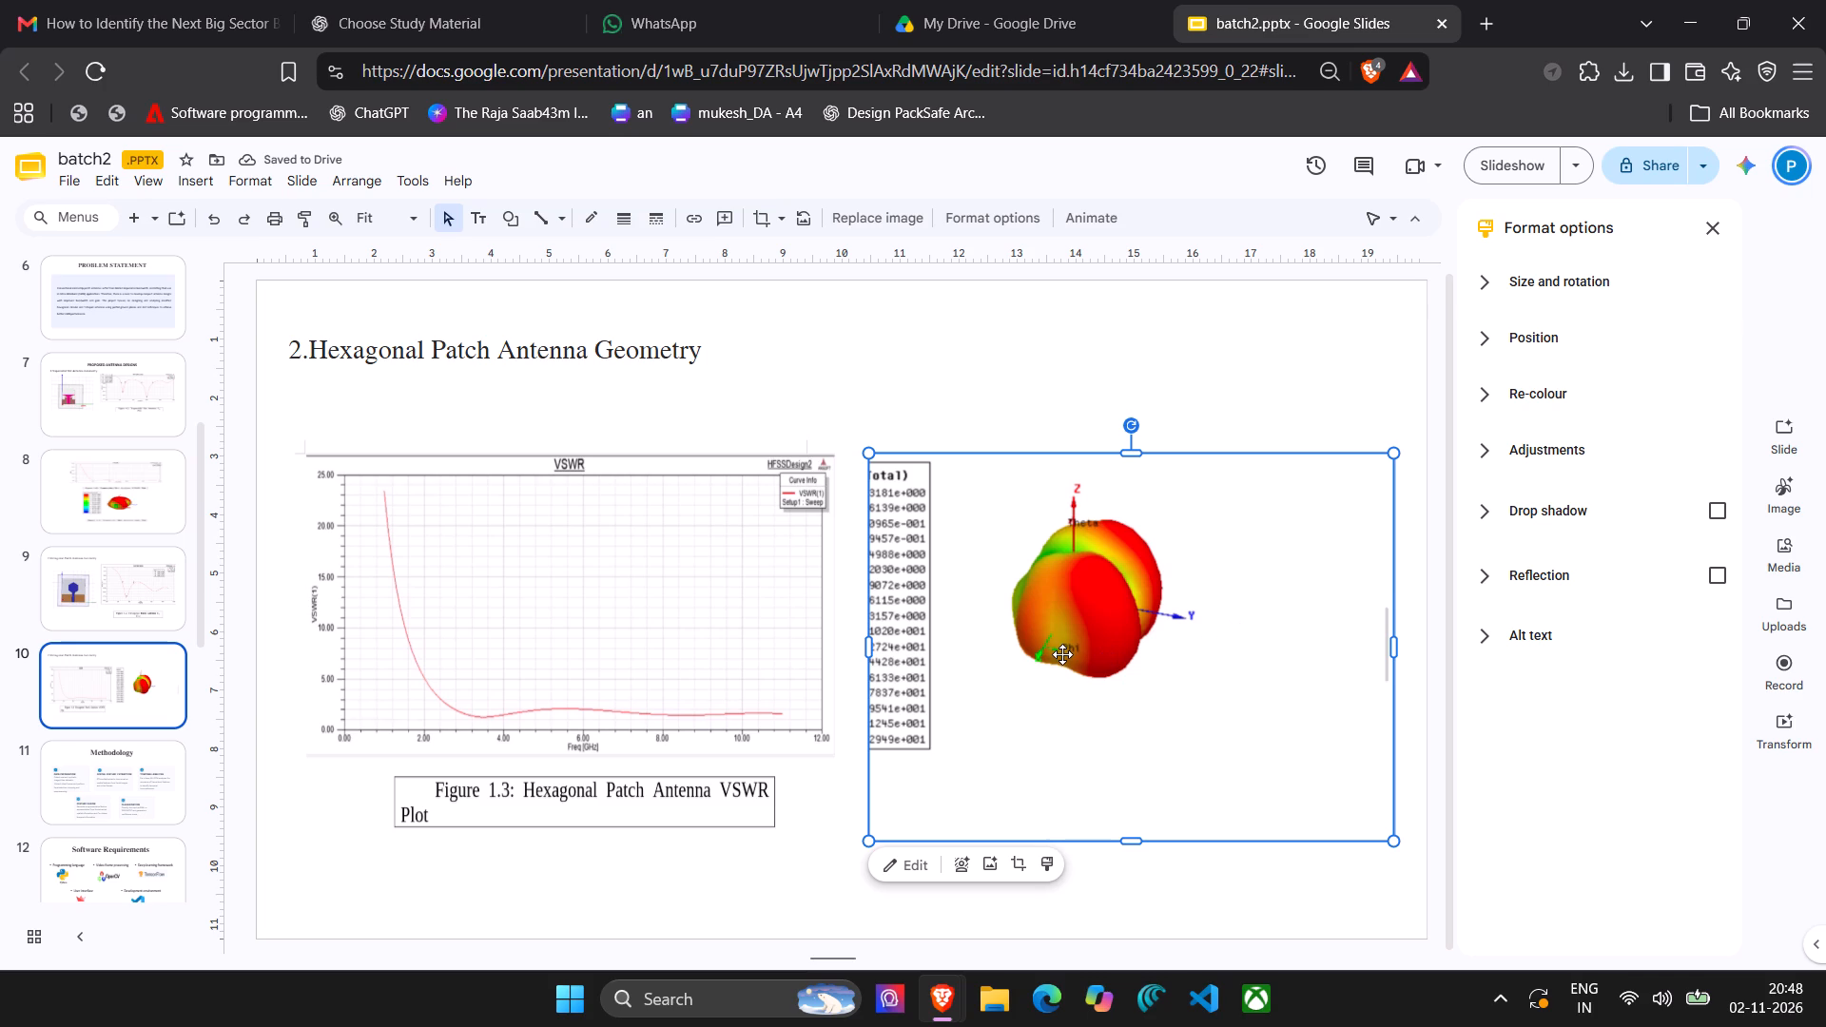
{"action": "left_click_drag", "start_coordinate": [1062, 654], "coordinate": [1111, 654]}
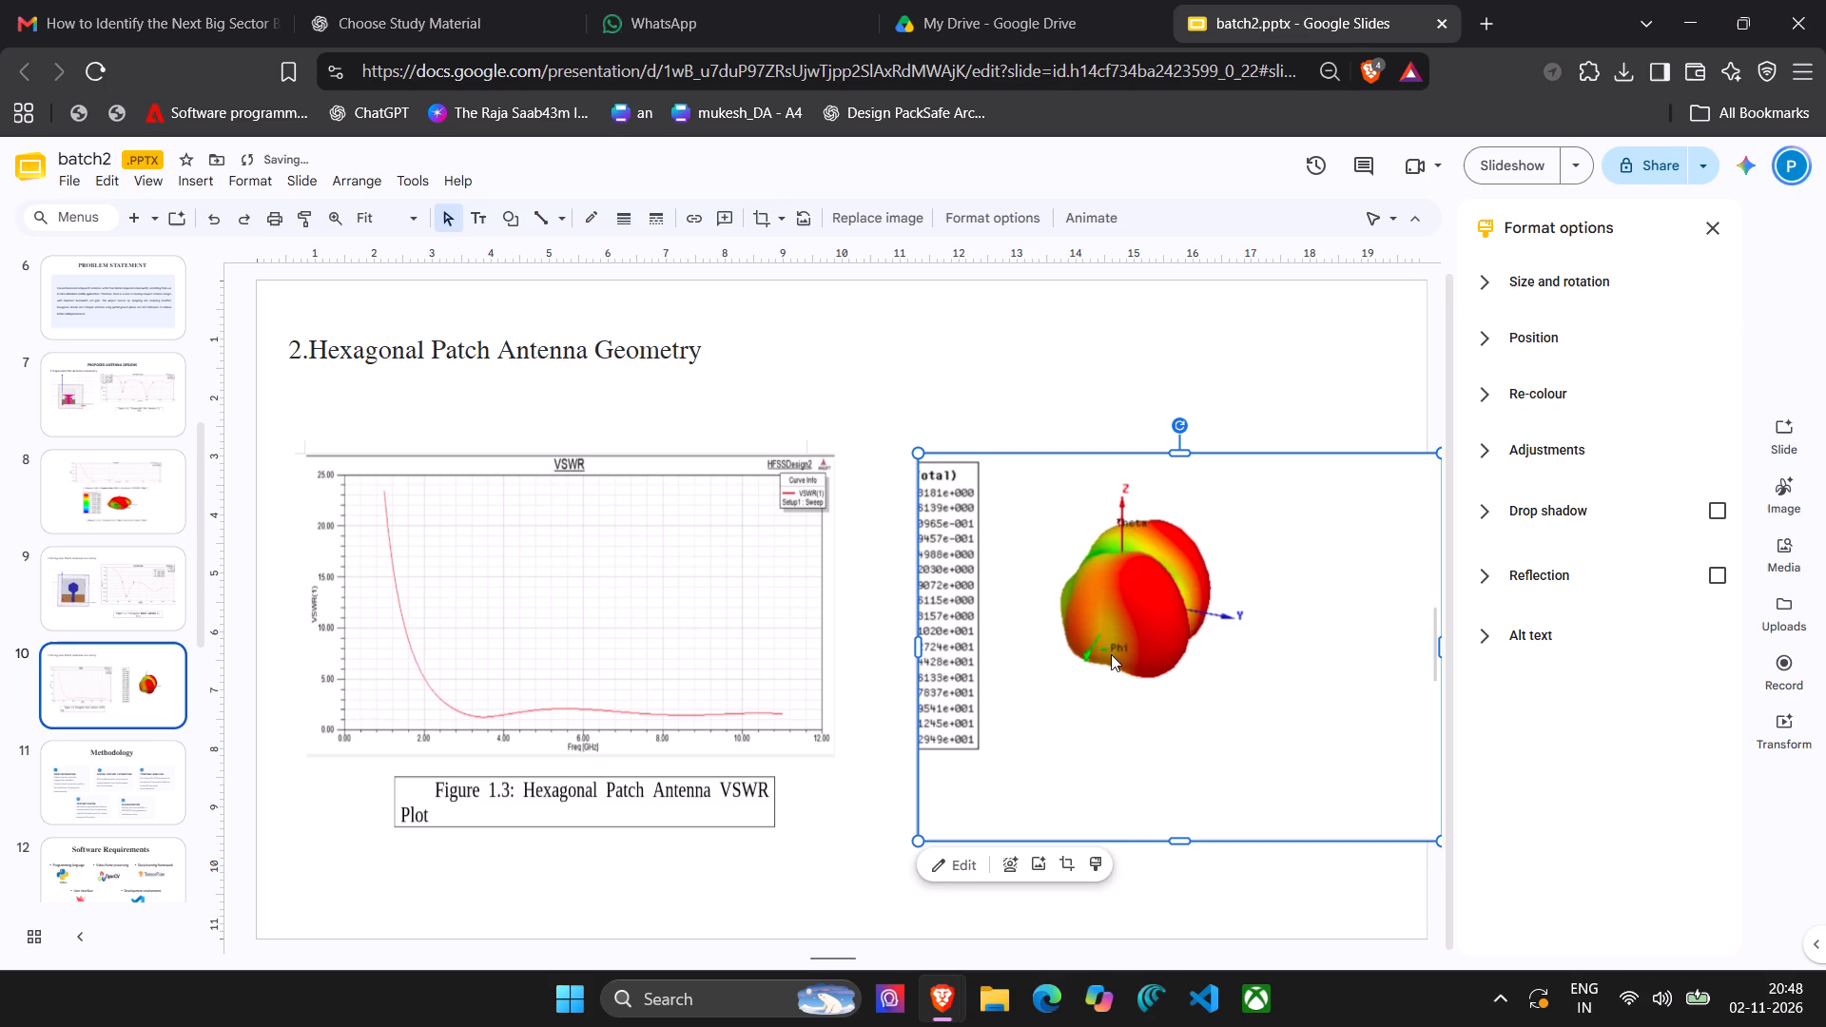
{"action": "left_click_drag", "start_coordinate": [915, 643], "coordinate": [897, 640]}
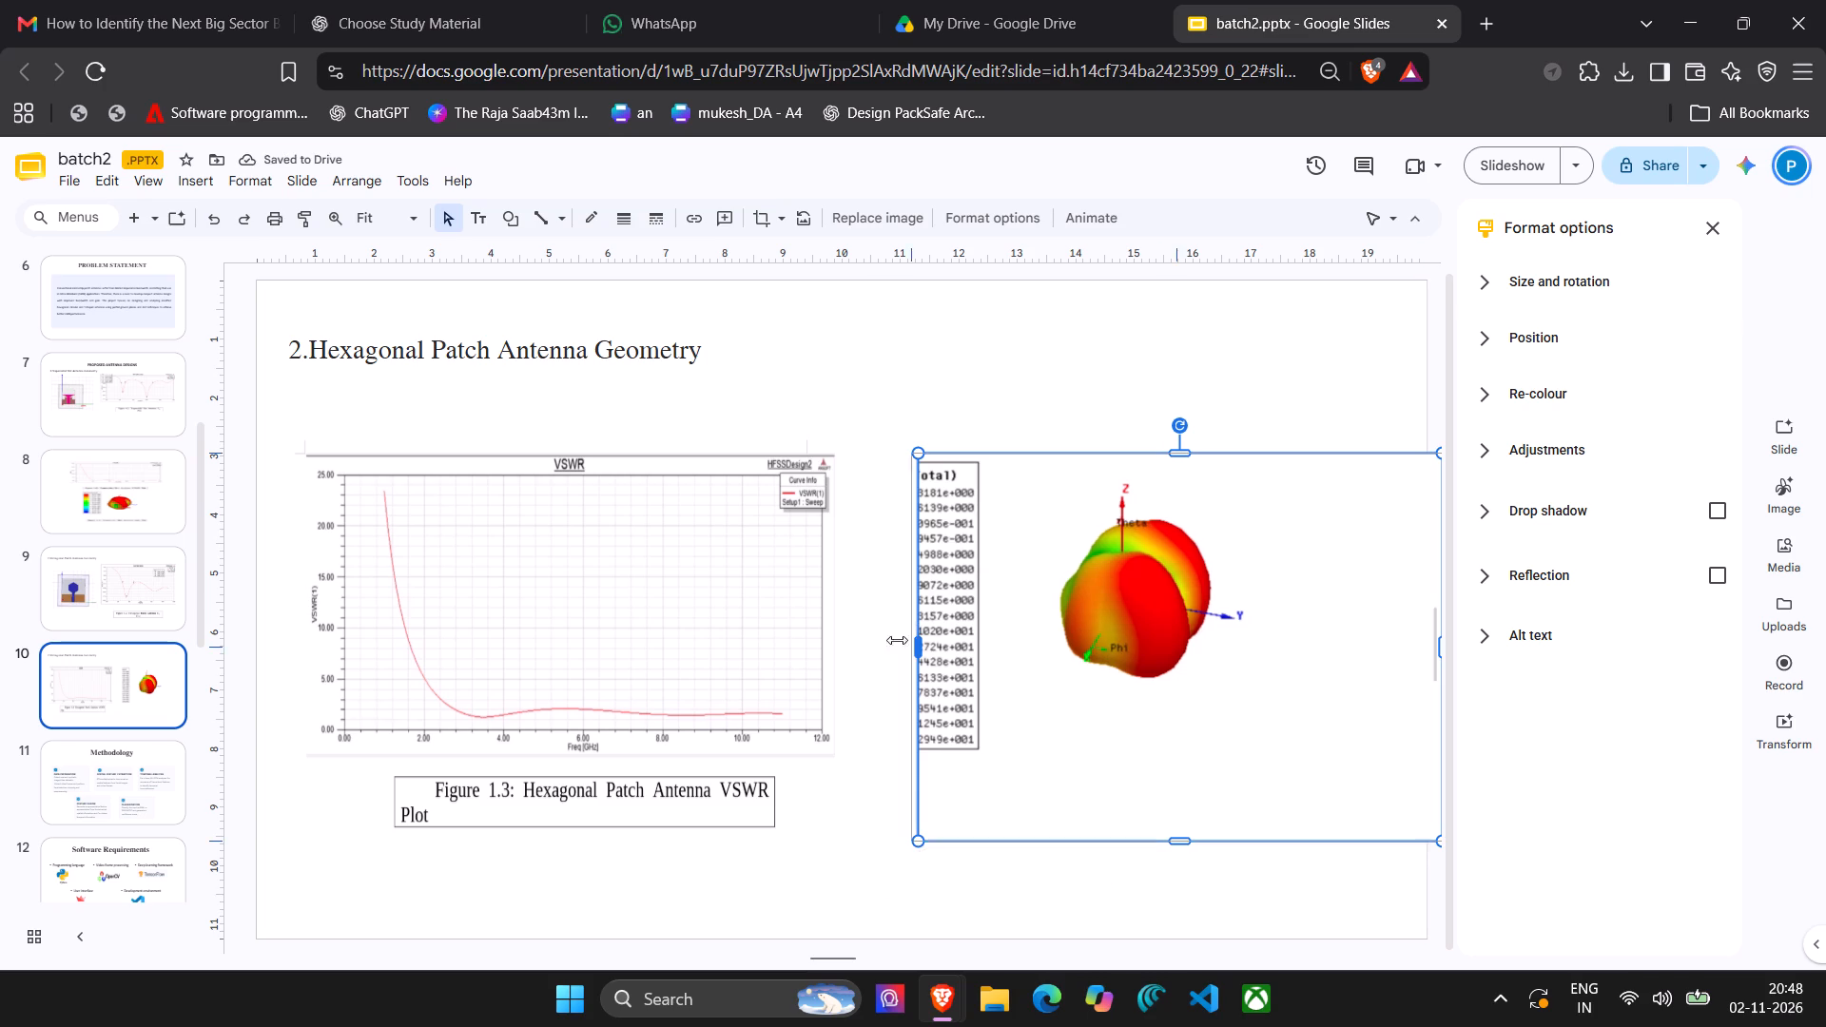
{"action": "left_click_drag", "start_coordinate": [897, 640], "coordinate": [875, 637]}
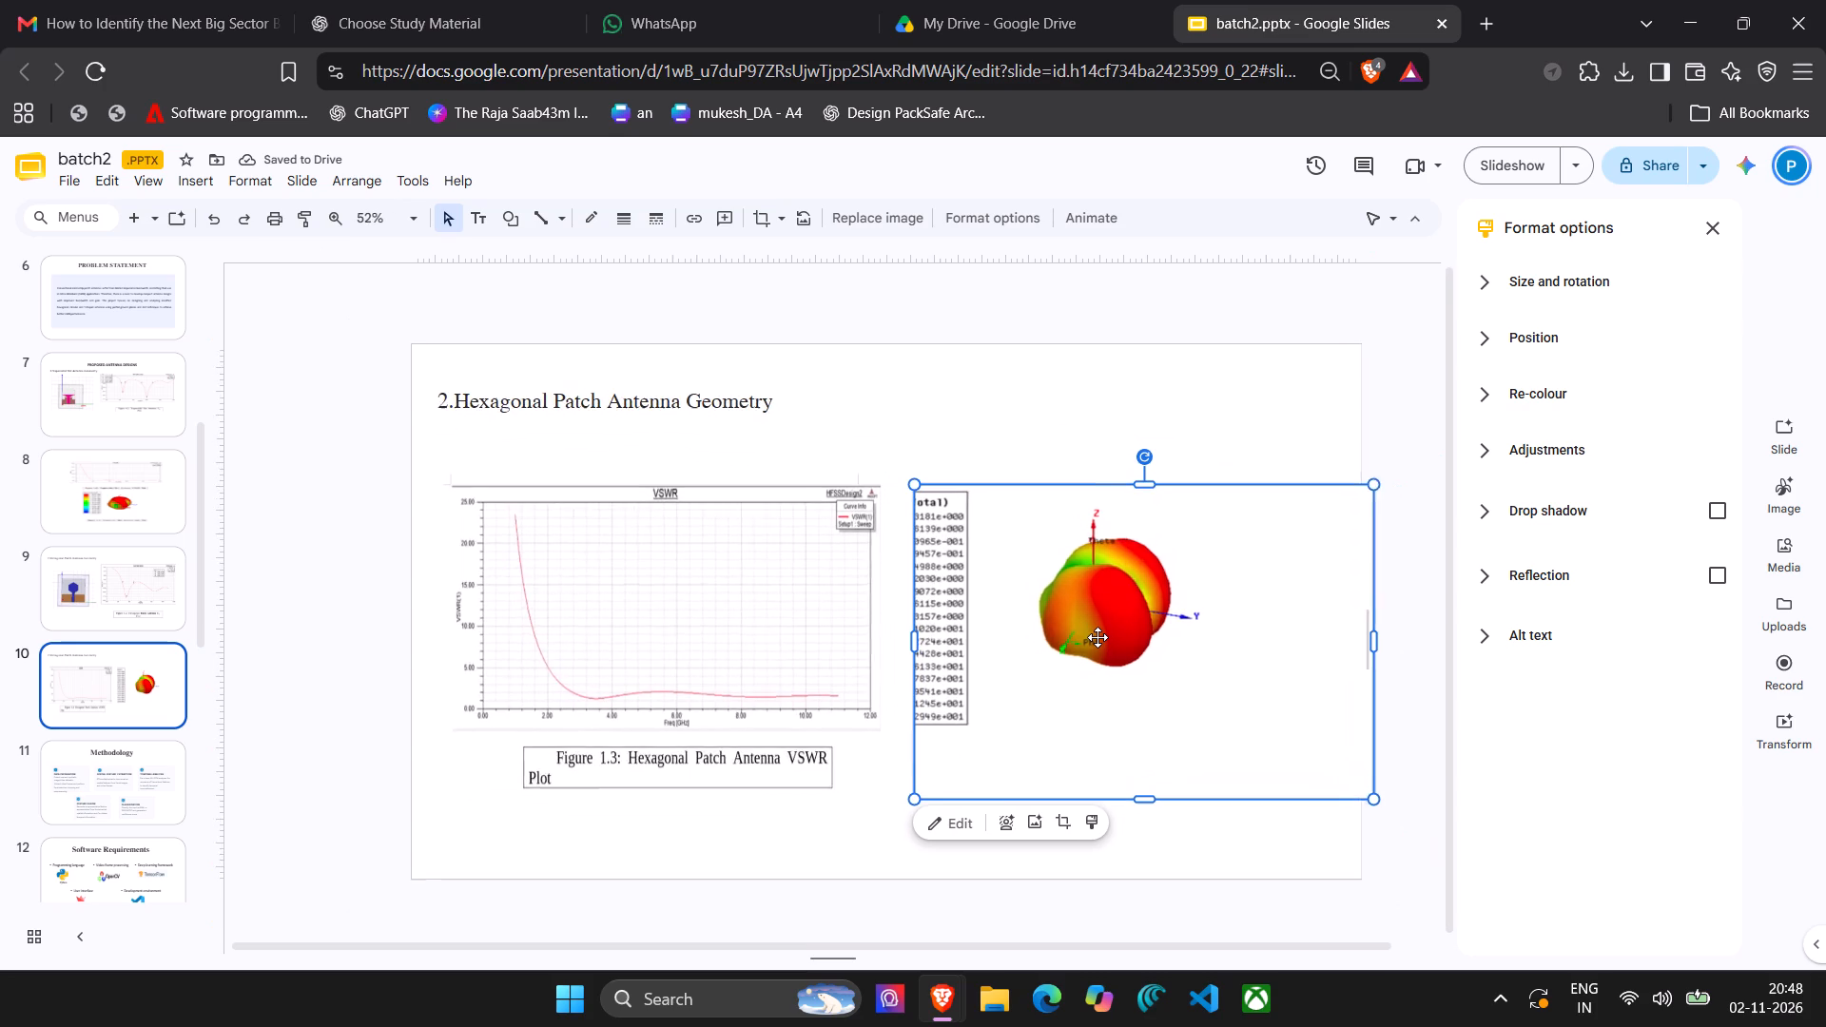
Extend the gain plot's crop area to include the full colour legend and Figure 1.4 caption, and shrink the image inside it.
{"action": "double_click", "coordinate": [1098, 637]}
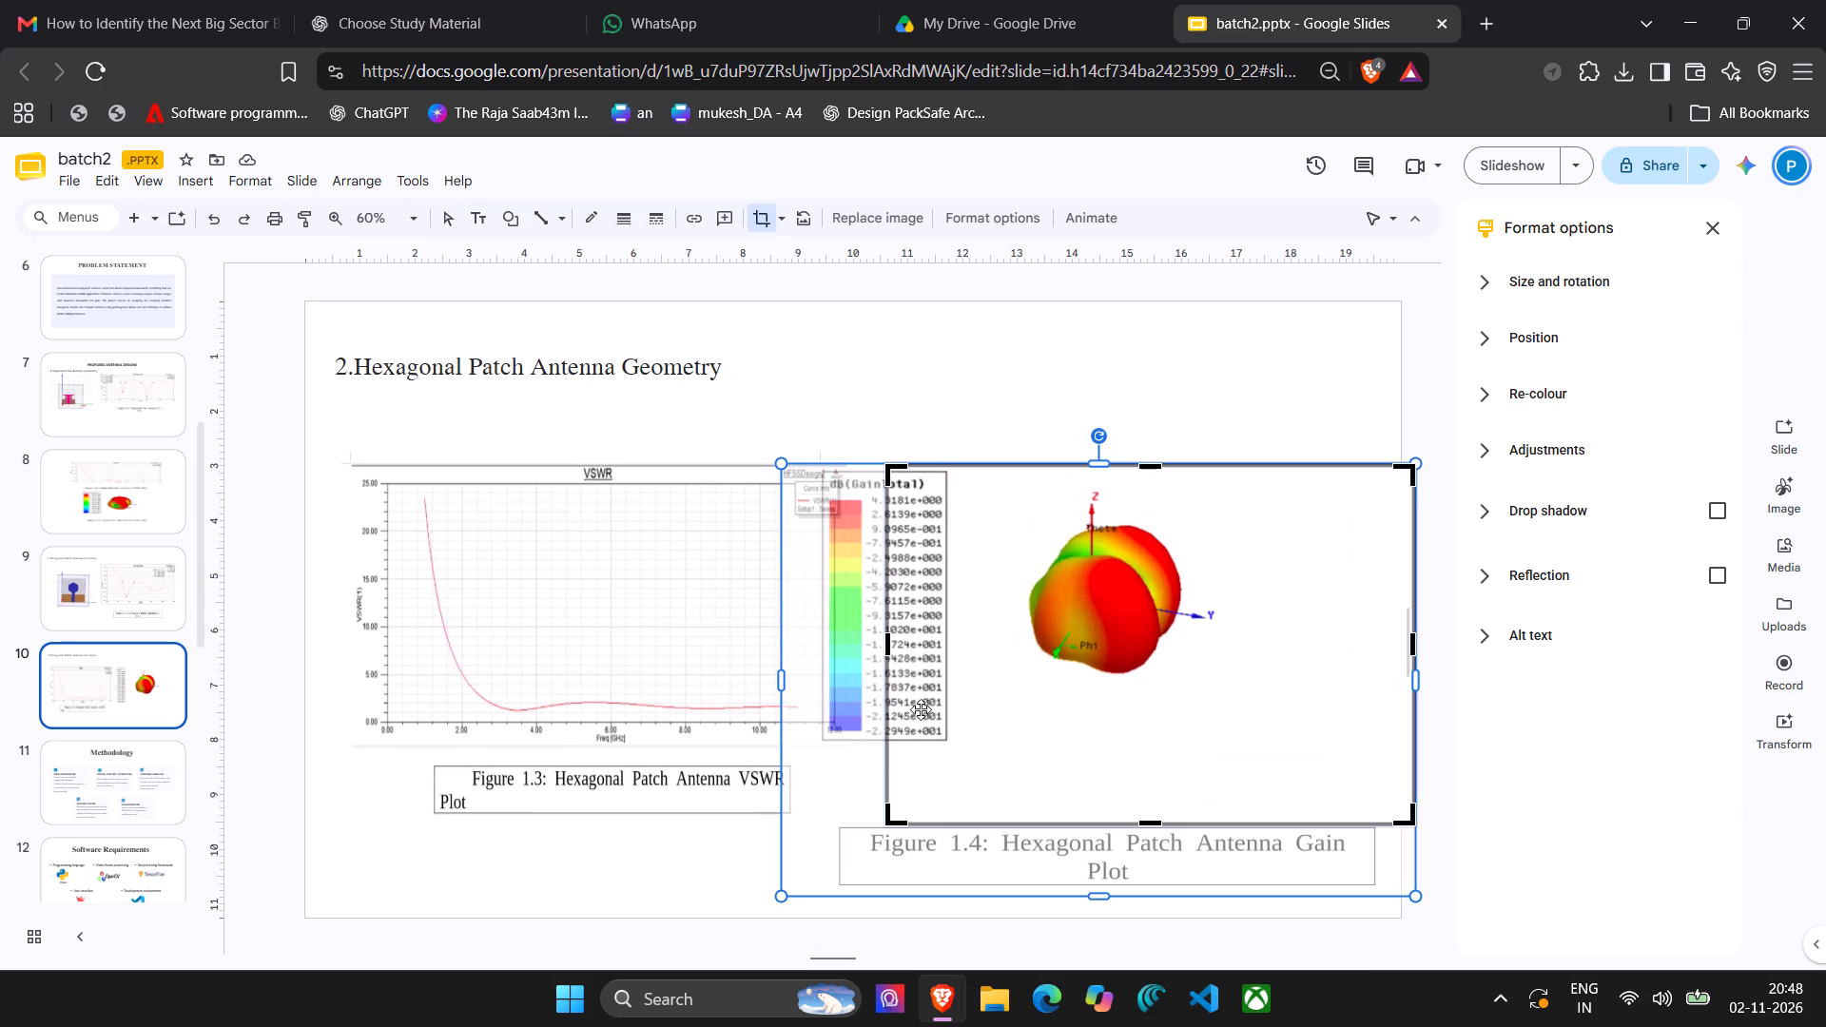
{"action": "left_click_drag", "start_coordinate": [889, 817], "coordinate": [815, 863]}
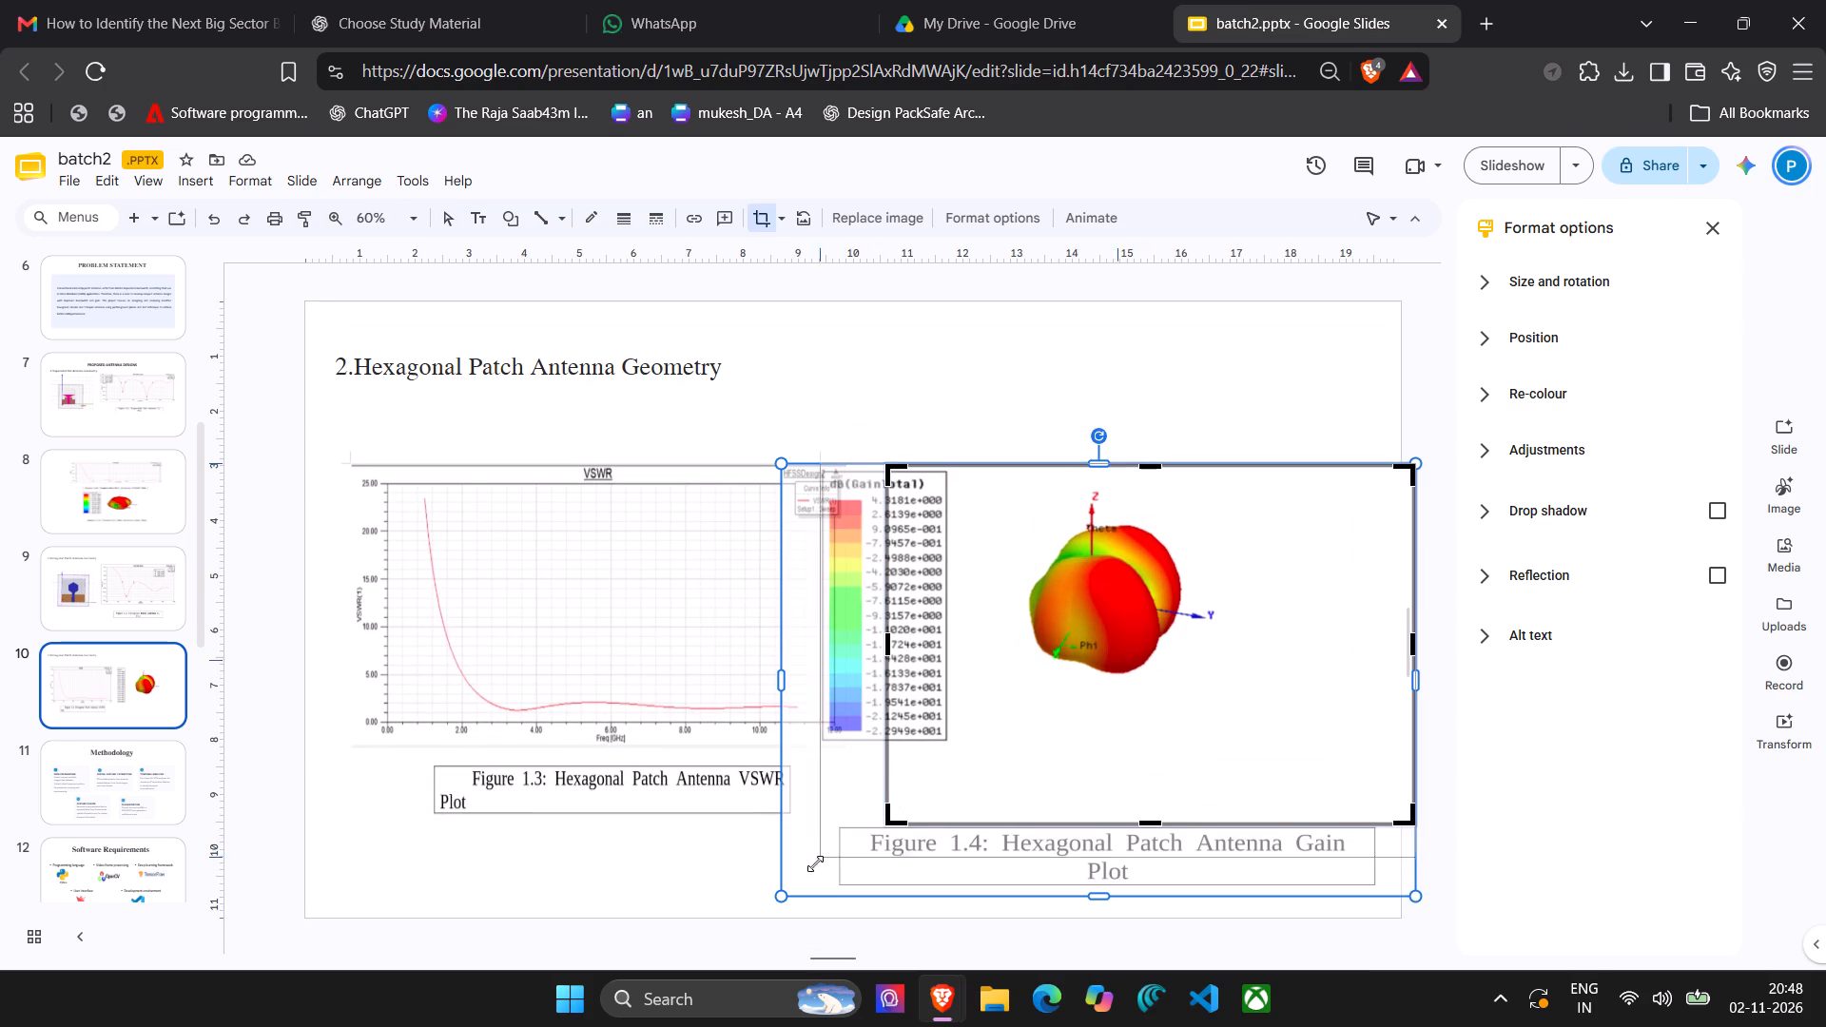
{"action": "left_click_drag", "start_coordinate": [815, 863], "coordinate": [781, 894]}
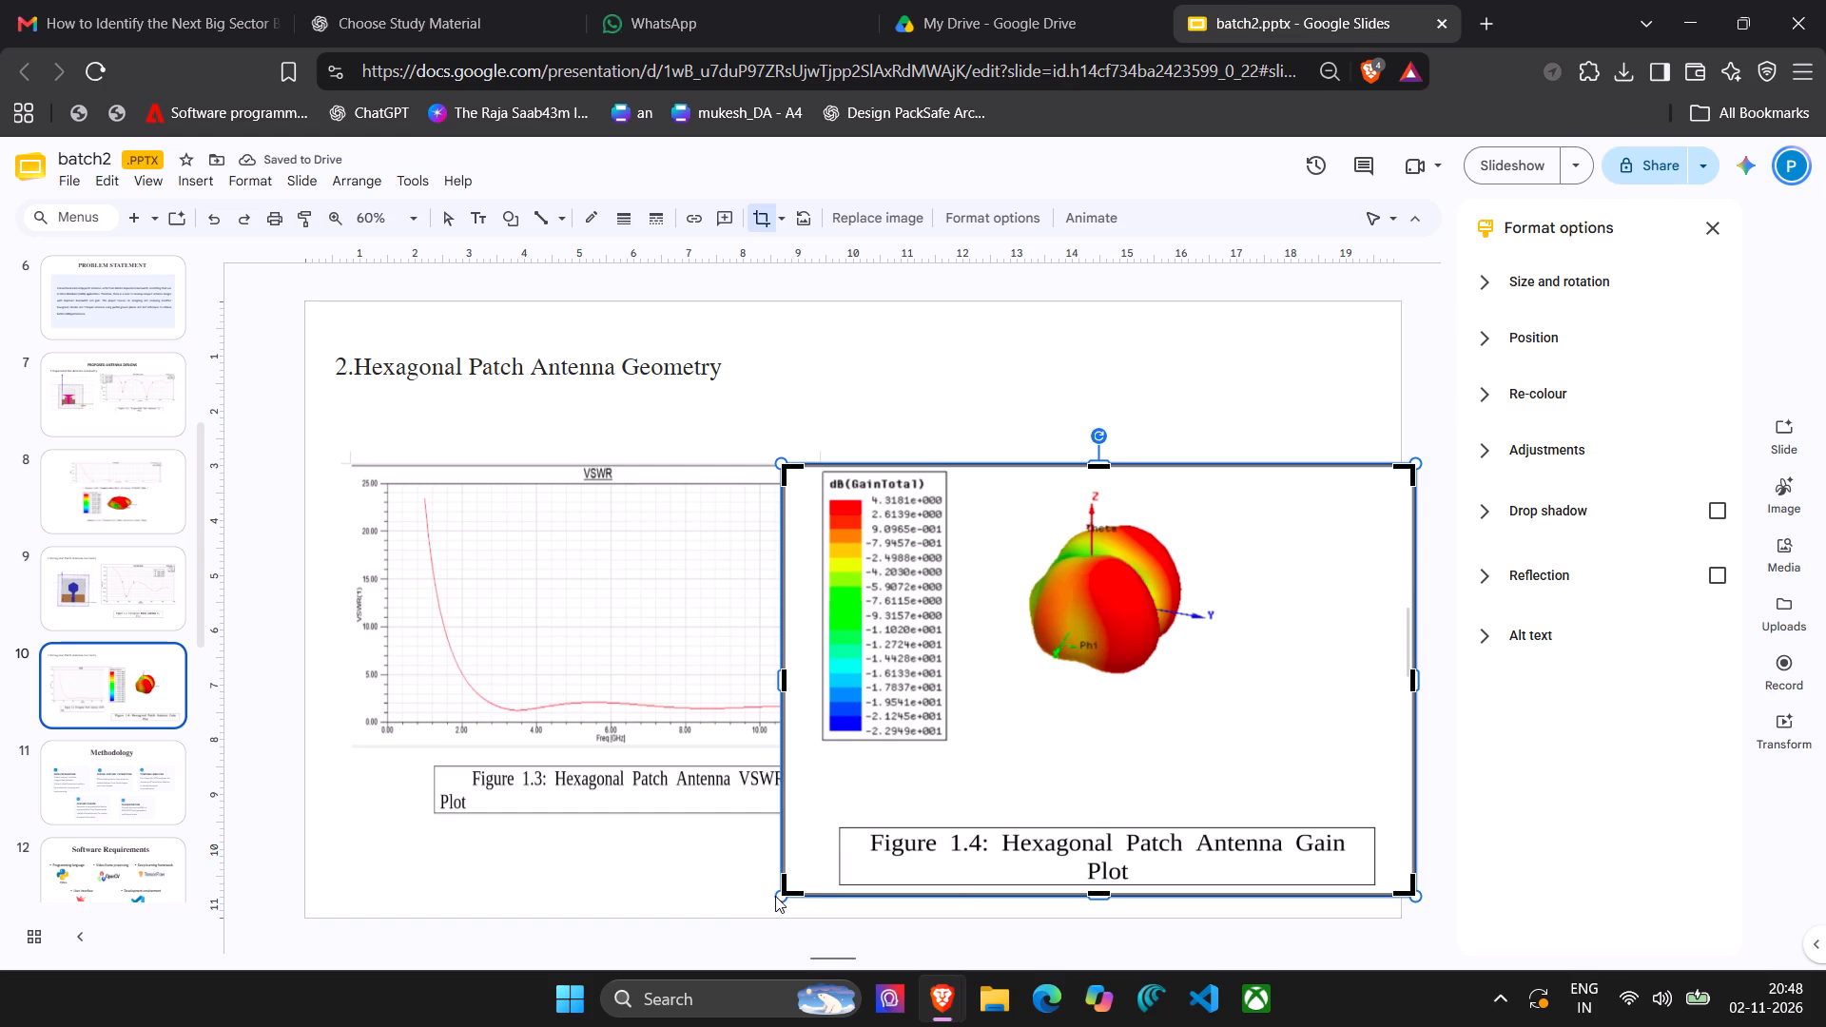
{"action": "left_click_drag", "start_coordinate": [776, 896], "coordinate": [834, 864]}
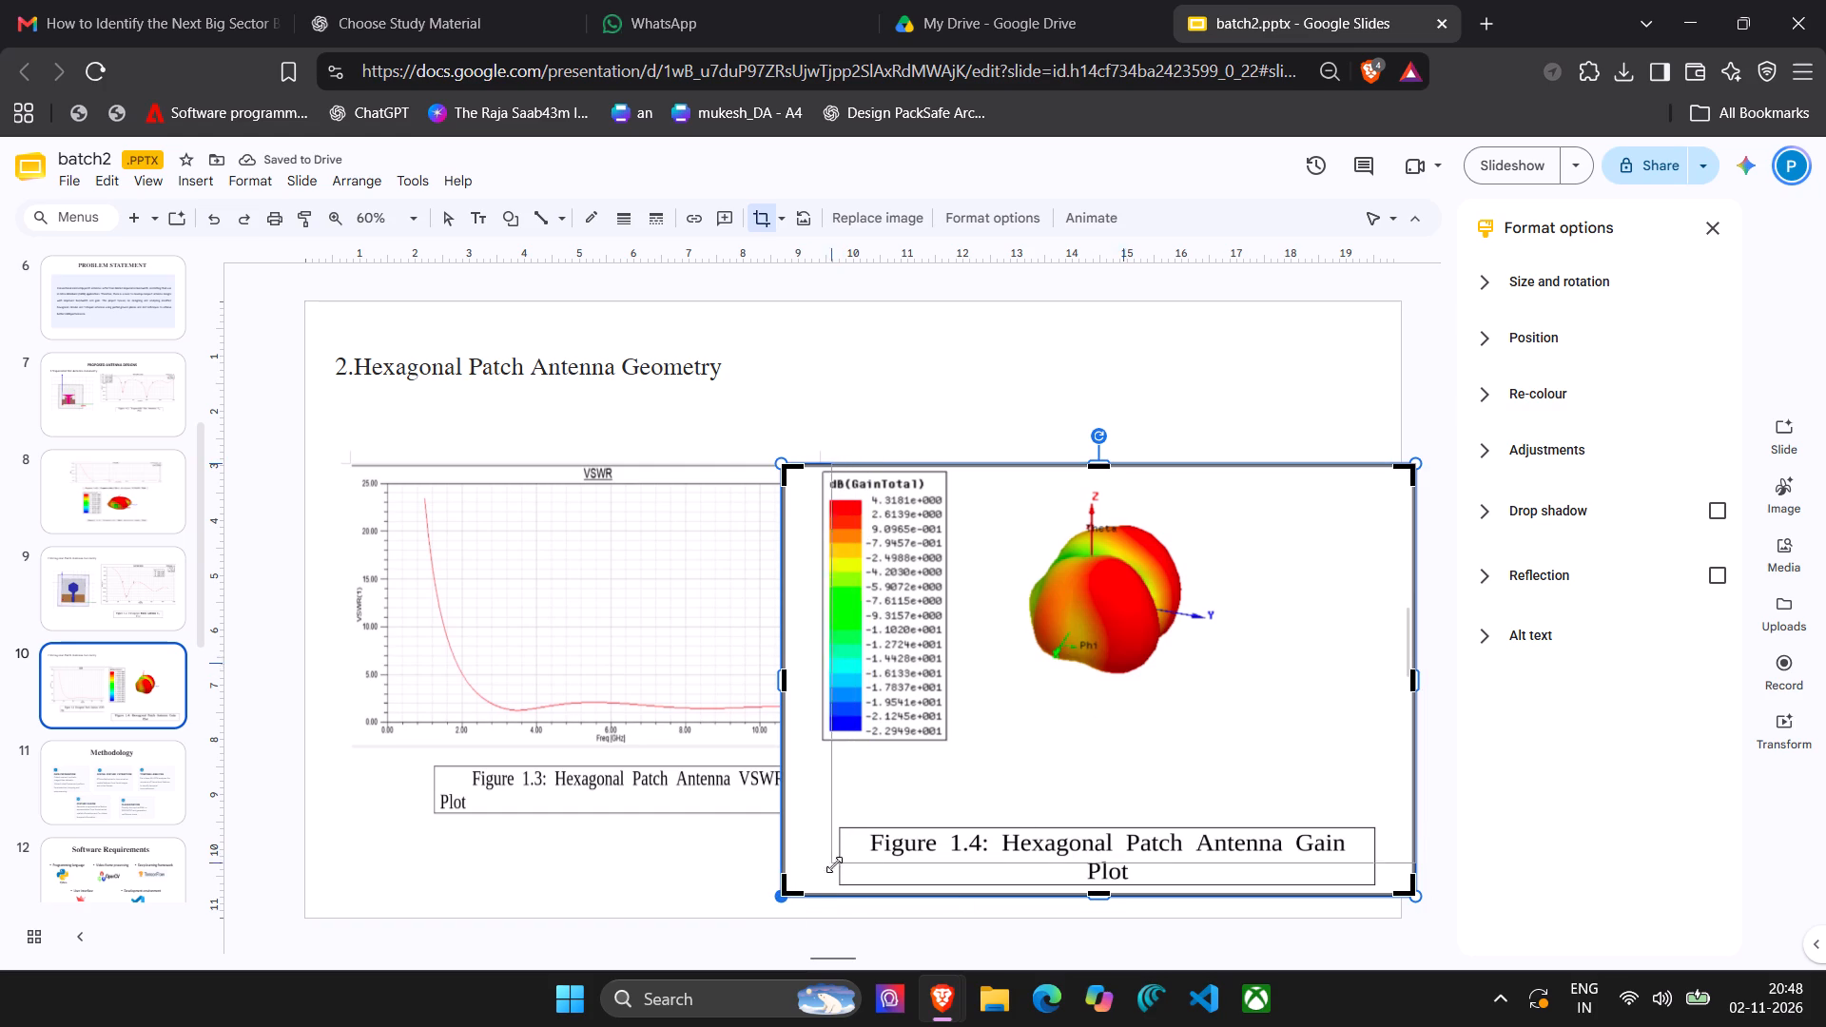
{"action": "left_click_drag", "start_coordinate": [834, 864], "coordinate": [831, 824]}
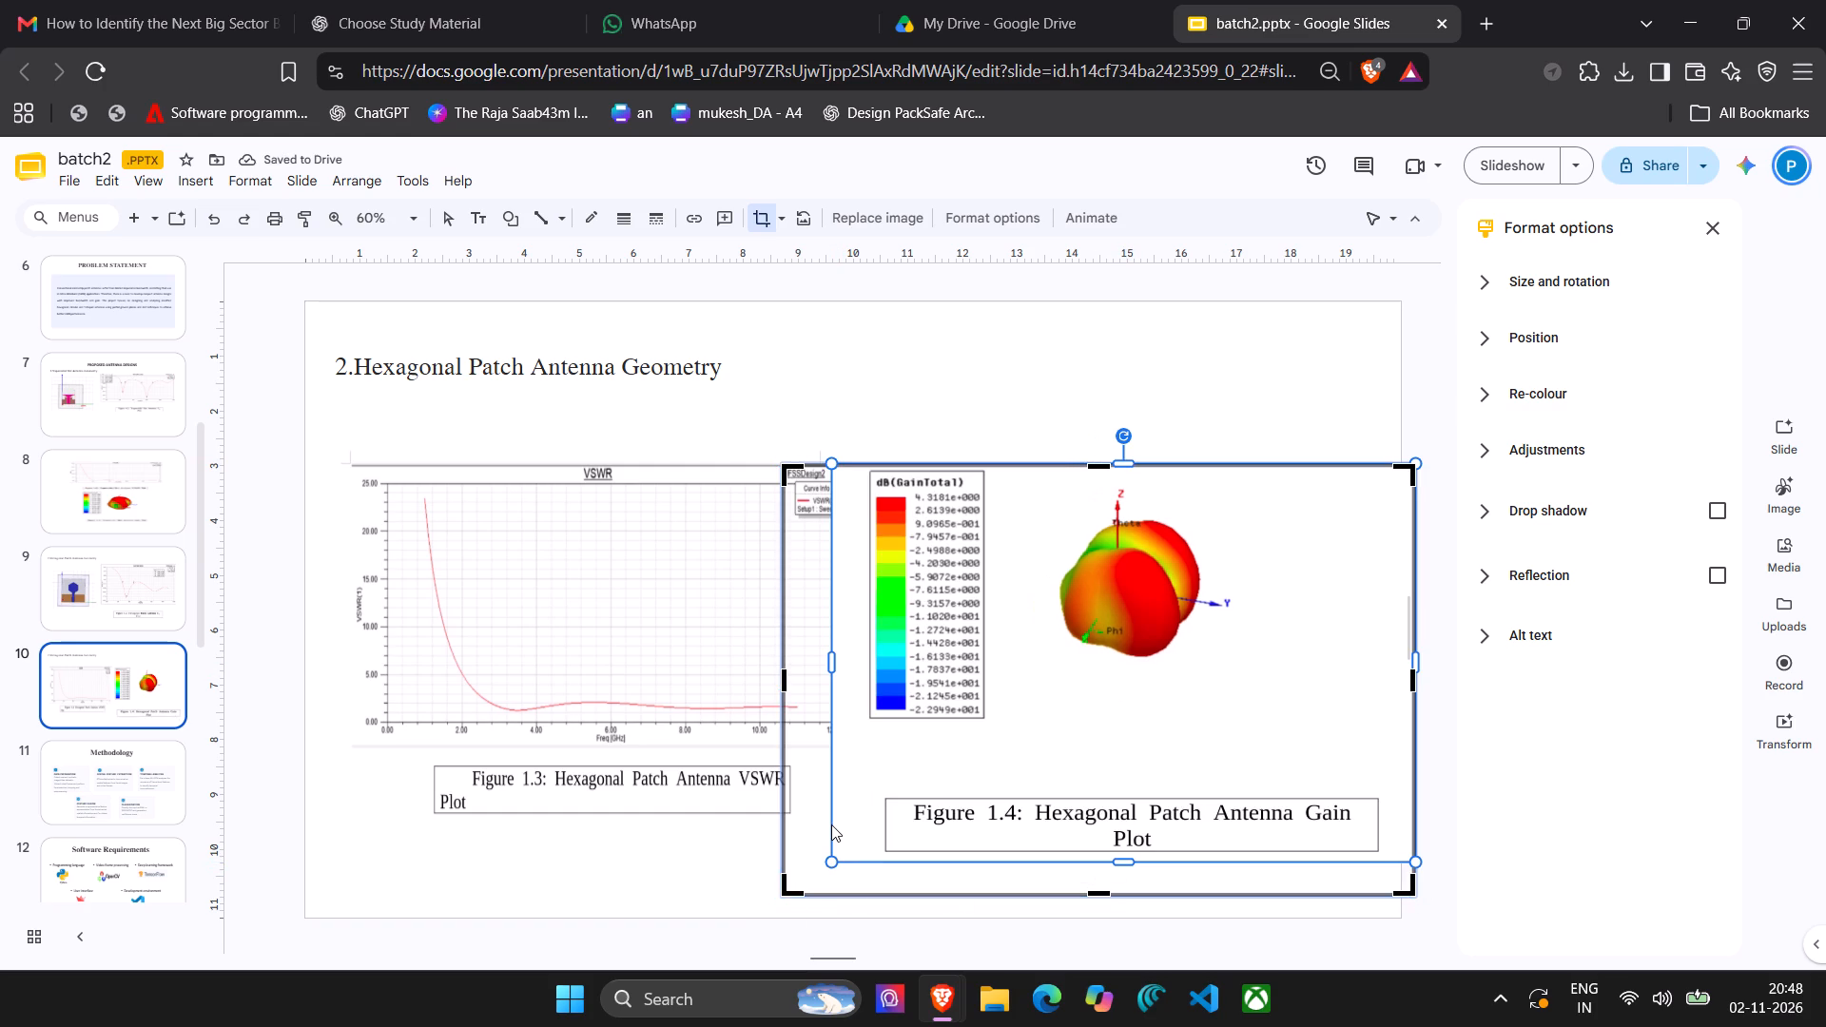
{"action": "left_click_drag", "start_coordinate": [828, 862], "coordinate": [871, 831]}
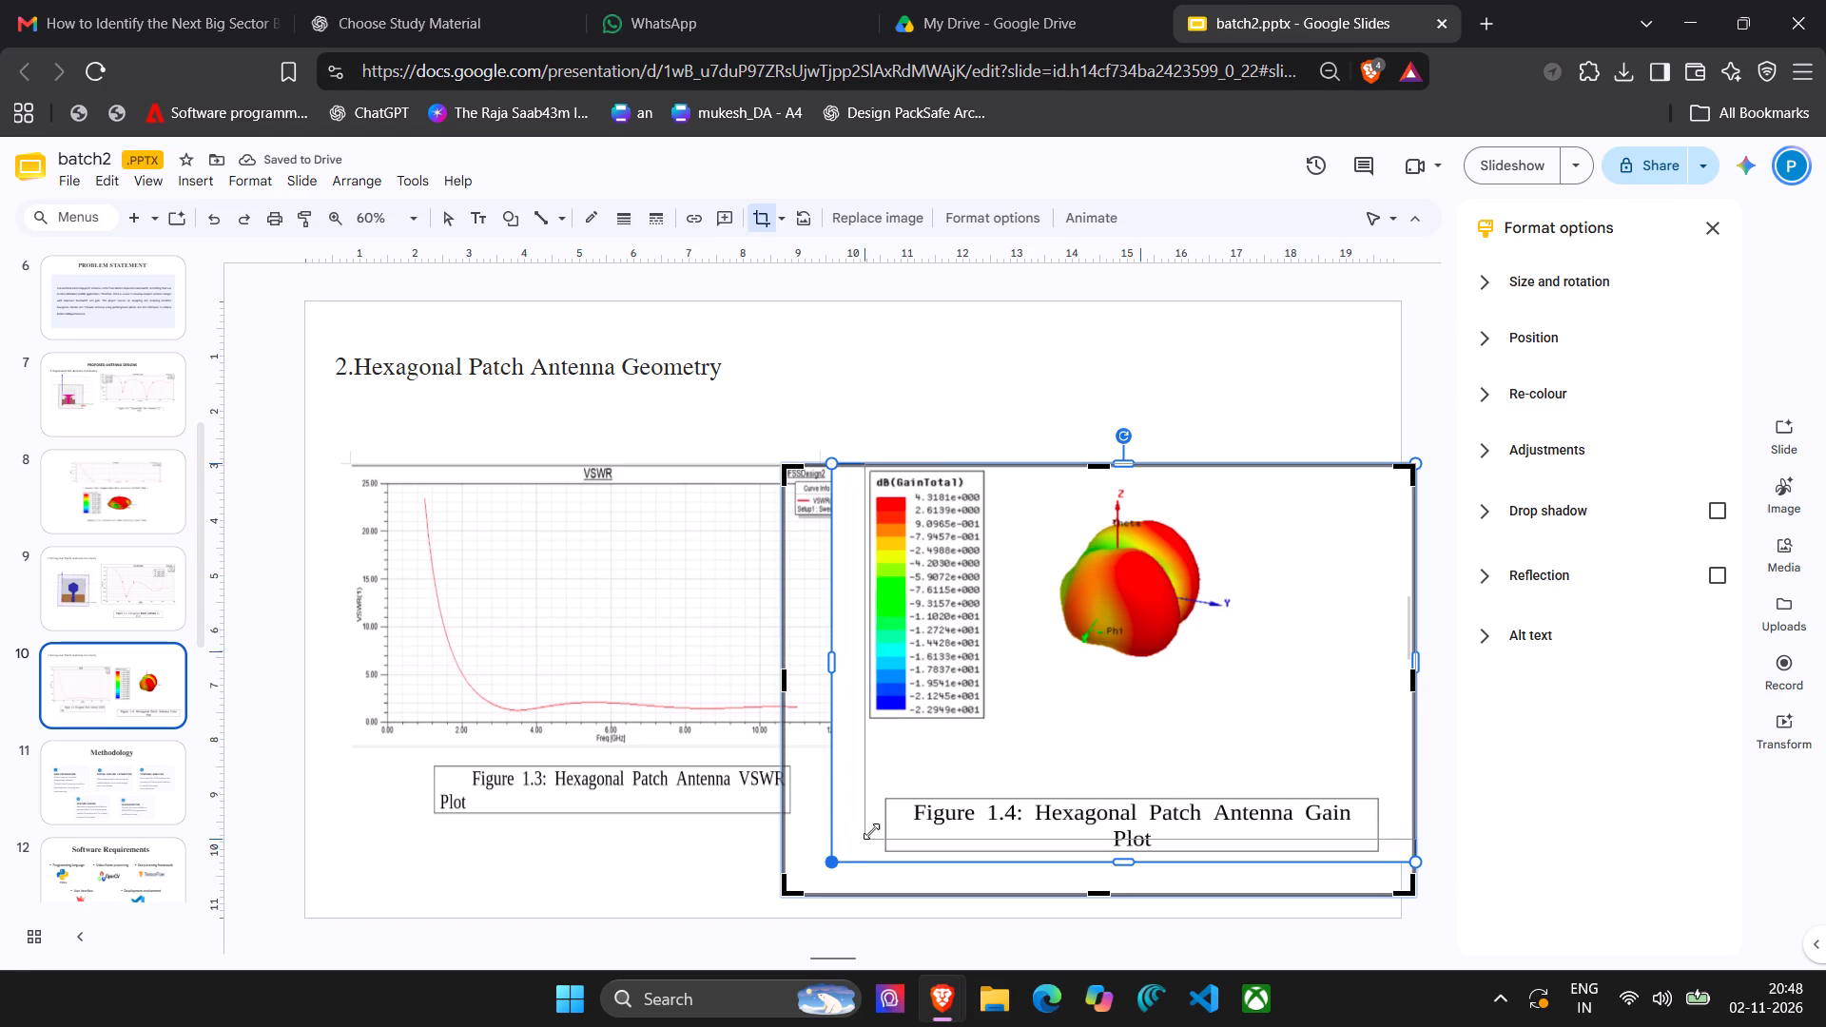
{"action": "left_click_drag", "start_coordinate": [871, 831], "coordinate": [886, 817]}
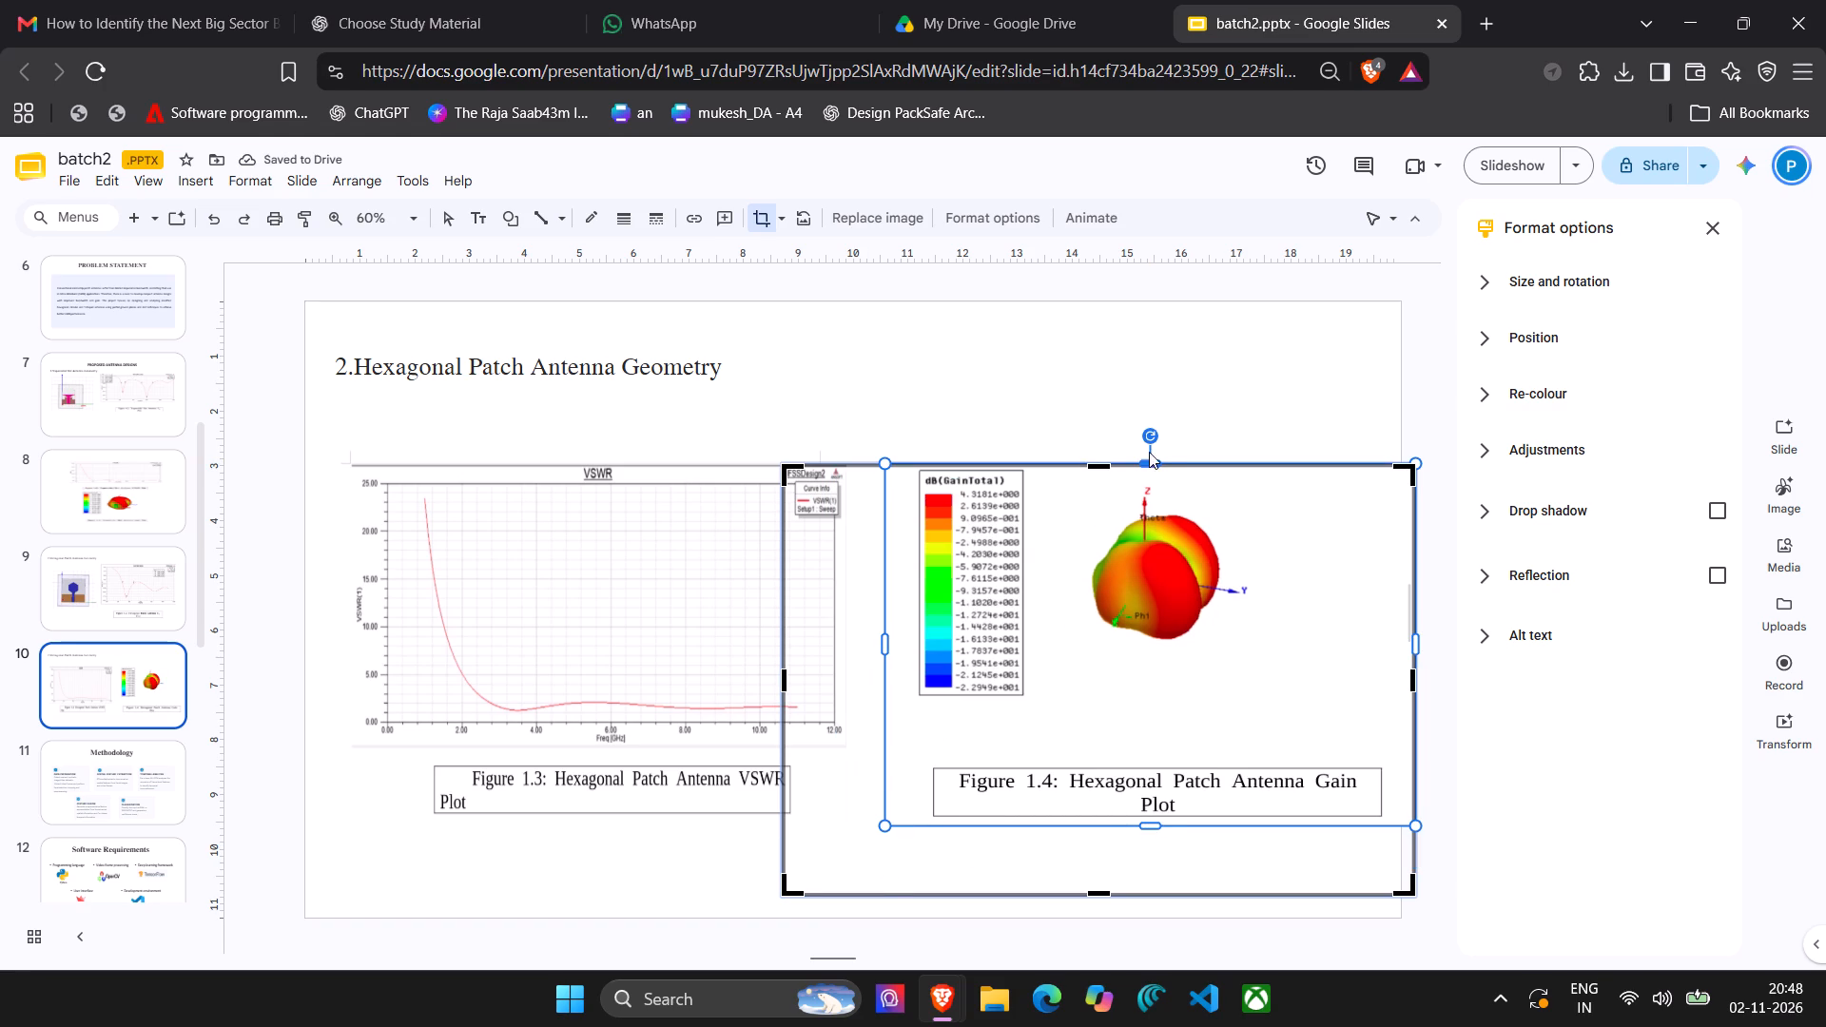
{"action": "left_click", "coordinate": [1177, 401]}
{"action": "left_click", "coordinate": [1177, 401]}
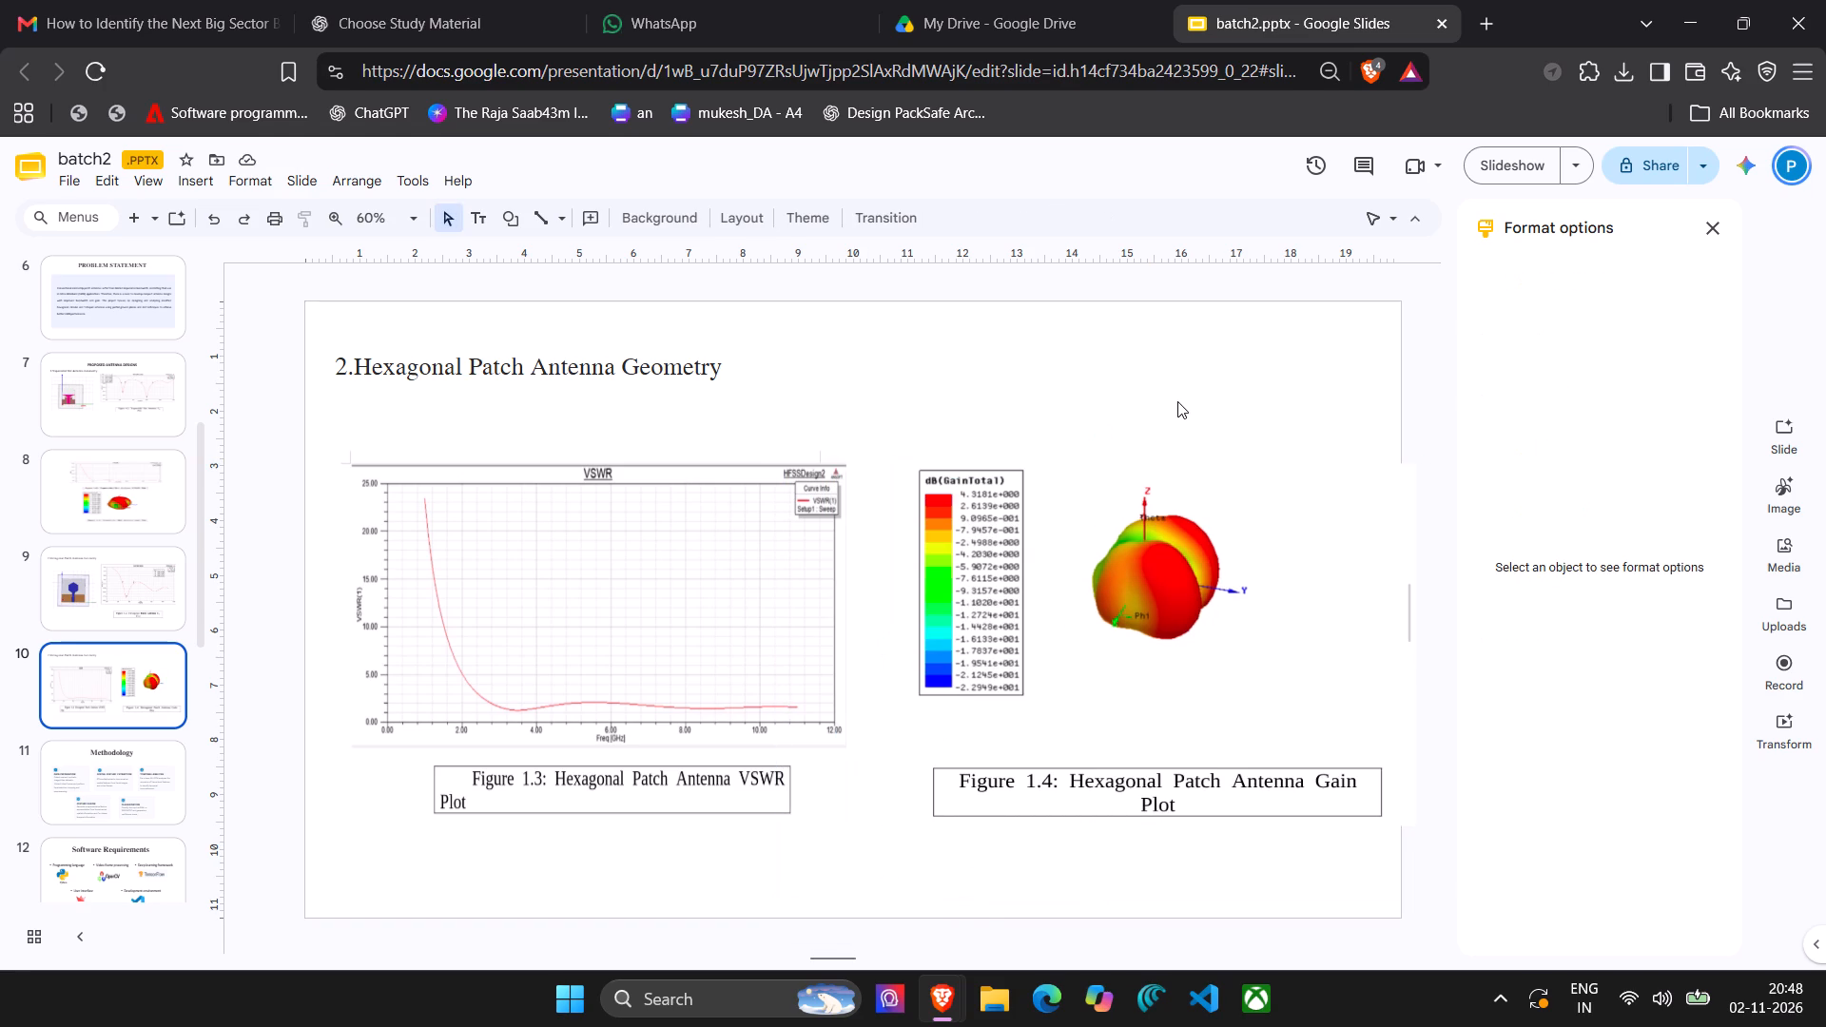
Scale down the gain plot's frame so it clears the VSWR plot and stays within the slide.
{"action": "left_click", "coordinate": [1084, 629]}
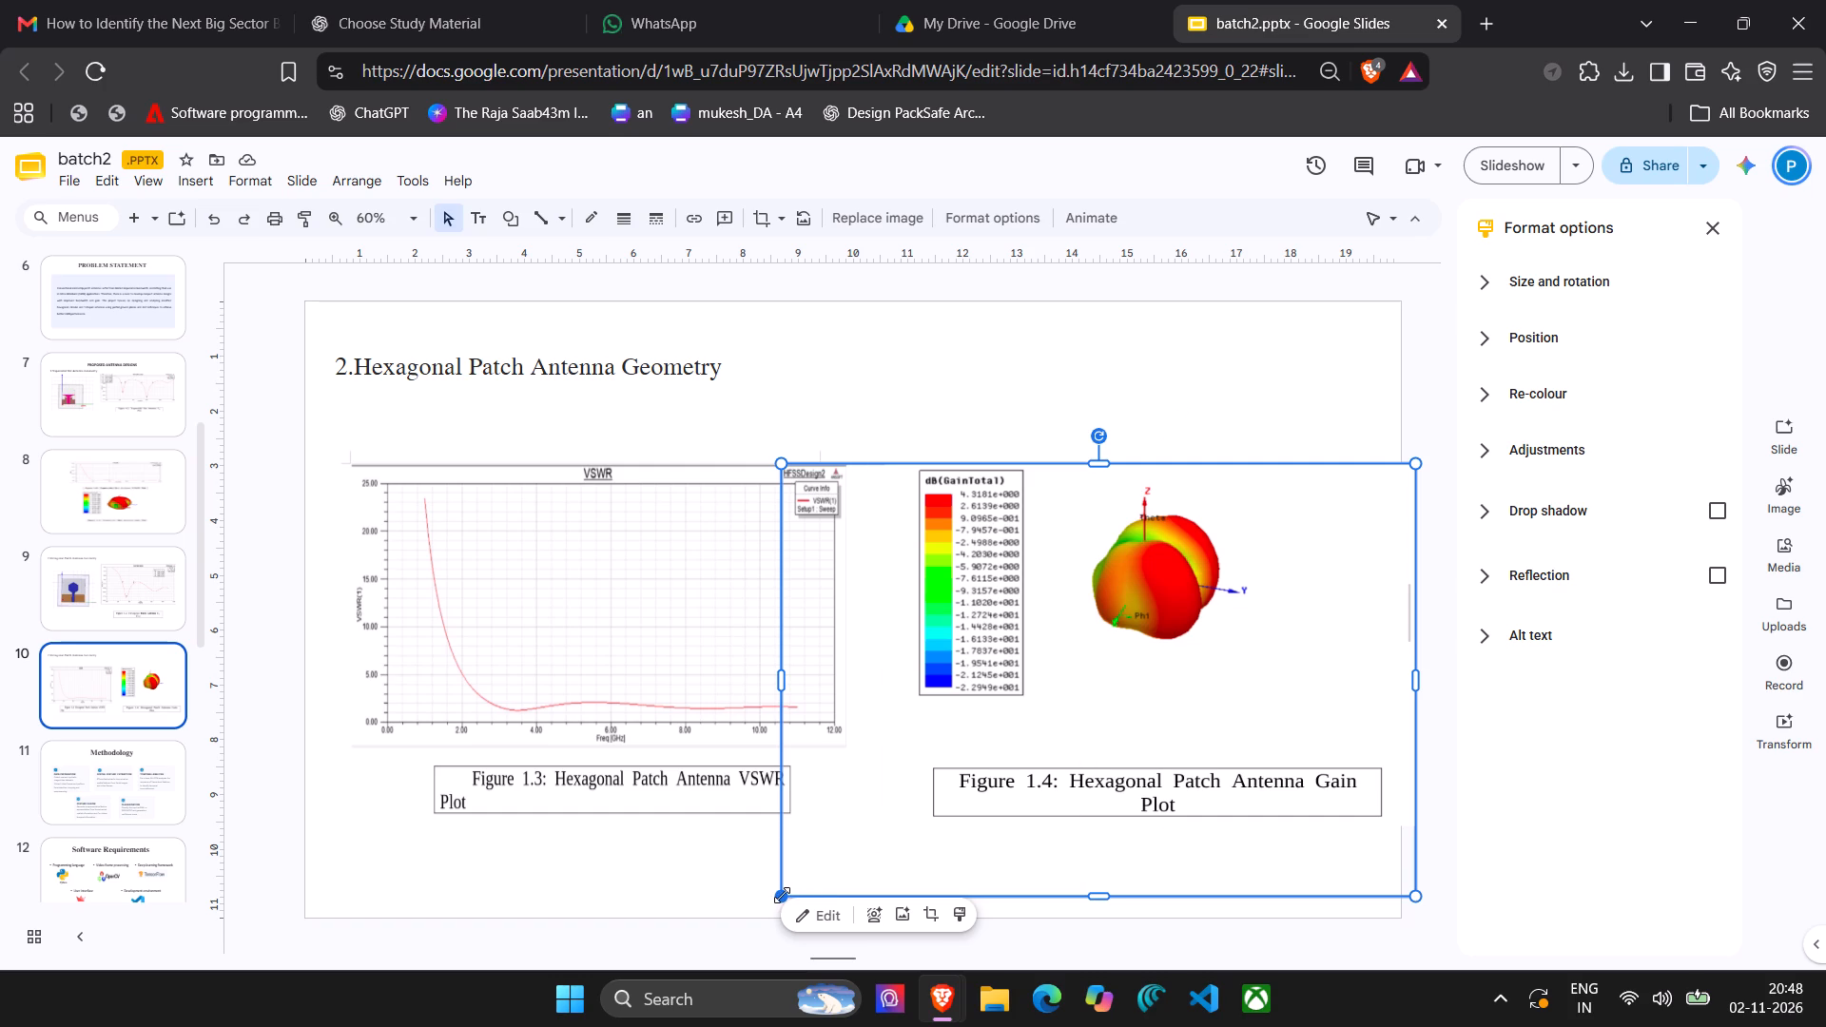
{"action": "left_click_drag", "start_coordinate": [782, 895], "coordinate": [908, 846]}
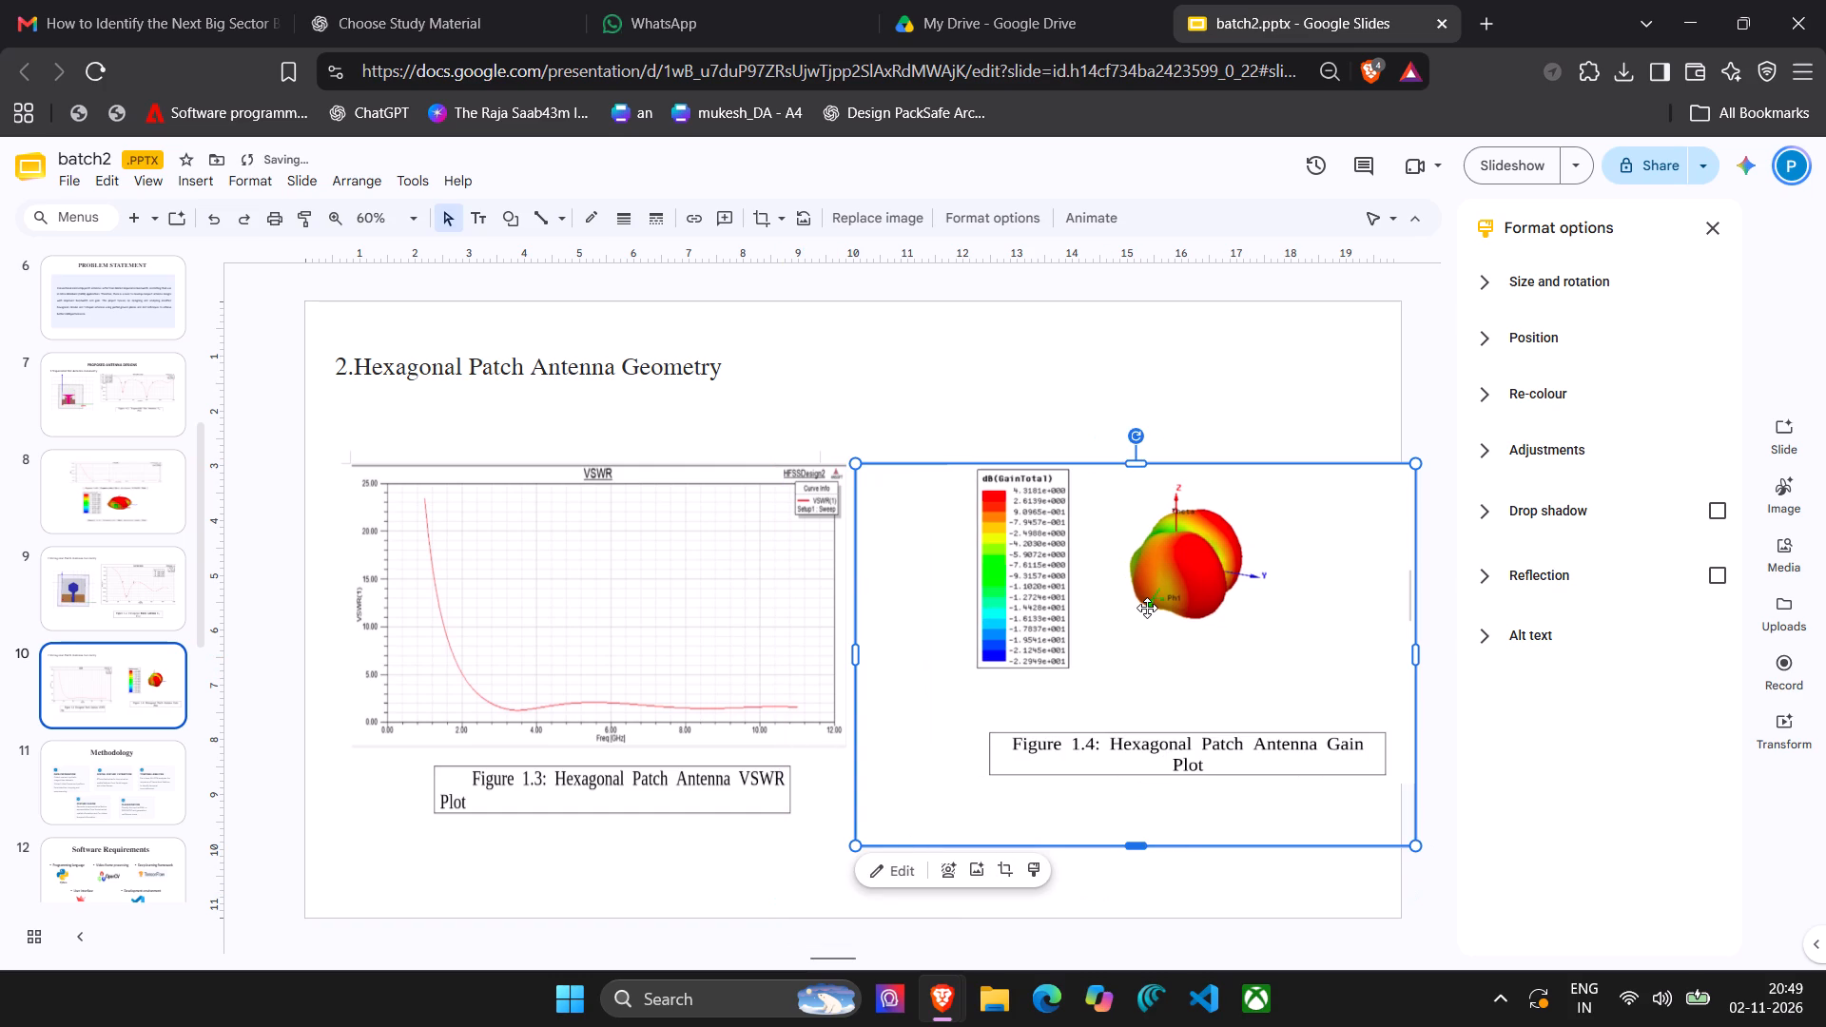
{"action": "left_click_drag", "start_coordinate": [1416, 848], "coordinate": [1369, 843]}
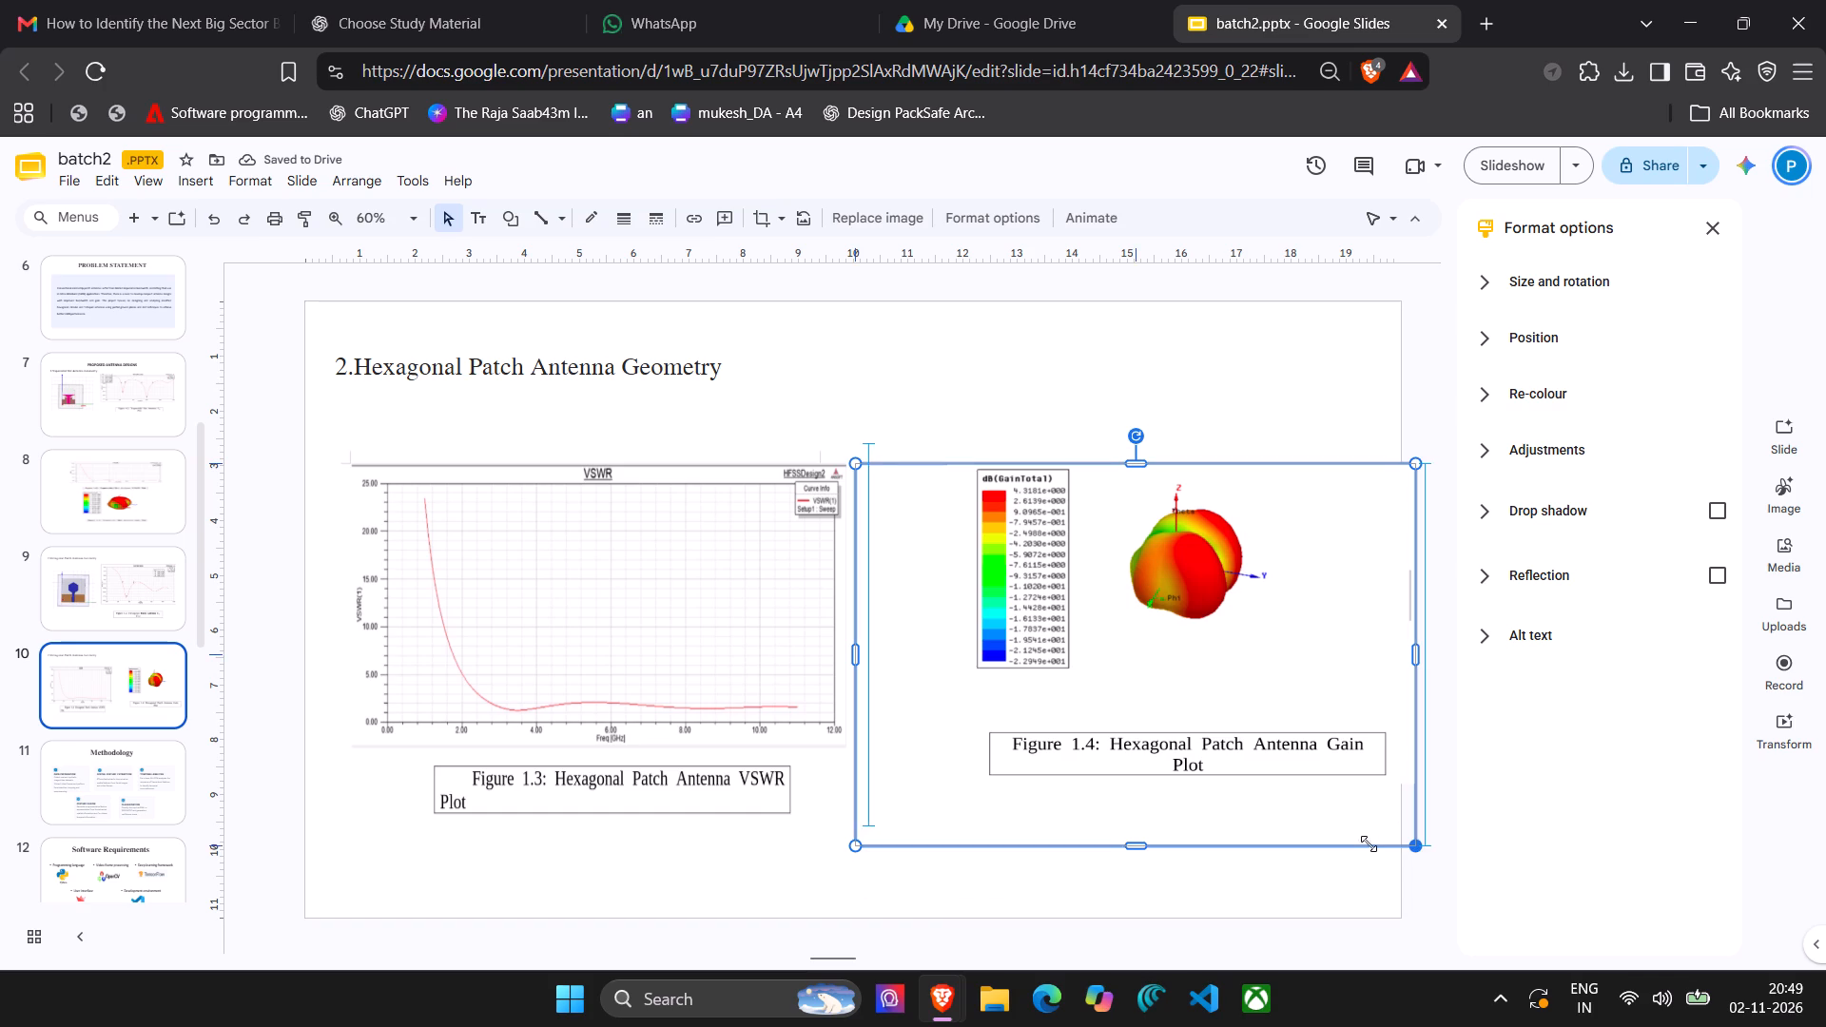
{"action": "left_click_drag", "start_coordinate": [1369, 843], "coordinate": [1299, 818]}
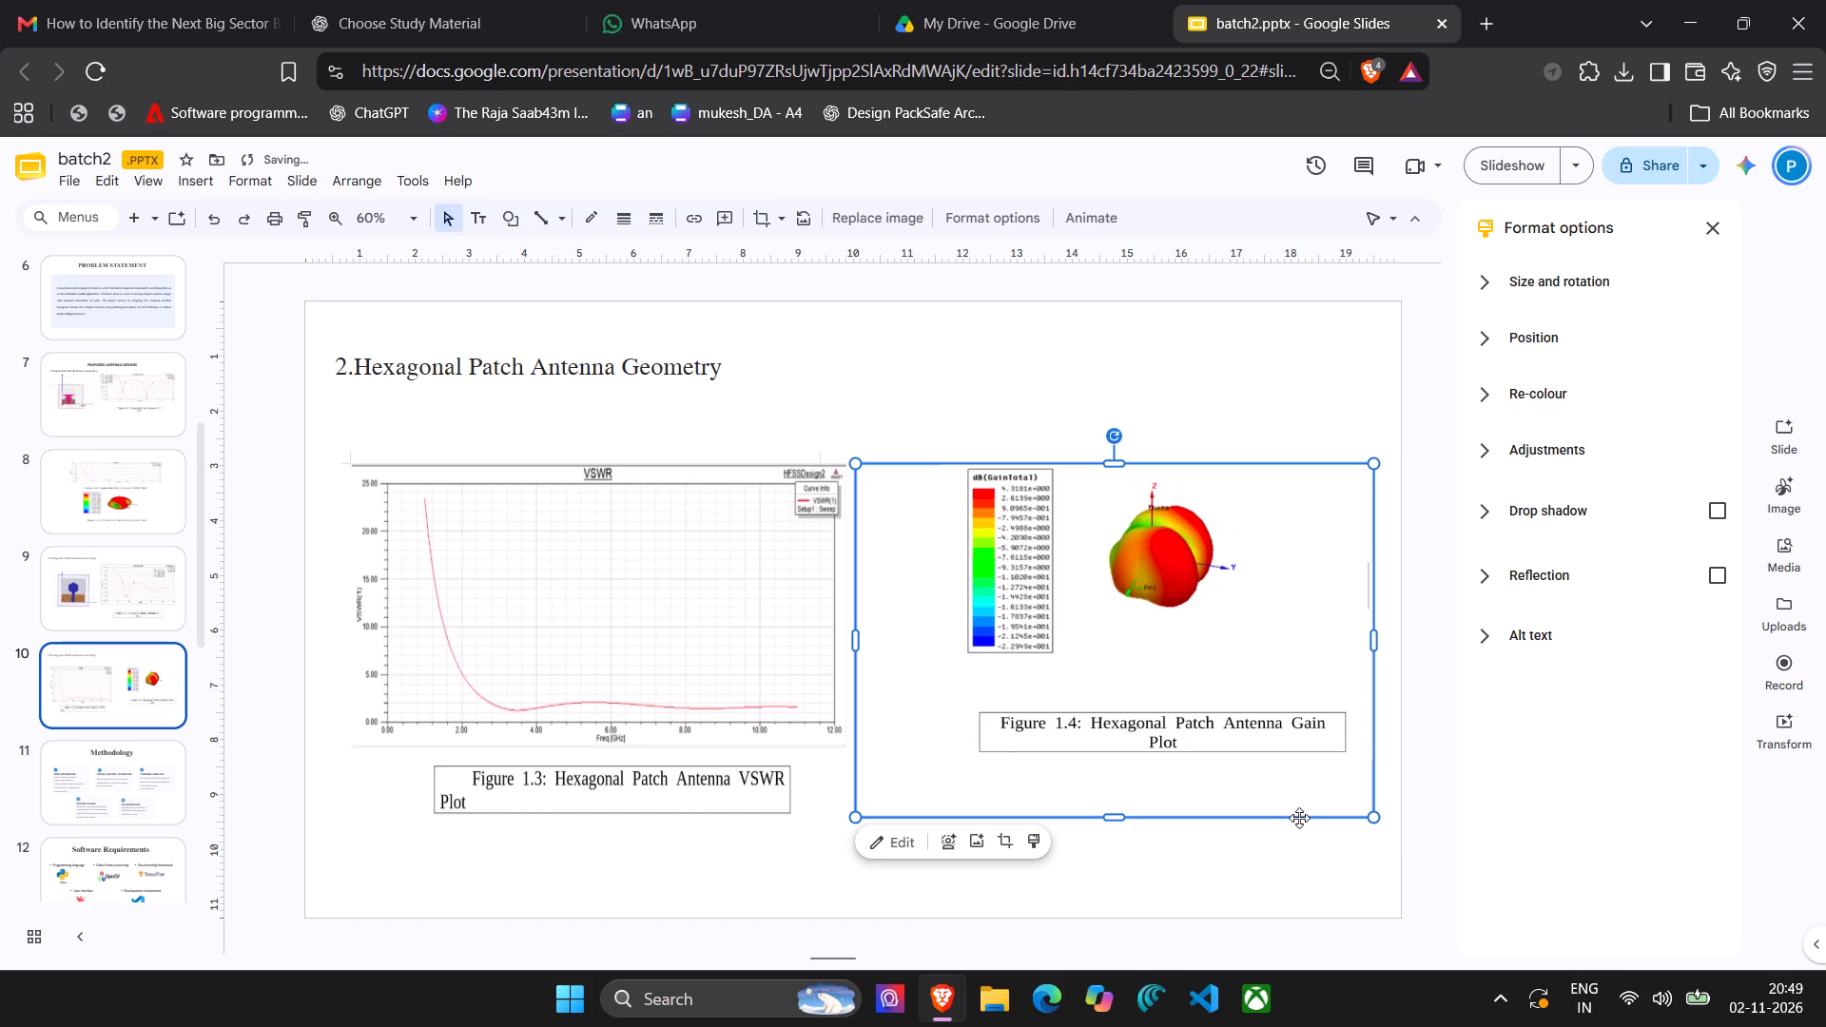
Enlarge the gain plot image within its crop mask so it fills the whole frame.
{"action": "left_click", "coordinate": [1238, 581]}
{"action": "left_click", "coordinate": [1238, 581]}
{"action": "double_click", "coordinate": [1238, 581]}
{"action": "left_click_drag", "start_coordinate": [940, 756], "coordinate": [858, 805]}
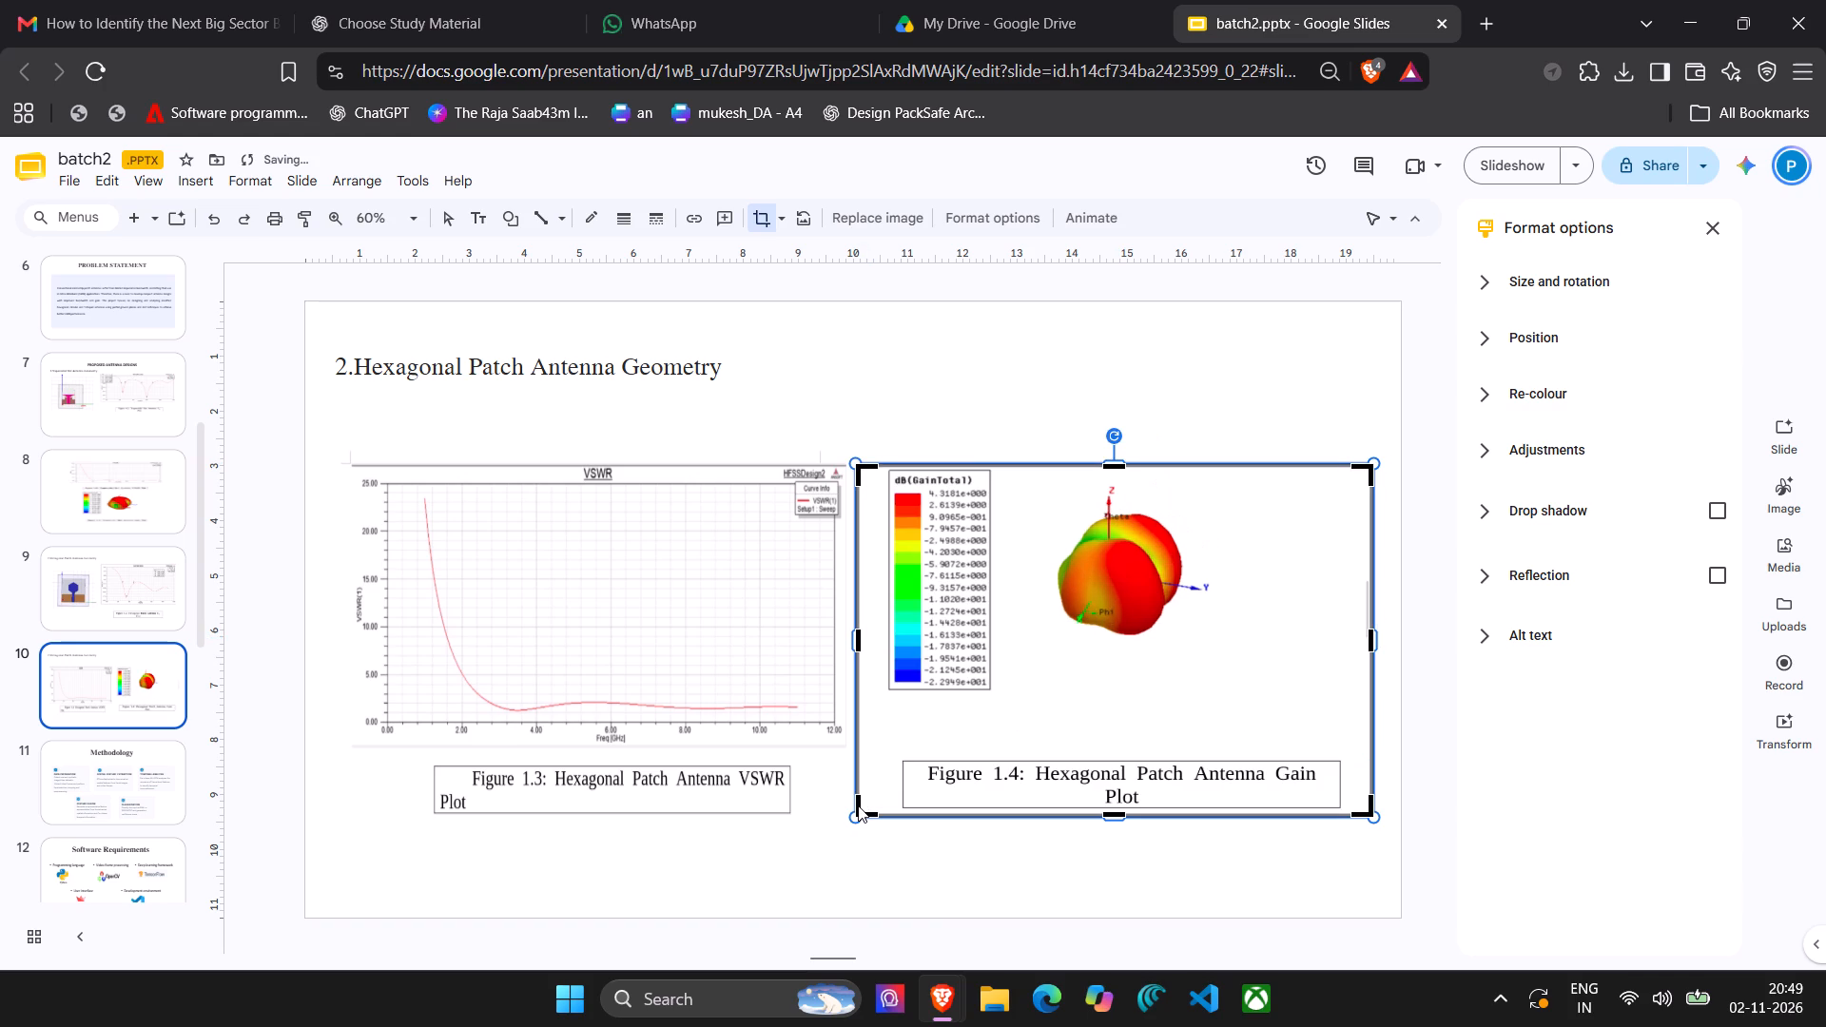
{"action": "left_click", "coordinate": [776, 862]}
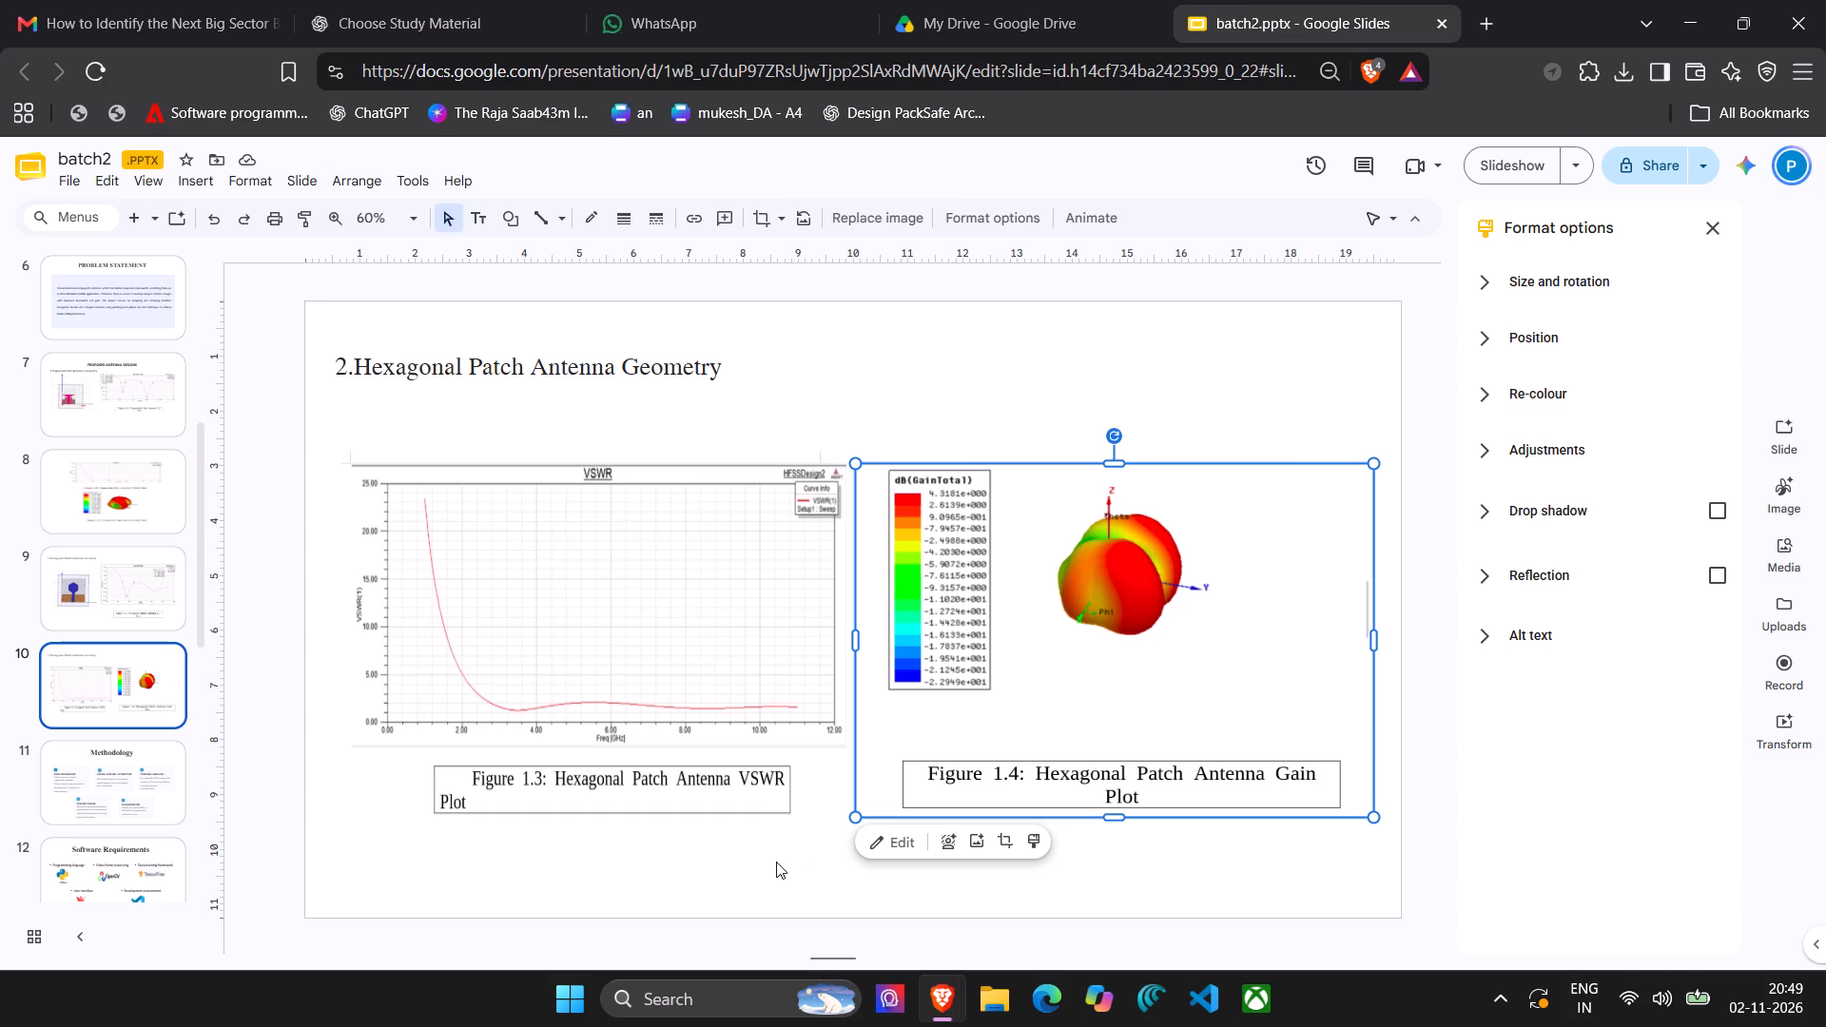
Add a new blank slide directly after slide 10.
{"action": "right_click", "coordinate": [86, 677]}
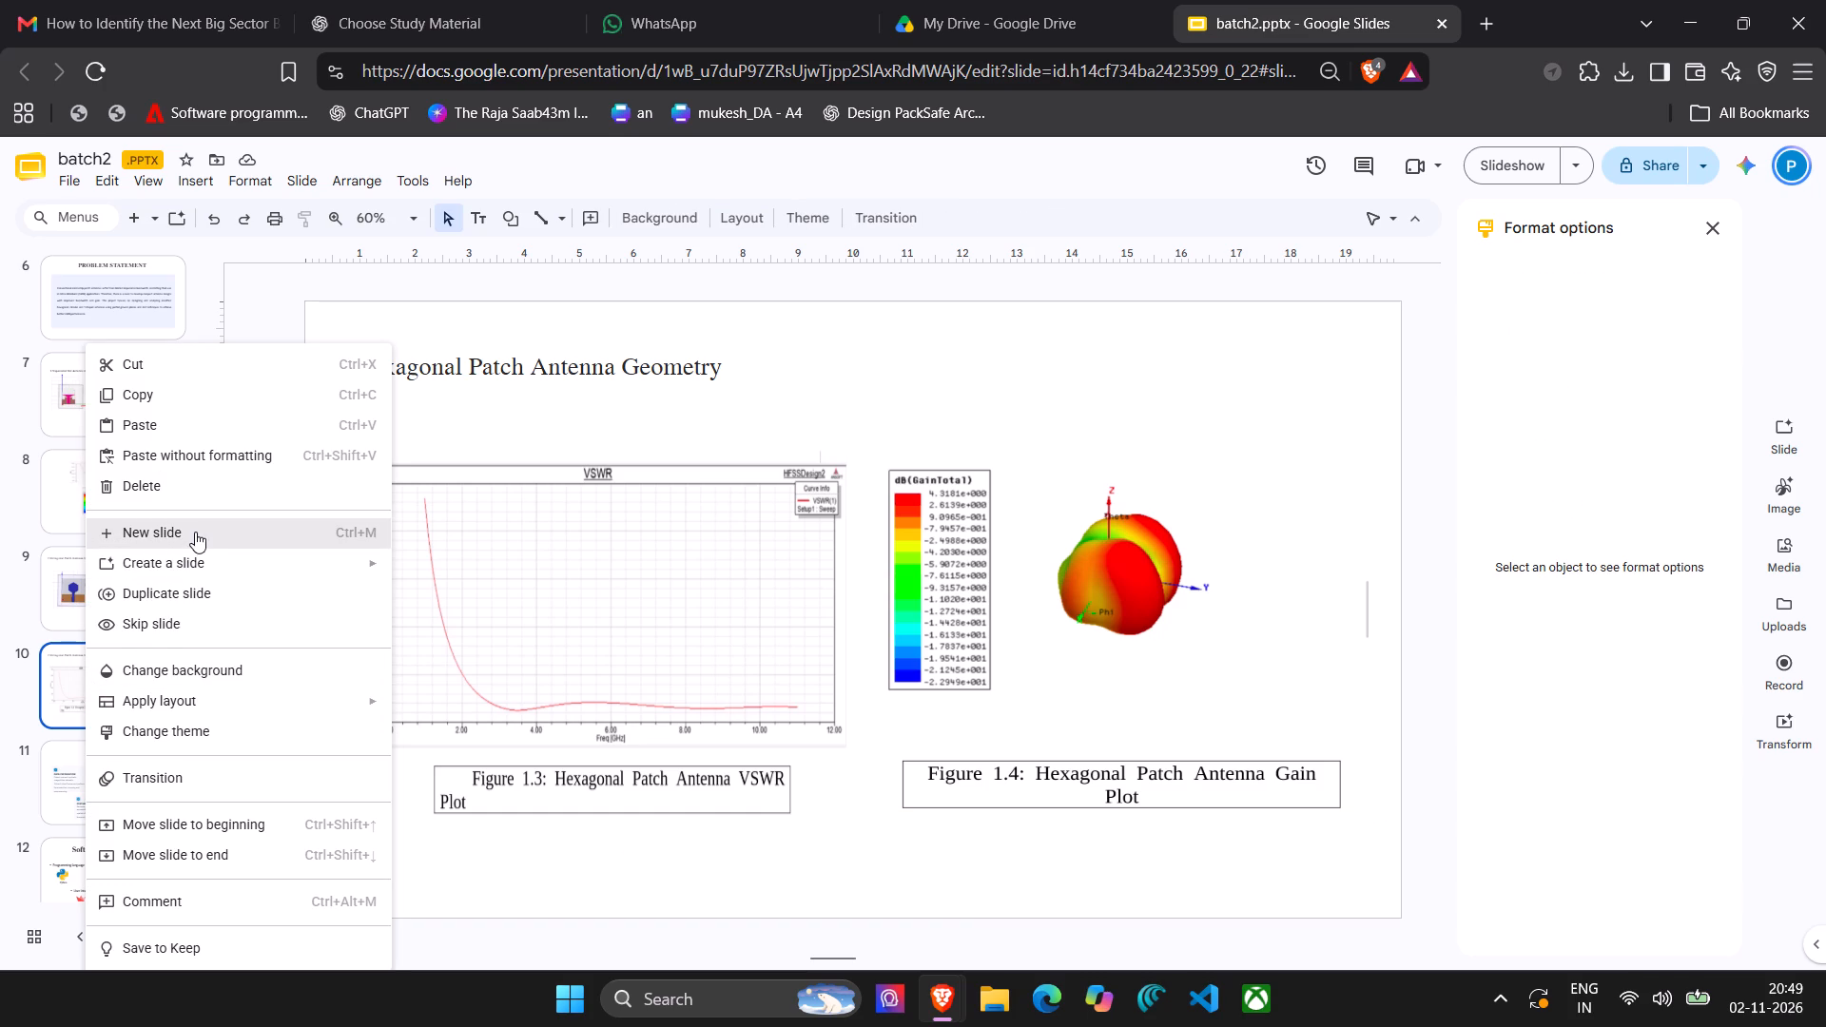
{"action": "left_click", "coordinate": [195, 532]}
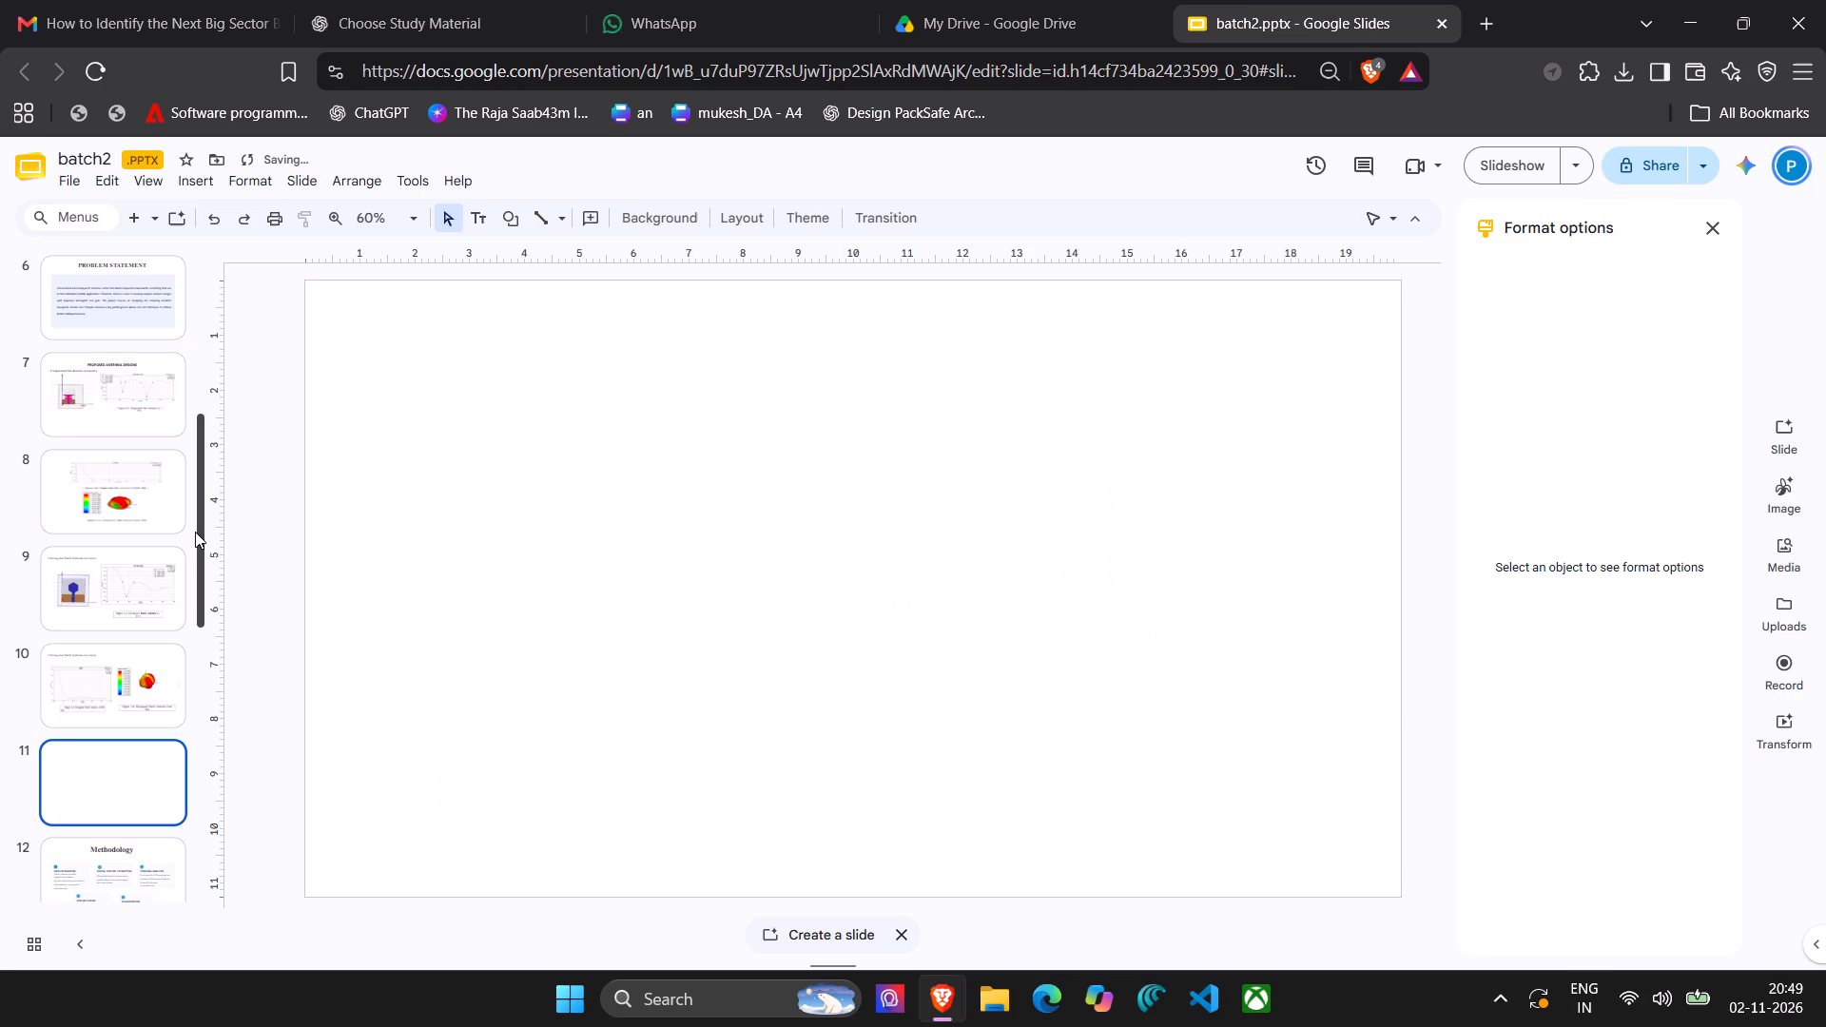
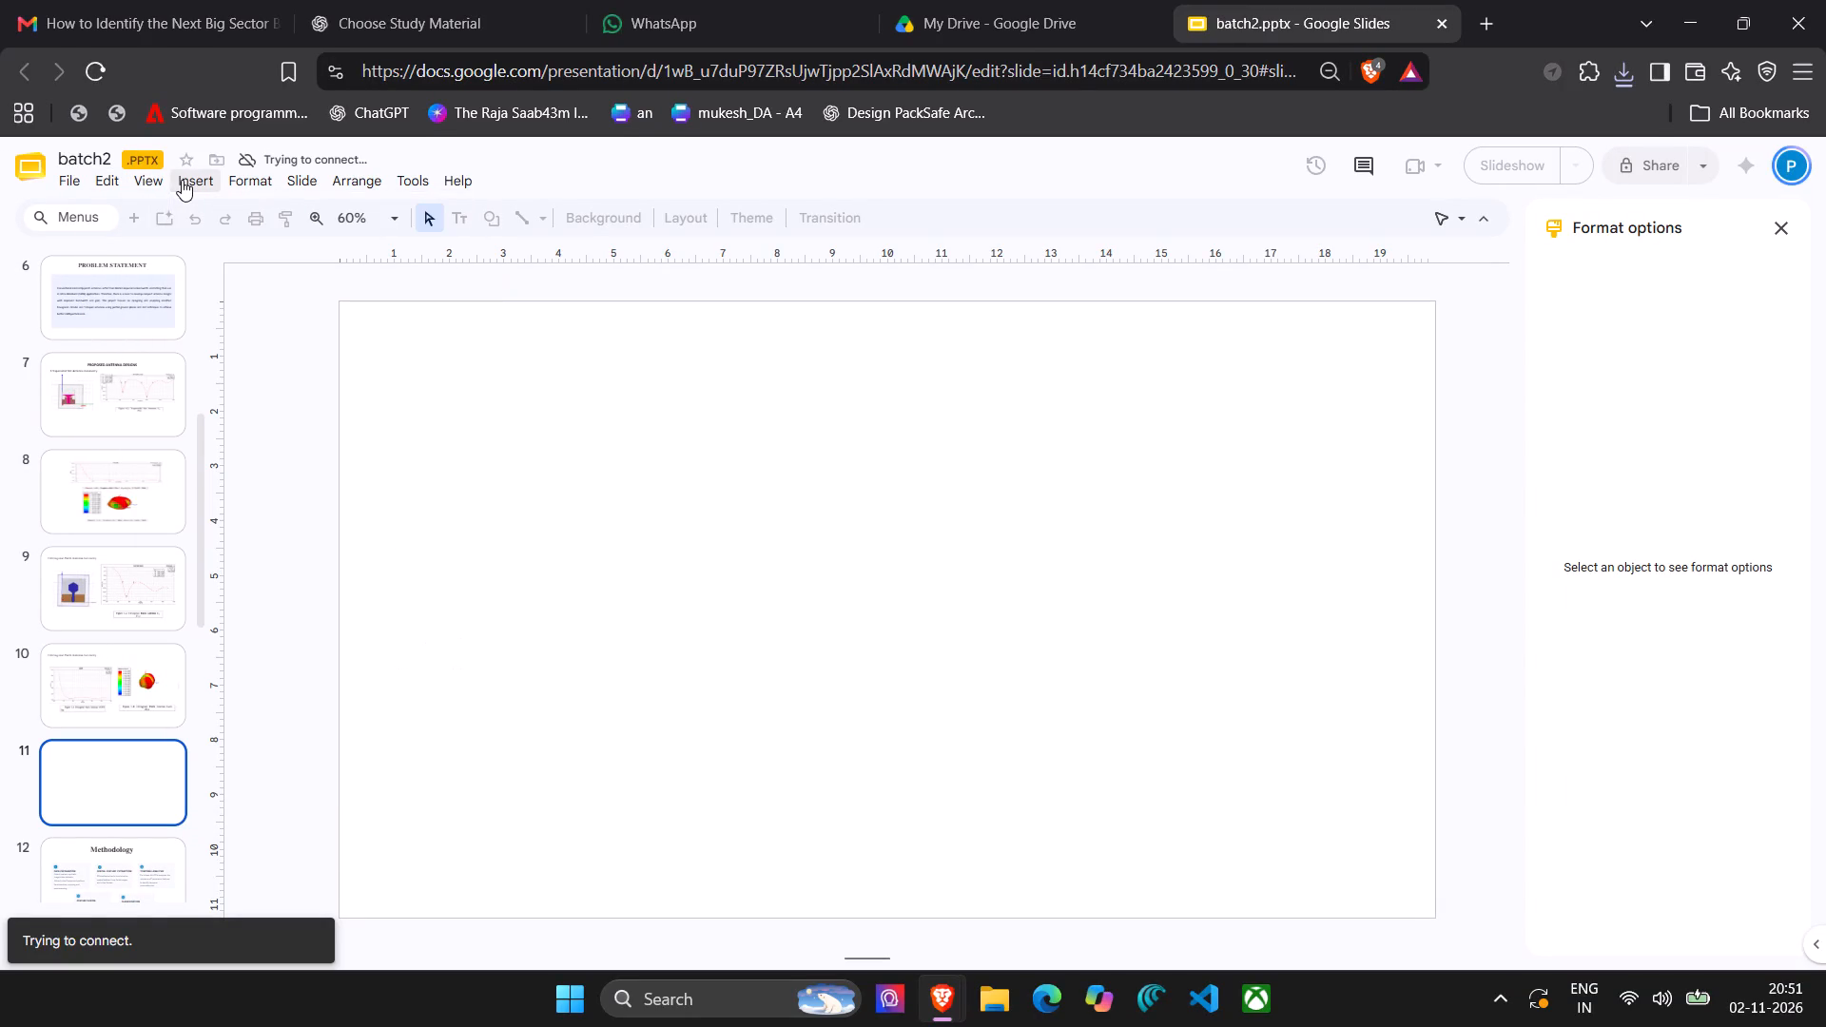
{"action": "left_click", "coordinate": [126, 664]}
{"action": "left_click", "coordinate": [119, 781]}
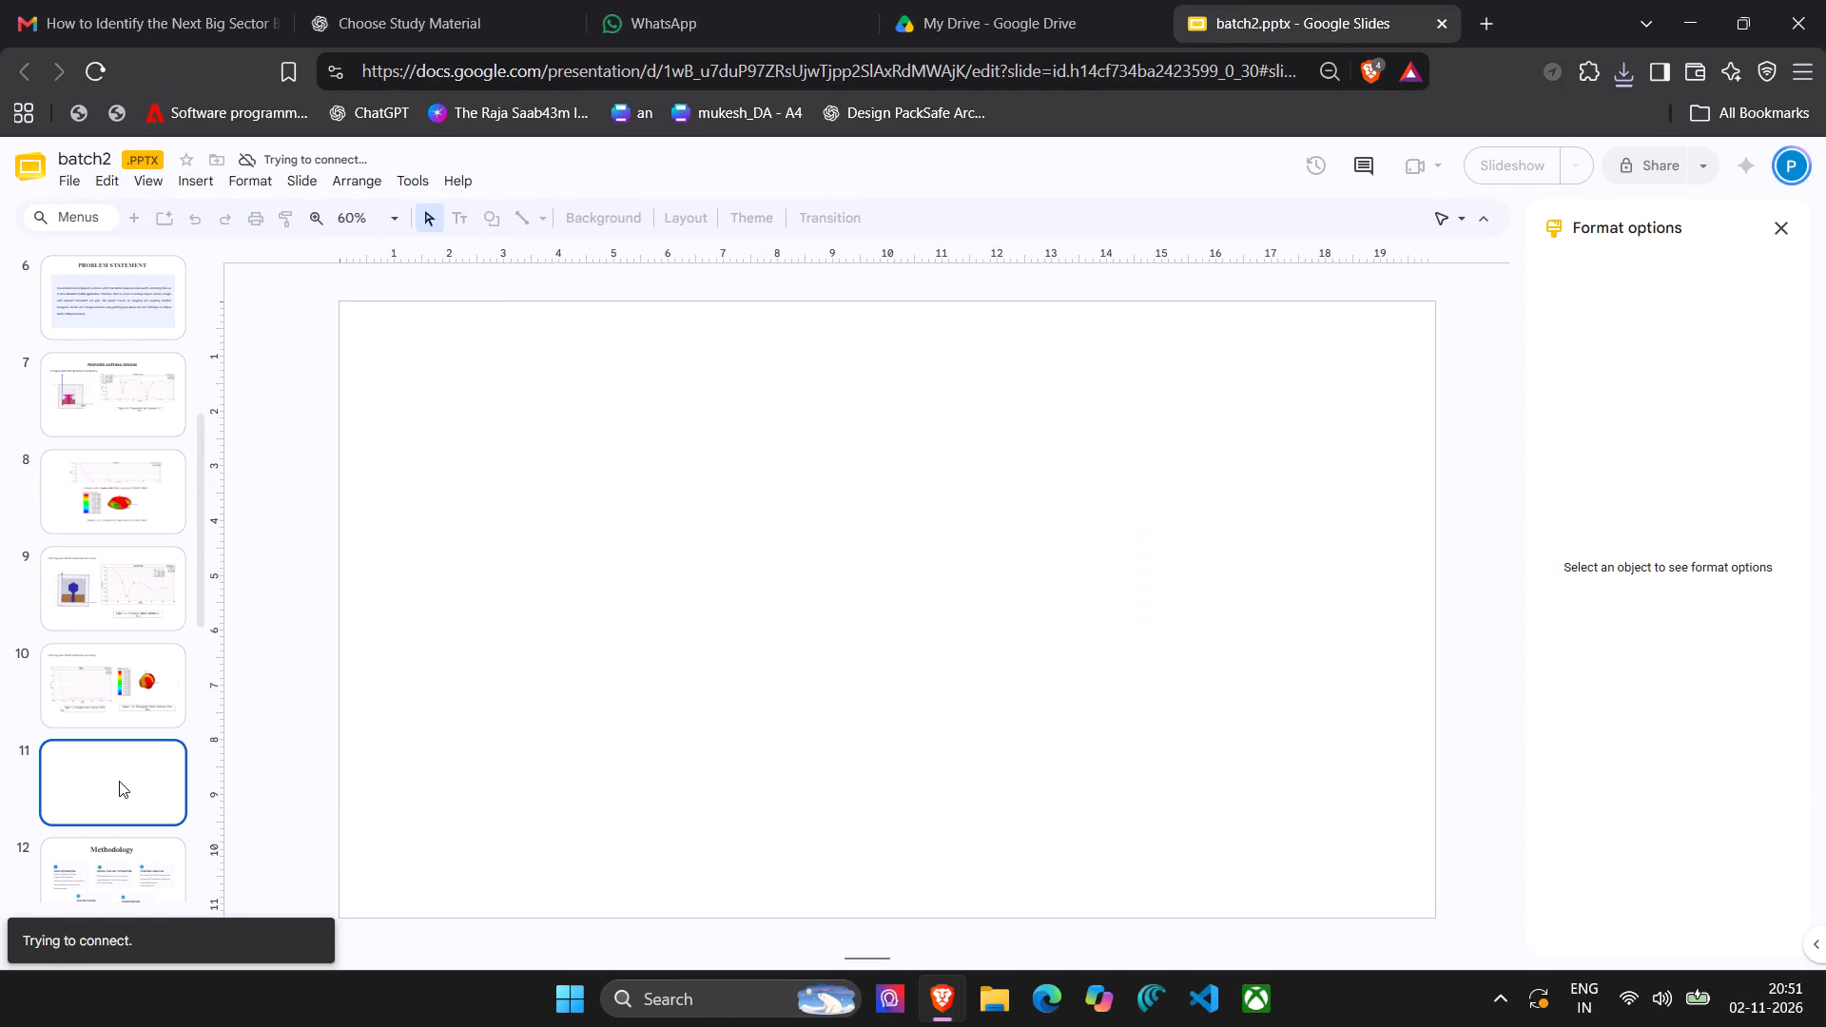
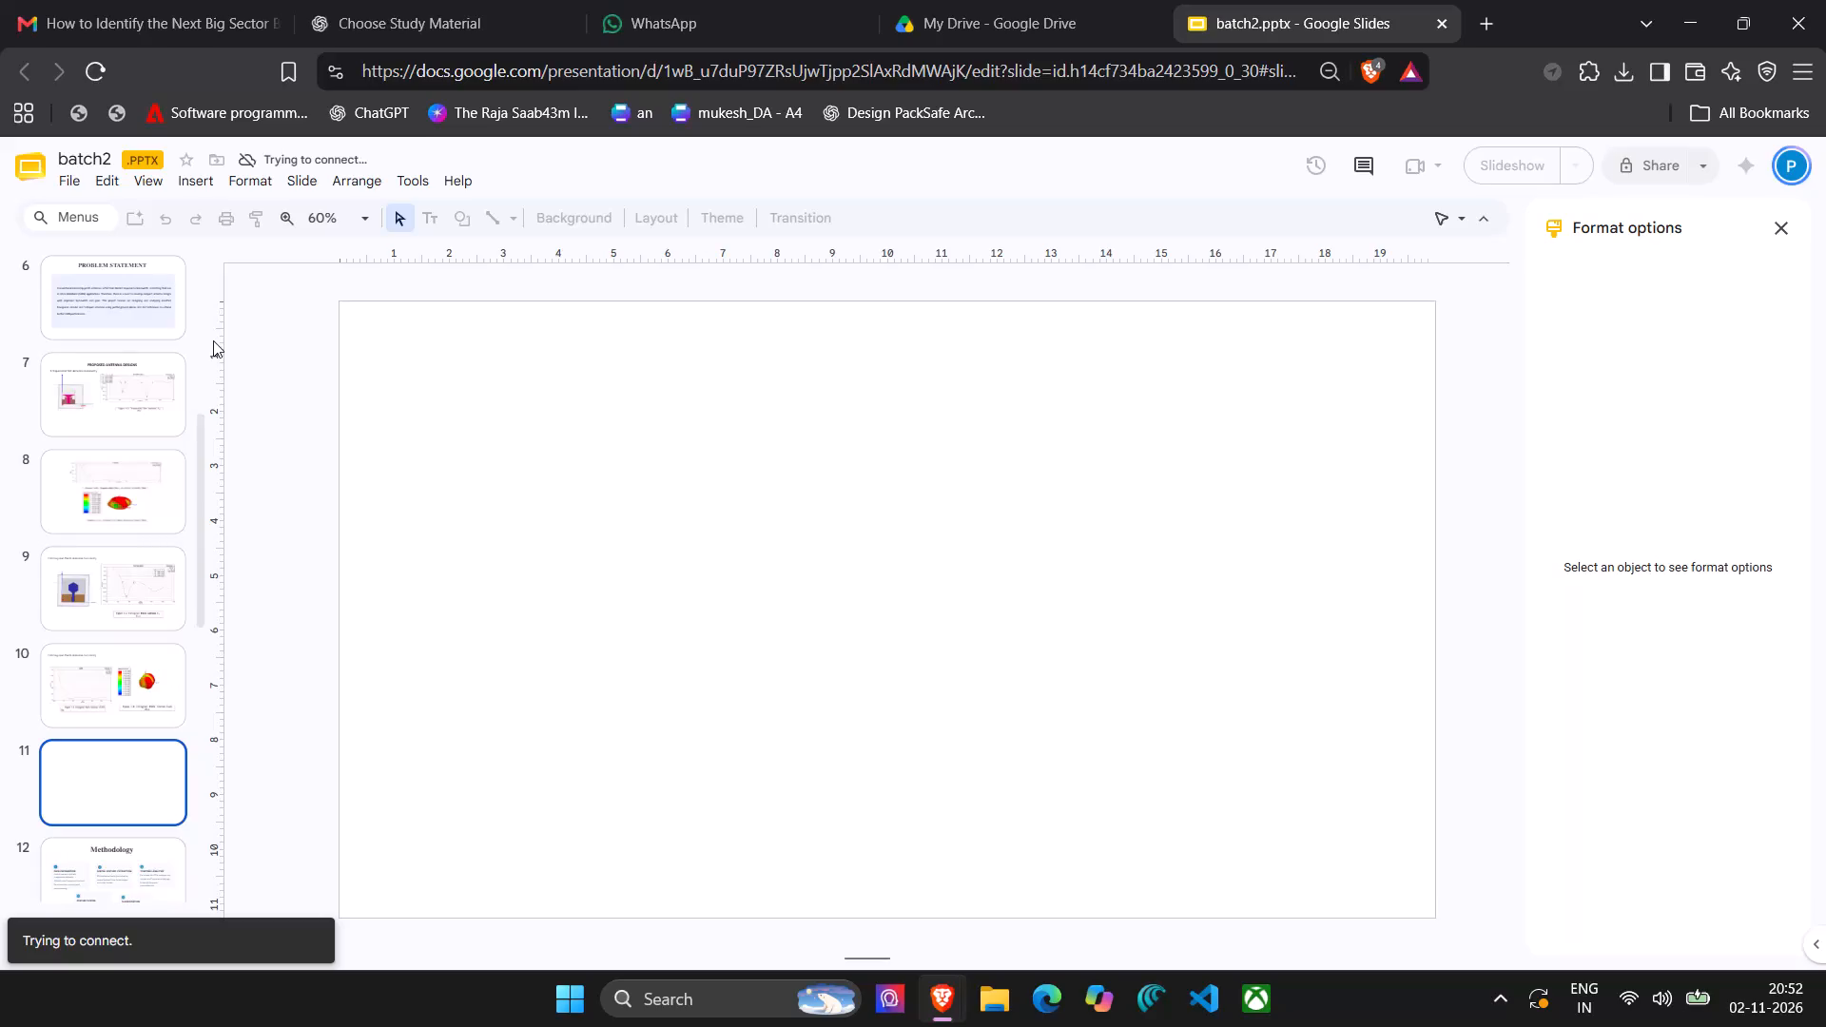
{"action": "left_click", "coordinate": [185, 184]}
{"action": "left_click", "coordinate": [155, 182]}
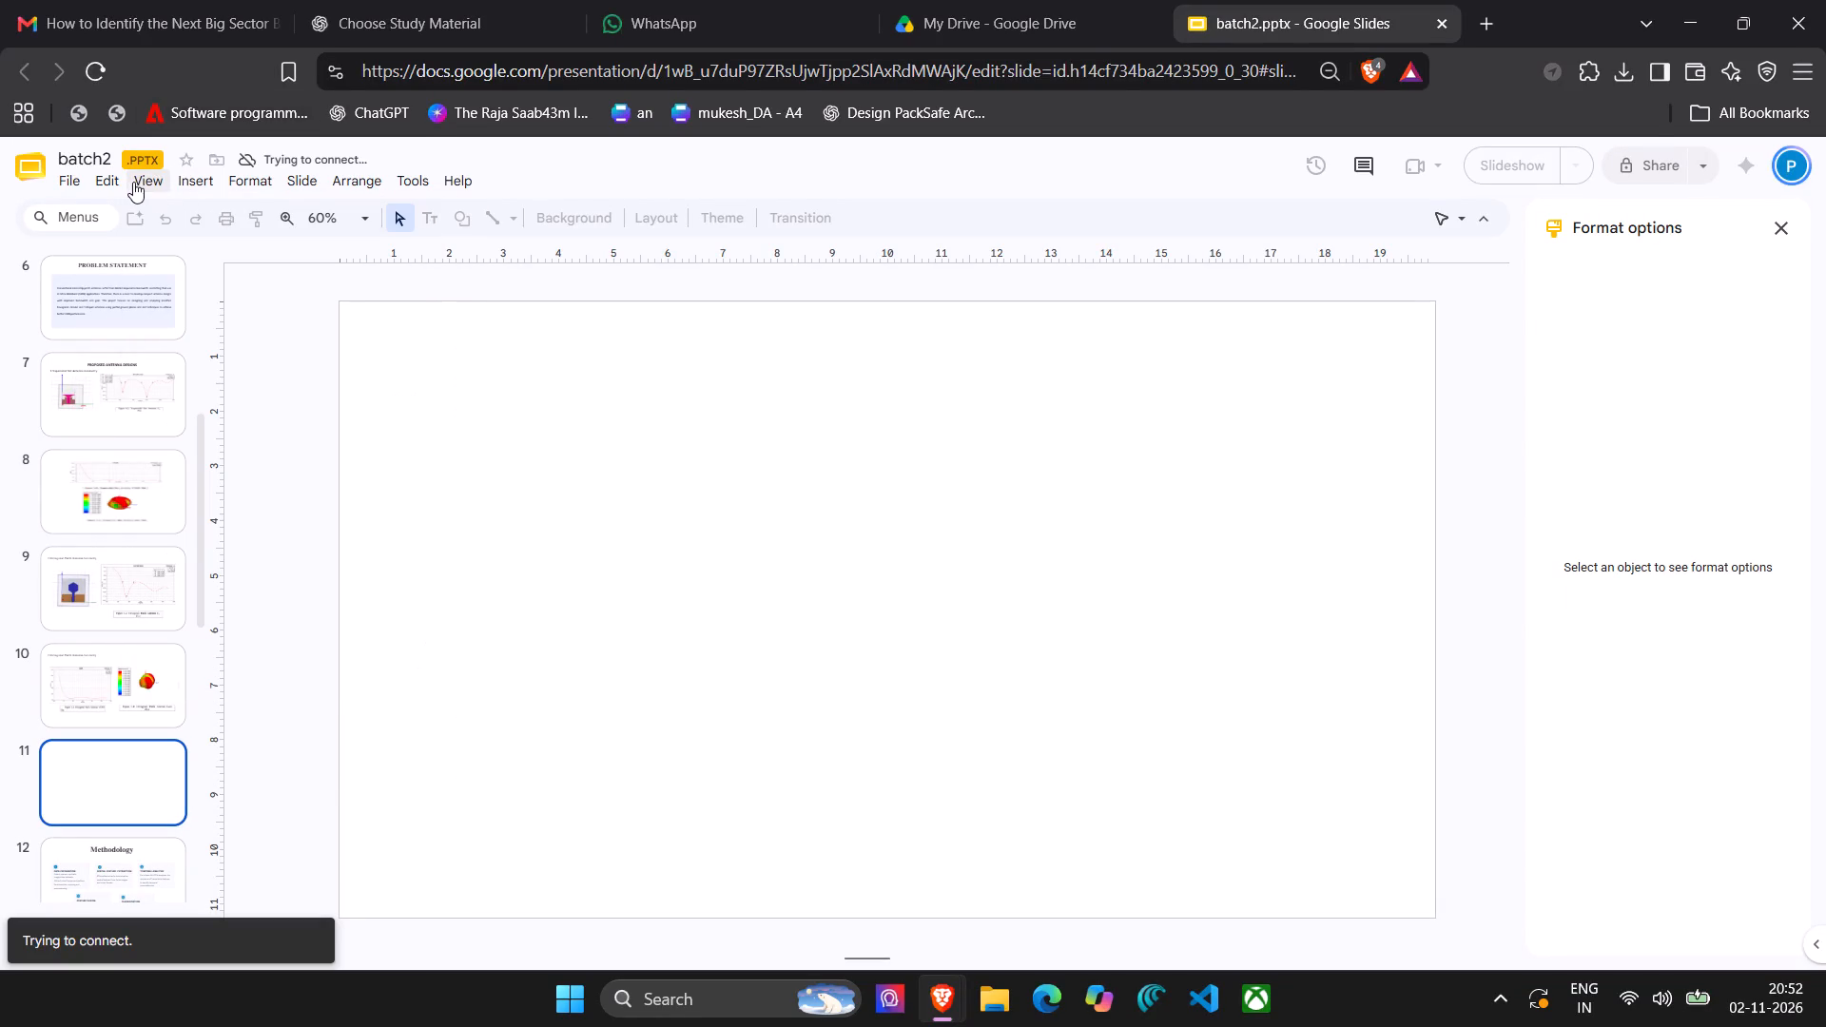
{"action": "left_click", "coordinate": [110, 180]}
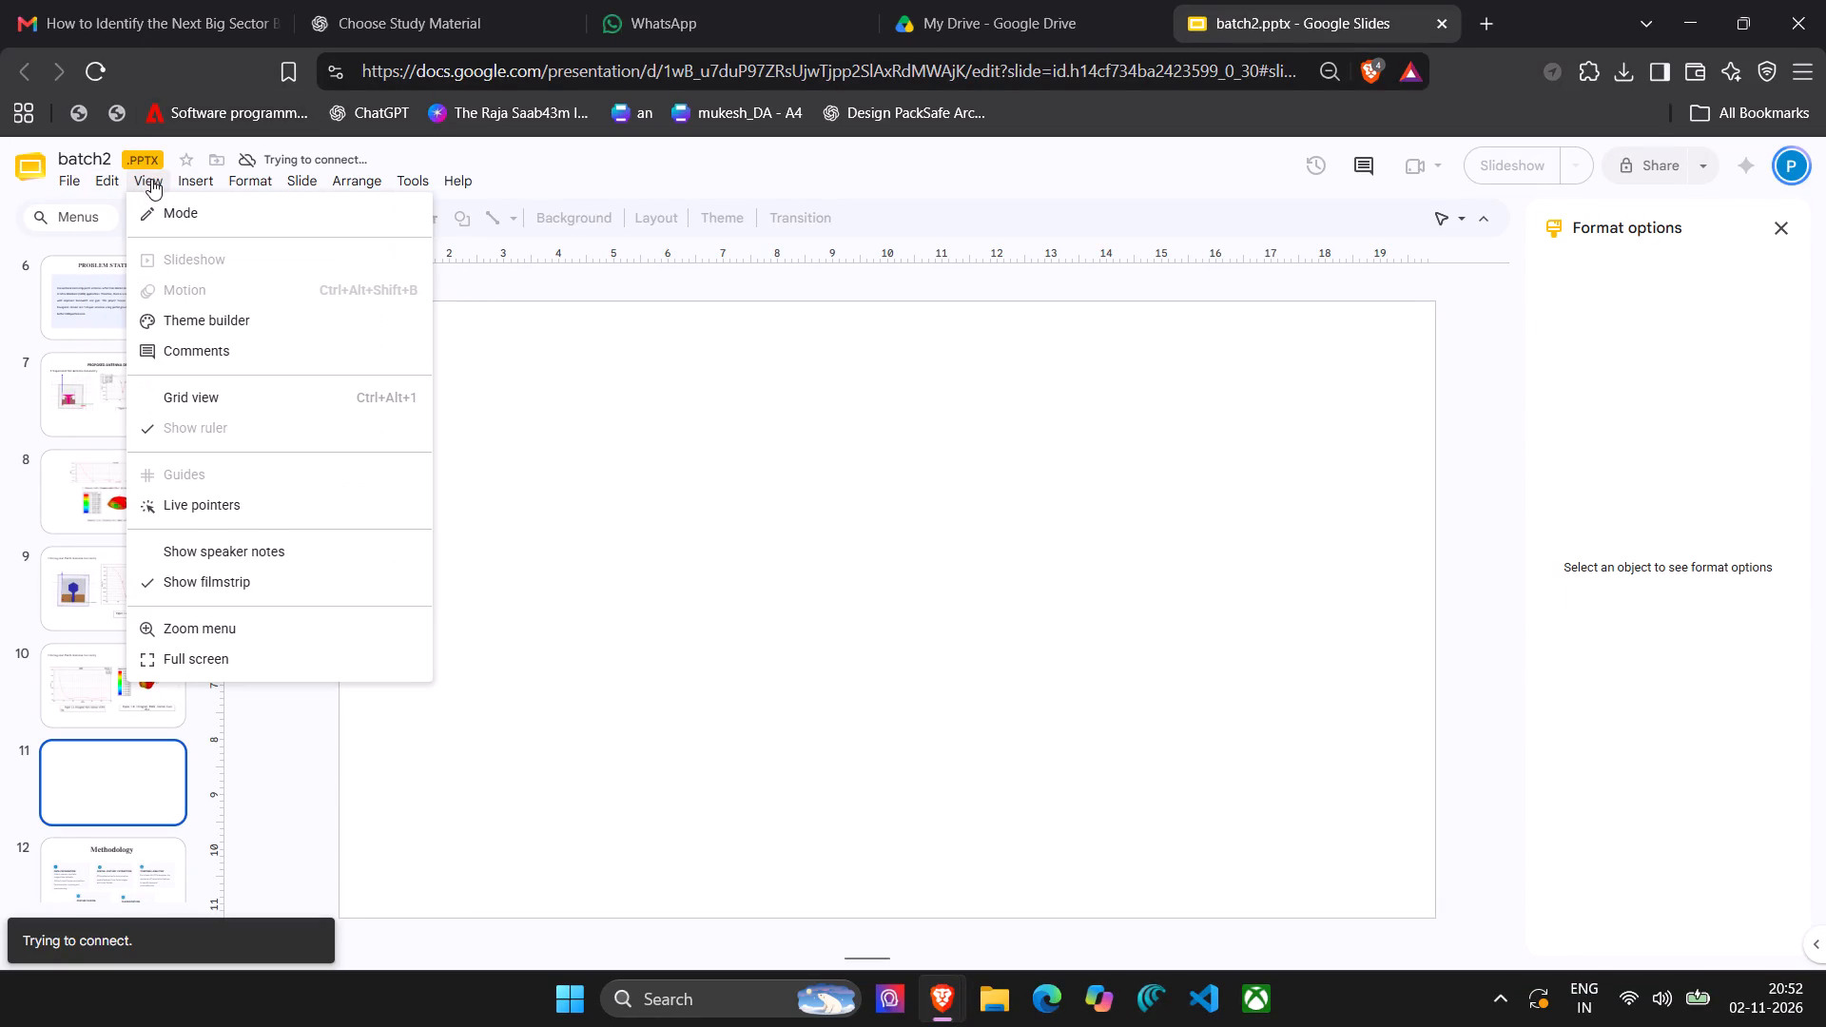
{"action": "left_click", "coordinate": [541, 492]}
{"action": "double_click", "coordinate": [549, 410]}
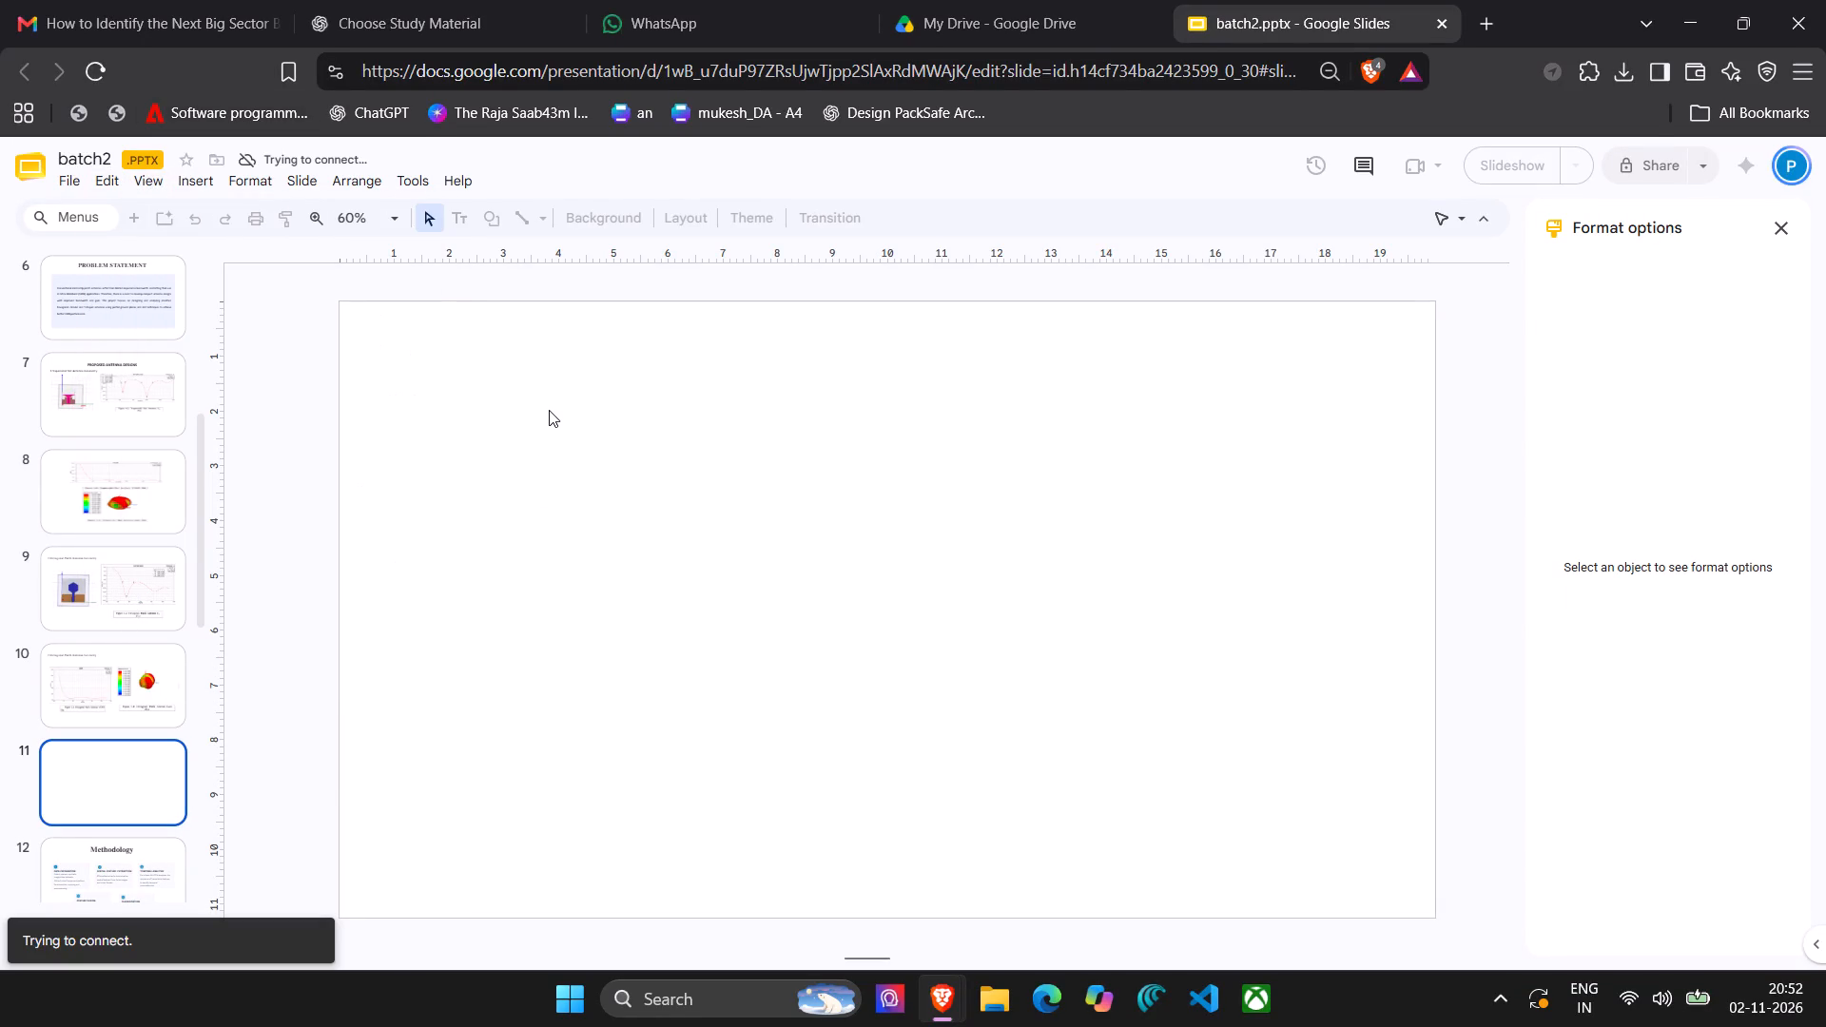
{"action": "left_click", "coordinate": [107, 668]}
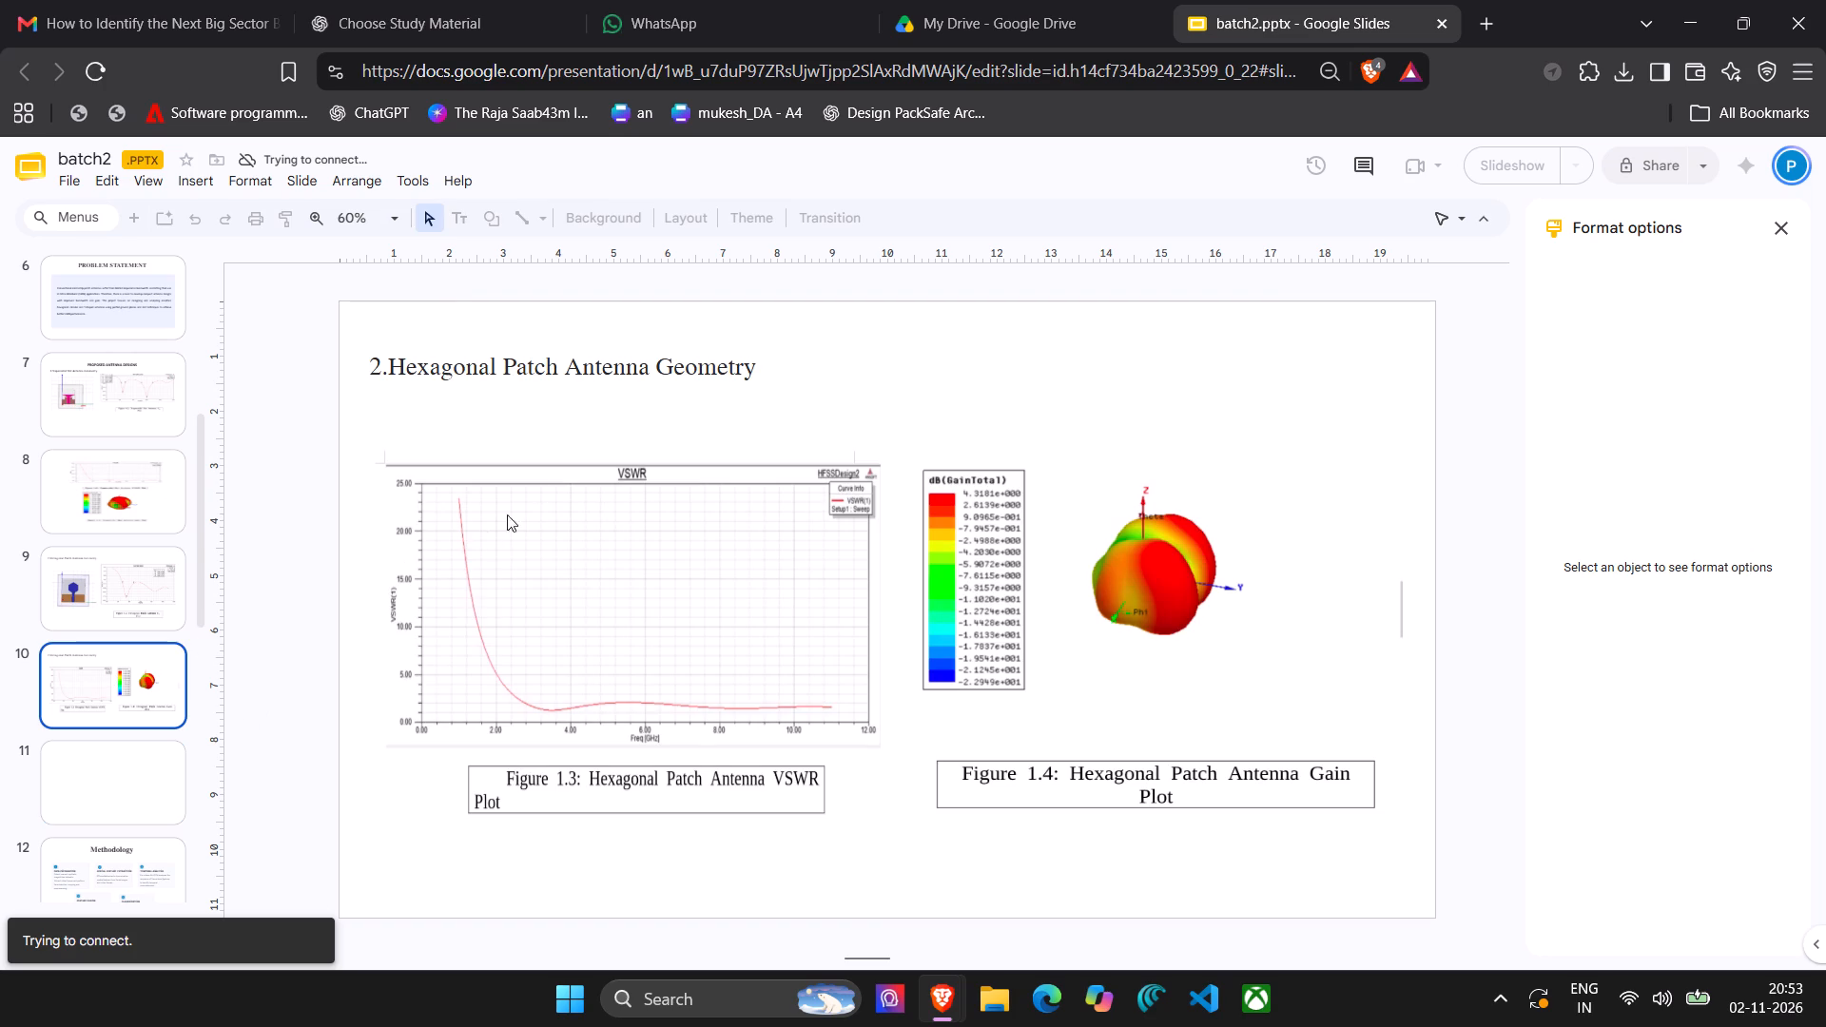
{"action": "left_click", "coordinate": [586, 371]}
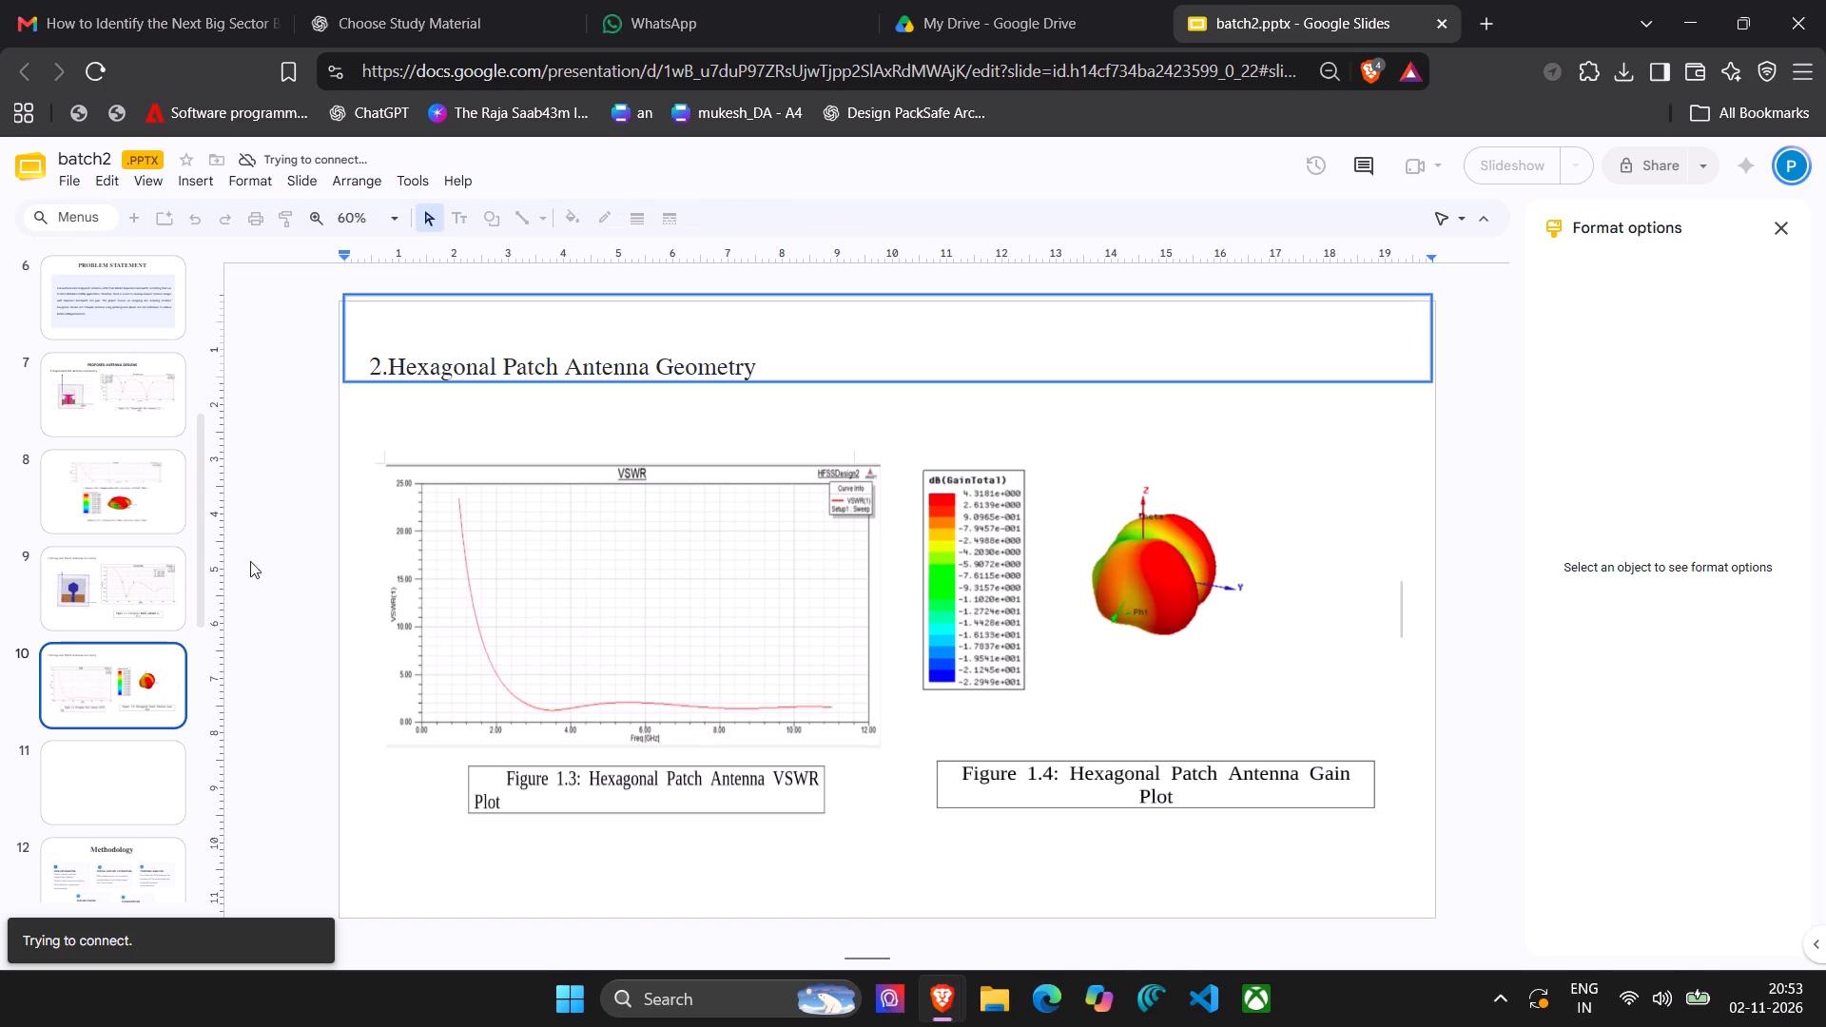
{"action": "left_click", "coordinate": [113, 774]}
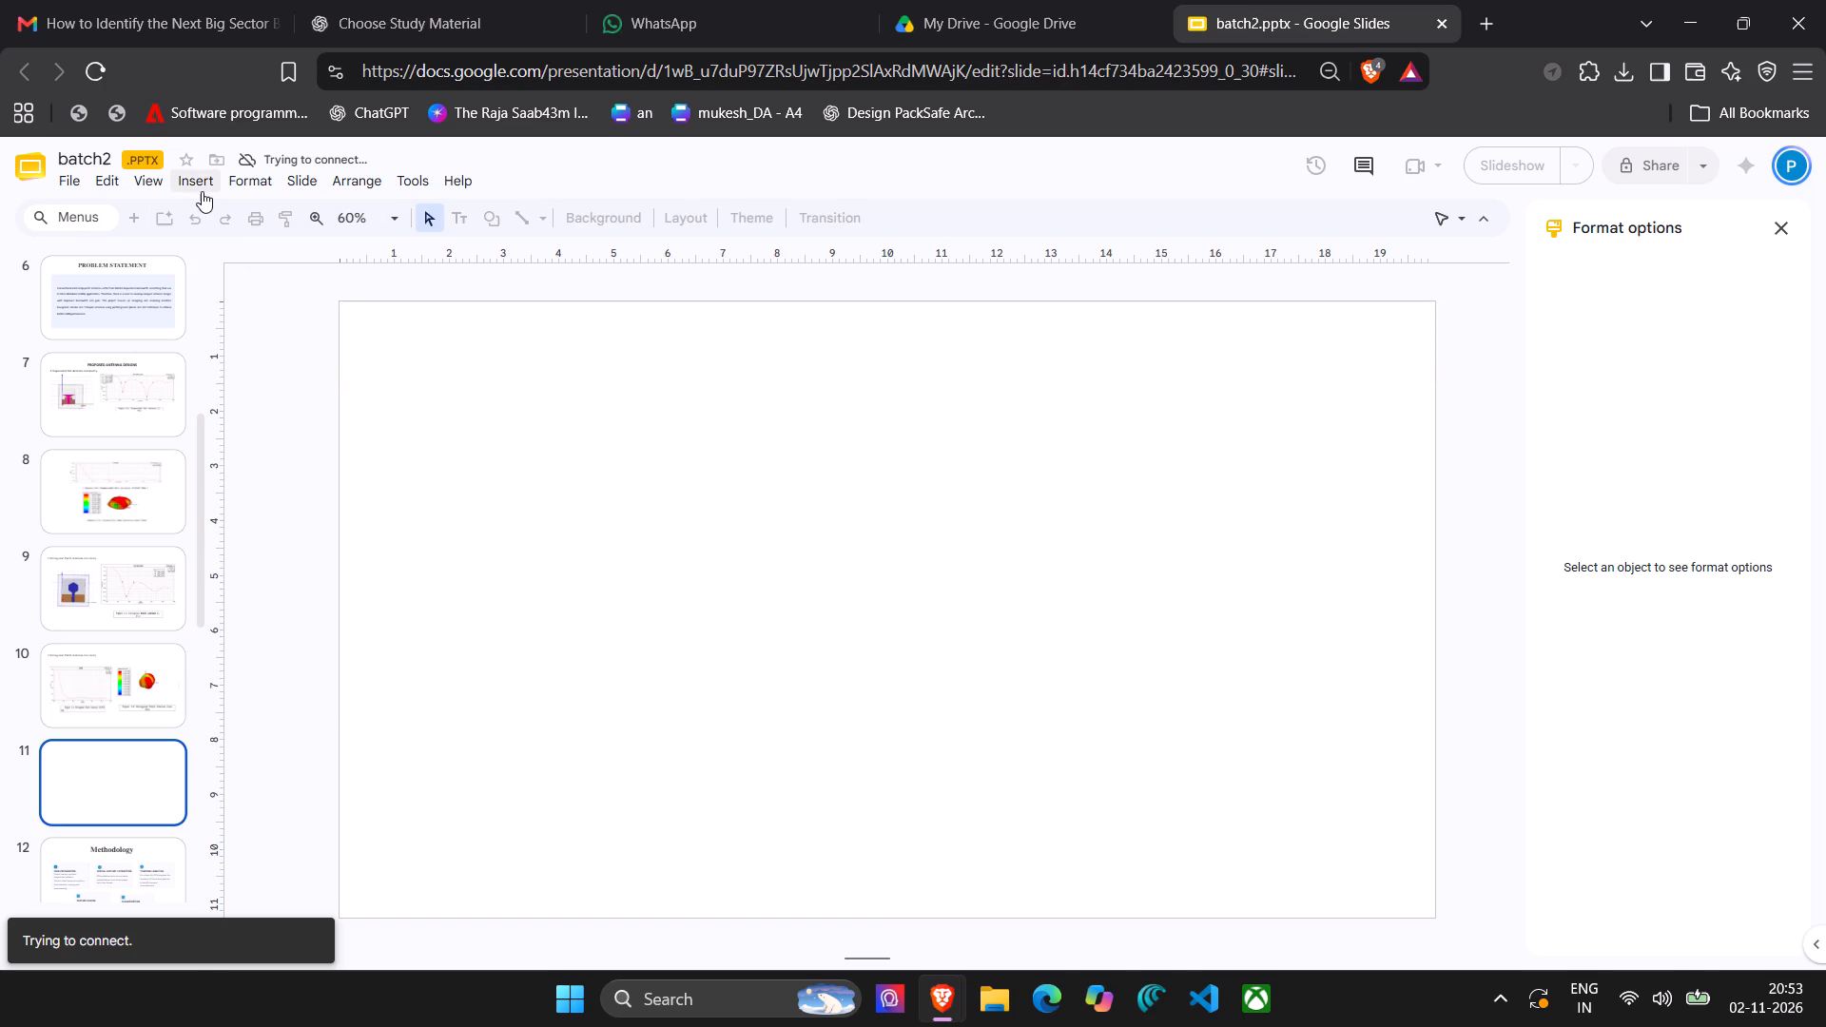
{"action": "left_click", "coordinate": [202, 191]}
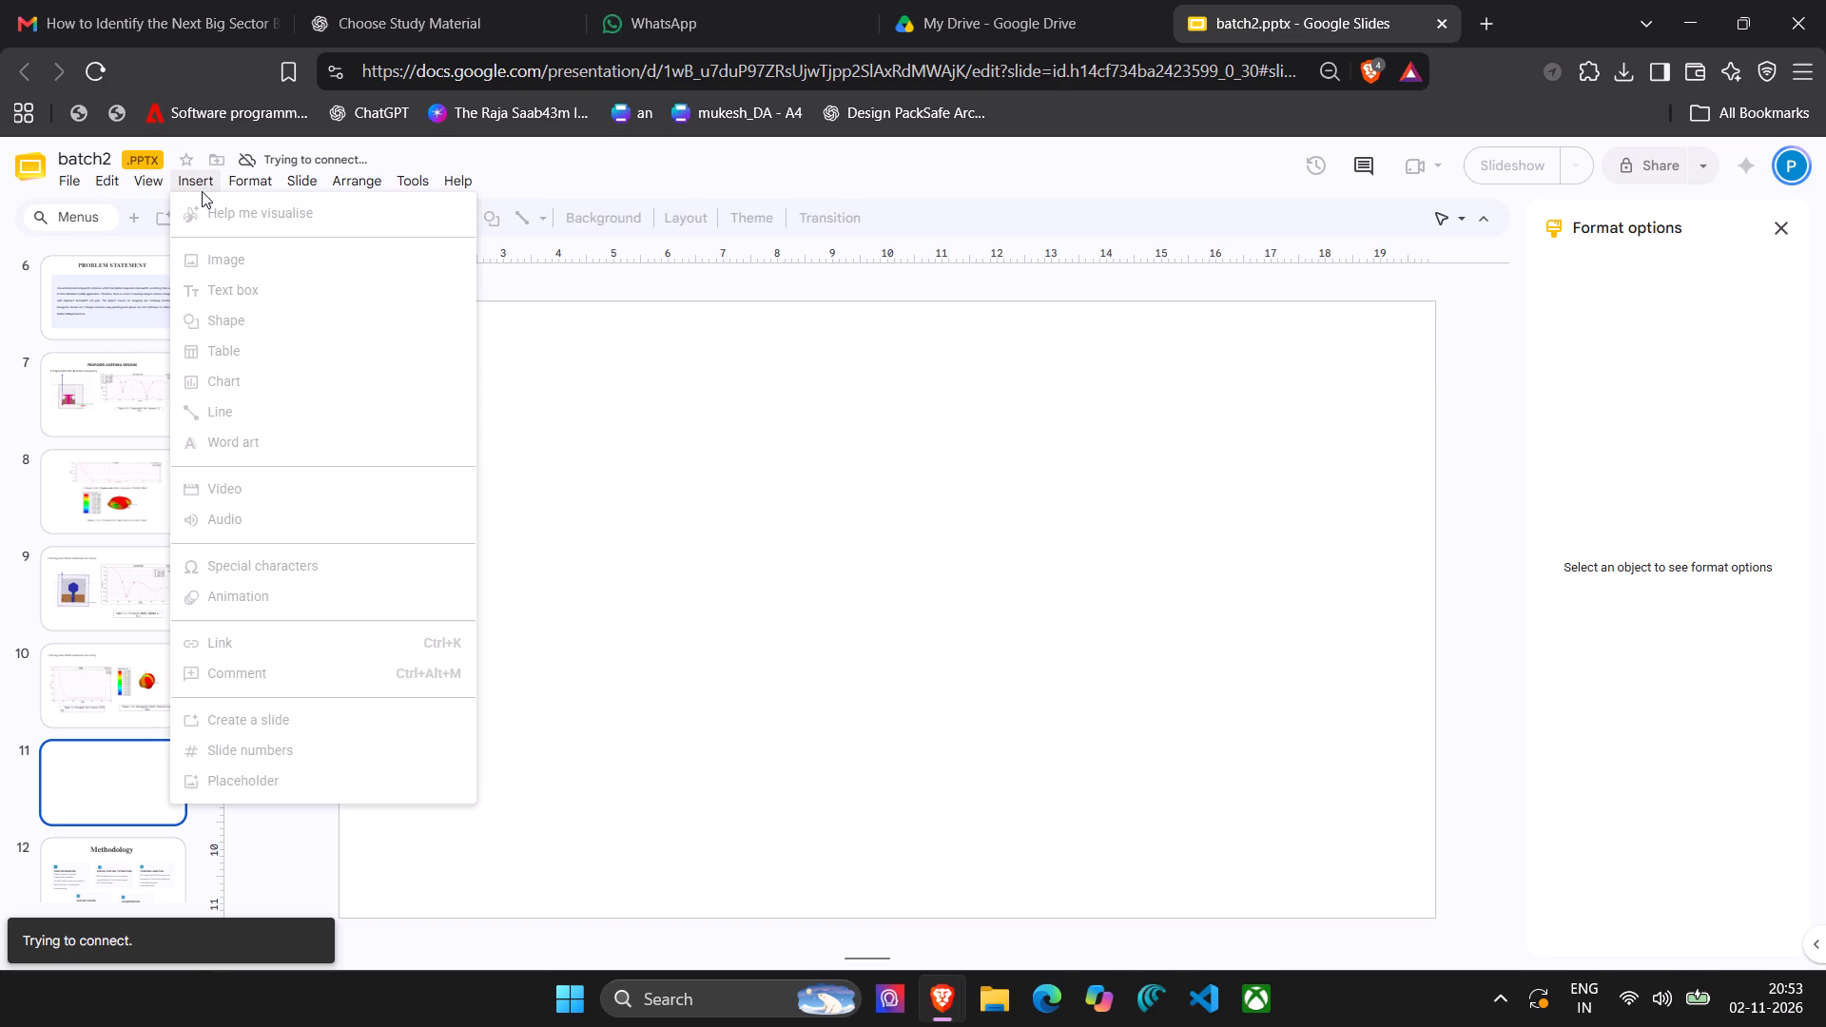
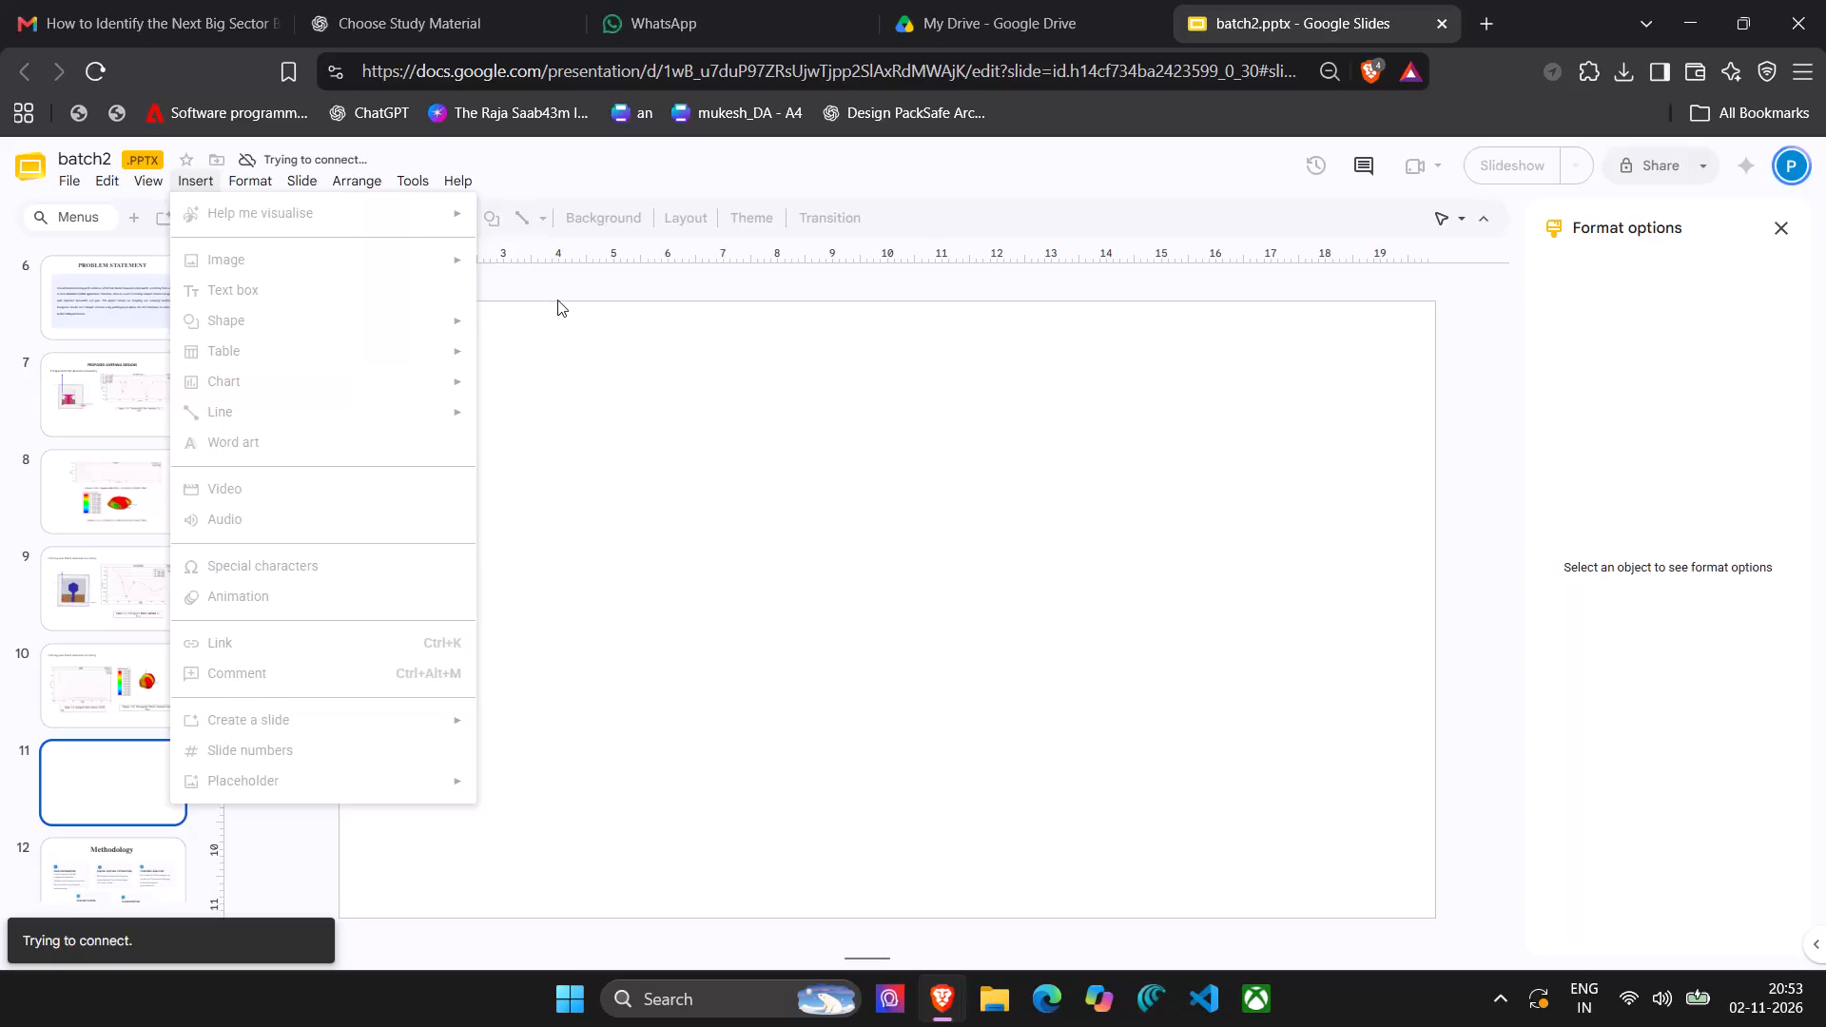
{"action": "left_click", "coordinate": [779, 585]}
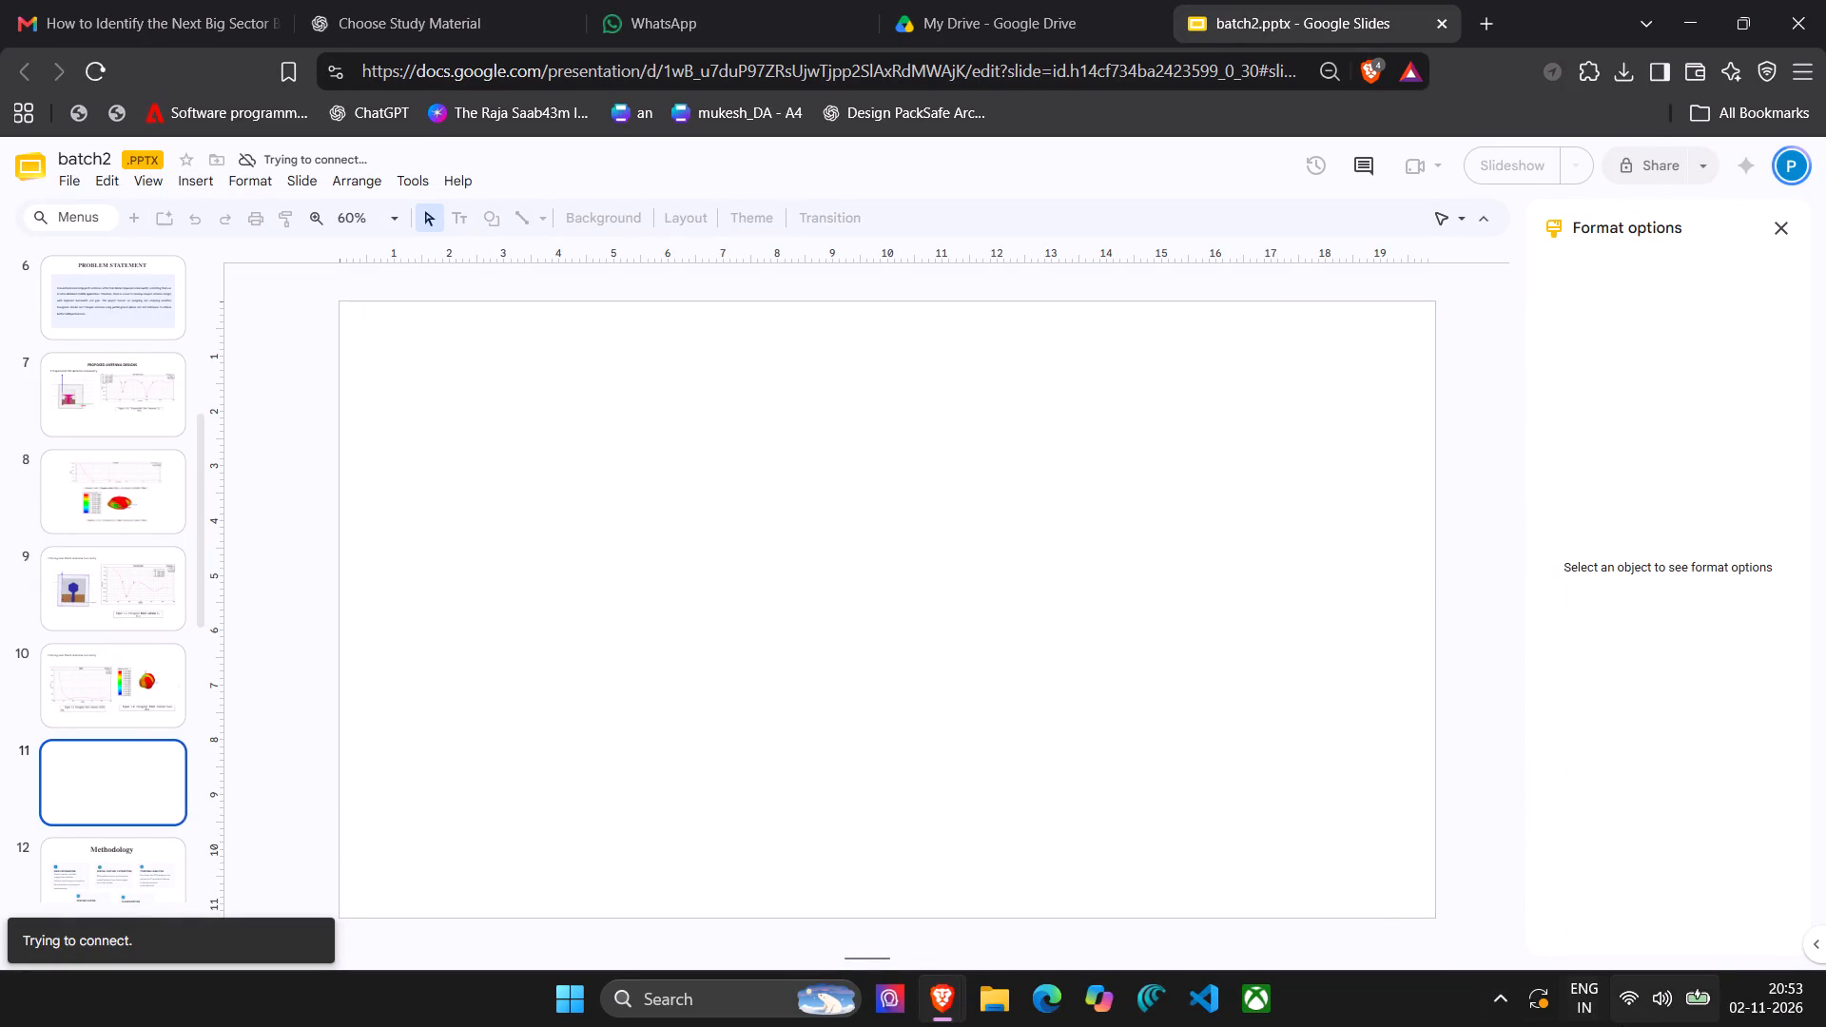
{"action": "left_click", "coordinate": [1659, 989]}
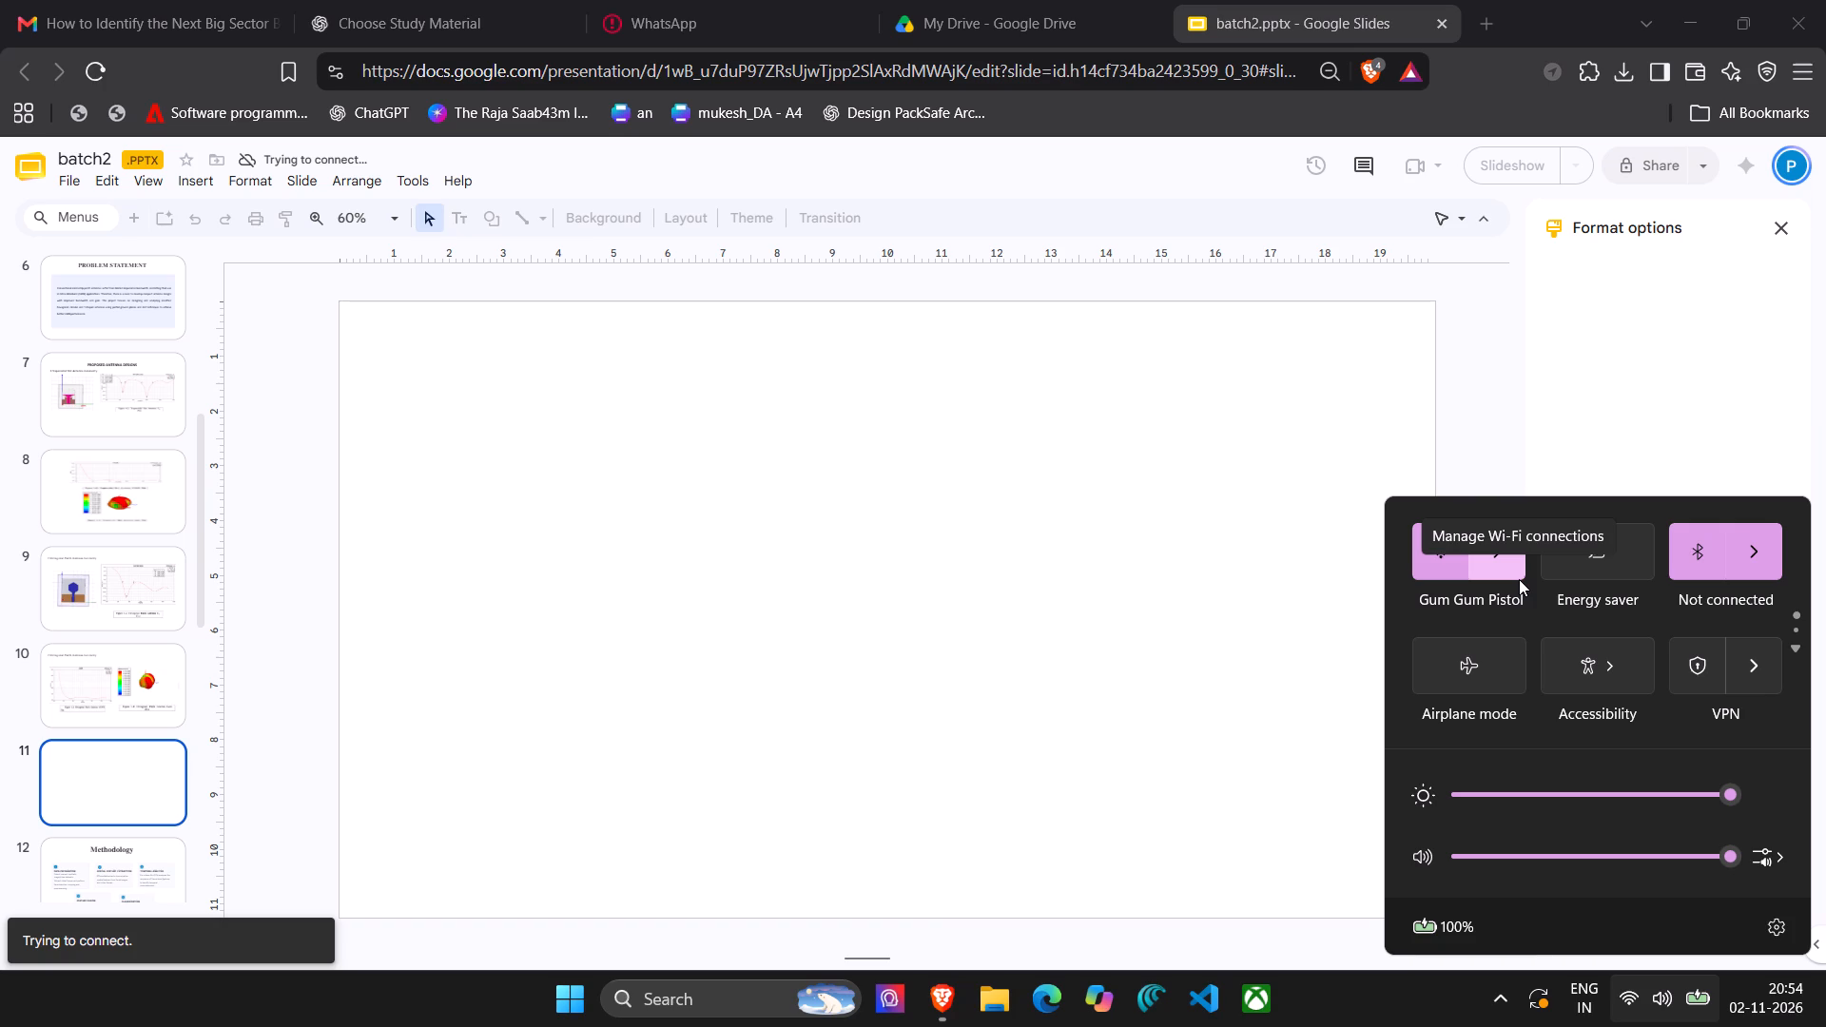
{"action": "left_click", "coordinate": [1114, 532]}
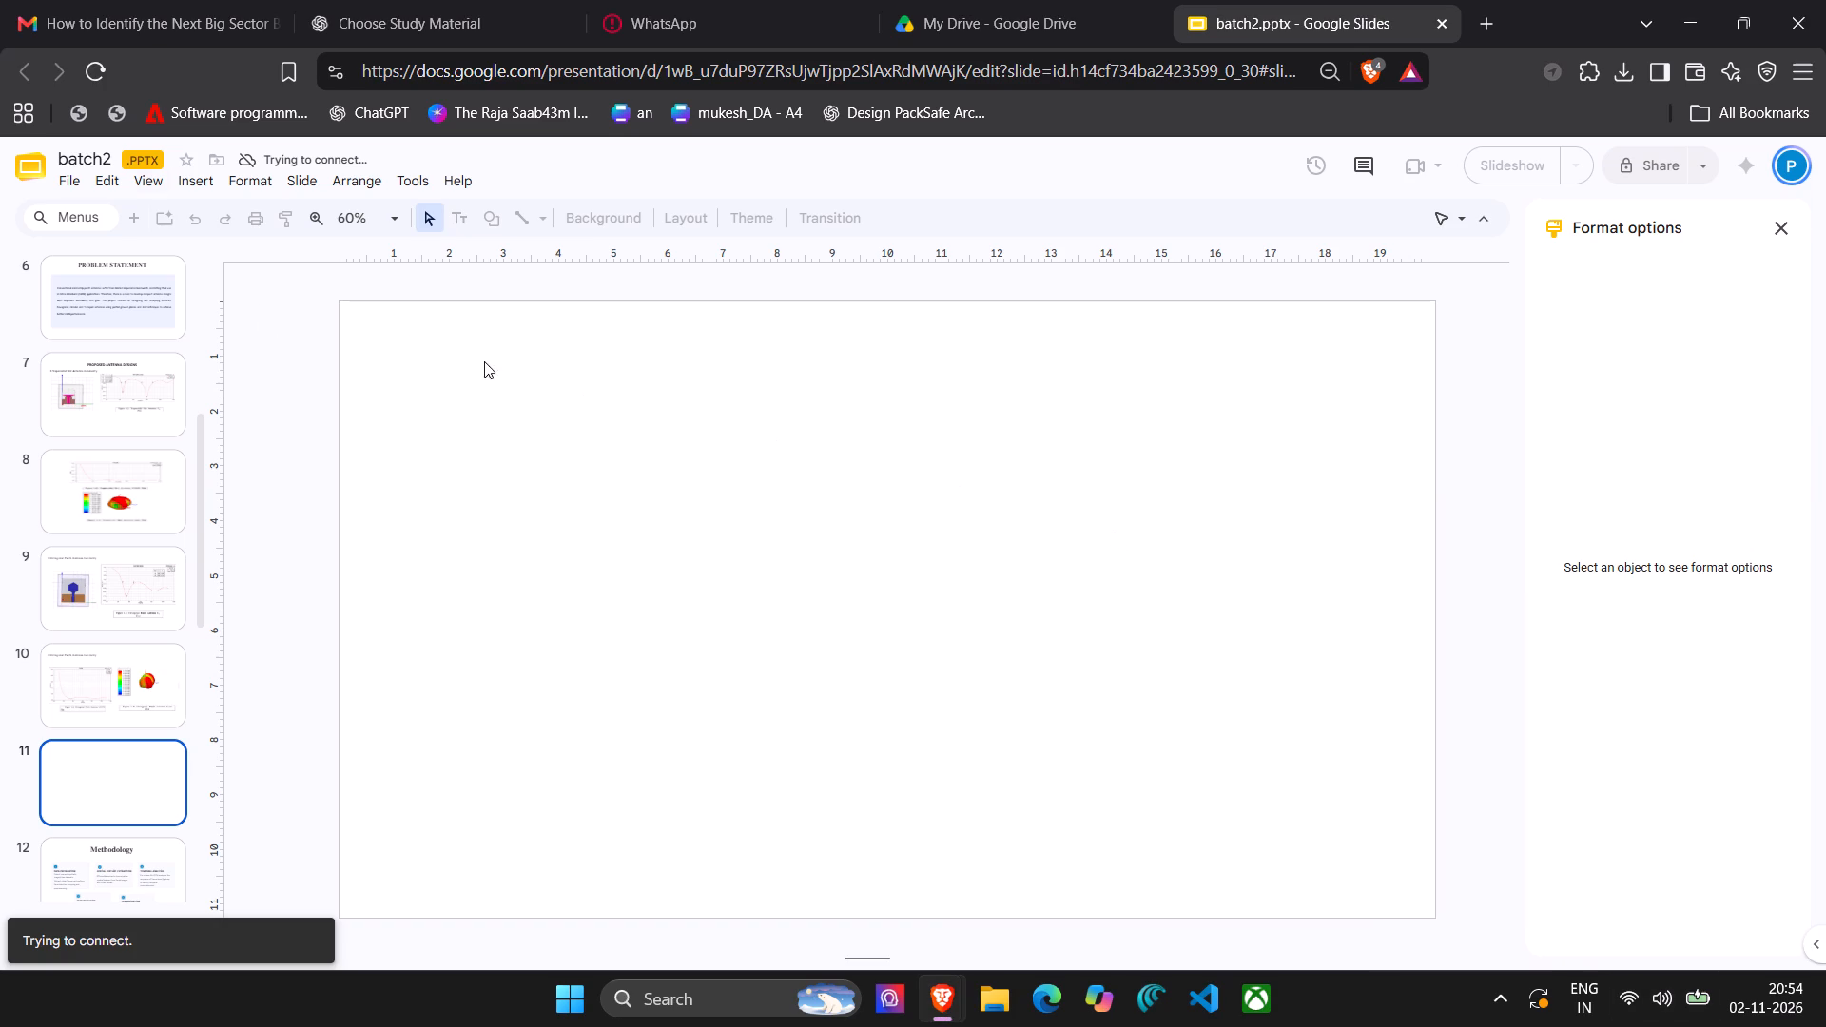
Start inserting a text box on the blank slide 11.
{"action": "left_click", "coordinate": [193, 190]}
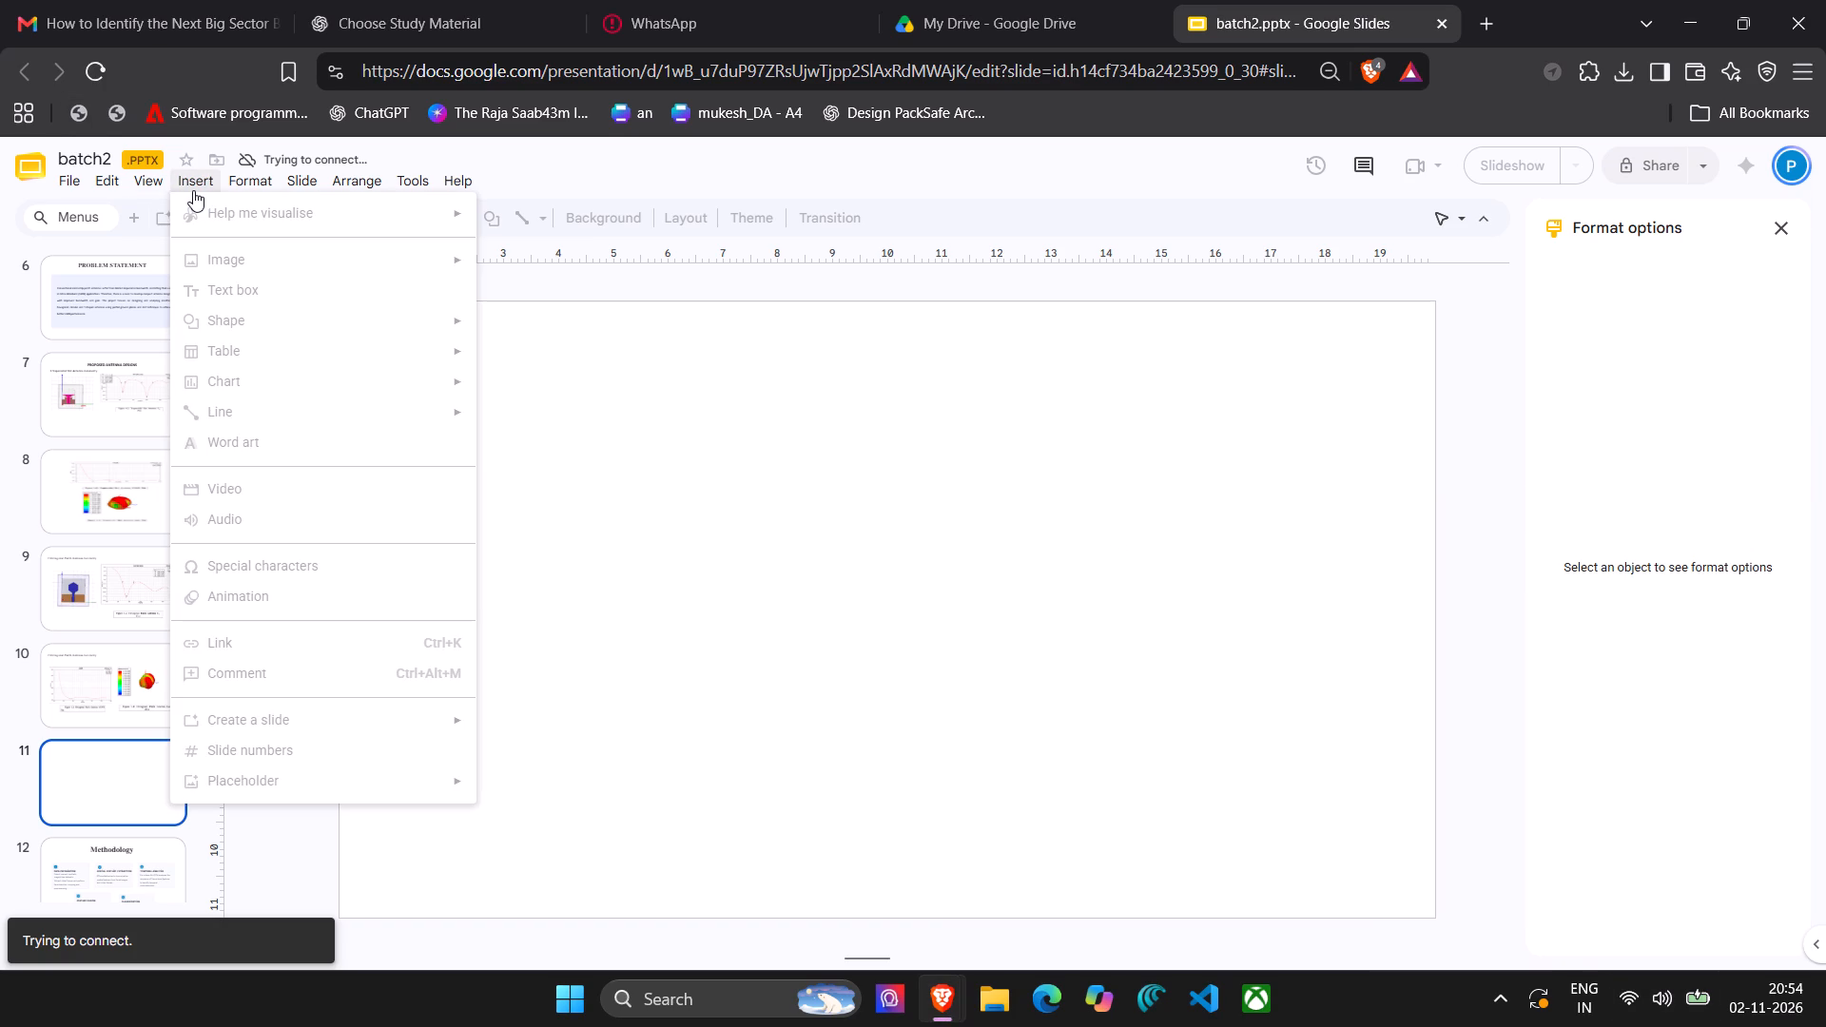
{"action": "left_click", "coordinate": [367, 281]}
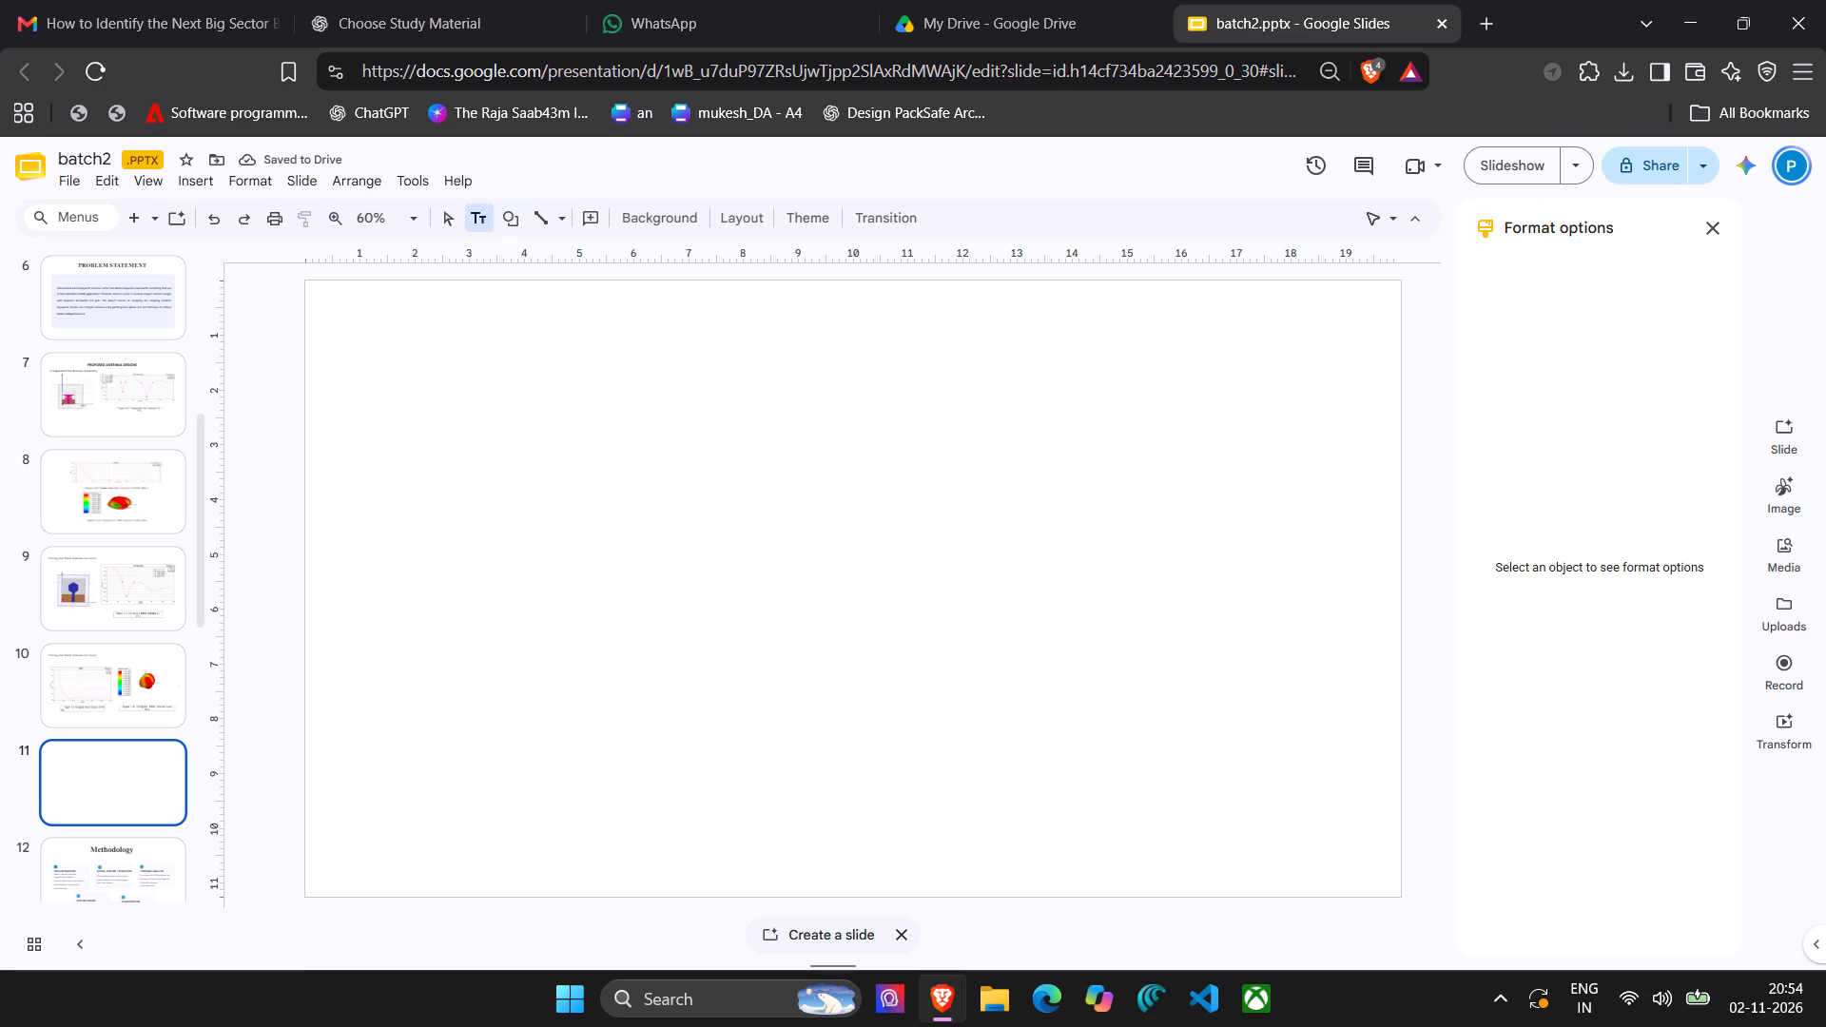
Switch the computer's Wi-Fi connection to the secured network named ".".
{"action": "left_click", "coordinate": [1627, 995]}
{"action": "left_click", "coordinate": [1498, 576]}
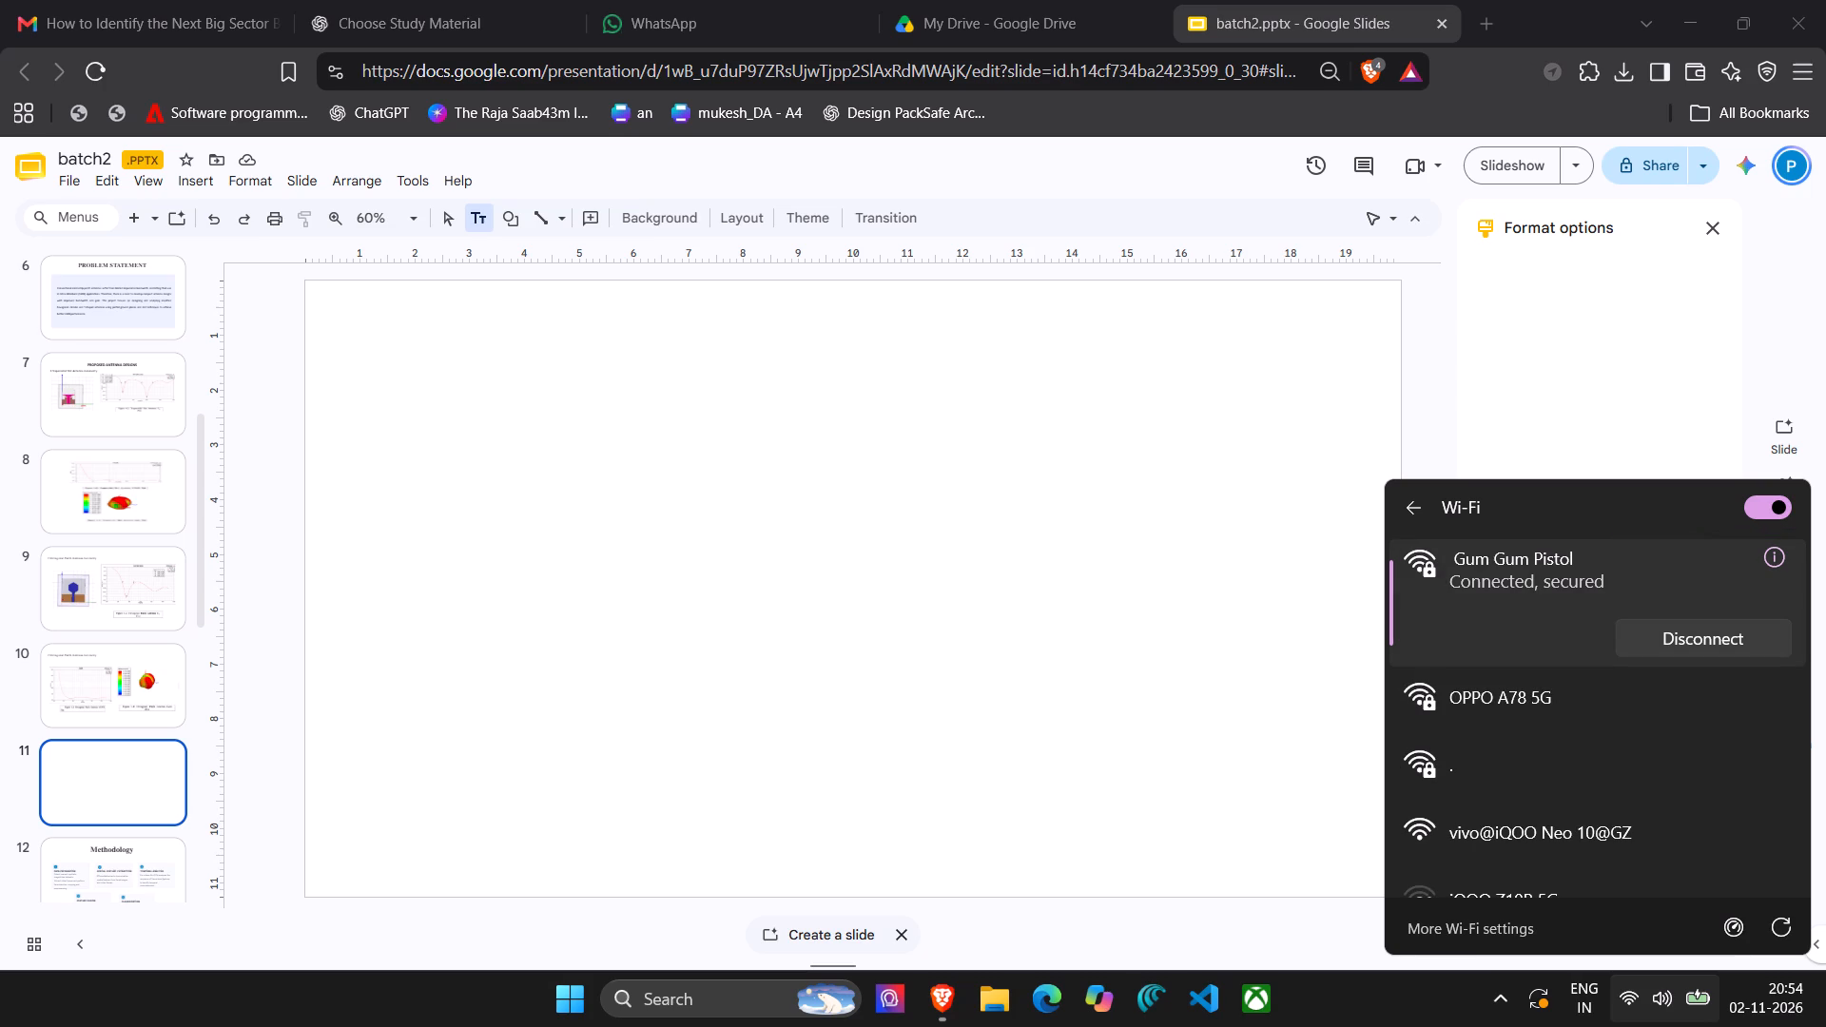
{"action": "left_click", "coordinate": [1515, 748]}
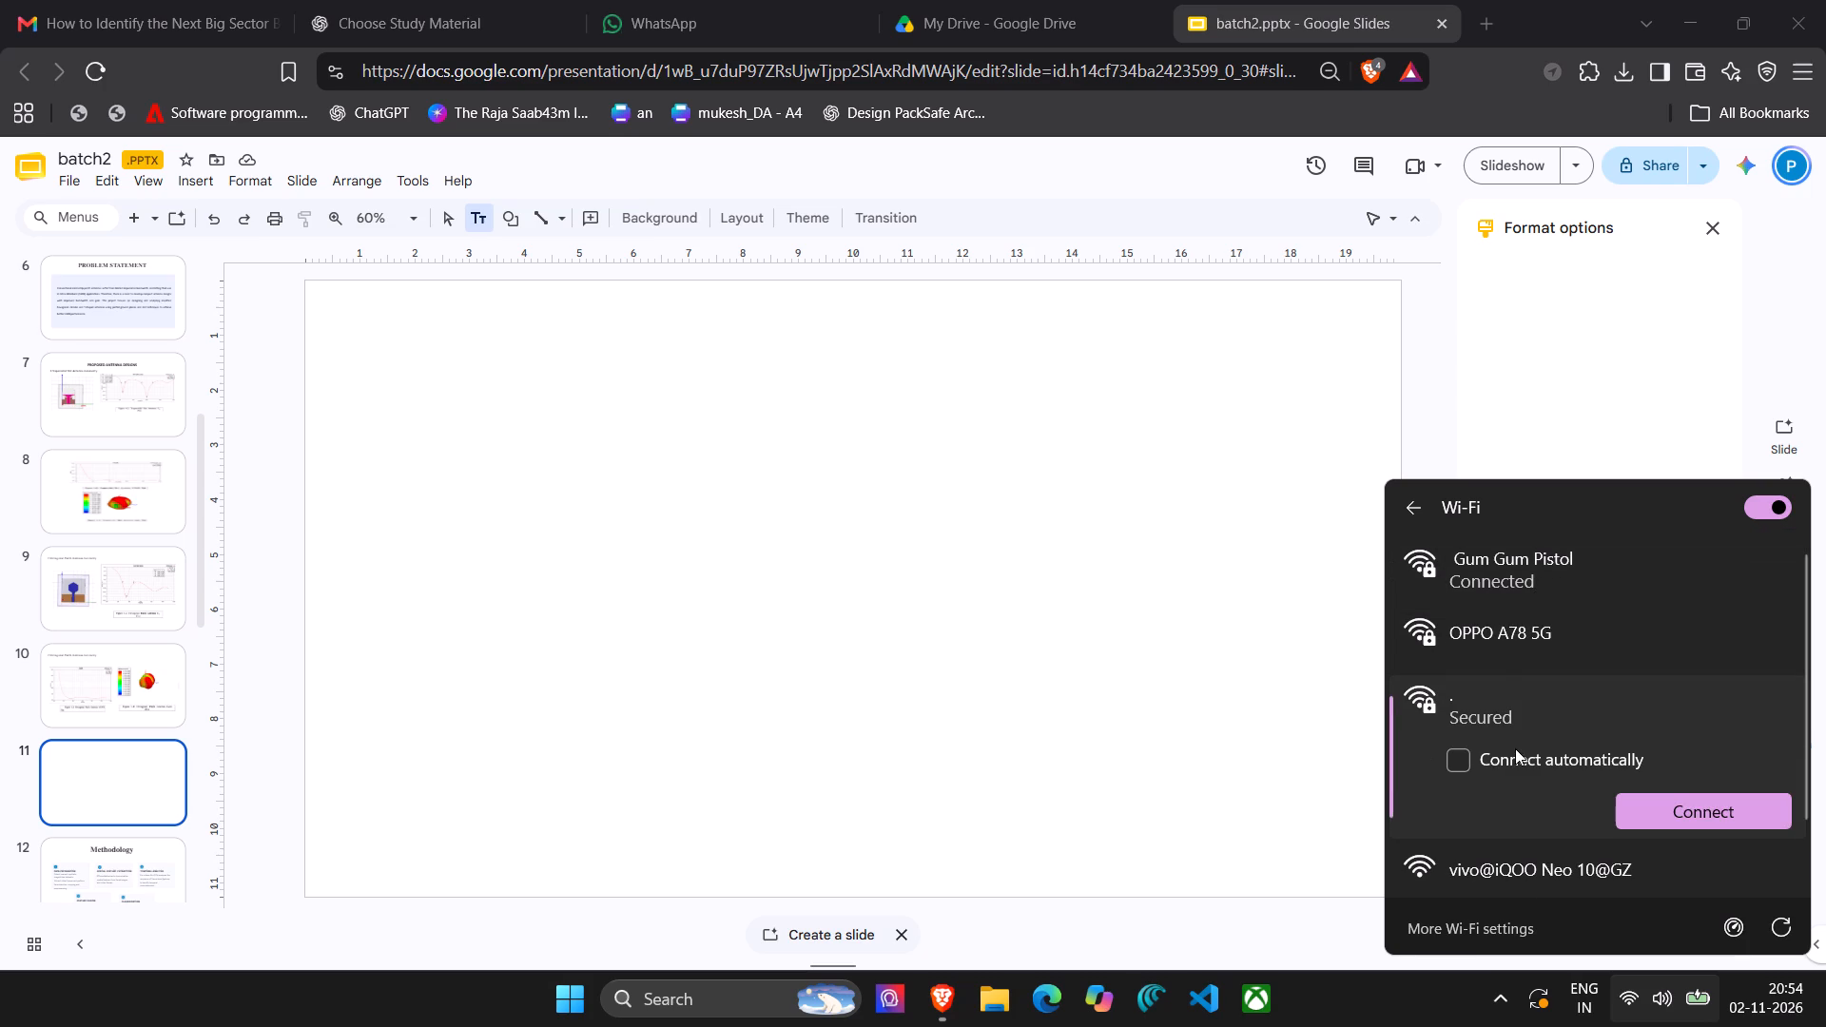
{"action": "left_click", "coordinate": [1680, 815]}
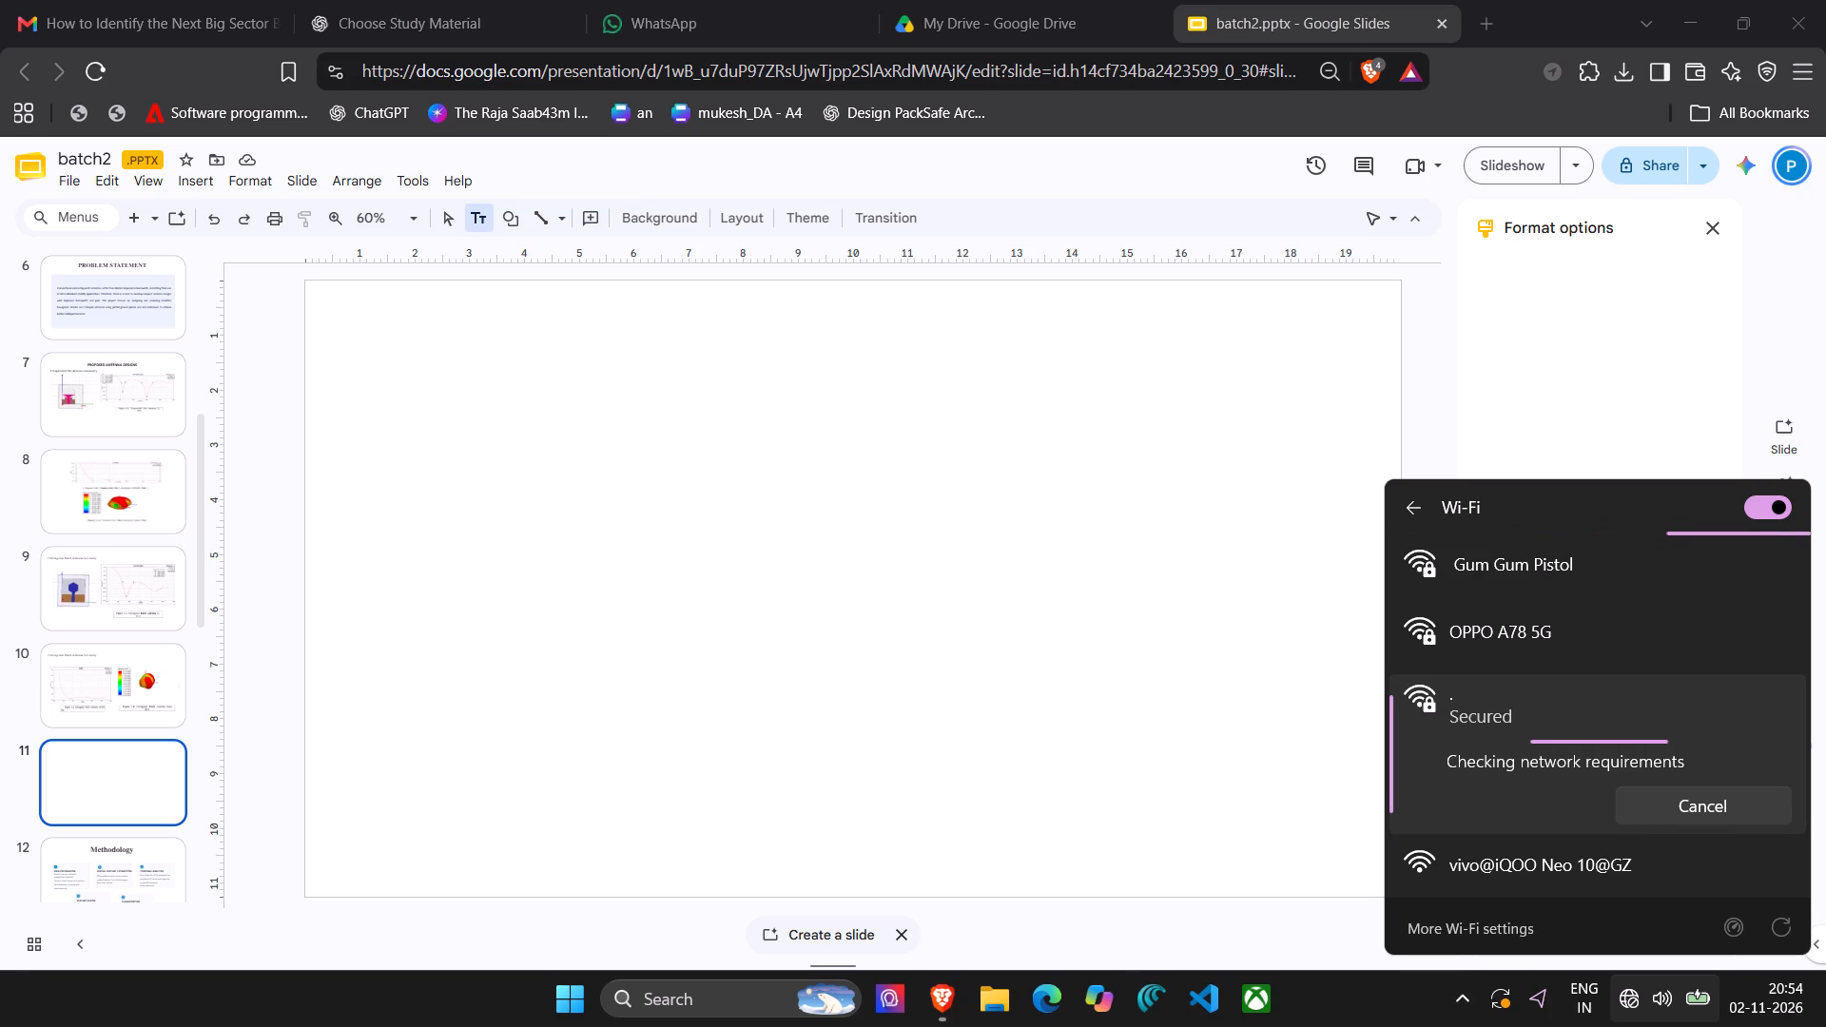
Place an empty text box on slide 11 and move it to the slide's upper-left area as the heading position.
{"action": "left_click", "coordinate": [1008, 715]}
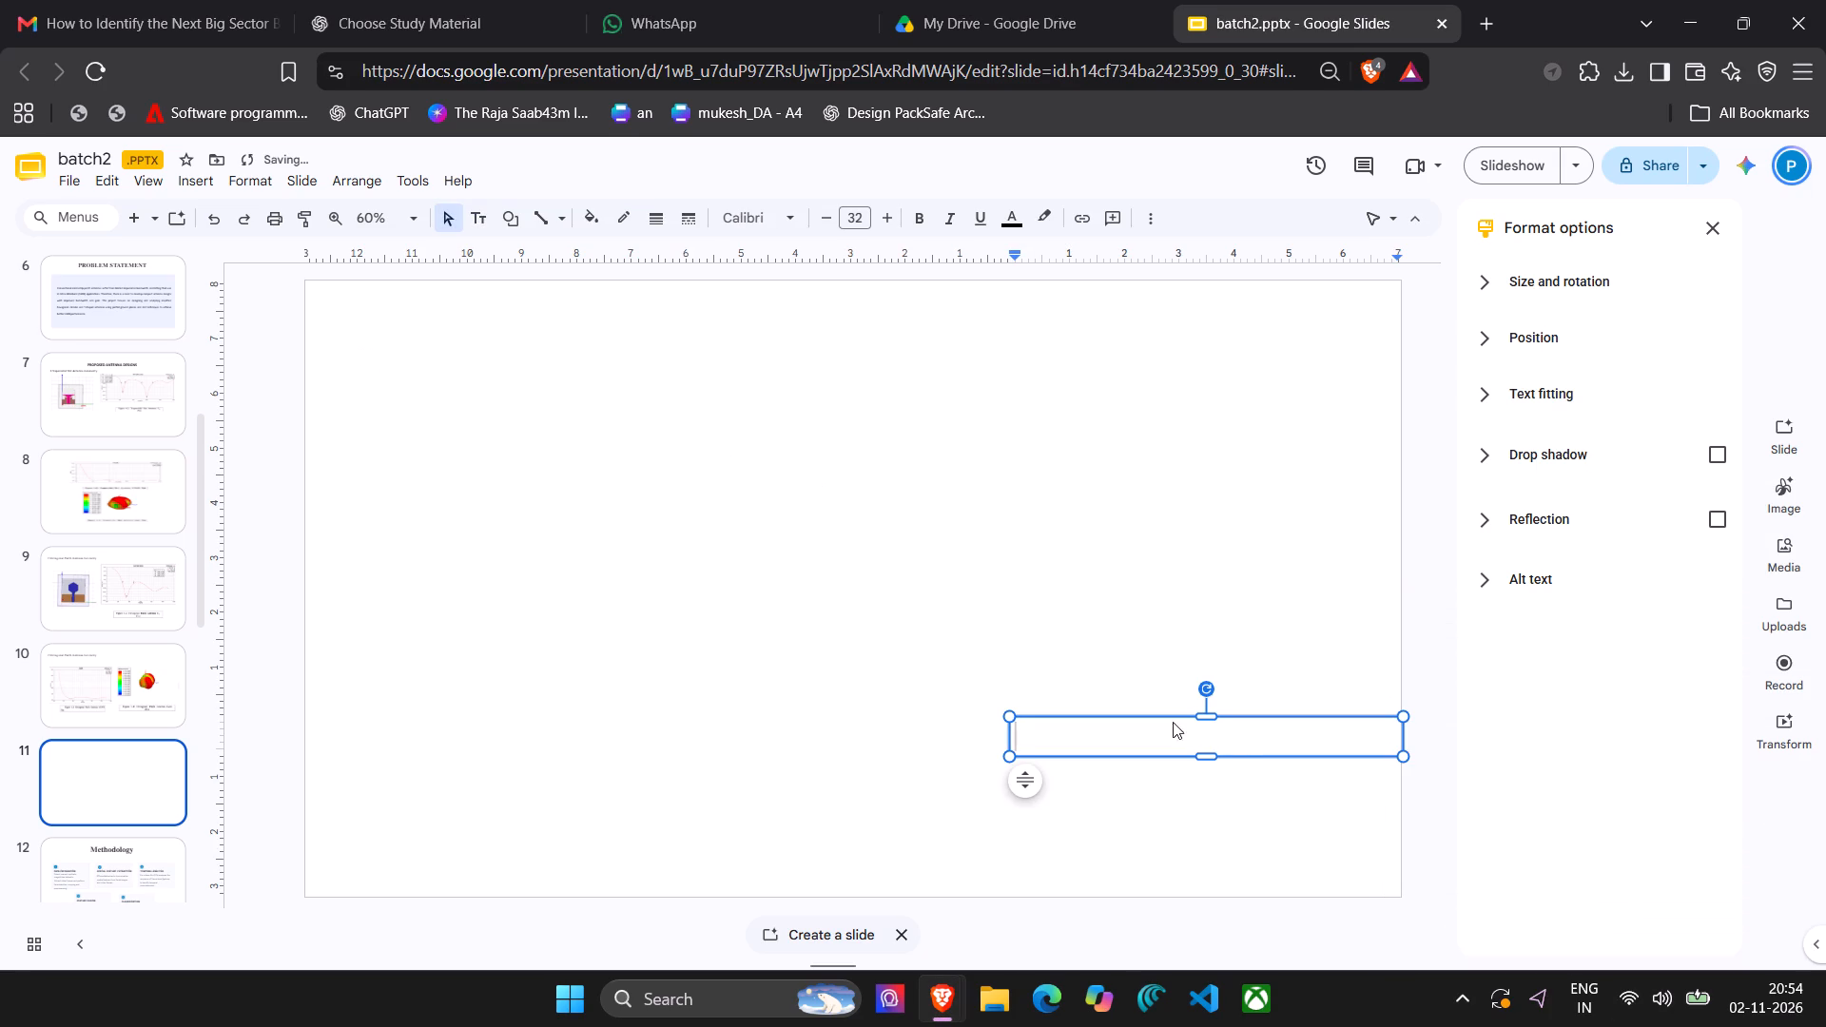
{"action": "left_click_drag", "start_coordinate": [1191, 732], "coordinate": [1213, 716]}
{"action": "left_click_drag", "start_coordinate": [1223, 716], "coordinate": [831, 339]}
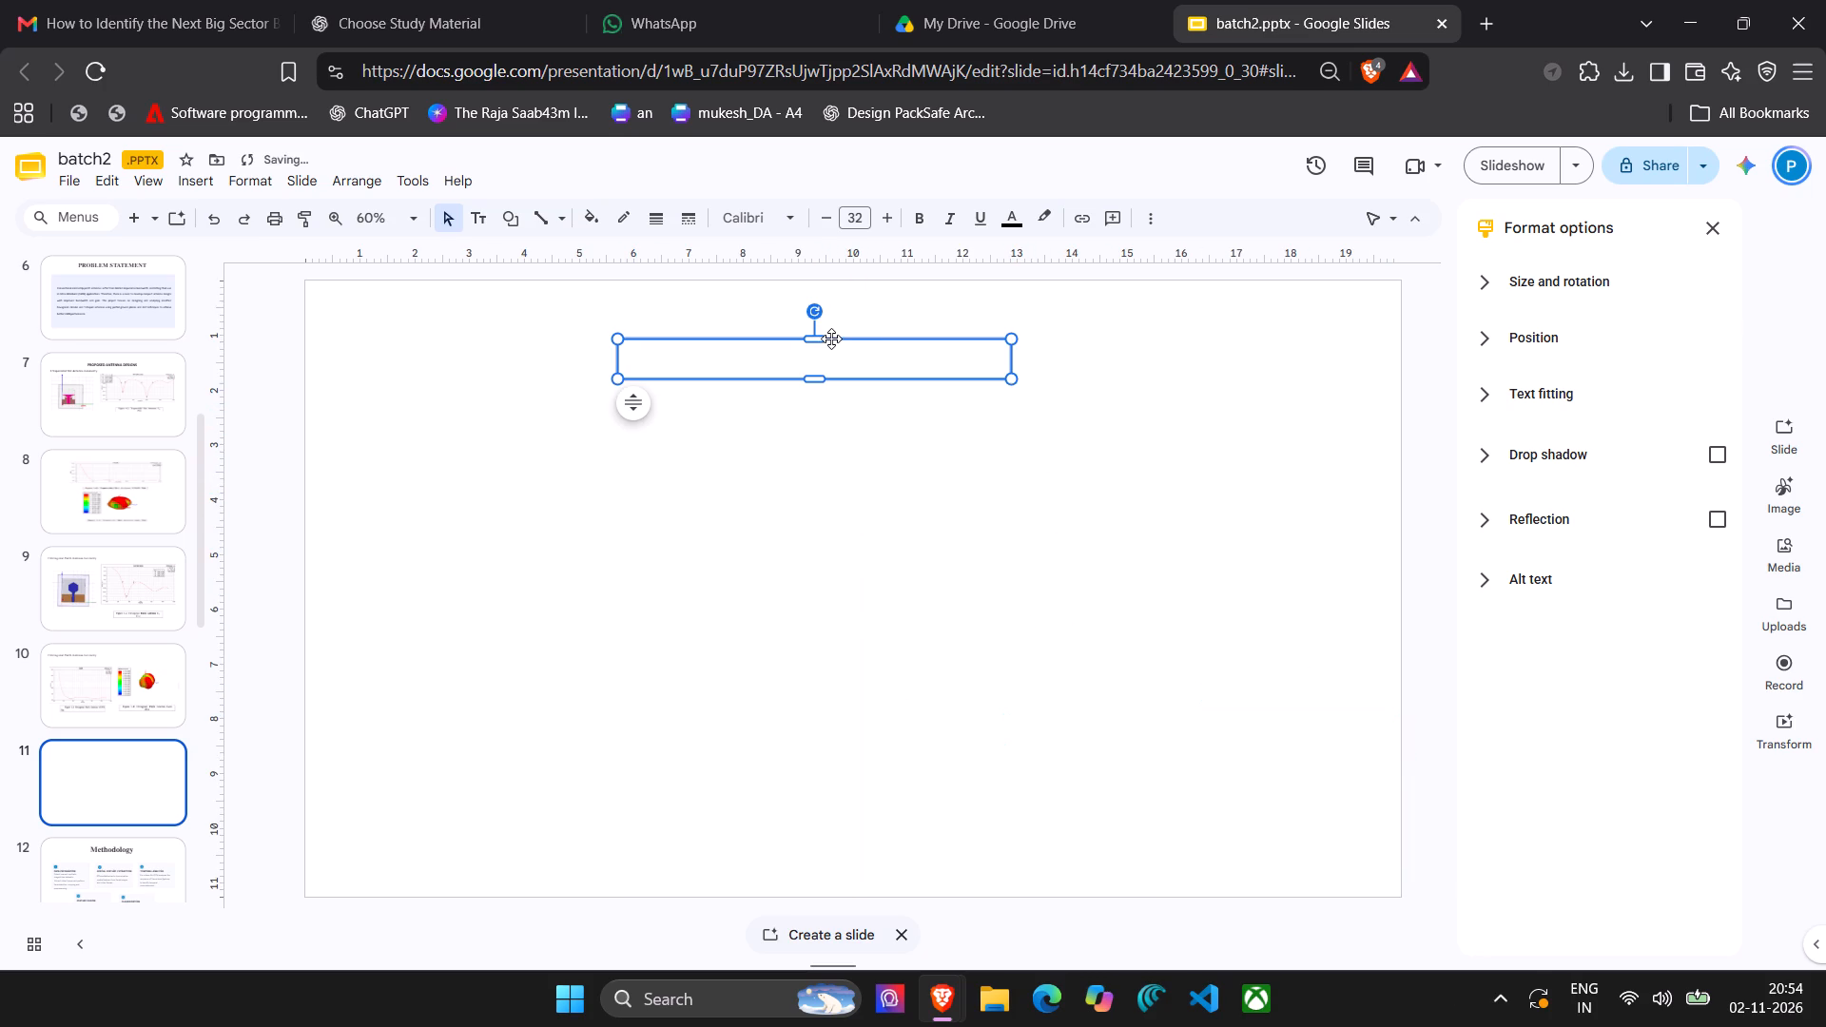
{"action": "left_click_drag", "start_coordinate": [853, 341], "coordinate": [587, 328]}
{"action": "left_click", "coordinate": [487, 343]}
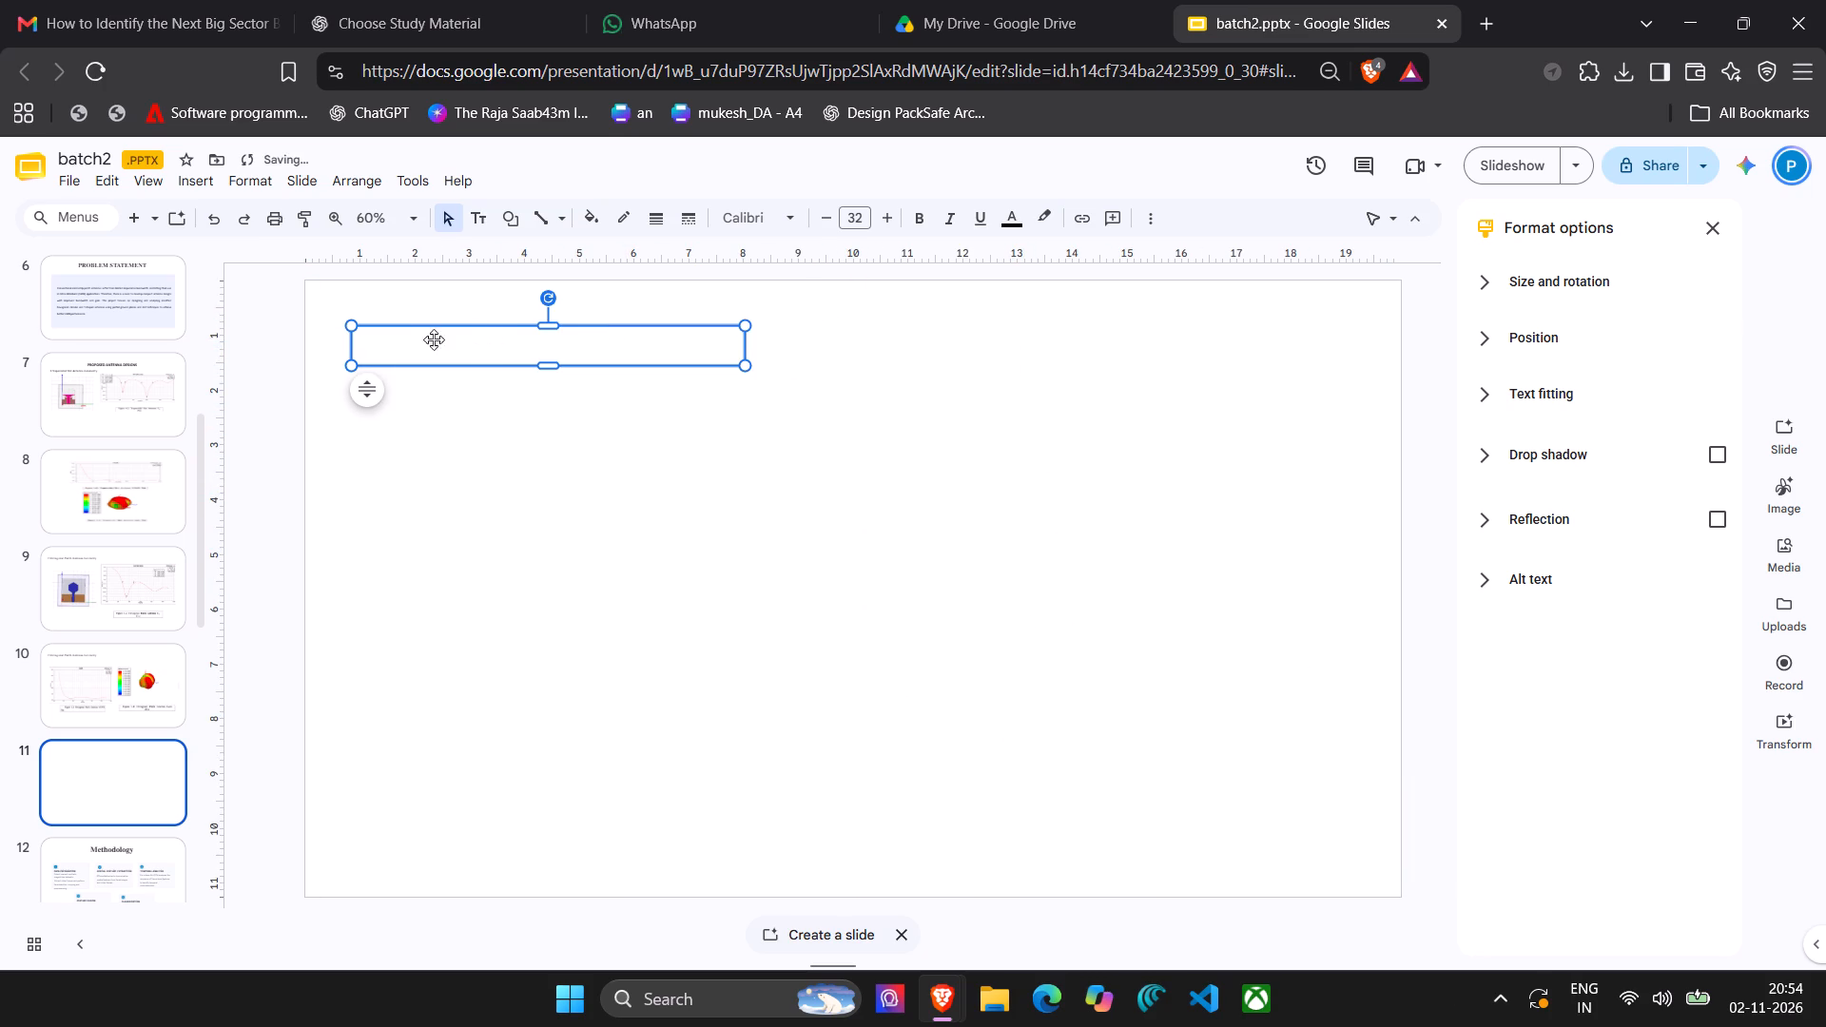
Start the heading in the empty text box on blank slide 11 with the number "3.".
{"action": "left_click", "coordinate": [373, 342]}
{"action": "left_click", "coordinate": [373, 342]}
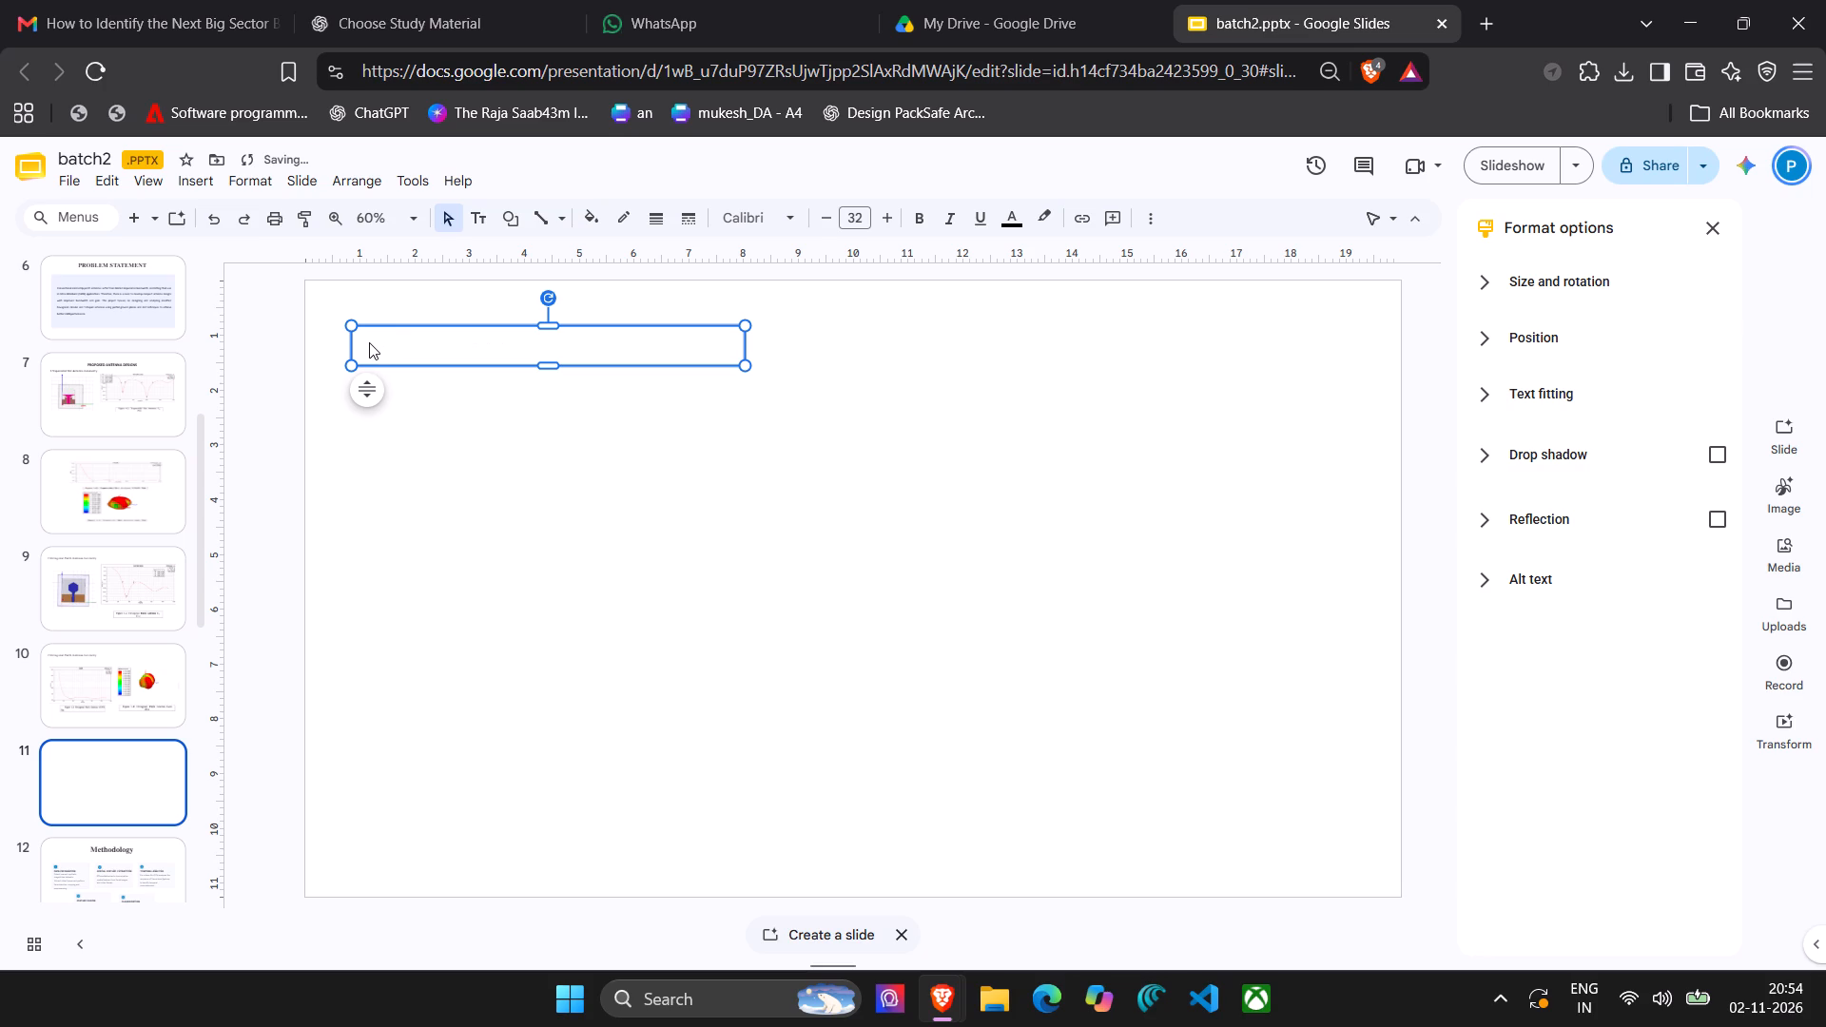
{"action": "left_click", "coordinate": [368, 342]}
{"action": "left_click", "coordinate": [368, 342]}
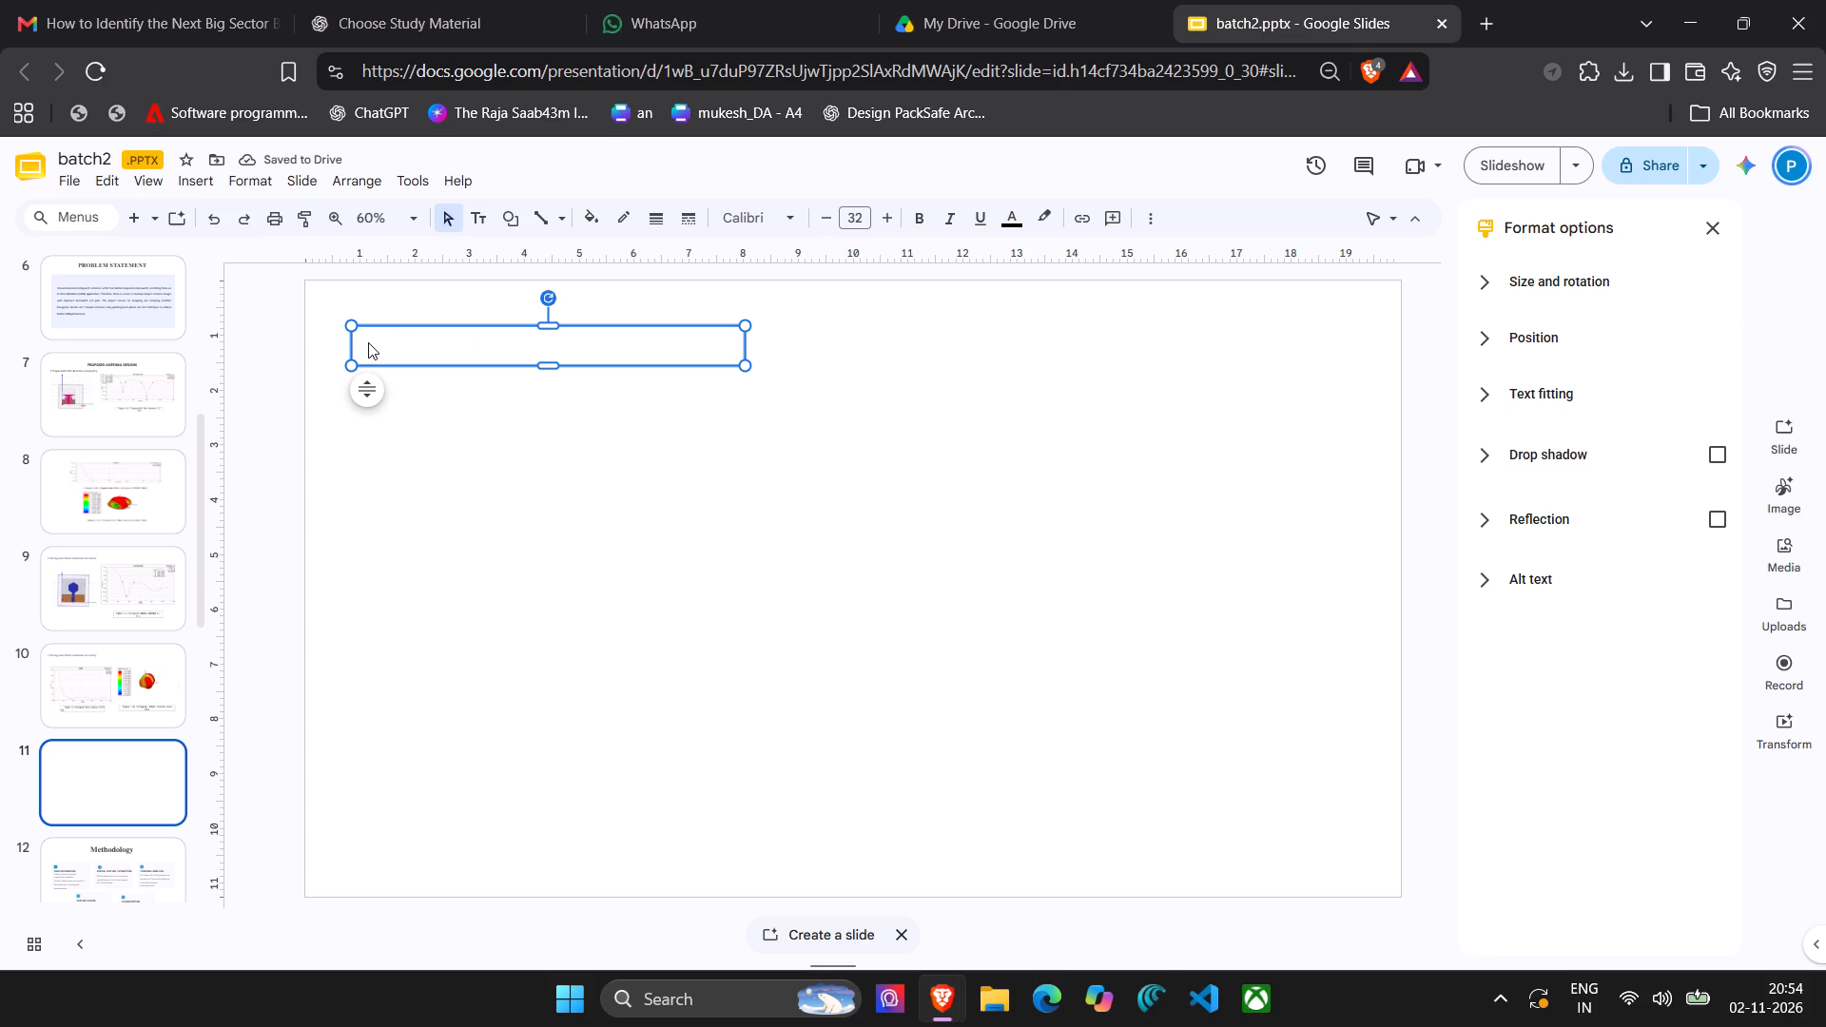
{"action": "left_click", "coordinate": [366, 344]}
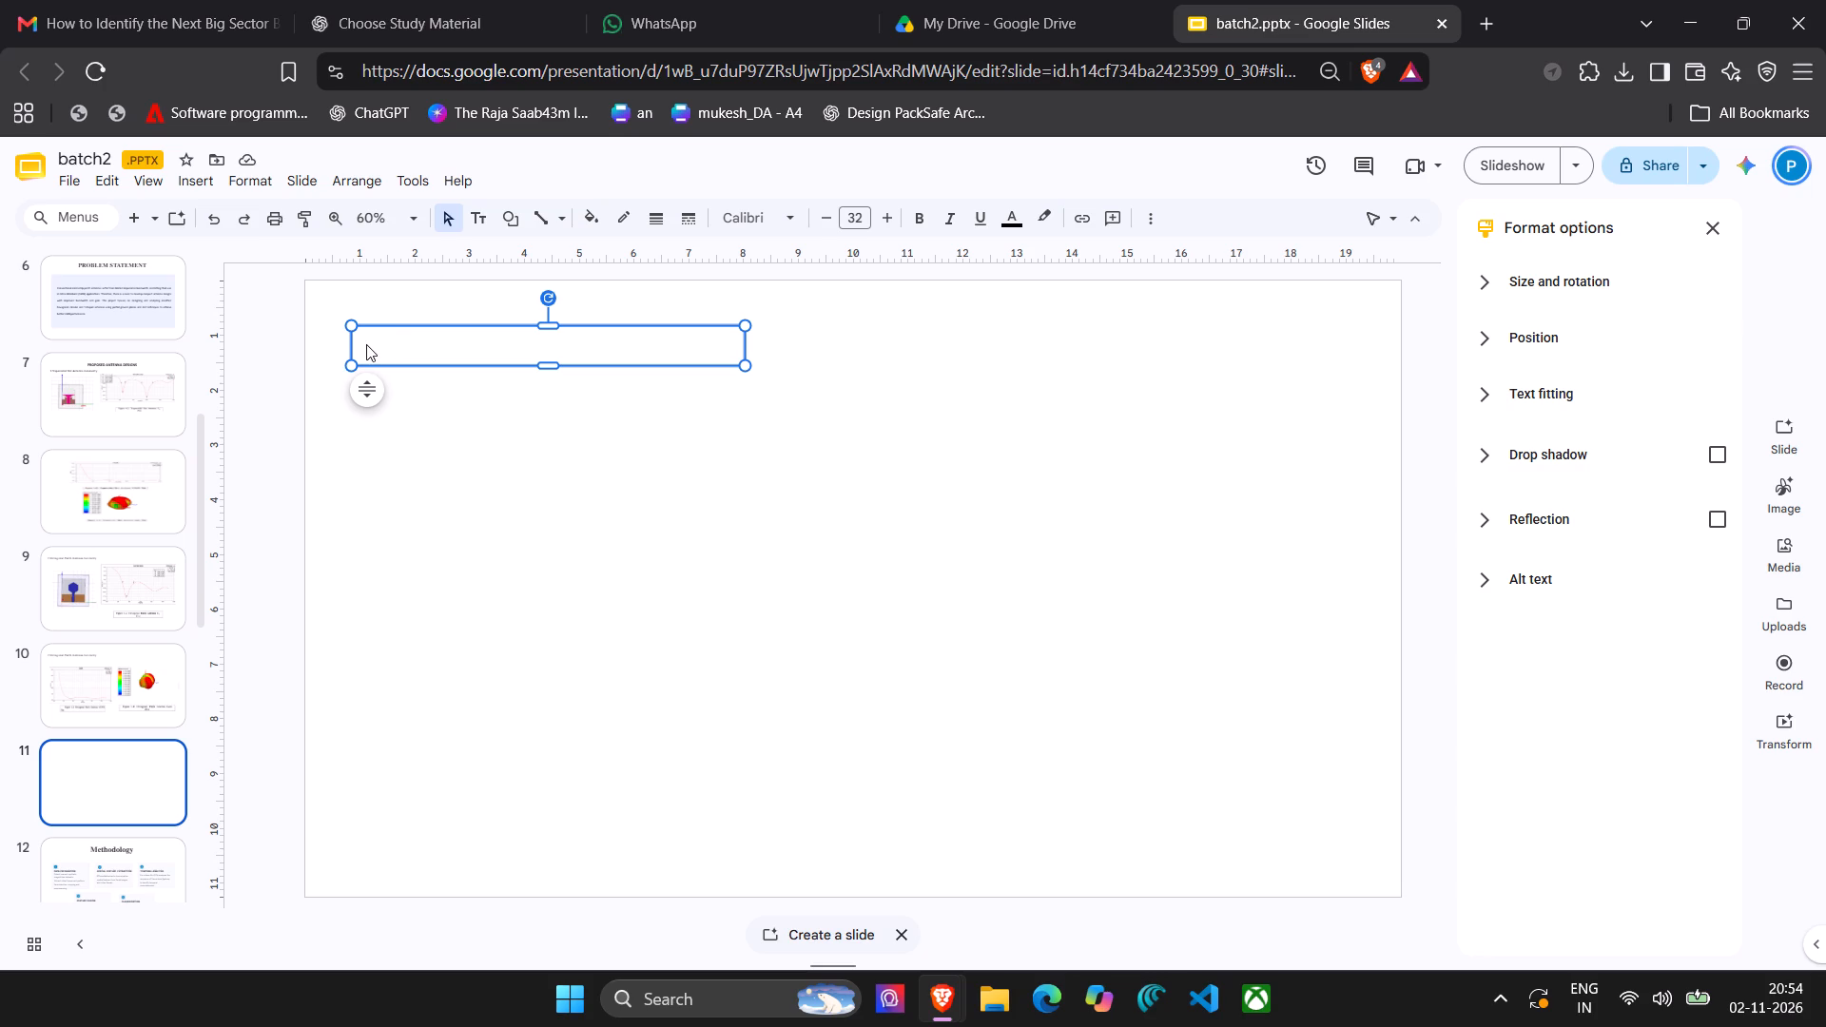
{"action": "left_click", "coordinate": [366, 344]}
{"action": "type", "text": "dd"}
{"action": "key", "text": "BackSpace"}
{"action": "key", "text": "BackSpace"}
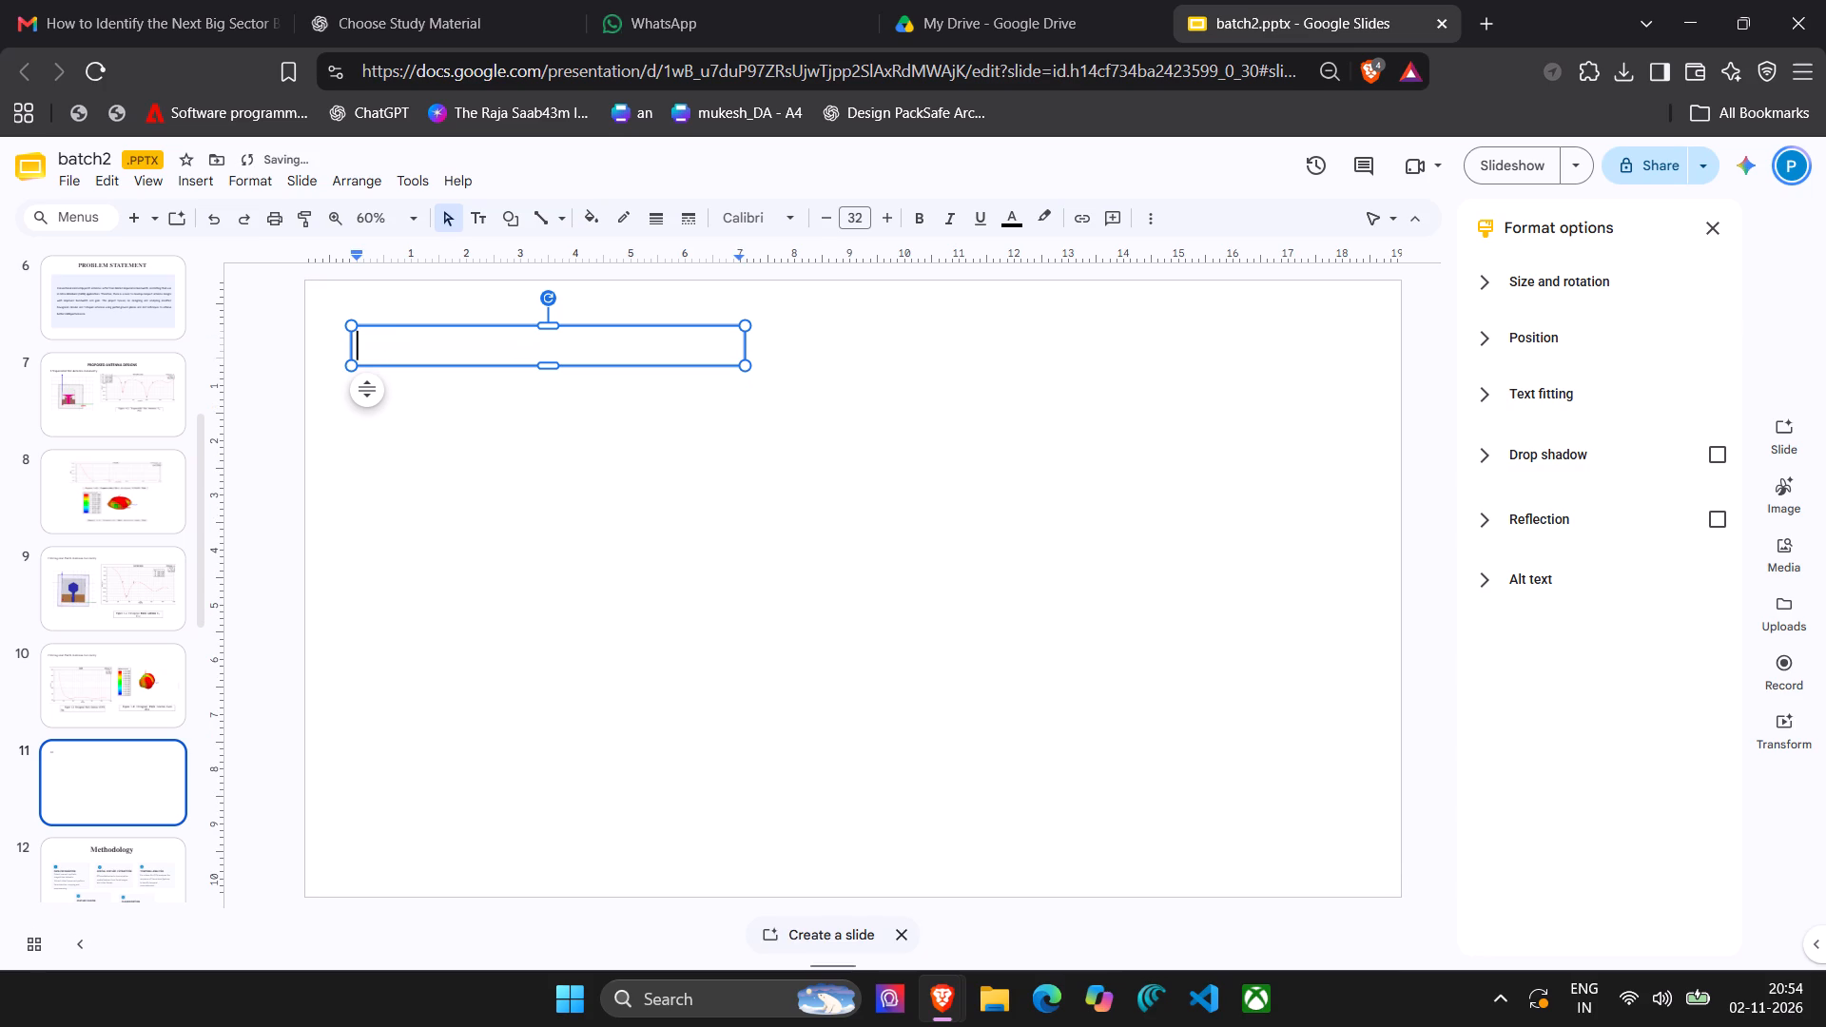
{"action": "type", "text": "3."}
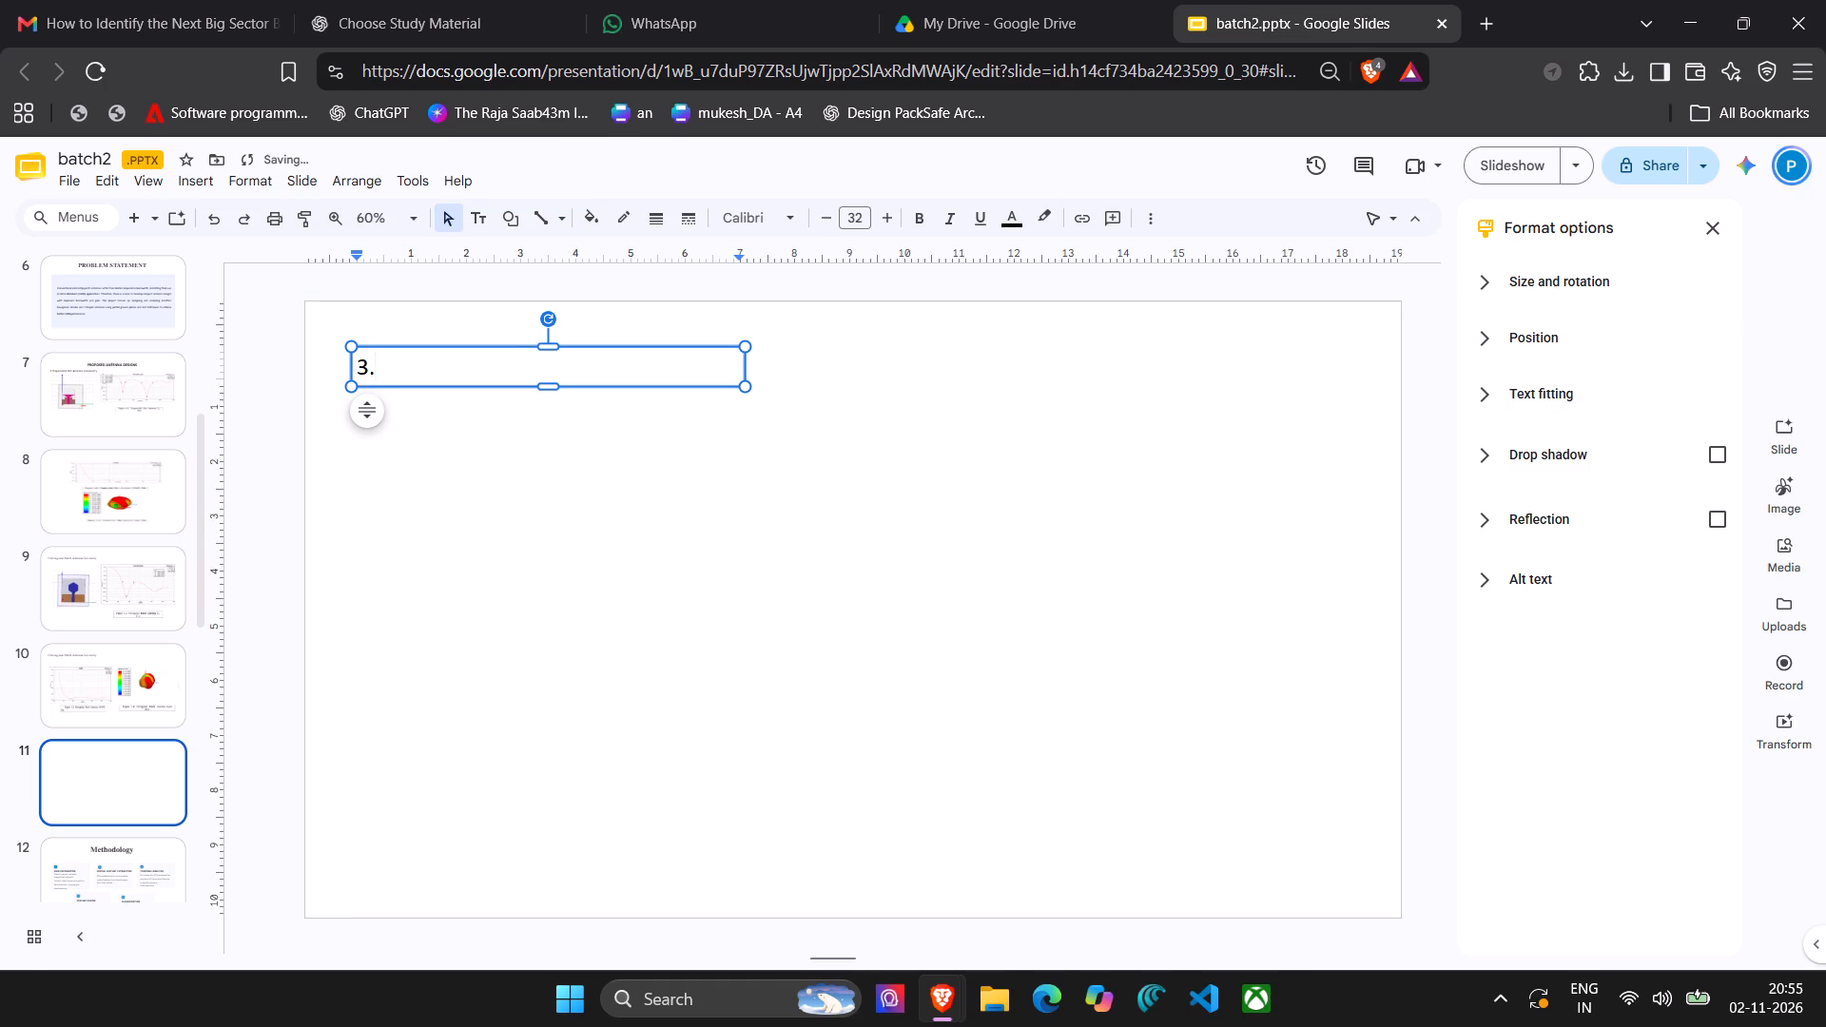
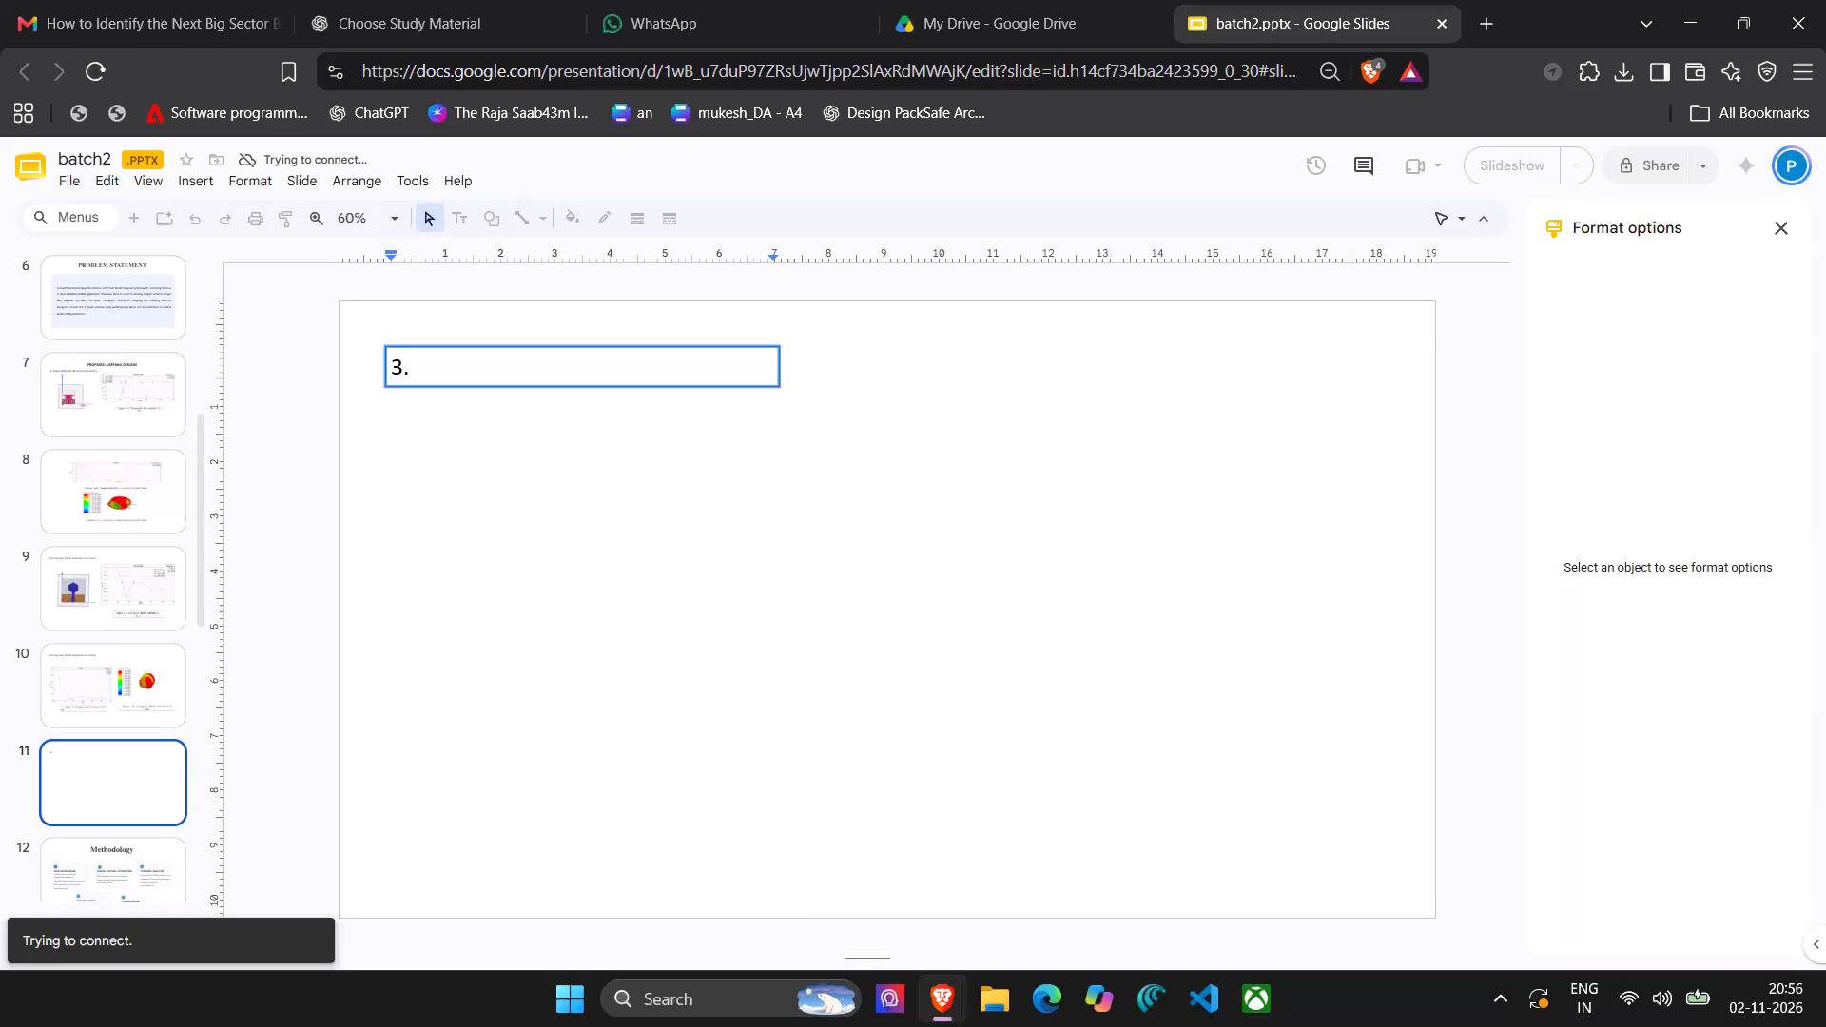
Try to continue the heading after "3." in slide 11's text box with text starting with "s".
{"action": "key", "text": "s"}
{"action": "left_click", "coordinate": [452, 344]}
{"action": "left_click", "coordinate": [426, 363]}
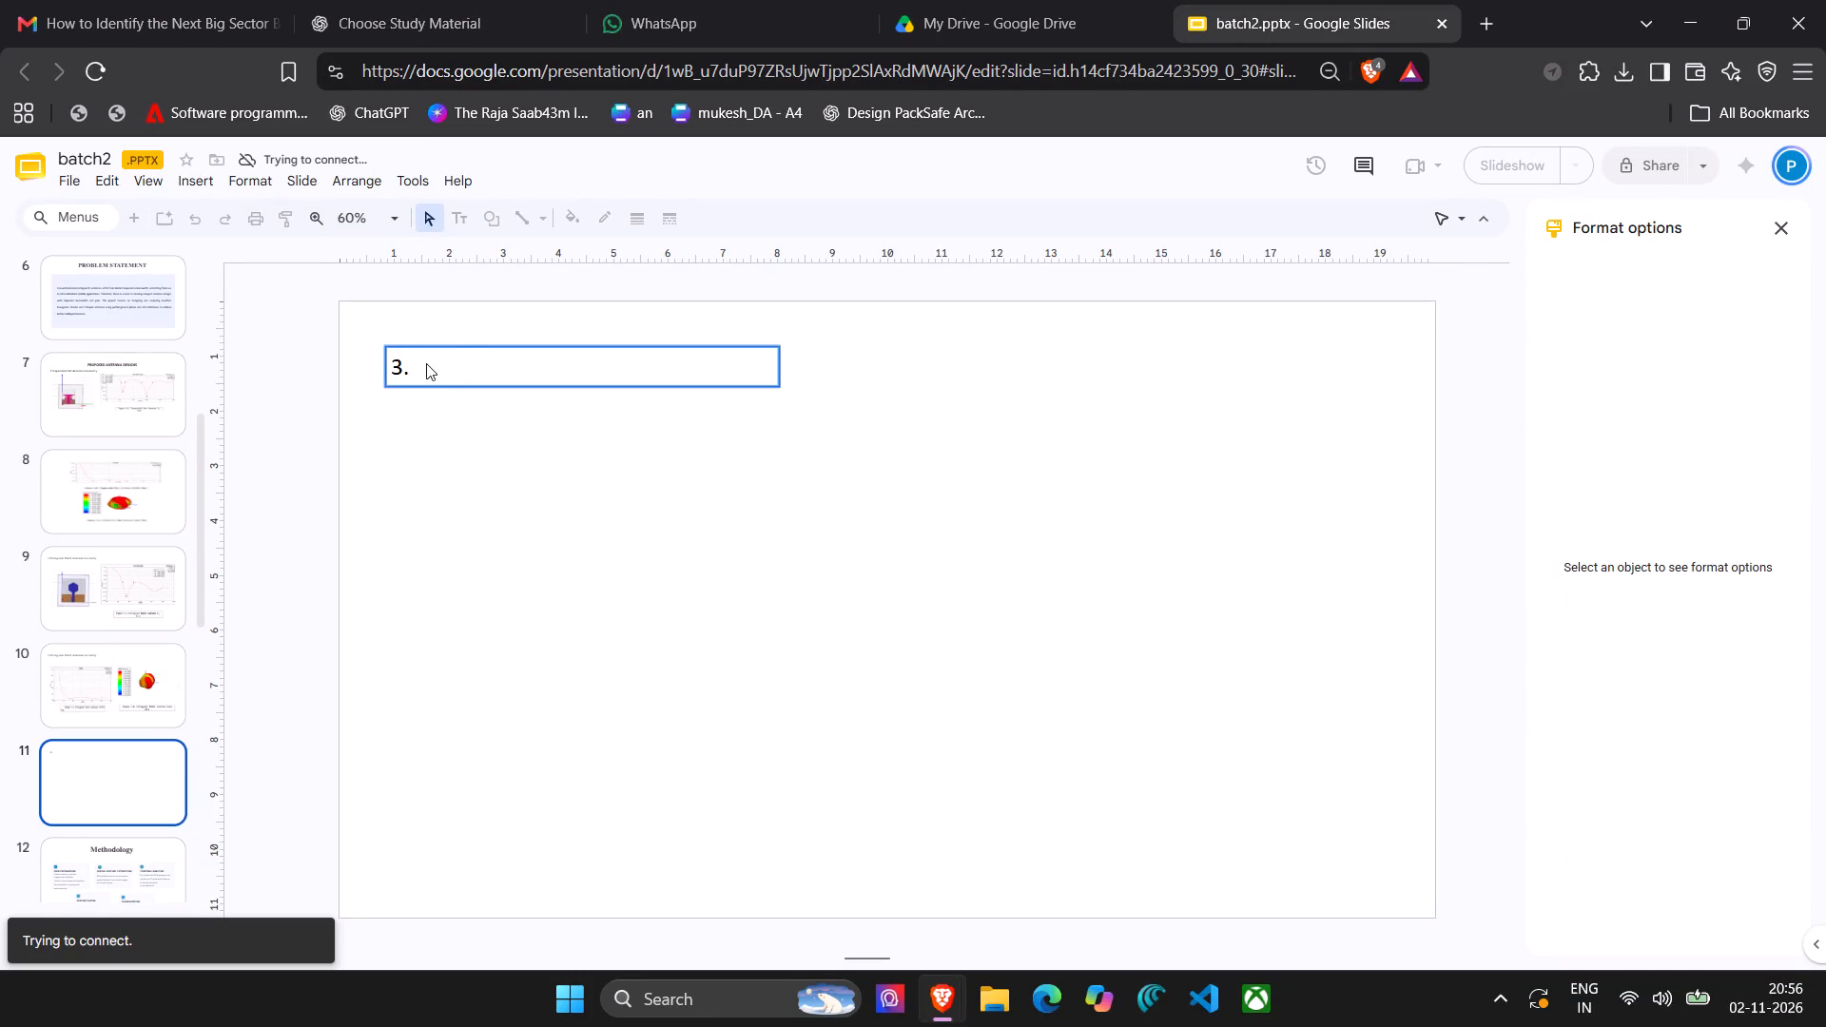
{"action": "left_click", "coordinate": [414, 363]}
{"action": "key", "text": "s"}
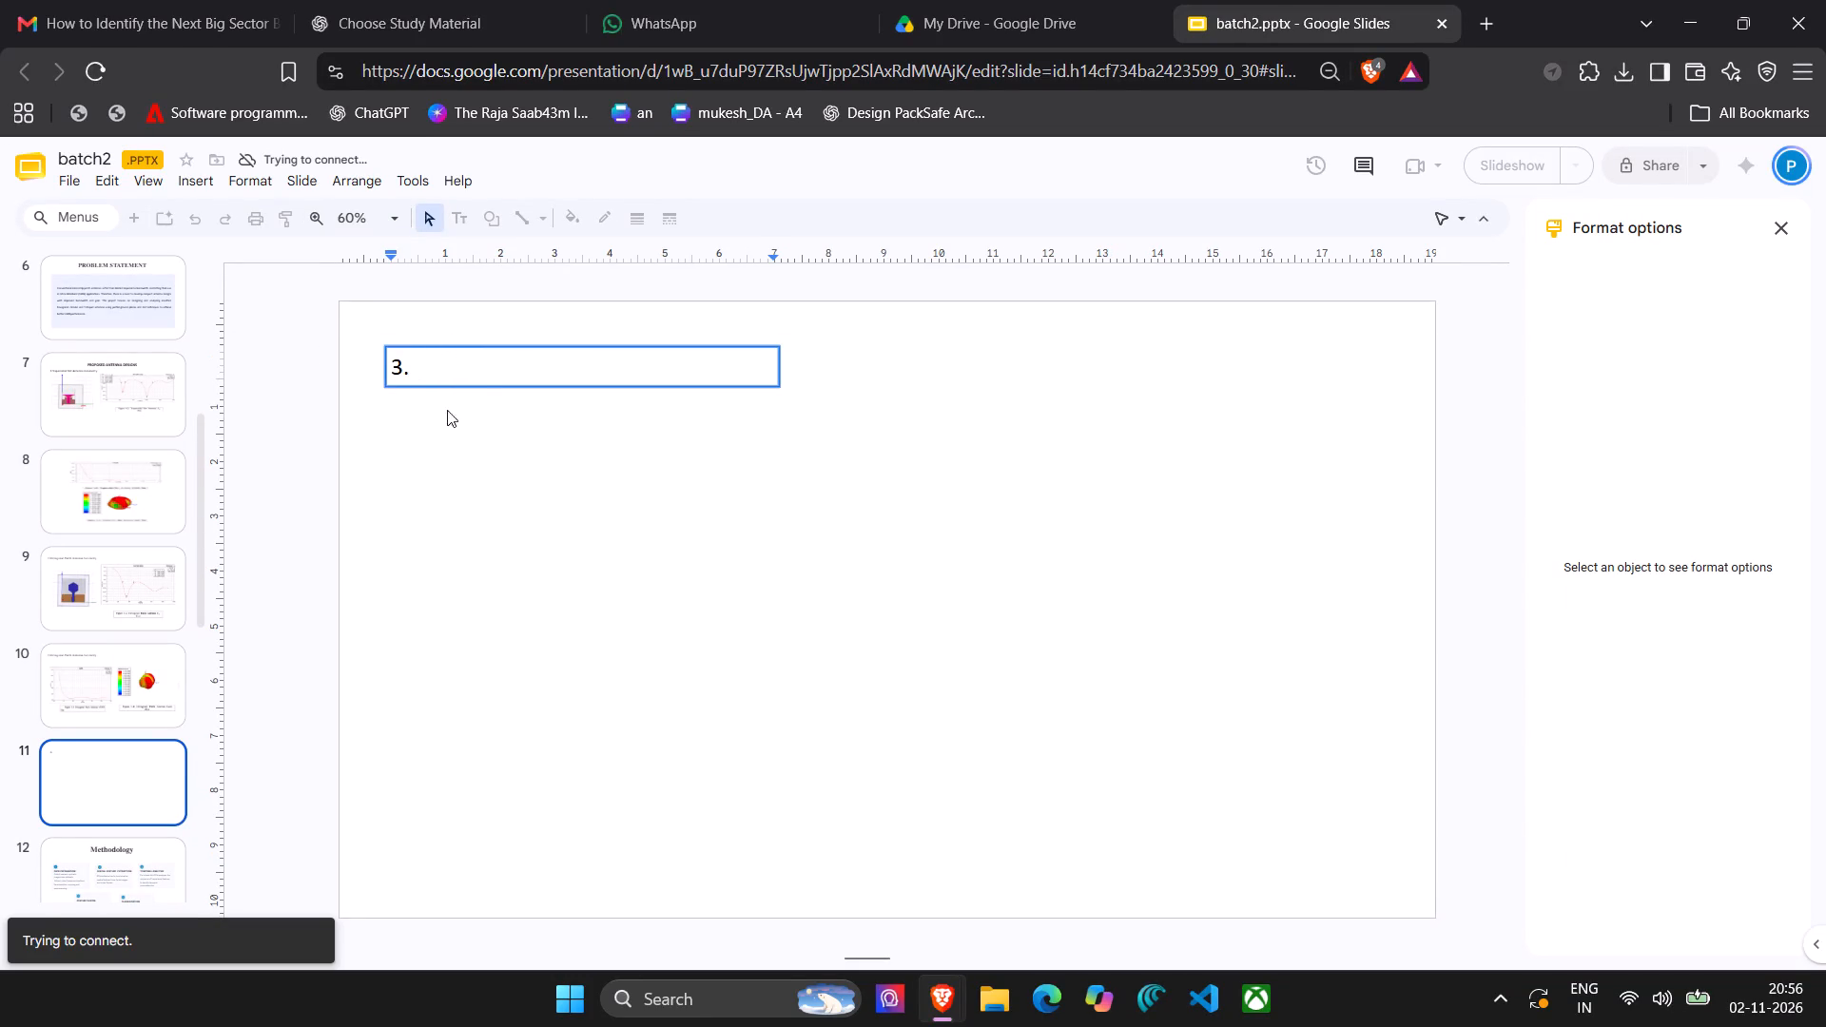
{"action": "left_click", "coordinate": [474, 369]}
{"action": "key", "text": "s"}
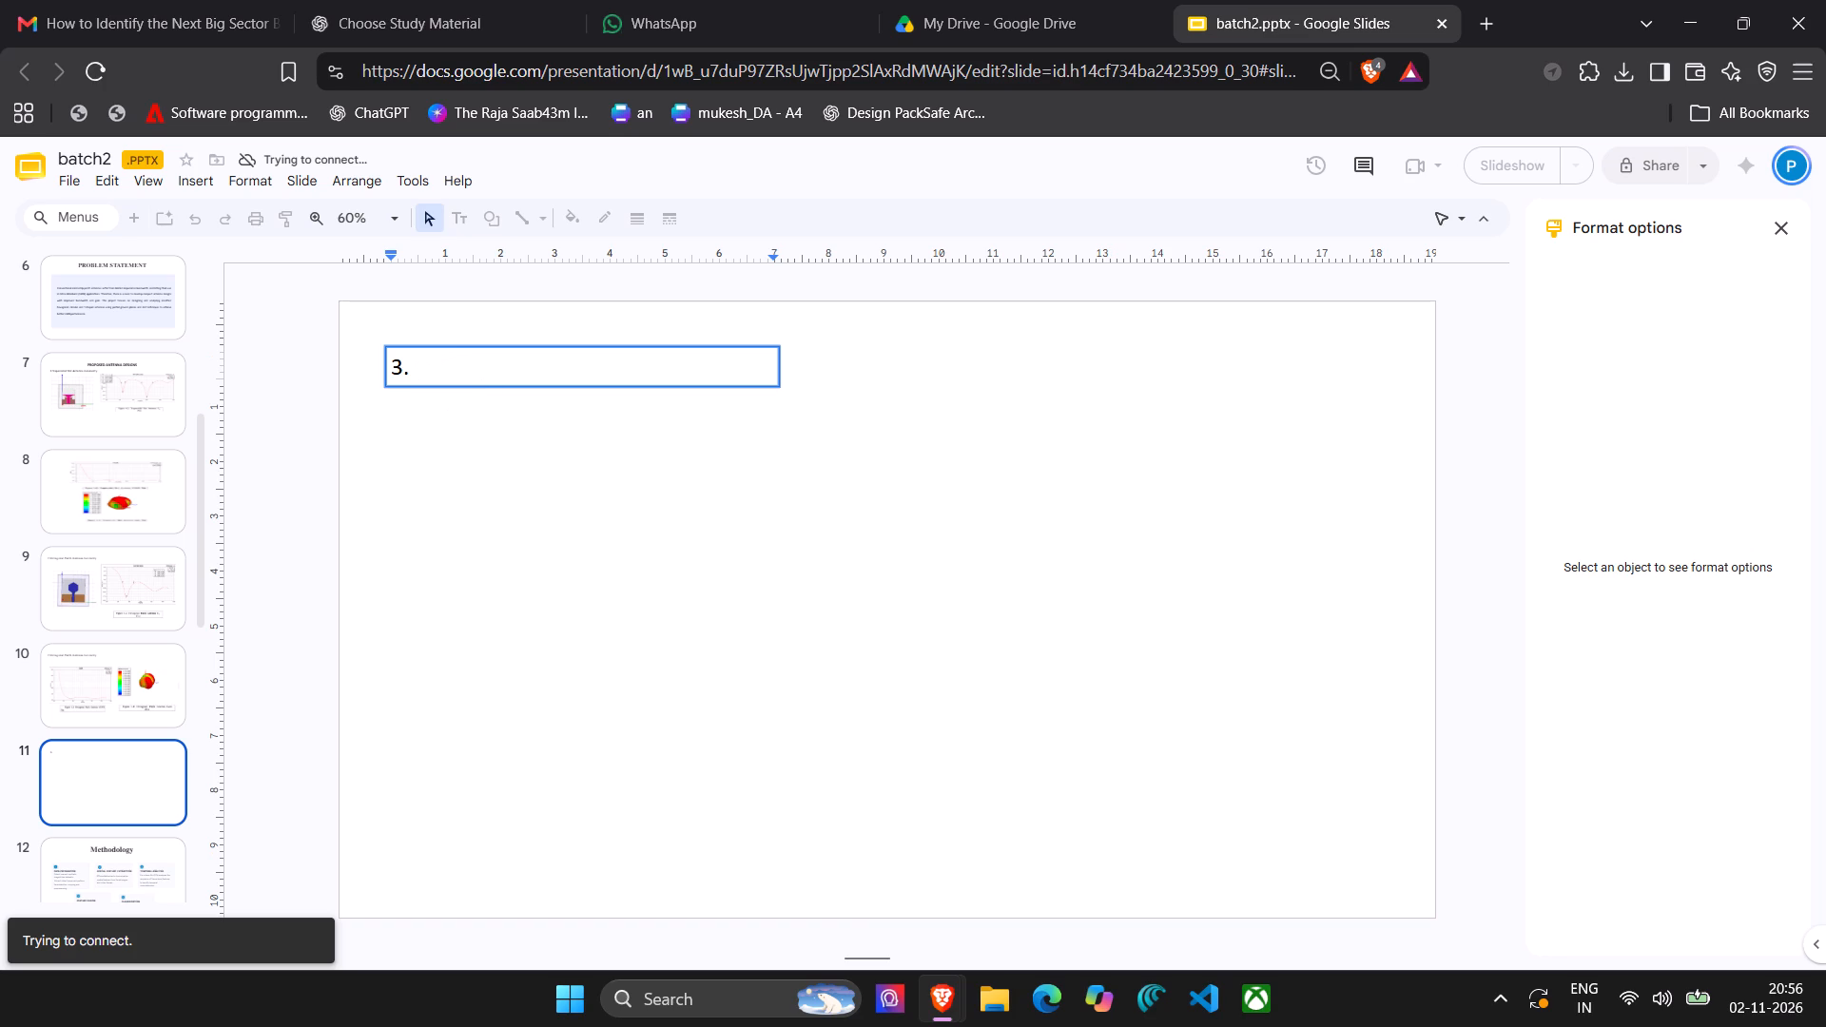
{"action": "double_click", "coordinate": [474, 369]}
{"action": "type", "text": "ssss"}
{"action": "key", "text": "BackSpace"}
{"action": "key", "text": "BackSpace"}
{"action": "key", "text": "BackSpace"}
Switch the computer's Wi-Fi to the secured network listed directly after the connected one, and return to the slide.
{"action": "left_click", "coordinate": [1630, 1015]}
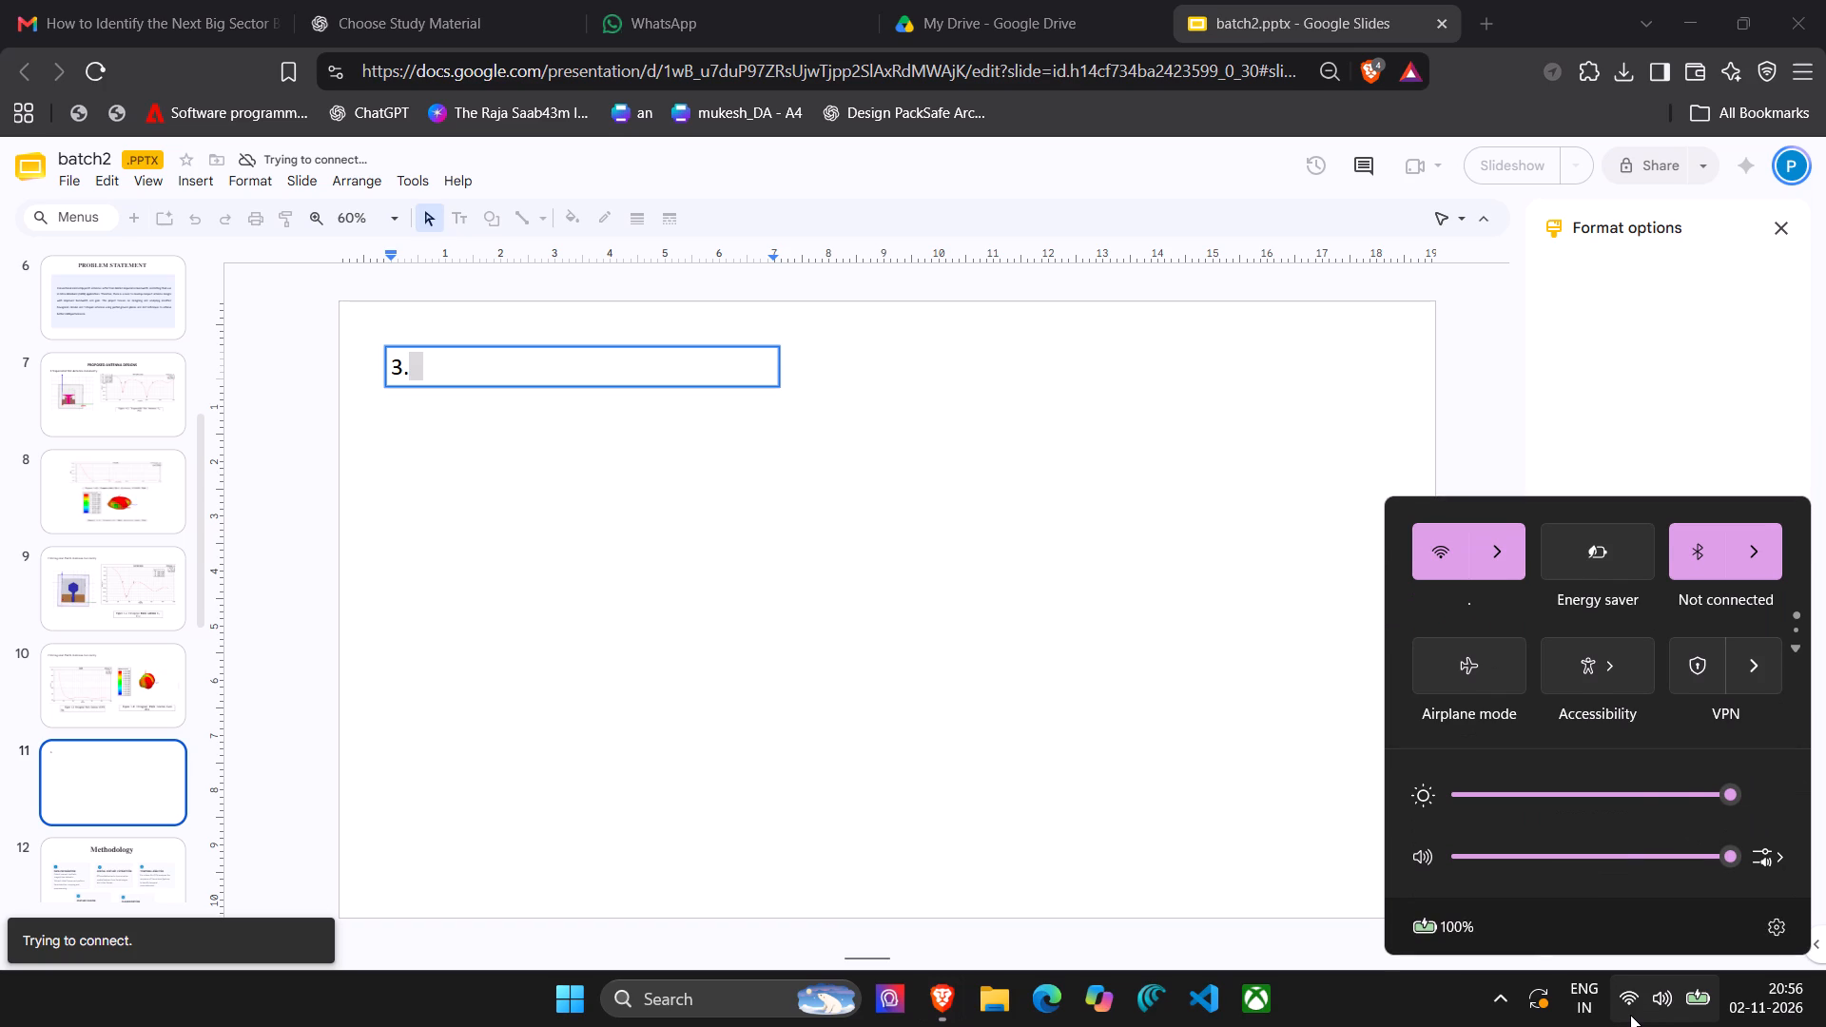
{"action": "left_click", "coordinate": [1518, 549]}
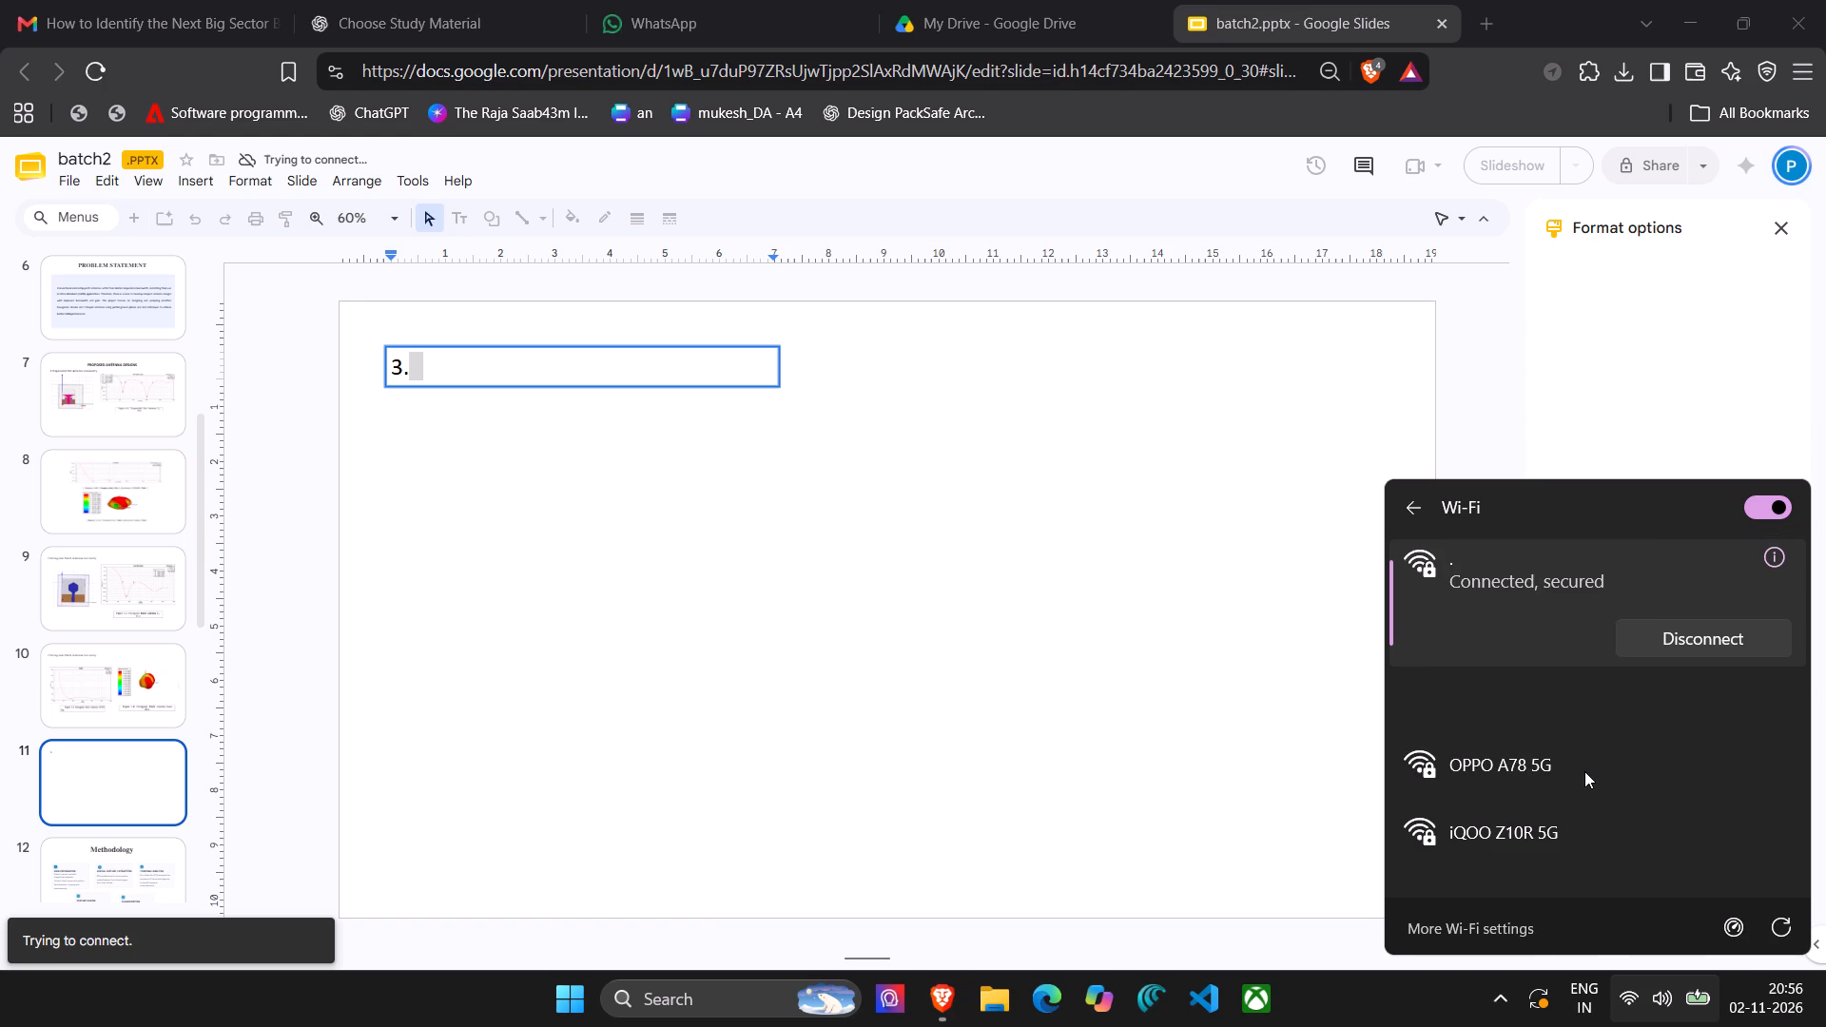
{"action": "left_click", "coordinate": [1604, 703]}
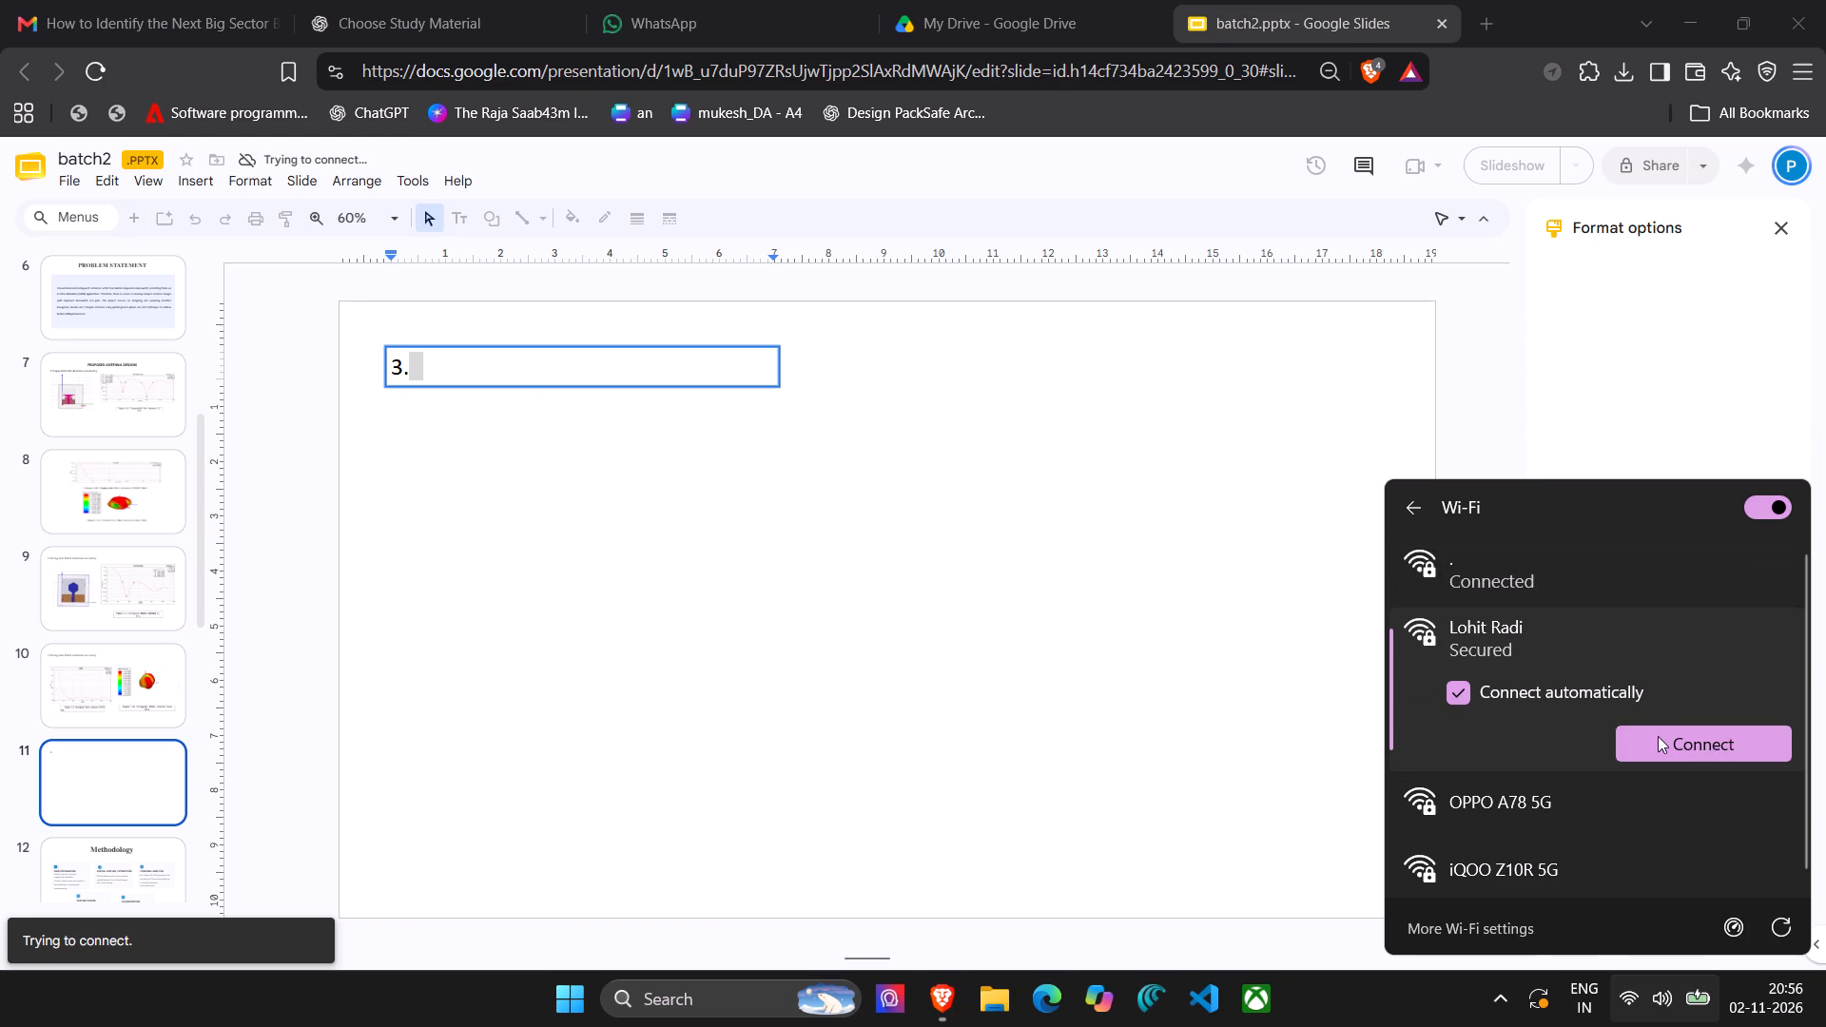
{"action": "left_click", "coordinate": [1660, 737]}
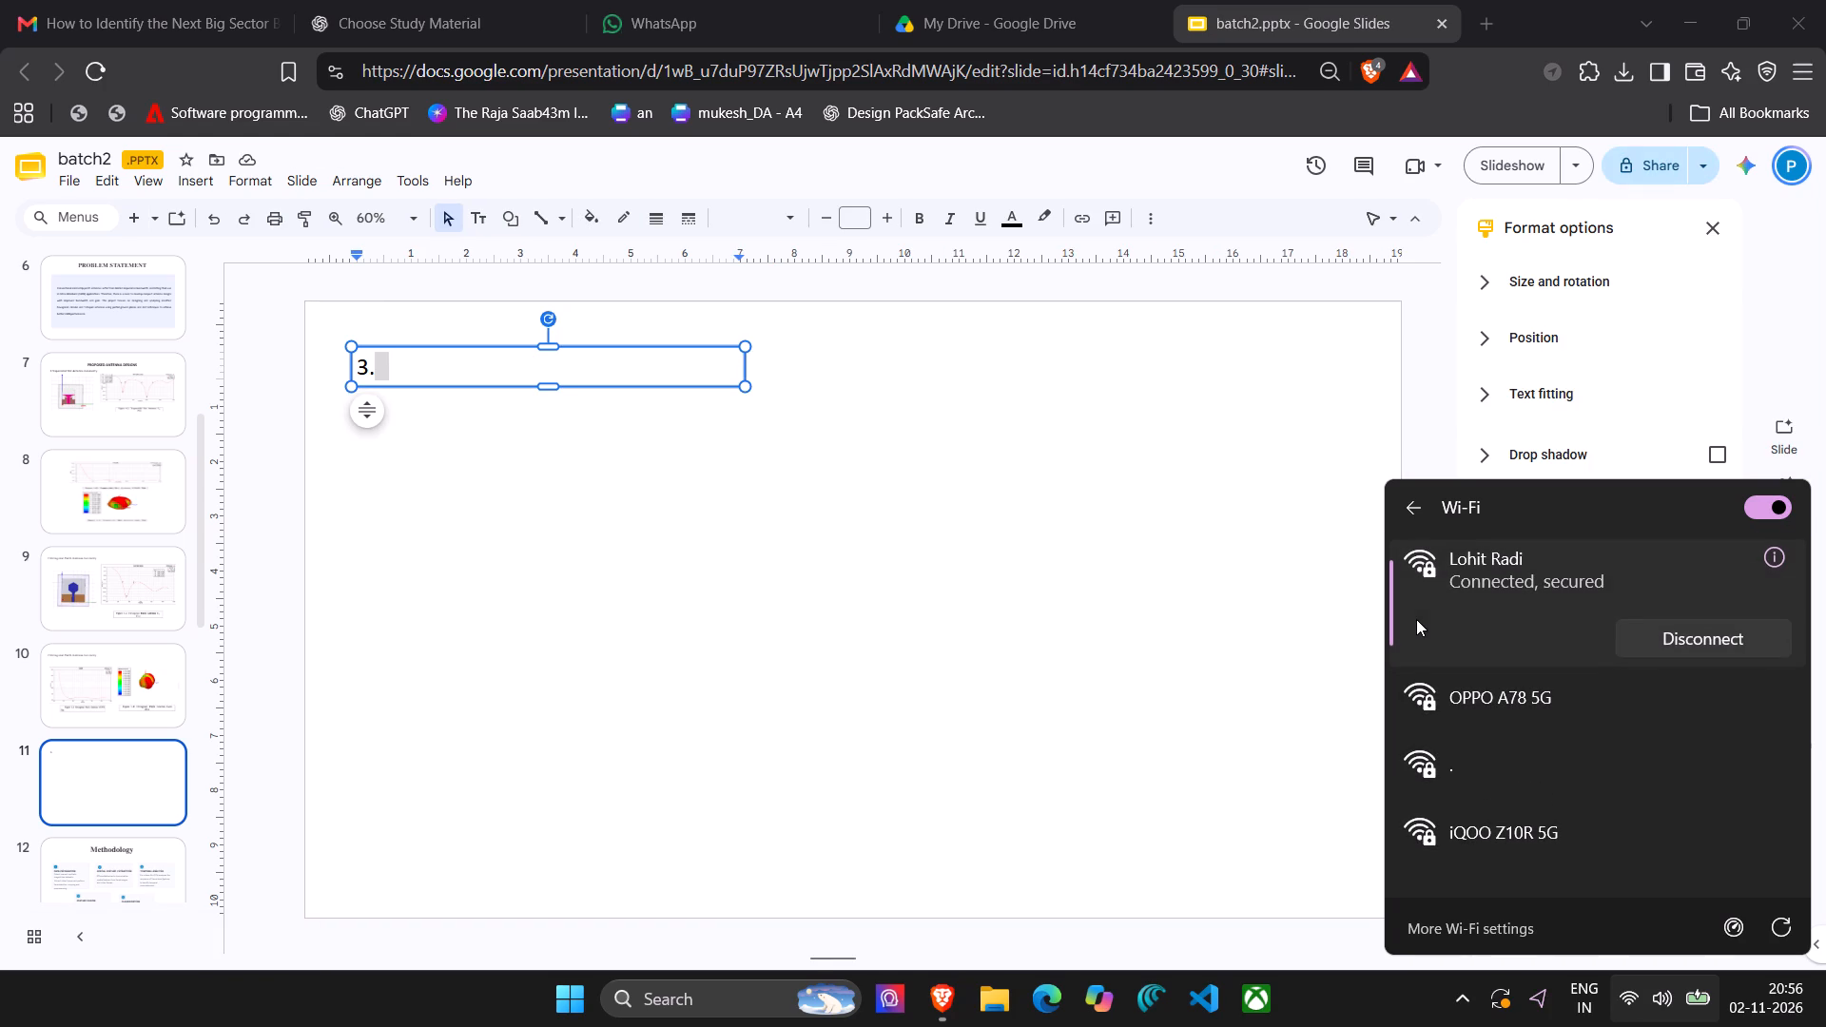
{"action": "left_click", "coordinate": [1162, 610]}
Continue the heading on slide 11 after "3." with the capital letter "S".
{"action": "left_click", "coordinate": [379, 376]}
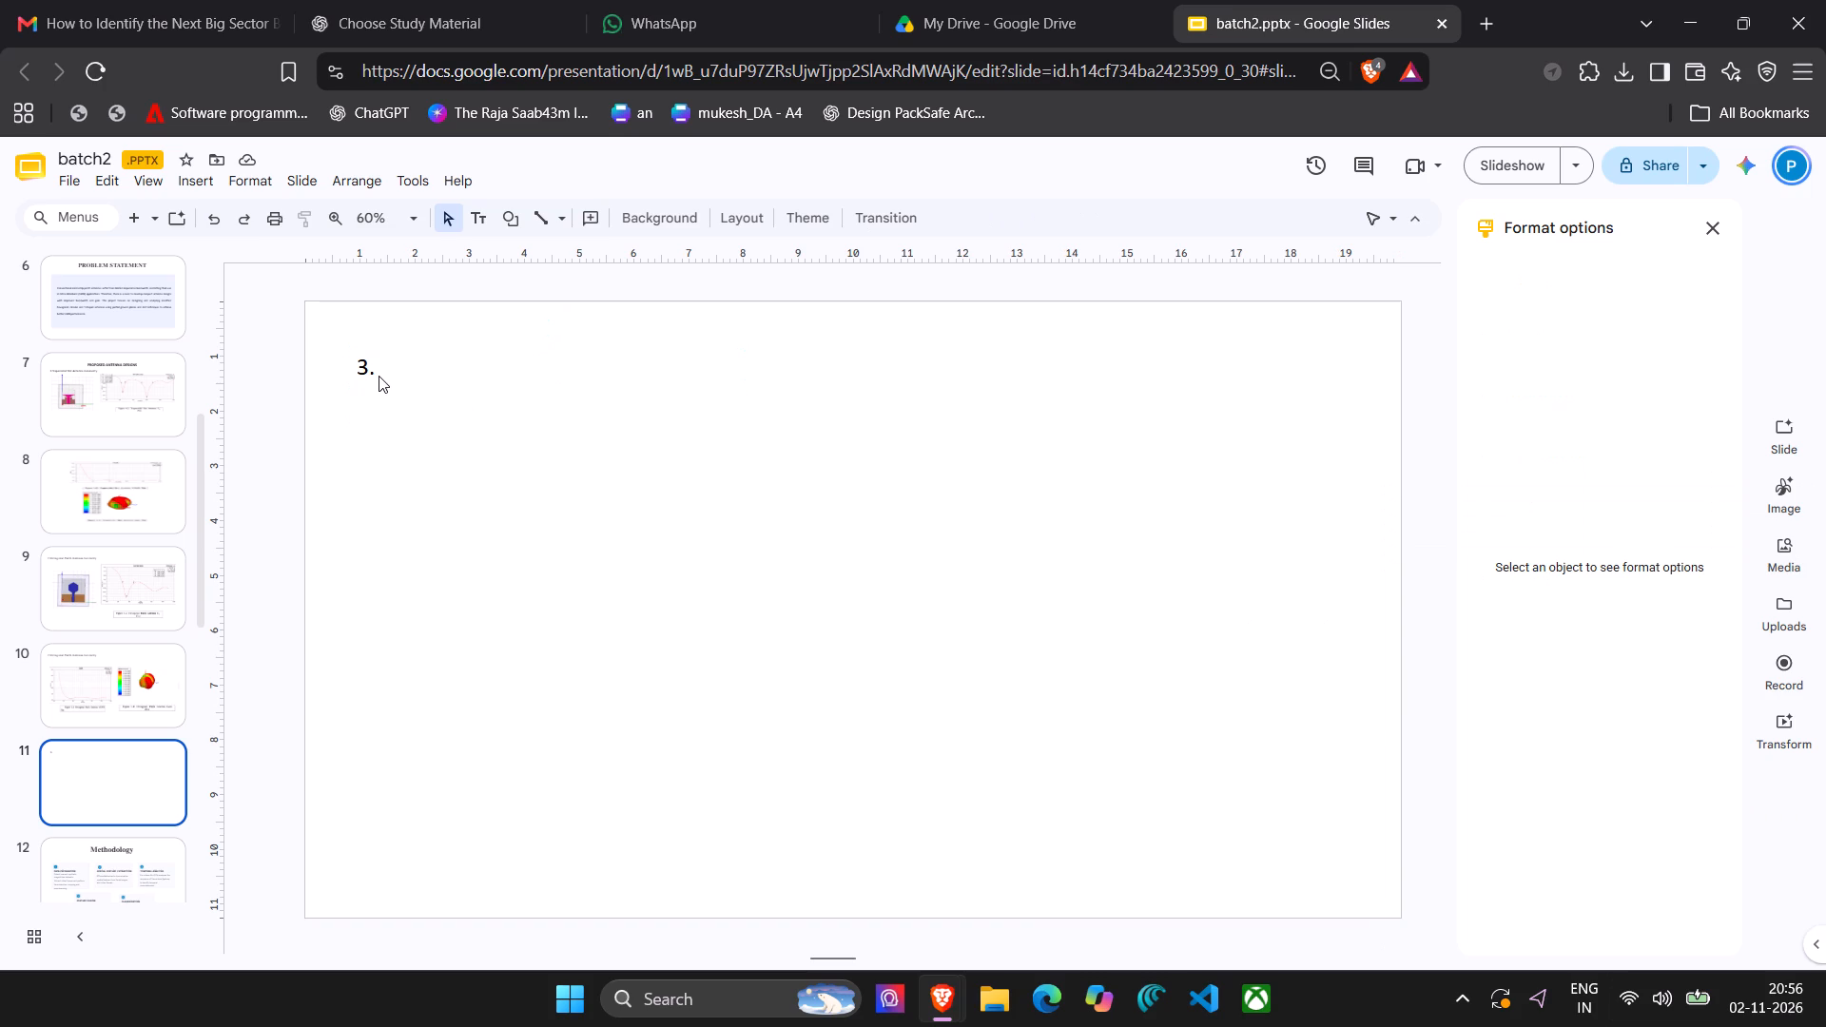
{"action": "left_click", "coordinate": [380, 370]}
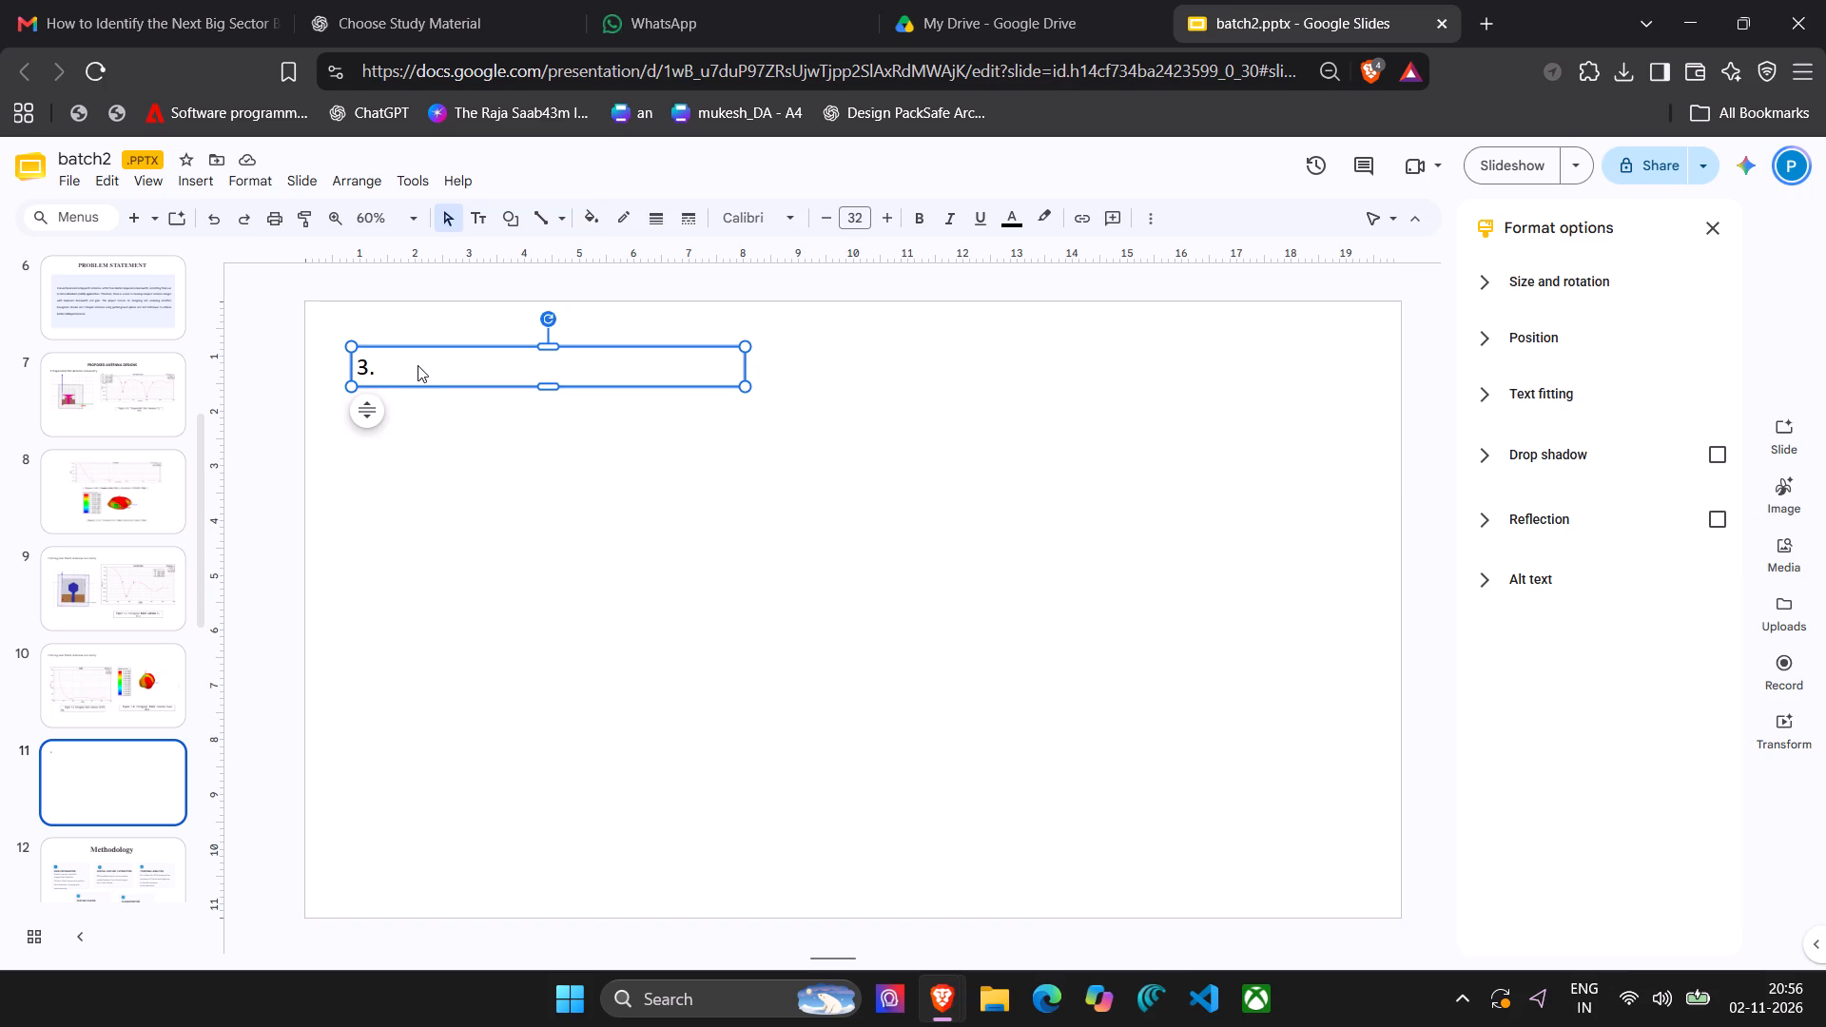
{"action": "left_click", "coordinate": [418, 365]}
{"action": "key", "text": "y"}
{"action": "key", "text": "BackSpace"}
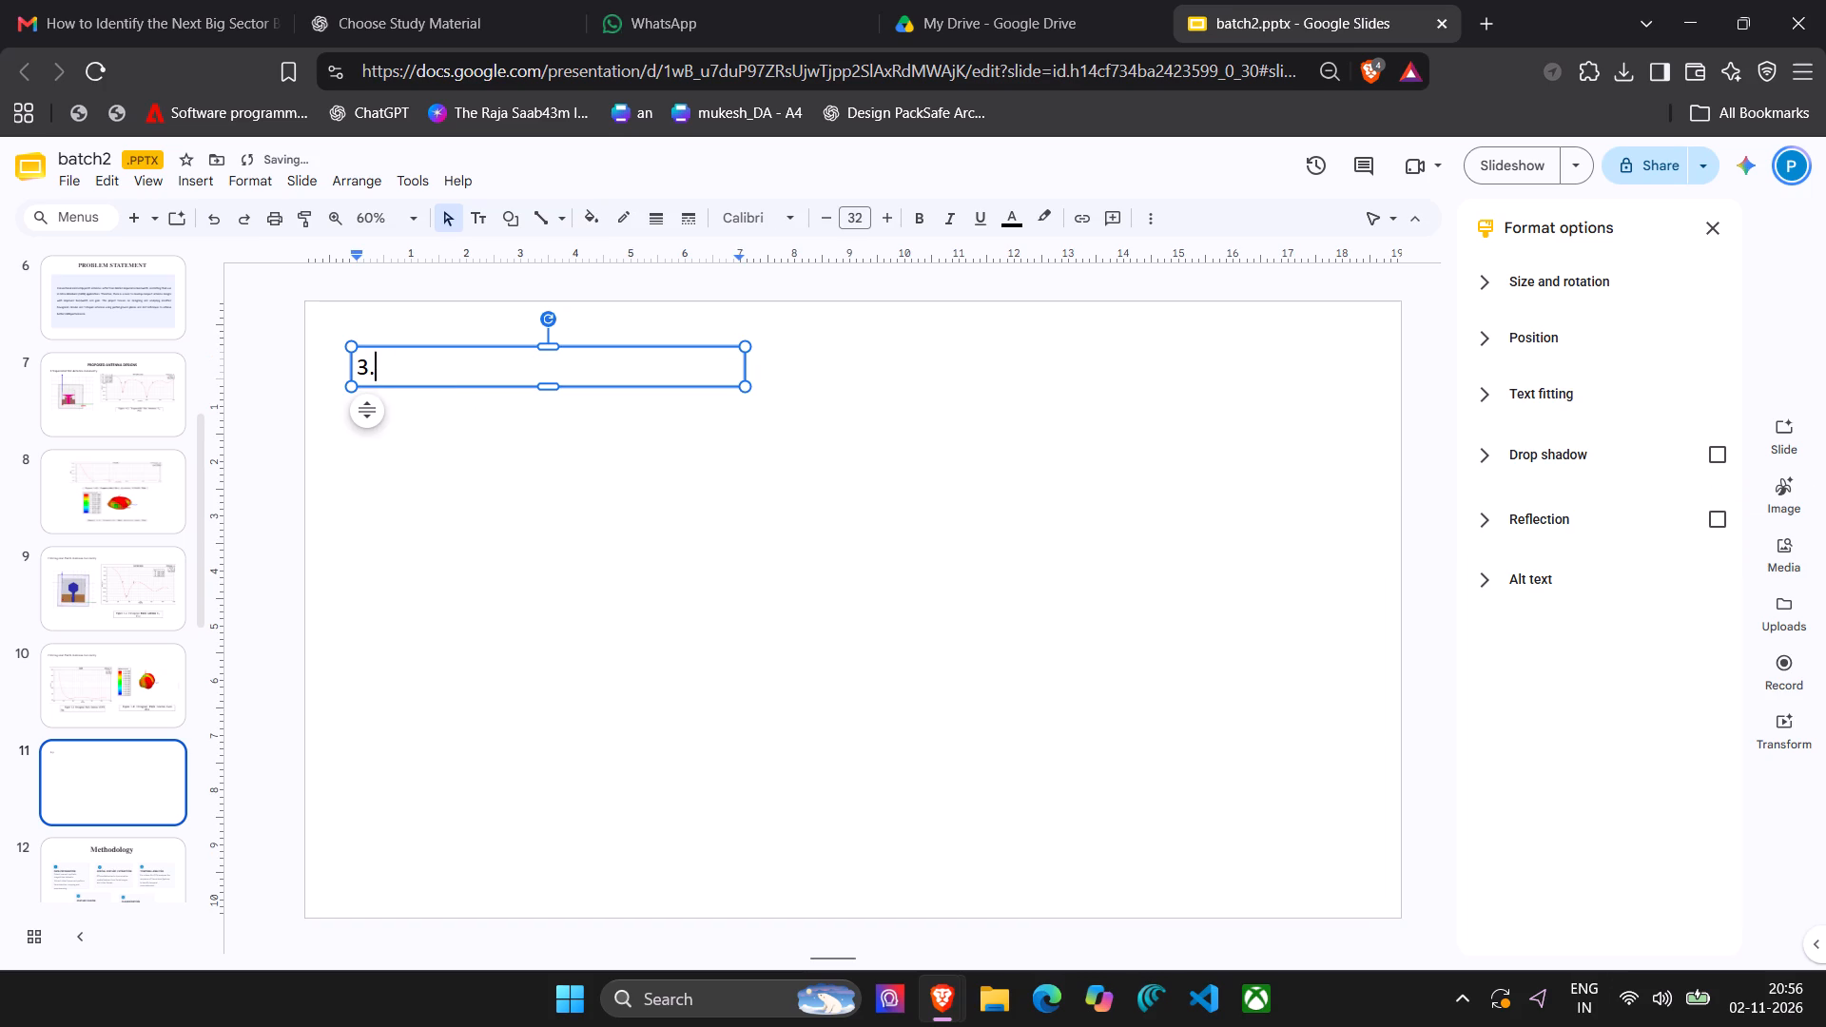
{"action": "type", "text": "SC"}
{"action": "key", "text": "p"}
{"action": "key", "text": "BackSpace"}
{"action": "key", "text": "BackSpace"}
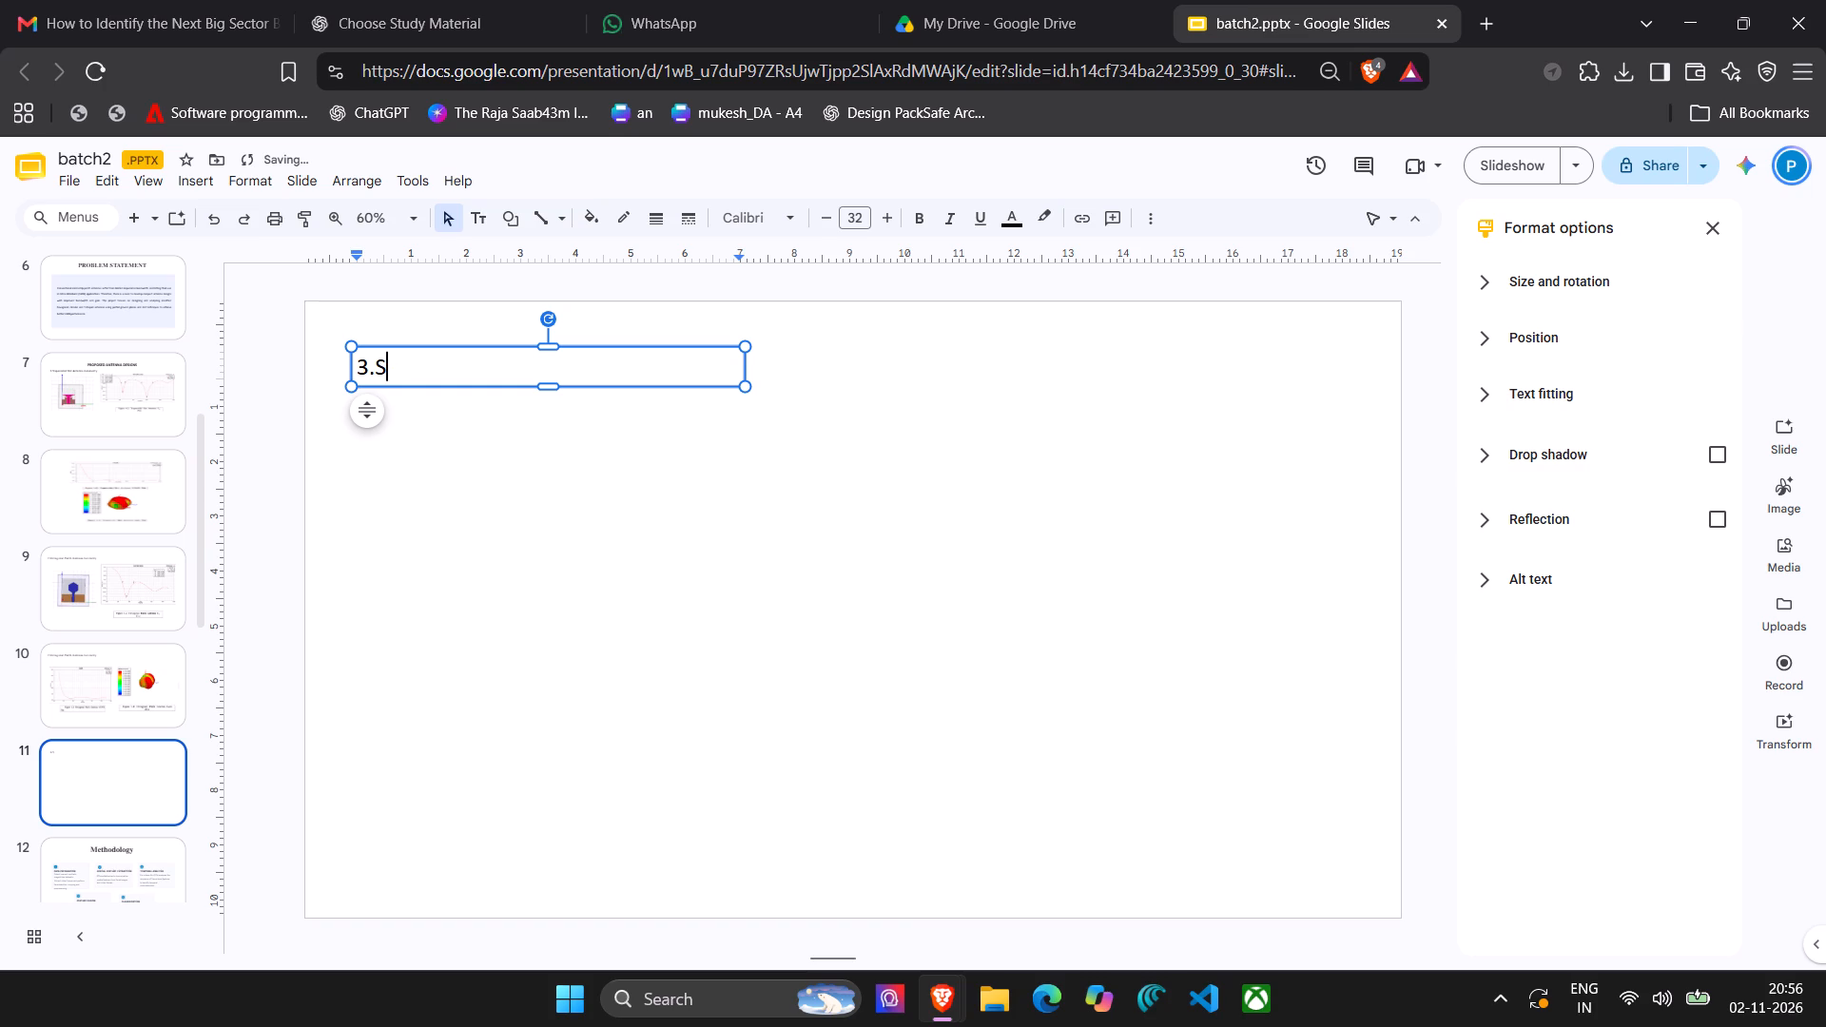
Complete the heading on slide 11 so it reads "3.Semi Circular Patch".
{"action": "type", "text": "emi"}
{"action": "key", "text": "space"}
{"action": "type", "text": "ircular"}
{"action": "key", "text": "space"}
{"action": "type", "text": "tch"}
{"action": "key", "text": "space"}
{"action": "key", "text": "BackSpace"}
{"action": "key", "text": "BackSpace"}
{"action": "key", "text": "BackSpace"}
{"action": "key", "text": "BackSpace"}
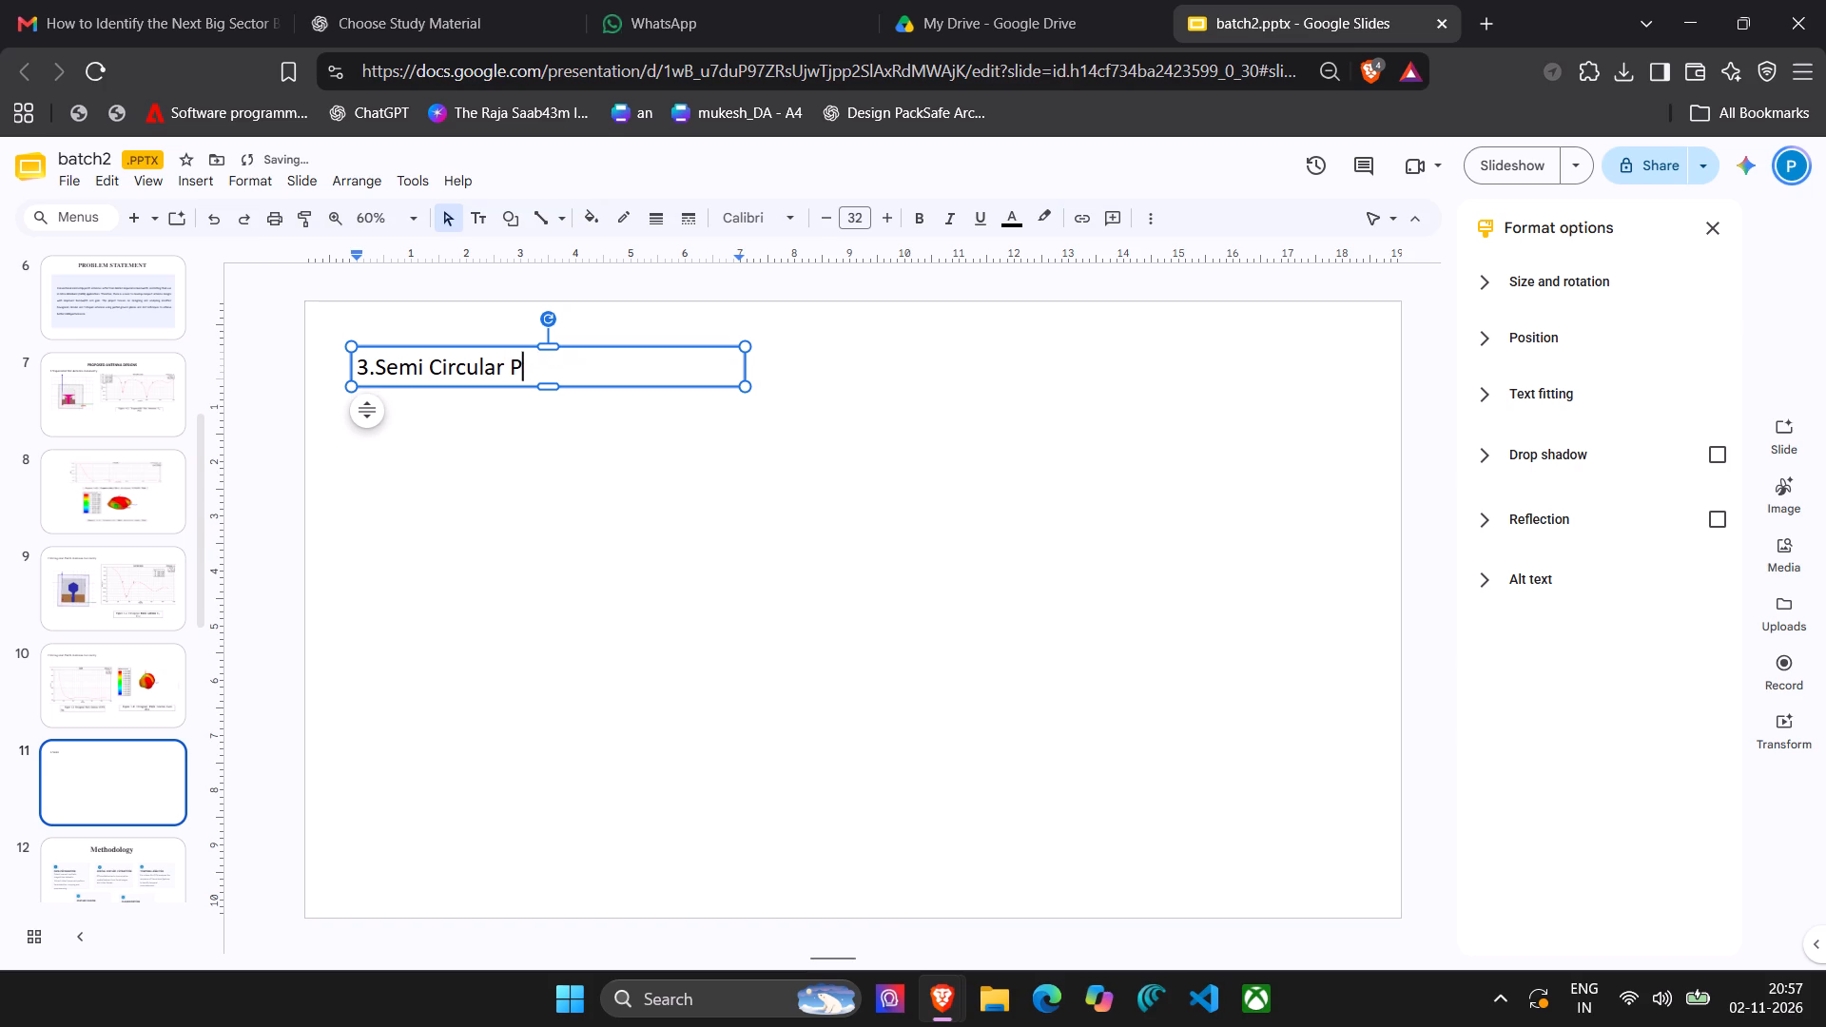
{"action": "type", "text": "atch"}
{"action": "key", "text": "space"}
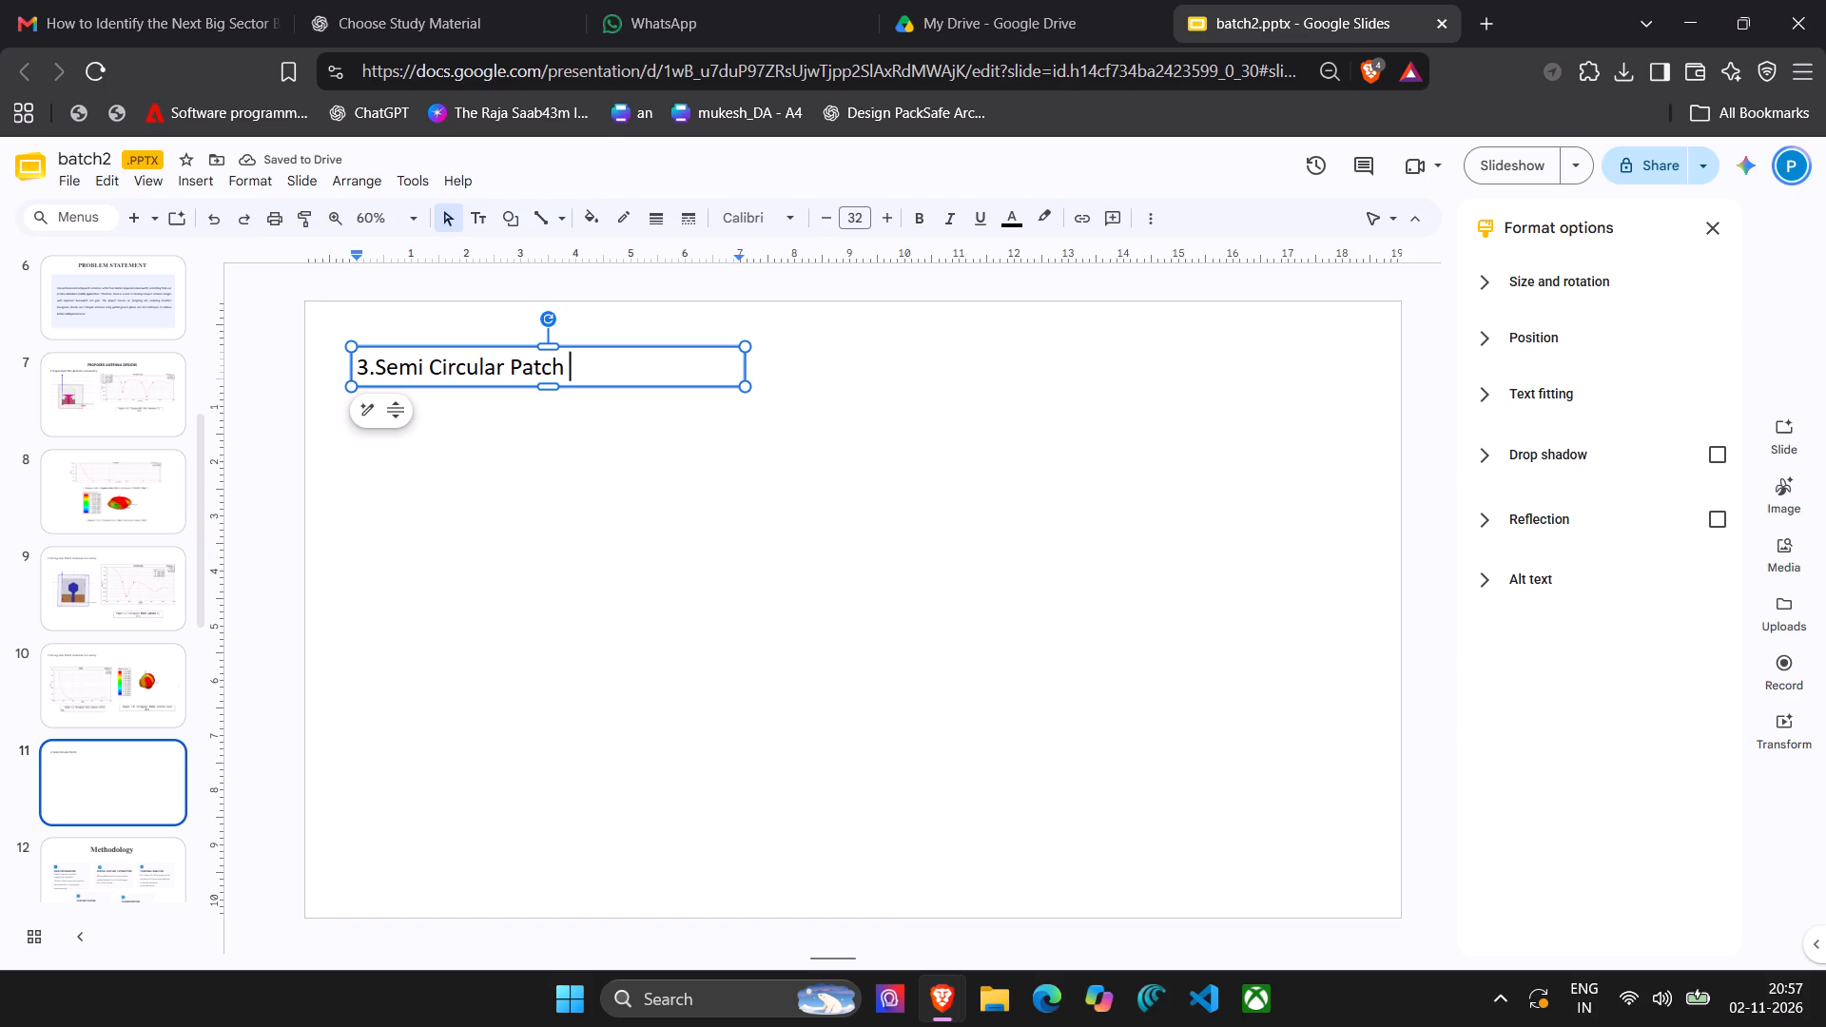
{"action": "left_click", "coordinate": [518, 548]}
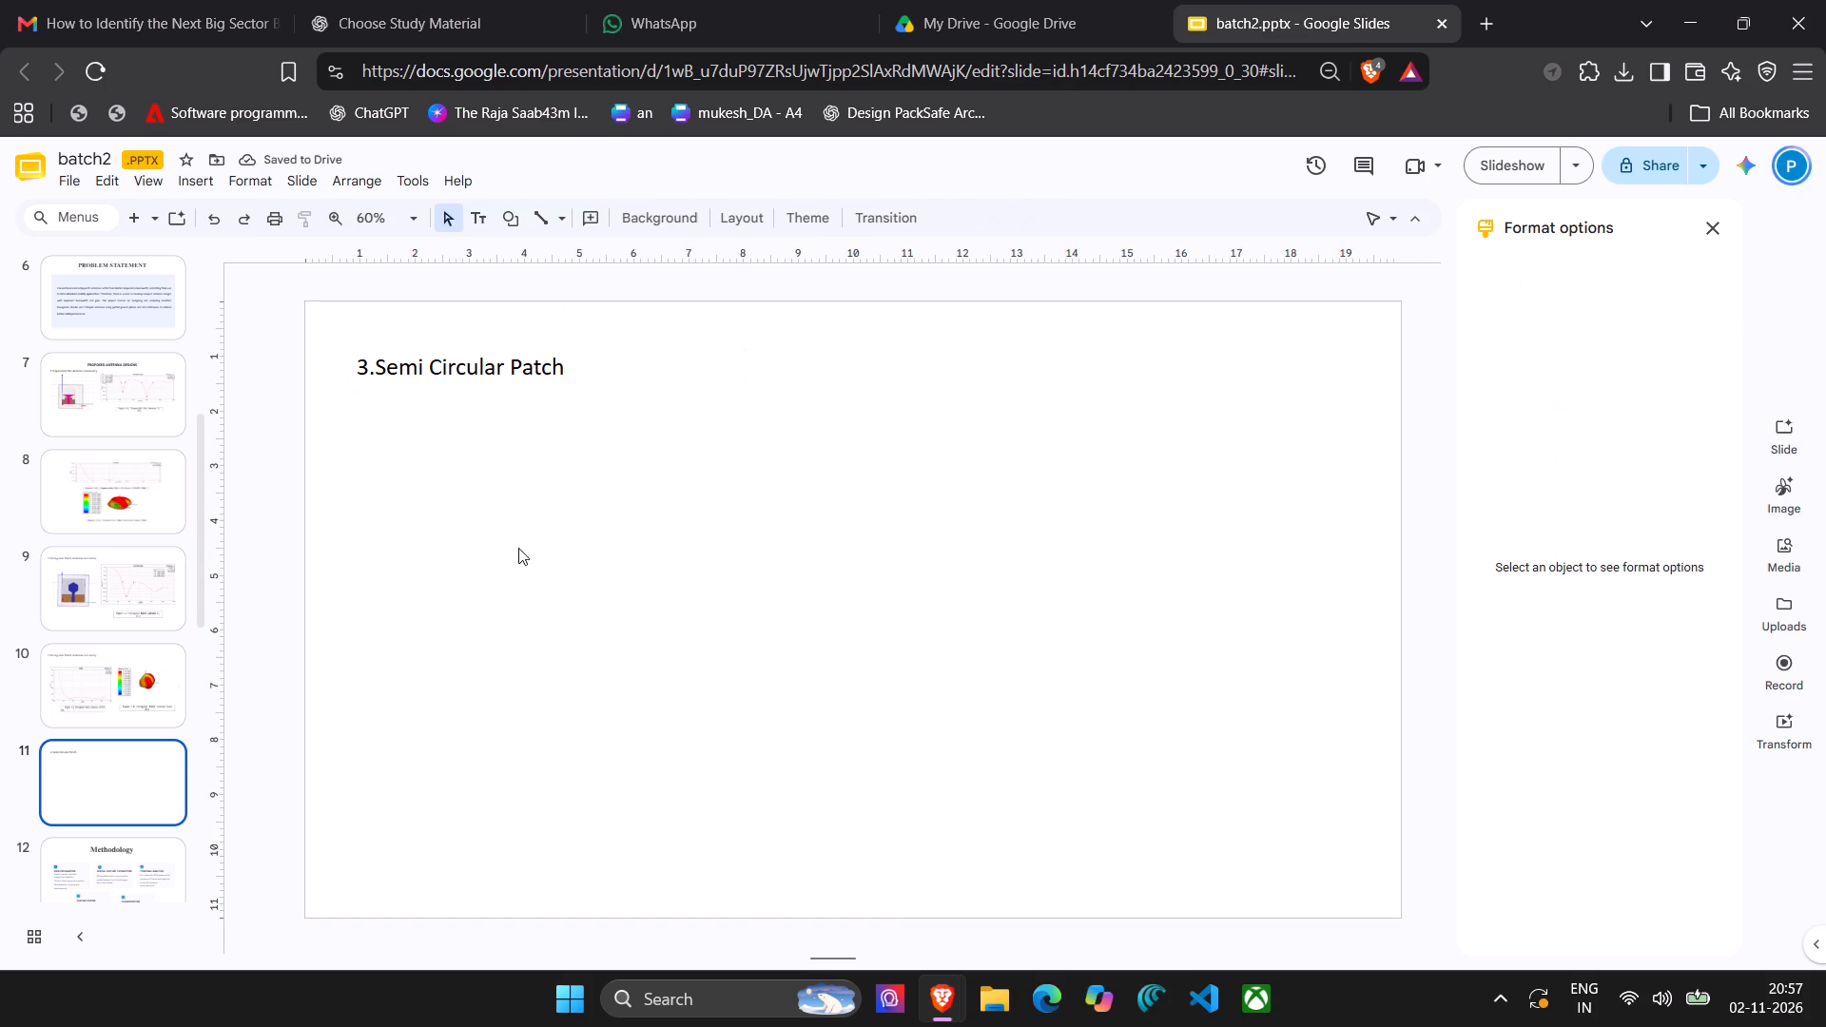
Insert the image scp.jpeg from the computer's Documents folder onto slide 11, after checking slides 7 and 8 for reference.
{"action": "left_click", "coordinate": [126, 416]}
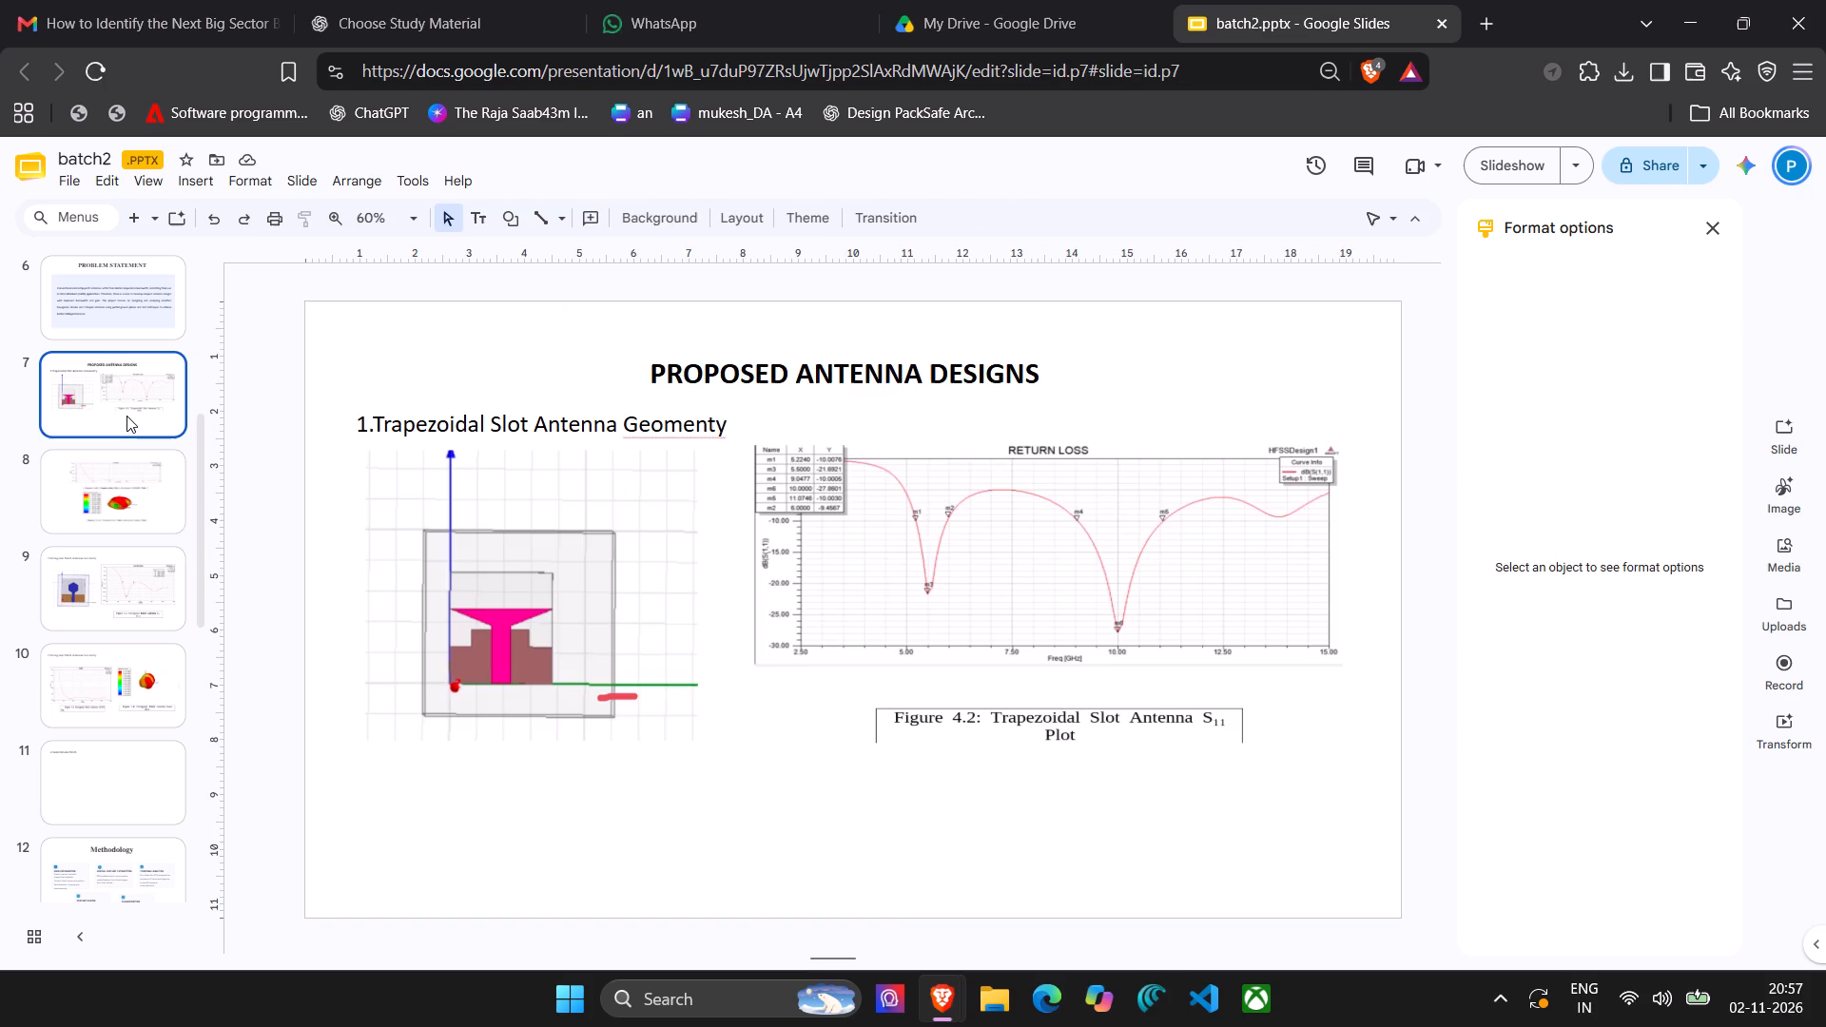
{"action": "left_click", "coordinate": [127, 465]}
{"action": "left_click", "coordinate": [132, 366]}
{"action": "left_click", "coordinate": [108, 765]}
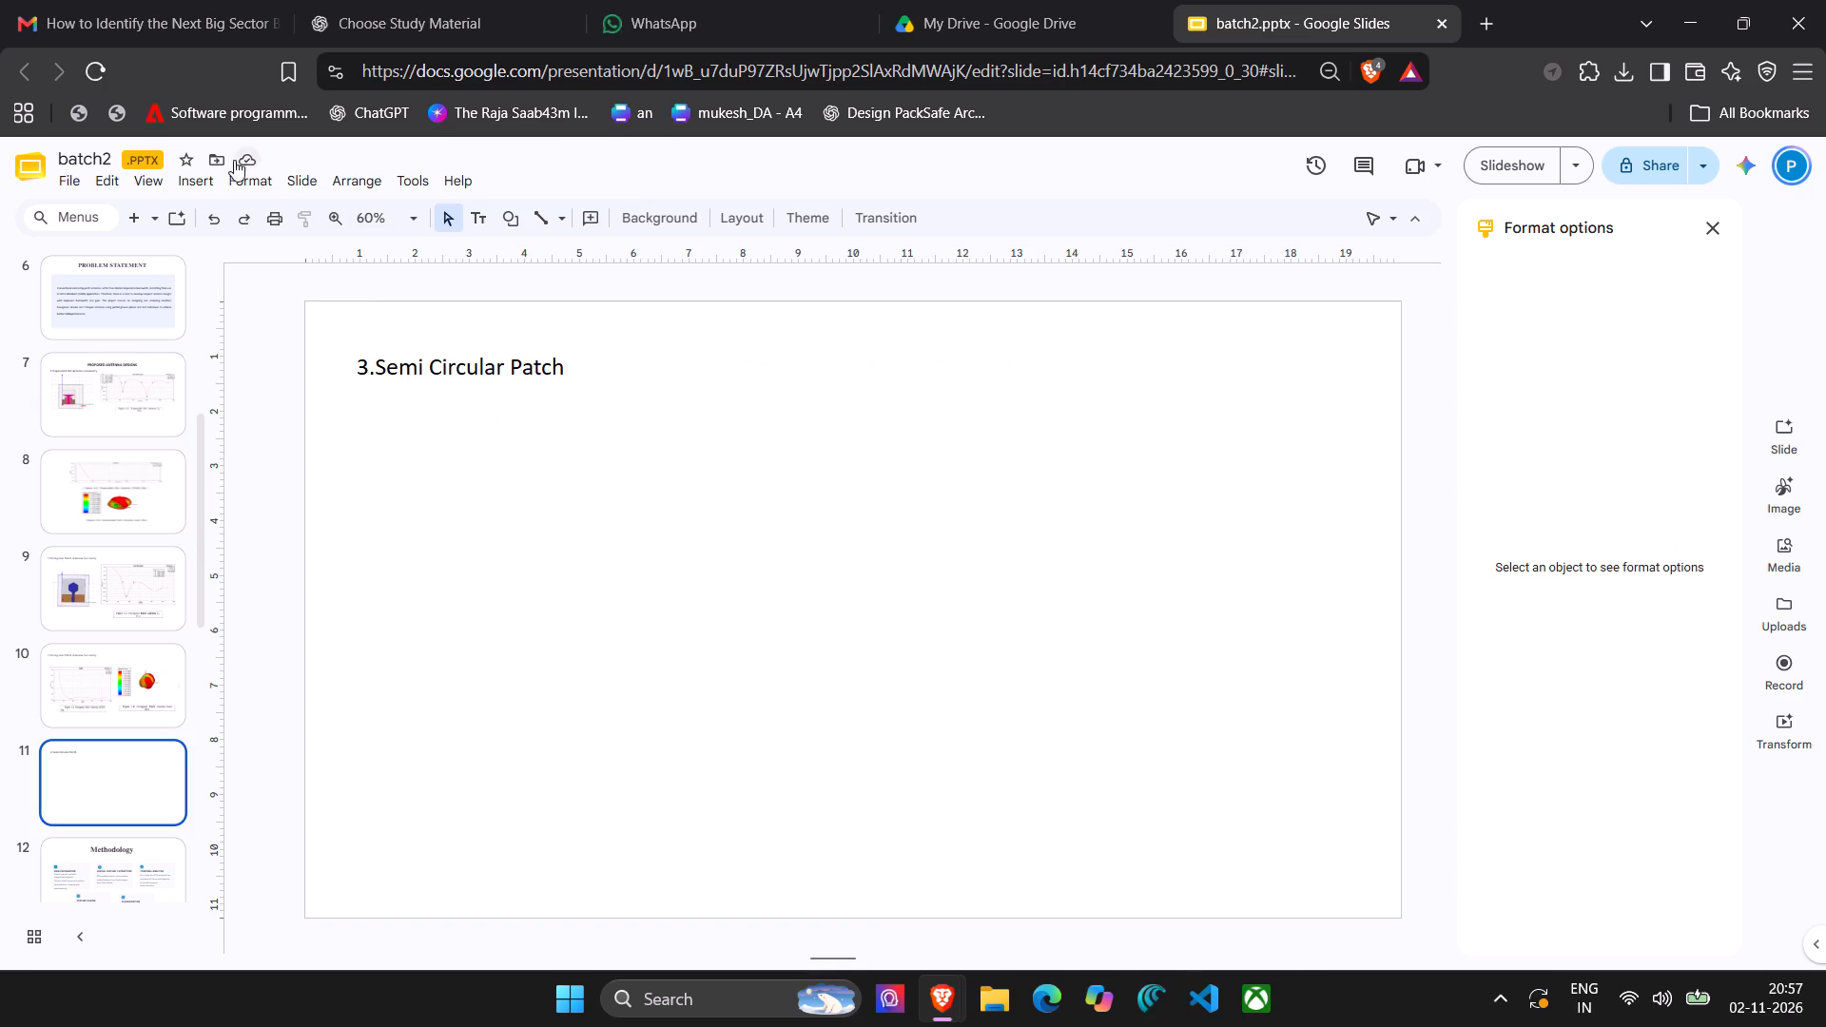
{"action": "left_click", "coordinate": [201, 175]}
{"action": "left_click", "coordinate": [244, 248]}
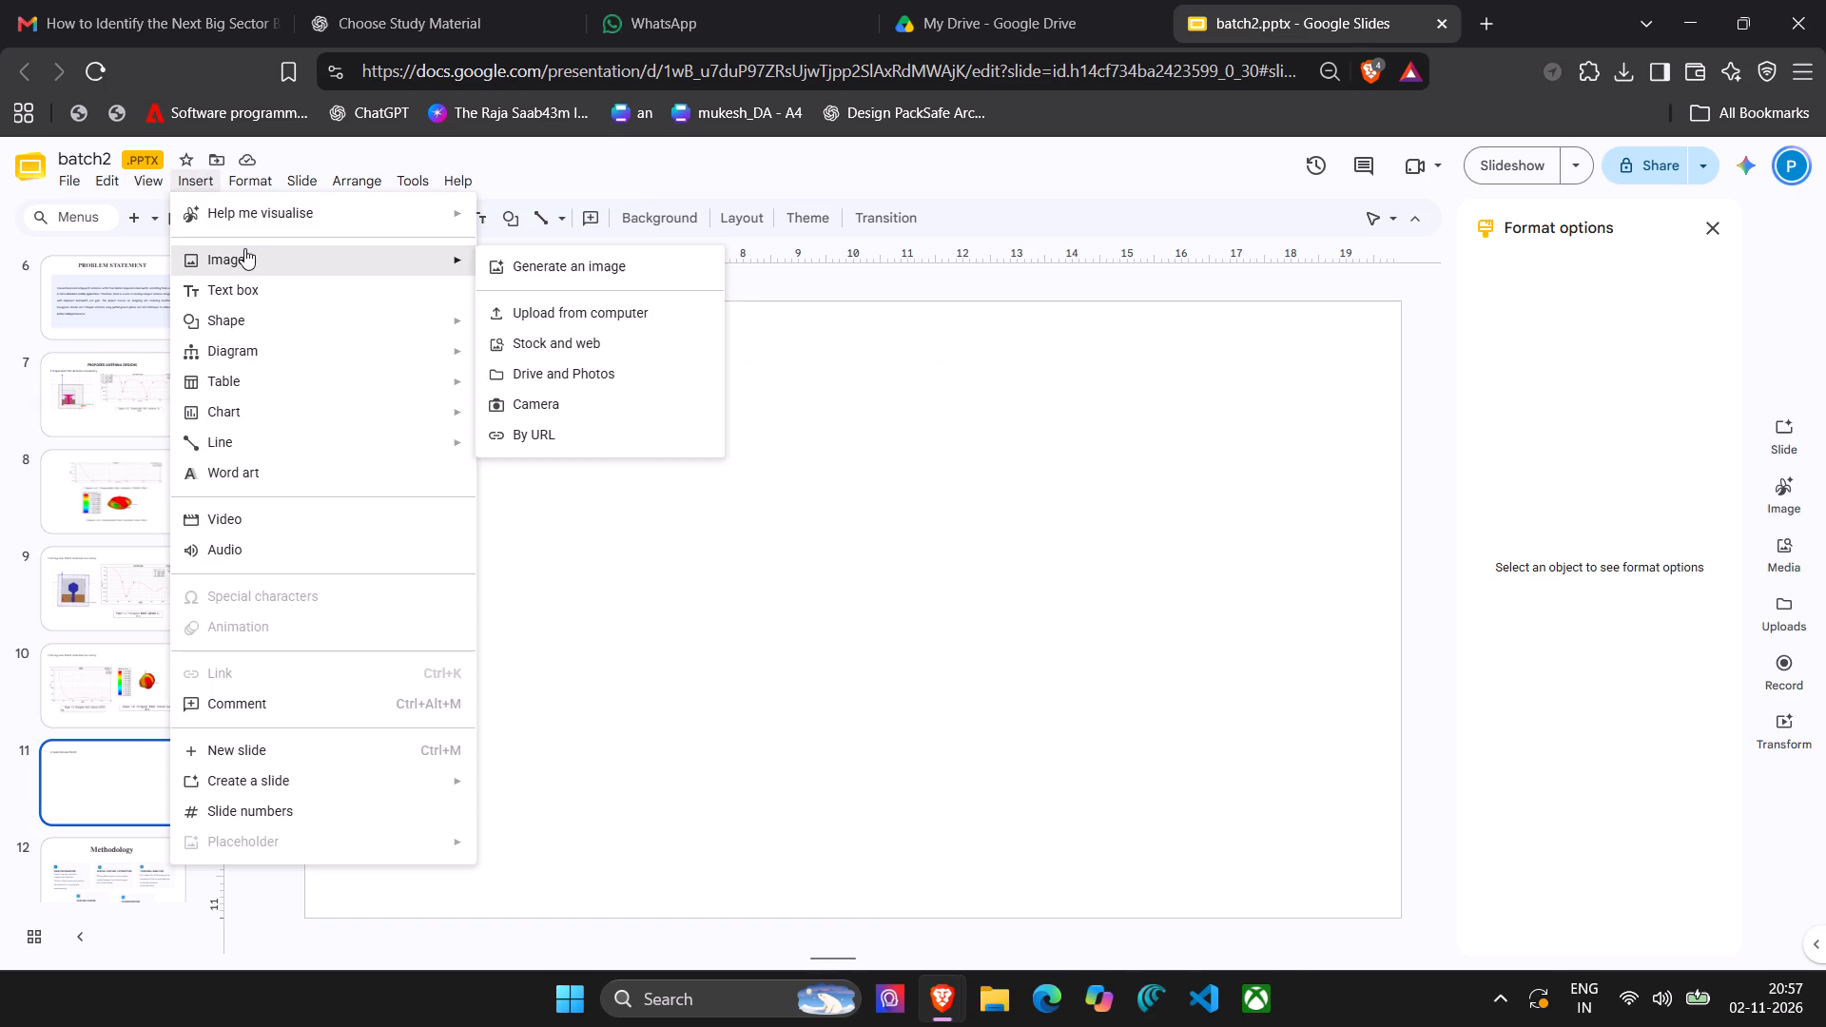
{"action": "left_click", "coordinate": [547, 316]}
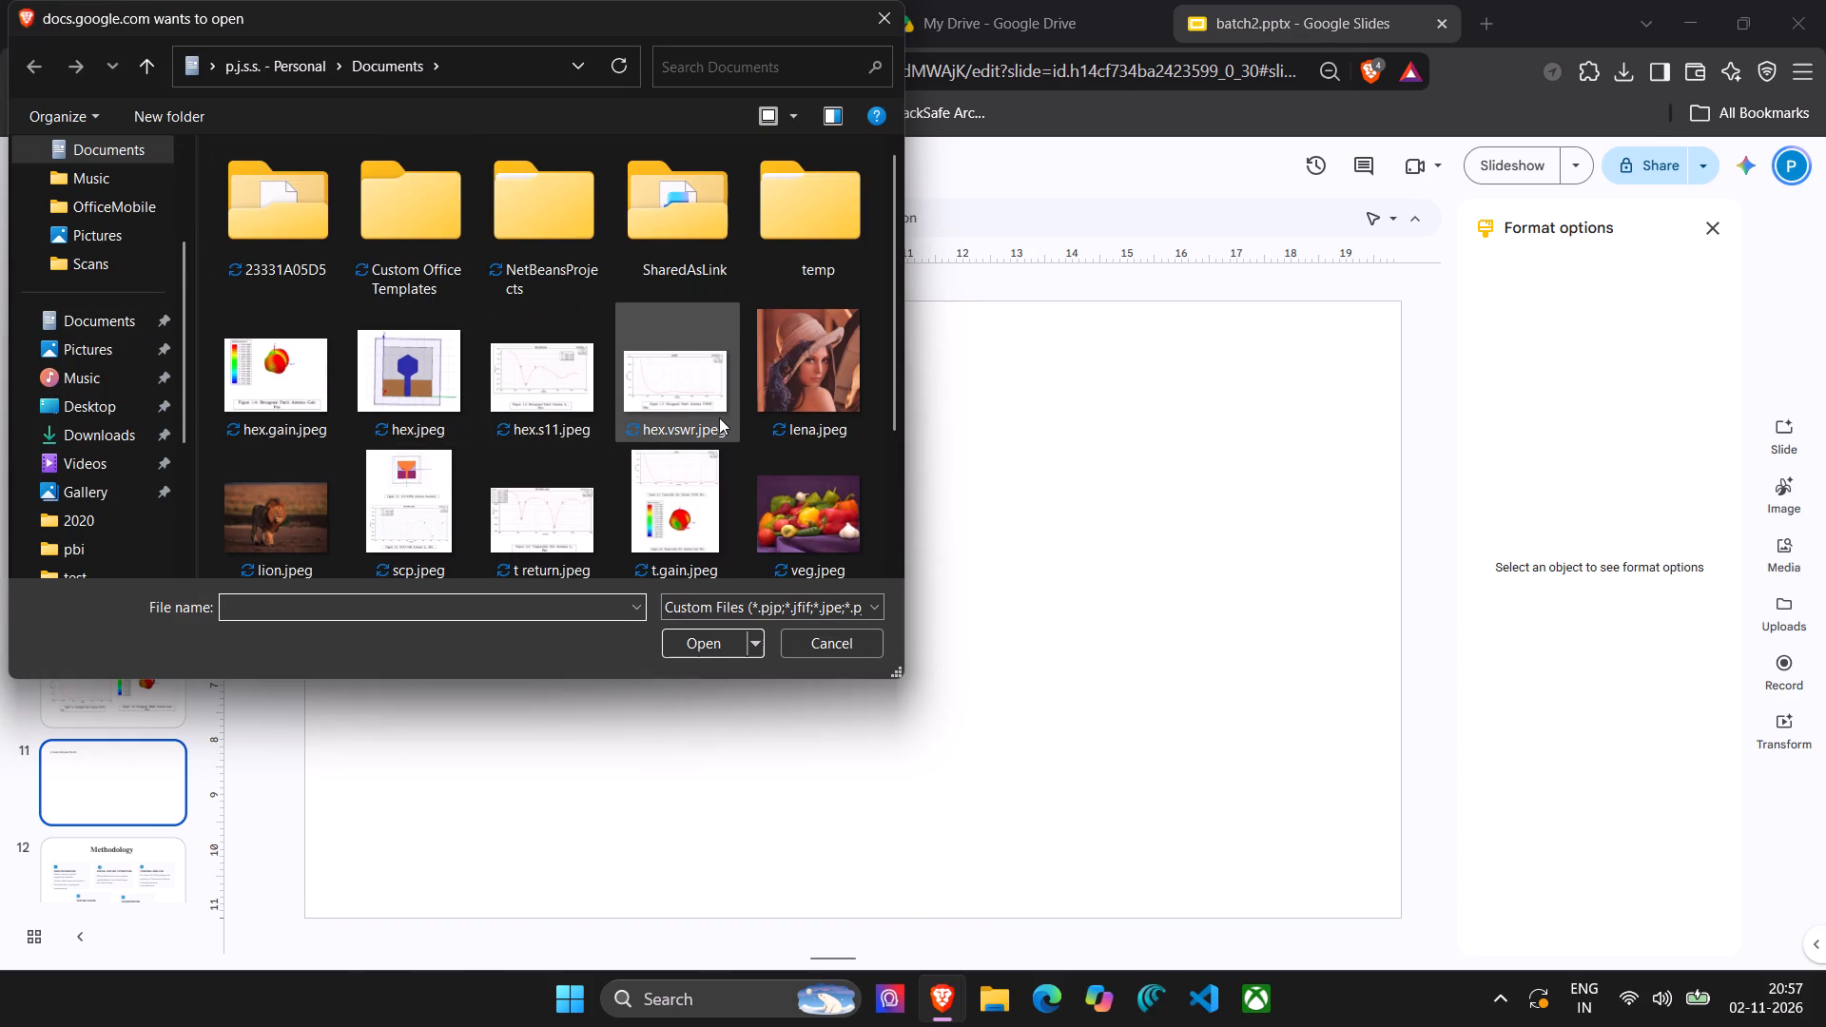
{"action": "scroll", "coordinate": [719, 417], "scroll_direction": "down", "scroll_amount": 2}
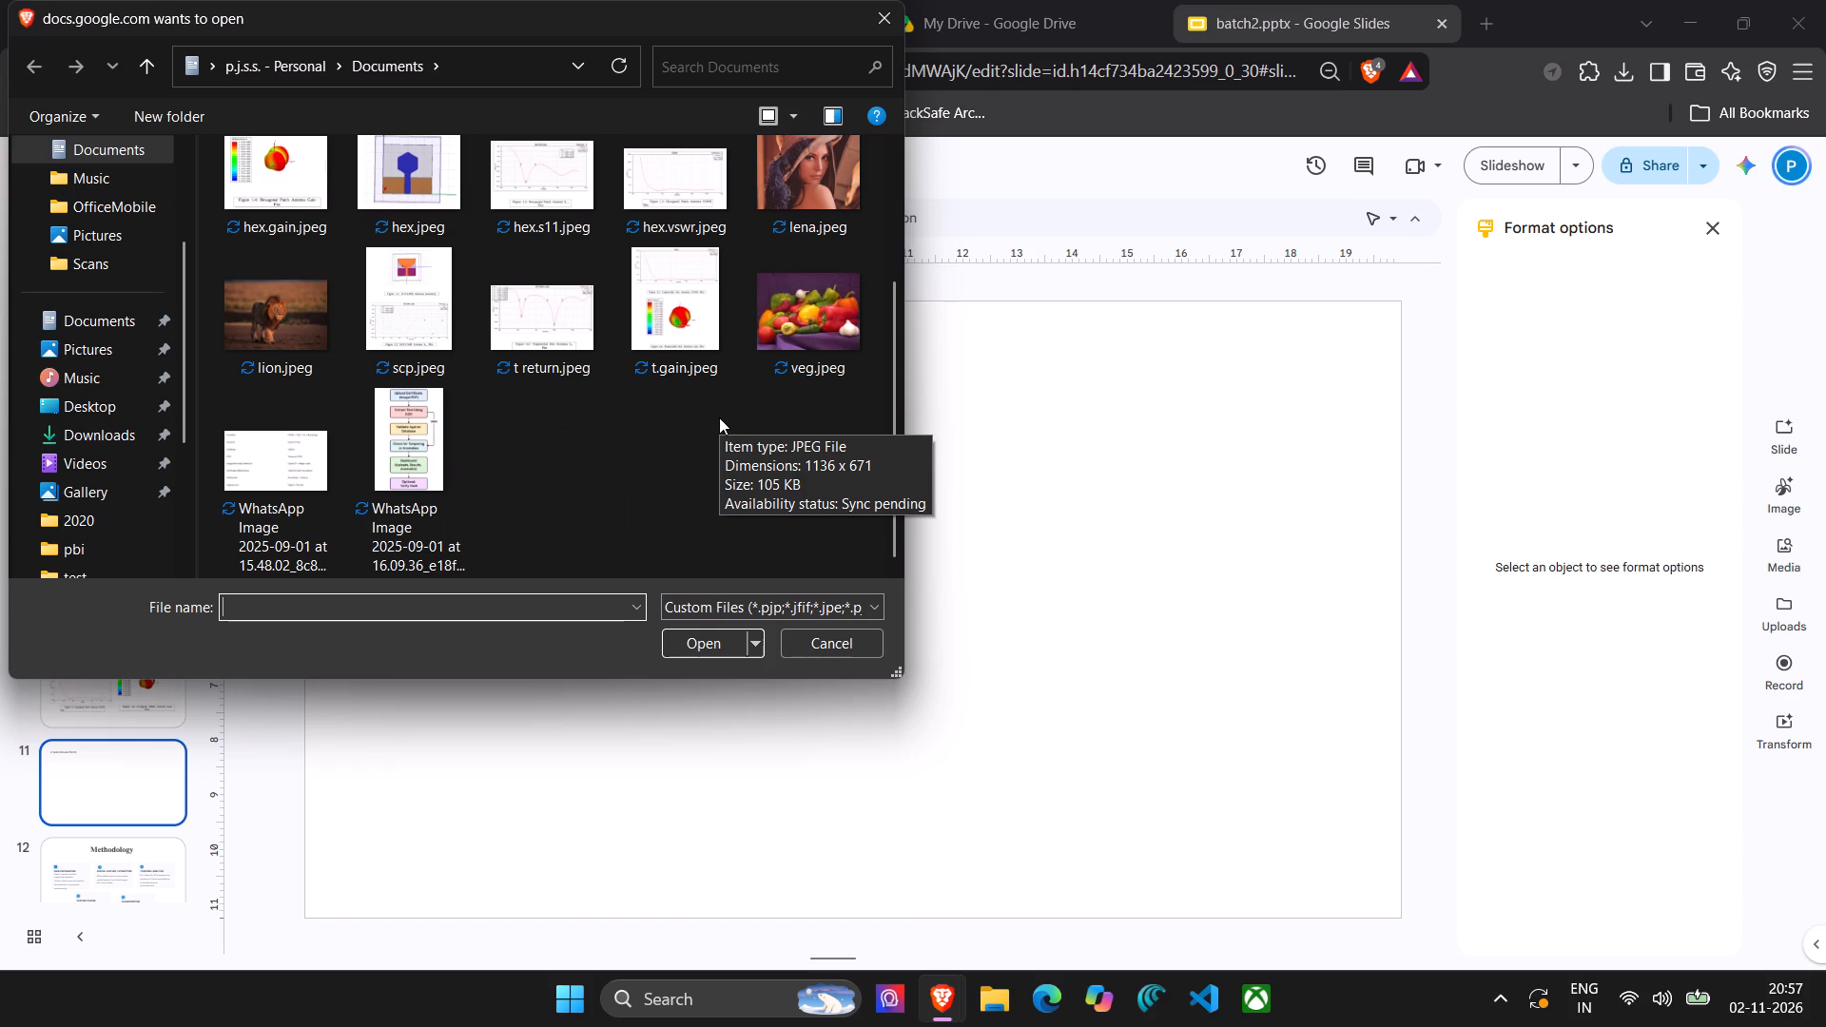
{"action": "left_click", "coordinate": [437, 320]}
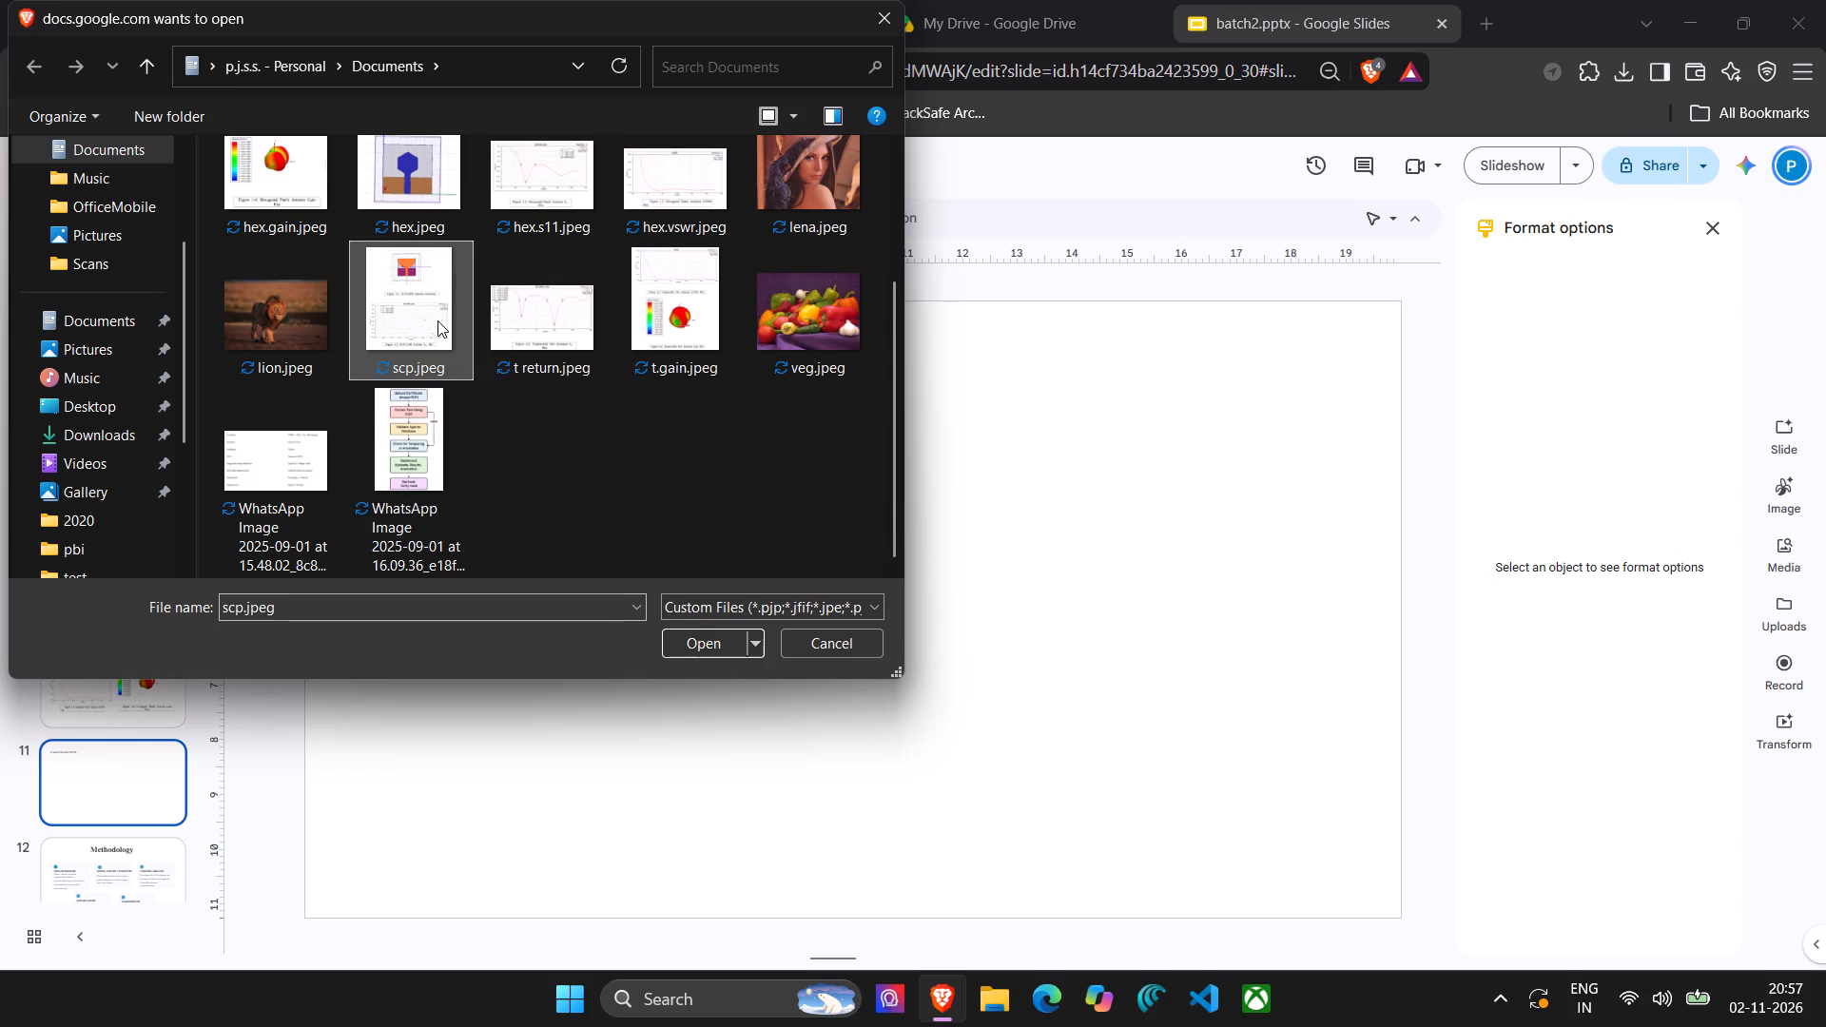
{"action": "left_click", "coordinate": [698, 647]}
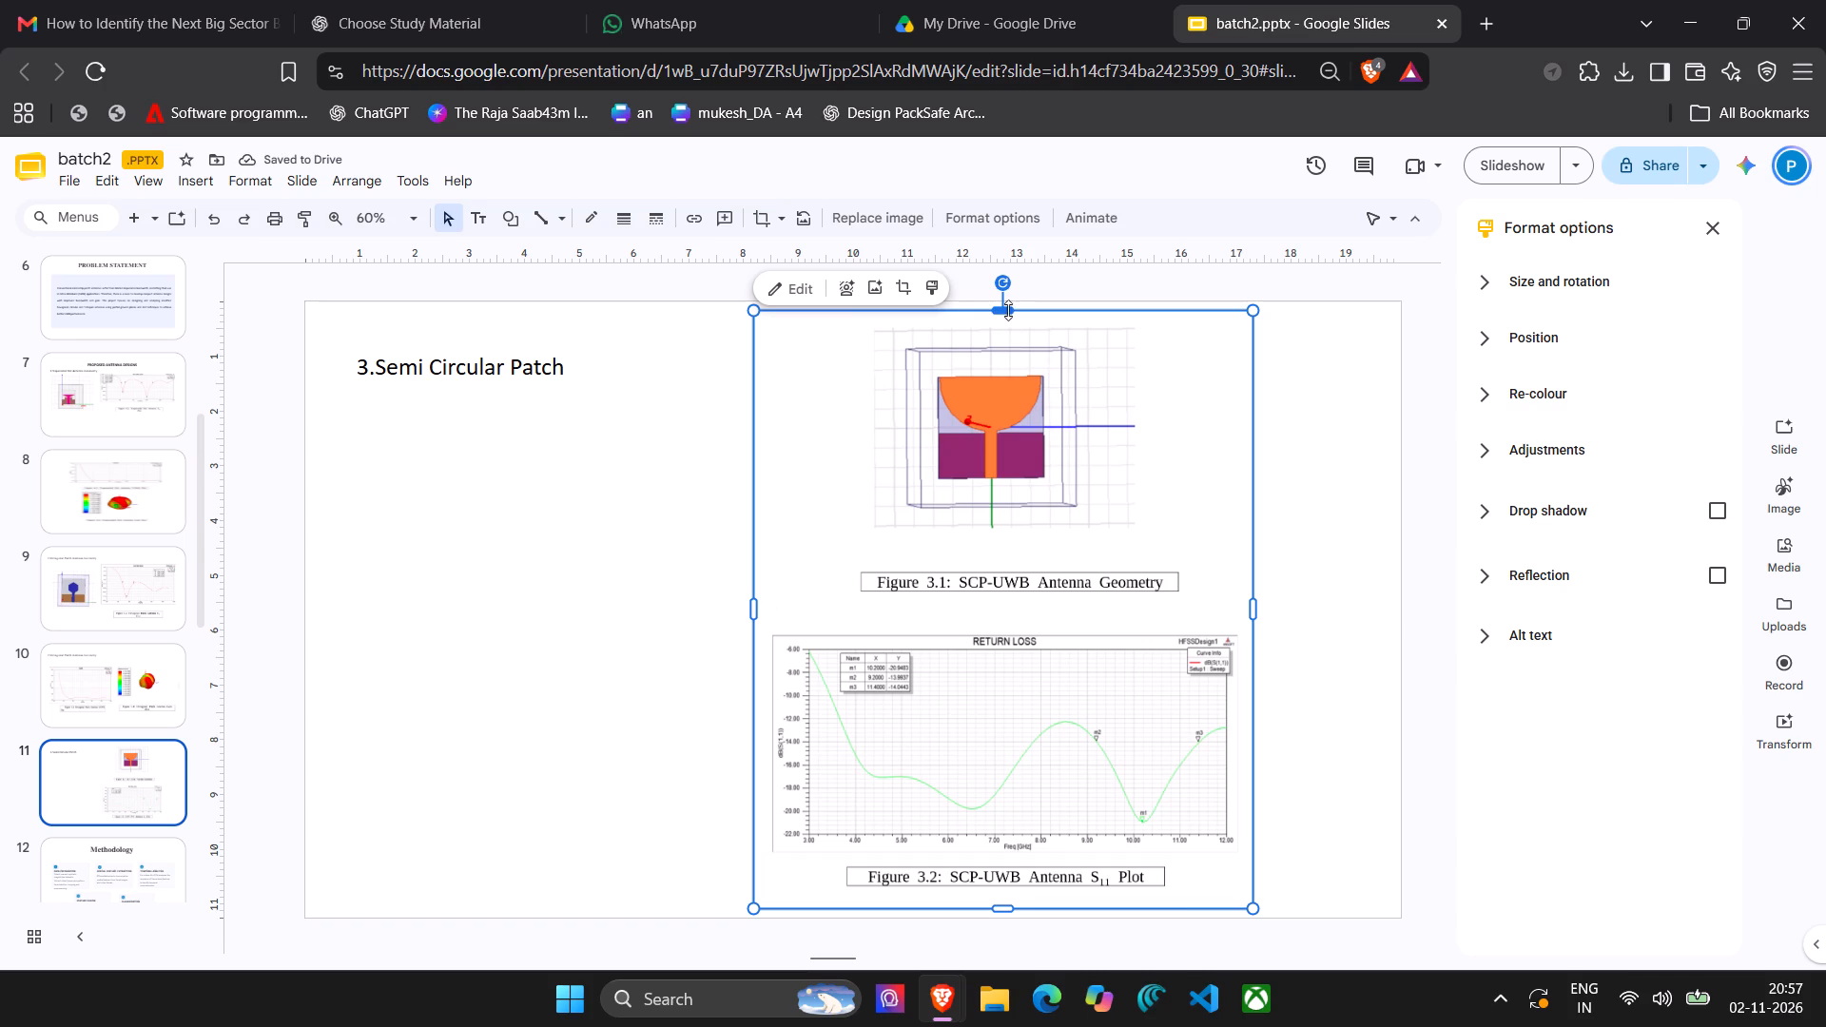
Resize the SCP-UWB antenna image to start below the heading and span about four-fifths of the slide's width.
{"action": "left_click_drag", "start_coordinate": [1007, 312], "coordinate": [970, 400]}
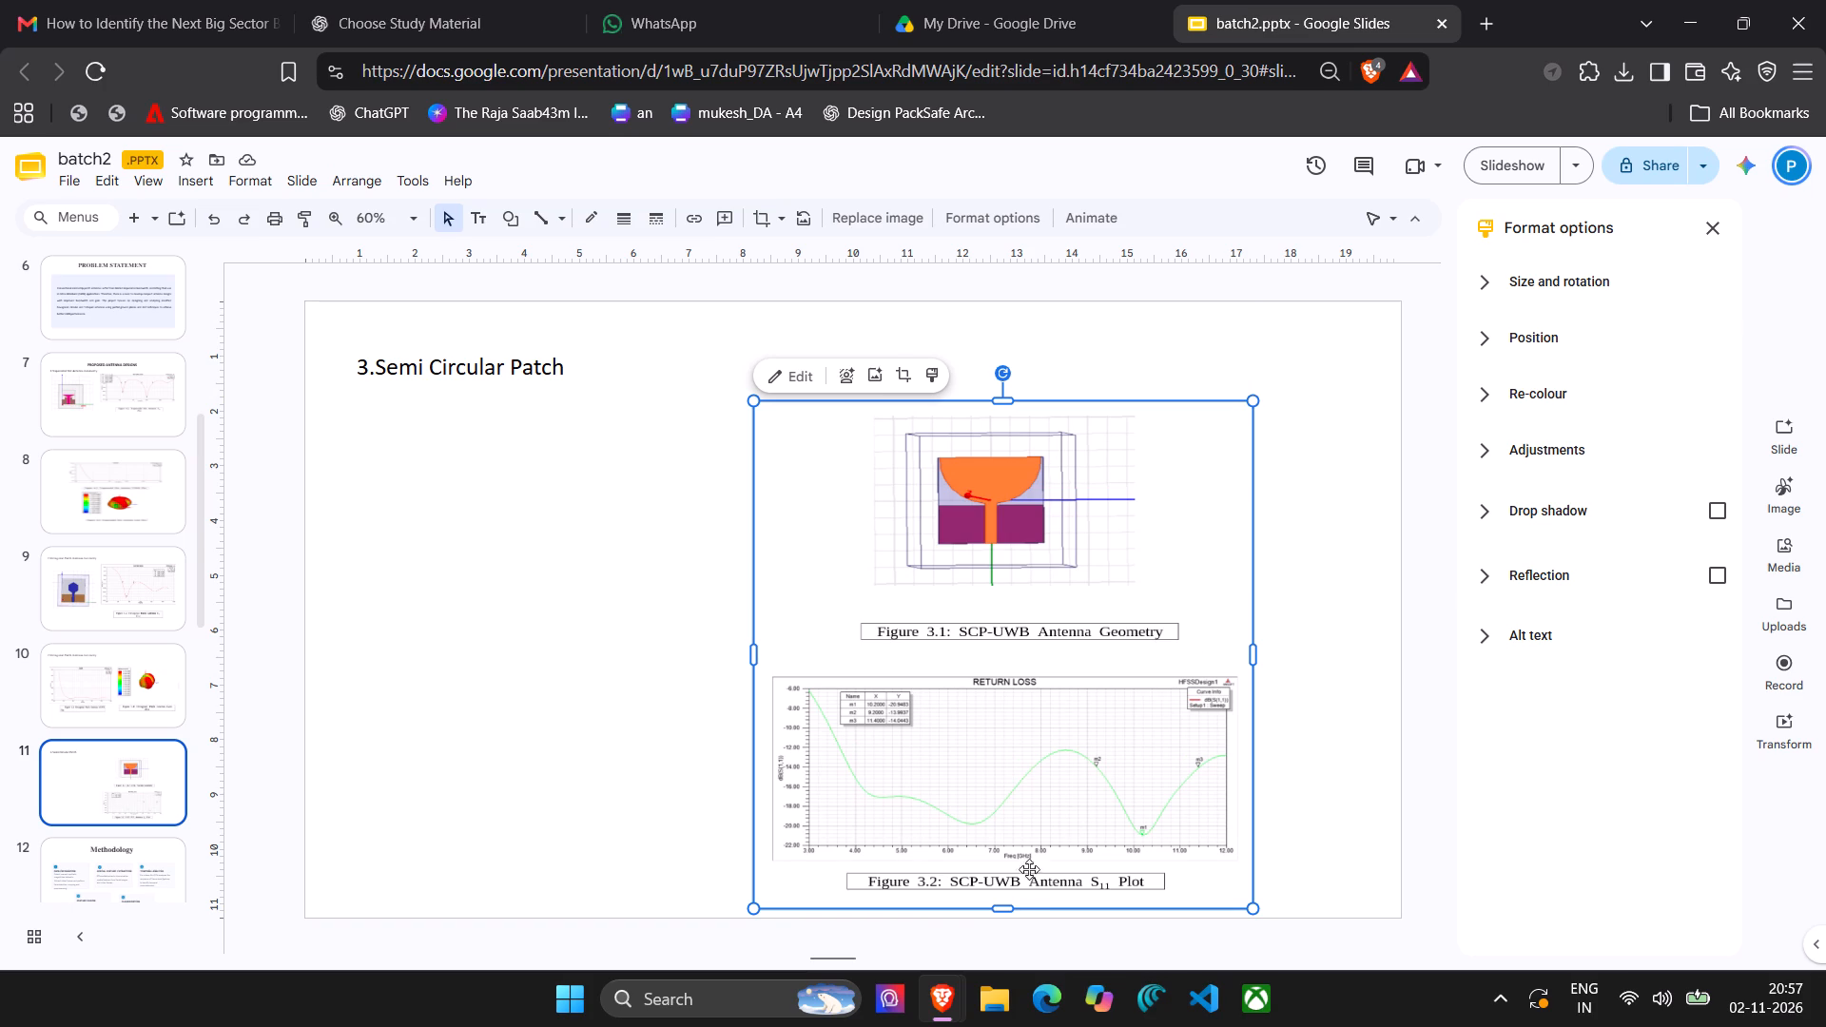
{"action": "left_click_drag", "start_coordinate": [1005, 907], "coordinate": [1005, 874]}
{"action": "left_click_drag", "start_coordinate": [753, 637], "coordinate": [412, 655]}
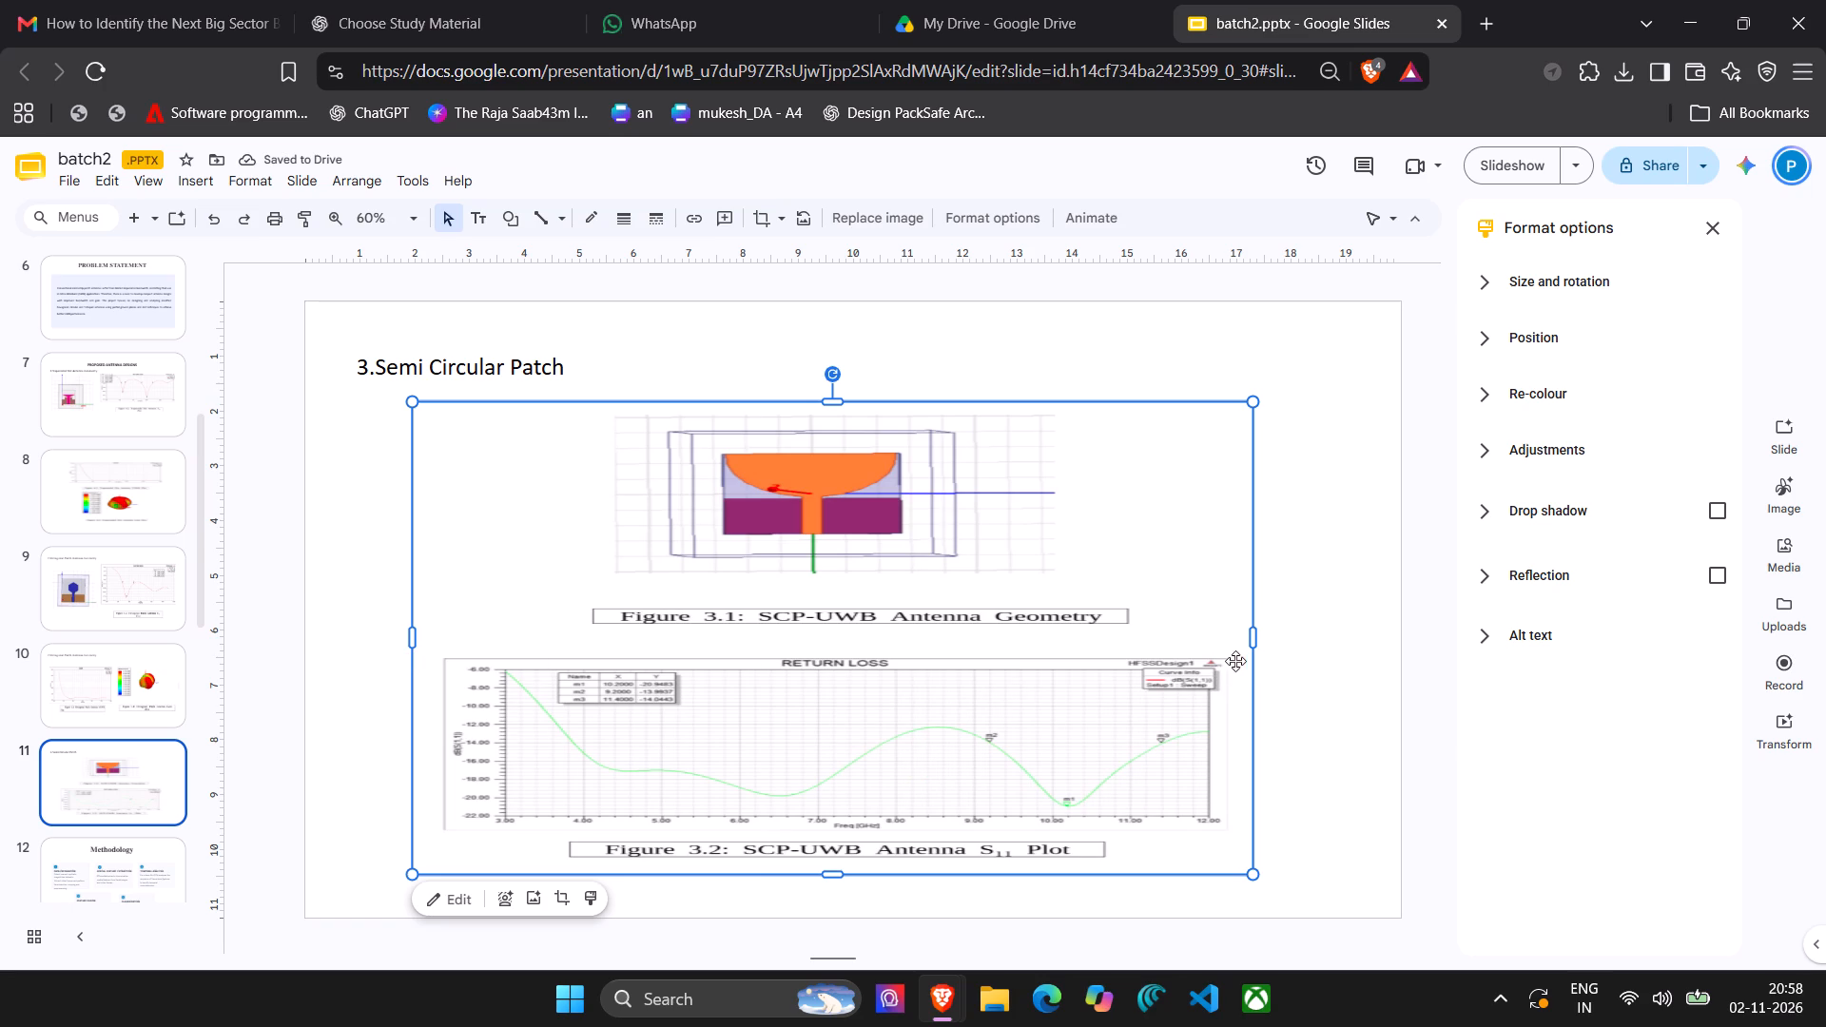
{"action": "left_click_drag", "start_coordinate": [1251, 640], "coordinate": [1295, 643]}
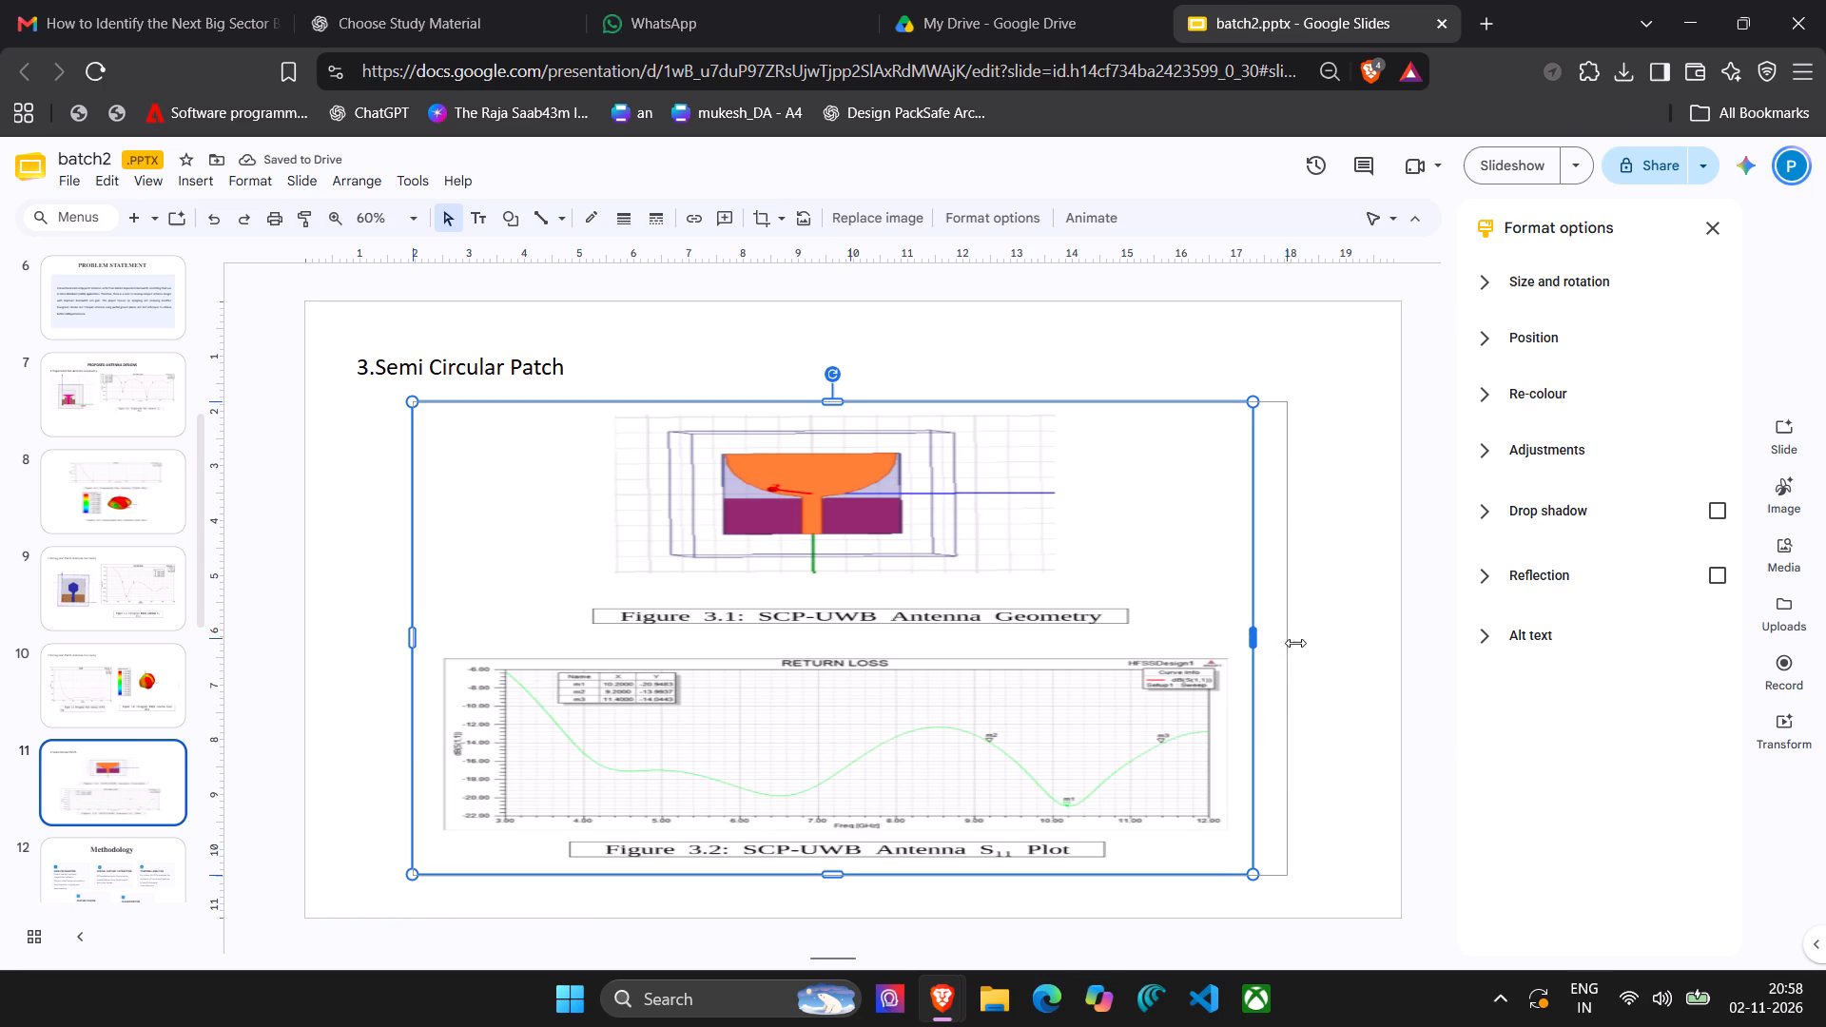
{"action": "left_click_drag", "start_coordinate": [1295, 643], "coordinate": [1304, 668]}
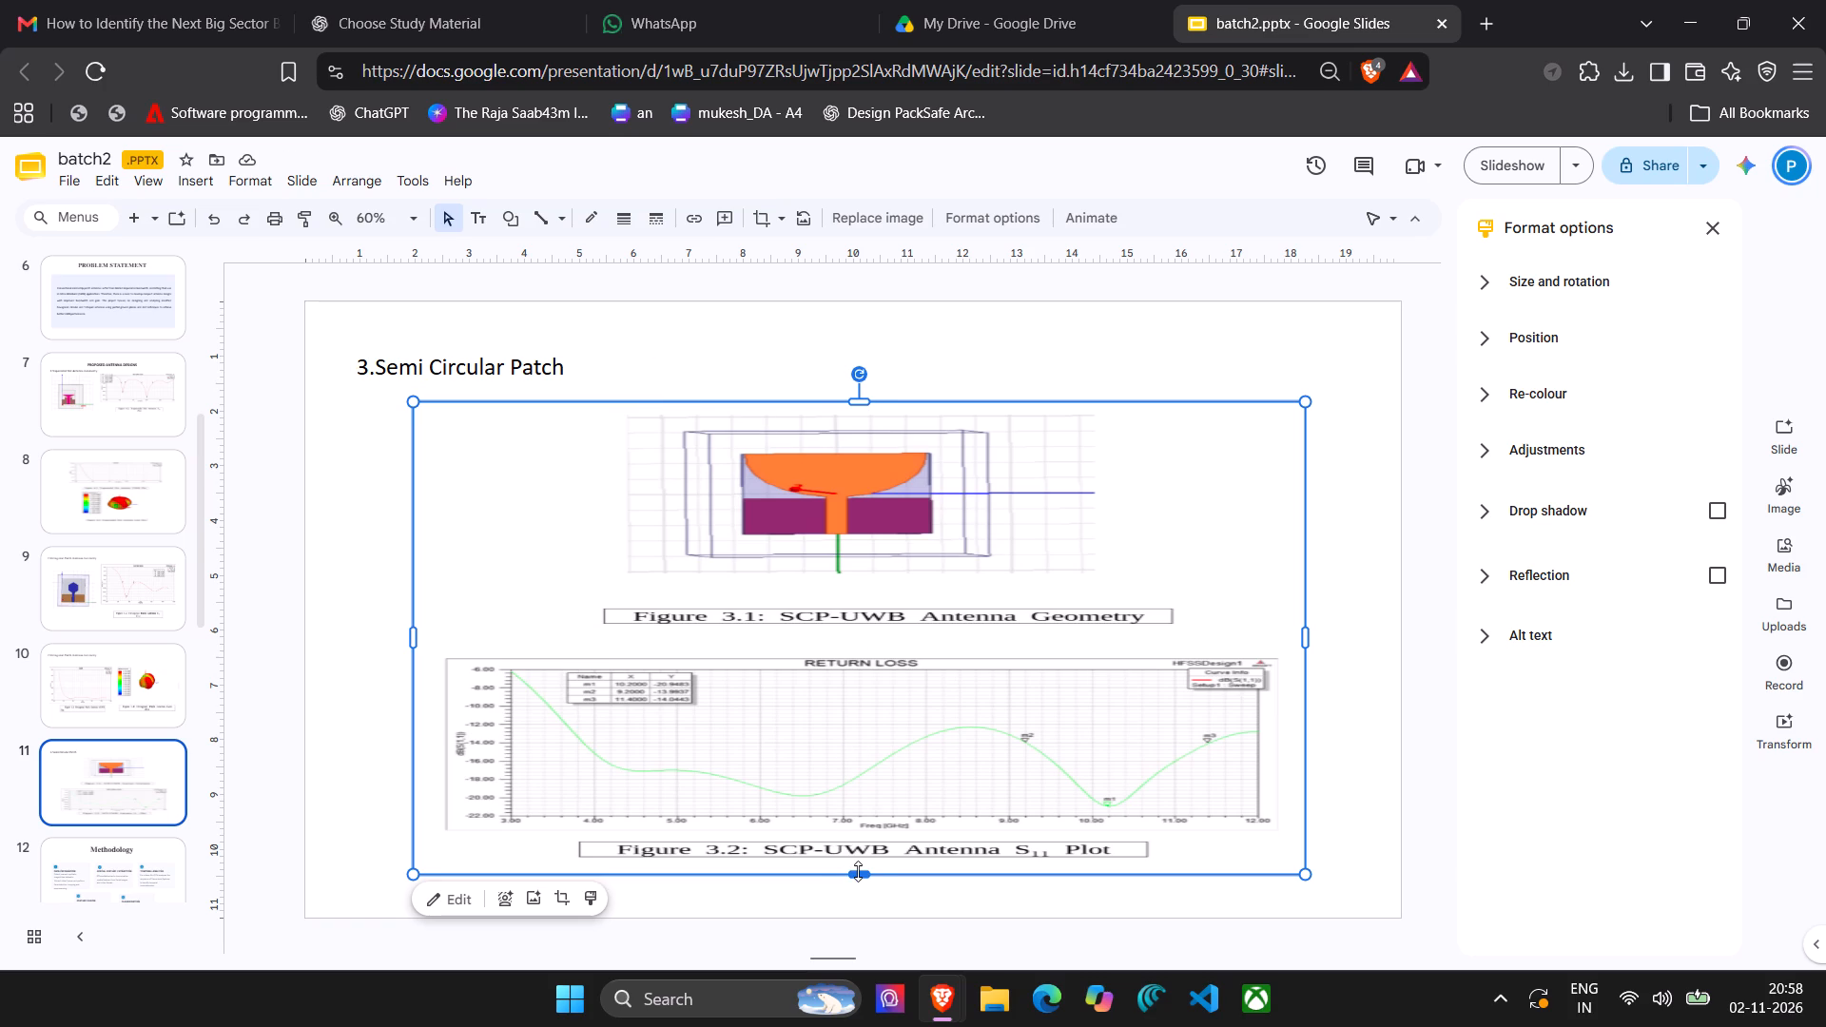
{"action": "left_click_drag", "start_coordinate": [858, 871], "coordinate": [857, 897]}
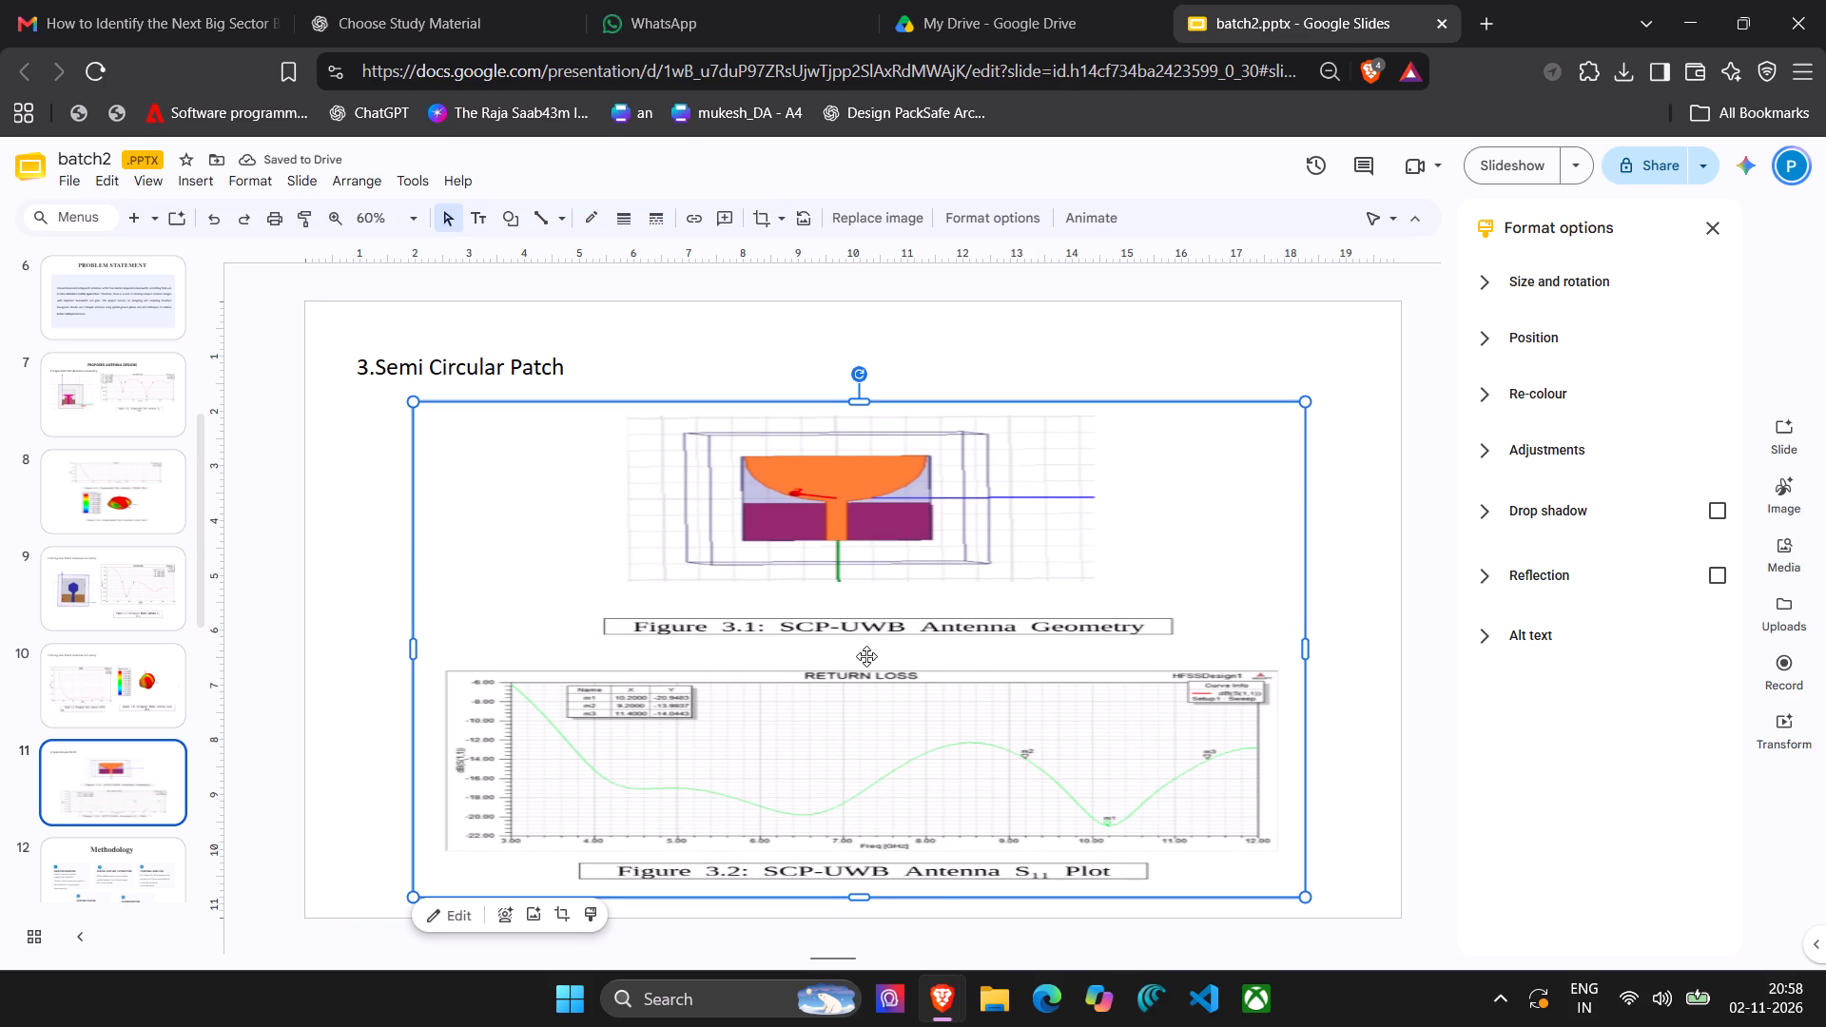
Reposition the SCP-UWB antenna image just below the heading, with its left edge near the start of the heading text.
{"action": "left_click_drag", "start_coordinate": [881, 672], "coordinate": [848, 662]}
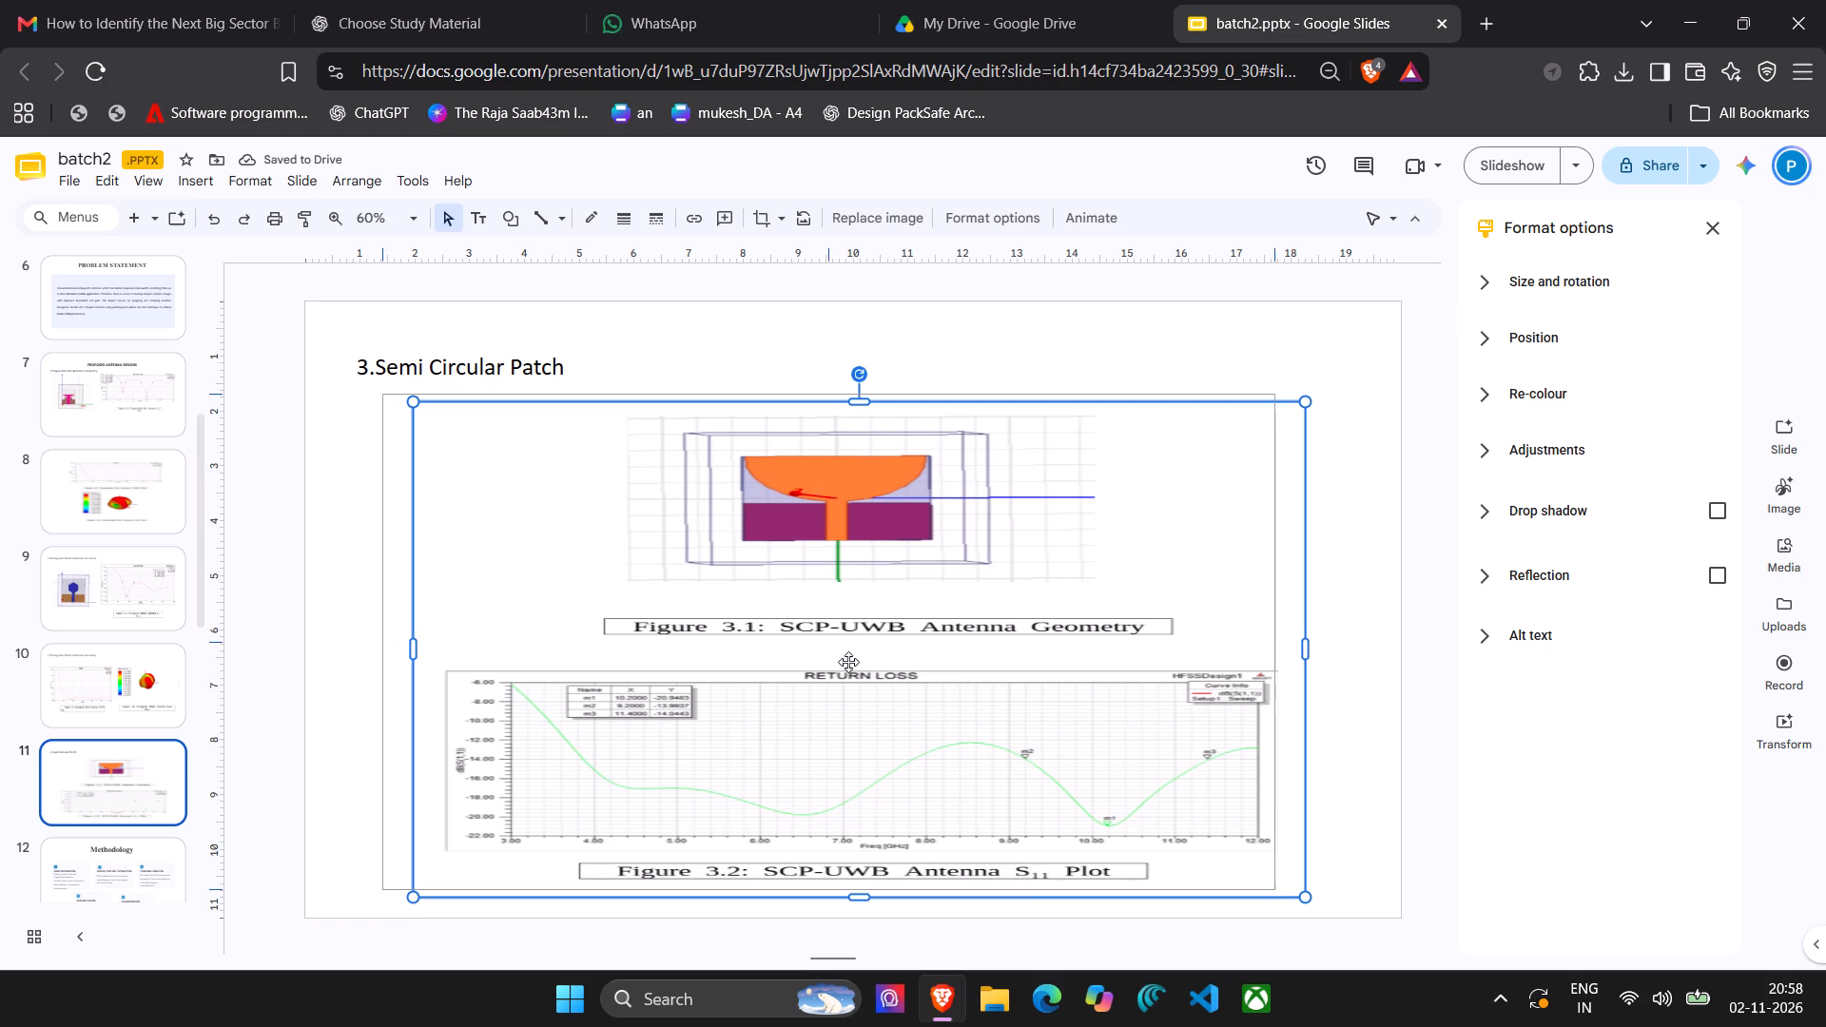
{"action": "left_click_drag", "start_coordinate": [848, 662], "coordinate": [868, 662]}
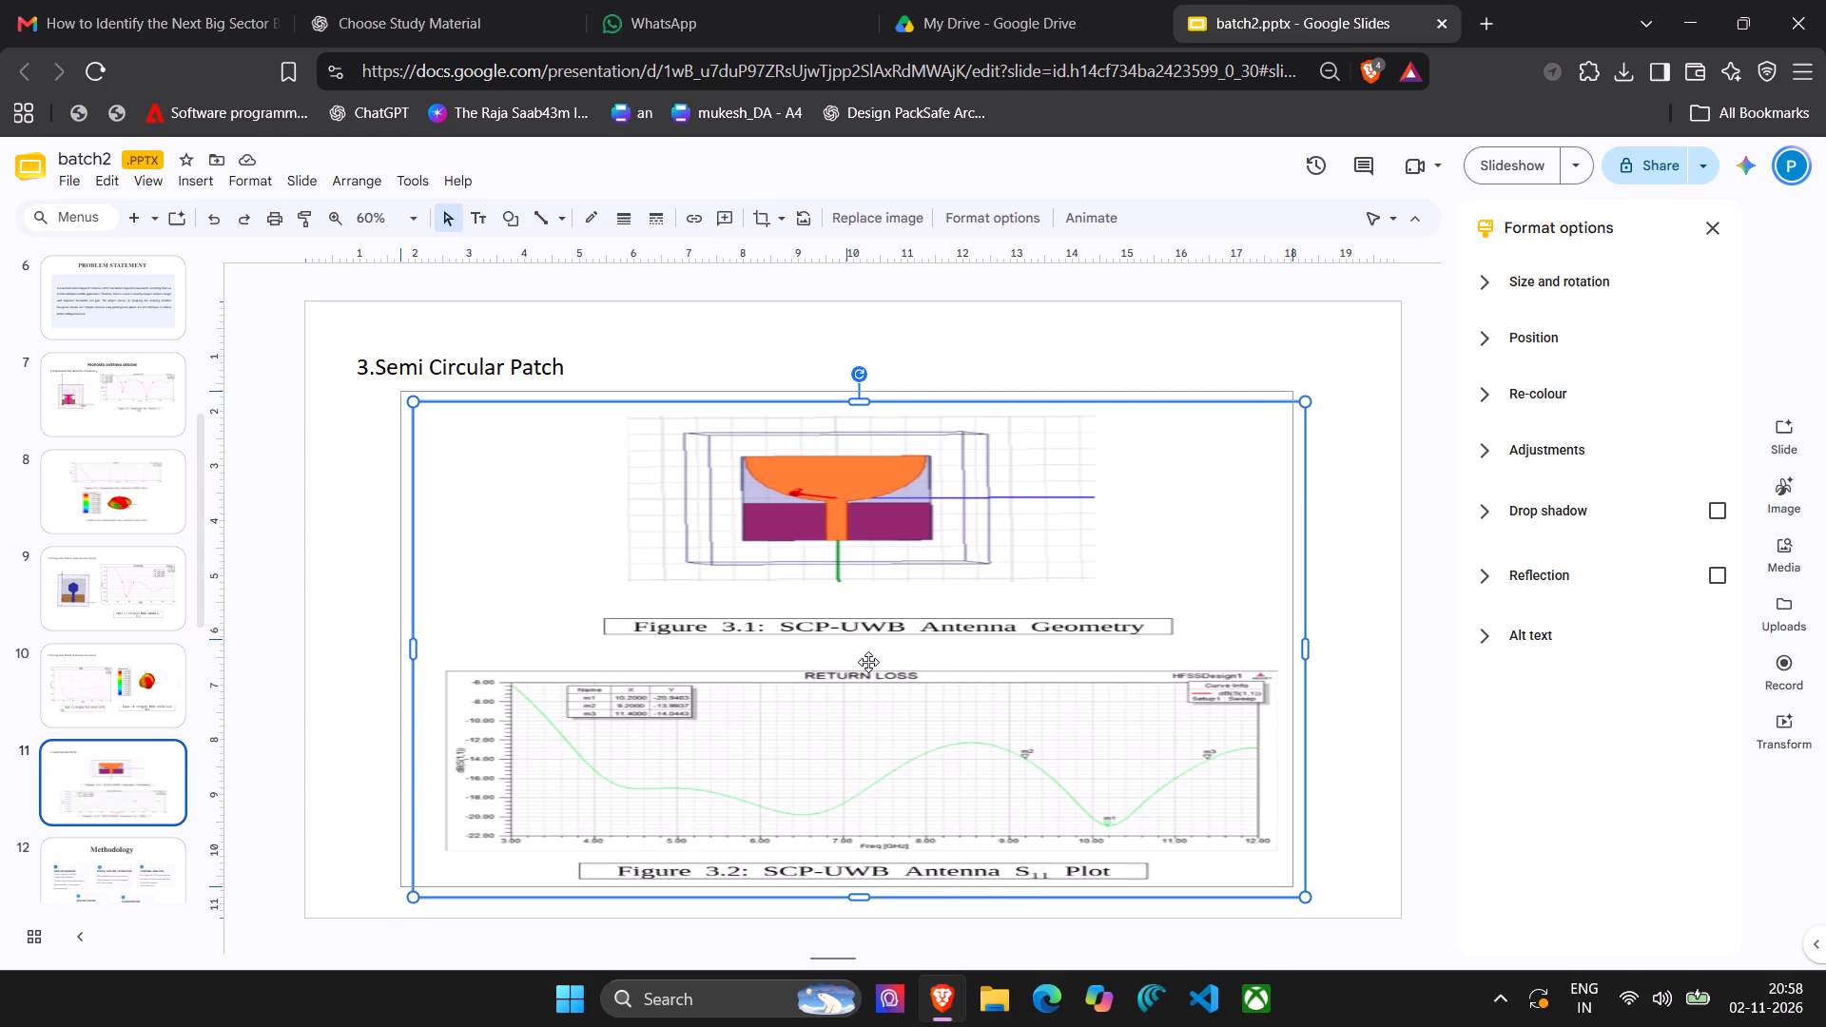
{"action": "left_click_drag", "start_coordinate": [868, 662], "coordinate": [868, 660]}
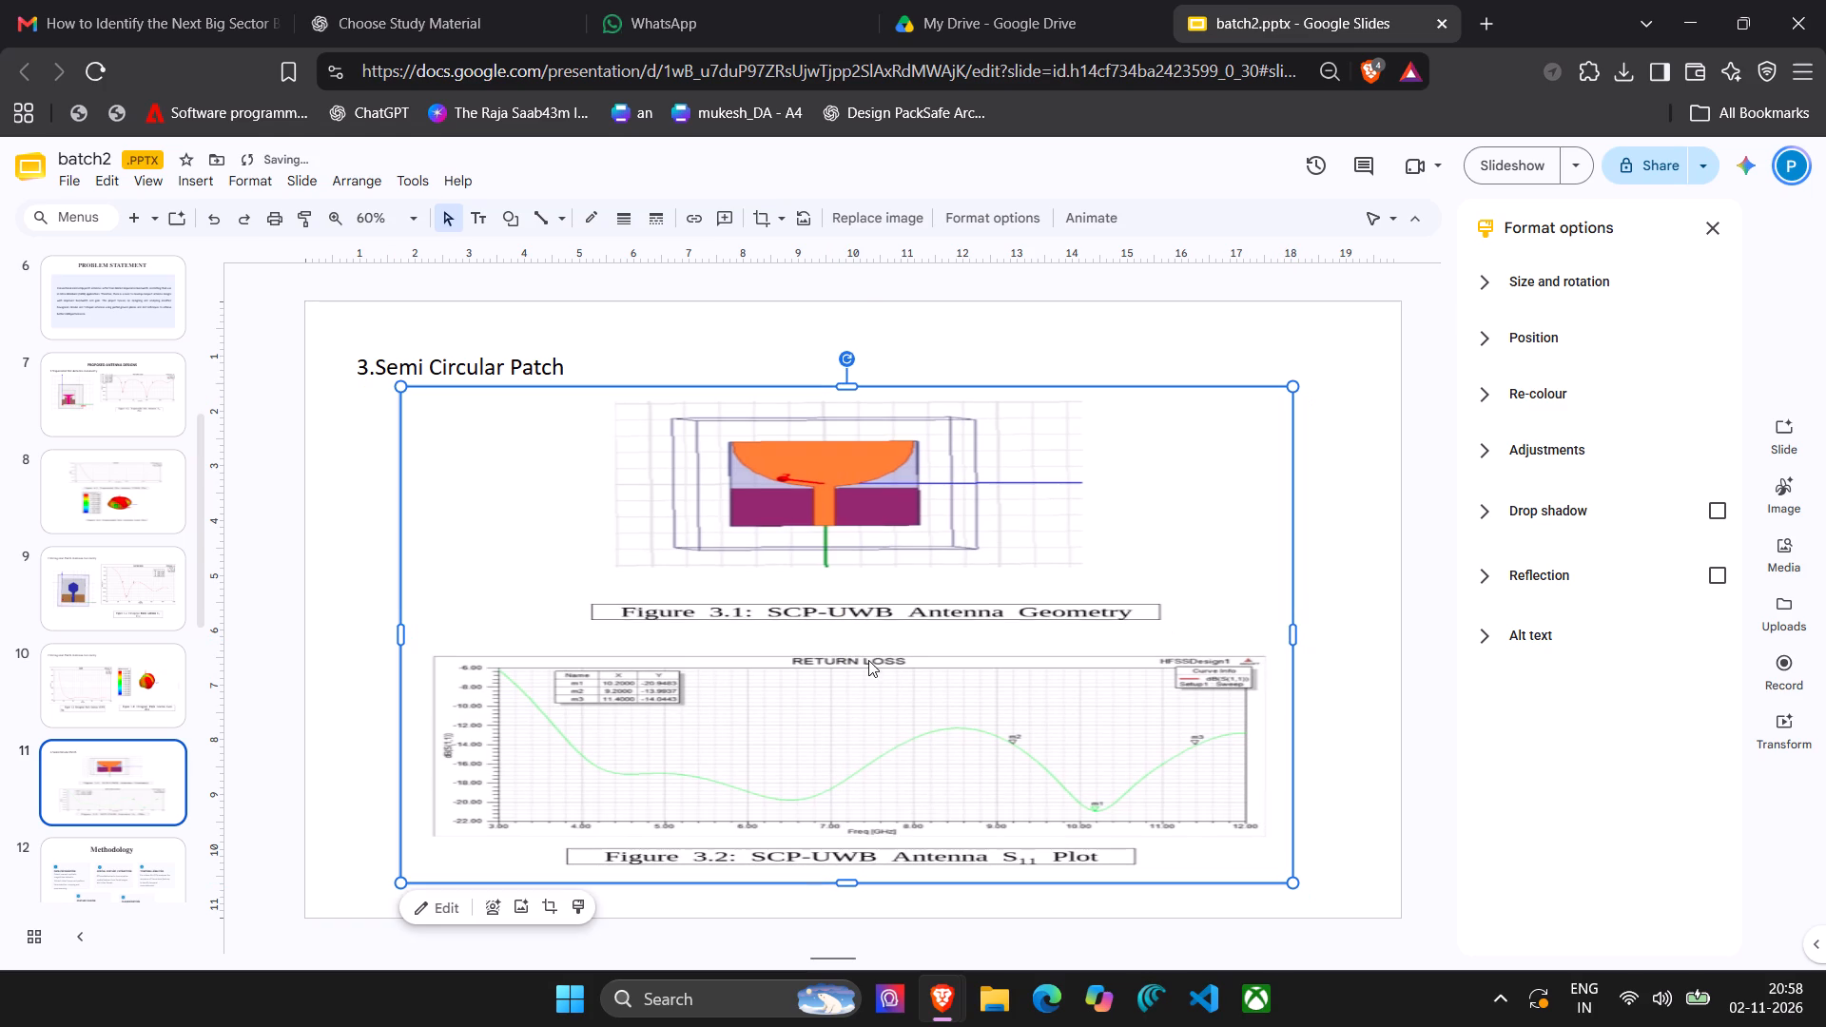
{"action": "left_click", "coordinate": [1338, 533]}
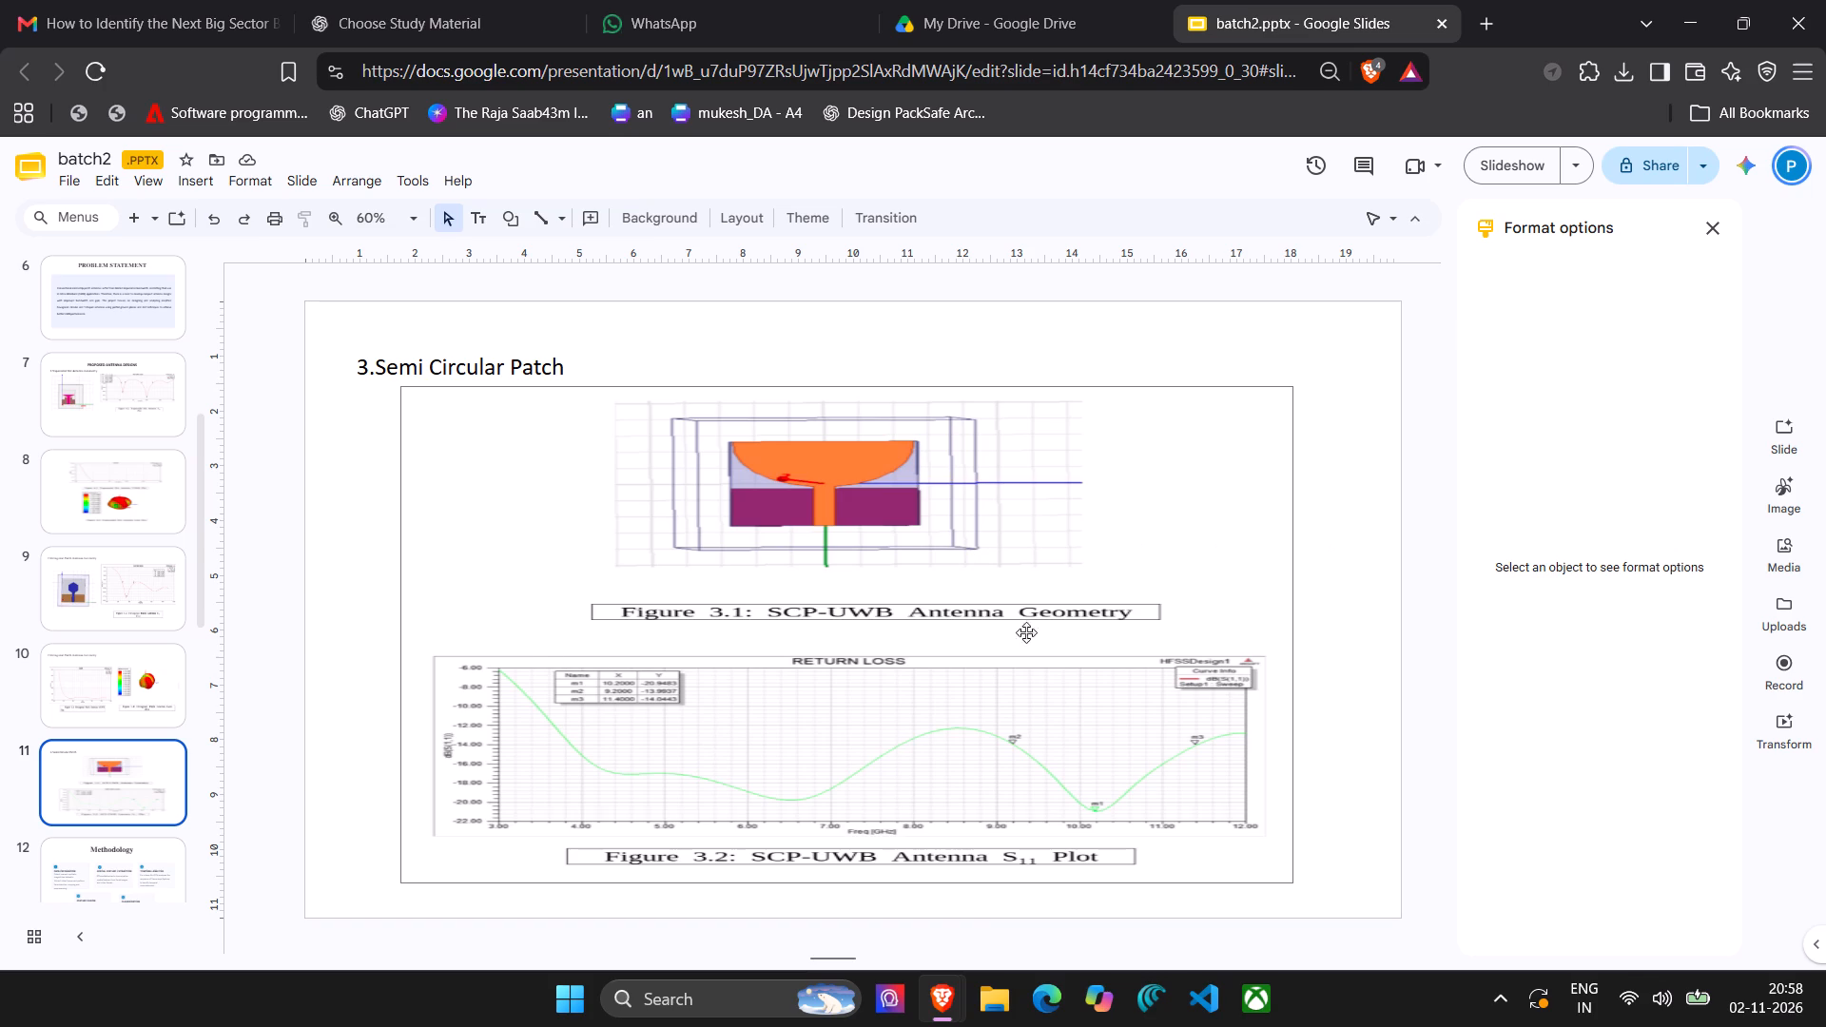
{"action": "left_click_drag", "start_coordinate": [1290, 629], "coordinate": [1194, 622]}
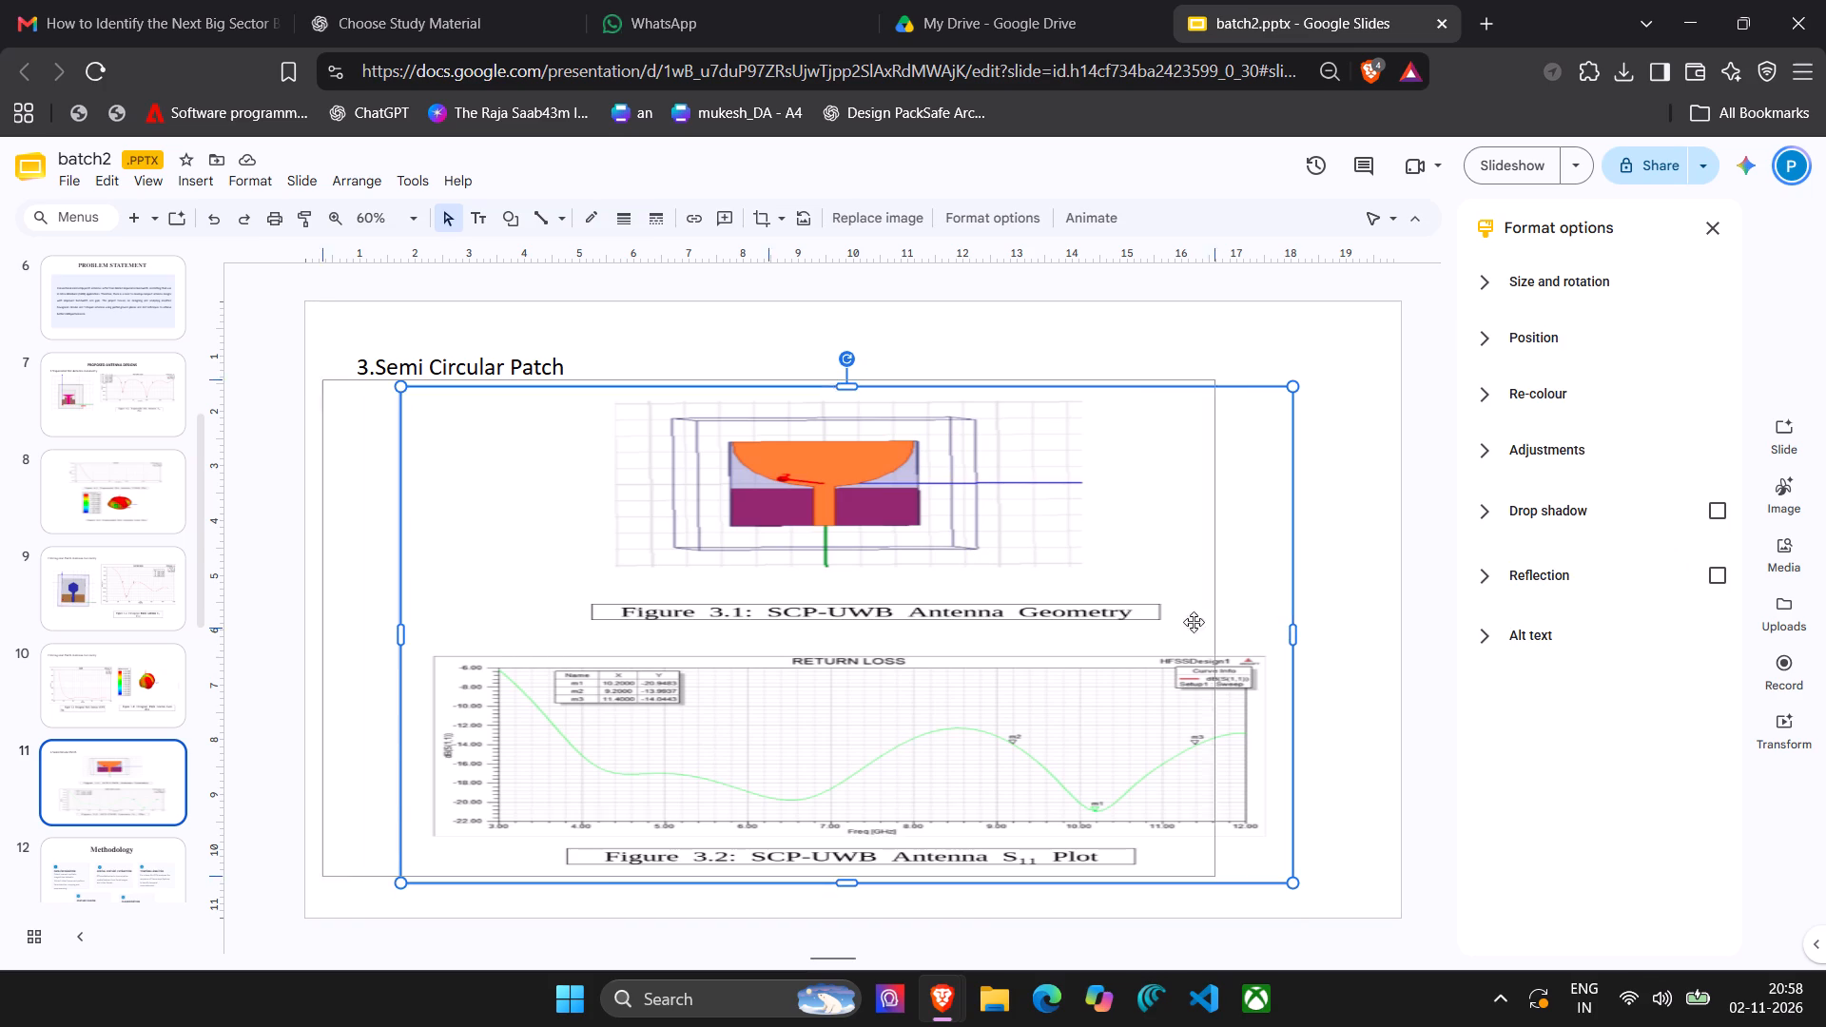
{"action": "left_click_drag", "start_coordinate": [1194, 622], "coordinate": [1237, 621]}
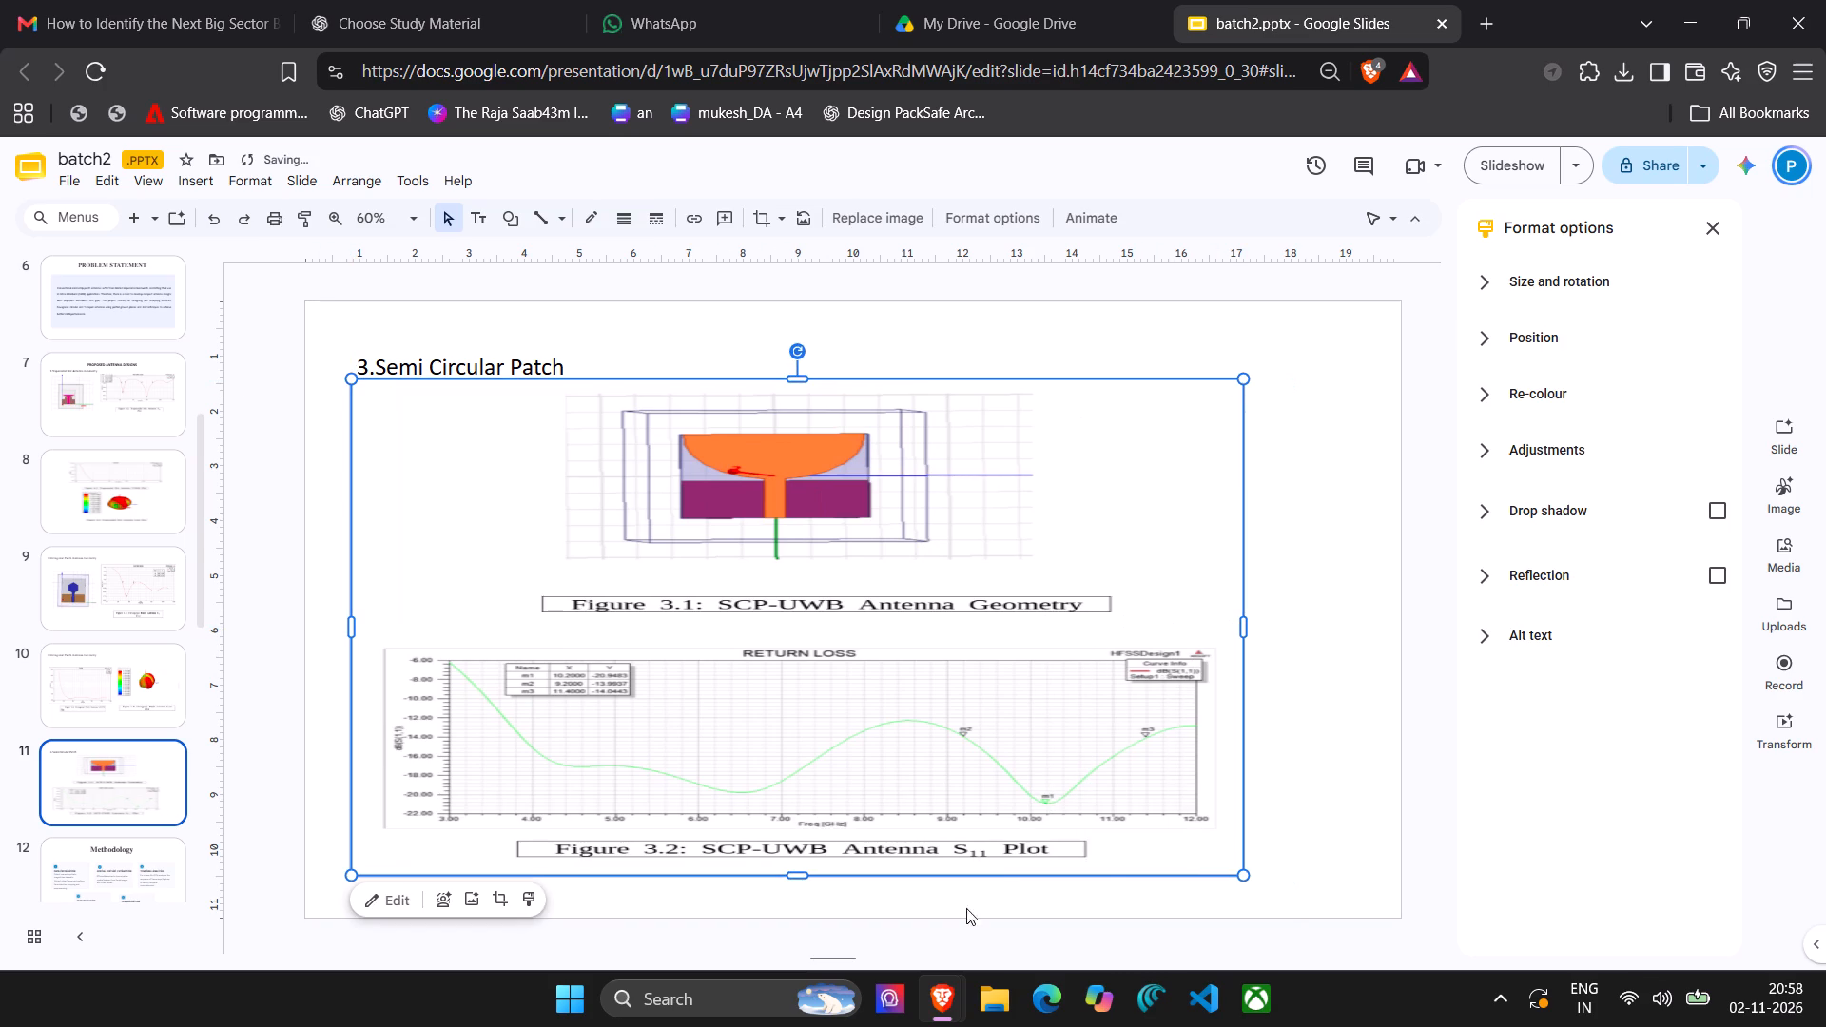
{"action": "left_click_drag", "start_coordinate": [1243, 866], "coordinate": [1139, 804]}
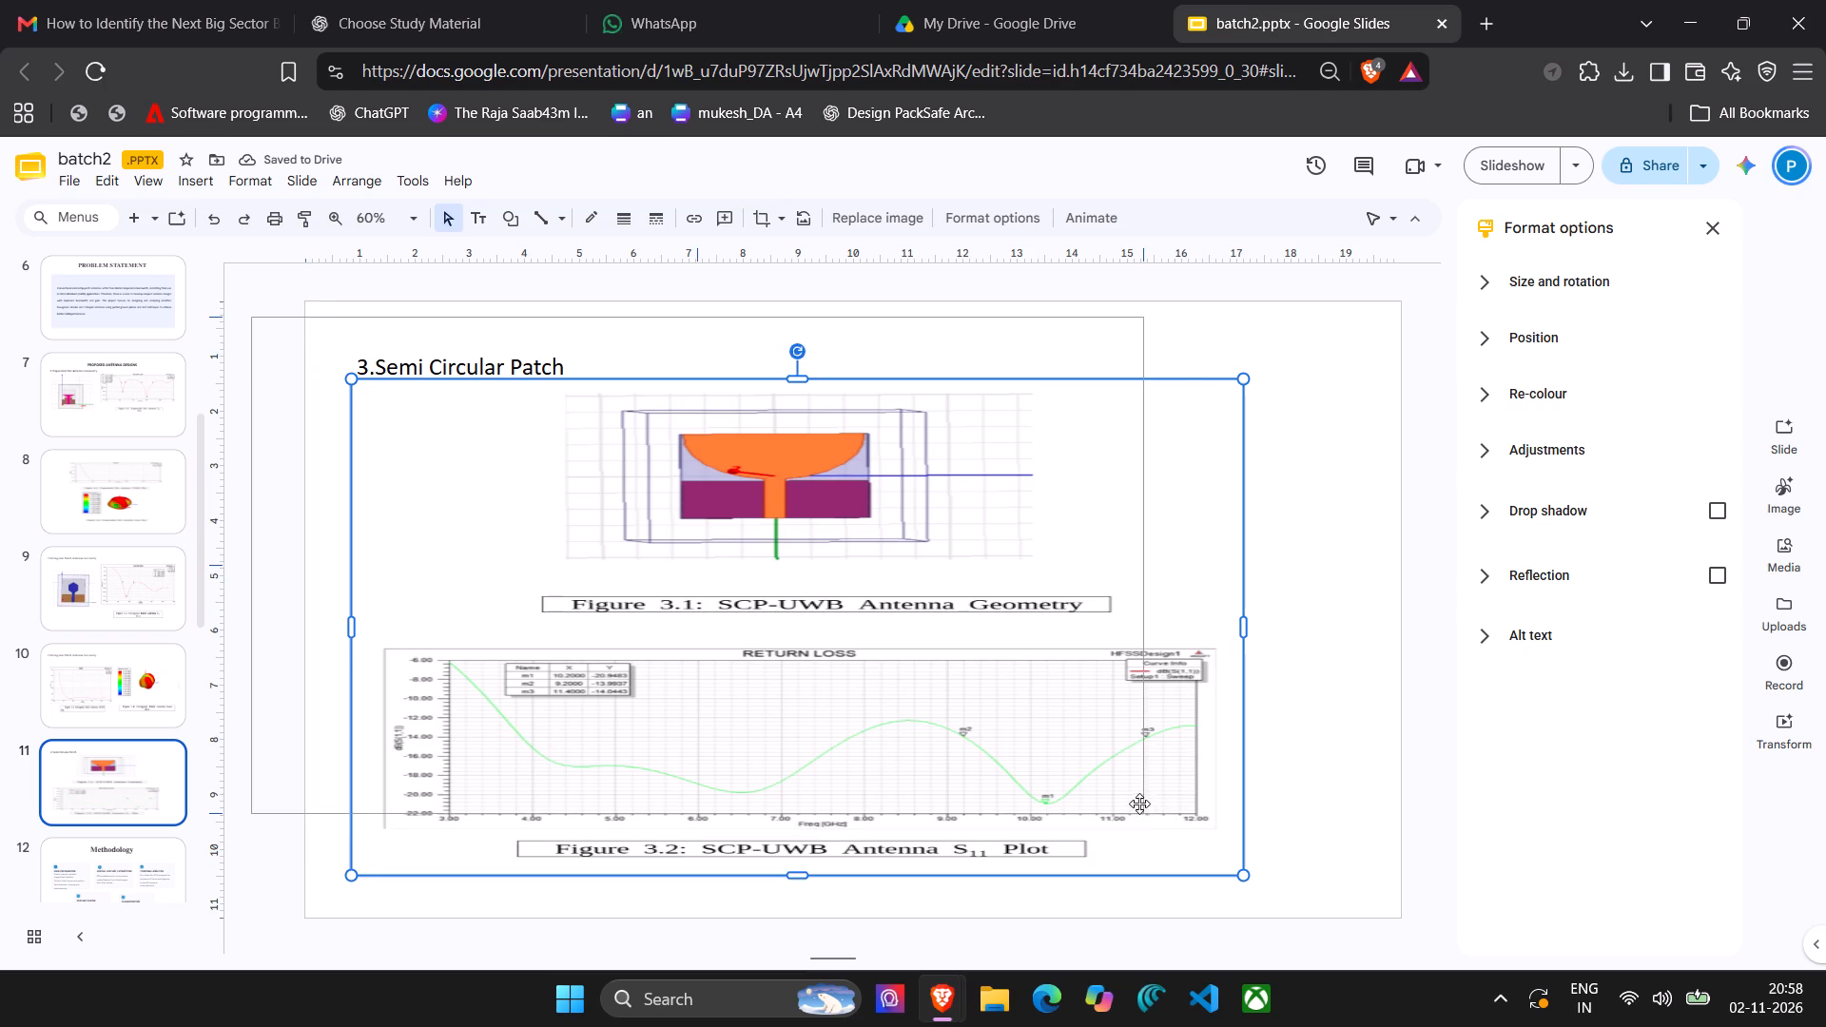
{"action": "left_click_drag", "start_coordinate": [1139, 804], "coordinate": [1269, 888]}
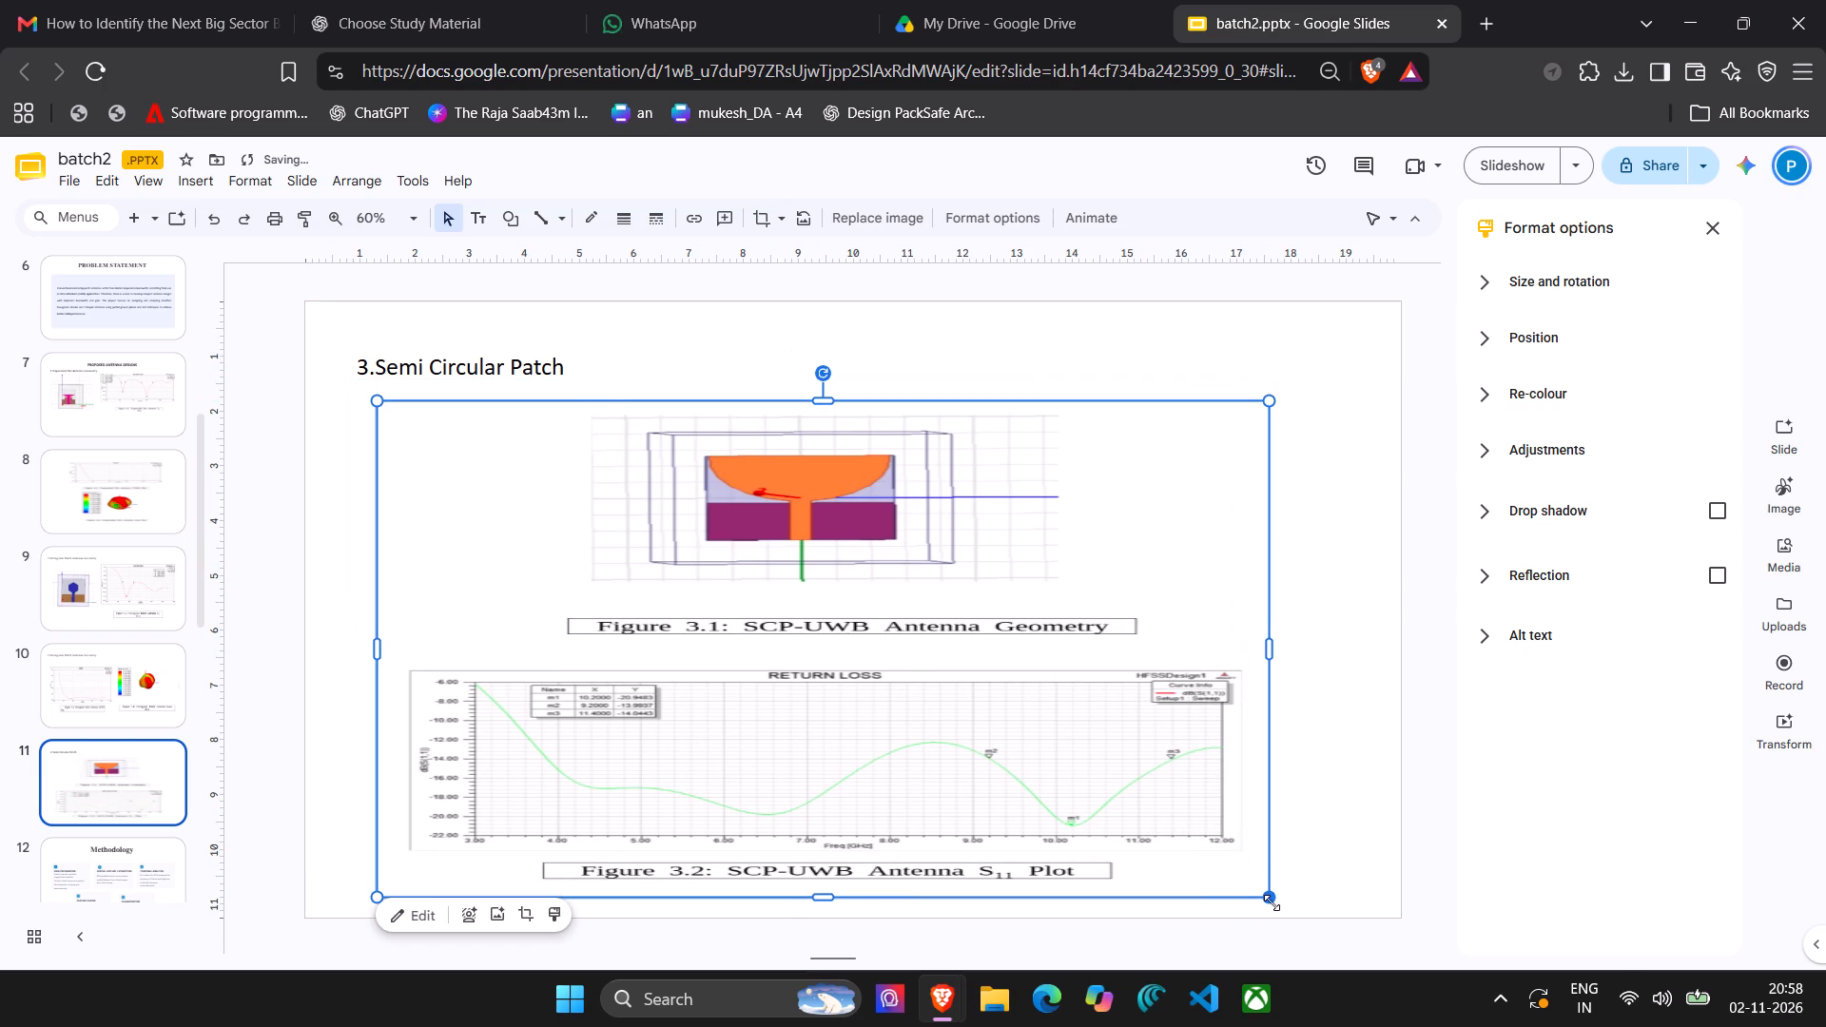
Shrink the SCP-UWB antenna image to about two-thirds of the slide's width, keeping its top-left corner in place.
{"action": "left_click_drag", "start_coordinate": [1272, 902], "coordinate": [1132, 858]}
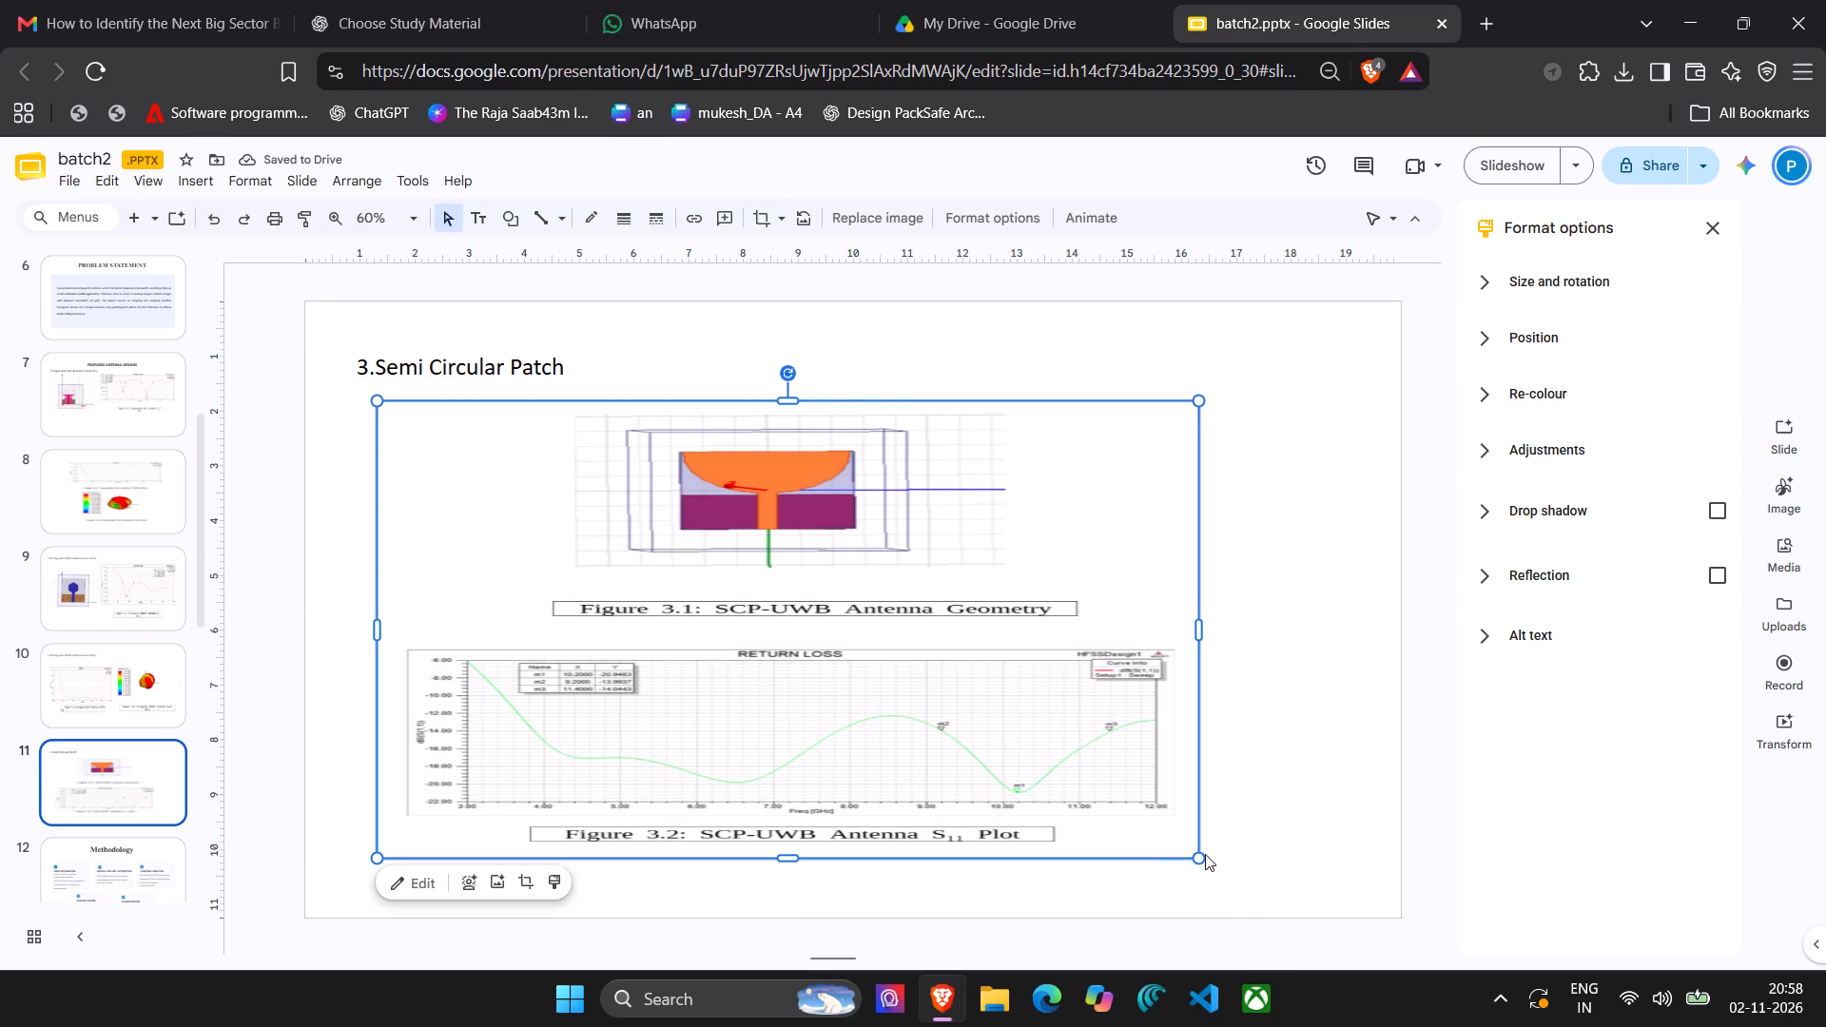
{"action": "left_click_drag", "start_coordinate": [1197, 860], "coordinate": [1186, 862]}
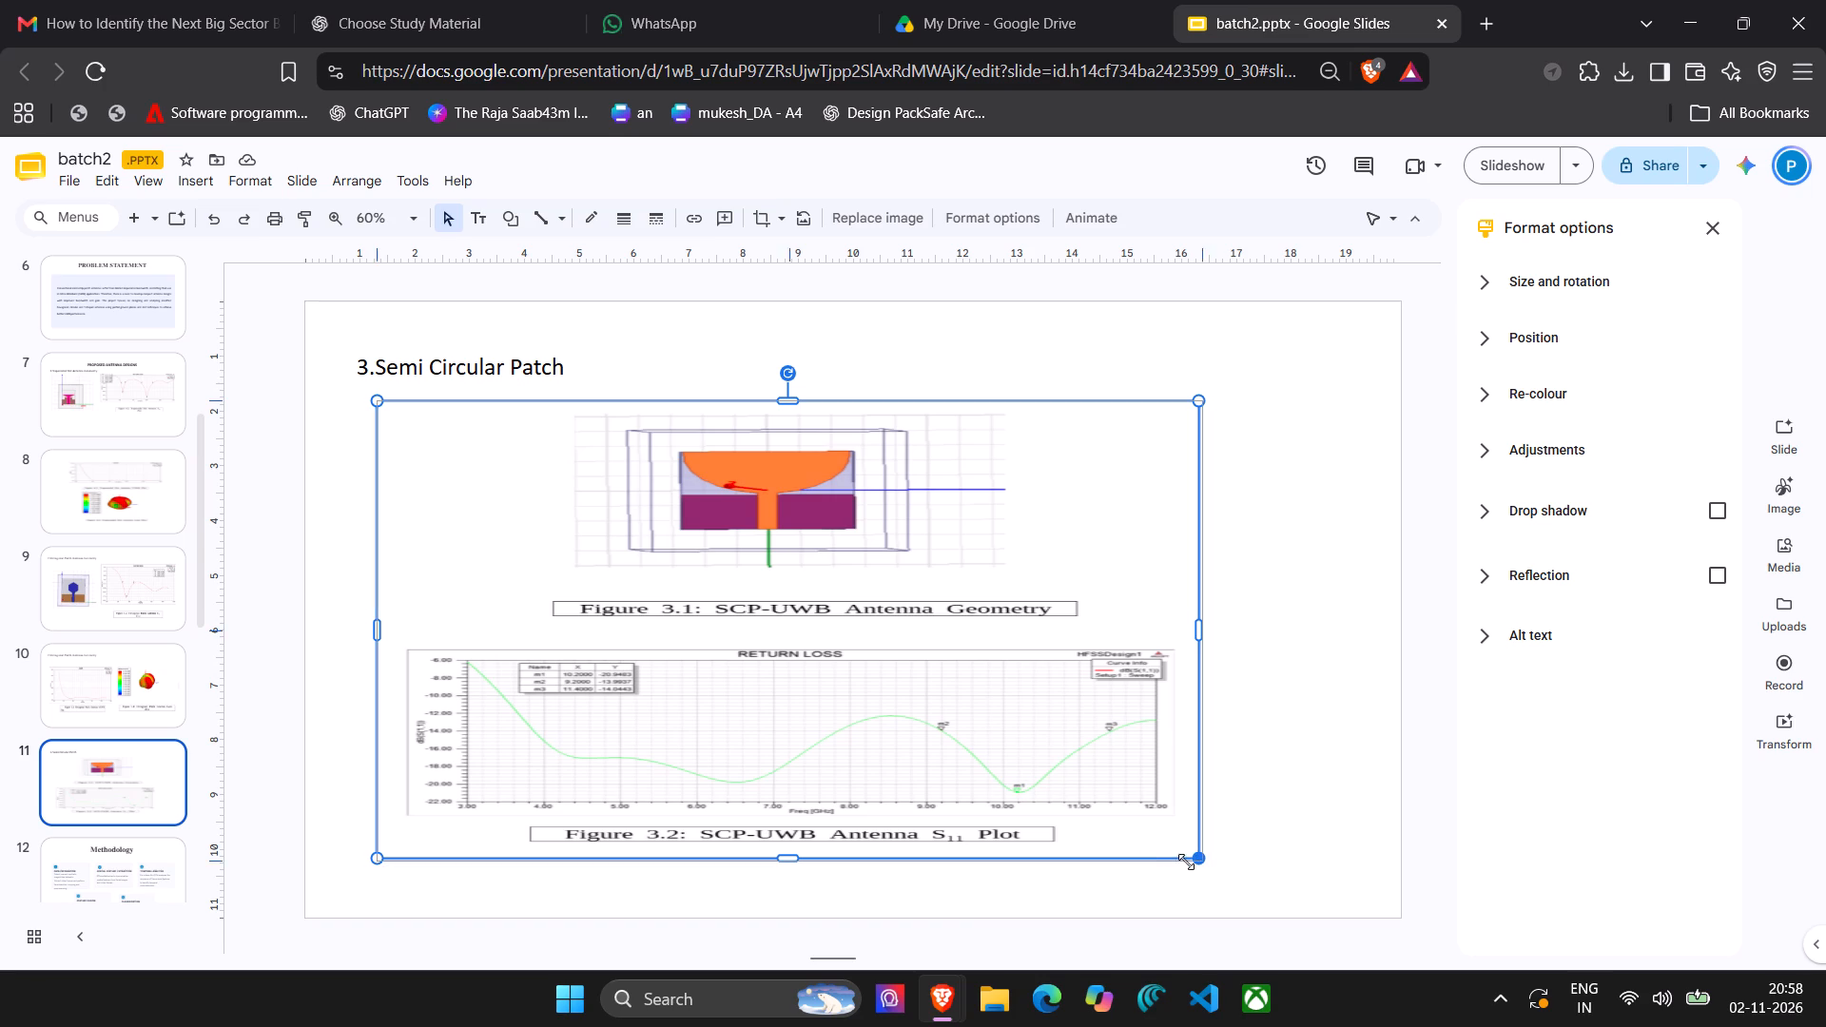
{"action": "left_click_drag", "start_coordinate": [1186, 862], "coordinate": [1106, 867]}
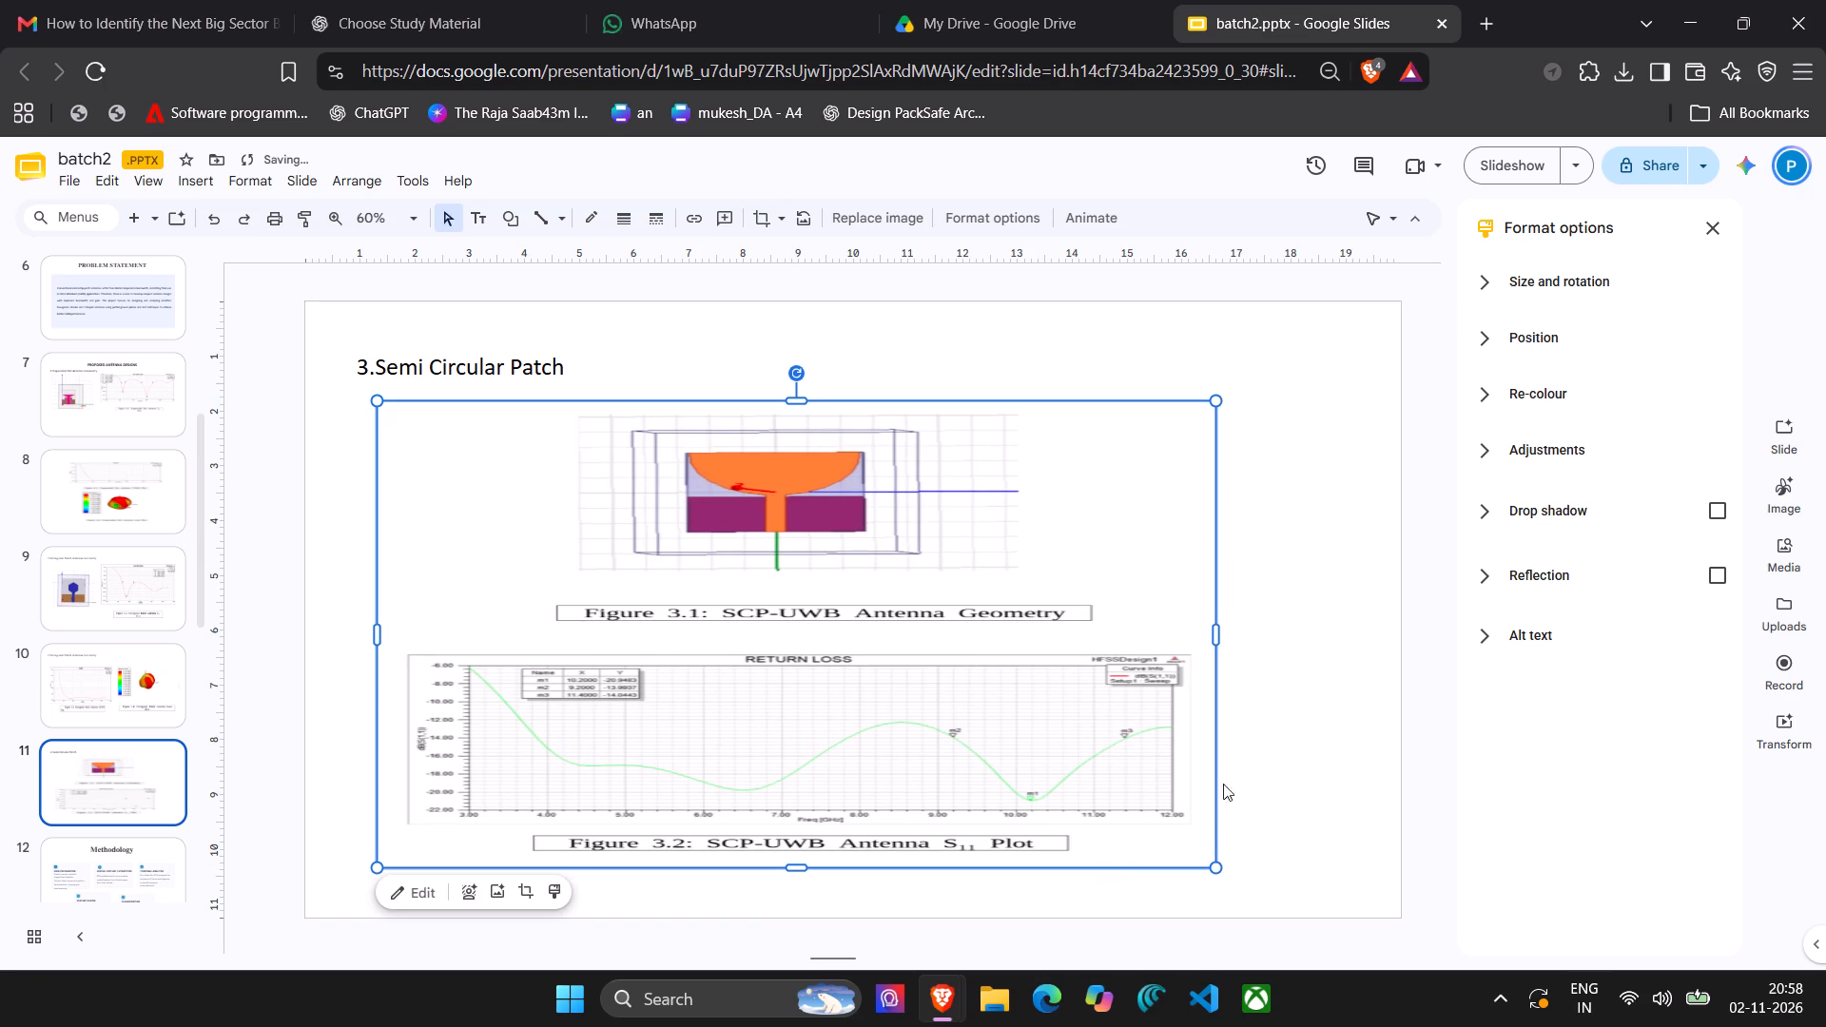
{"action": "left_click_drag", "start_coordinate": [1214, 641], "coordinate": [1129, 640]}
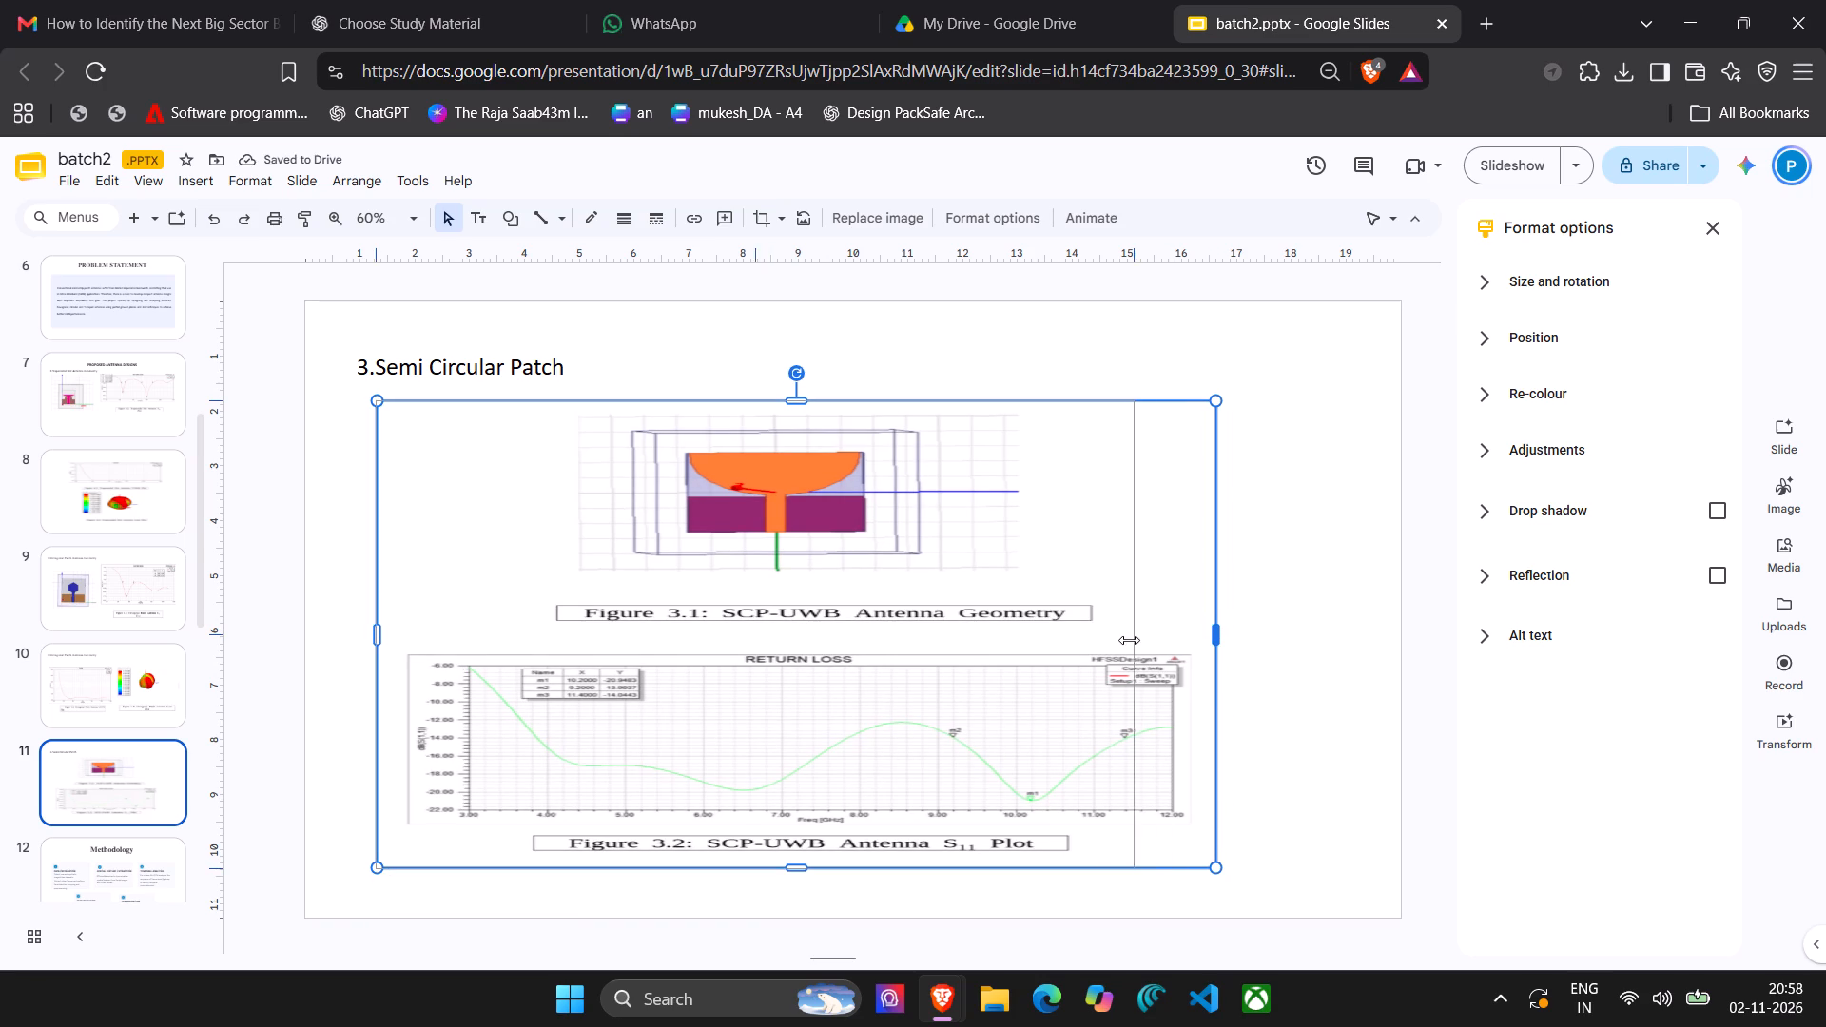
{"action": "left_click_drag", "start_coordinate": [1129, 640], "coordinate": [1107, 640]}
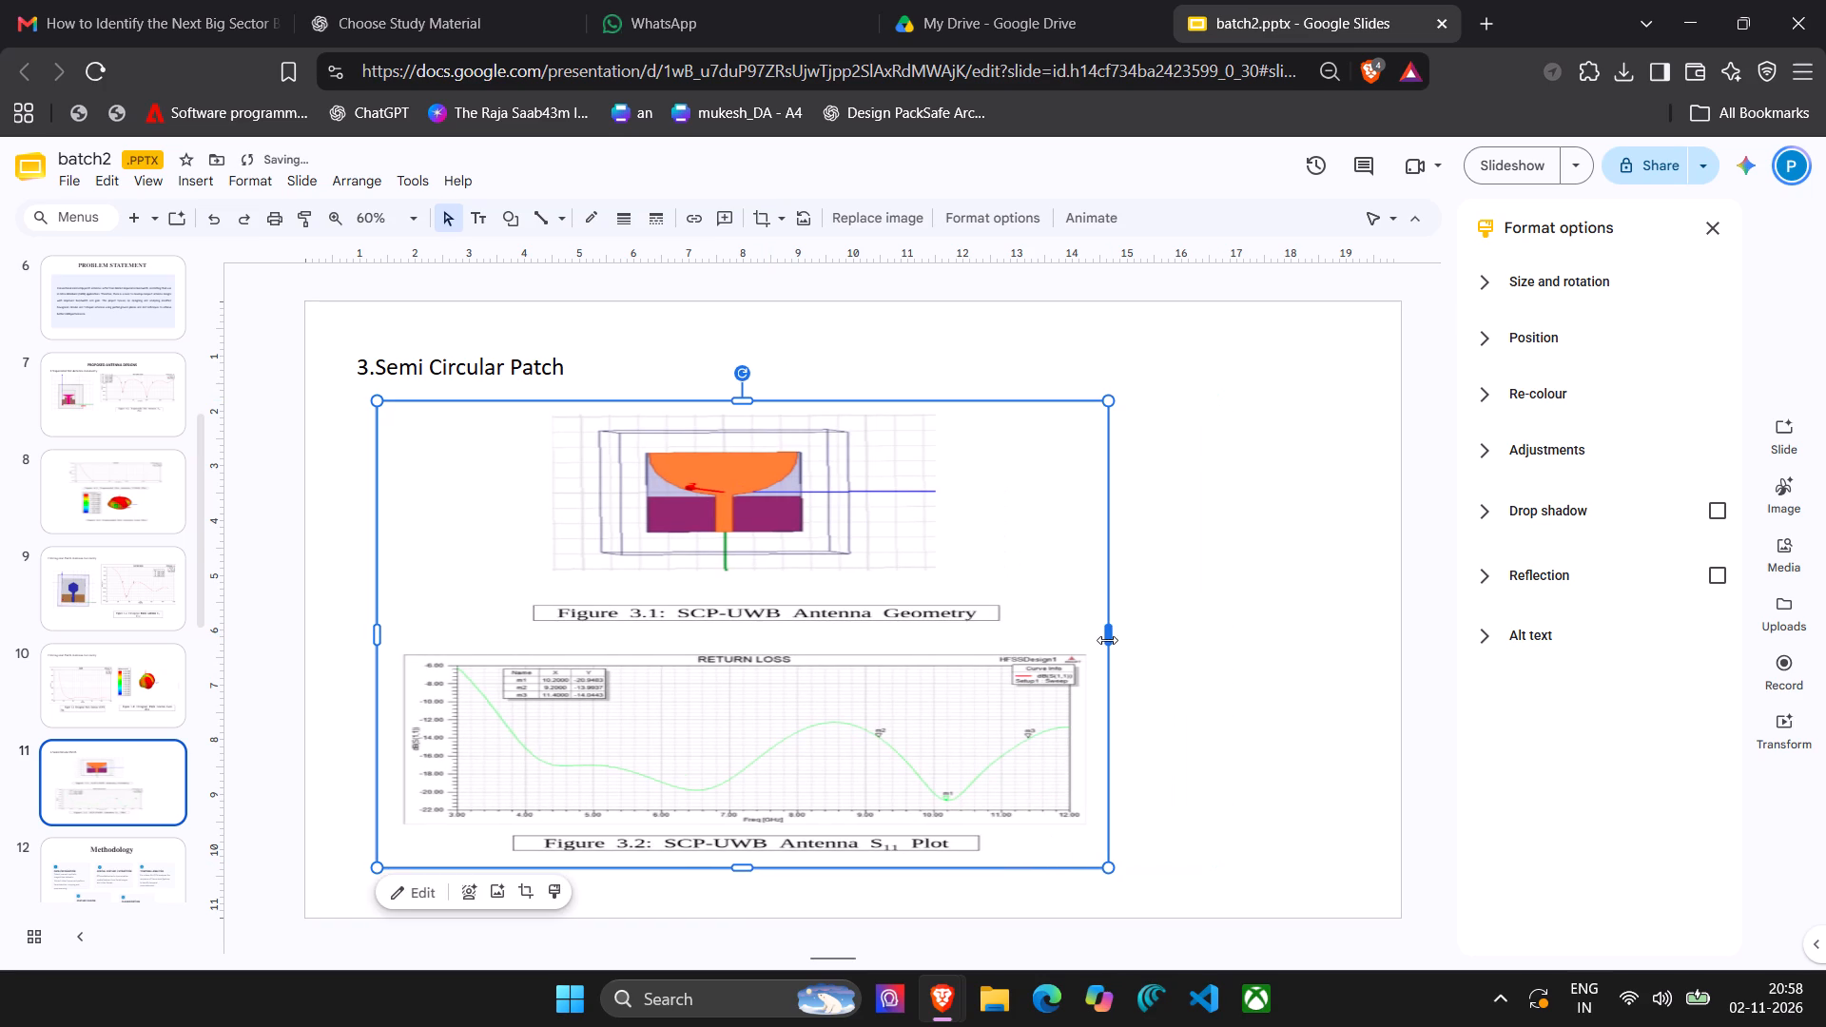
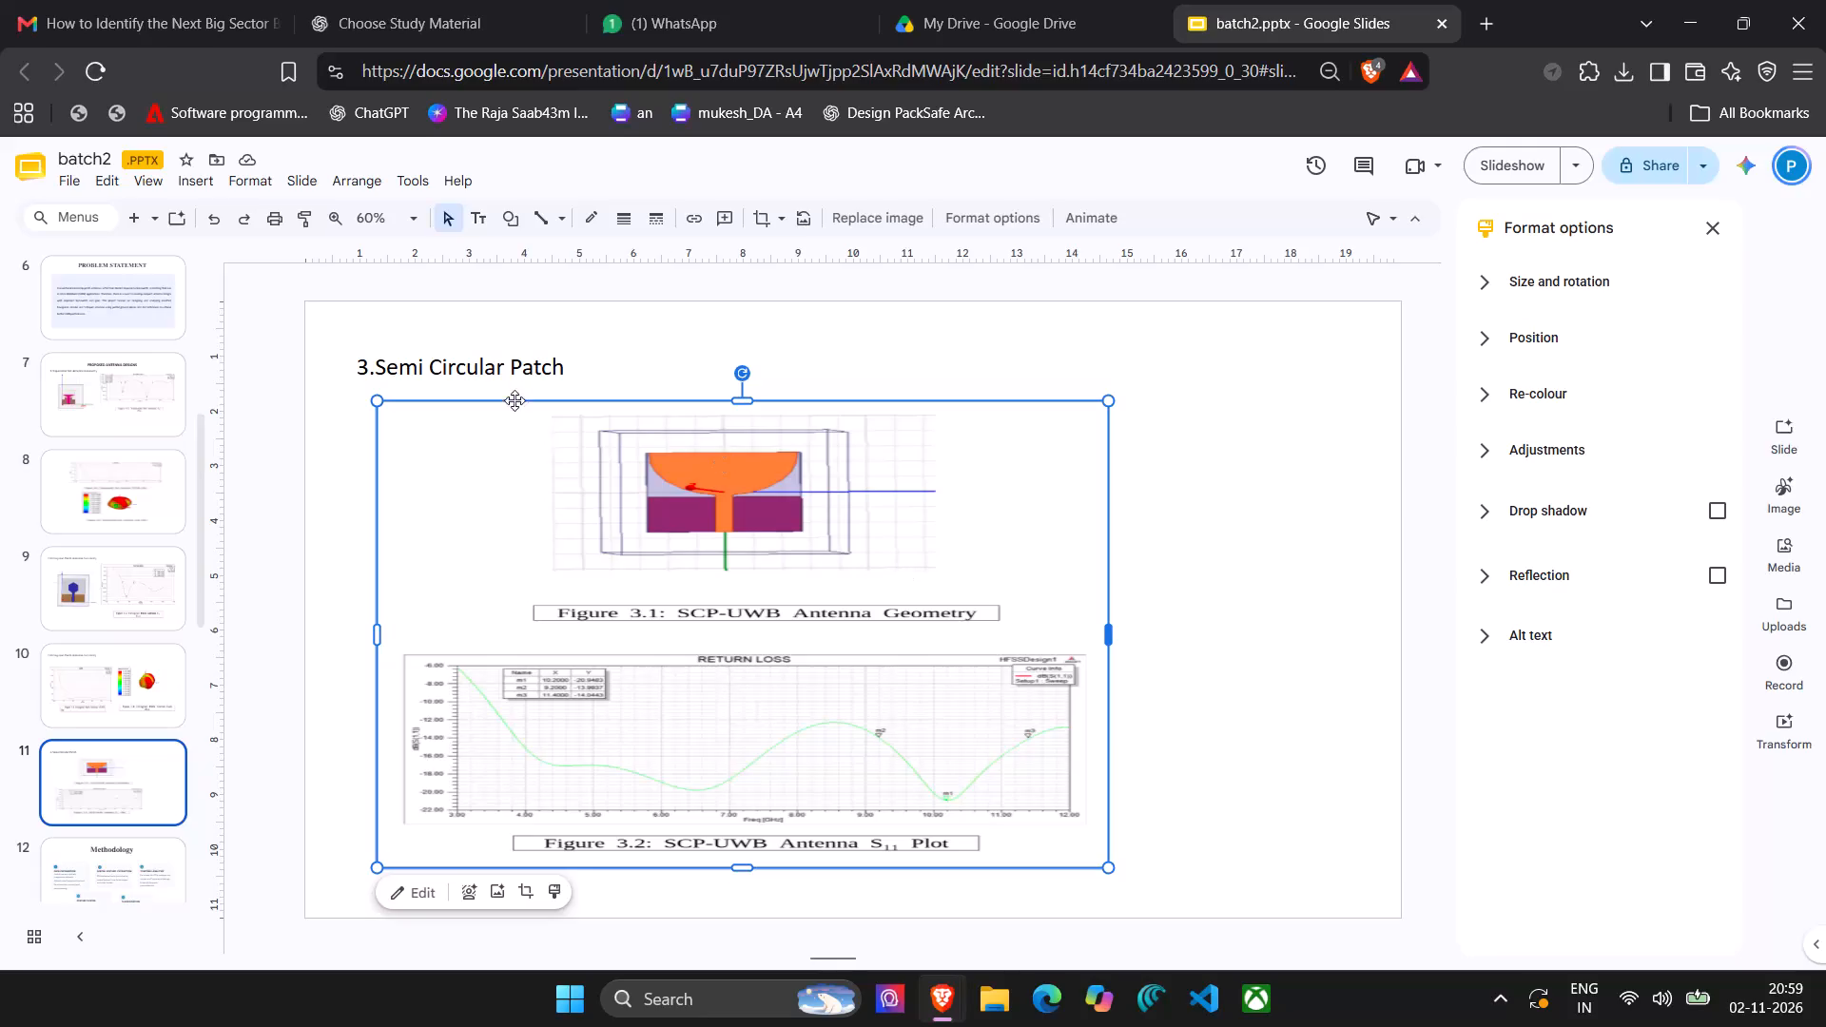
Add a text box in the blank area beside the SCP-UWB antenna image reading "bandwidth:2.20GHz(from 9.20 to 11.40GHz".
{"action": "left_click", "coordinate": [201, 177]}
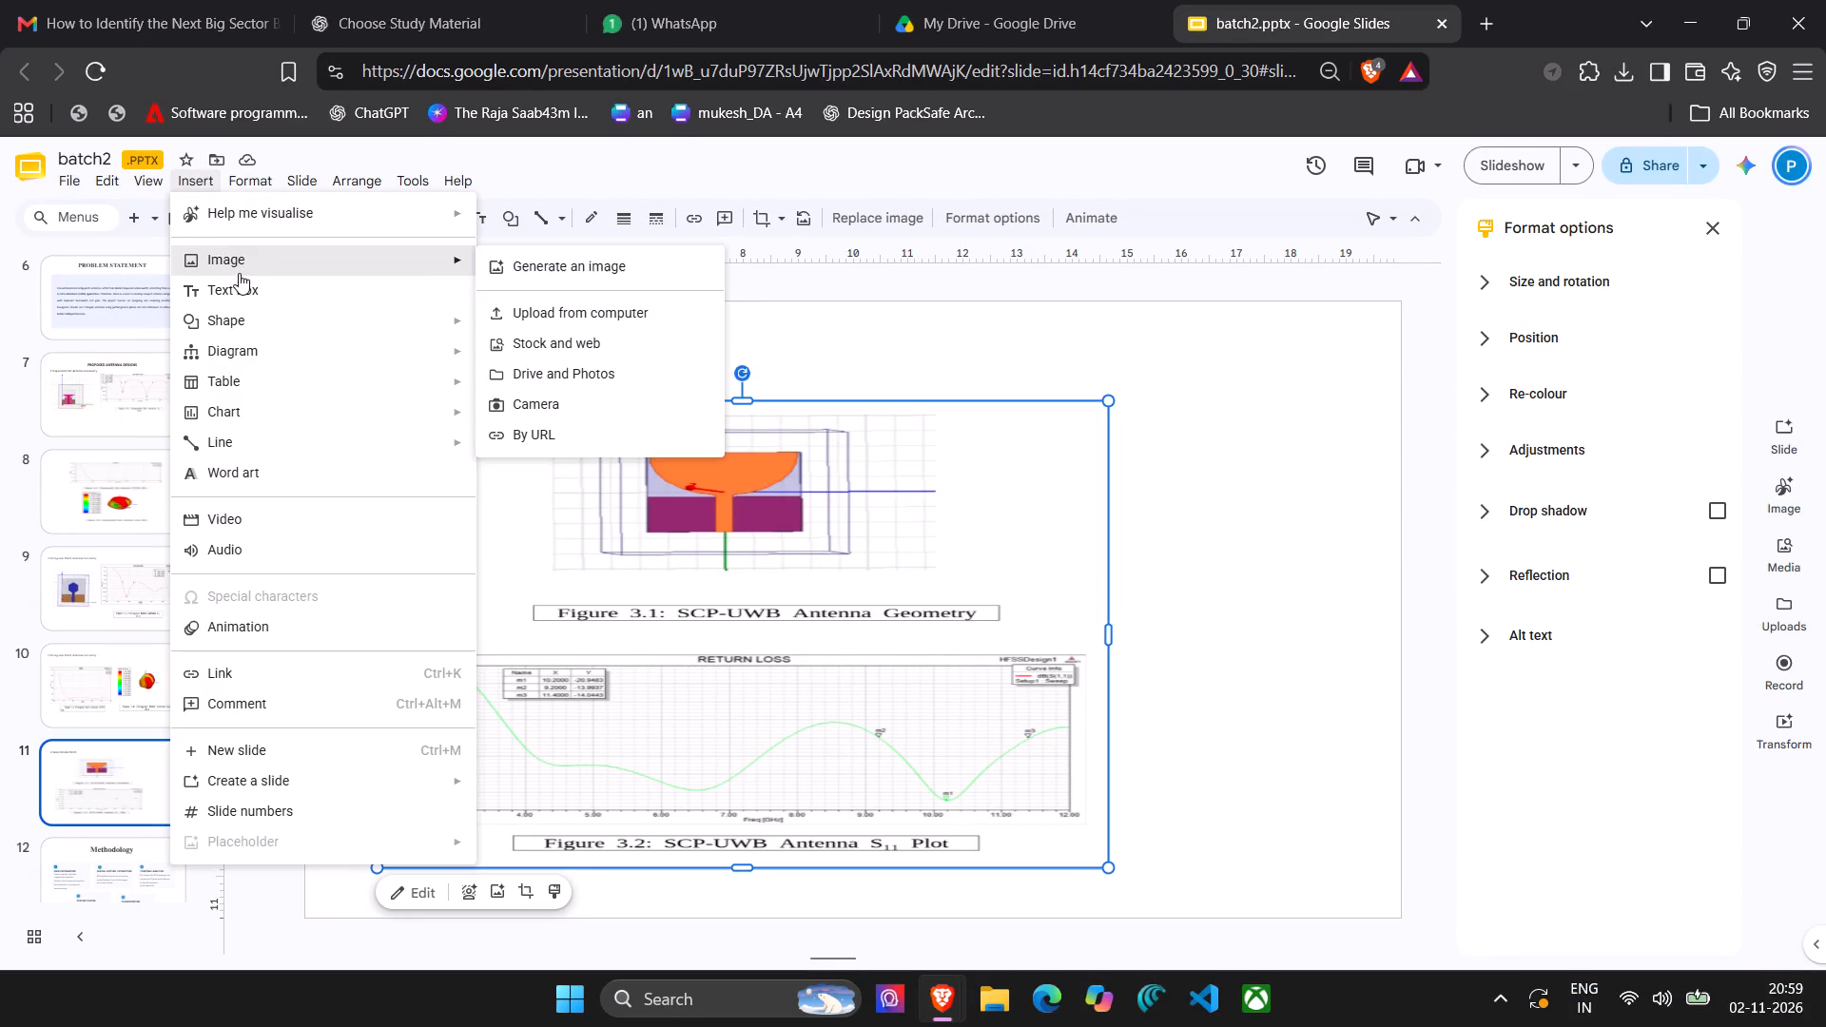
{"action": "left_click", "coordinate": [239, 280]}
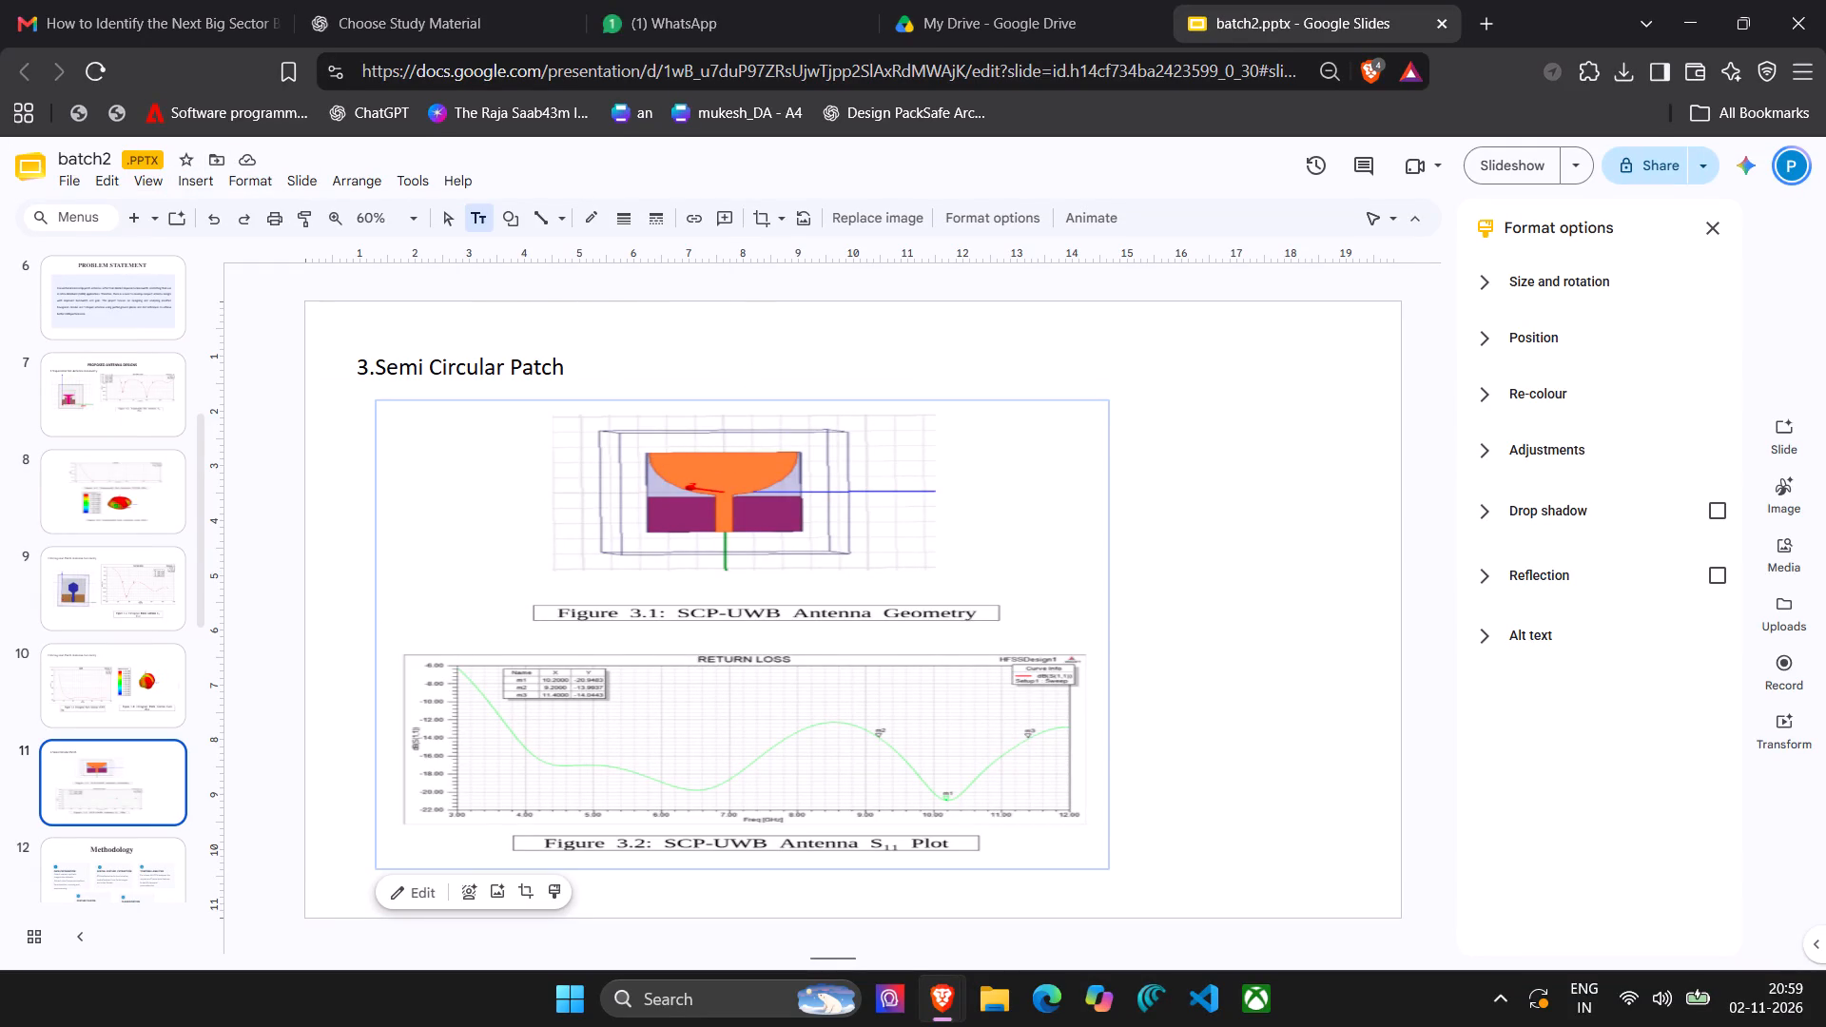
{"action": "left_click", "coordinate": [1254, 573]}
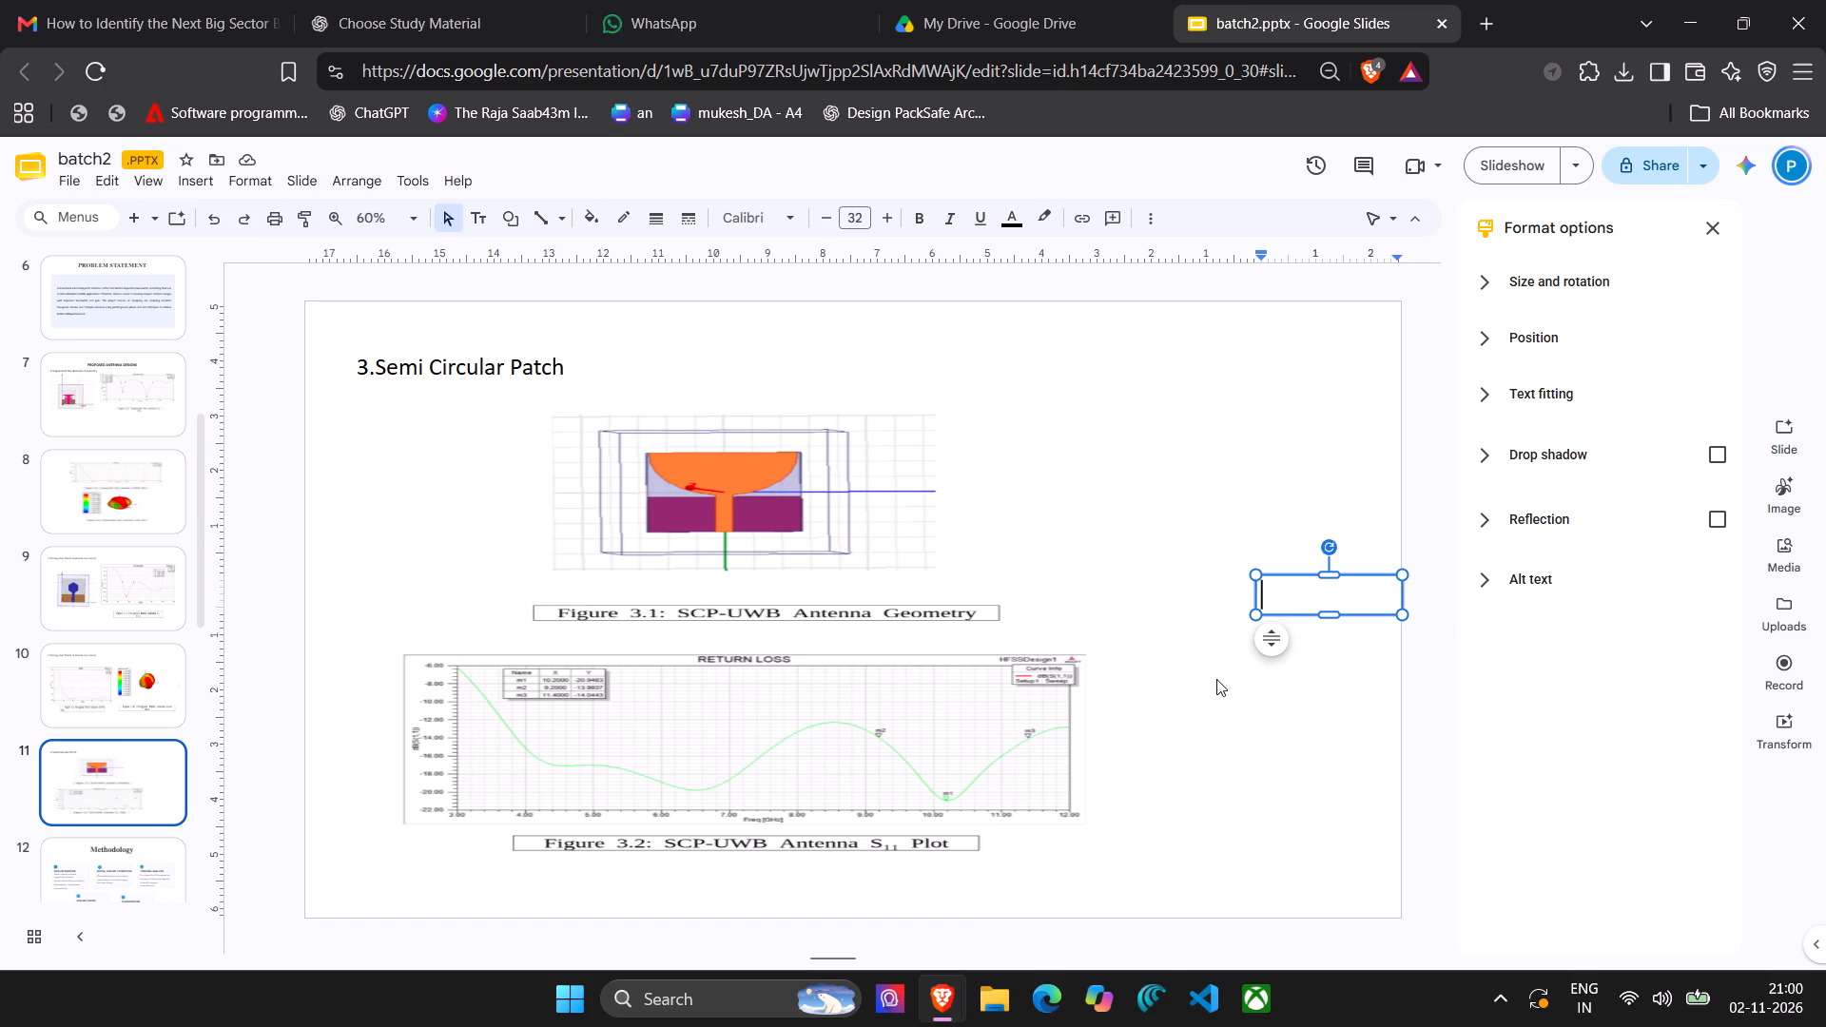
{"action": "type", "text": "ba"}
{"action": "type", "text": "ndwi"}
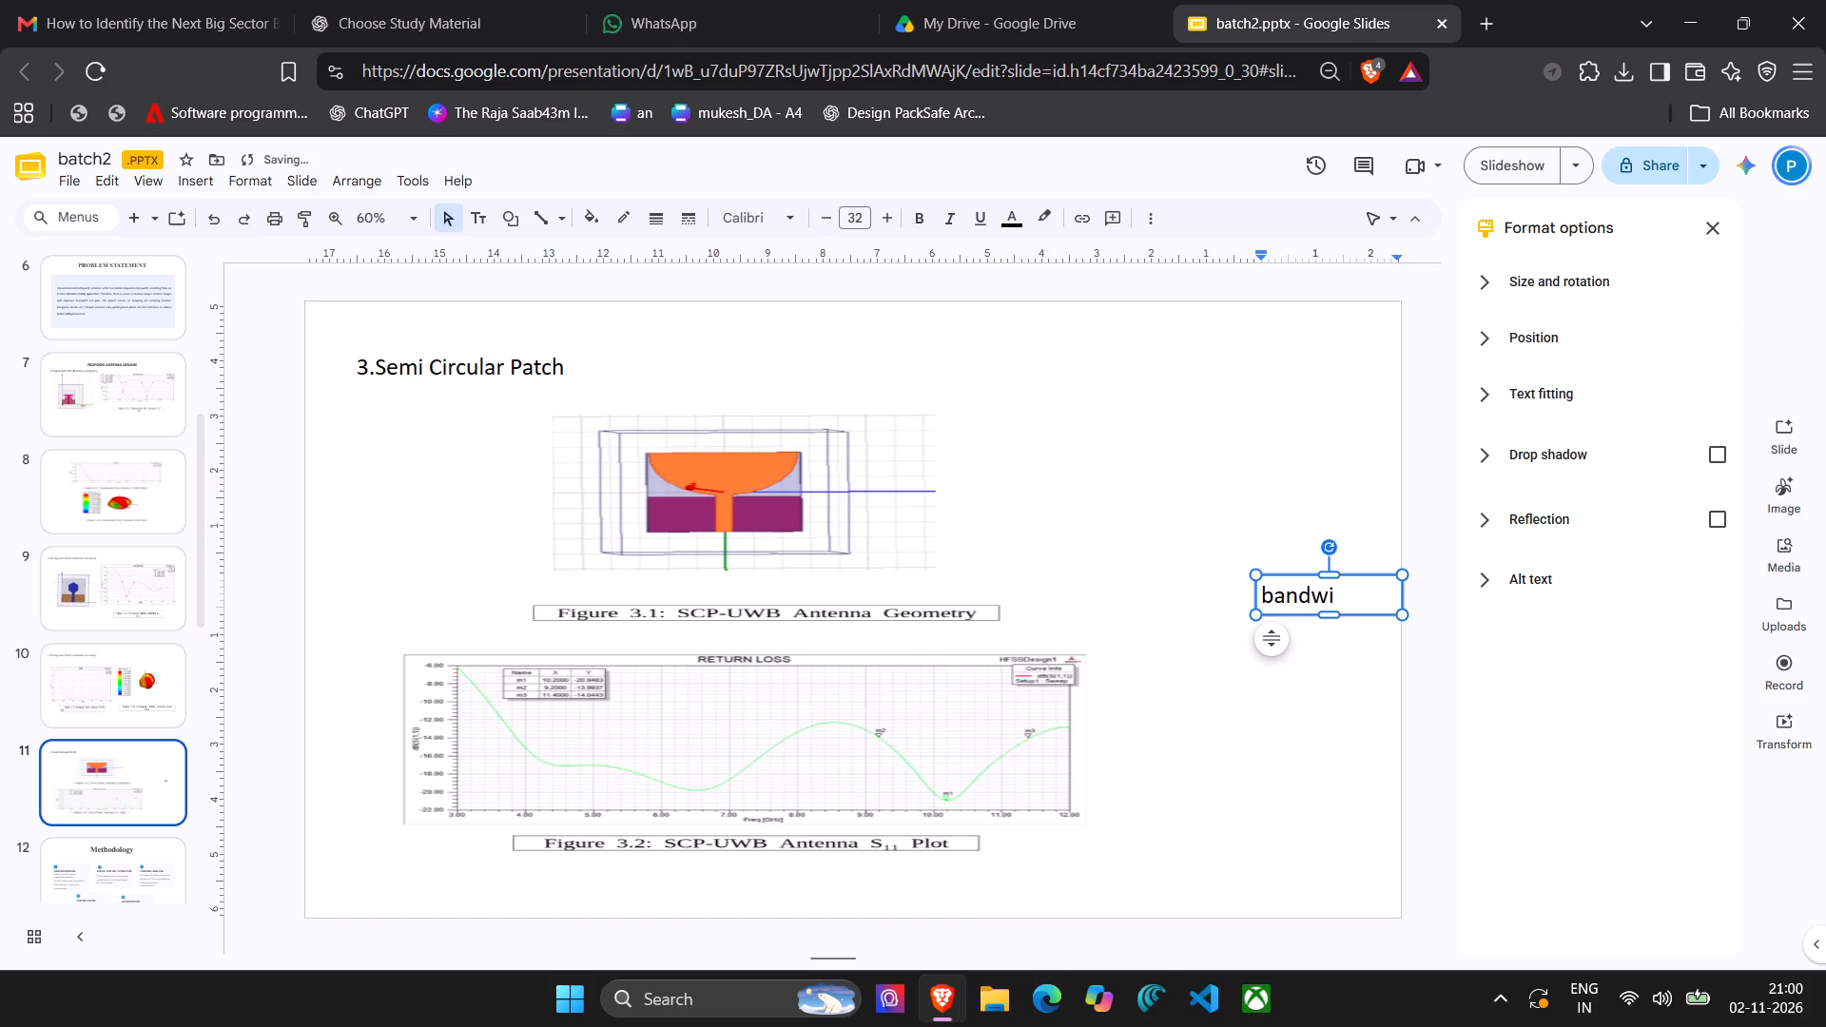
{"action": "type", "text": "dth"}
{"action": "key", "text": "shift+colon"}
{"action": "type", "text": "2.20"}
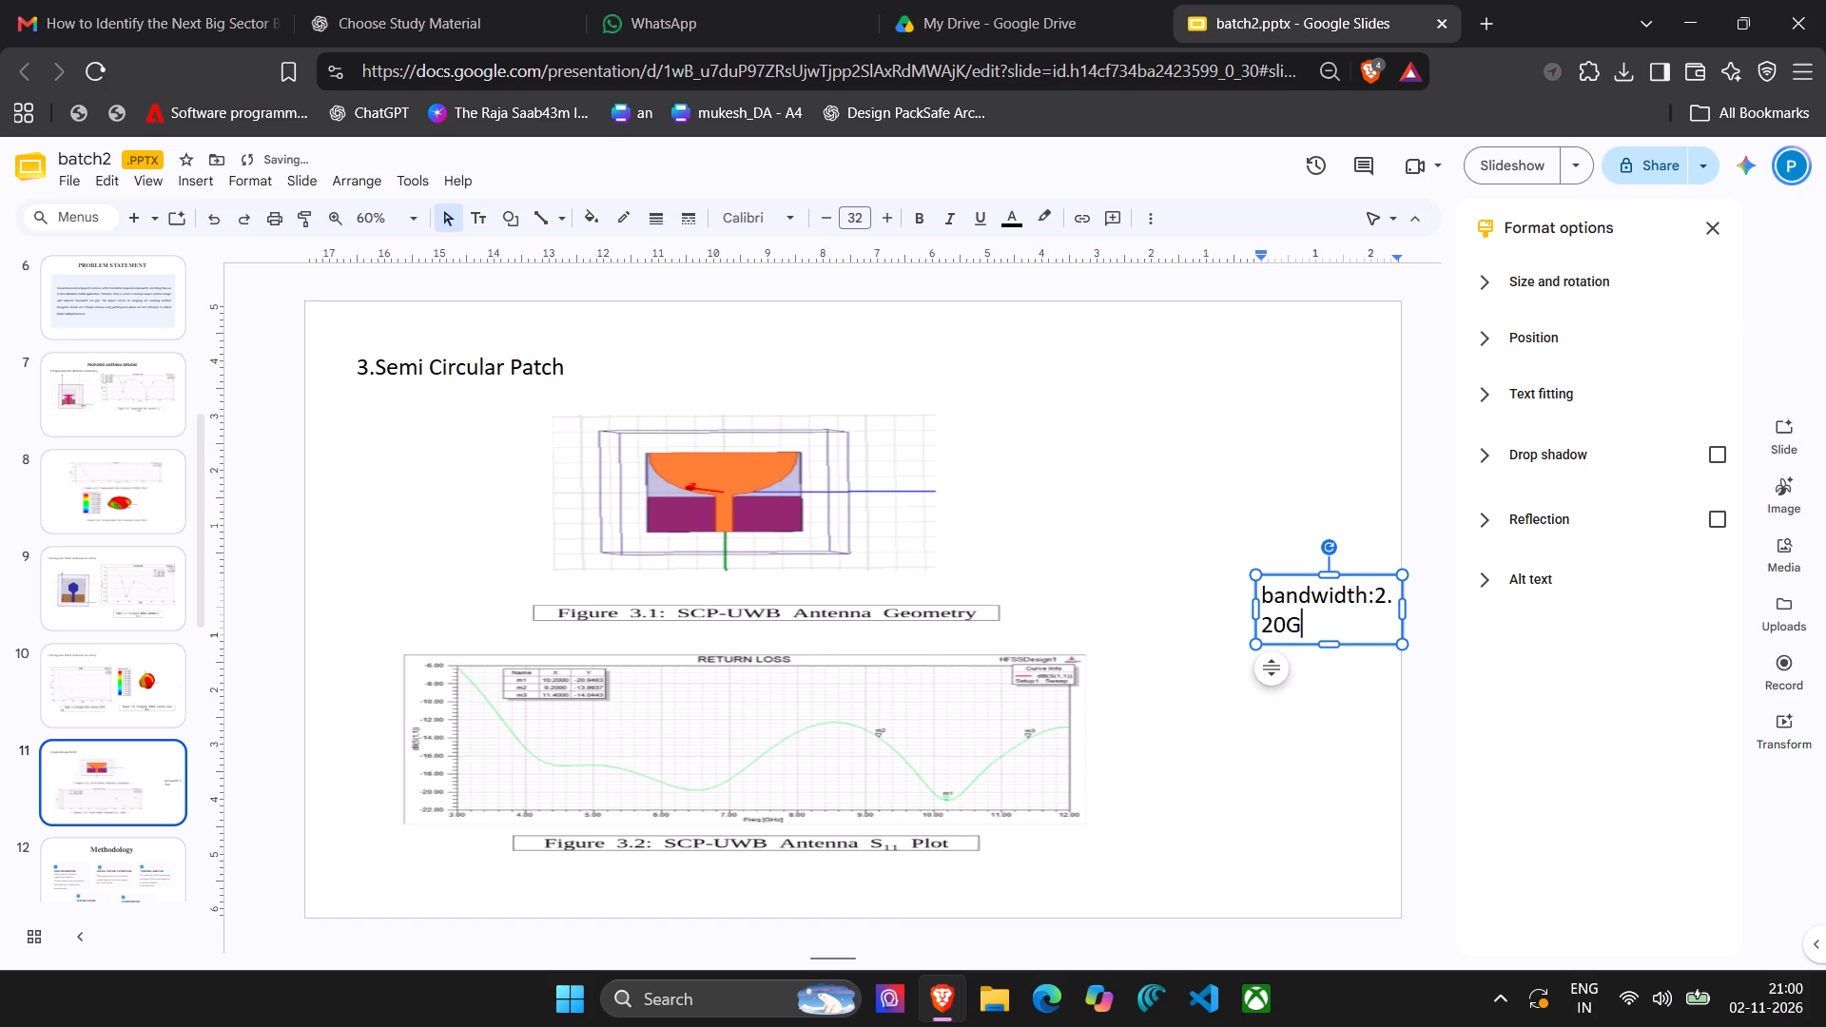
{"action": "key", "text": "z"}
{"action": "key", "text": "shift+parenleft"}
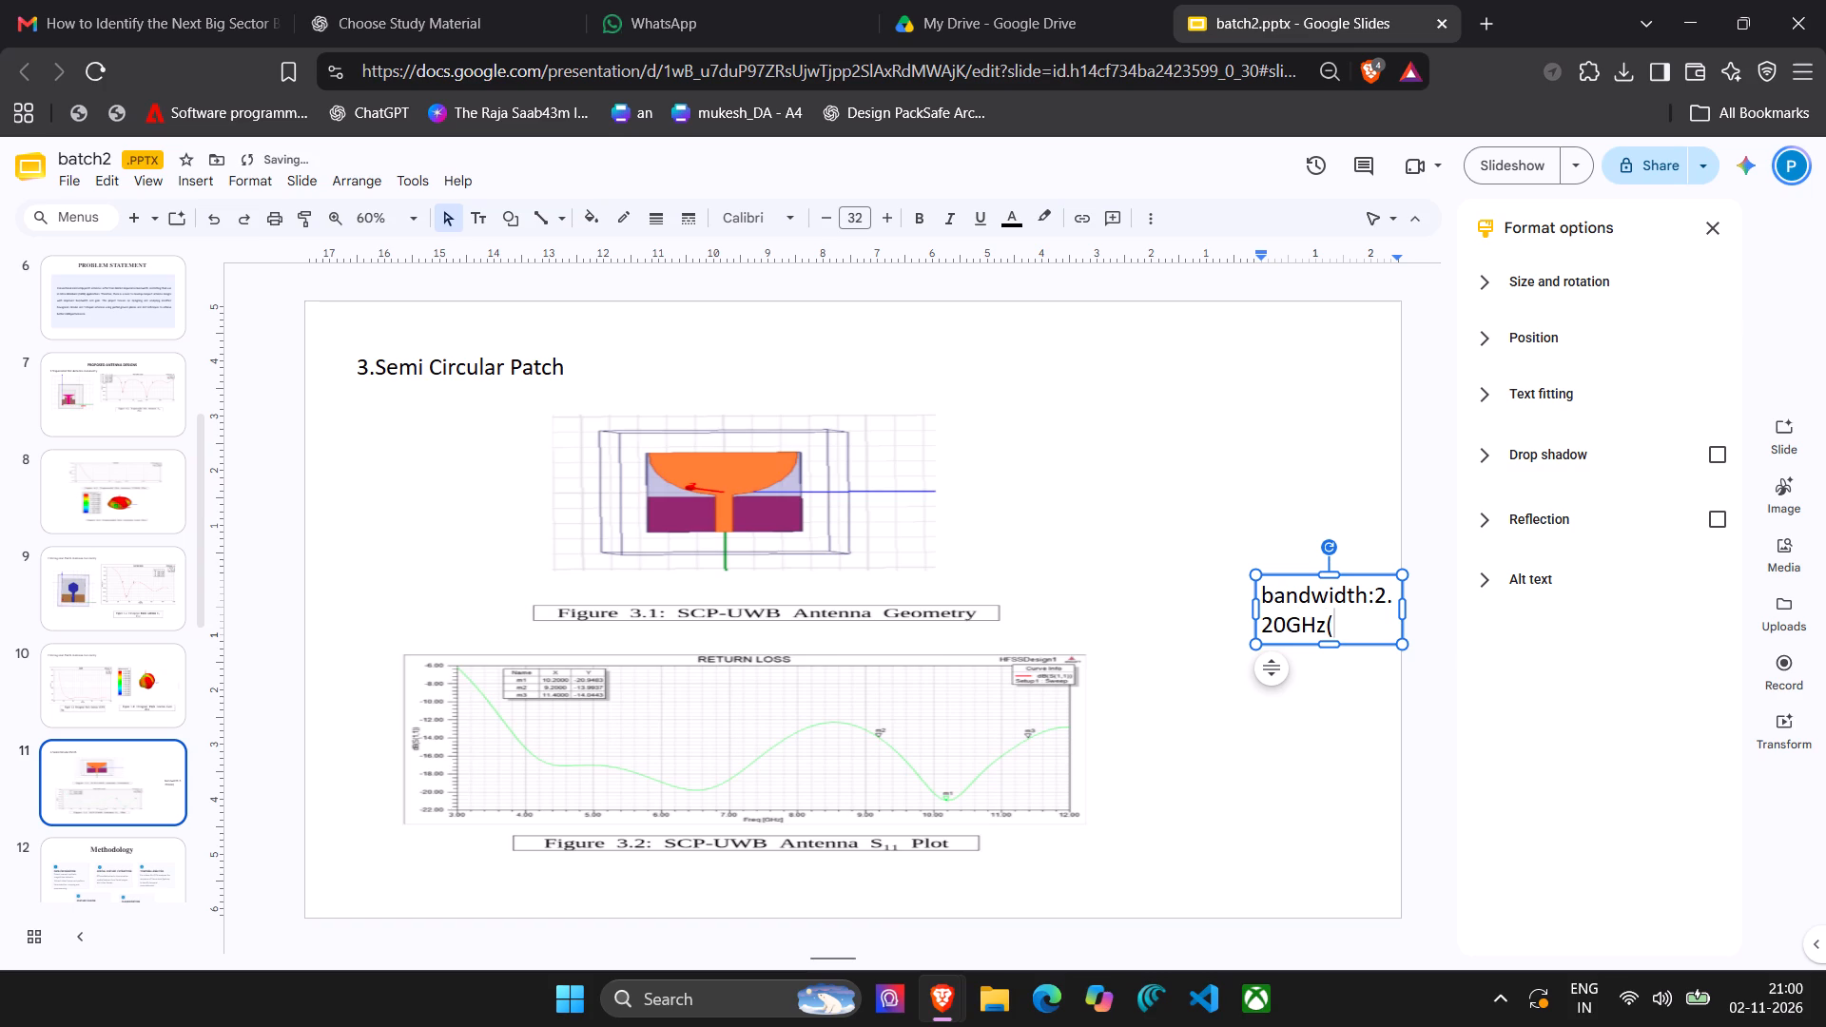
{"action": "type", "text": "from"}
{"action": "key", "text": "space"}
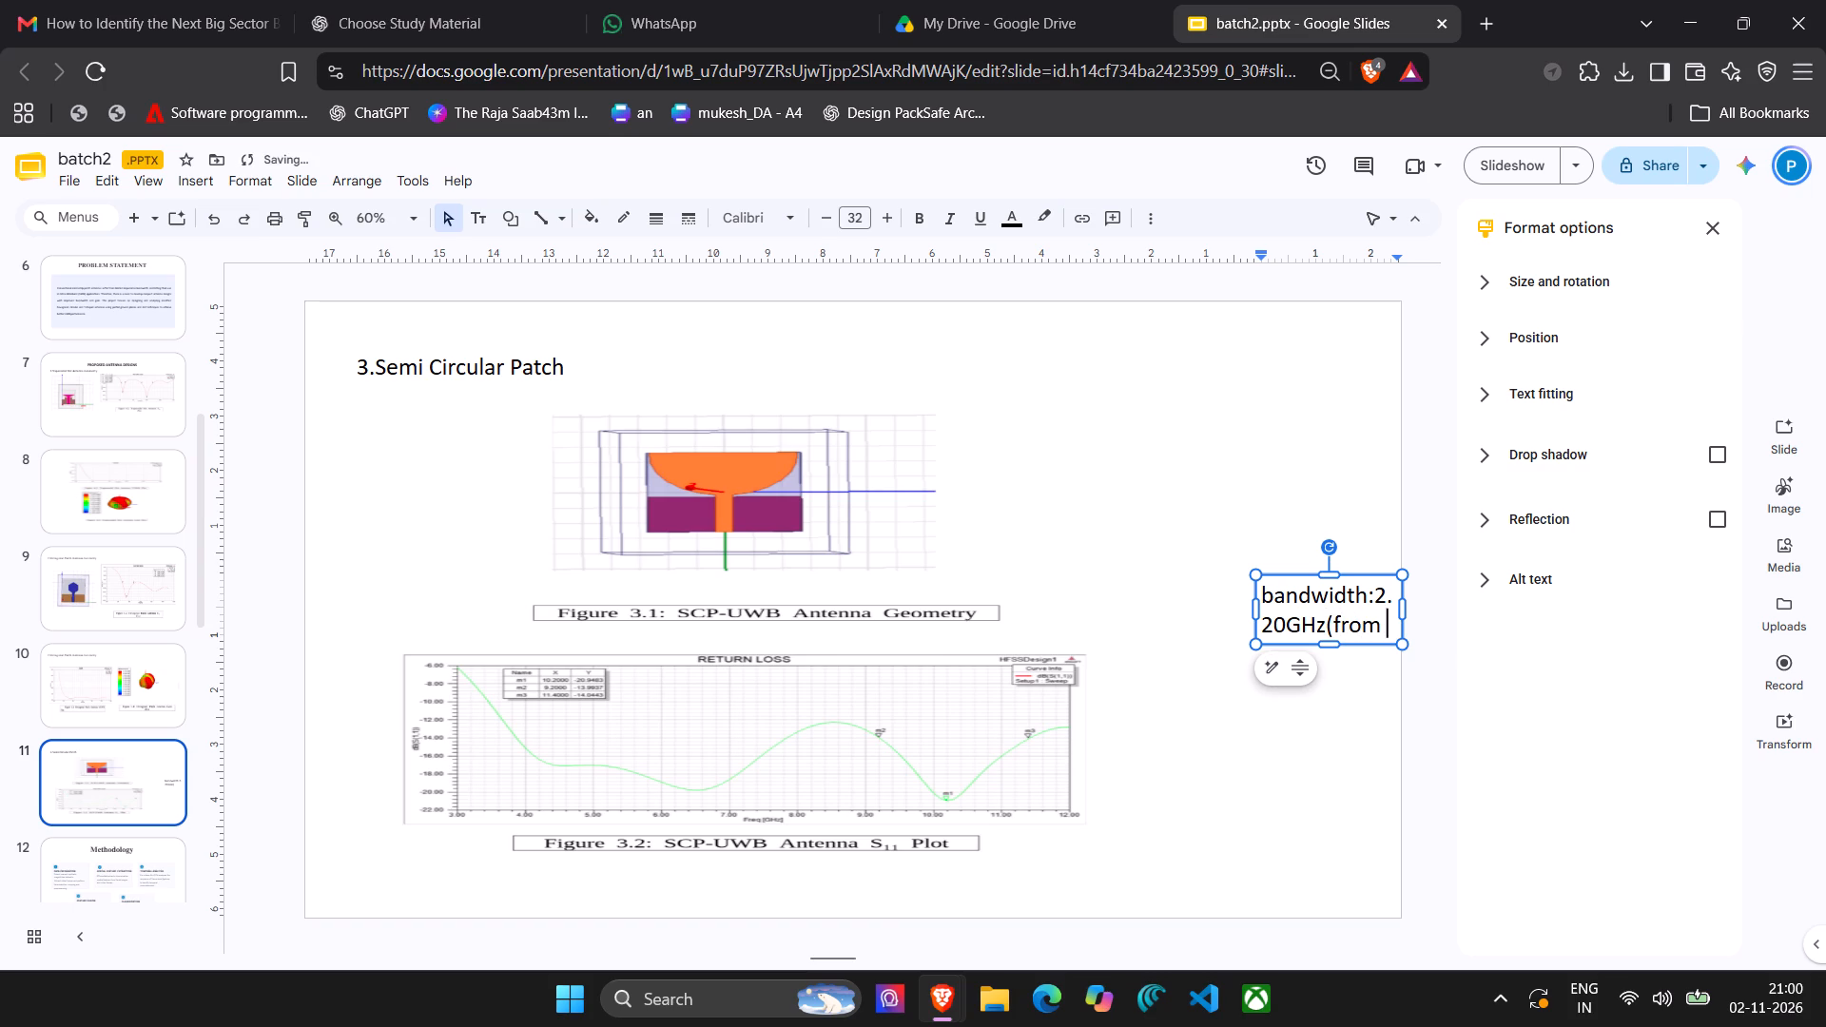
{"action": "type", "text": "9.20 to"}
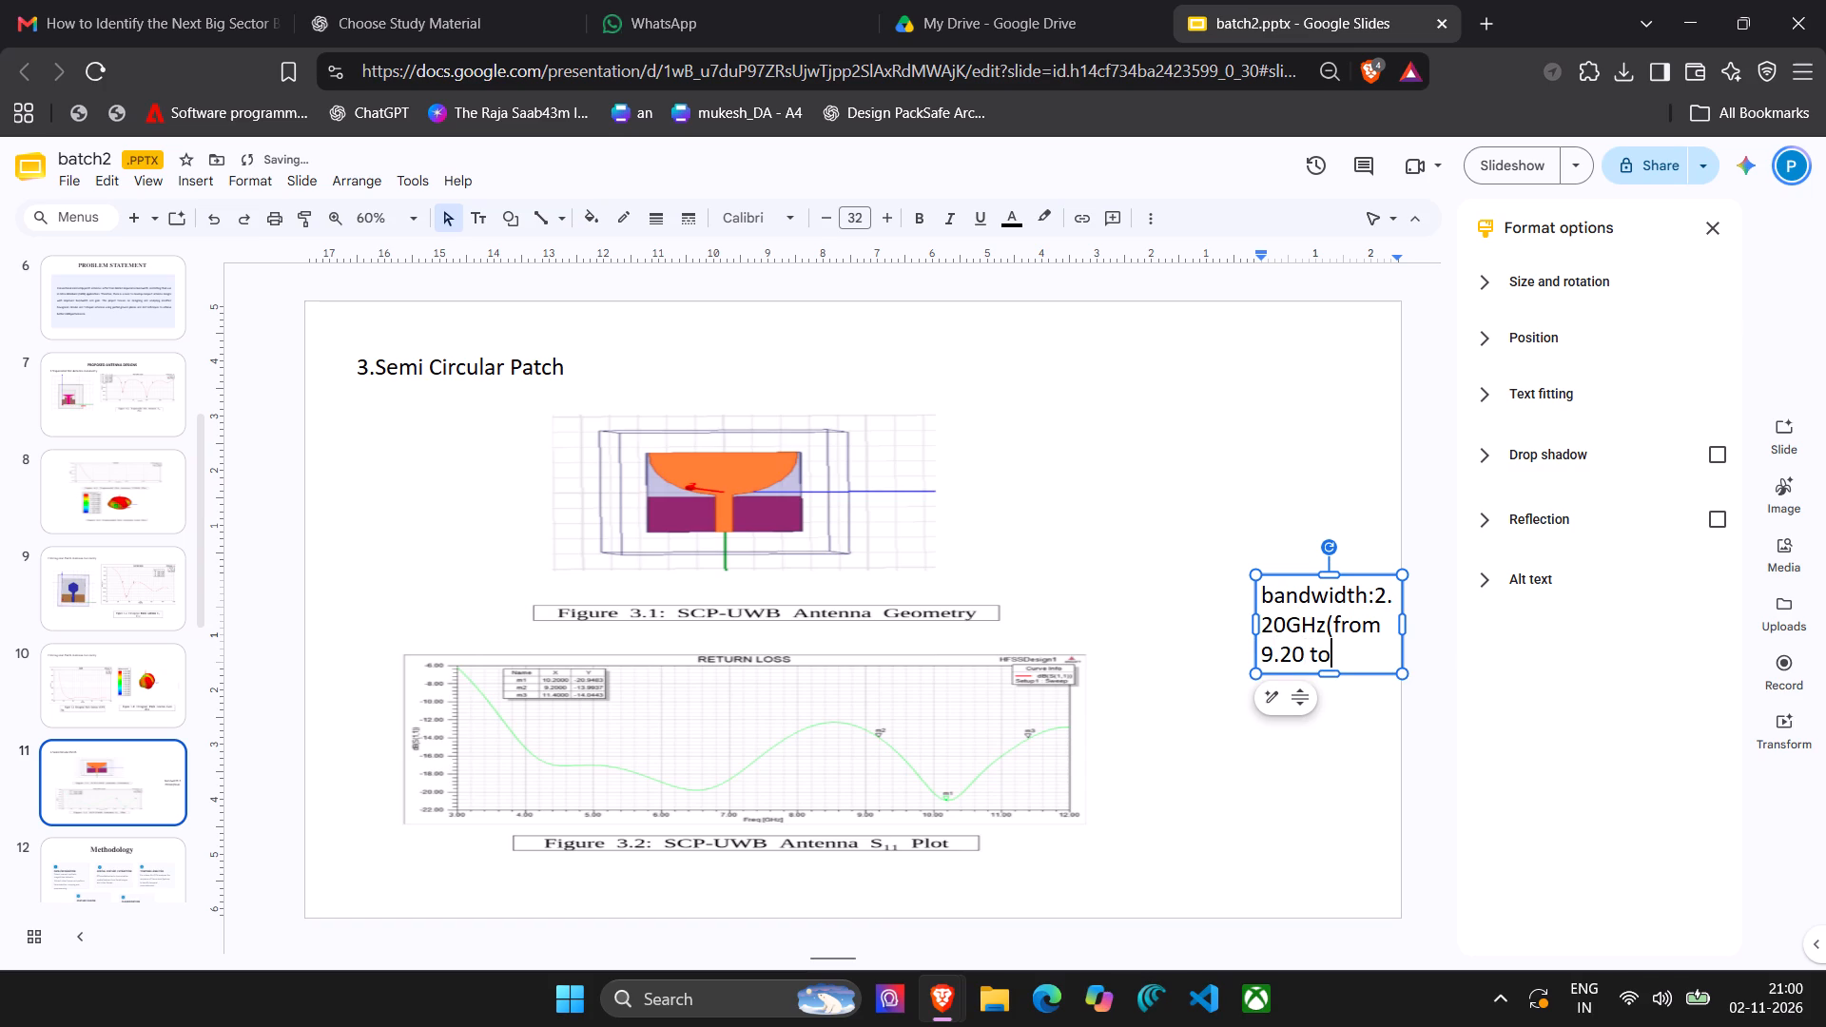
{"action": "key", "text": "space"}
{"action": "type", "text": "11"}
{"action": "type", "text": ".40"}
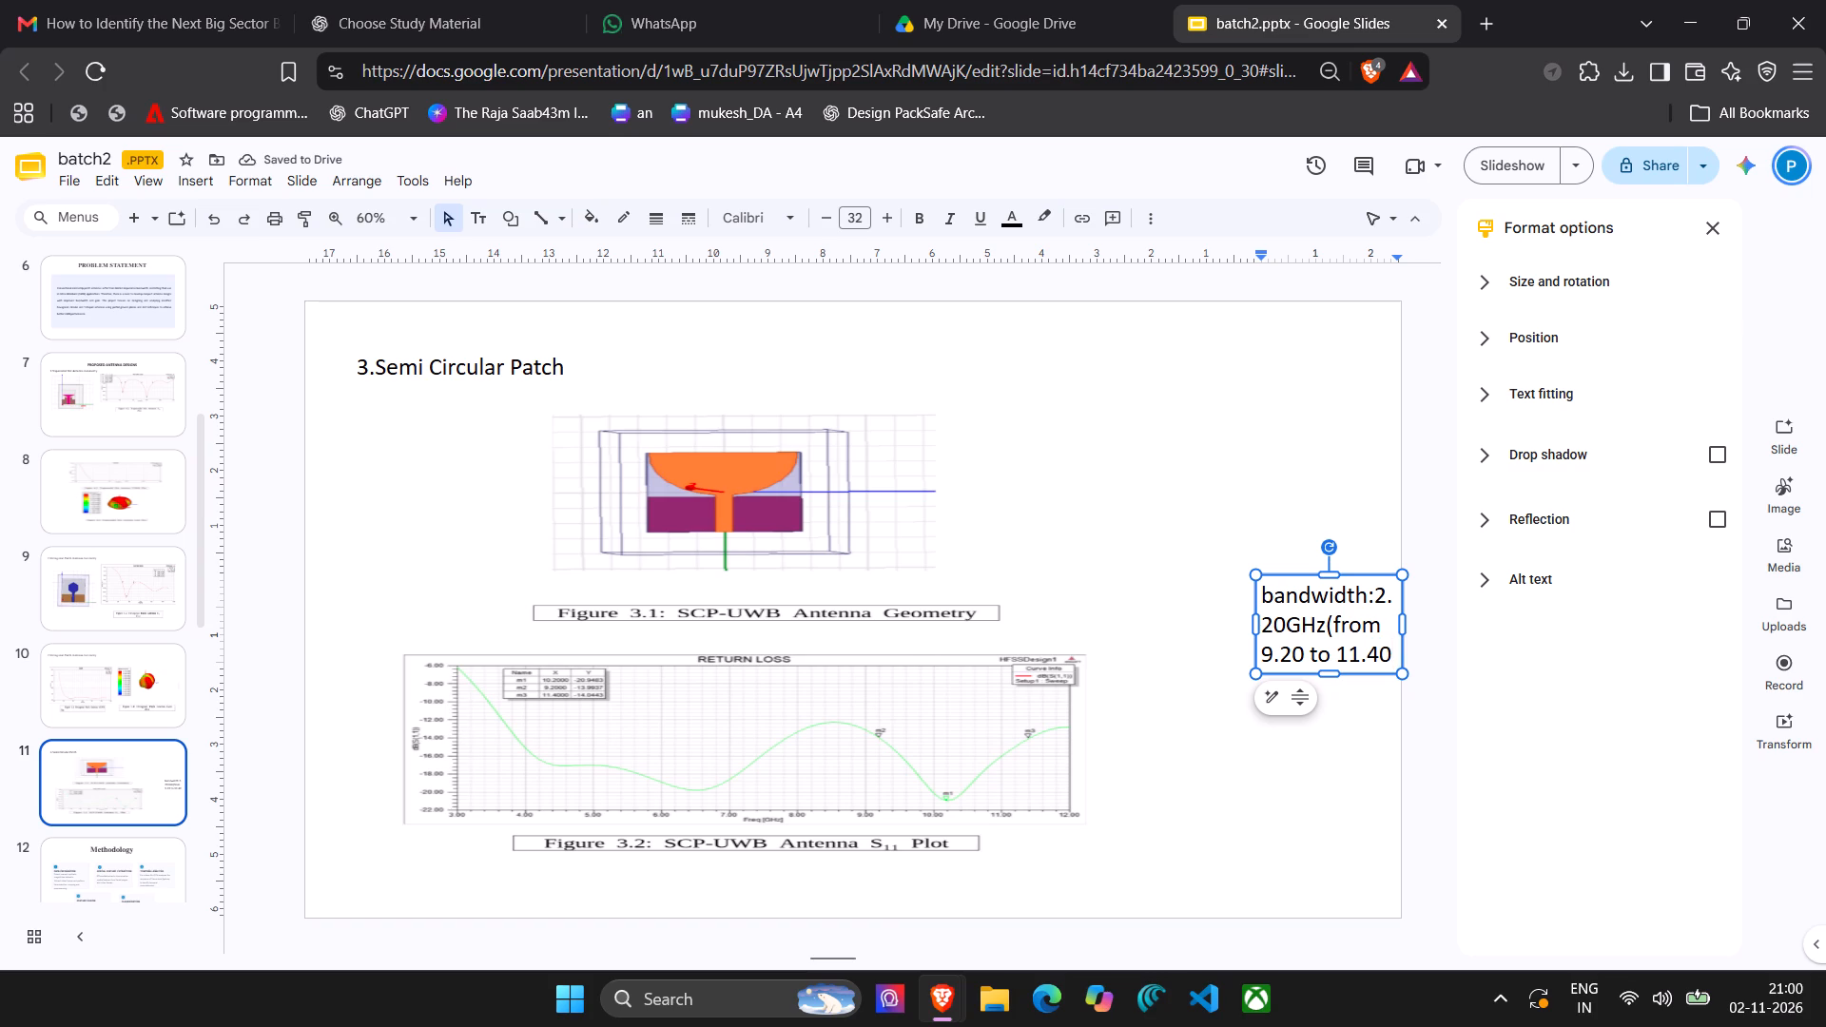
{"action": "key", "text": "z"}
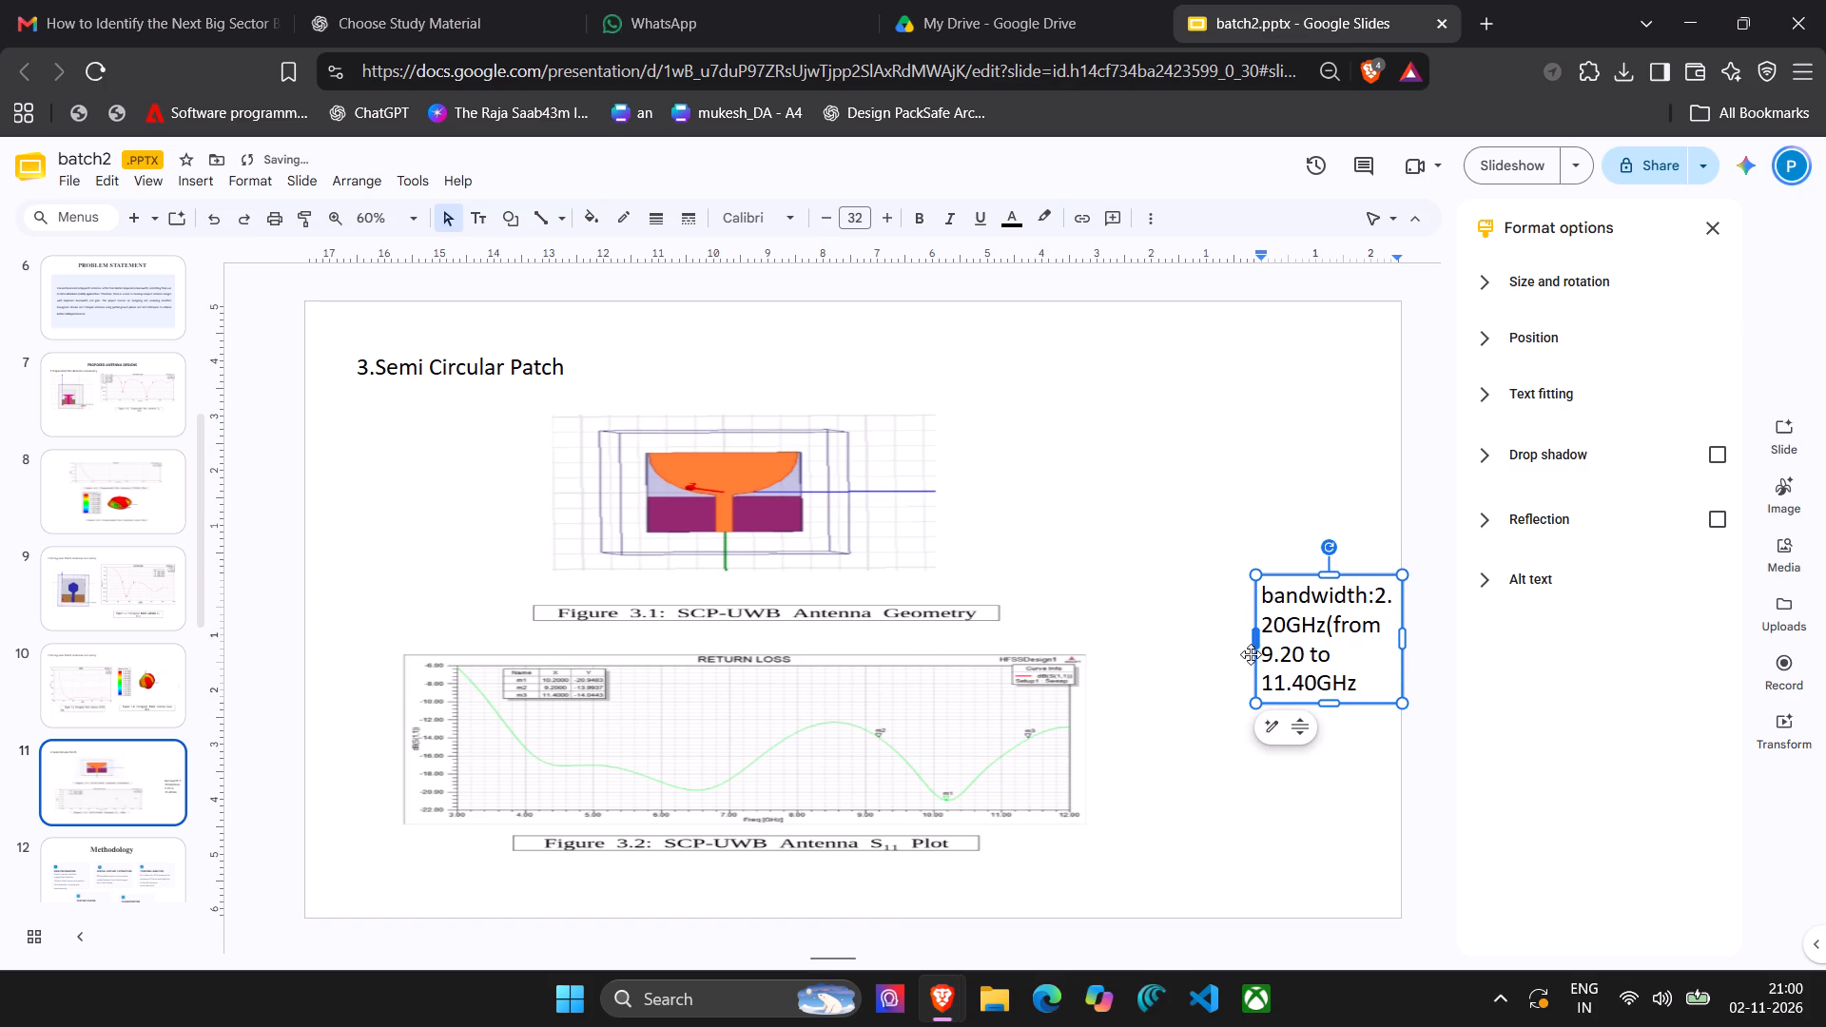
Widen the bandwidth text box so its text fits on two lines, and place it beside the return loss plot.
{"action": "left_click_drag", "start_coordinate": [1253, 640], "coordinate": [1151, 638]}
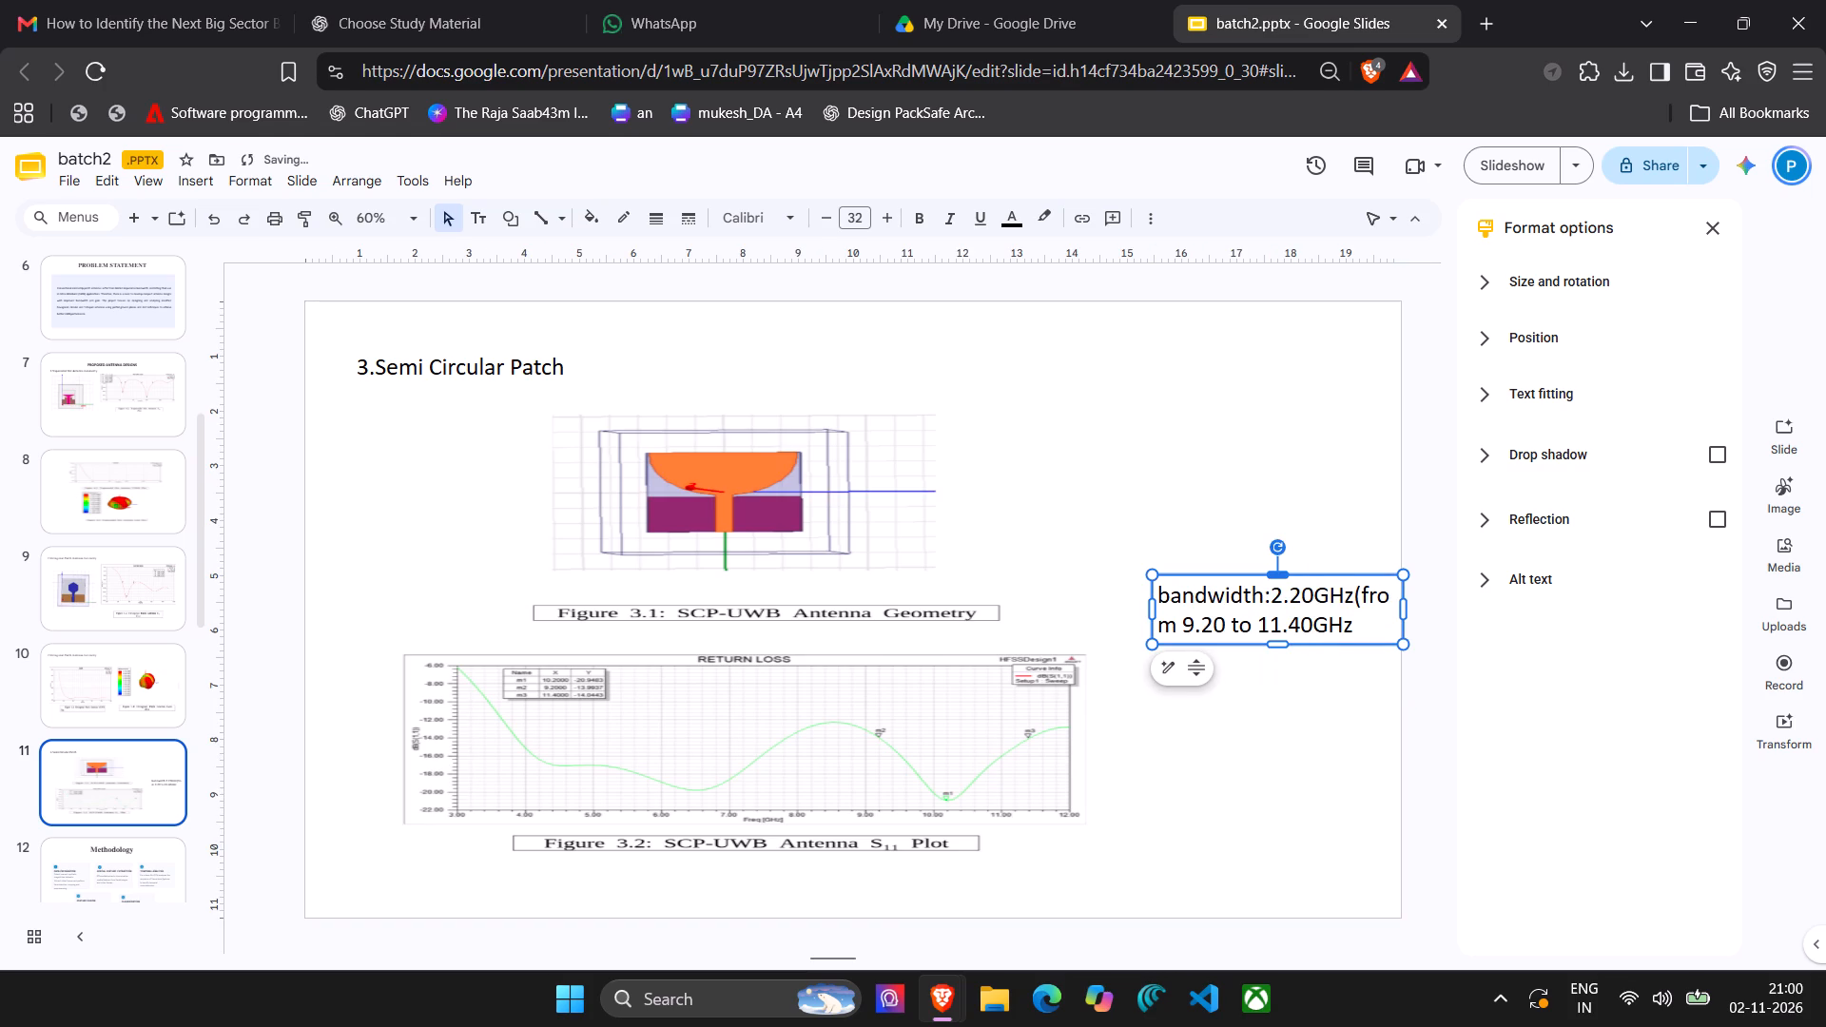
{"action": "left_click_drag", "start_coordinate": [1286, 571], "coordinate": [1250, 687]}
{"action": "left_click", "coordinate": [1233, 464]}
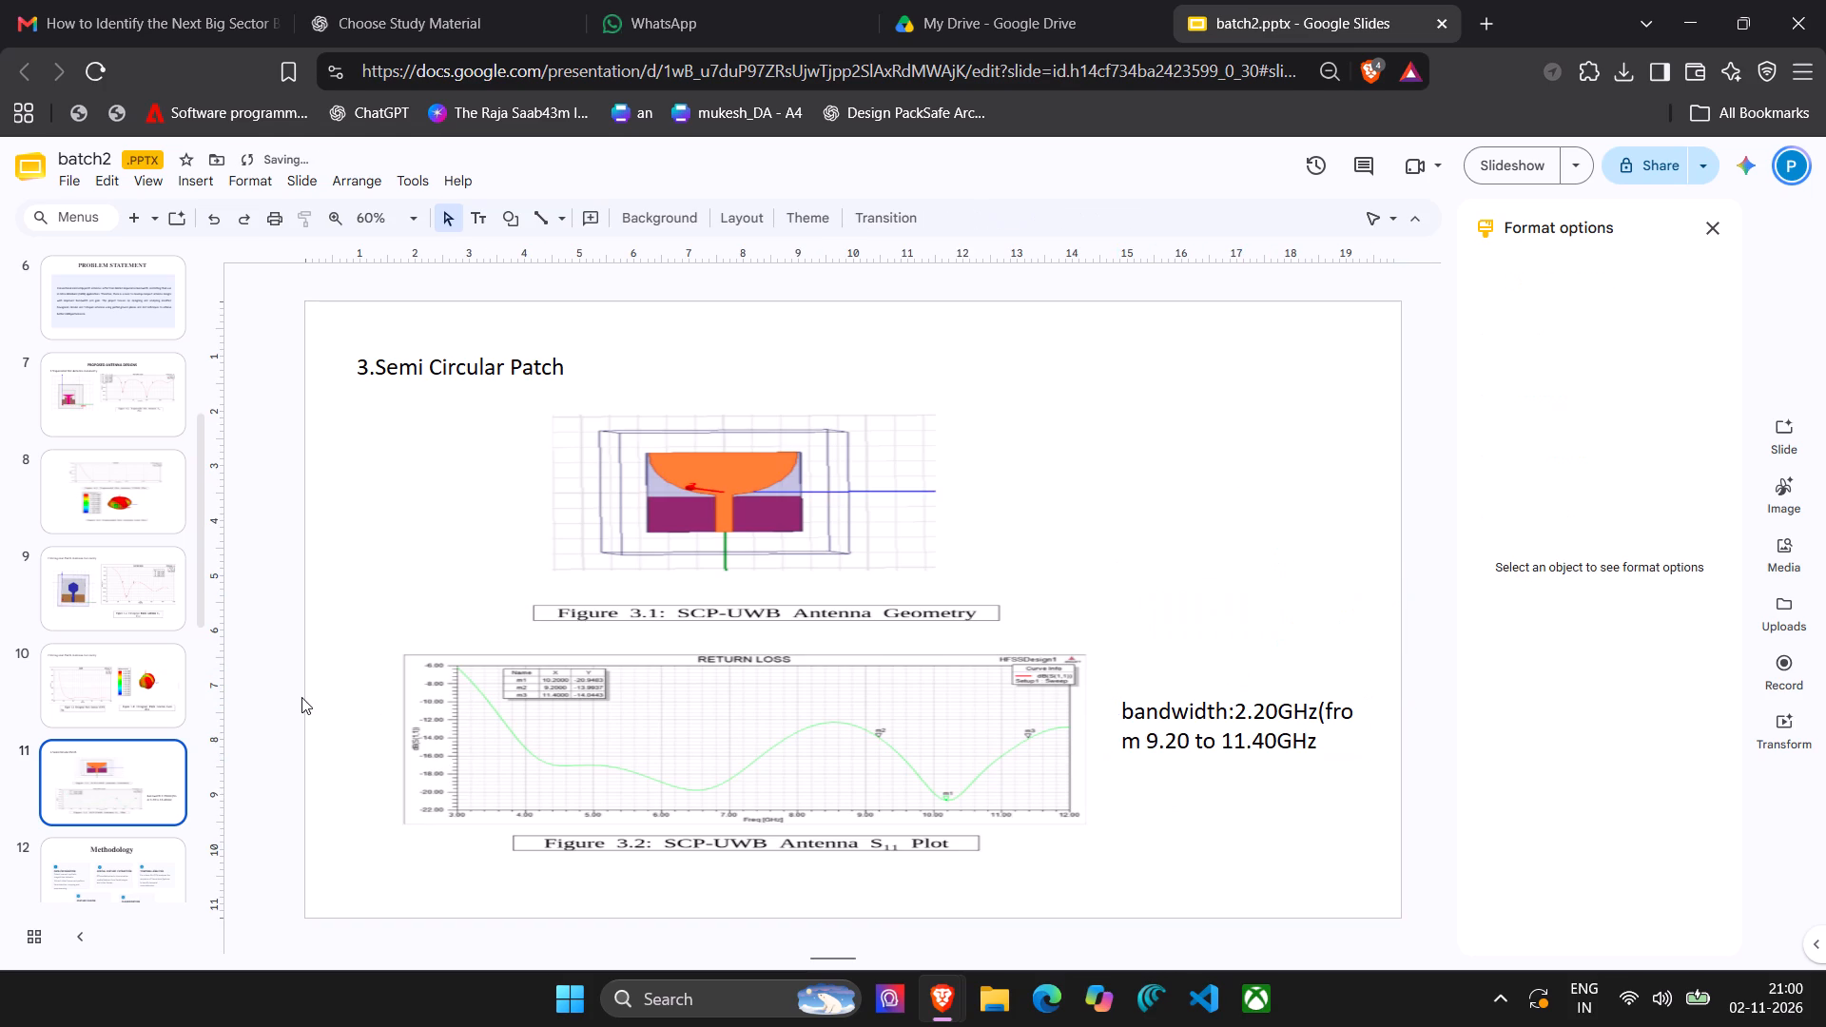
Add a new blank slide directly after slide 11.
{"action": "scroll", "coordinate": [90, 662], "scroll_direction": "down", "scroll_amount": 3}
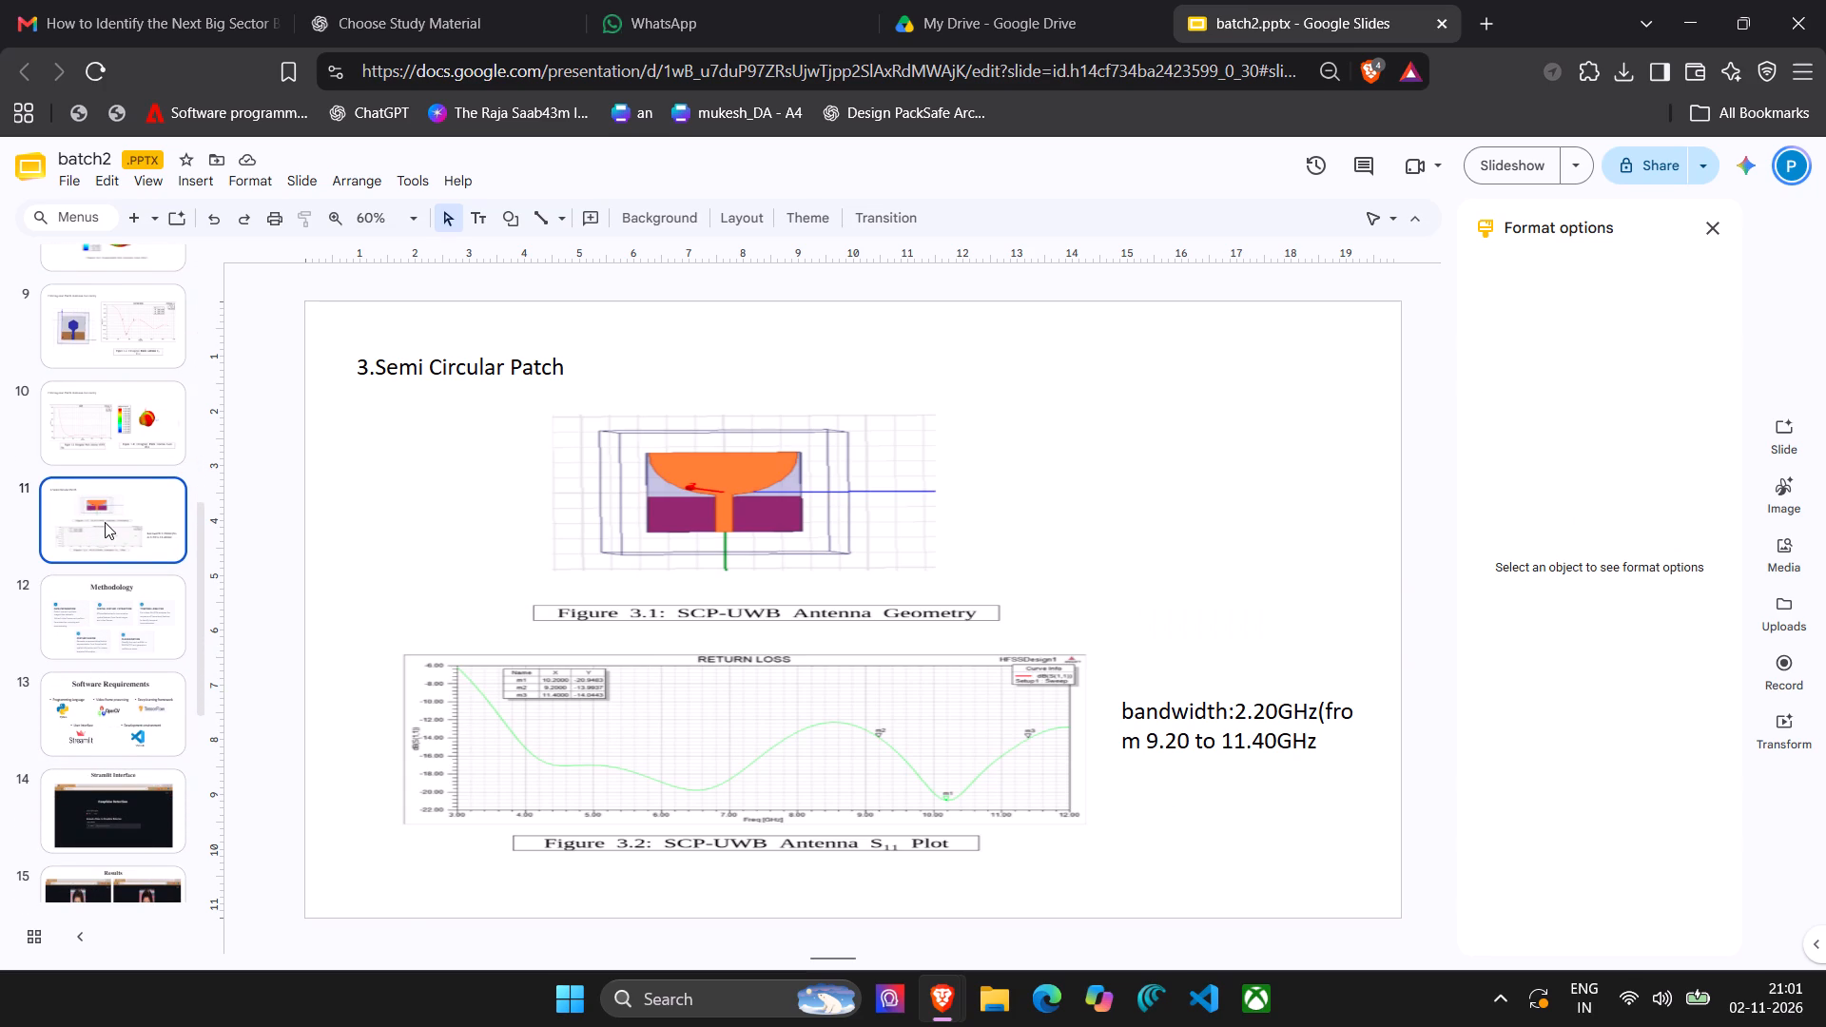
{"action": "right_click", "coordinate": [105, 522]}
{"action": "left_click", "coordinate": [160, 524]}
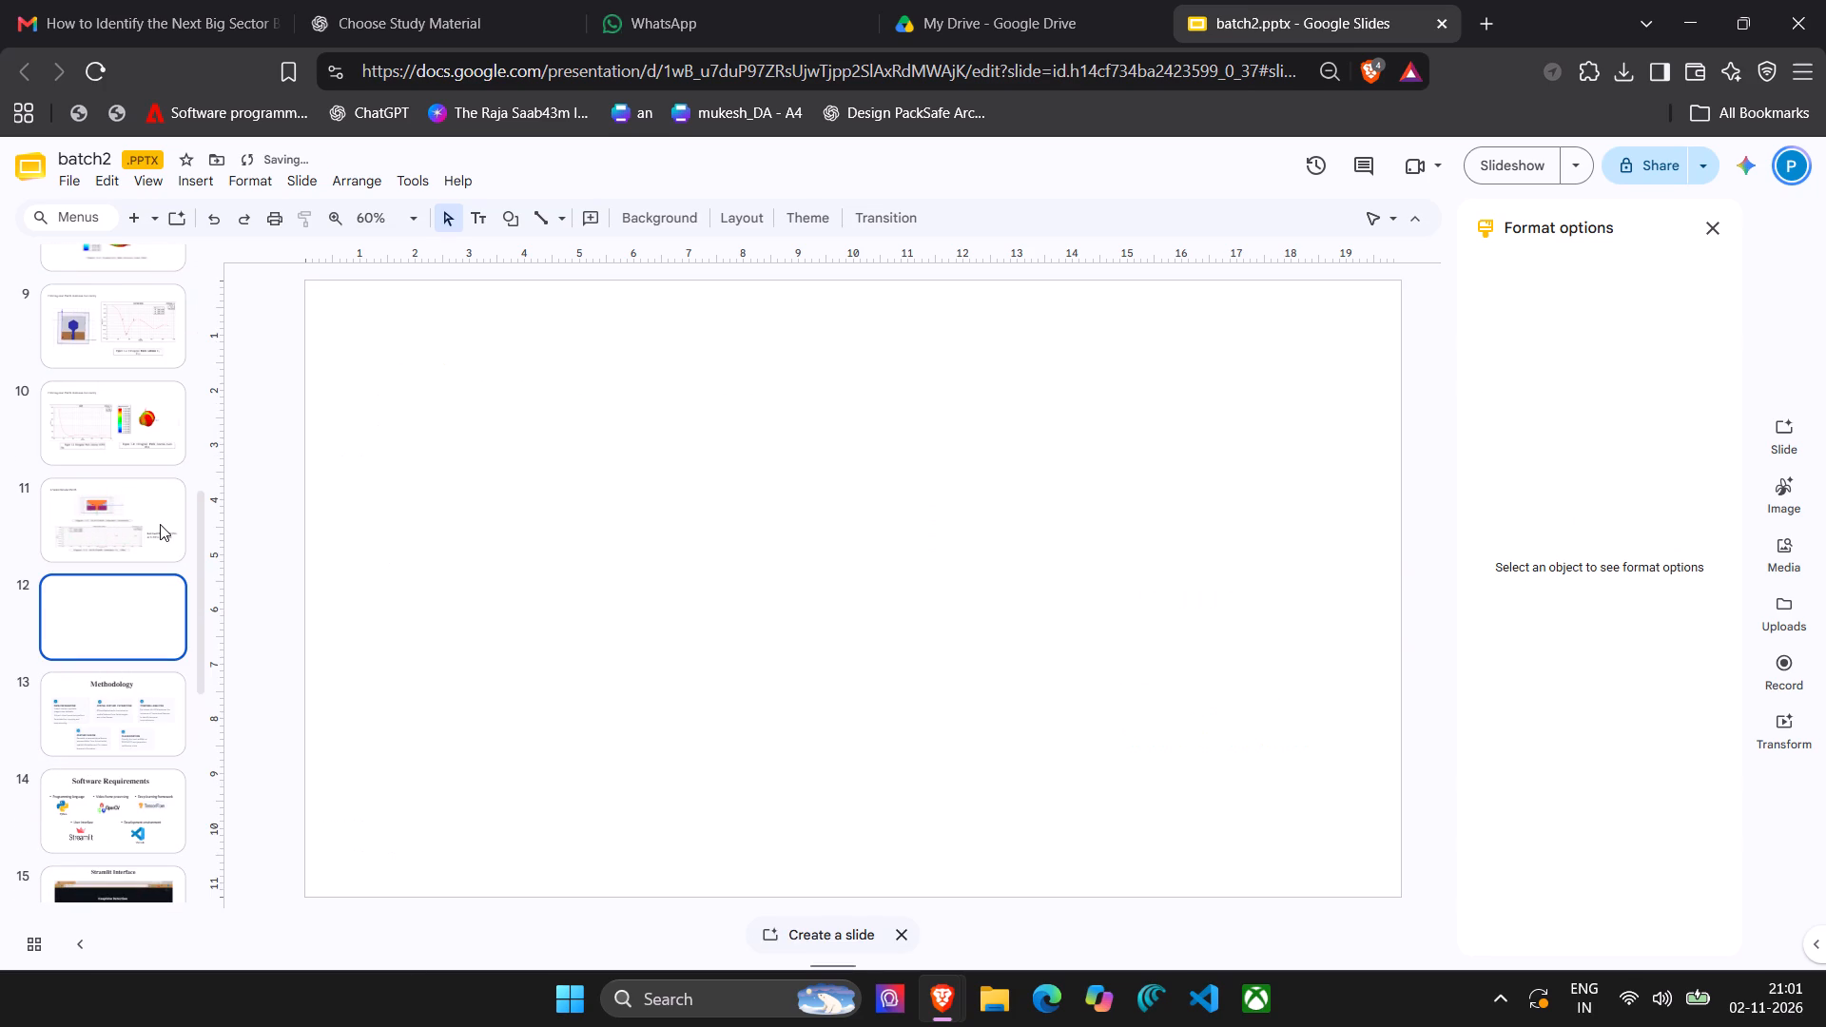
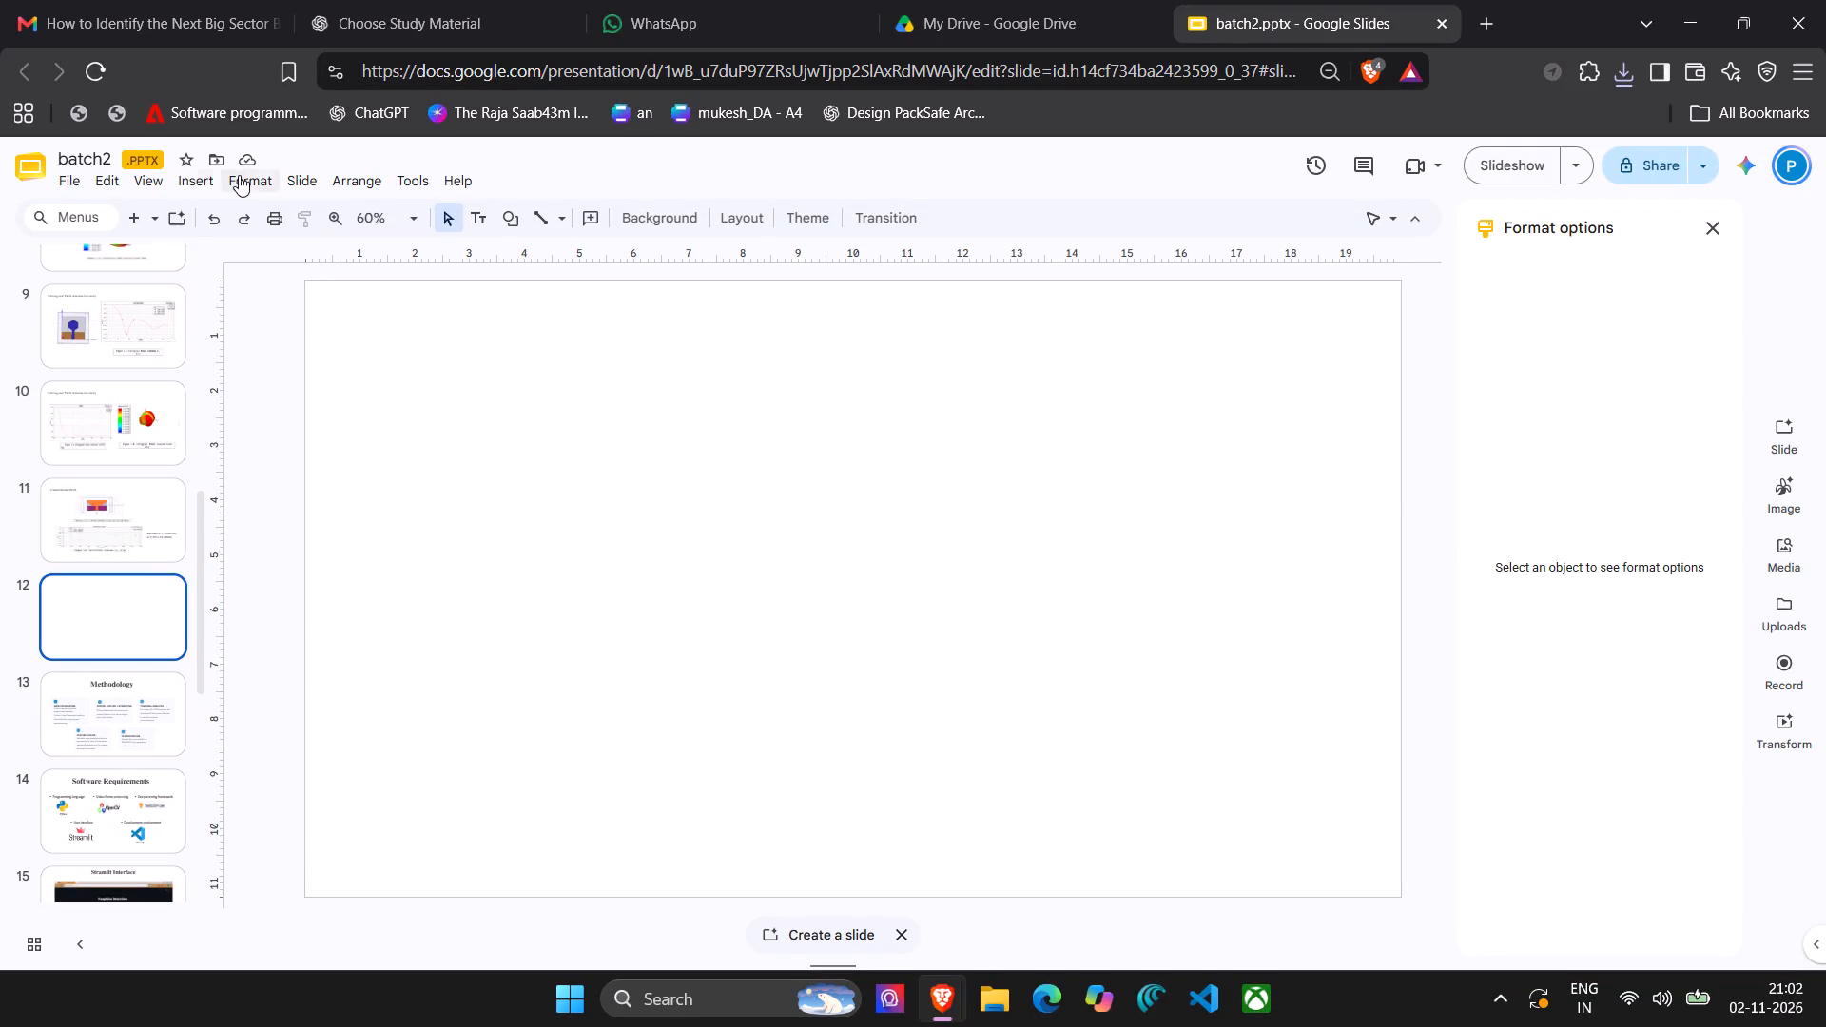
Insert the image scp.vswr.jpeg from the computer's Documents folder onto the blank slide 12.
{"action": "left_click", "coordinate": [188, 181]}
{"action": "left_click", "coordinate": [277, 246]}
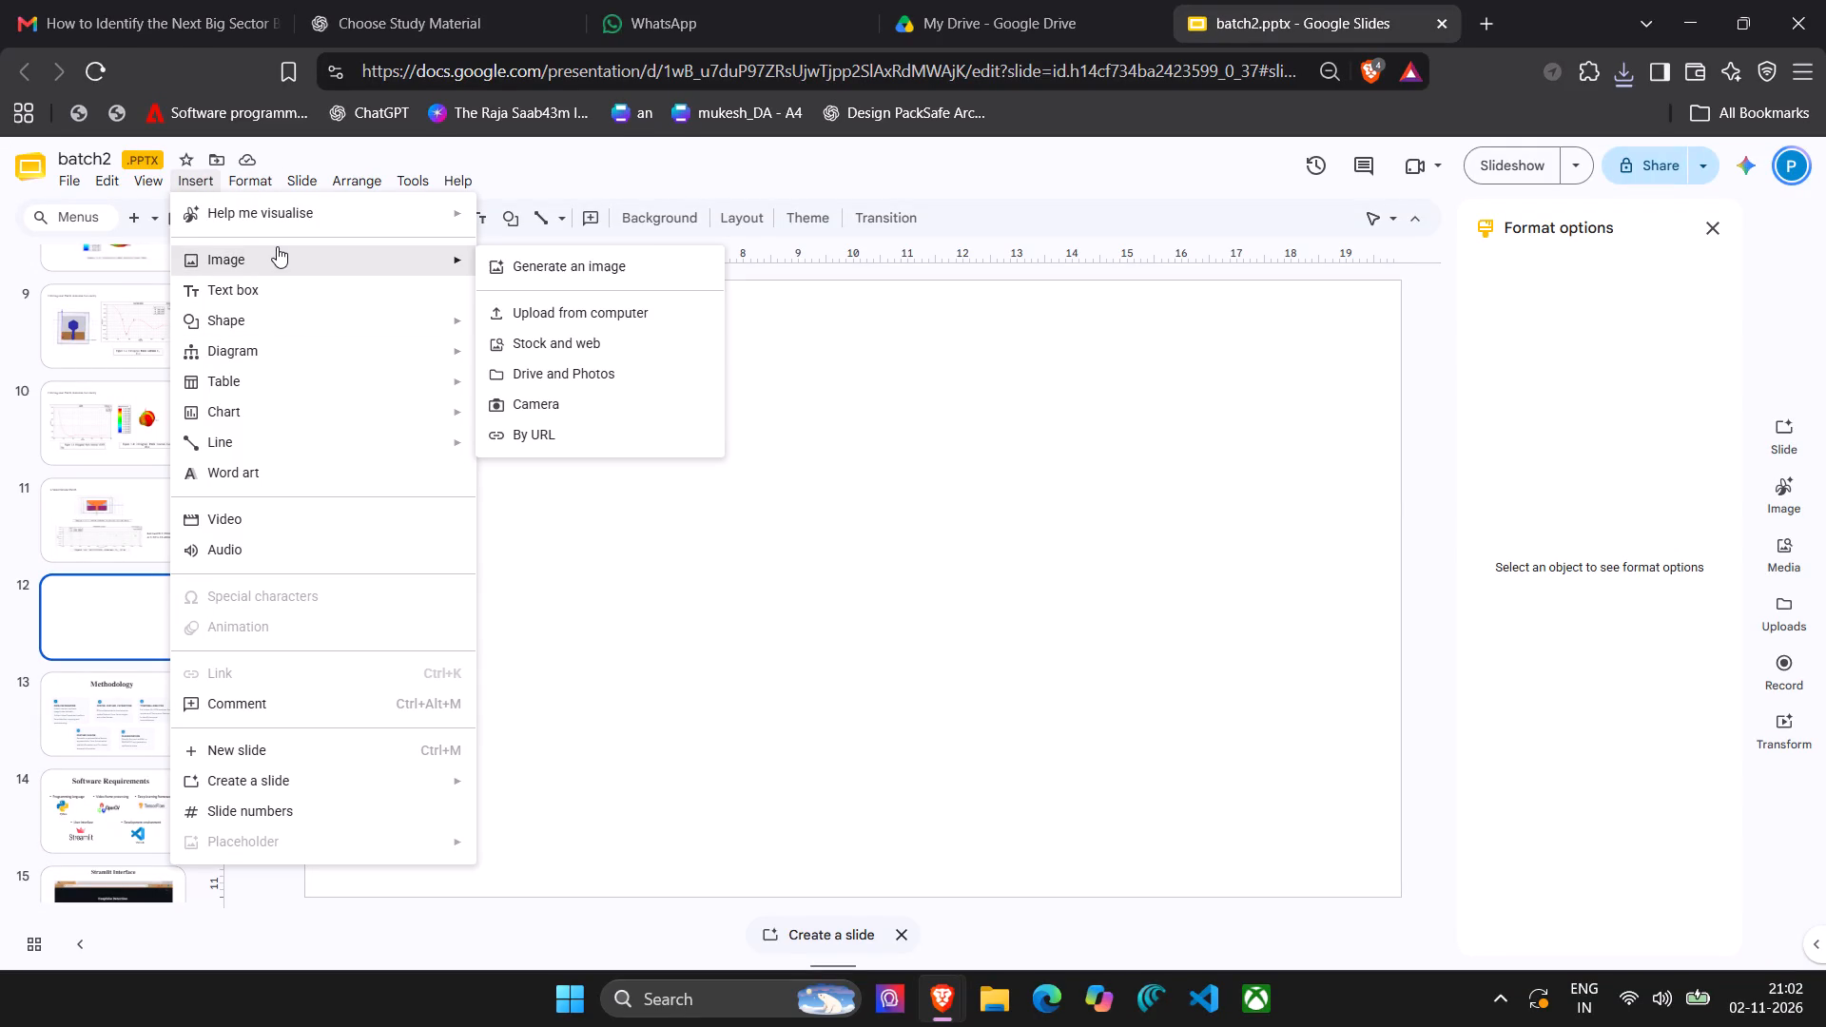
{"action": "left_click", "coordinate": [558, 324]}
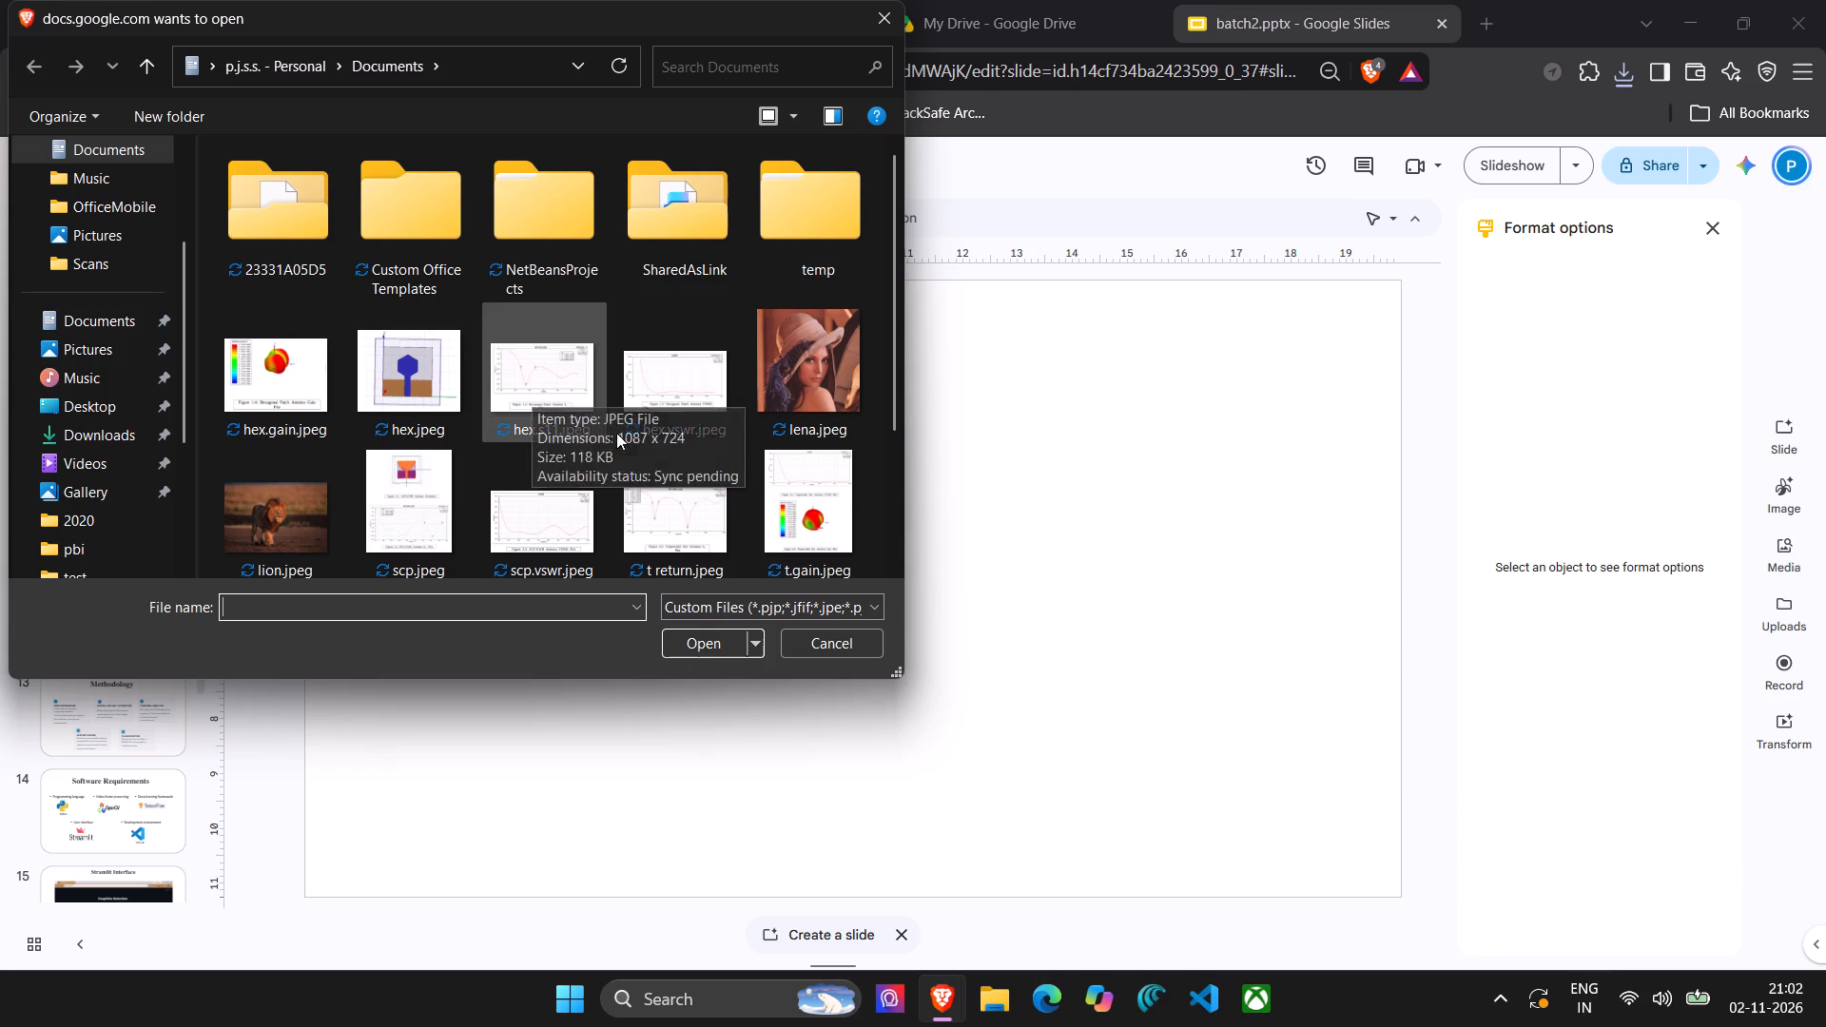
{"action": "scroll", "coordinate": [665, 454], "scroll_direction": "down", "scroll_amount": 2}
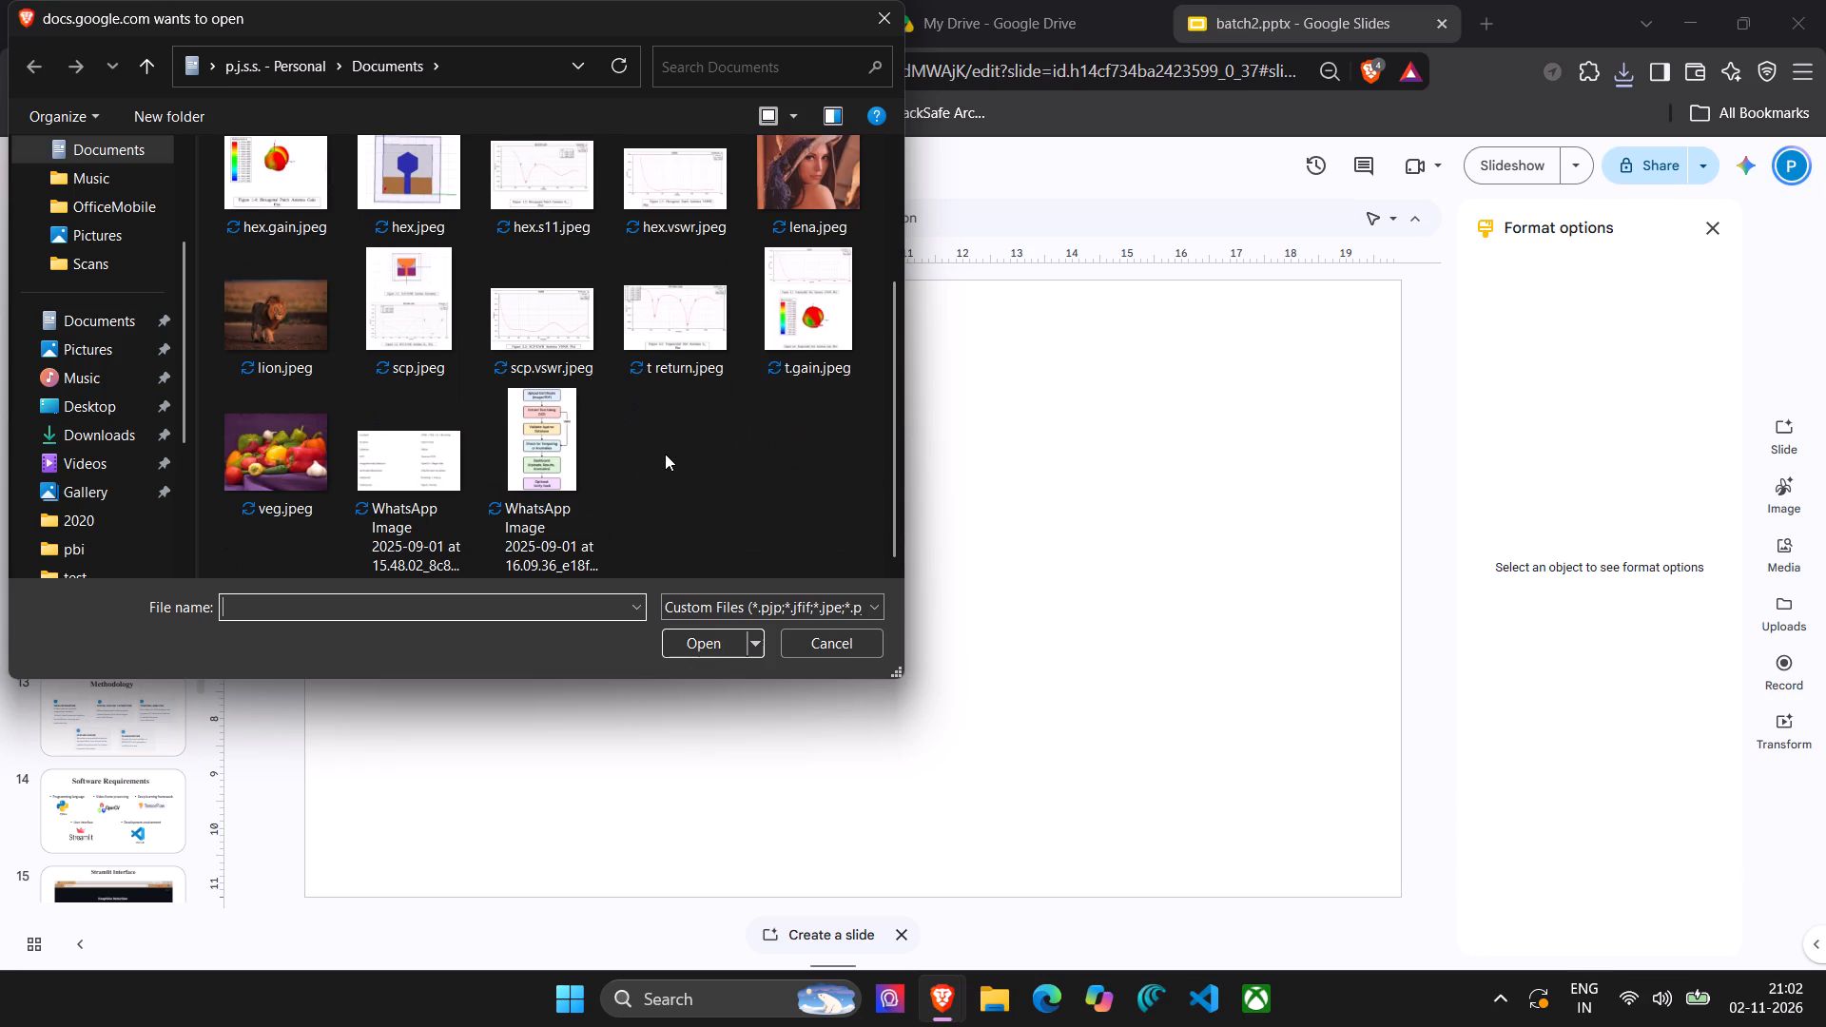
{"action": "scroll", "coordinate": [665, 454], "scroll_direction": "up", "scroll_amount": 1}
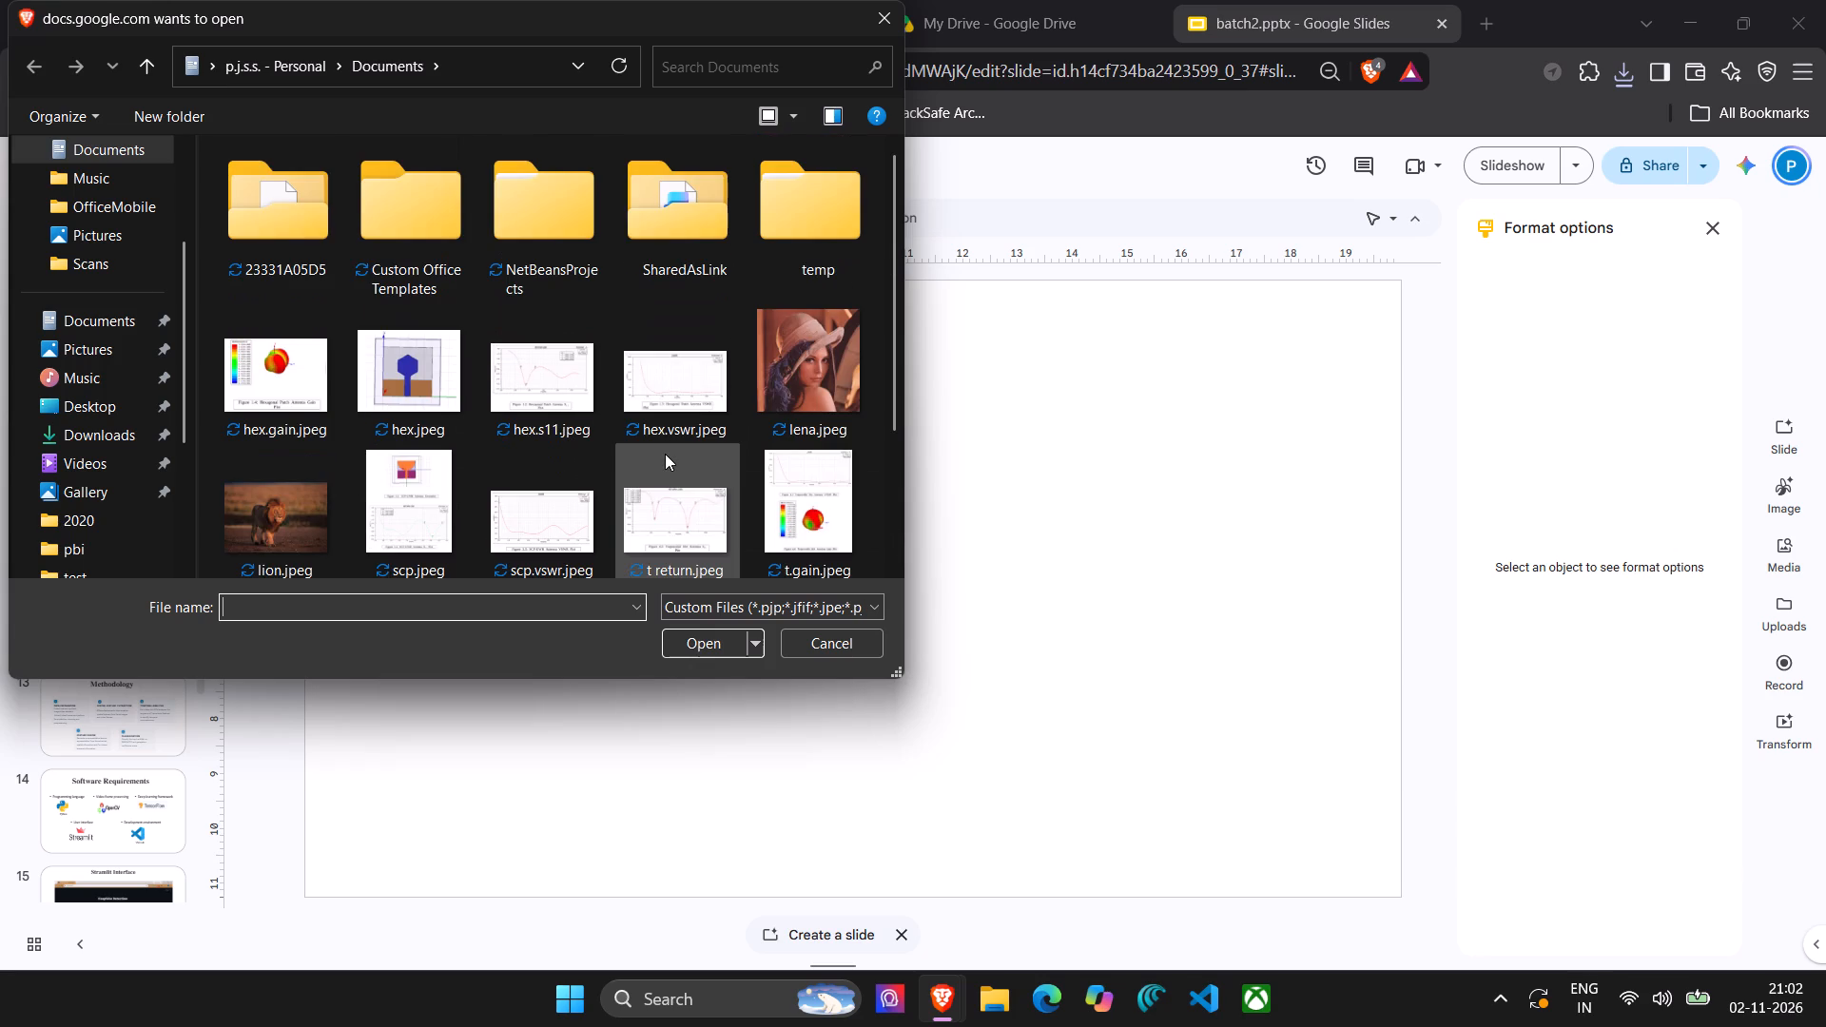
{"action": "left_click", "coordinate": [555, 512]}
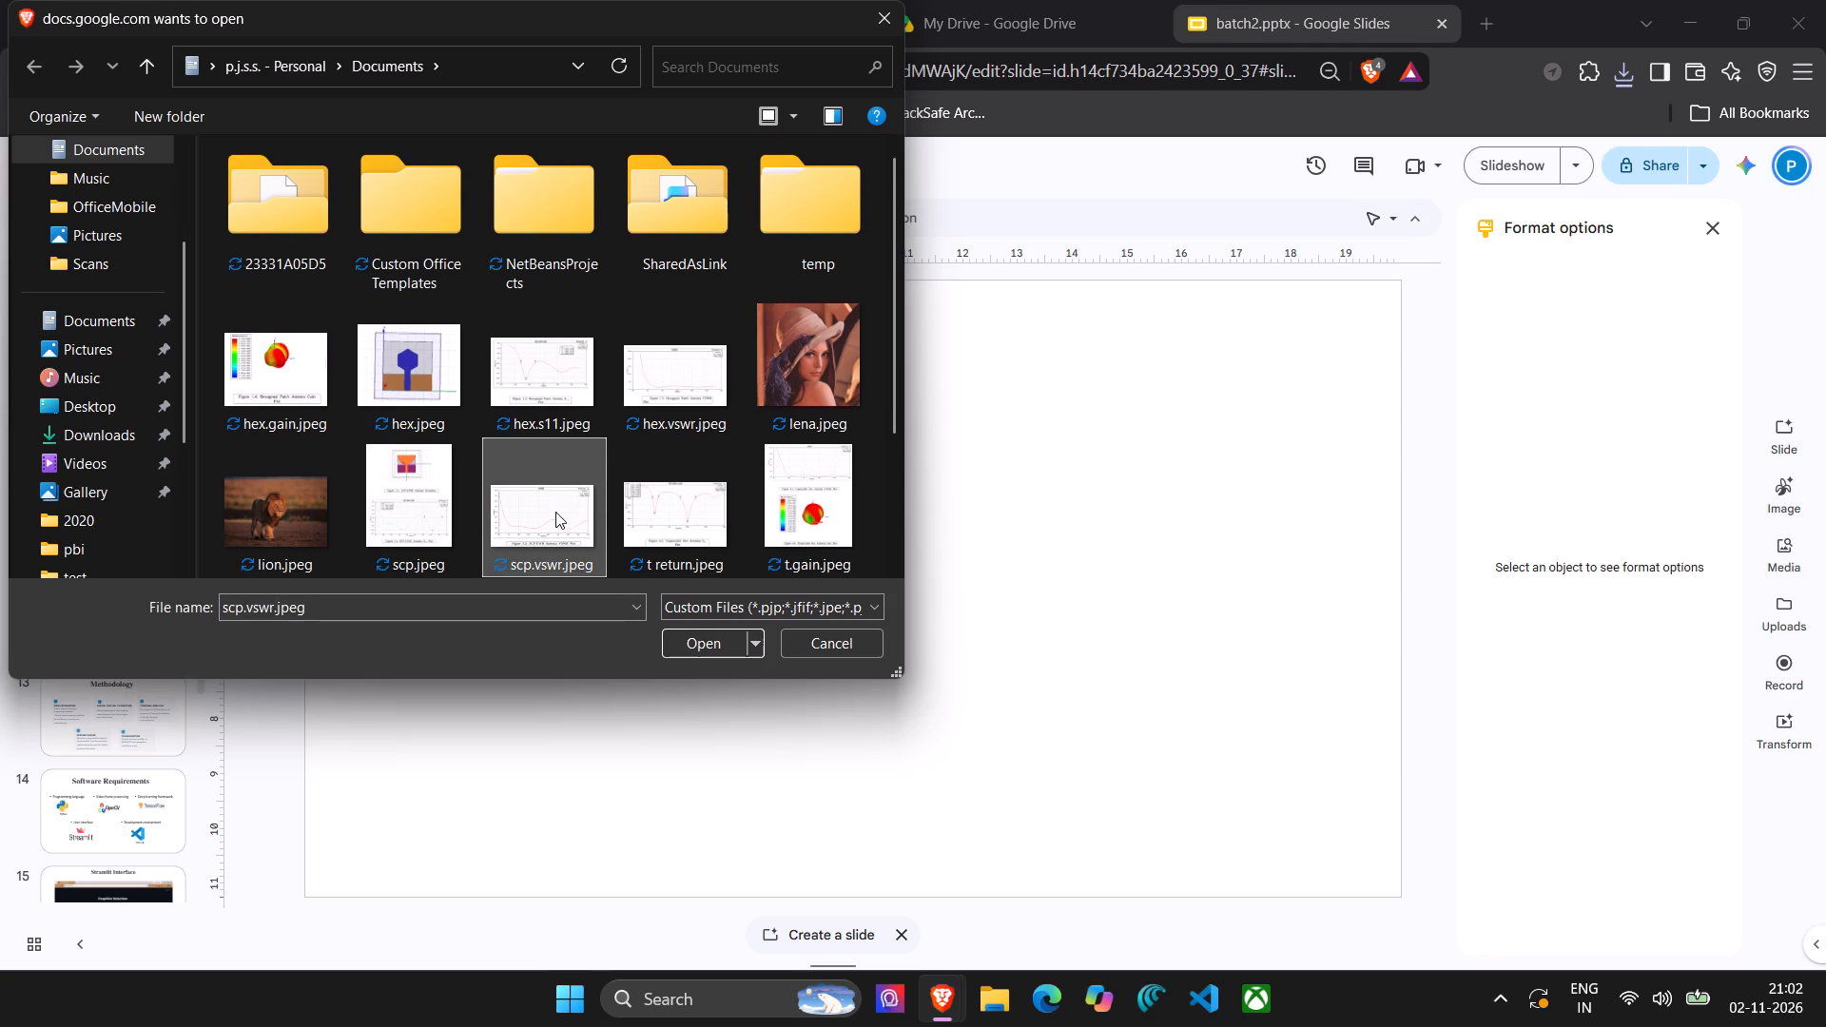
{"action": "double_click", "coordinate": [567, 523]}
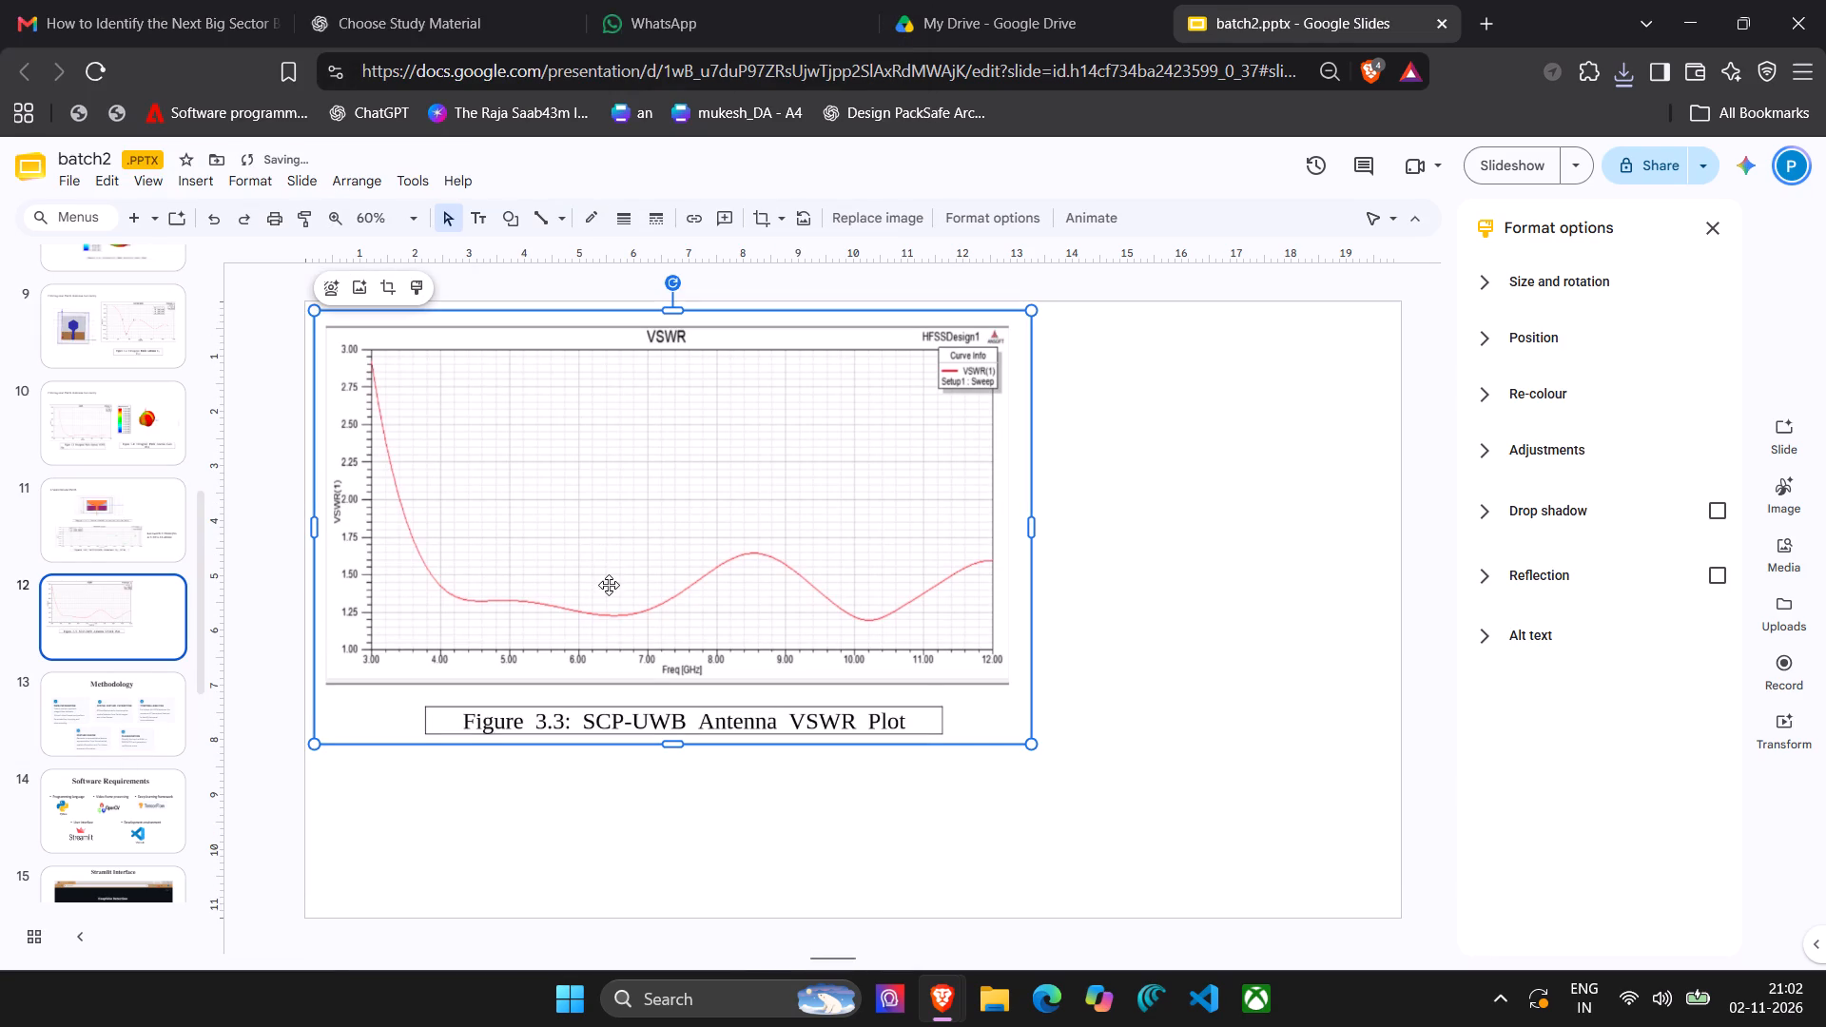
Narrow the SCP-UWB antenna VSWR plot to just over half the slide's width and move it down the slide, slightly in from the left edge.
{"action": "left_click", "coordinate": [1035, 744]}
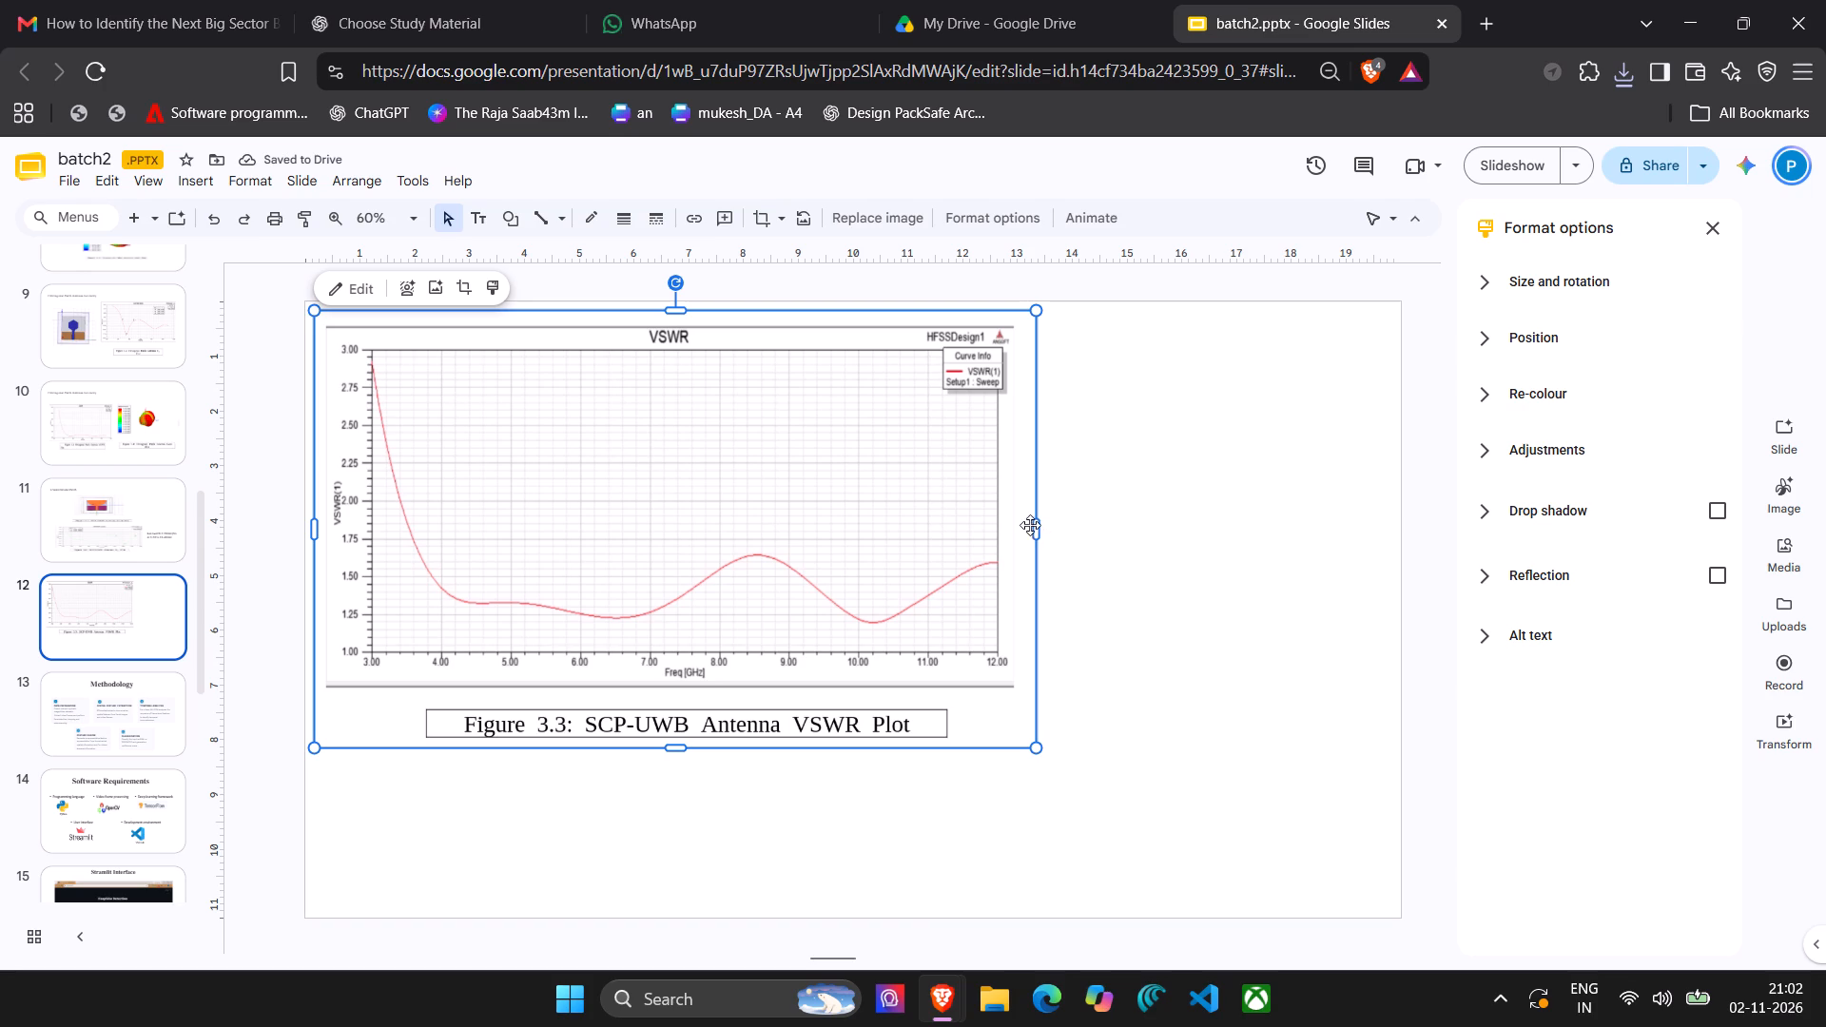
{"action": "left_click_drag", "start_coordinate": [1038, 531], "coordinate": [929, 545]}
{"action": "left_click_drag", "start_coordinate": [691, 540], "coordinate": [691, 607]}
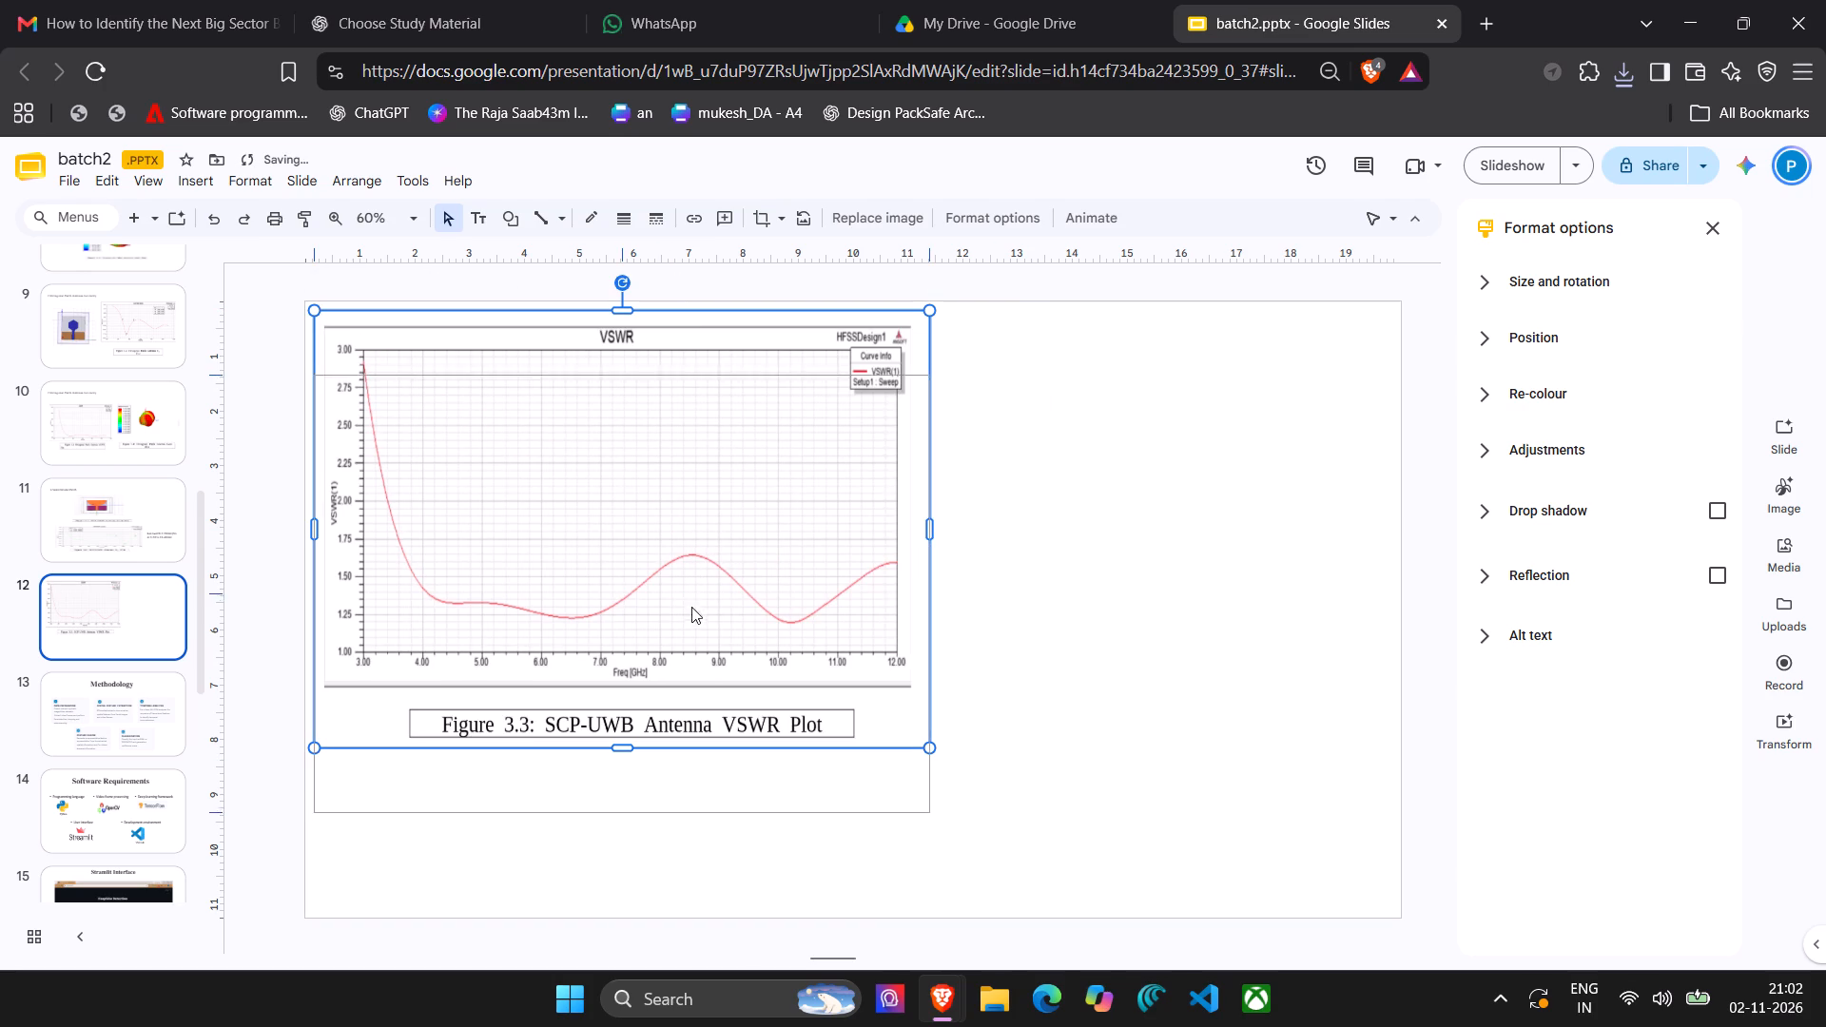
{"action": "left_click_drag", "start_coordinate": [691, 607], "coordinate": [715, 639]}
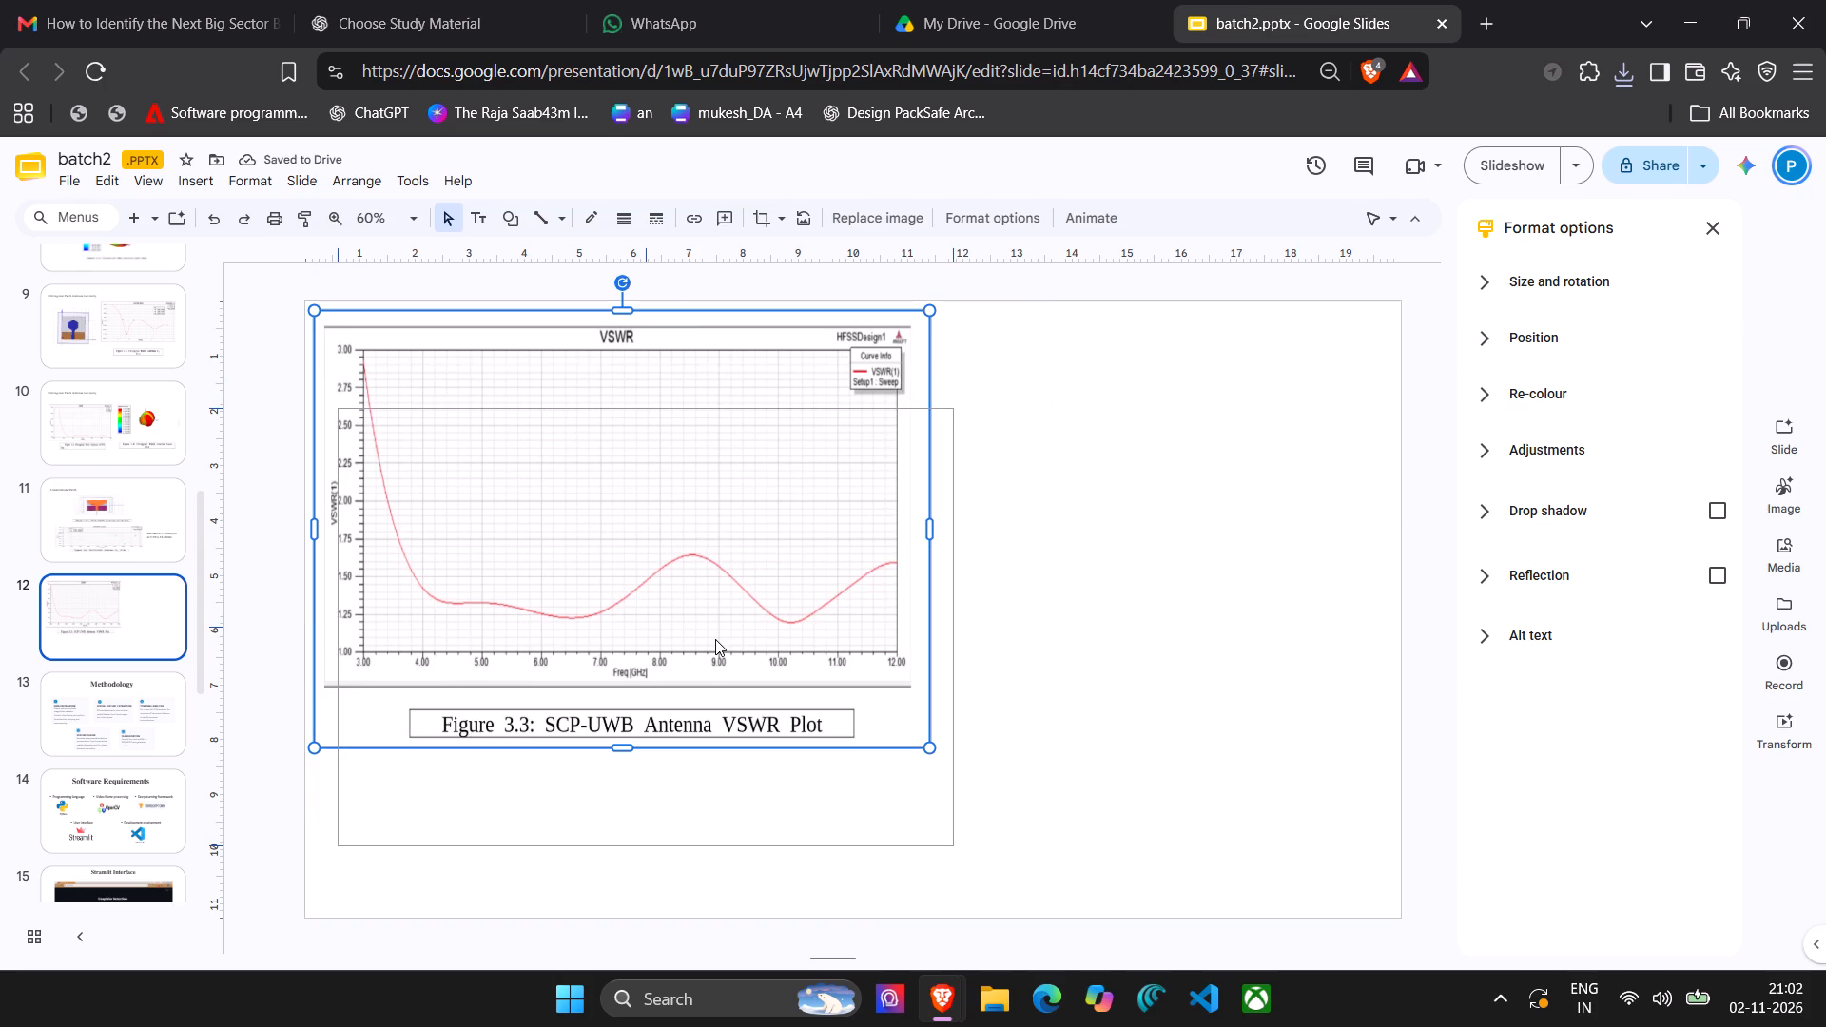
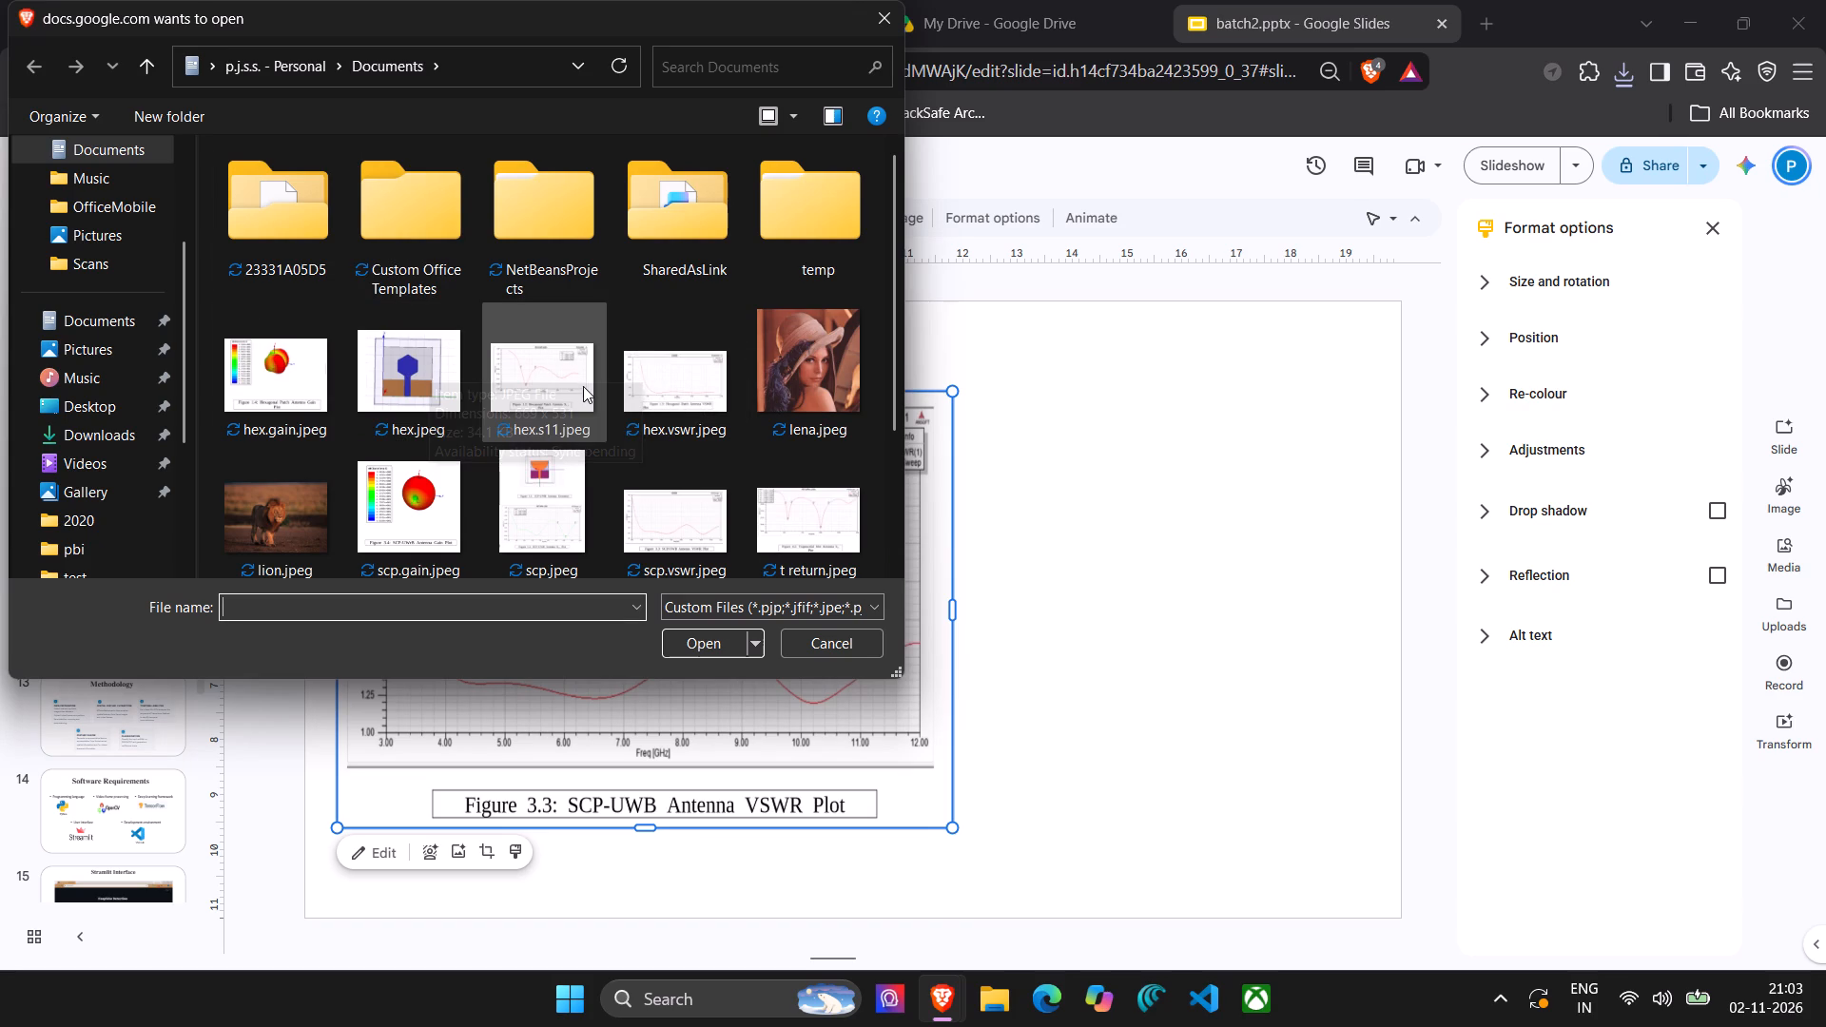
Insert the image scp.gain.jpeg from the Documents folder onto slide 12 and place it just right of the VSWR plot, roughly vertically centred.
{"action": "left_click", "coordinate": [418, 475]}
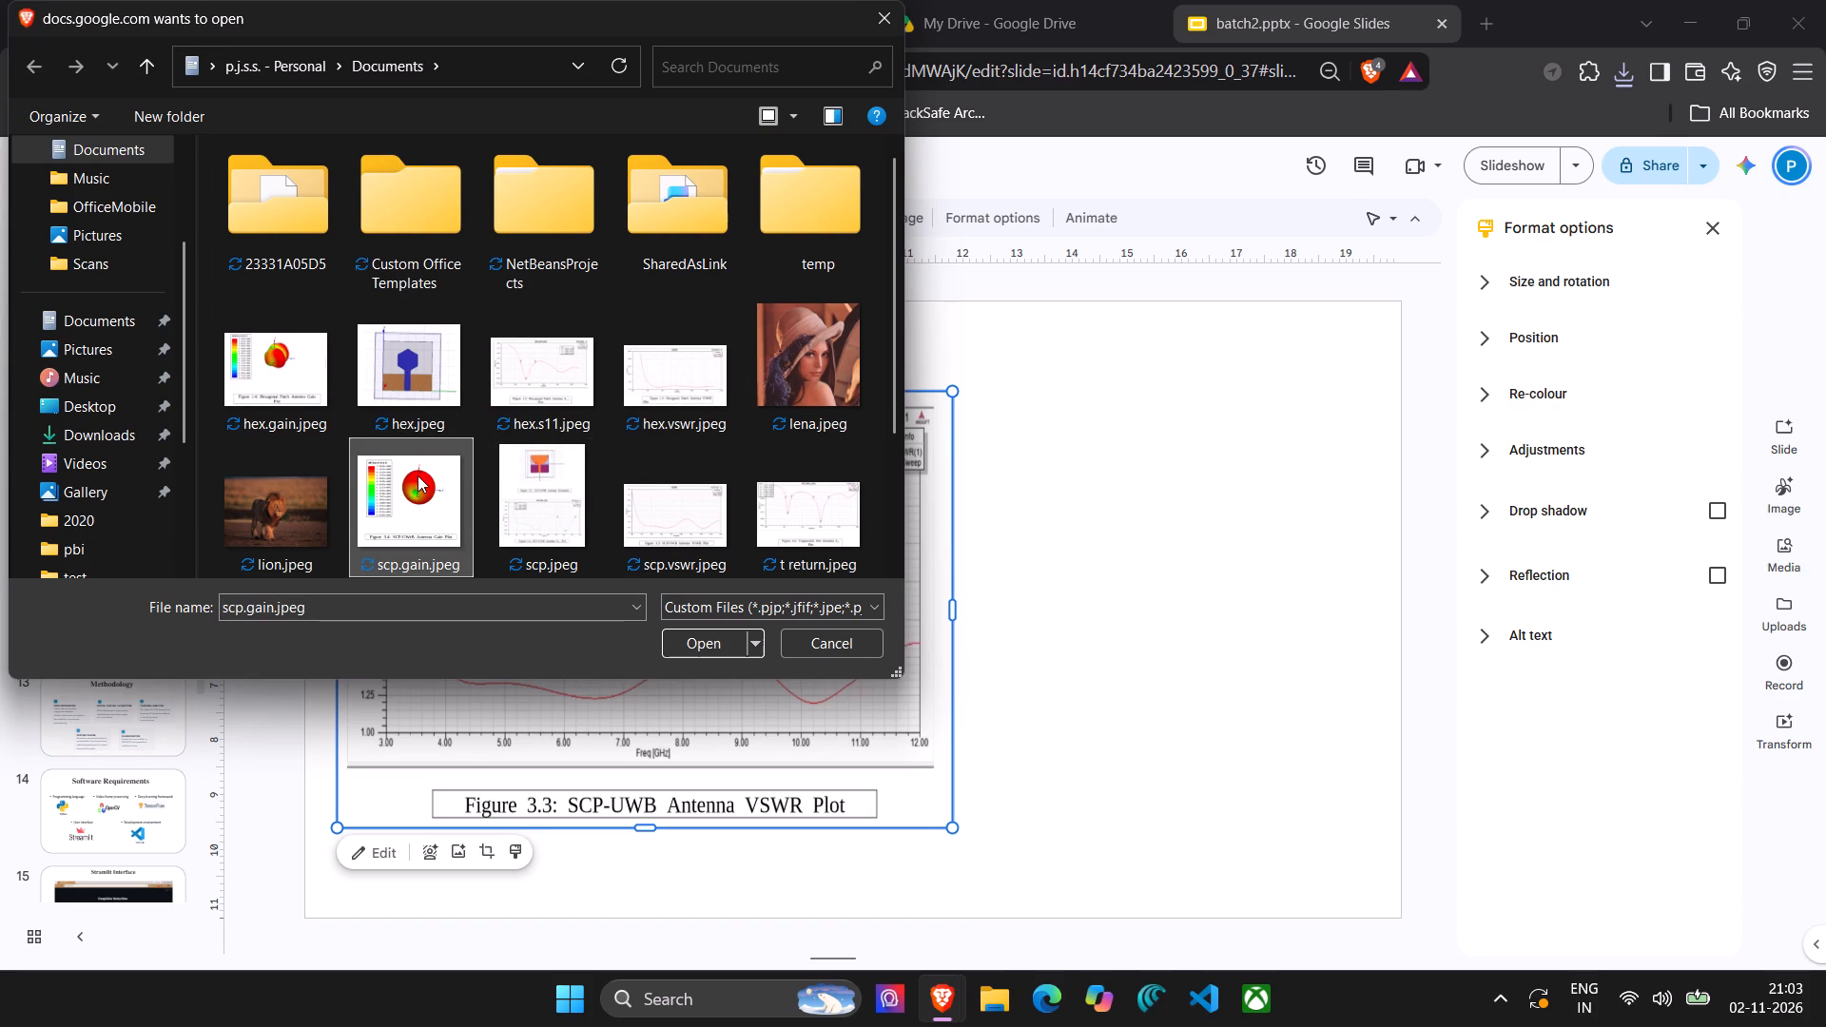
{"action": "left_click", "coordinate": [719, 637]}
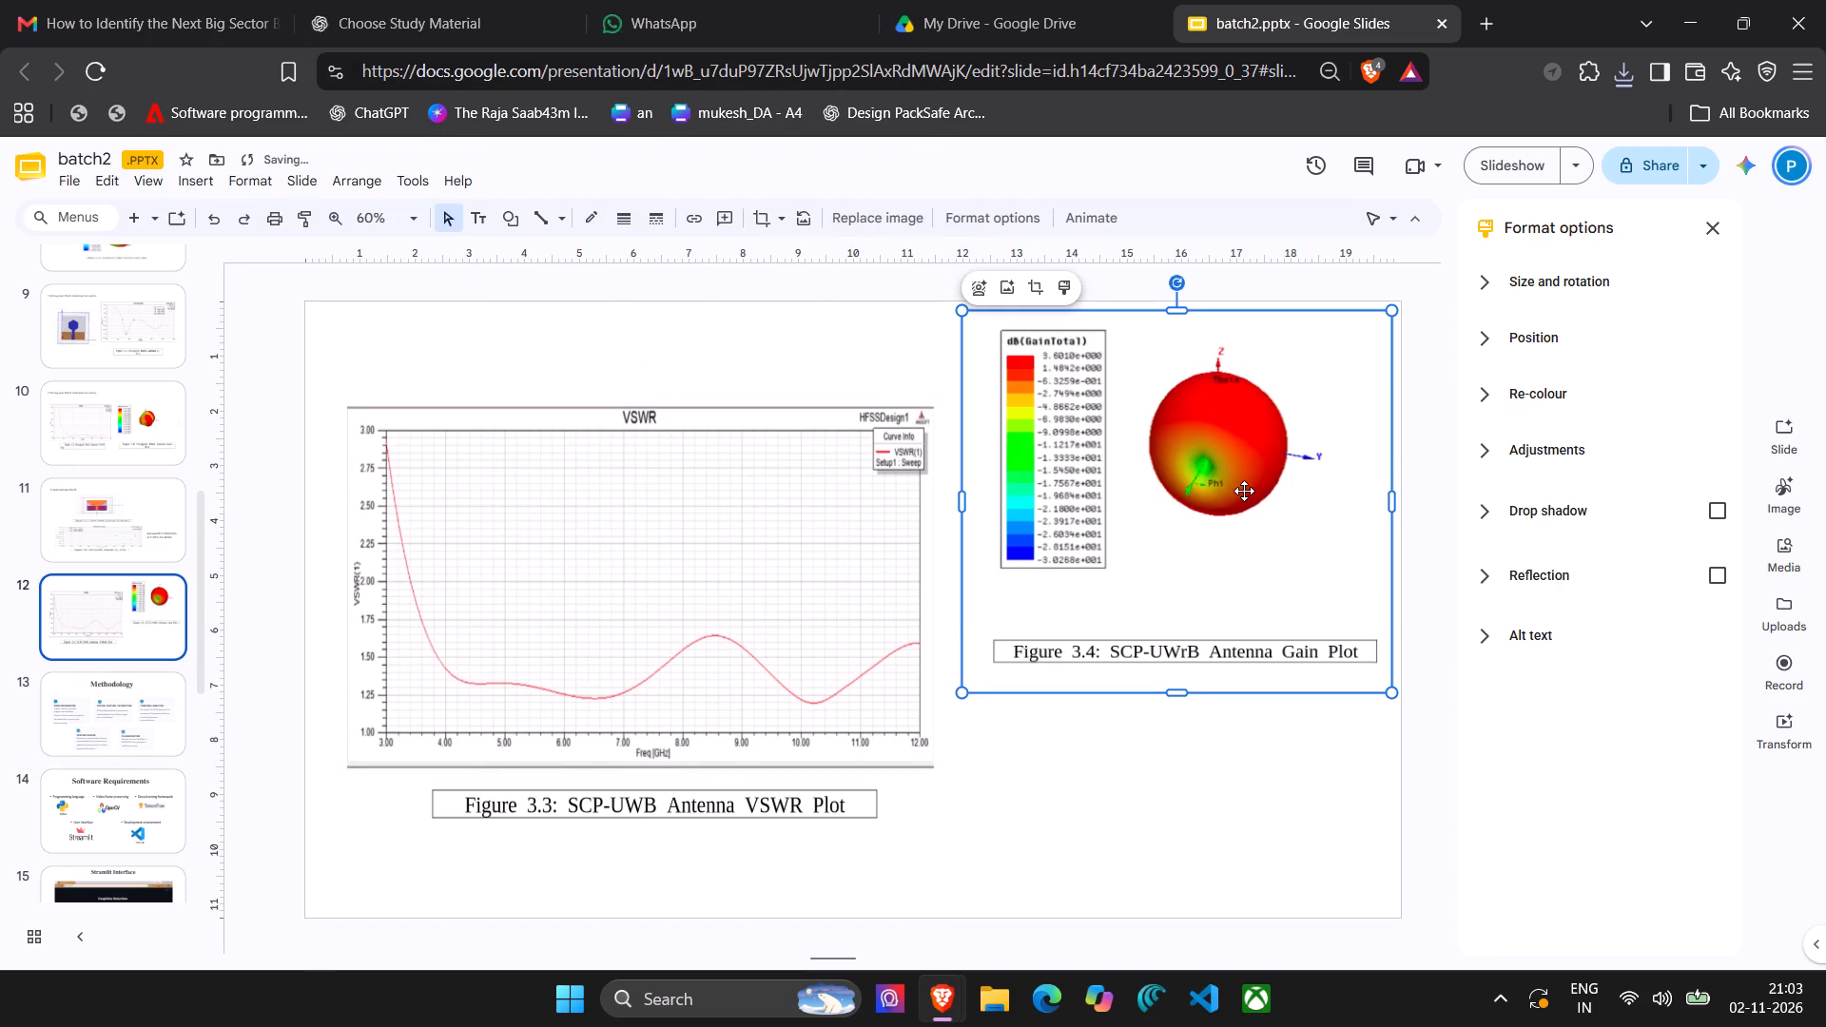
{"action": "left_click_drag", "start_coordinate": [1244, 491], "coordinate": [1220, 581]}
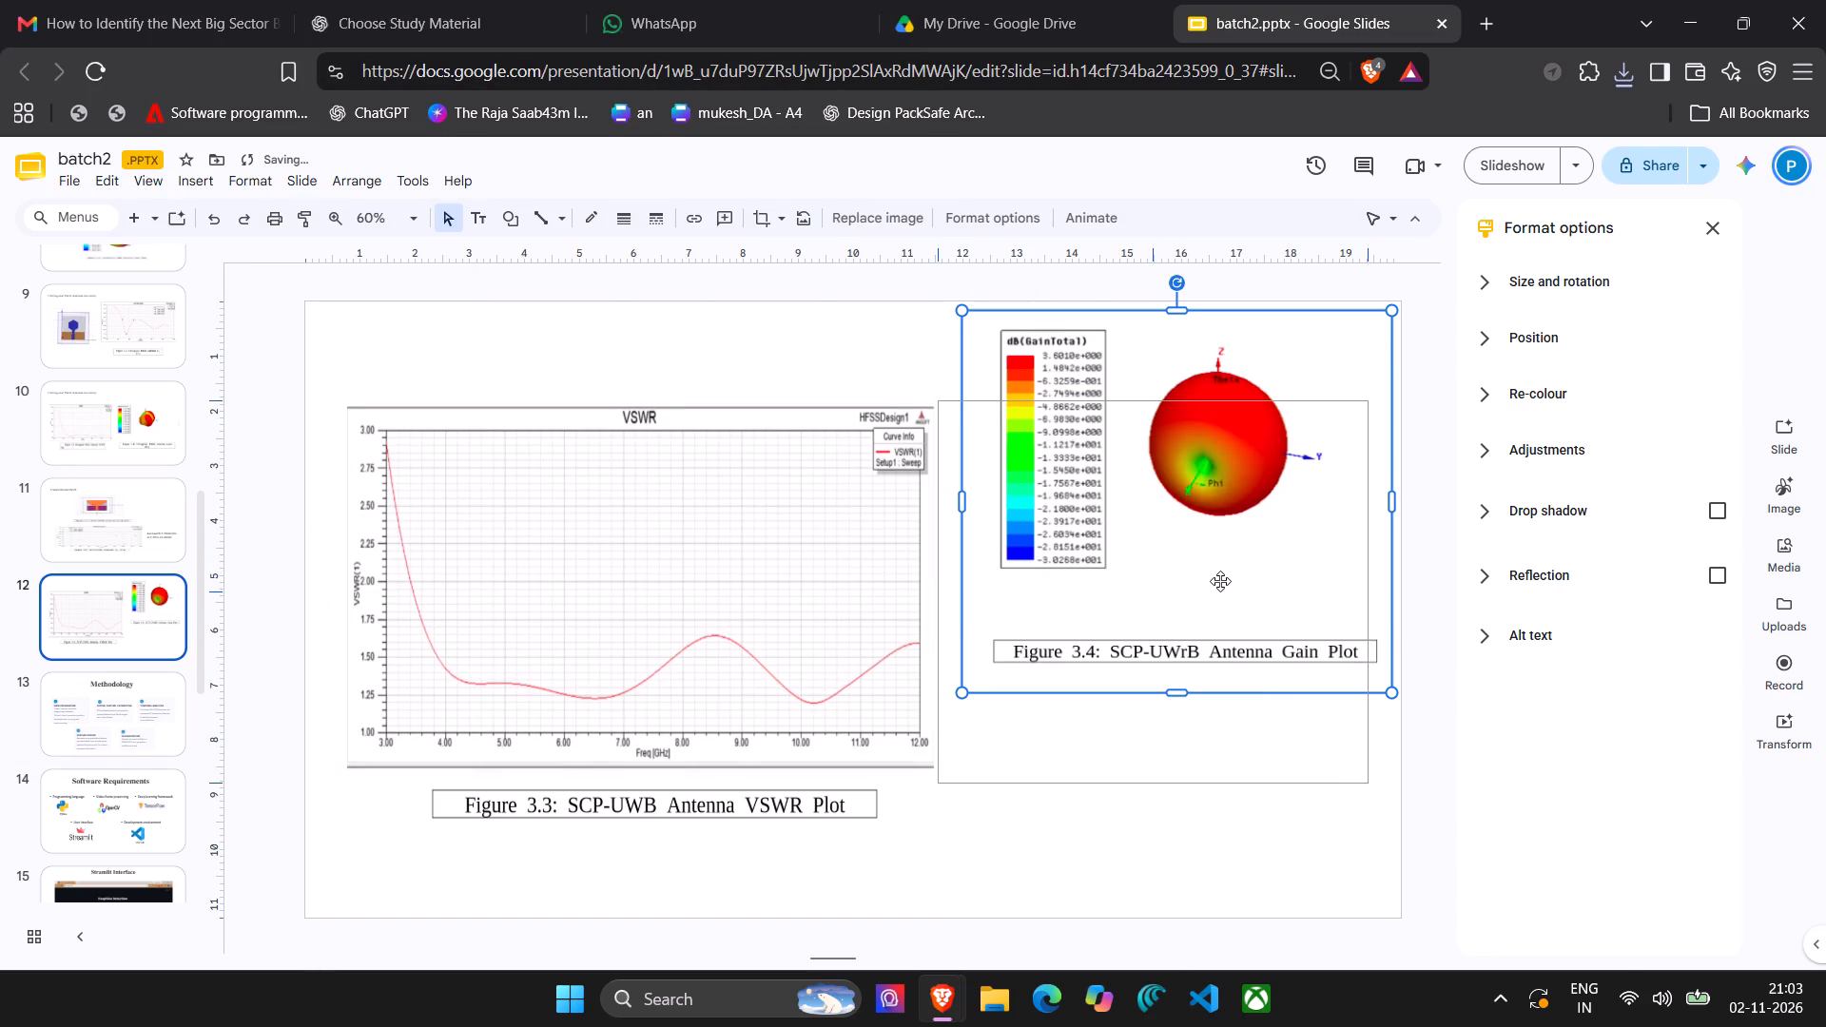
{"action": "left_click_drag", "start_coordinate": [1220, 581], "coordinate": [1219, 568]}
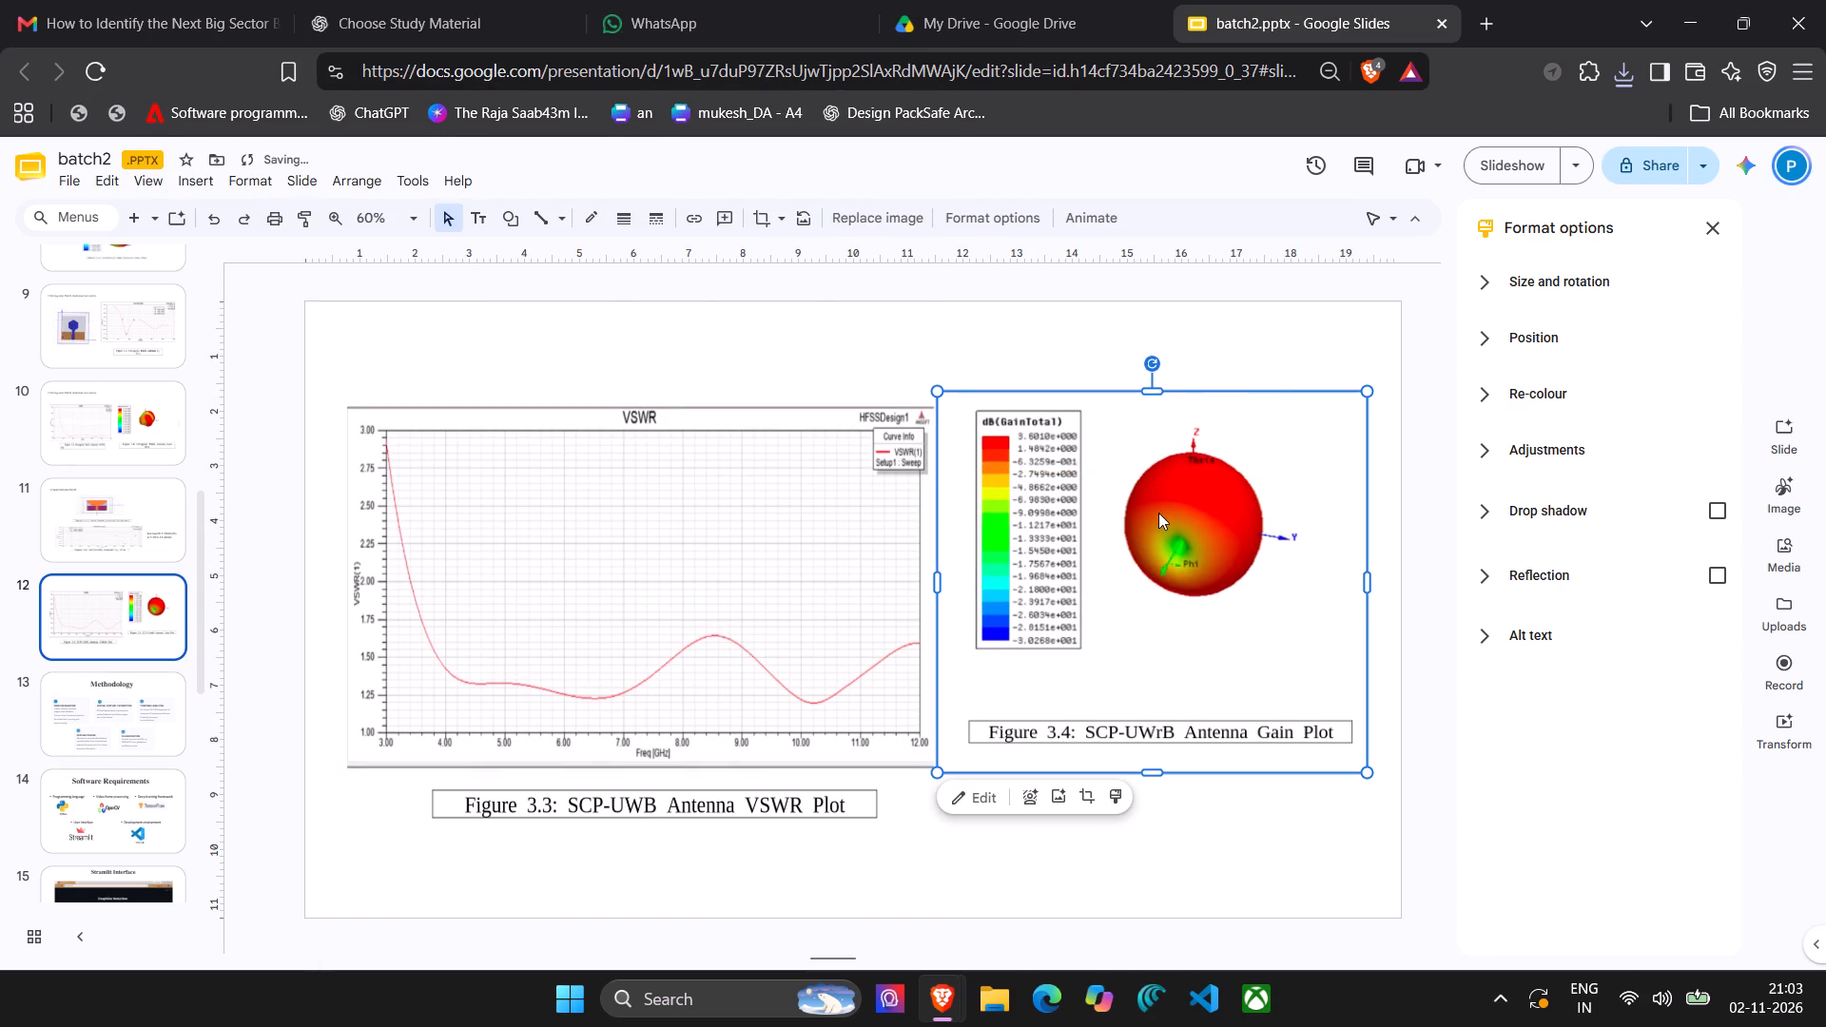
{"action": "left_click", "coordinate": [1098, 341]}
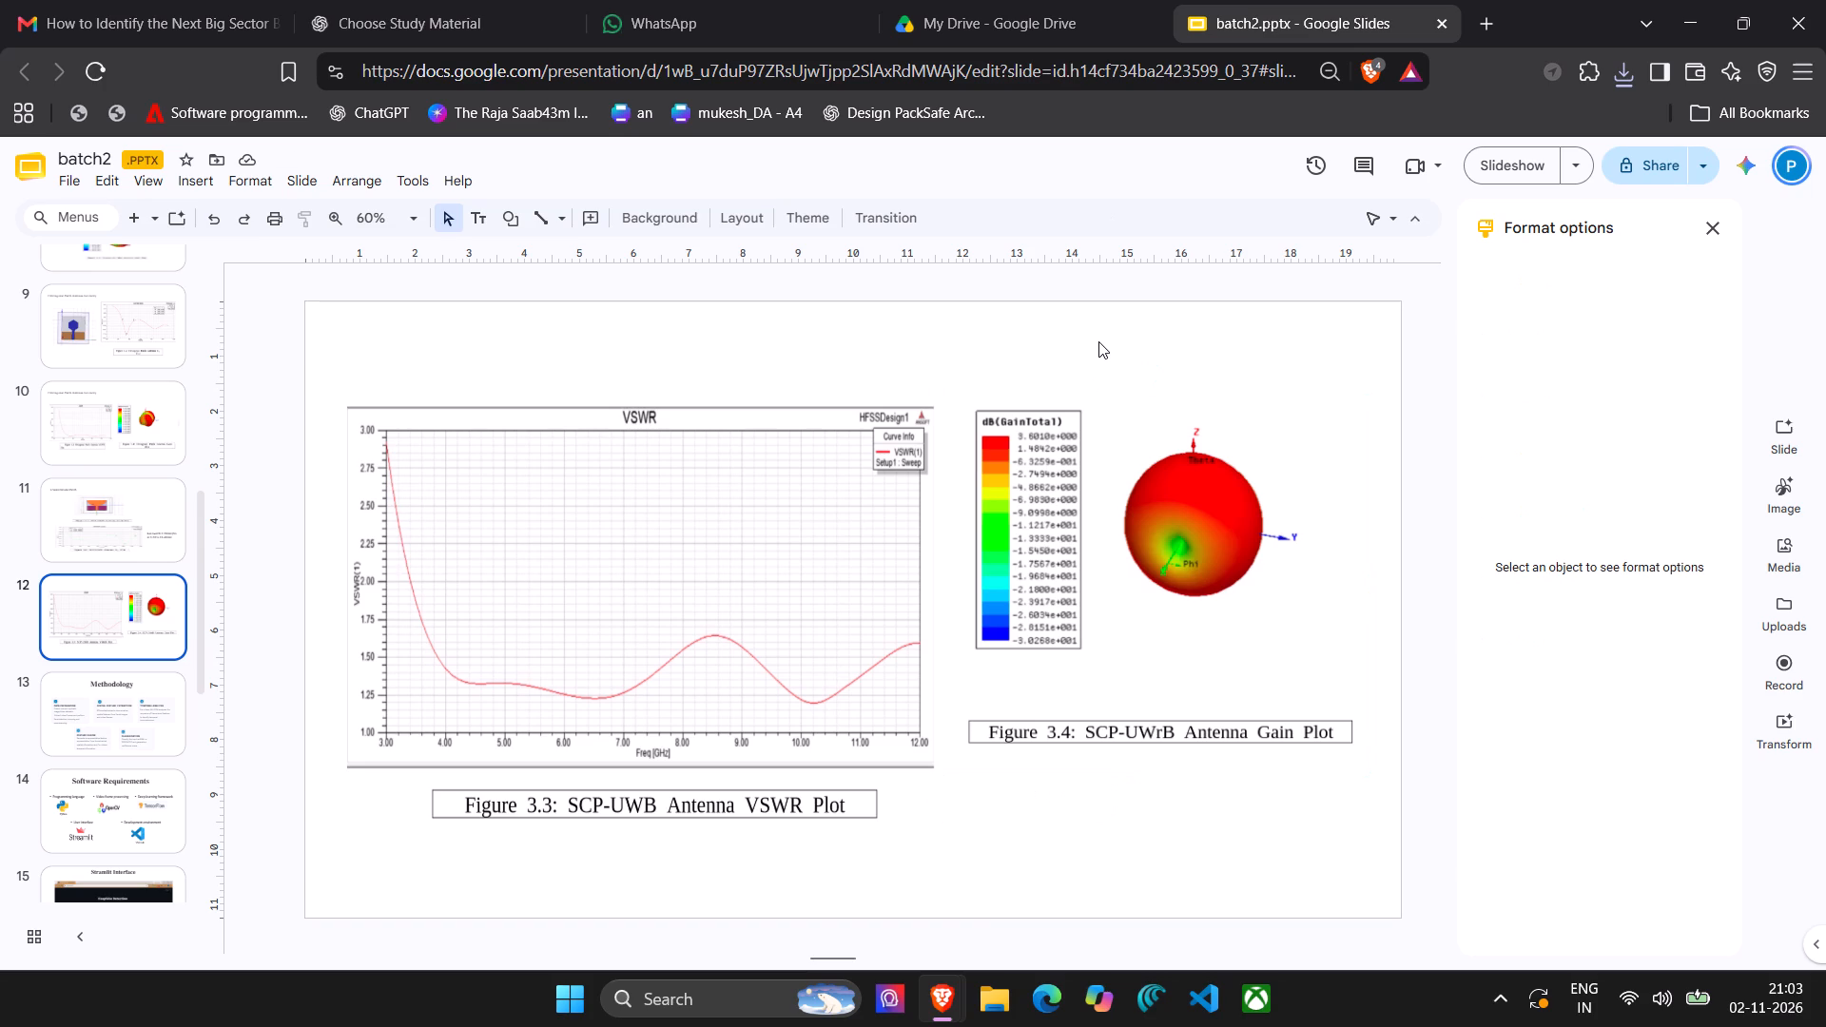
Add a new blank slide directly after slide 12.
{"action": "right_click", "coordinate": [129, 616]}
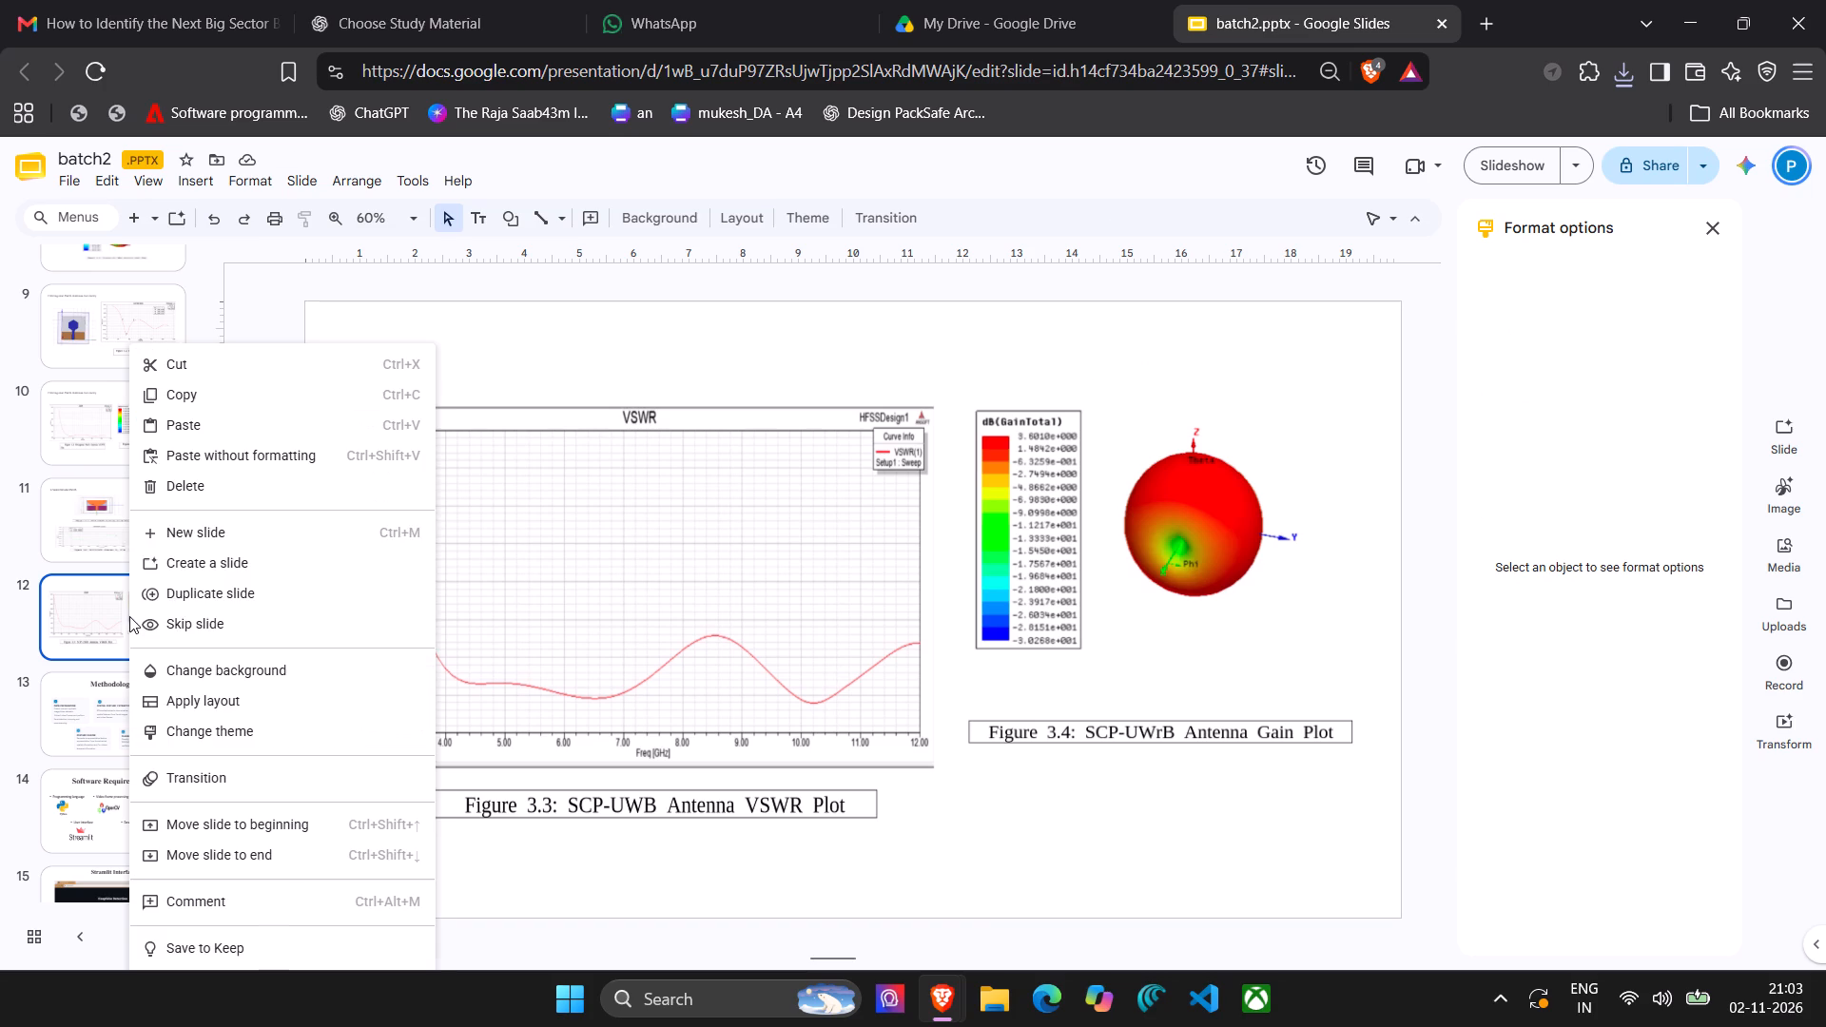
{"action": "left_click", "coordinate": [260, 521]}
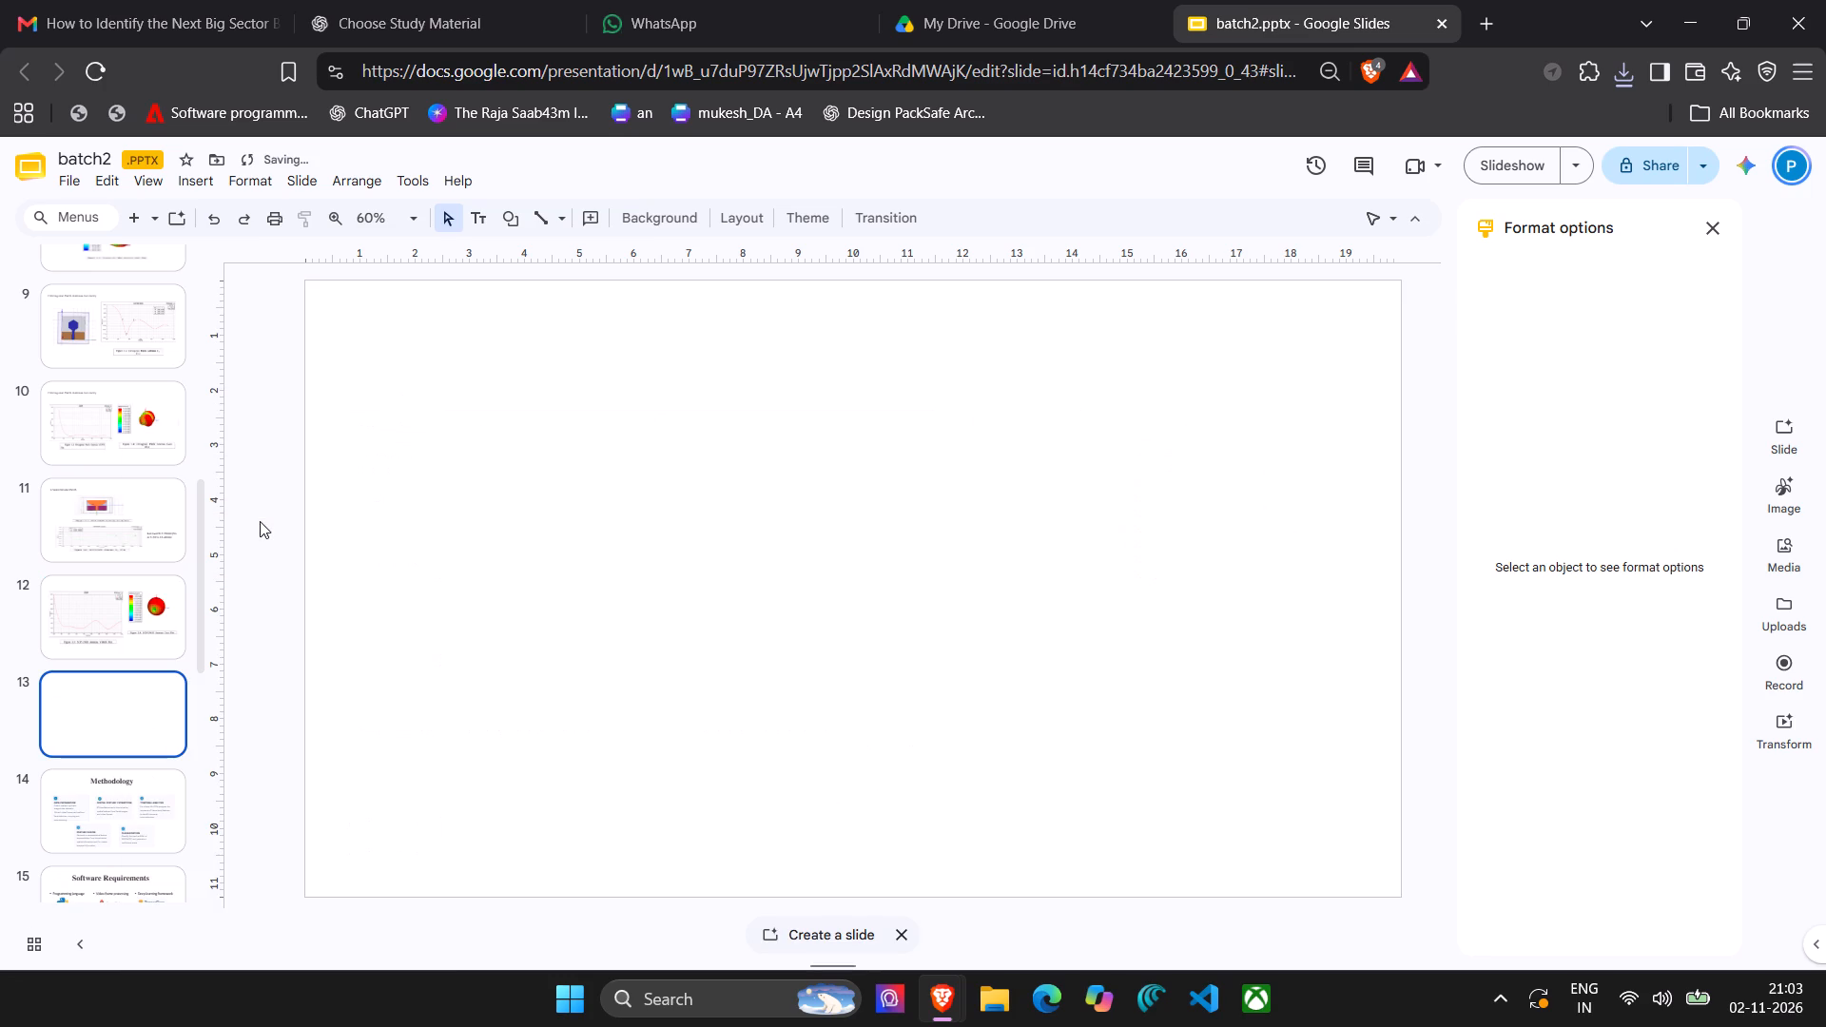
Add a text box near the upper-left corner of blank slide 13 with the heading "4.Circular Slot Antenna".
{"action": "left_click", "coordinate": [204, 182]}
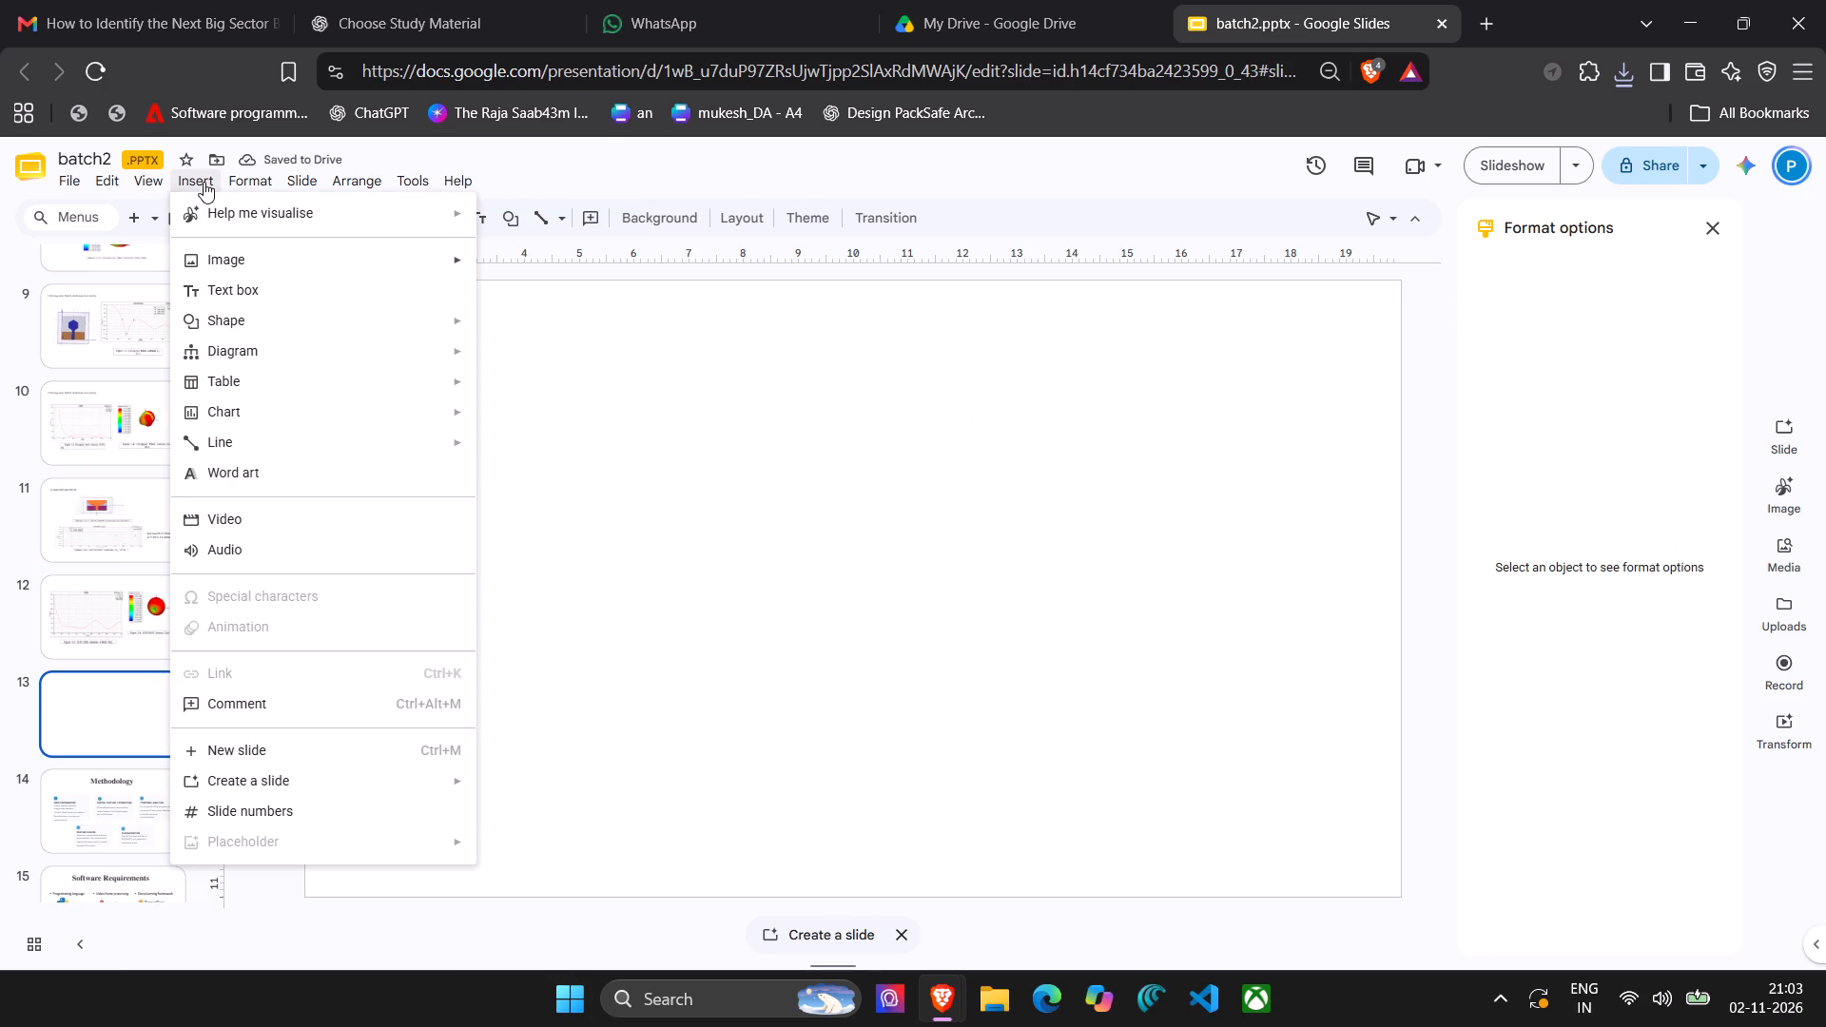
{"action": "left_click", "coordinate": [252, 282]}
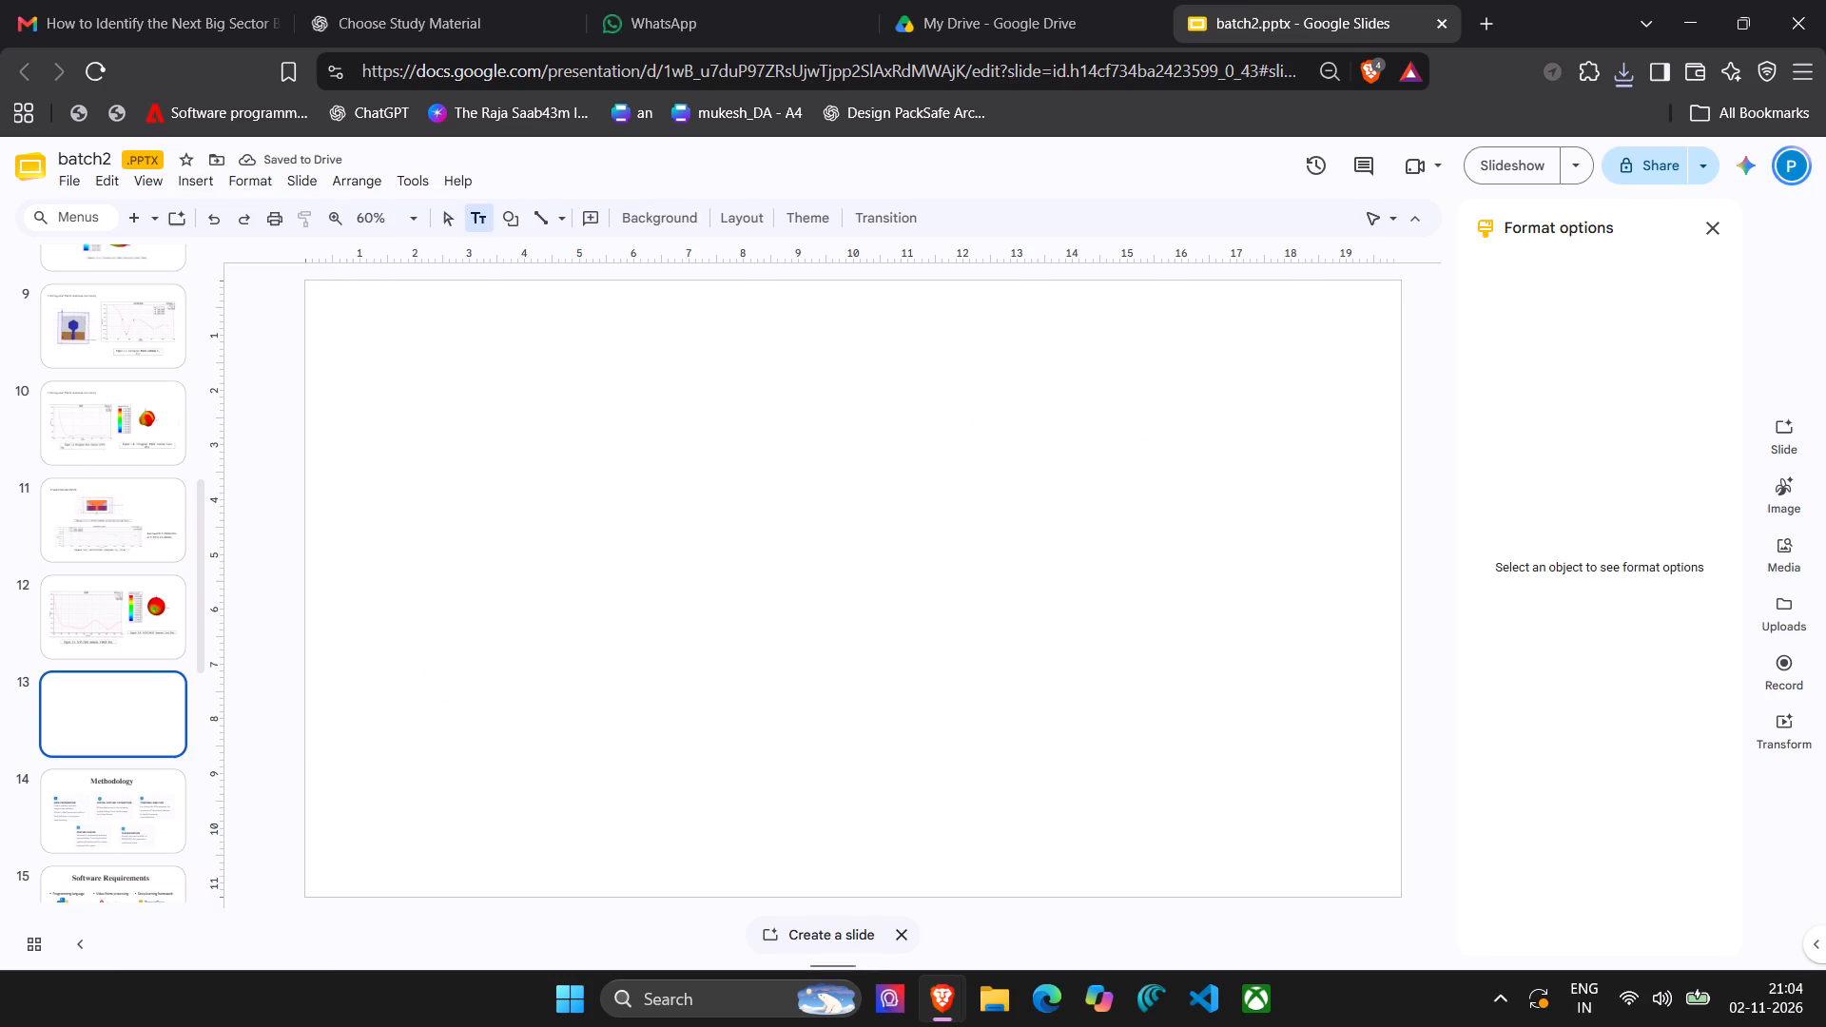
{"action": "left_click", "coordinate": [358, 329]}
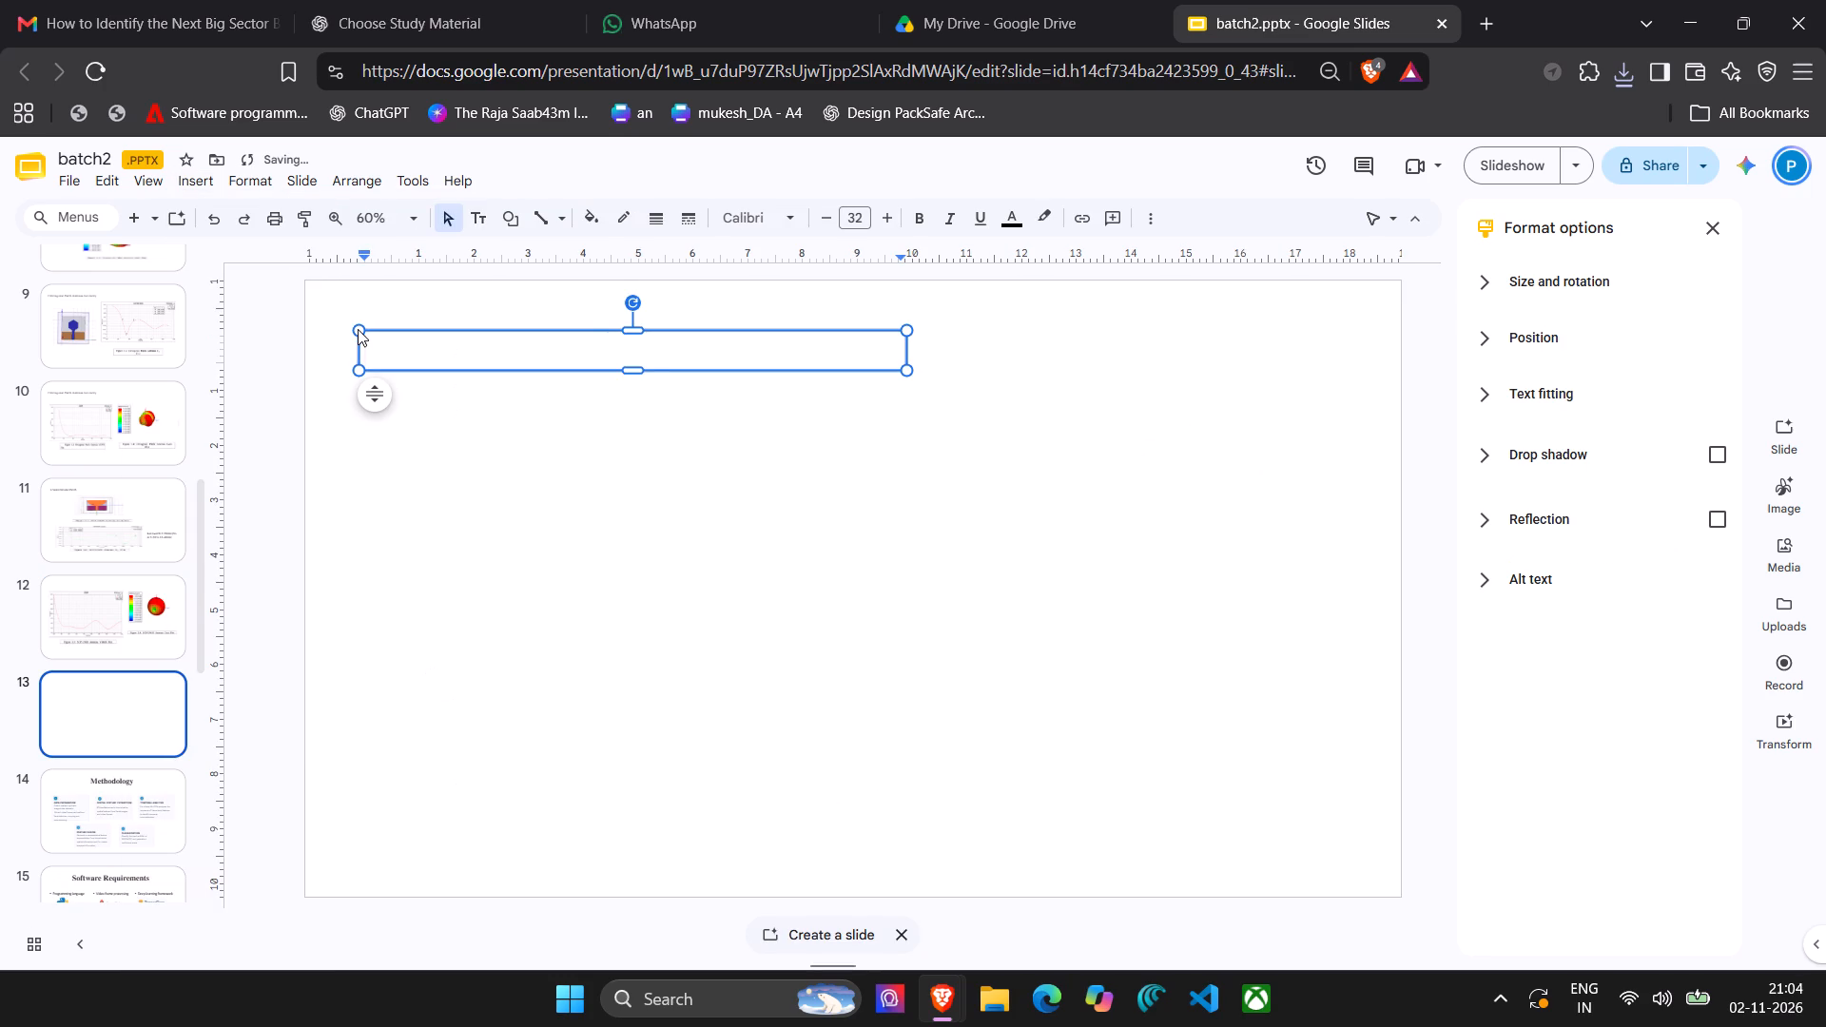
{"action": "type", "text": "4."}
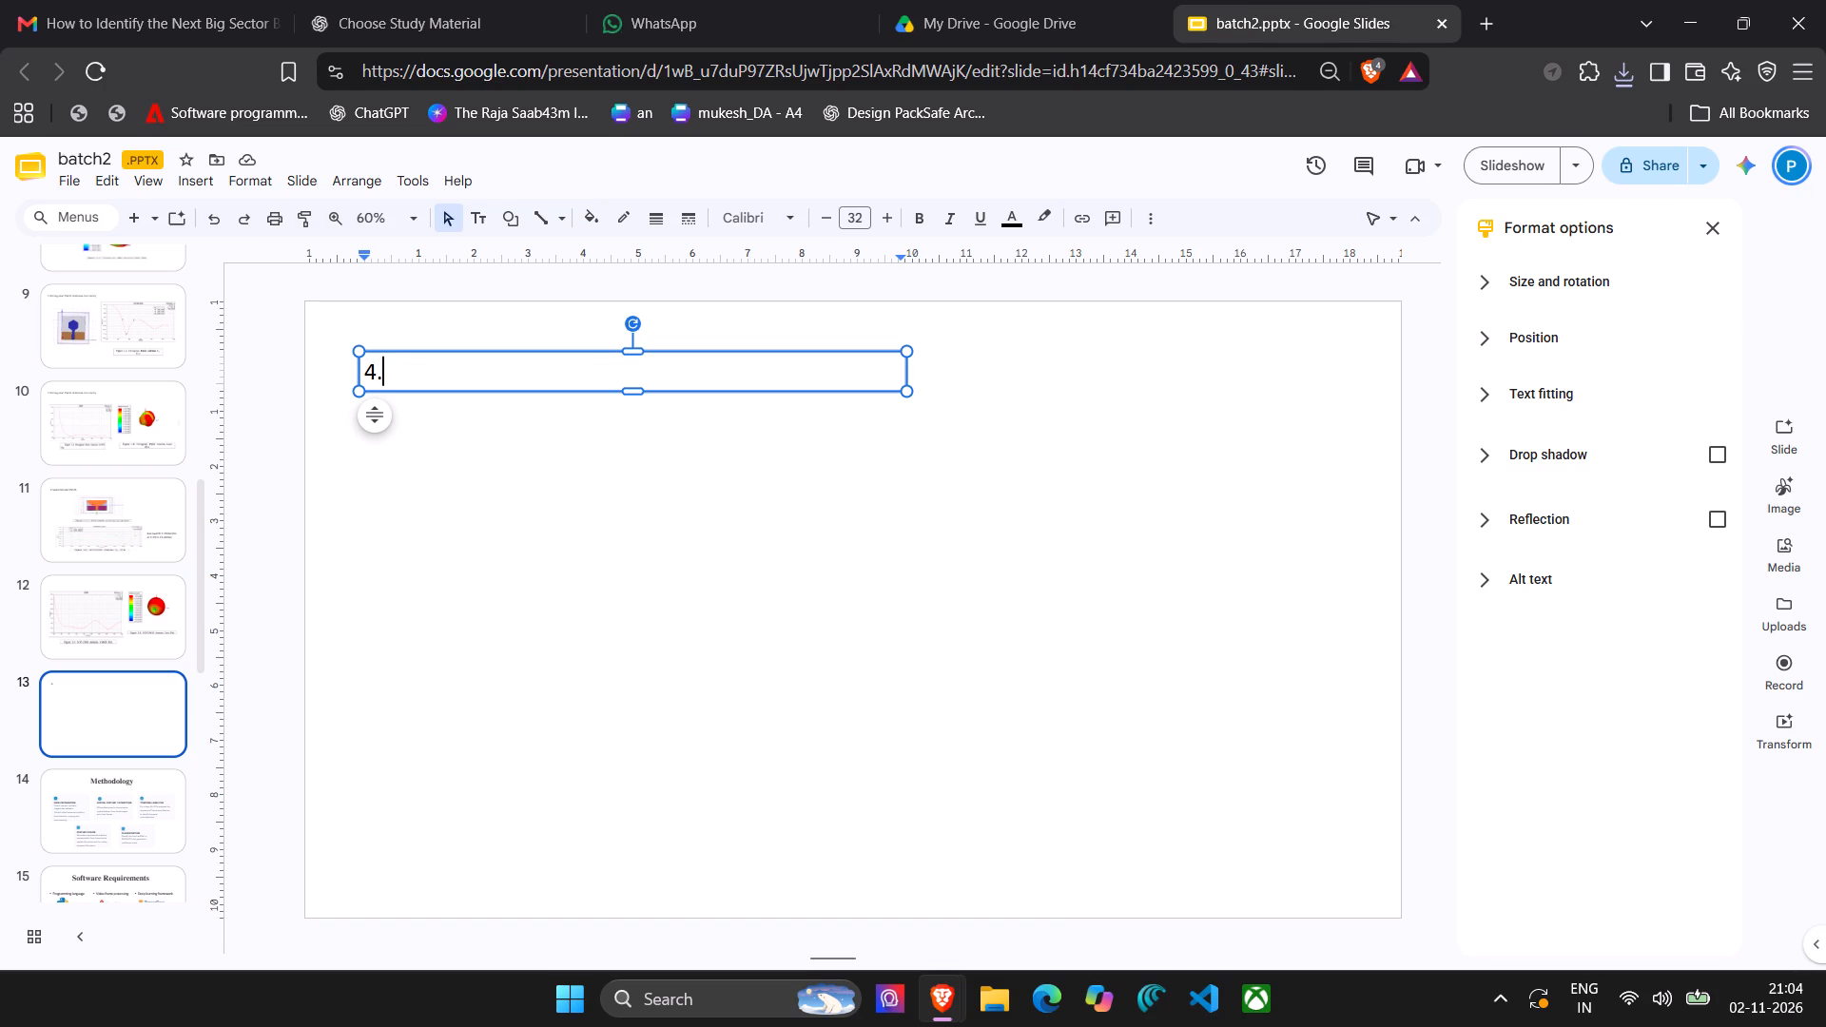
{"action": "key", "text": "i"}
{"action": "type", "text": "rcular"}
{"action": "key", "text": "space"}
{"action": "type", "text": "lot"}
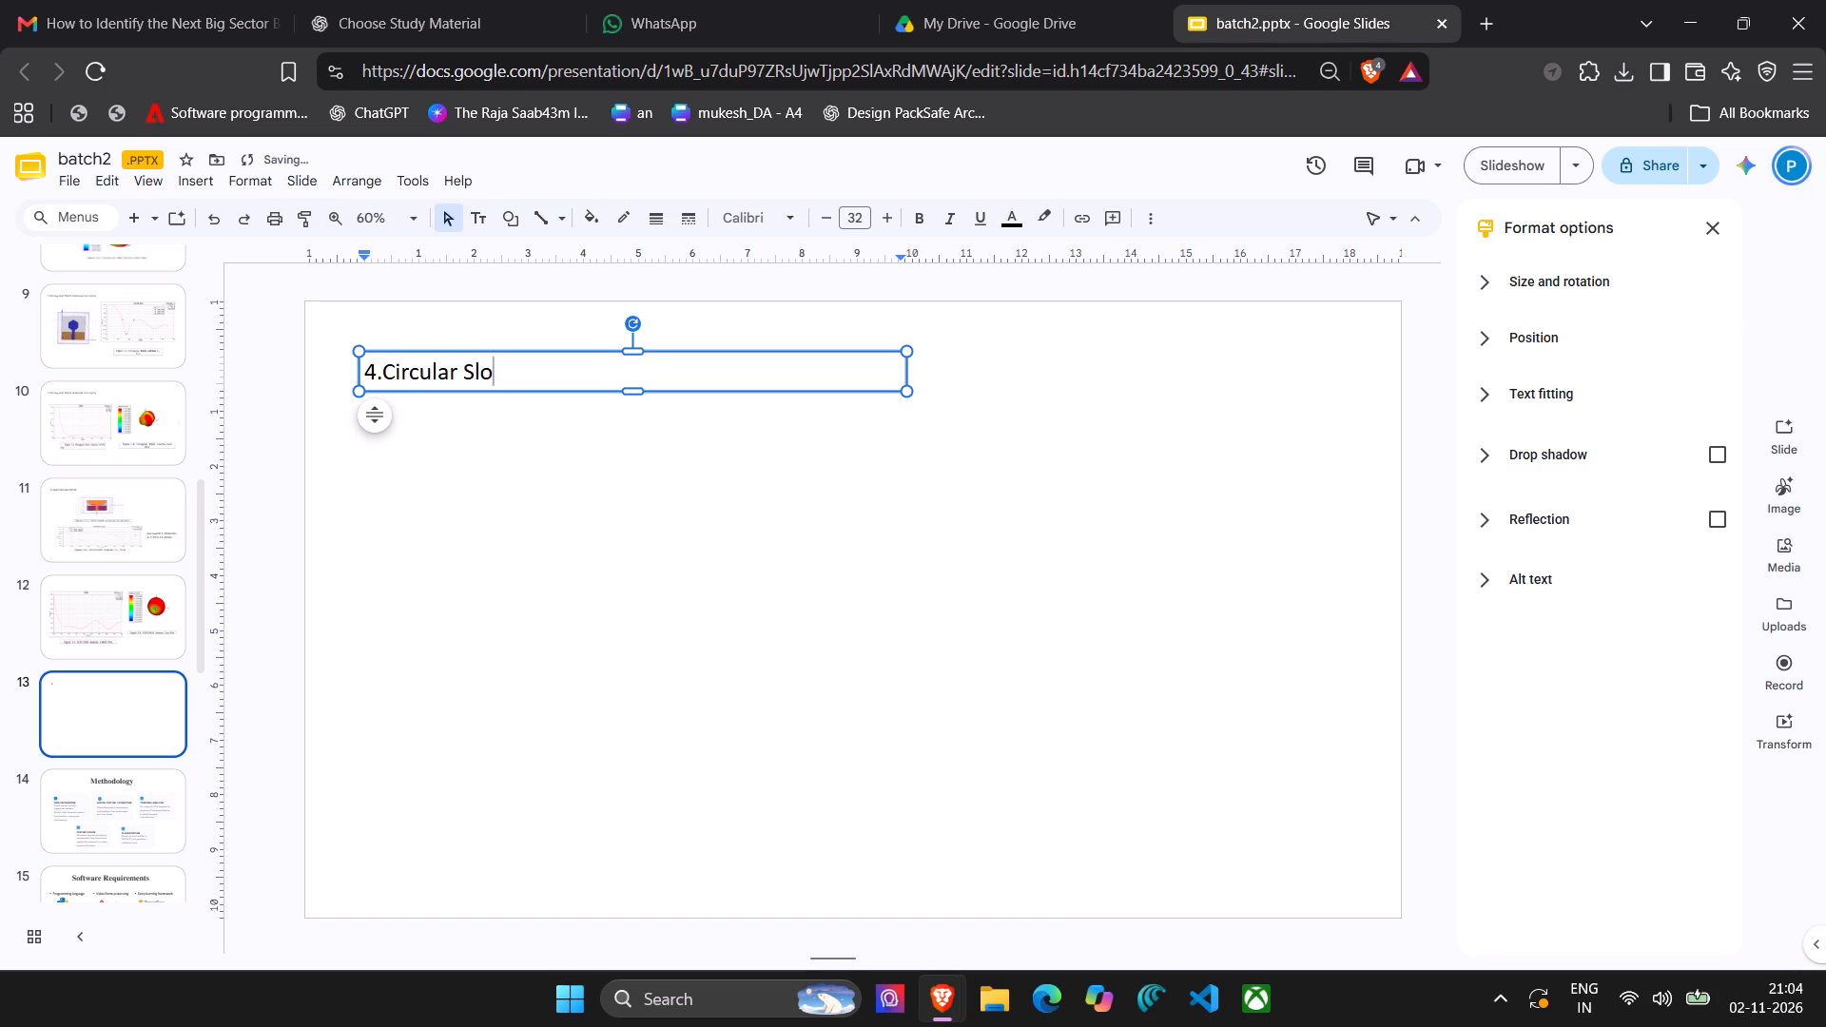
{"action": "key", "text": "space"}
{"action": "key", "text": "a"}
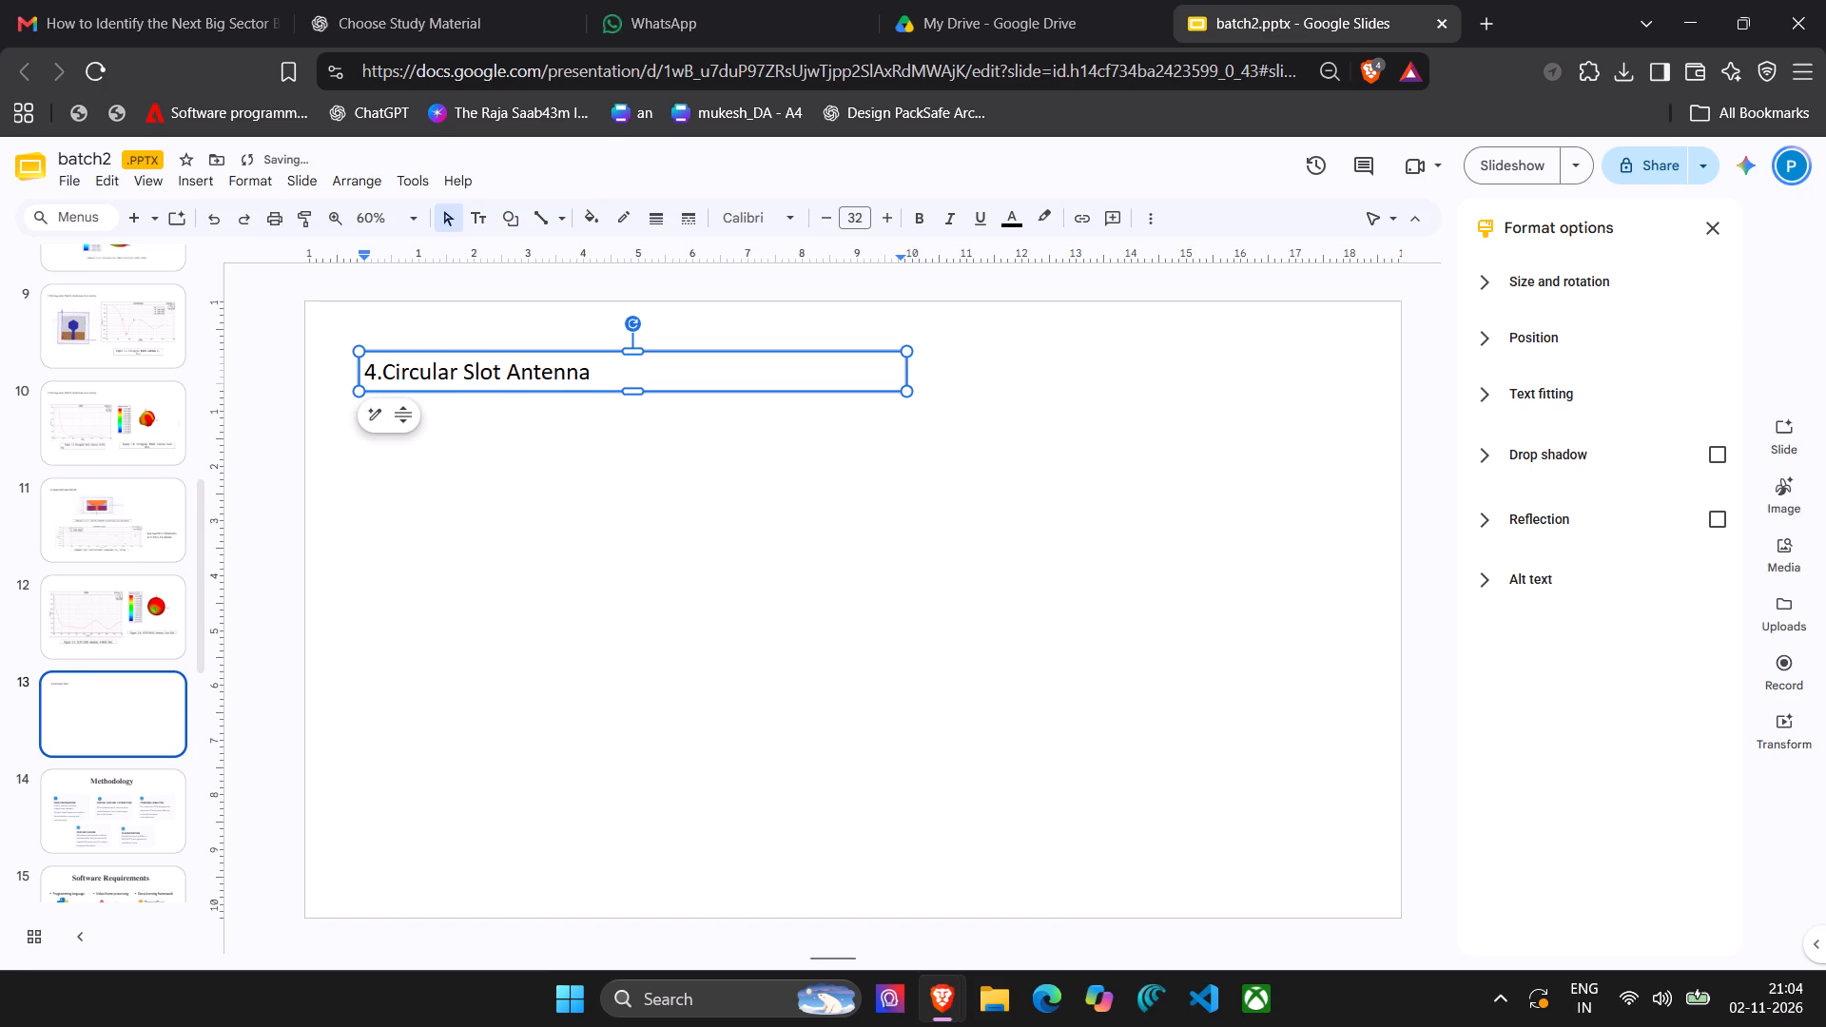
{"action": "key", "text": "space"}
{"action": "left_click", "coordinate": [380, 618]}
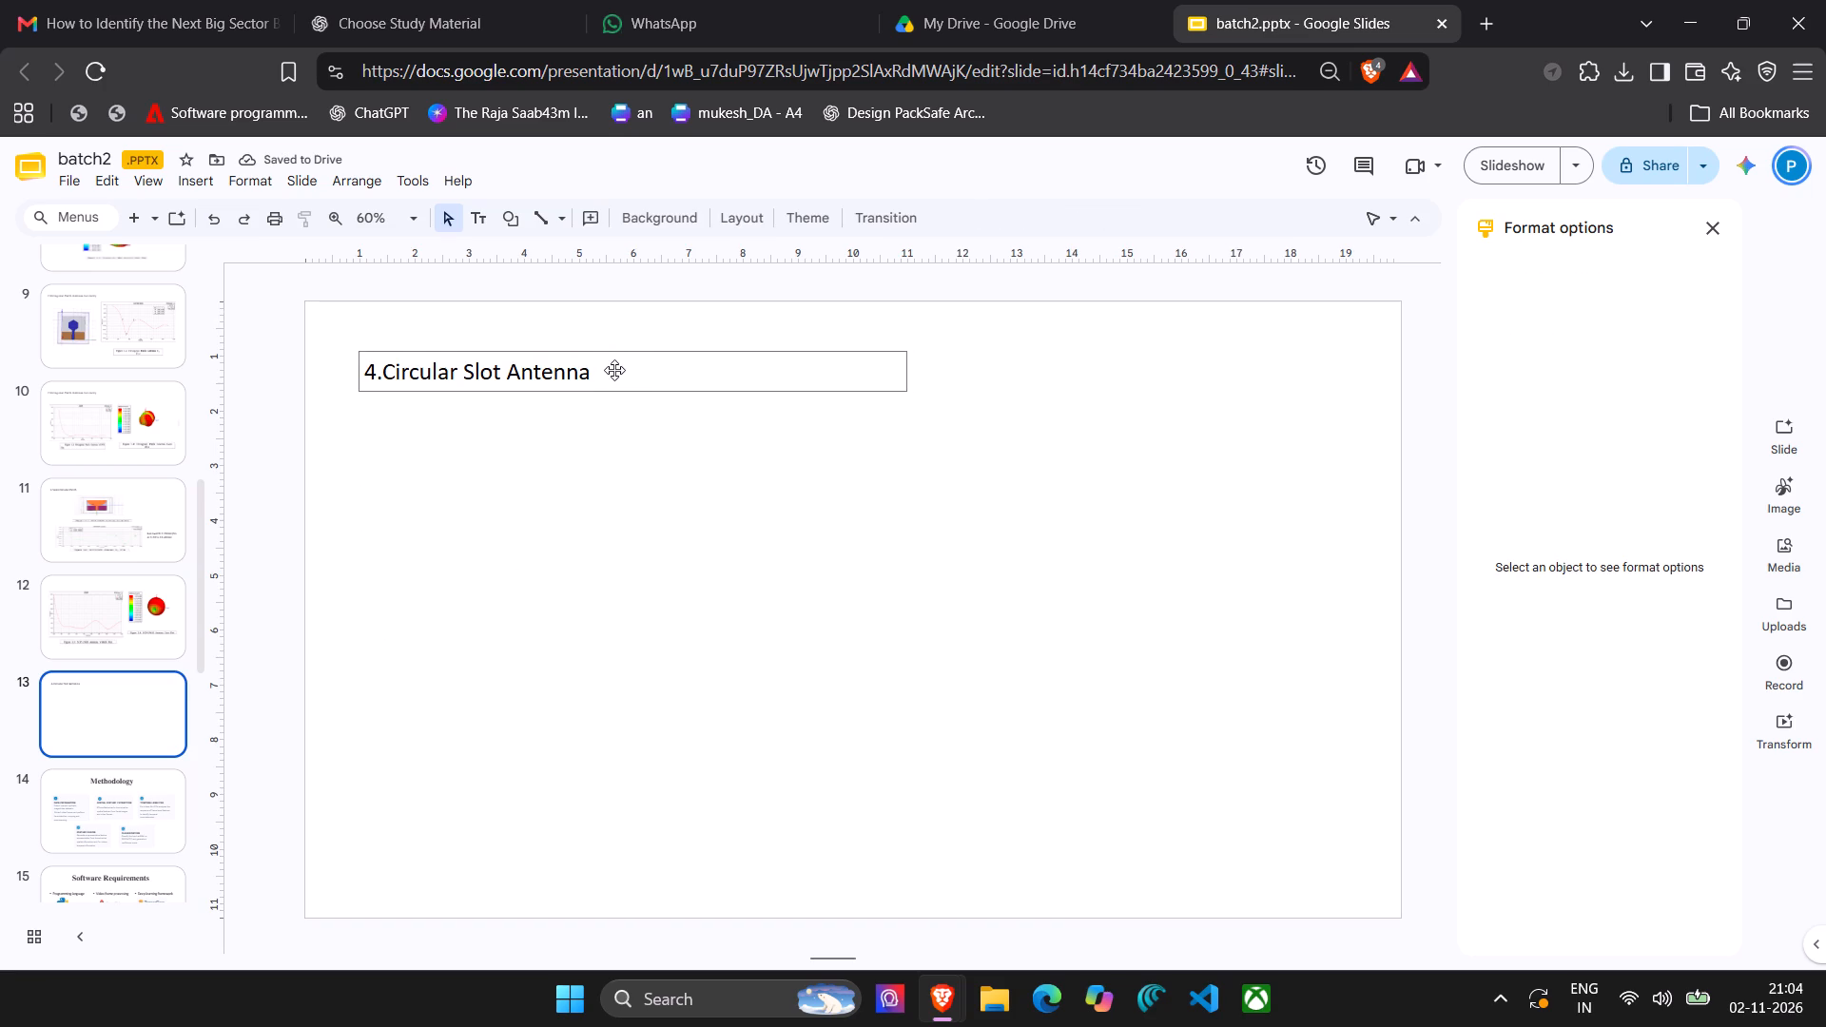
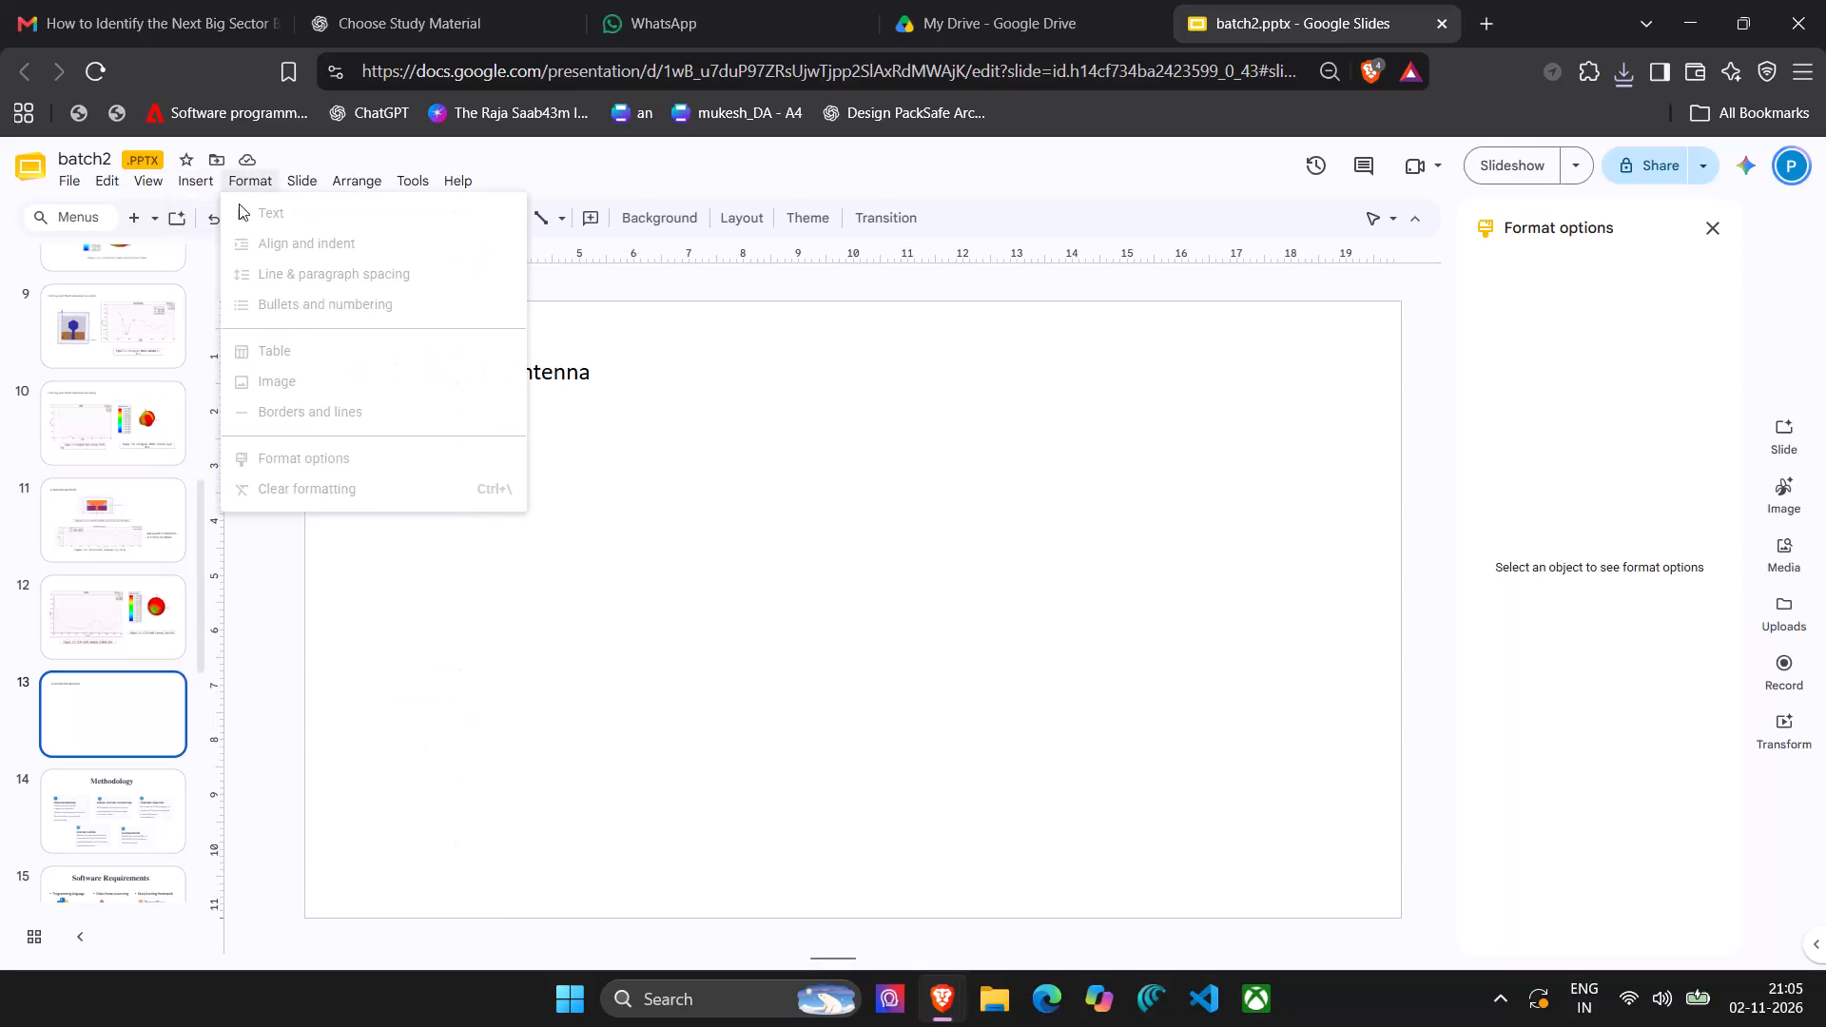
Insert the image circular.jpeg from the Documents folder onto slide 13.
{"action": "left_click", "coordinate": [210, 256]}
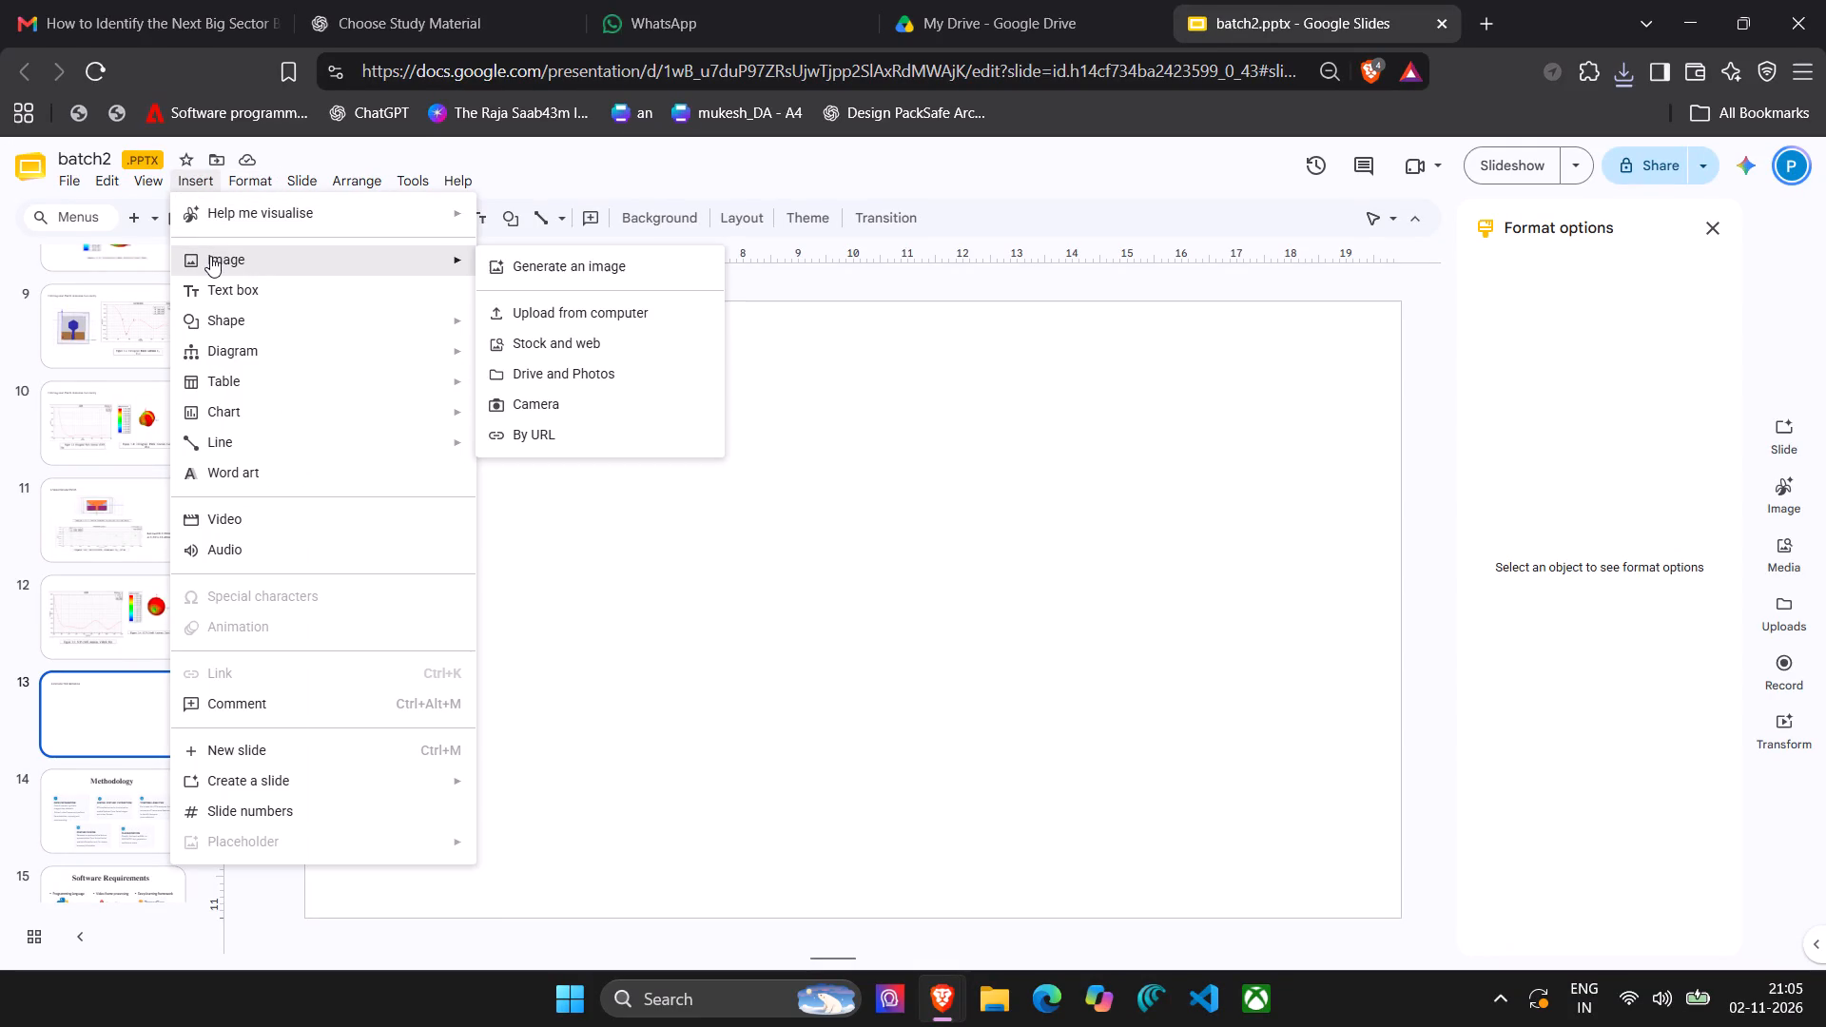
{"action": "left_click", "coordinate": [580, 315]}
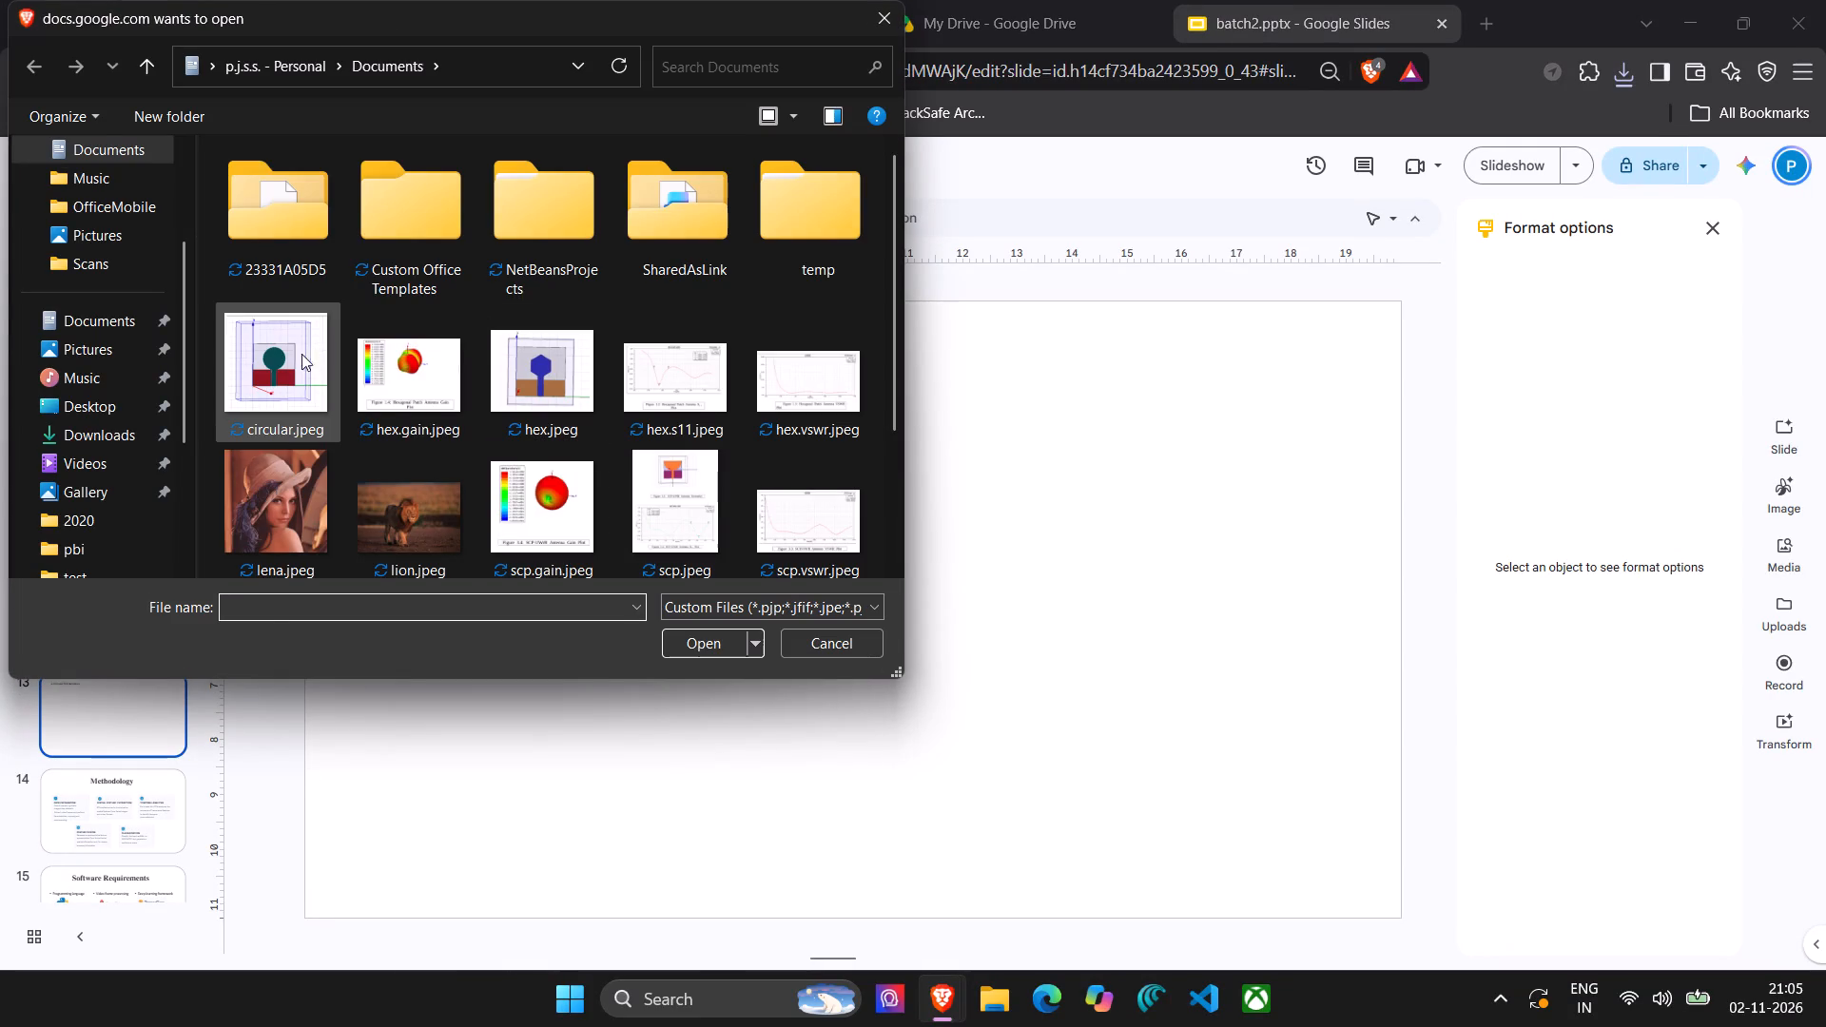
{"action": "left_click", "coordinate": [285, 362]}
{"action": "double_click", "coordinate": [285, 362]}
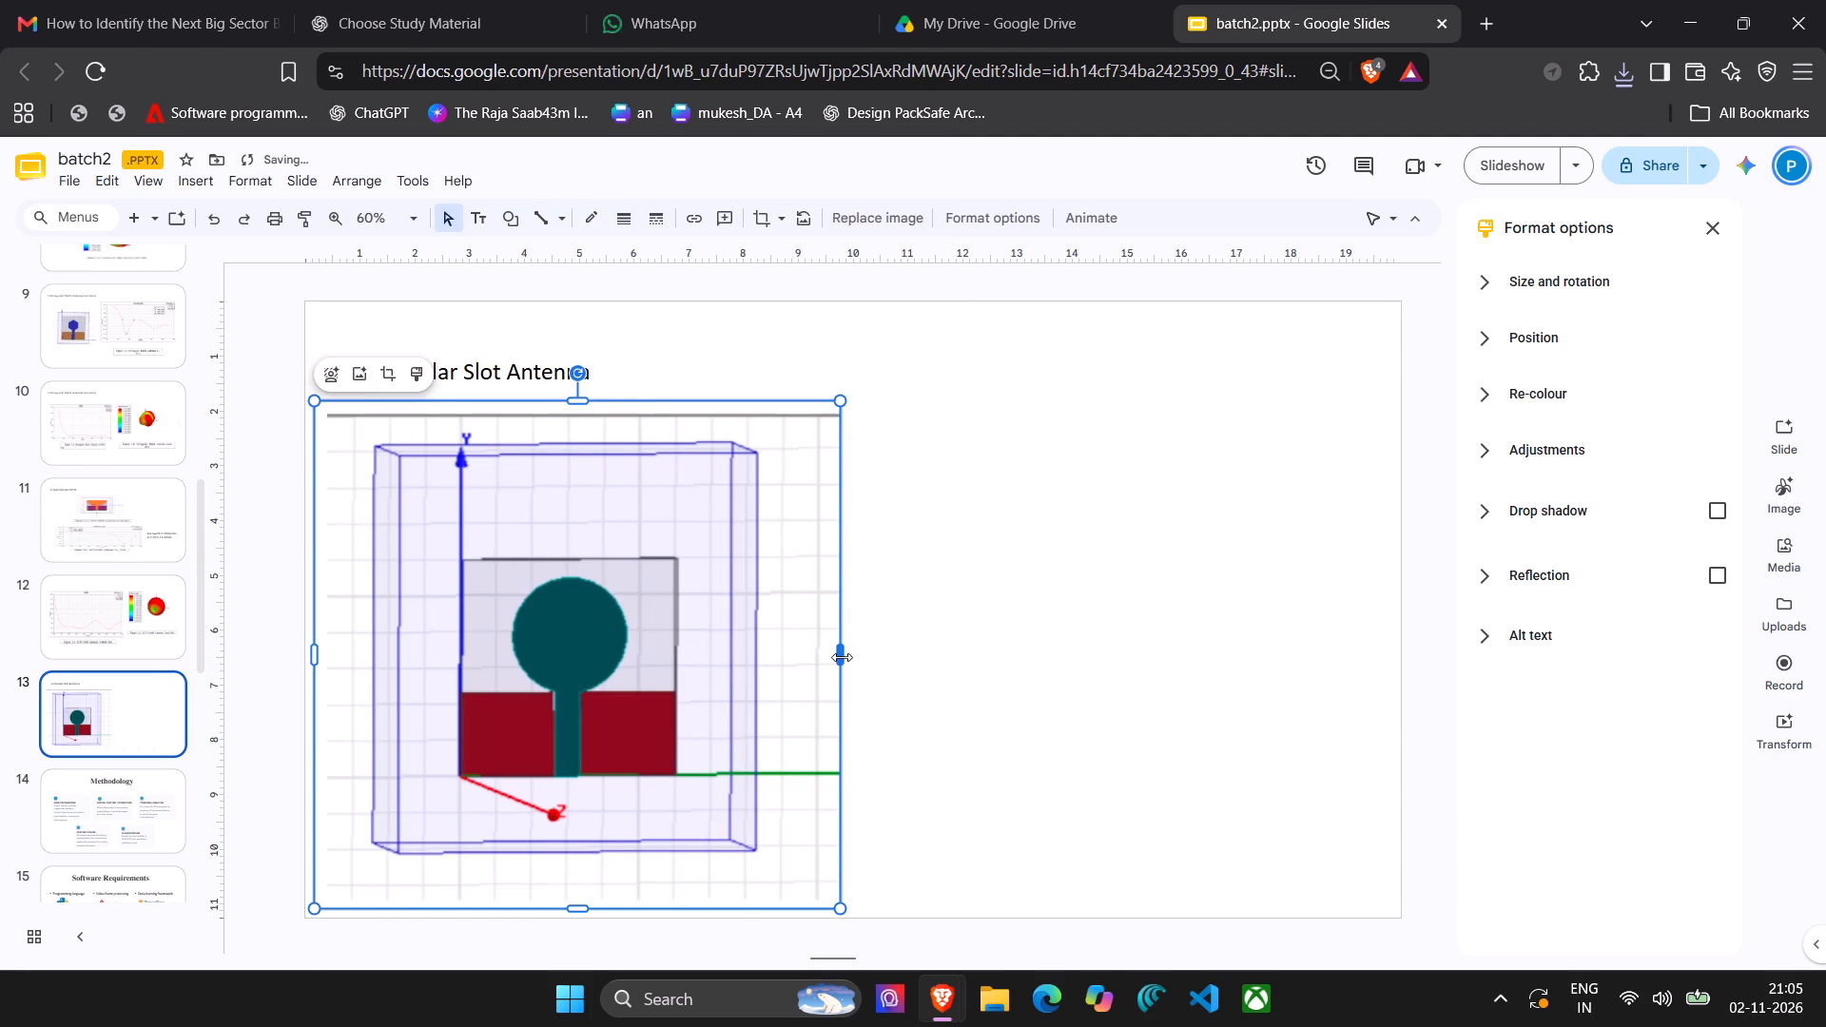
Shrink the circular antenna image to about three-quarters of its width and two-thirds of its height, and move it slightly lower beneath the heading.
{"action": "left_click_drag", "start_coordinate": [842, 657], "coordinate": [714, 623]}
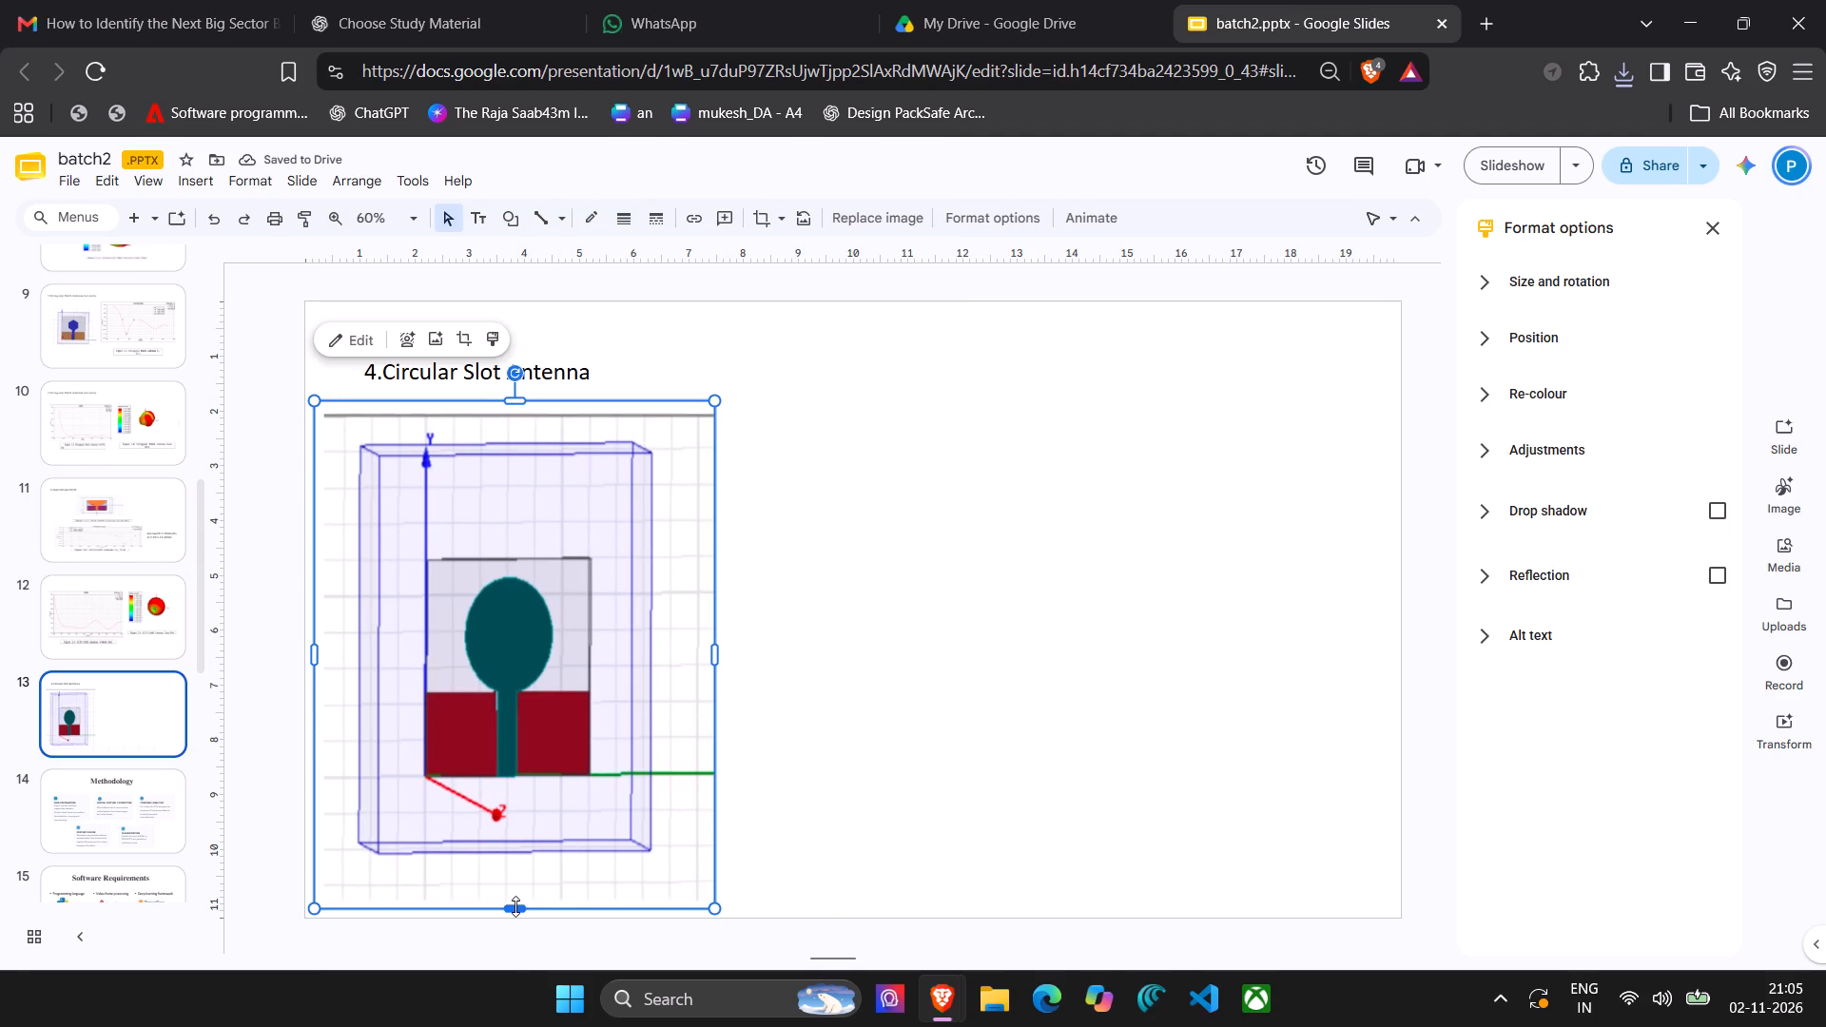
{"action": "left_click_drag", "start_coordinate": [515, 906], "coordinate": [510, 738]}
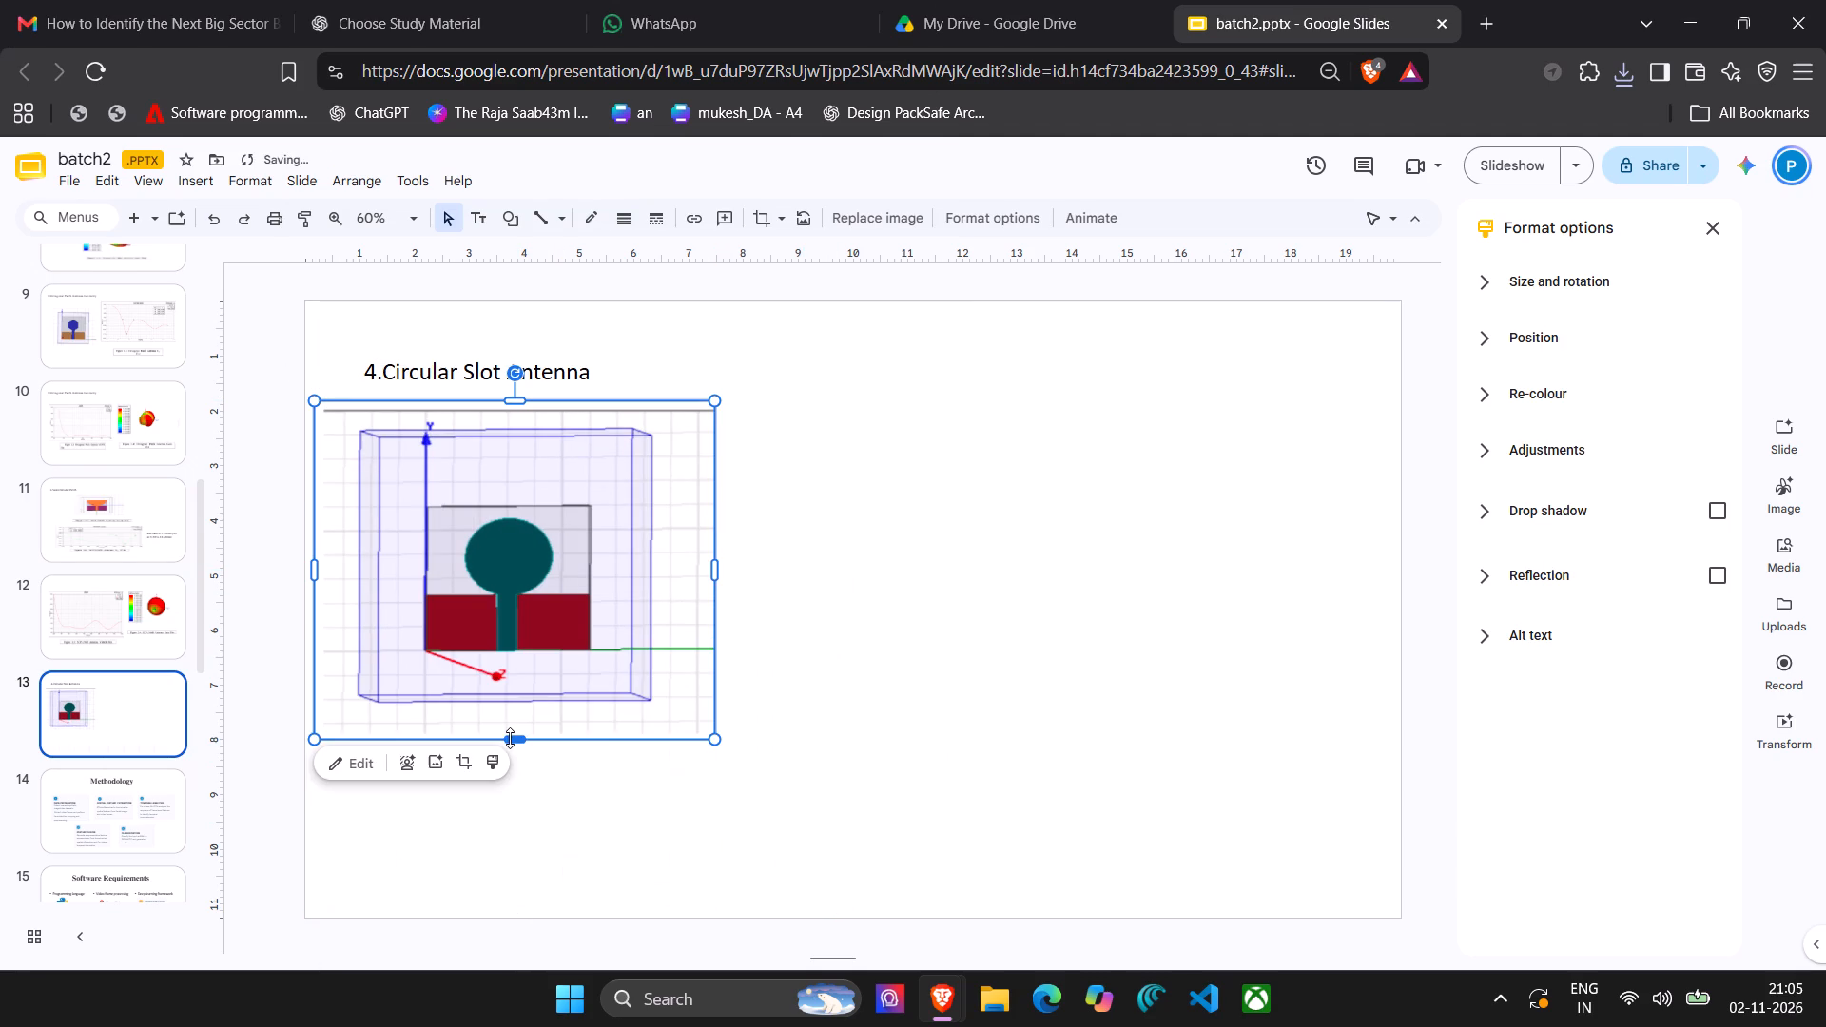
{"action": "left_click_drag", "start_coordinate": [527, 548], "coordinate": [559, 598]}
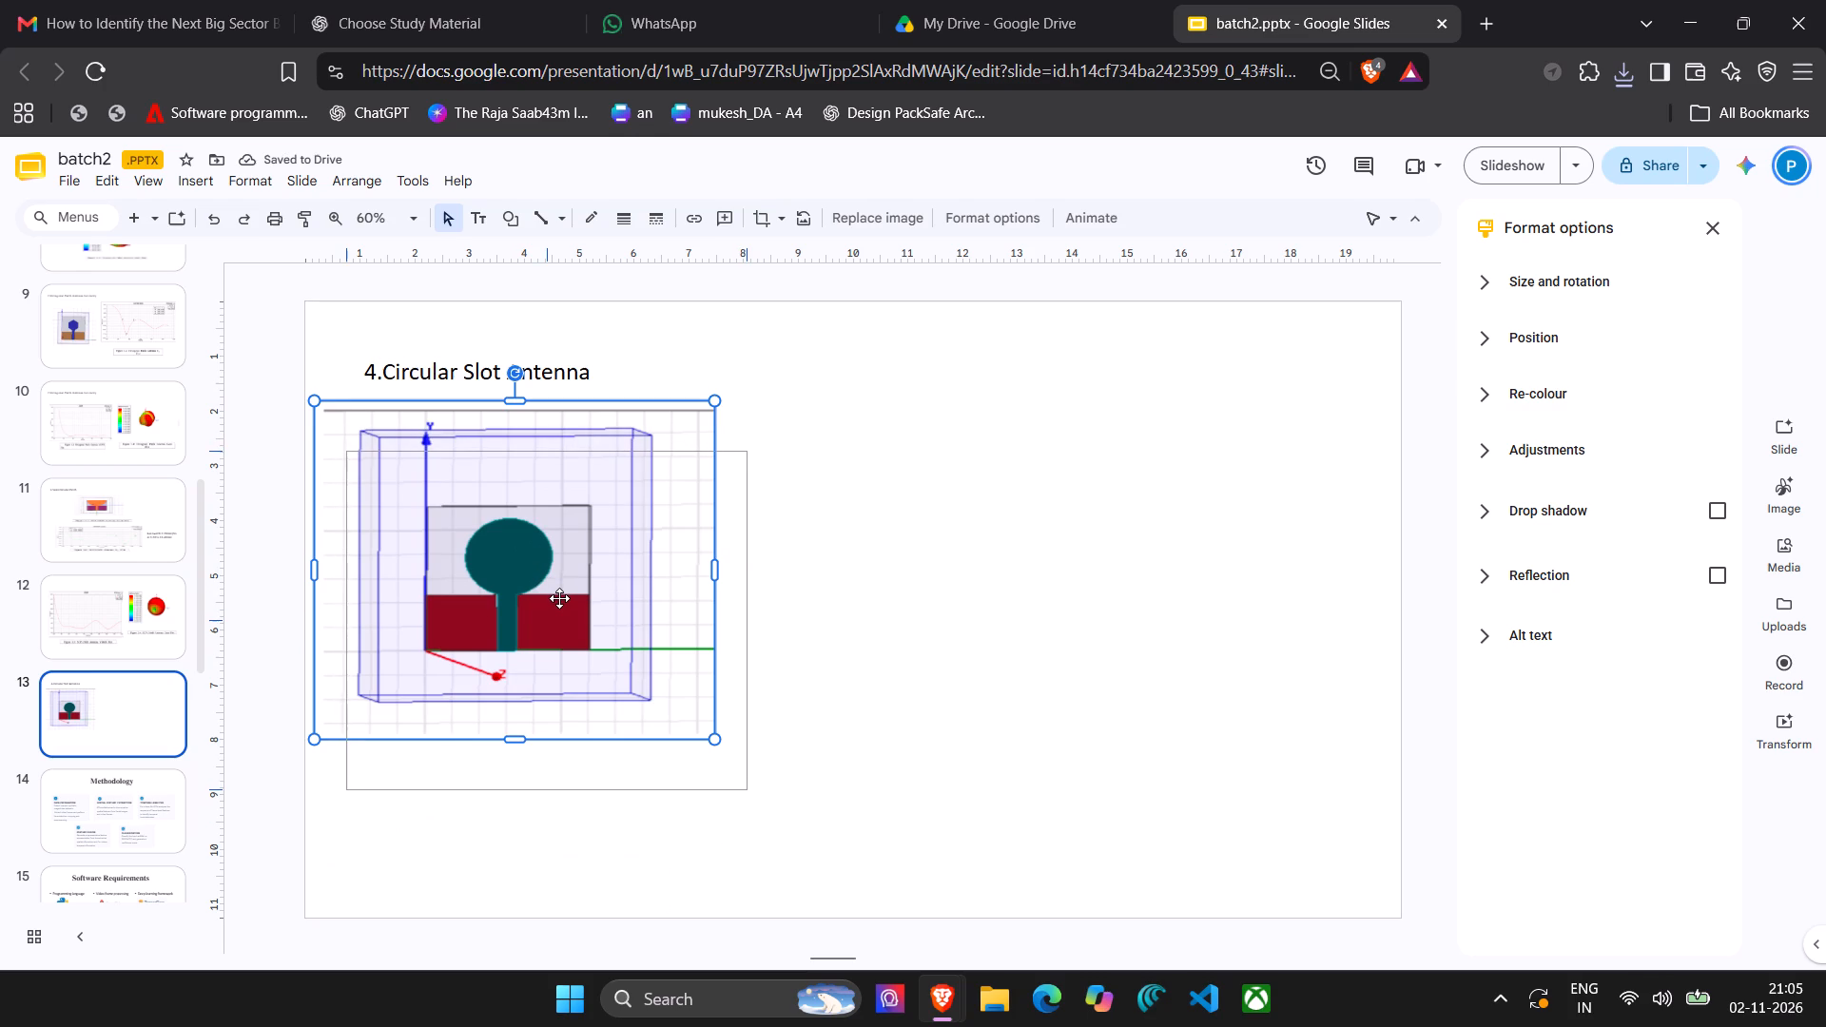
{"action": "left_click_drag", "start_coordinate": [559, 598], "coordinate": [566, 623]}
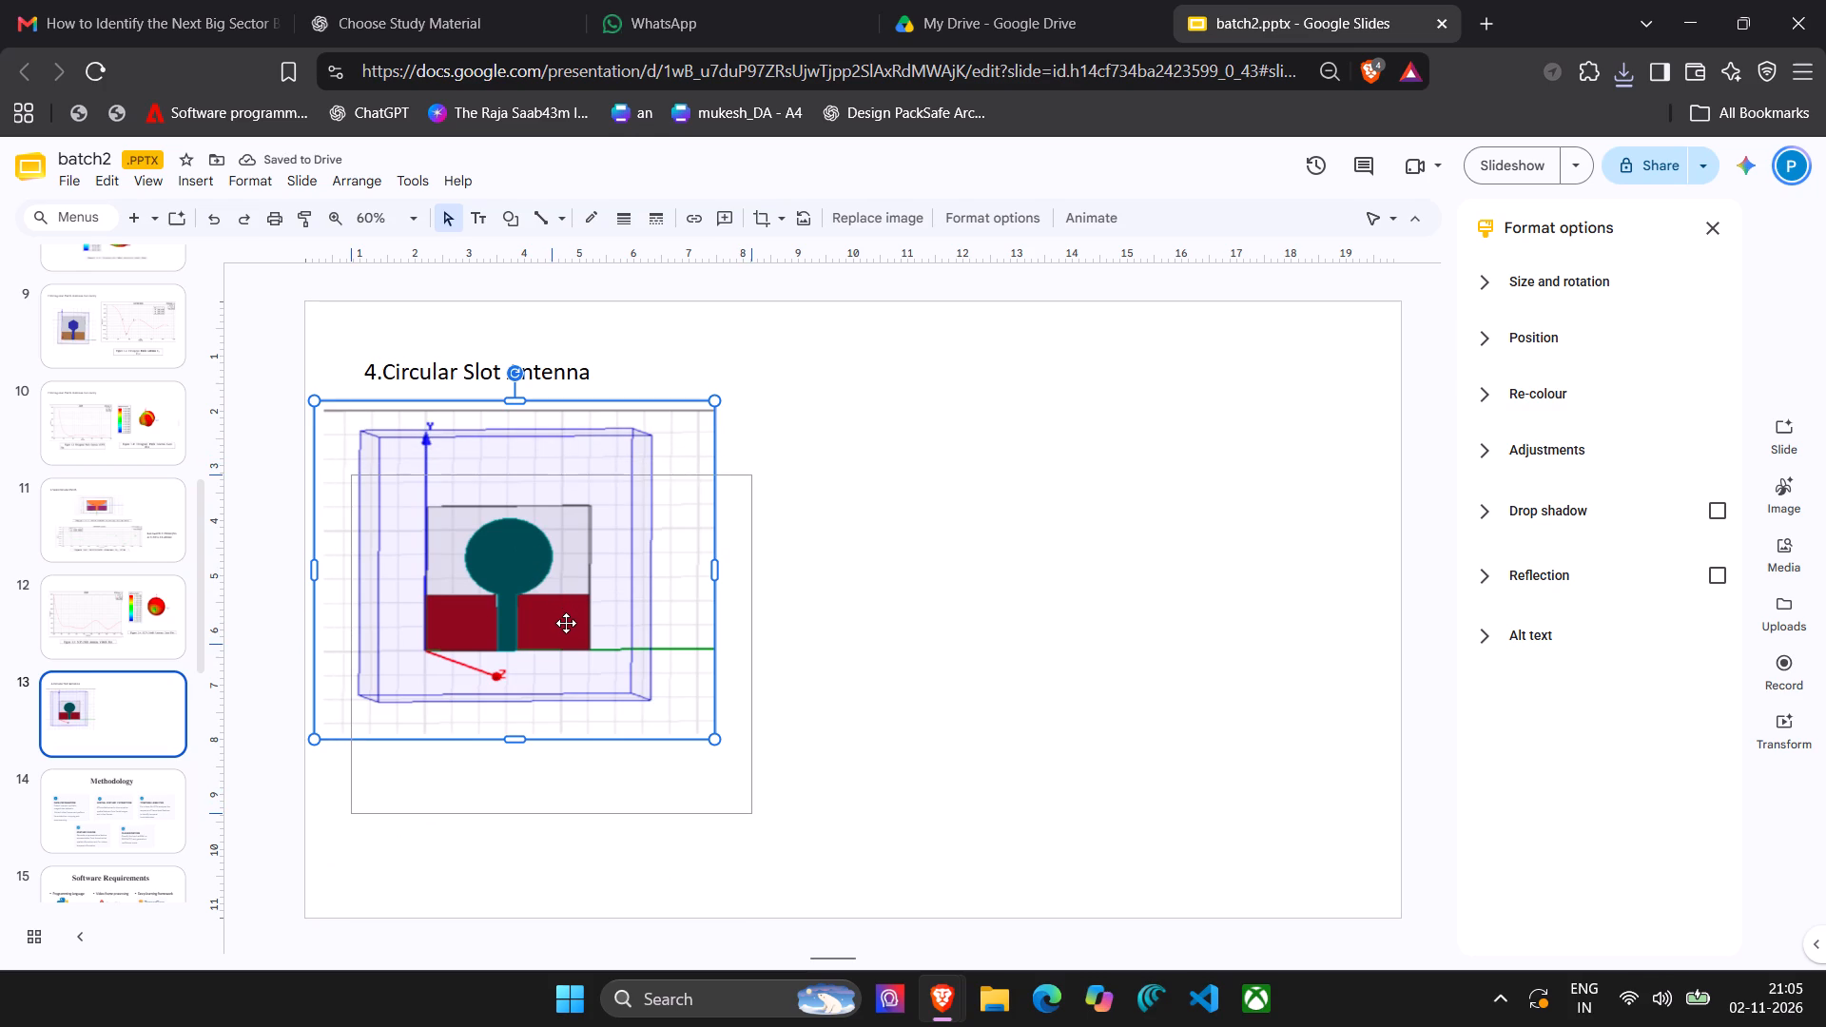
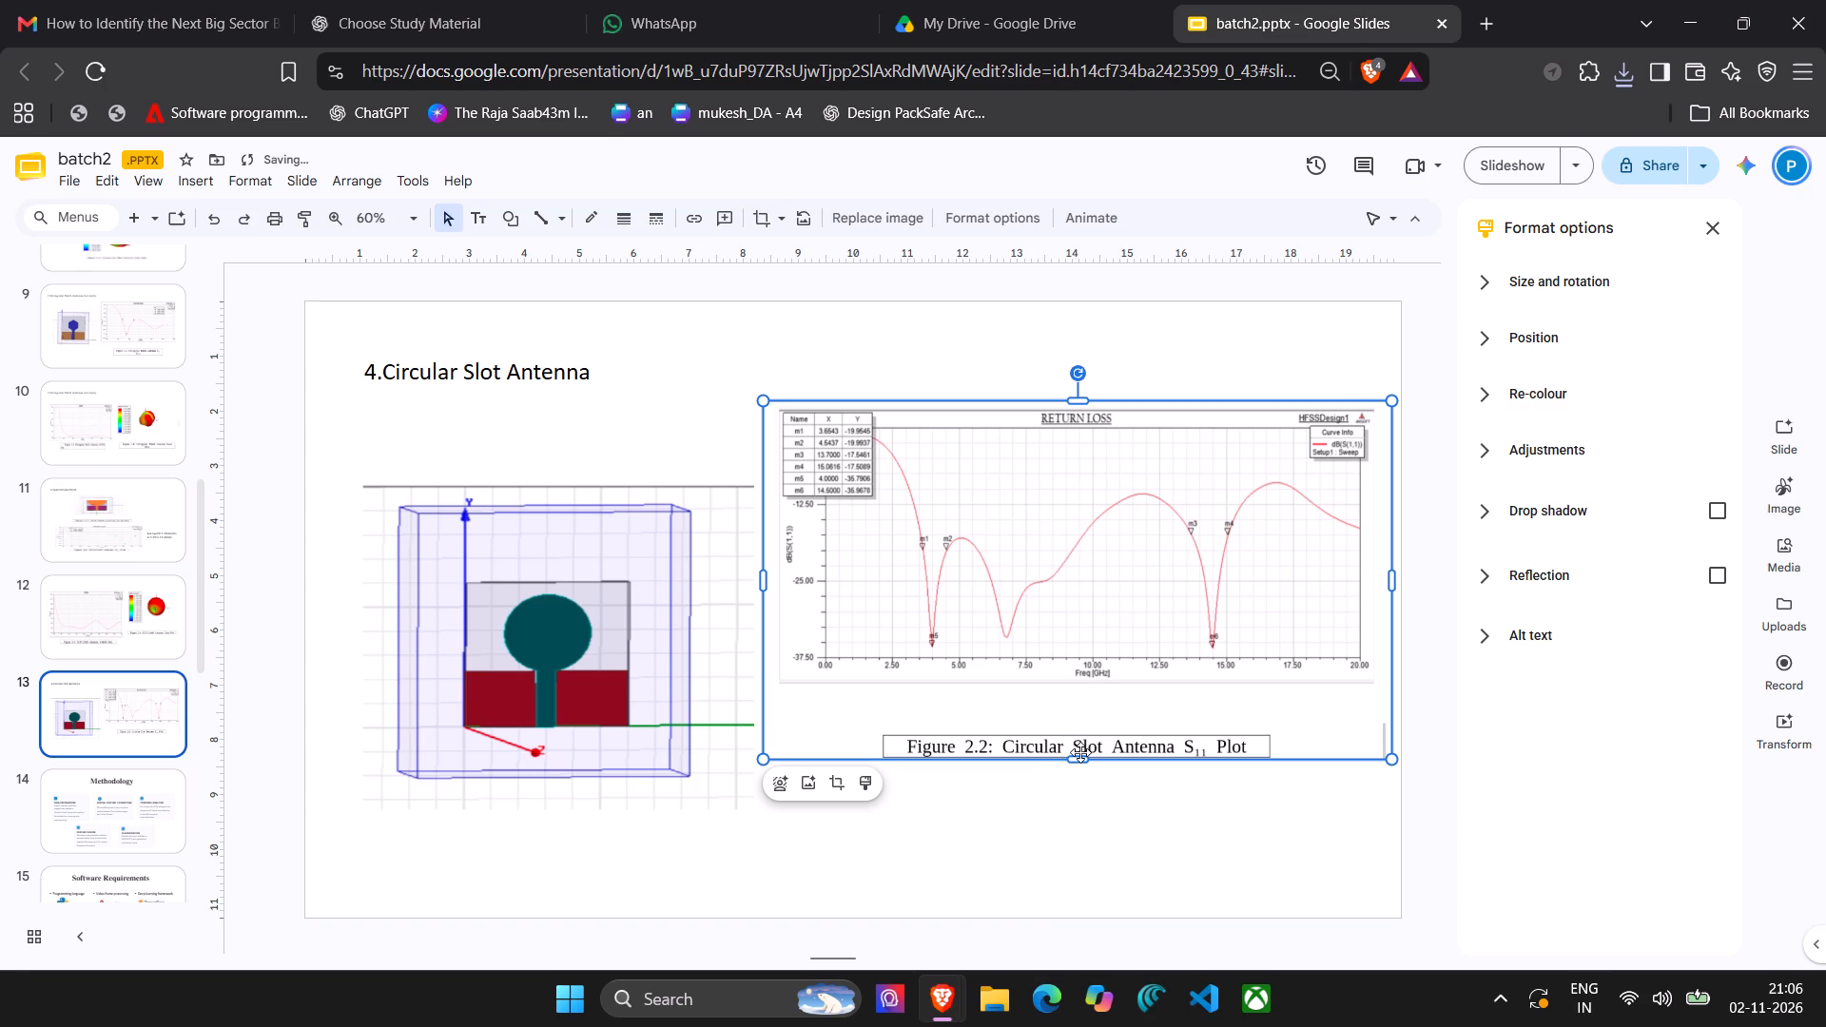
Move the S11 return loss plot and the circular antenna image lower on slide 13, side by side with their top edges level.
{"action": "left_click_drag", "start_coordinate": [1074, 601], "coordinate": [1063, 660]}
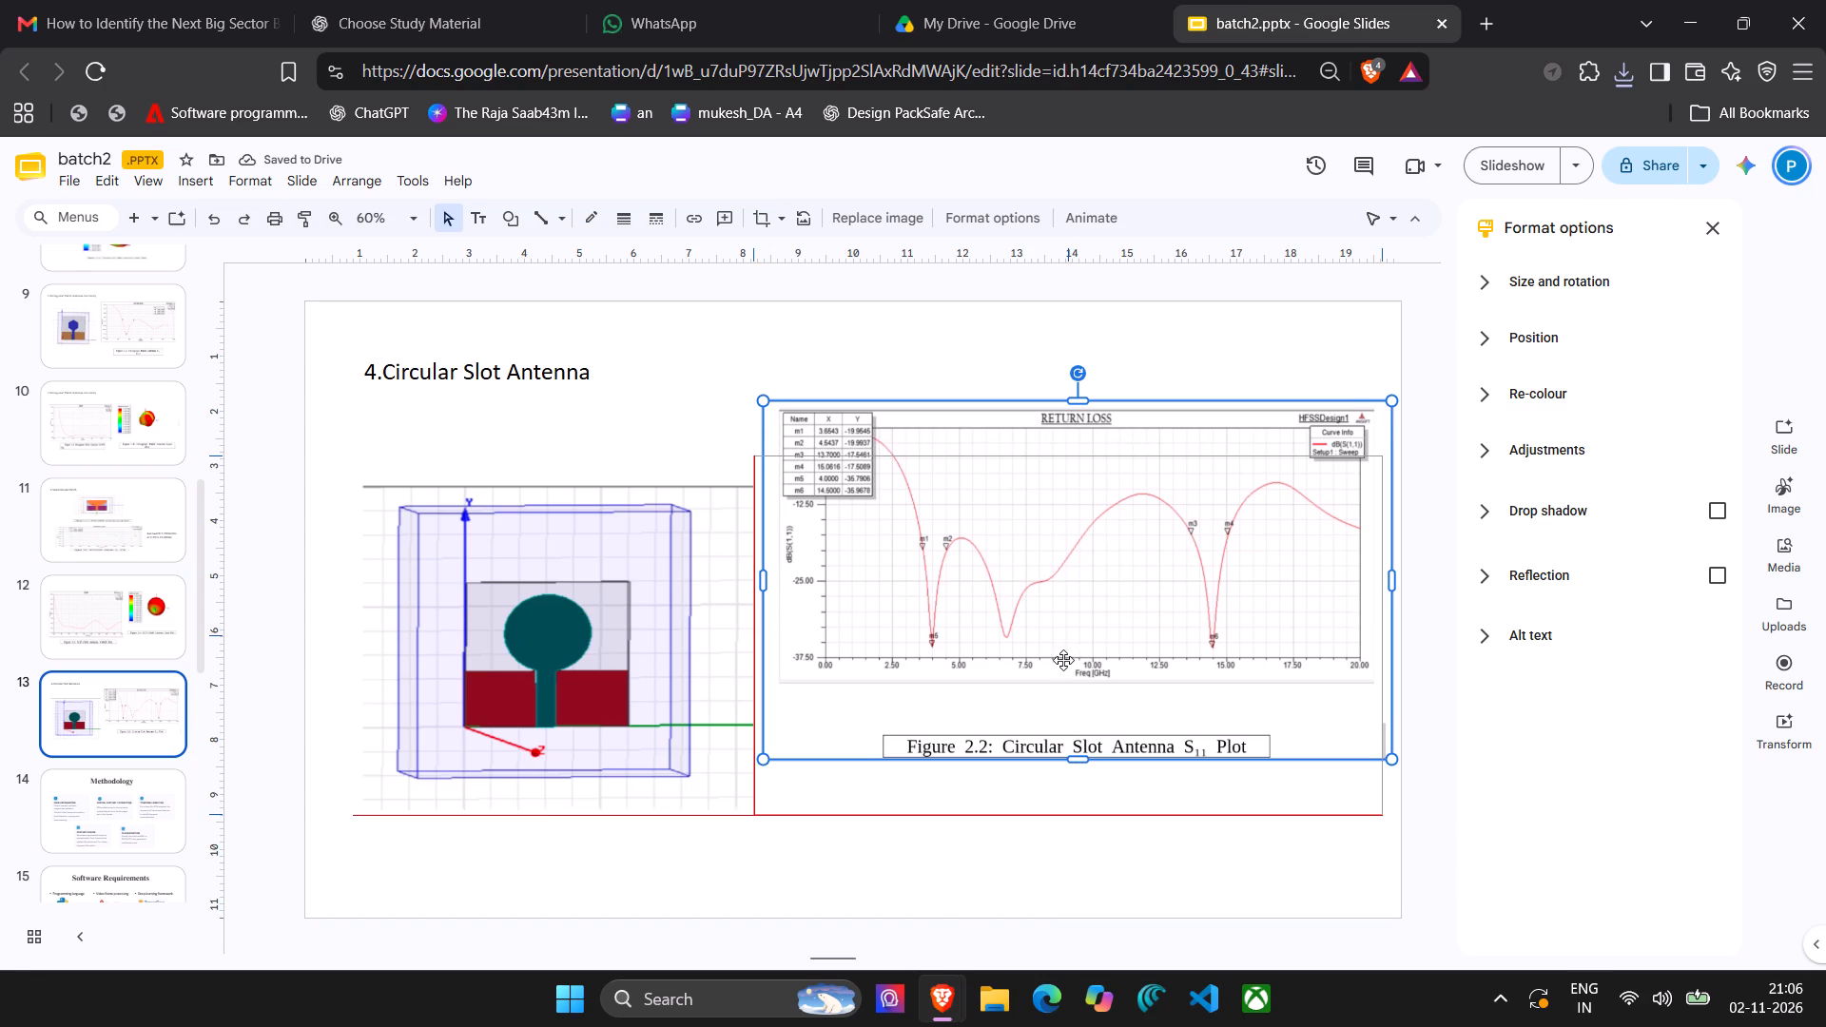
{"action": "left_click_drag", "start_coordinate": [1063, 660], "coordinate": [1063, 677]}
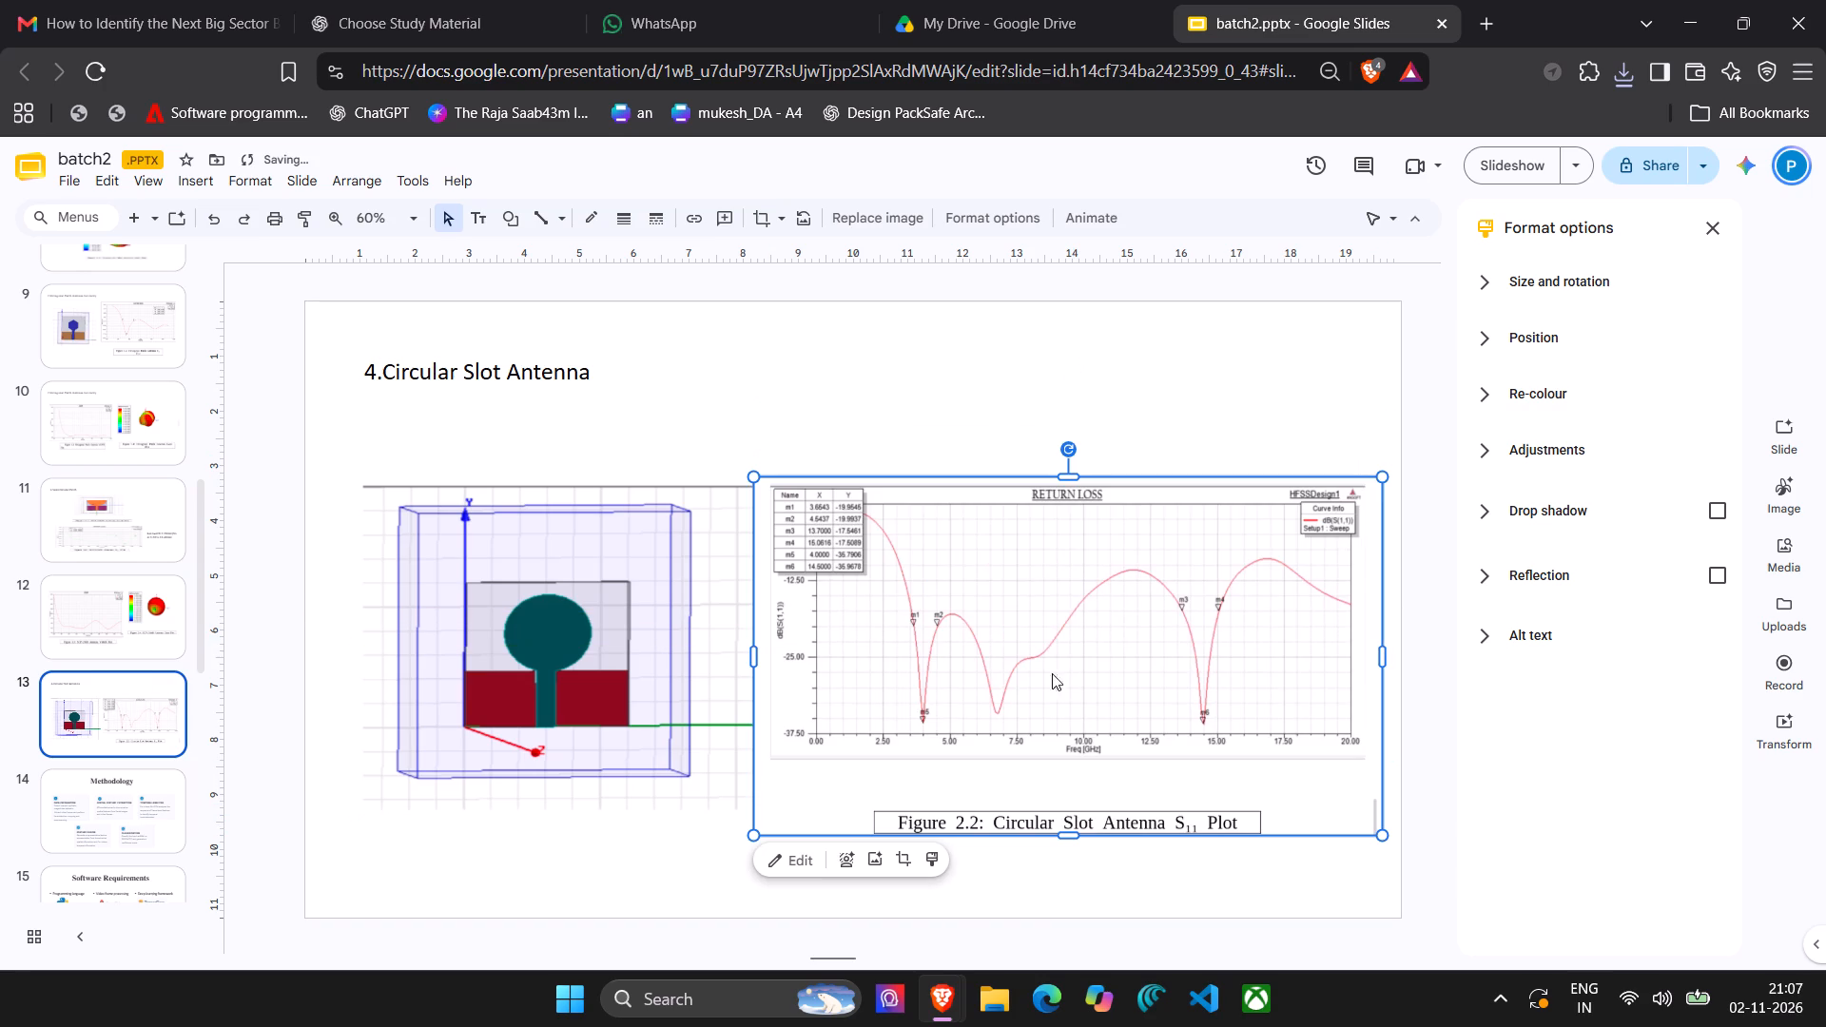
{"action": "left_click", "coordinate": [642, 610]}
{"action": "left_click_drag", "start_coordinate": [642, 610], "coordinate": [603, 623]}
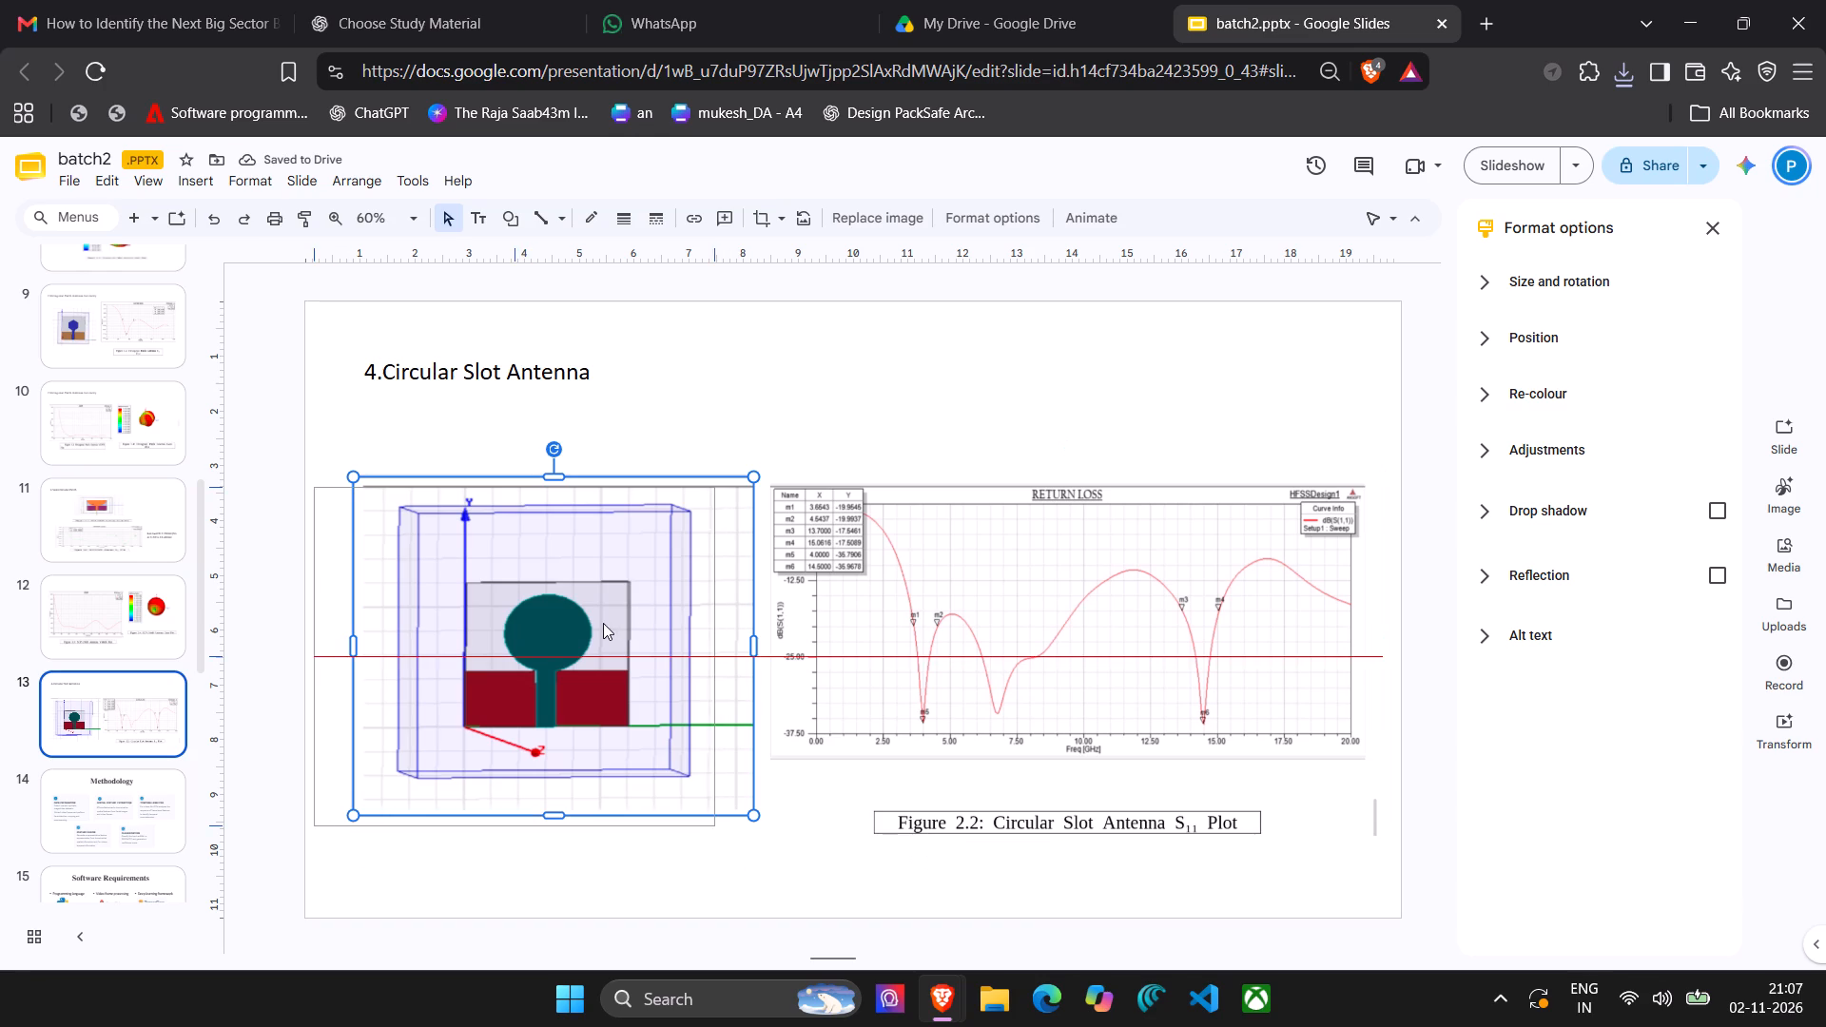
{"action": "left_click_drag", "start_coordinate": [603, 623], "coordinate": [620, 626]}
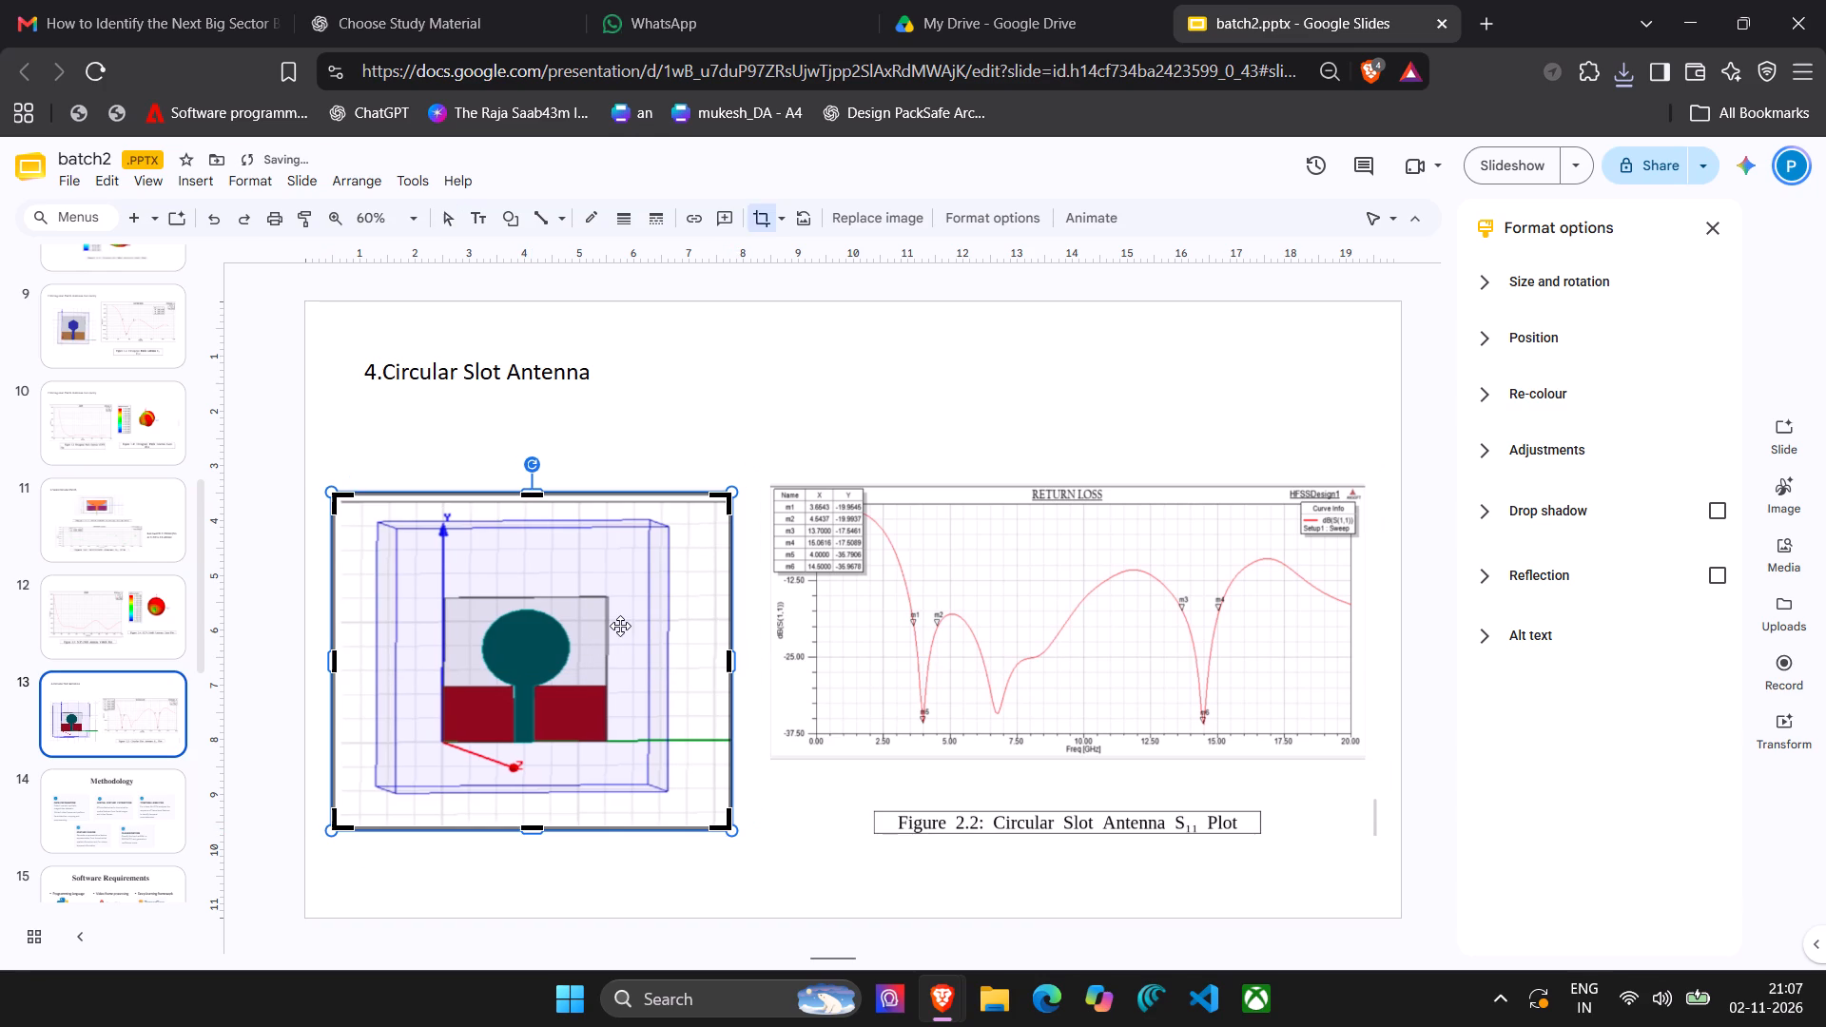
{"action": "left_click", "coordinate": [782, 439]}
{"action": "left_click", "coordinate": [817, 417]}
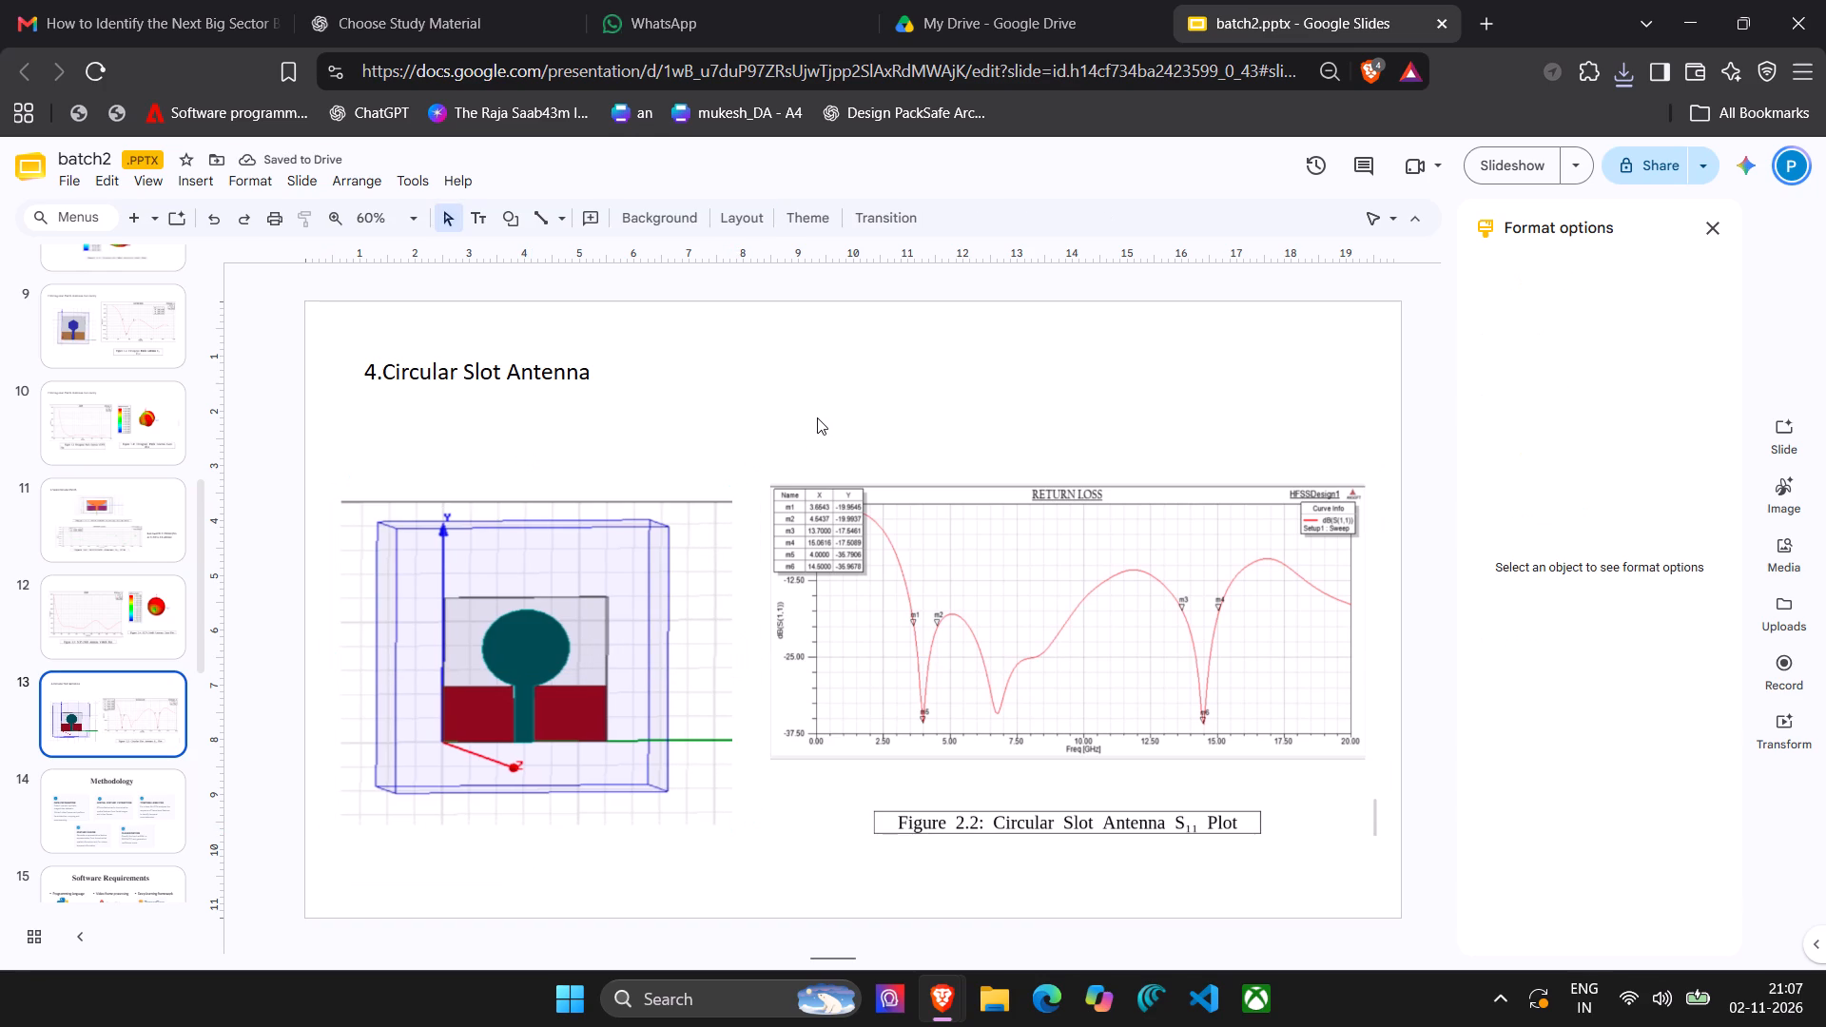
{"action": "left_click_drag", "start_coordinate": [986, 611], "coordinate": [986, 629]}
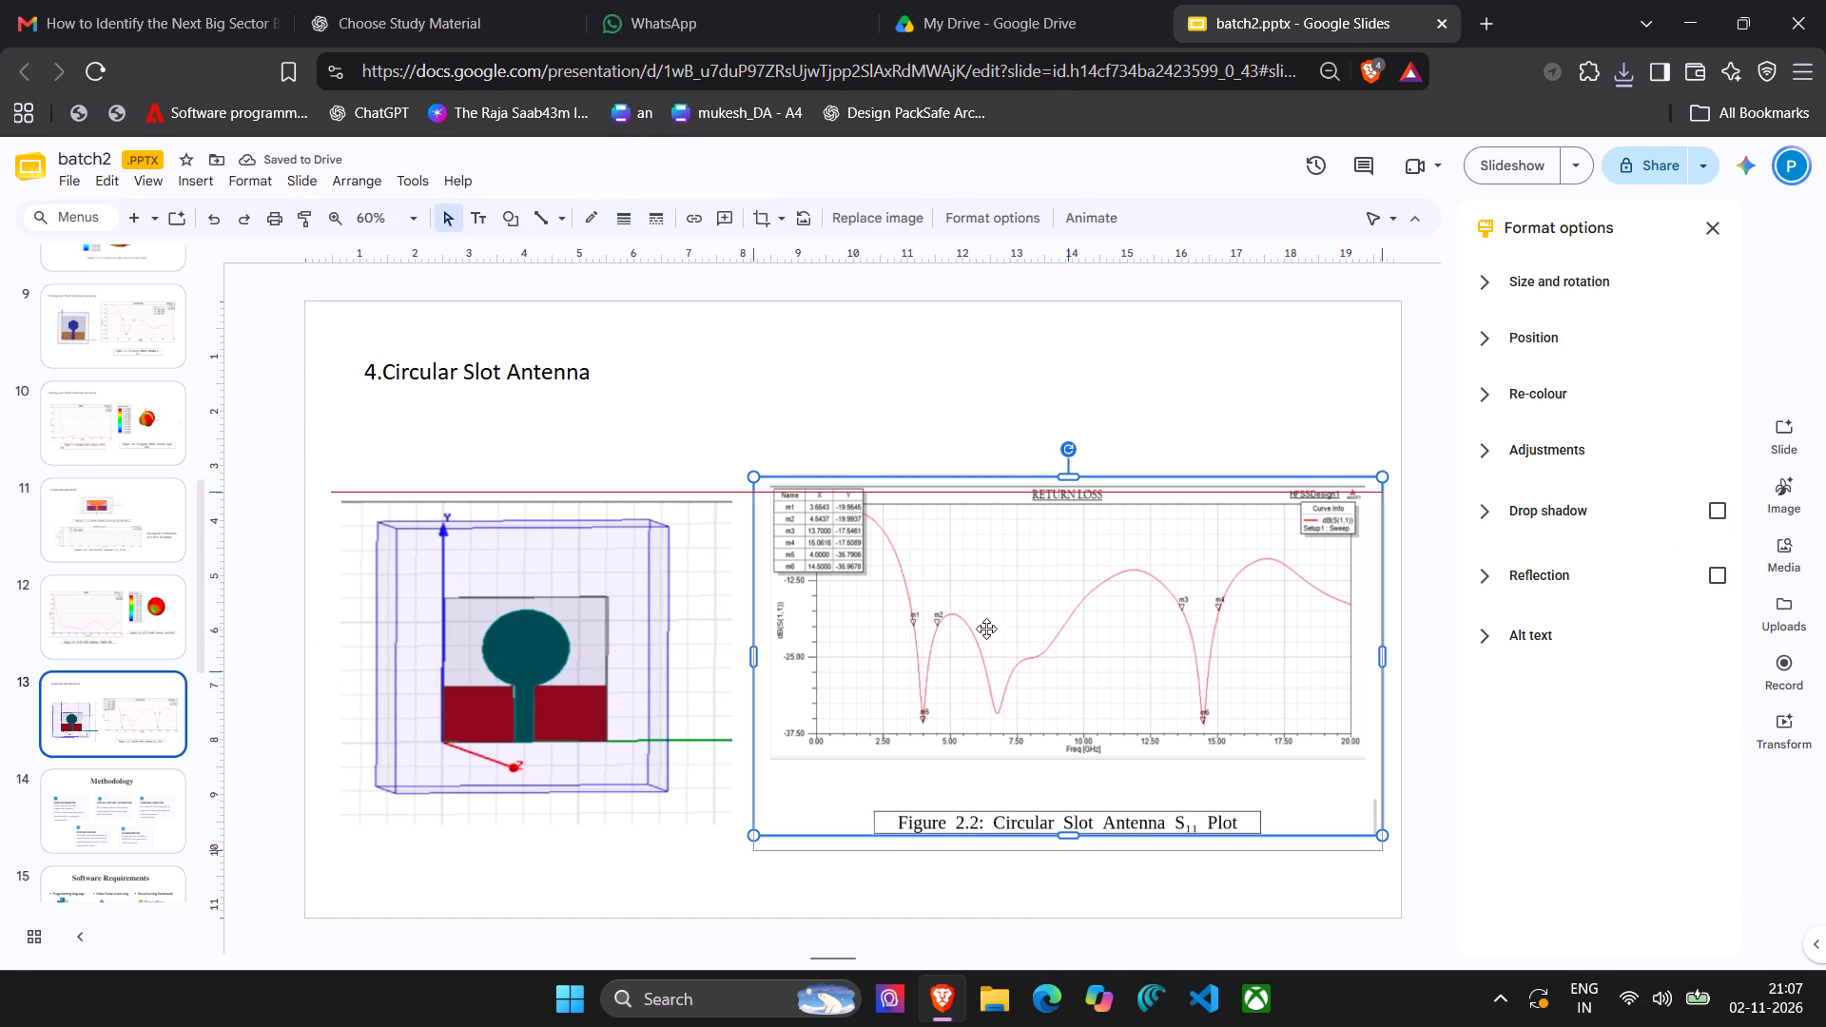
{"action": "left_click_drag", "start_coordinate": [986, 629], "coordinate": [986, 646]}
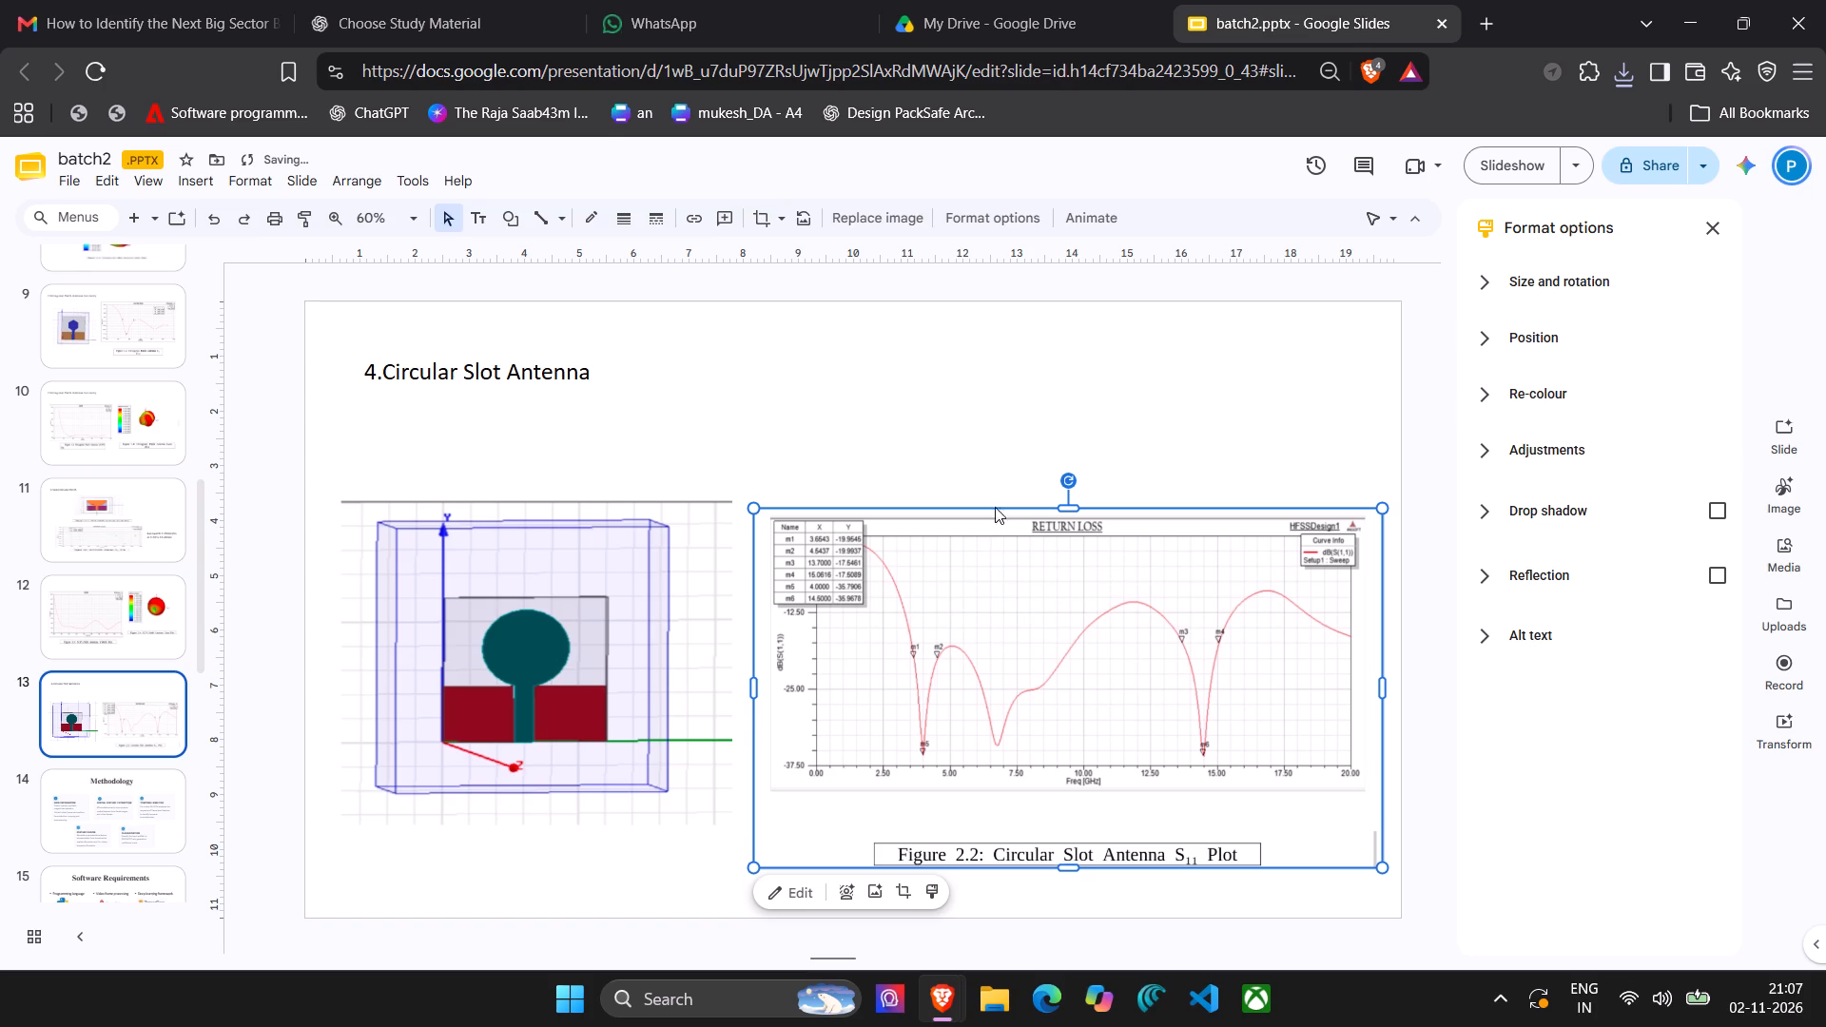
{"action": "left_click", "coordinate": [1029, 411]}
{"action": "left_click_drag", "start_coordinate": [1051, 560], "coordinate": [1051, 540]}
{"action": "left_click", "coordinate": [1008, 405]}
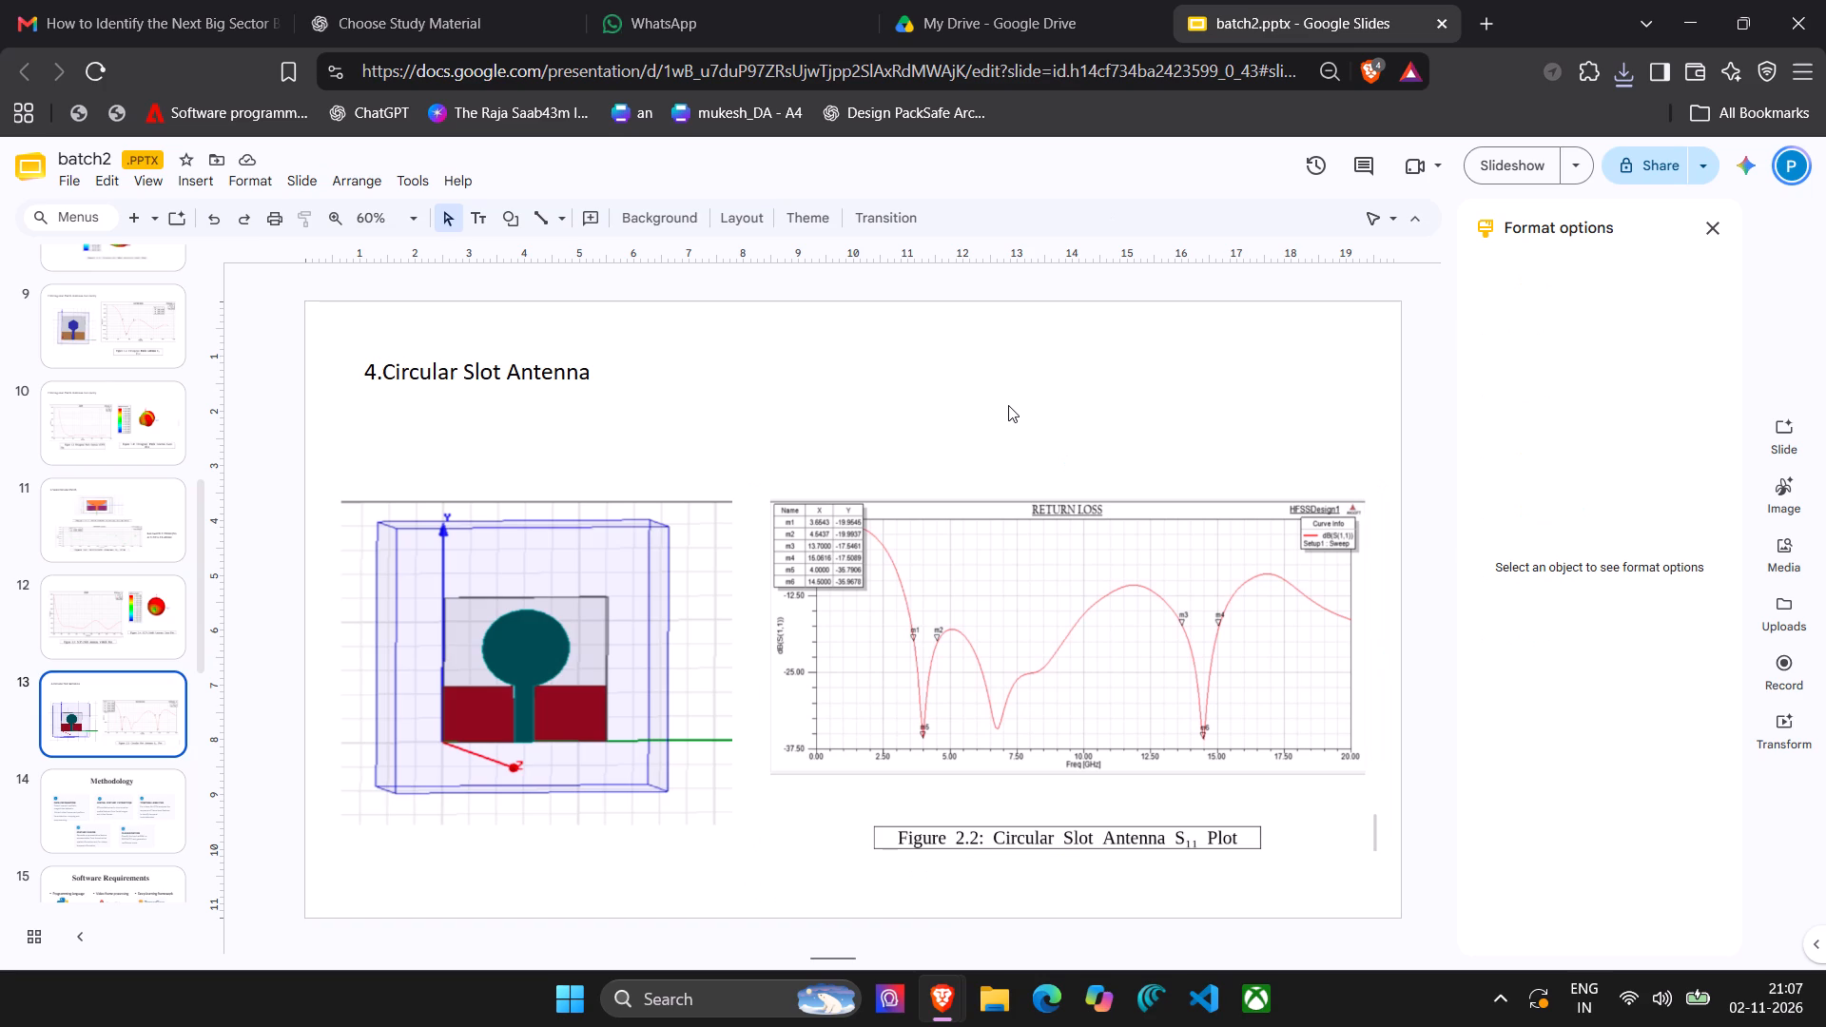
Add a new blank slide directly after the Circular Slot Antenna slide.
{"action": "right_click", "coordinate": [153, 711]}
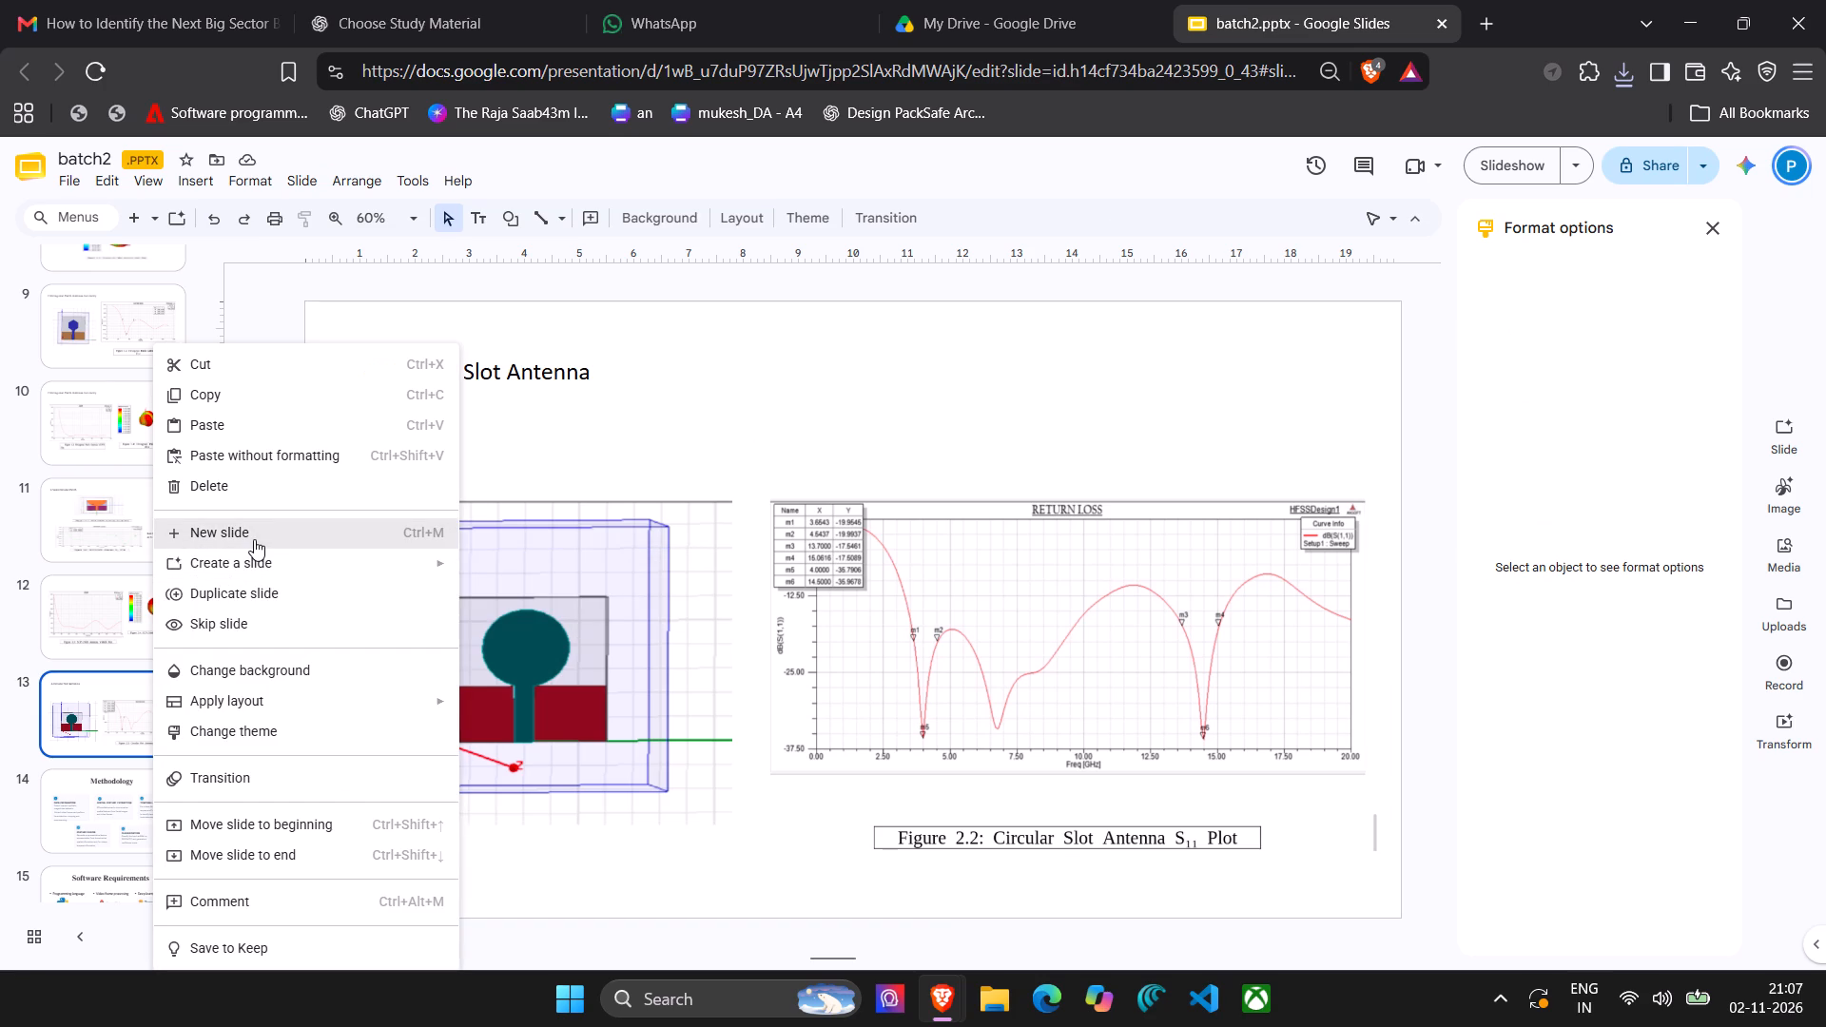
{"action": "left_click", "coordinate": [254, 539]}
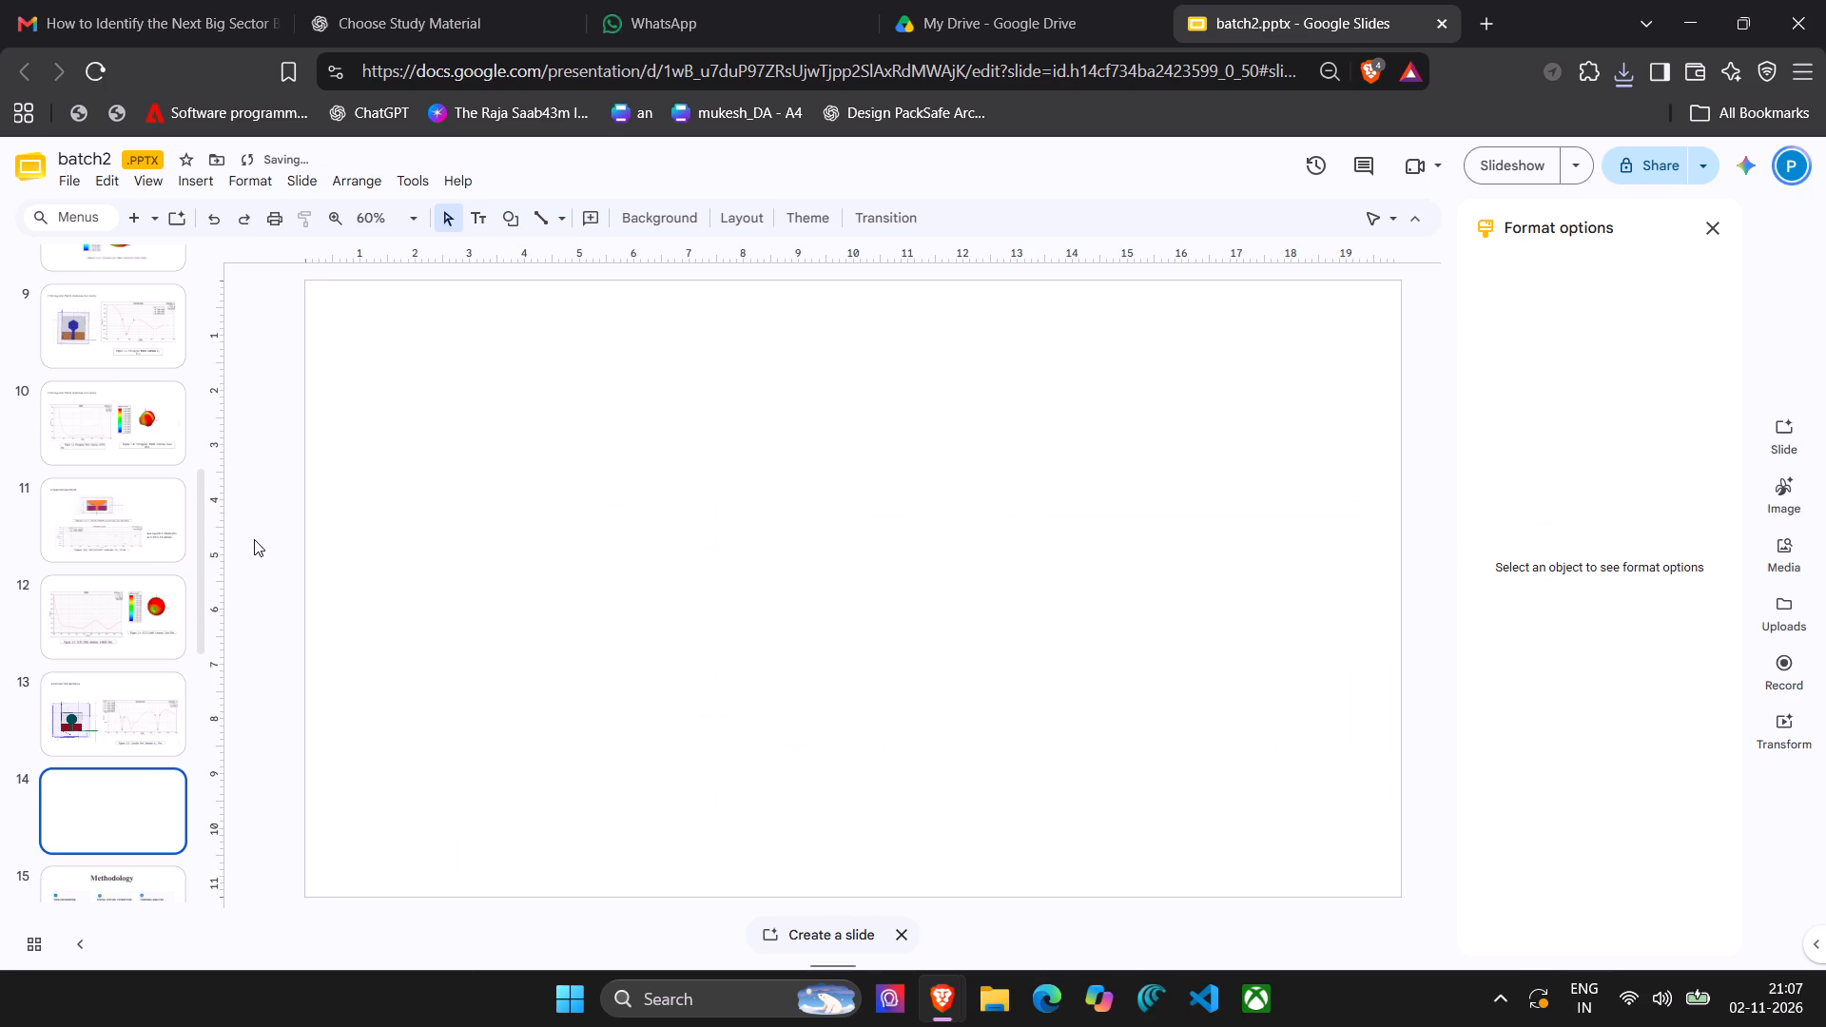
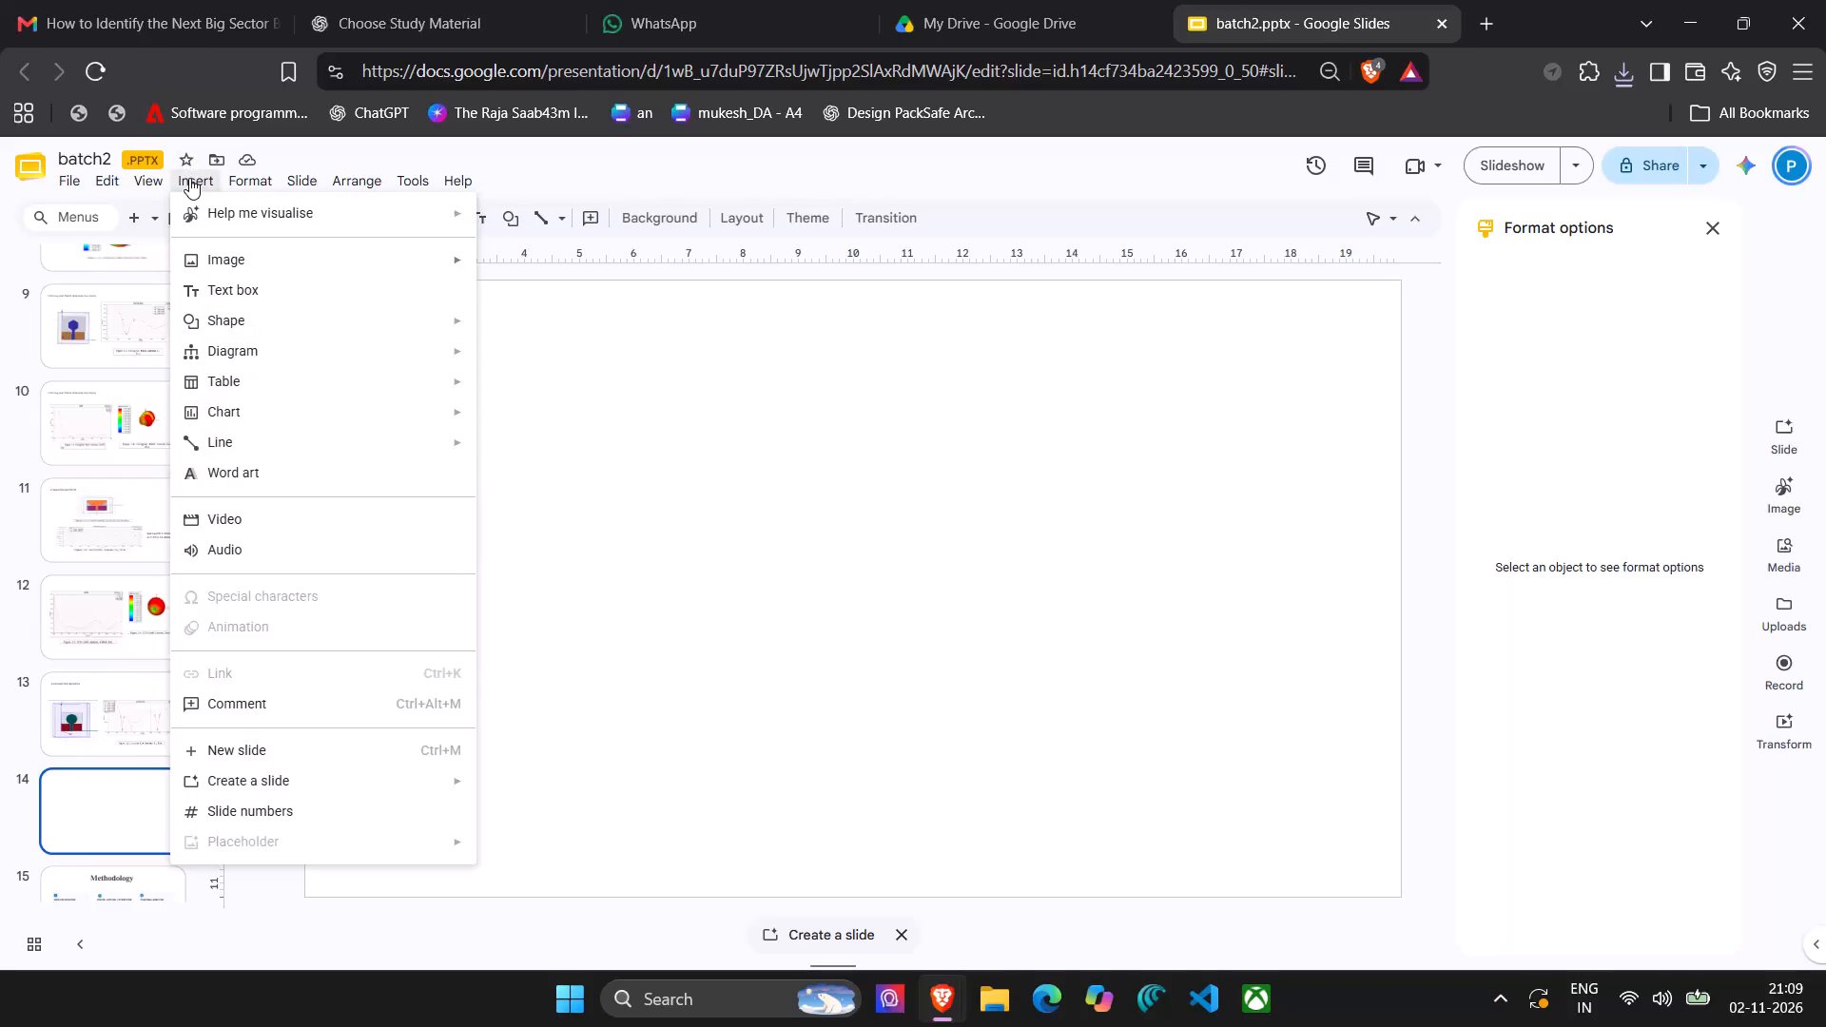
{"action": "left_click", "coordinate": [239, 253]}
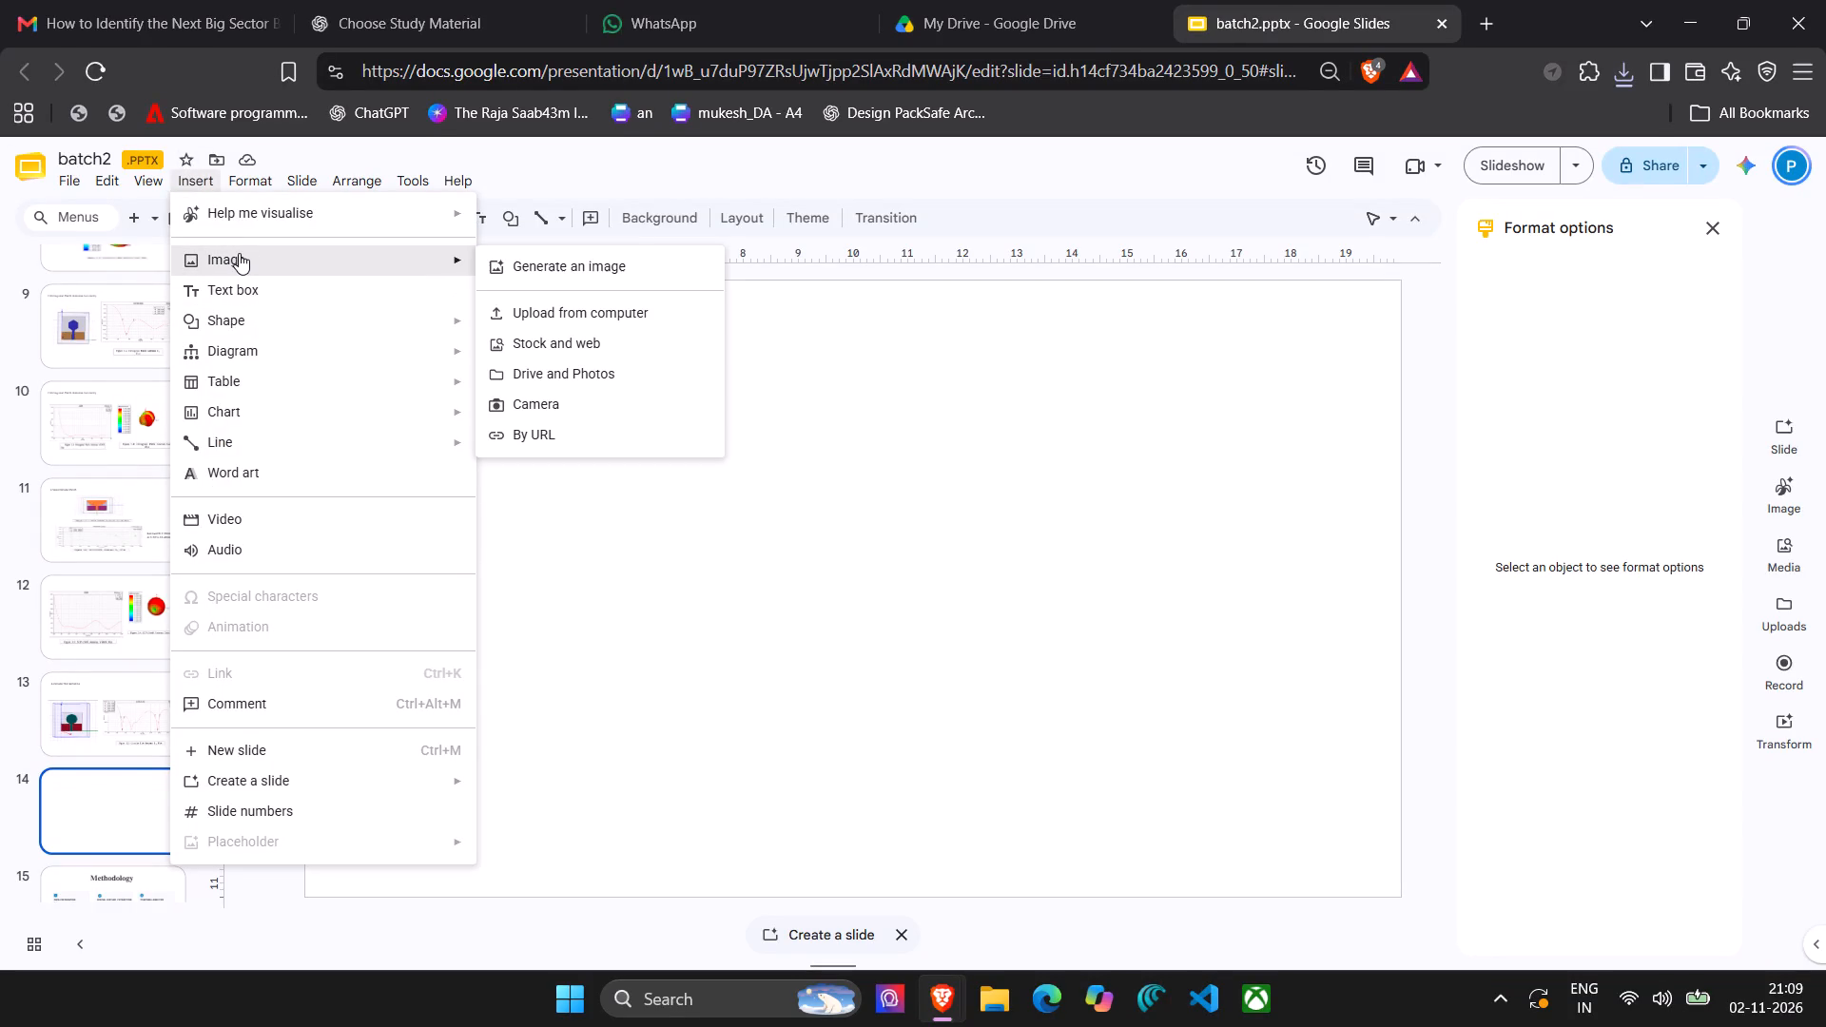
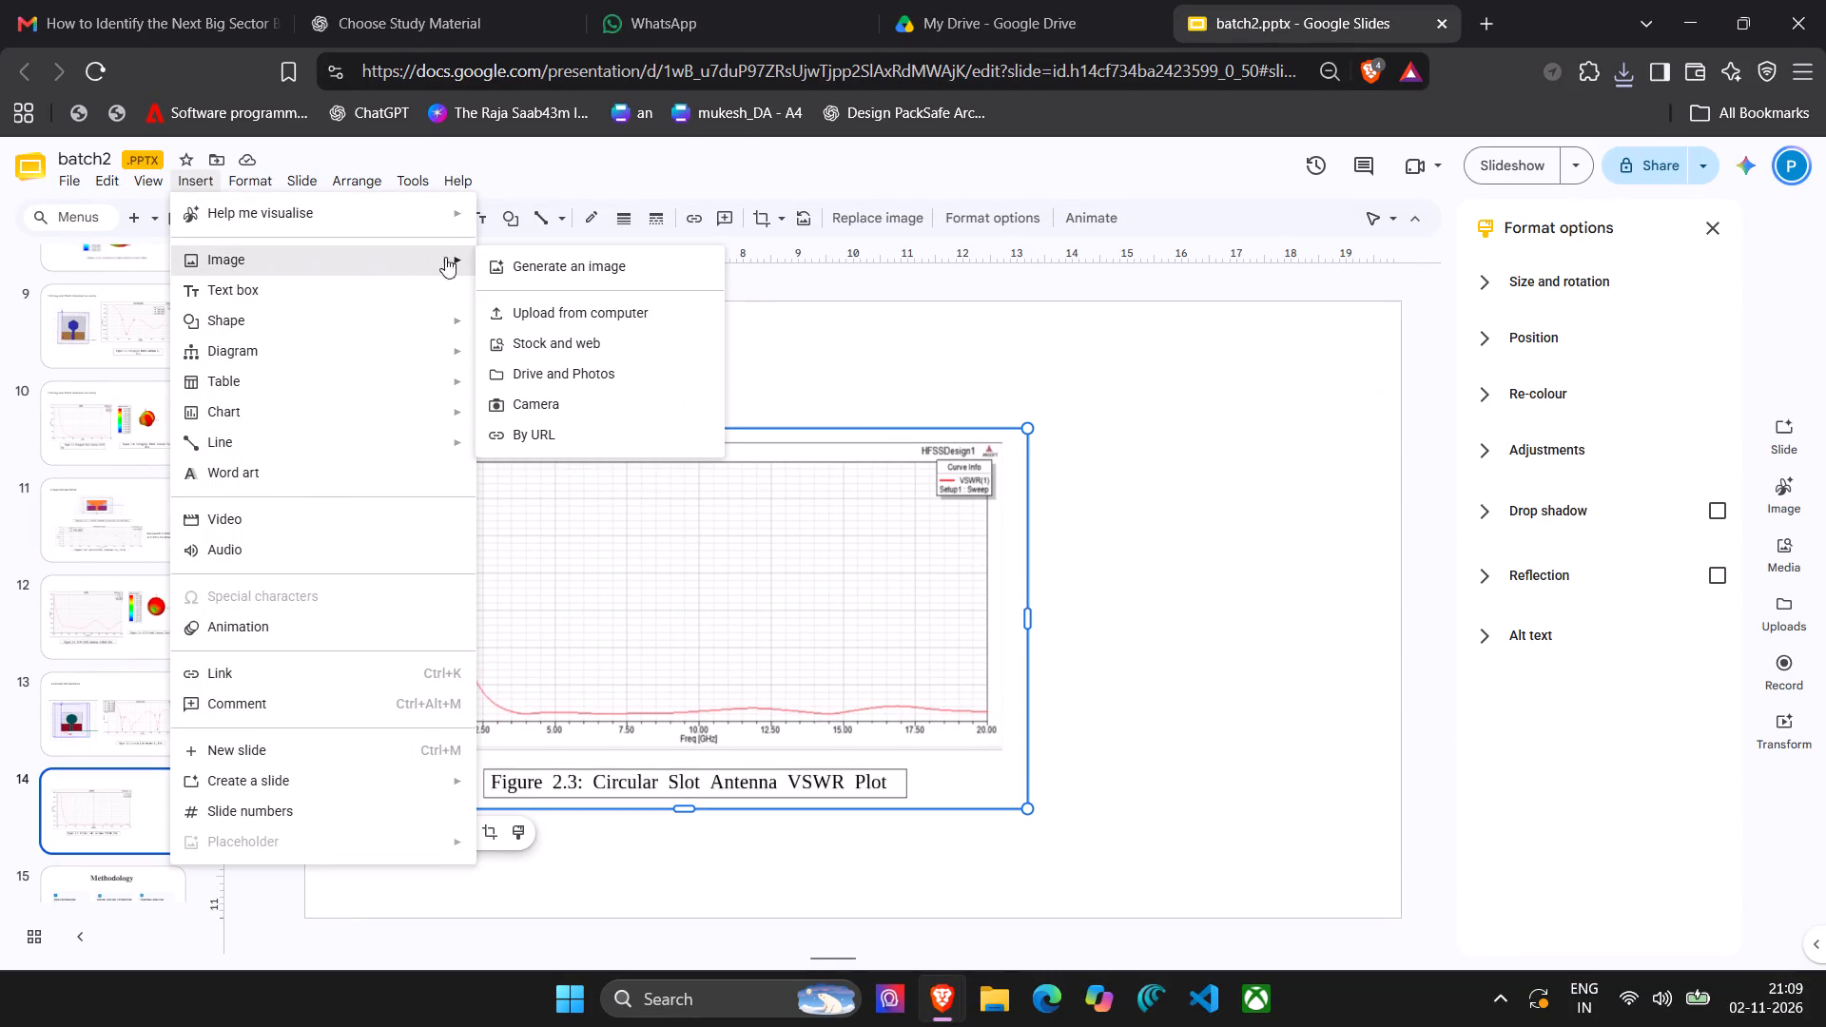
Start uploading another image from the computer to slide 14, alongside the Circular Slot Antenna VSWR plot.
{"action": "left_click", "coordinate": [560, 317]}
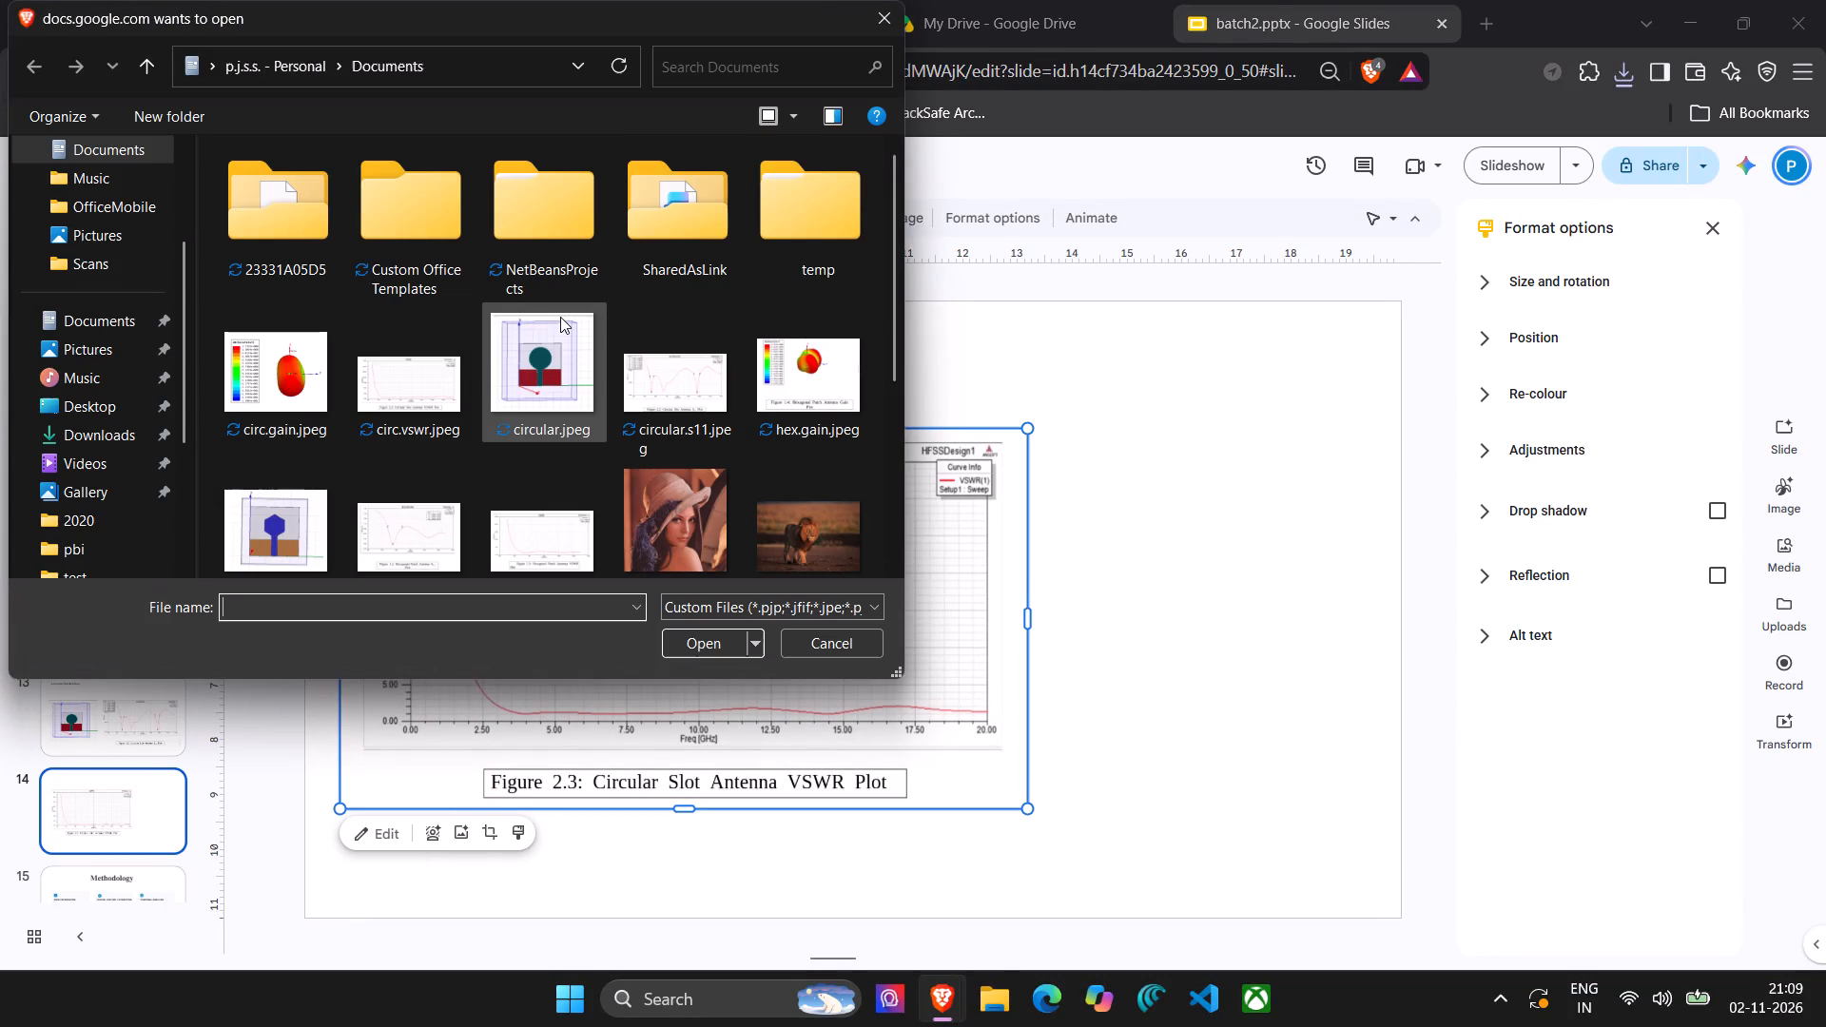
Insert the circ.gain.jpeg image on slide 14 and place it beside the VSWR plot, about level with the plot's top.
{"action": "left_click", "coordinate": [292, 372]}
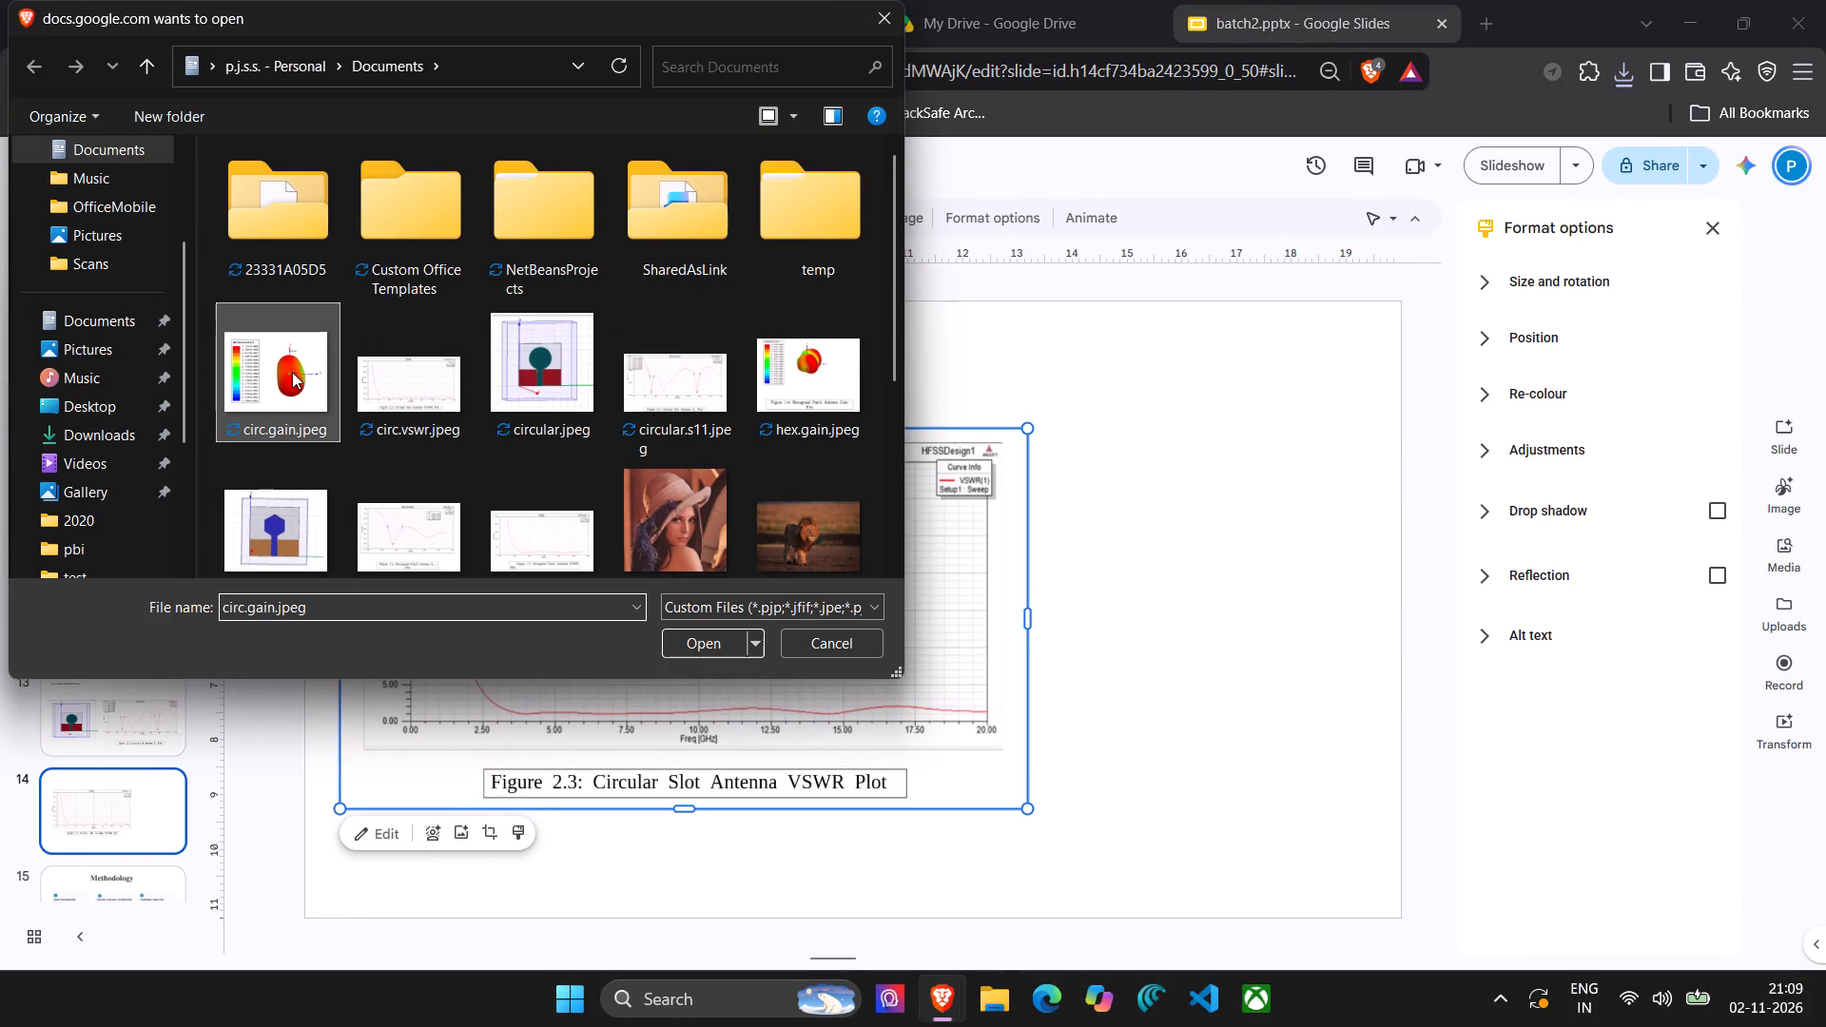
{"action": "double_click", "coordinate": [292, 372]}
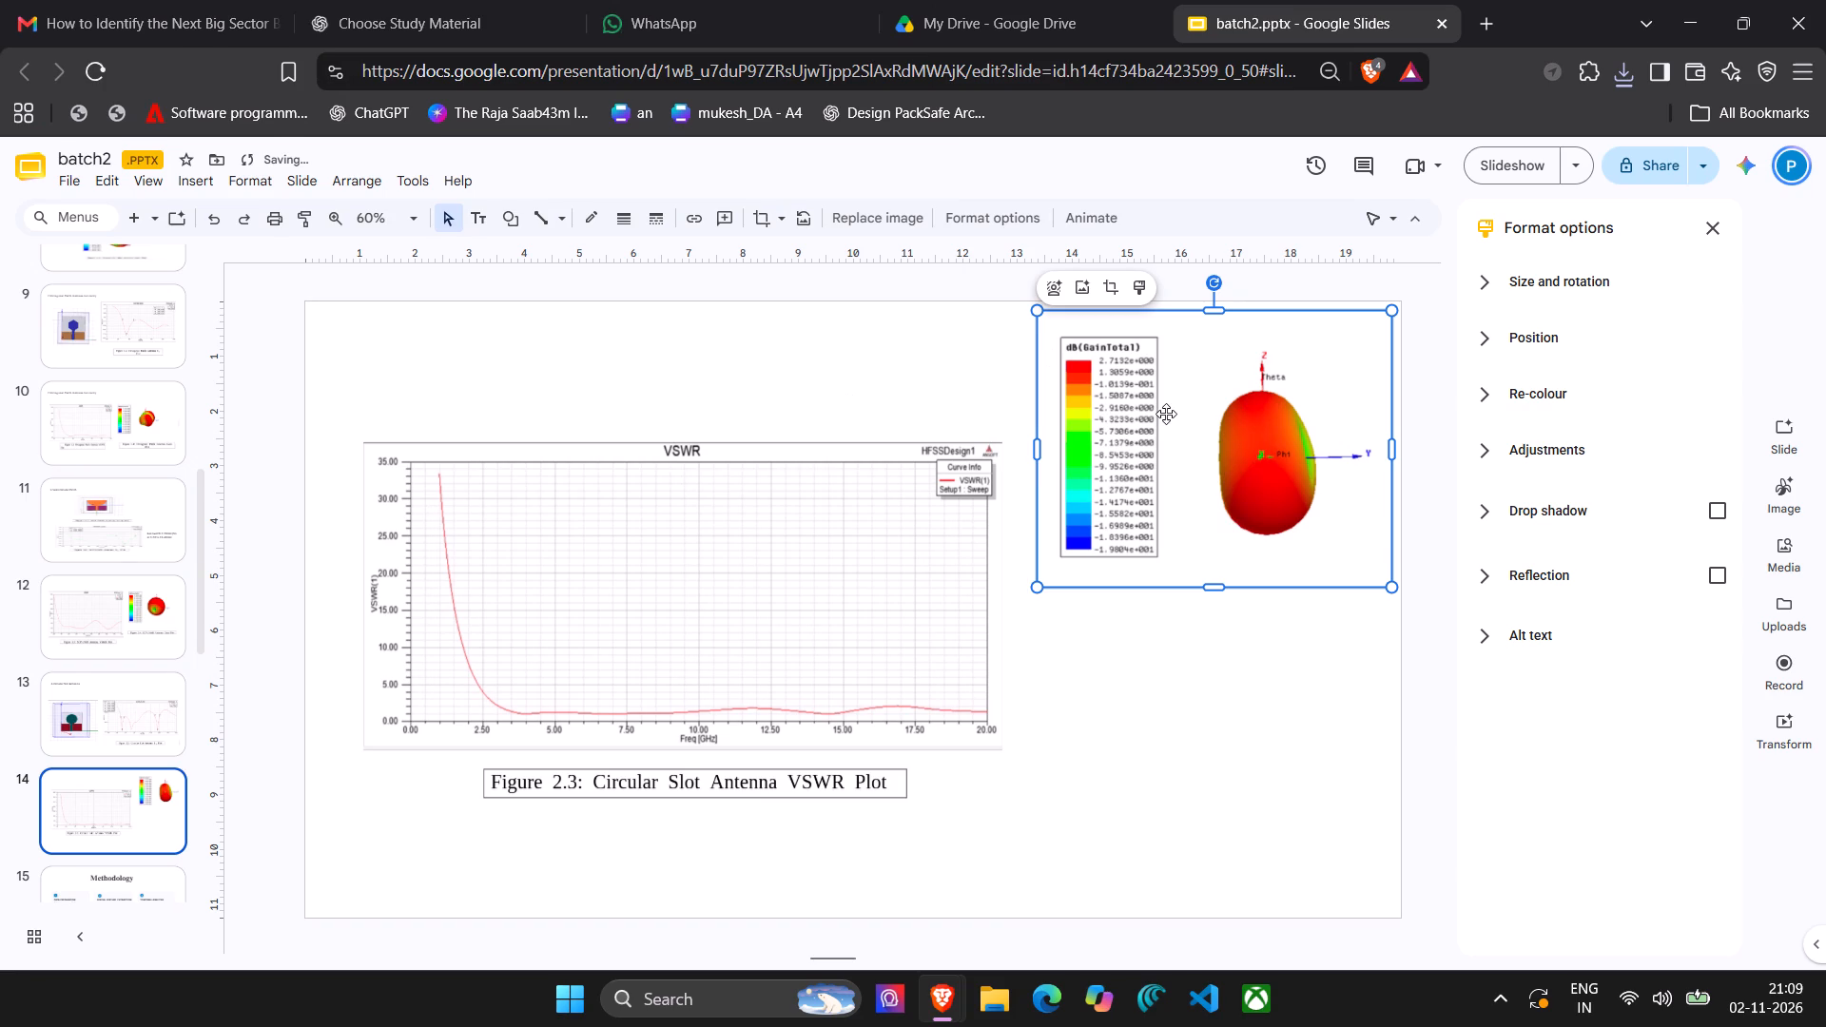
{"action": "double_click", "coordinate": [1166, 414]}
{"action": "left_click", "coordinate": [1166, 414]}
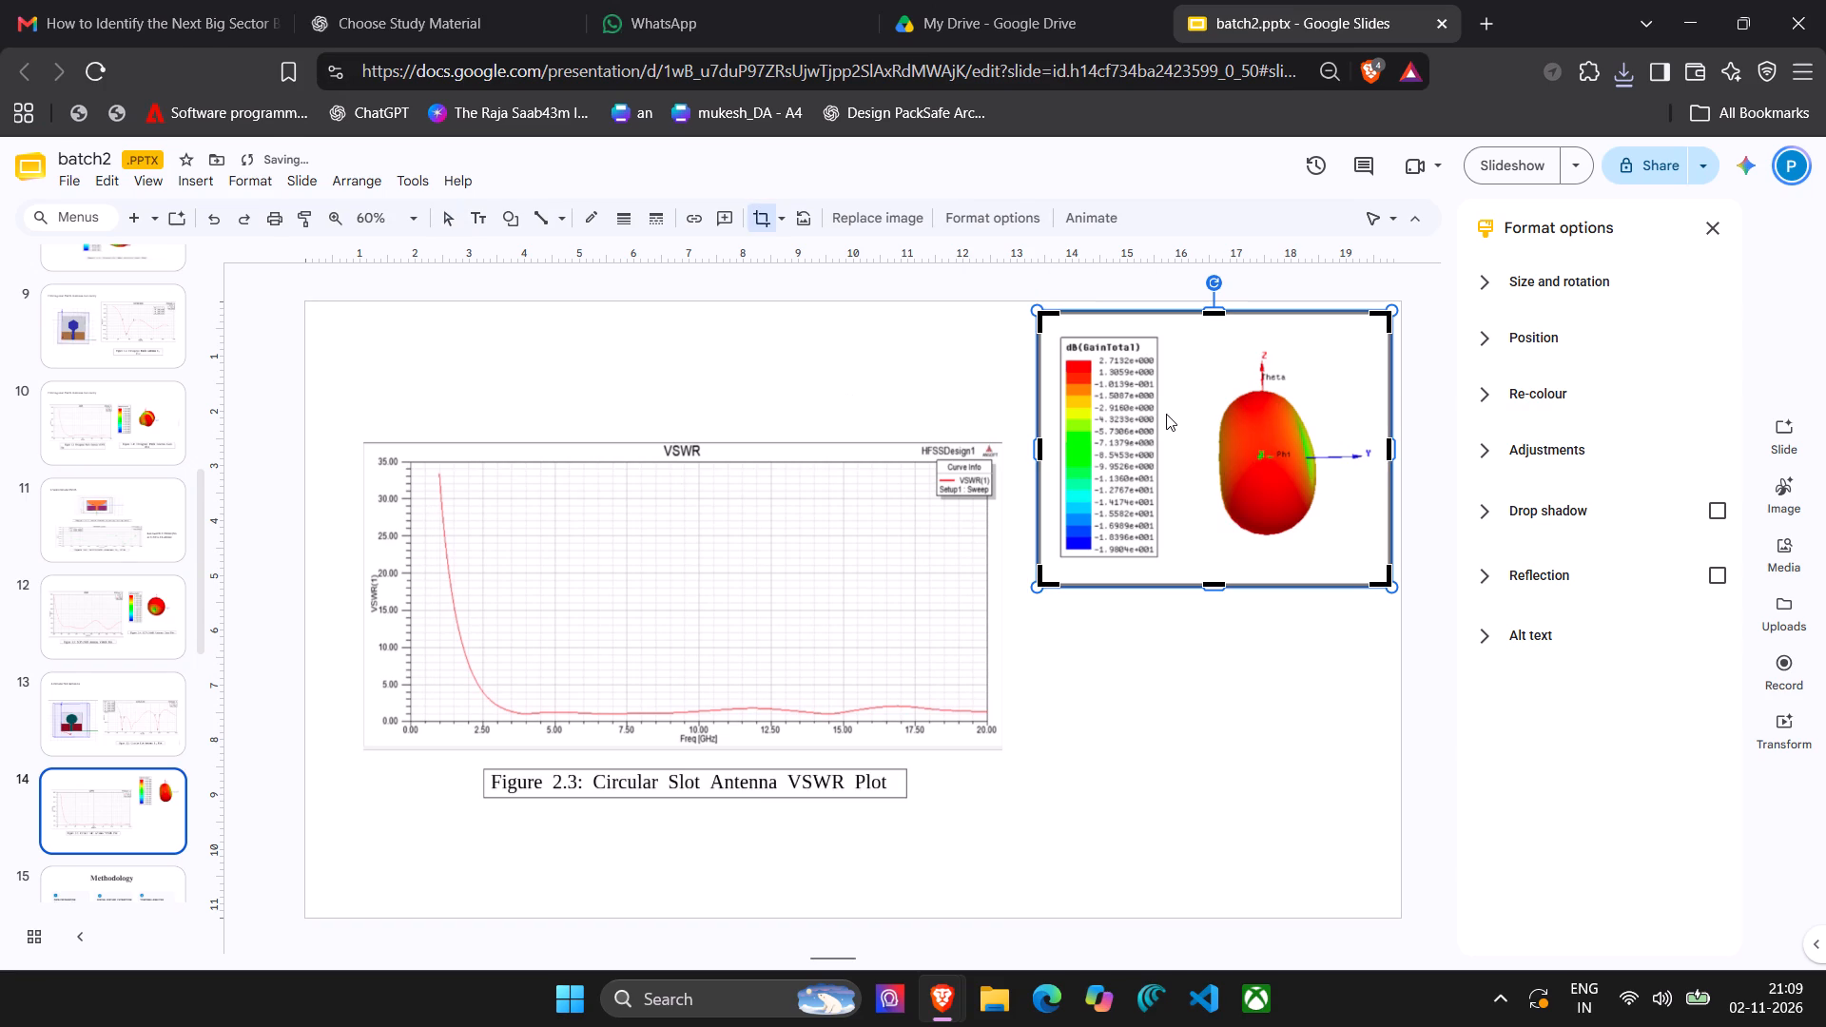
{"action": "left_click", "coordinate": [1187, 705]}
{"action": "left_click_drag", "start_coordinate": [1270, 474], "coordinate": [1260, 515]}
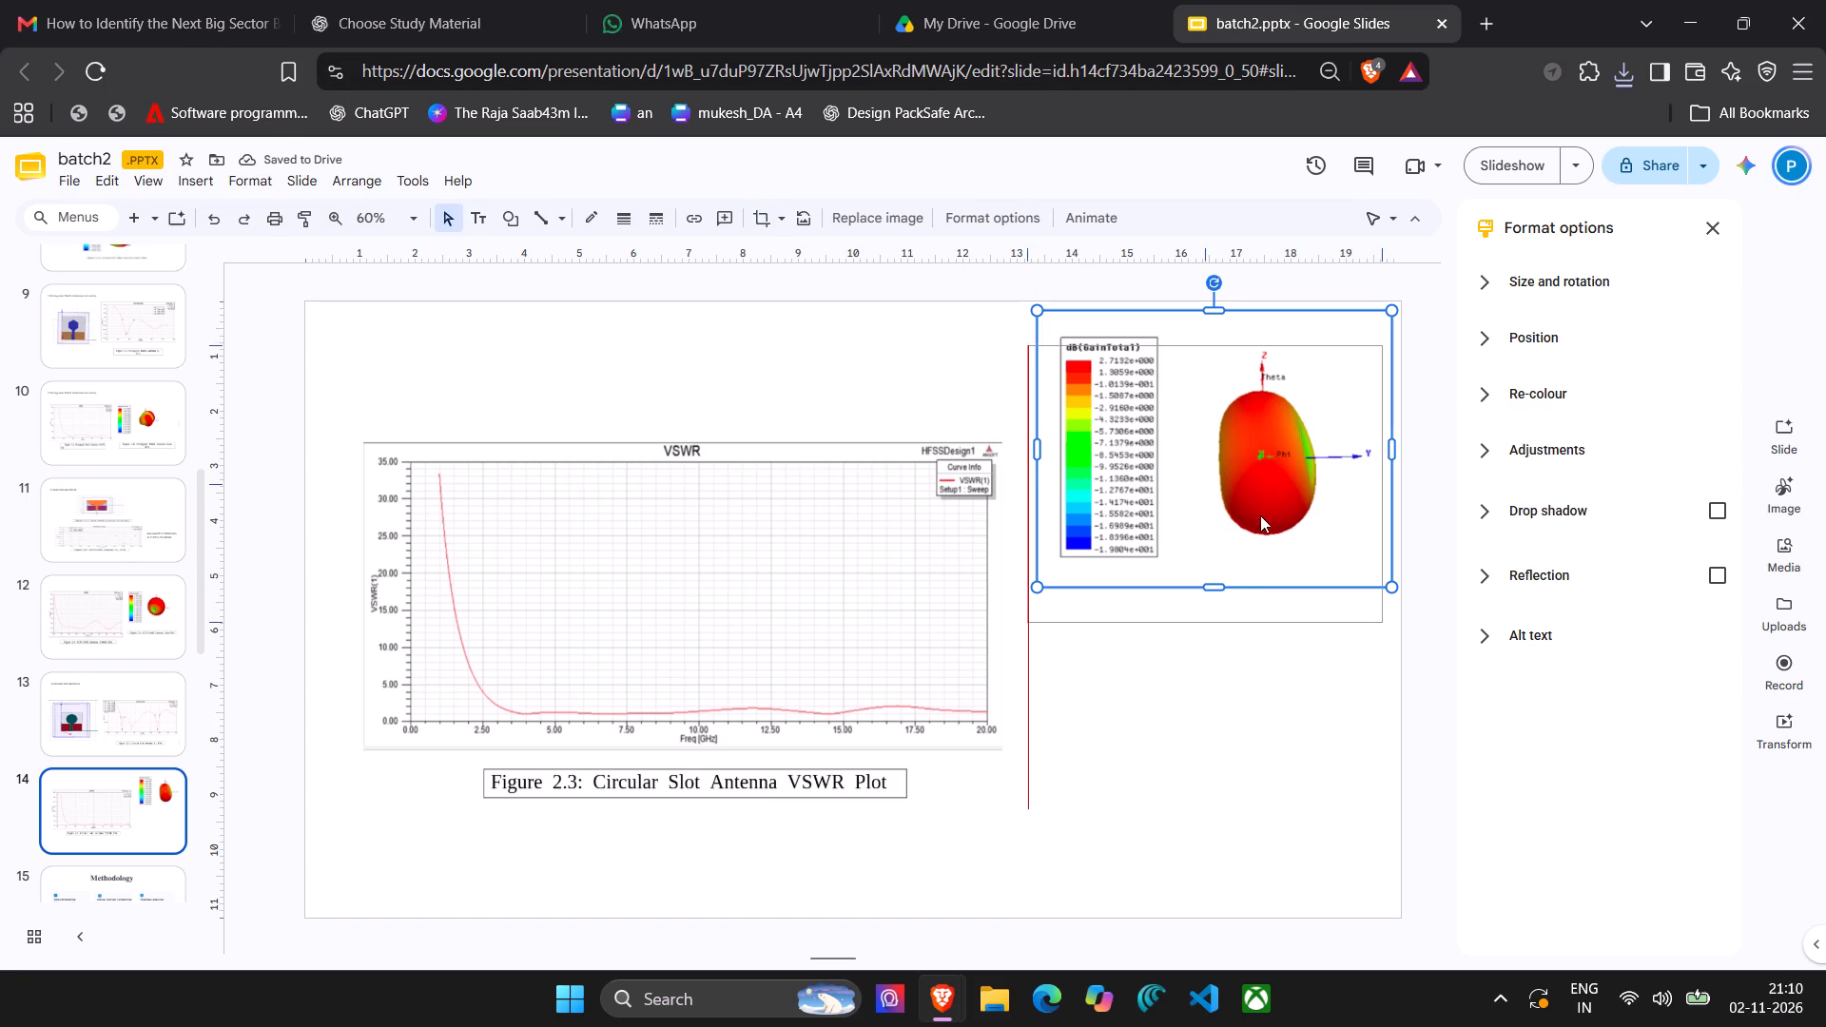
{"action": "left_click_drag", "start_coordinate": [1260, 515], "coordinate": [1253, 591]}
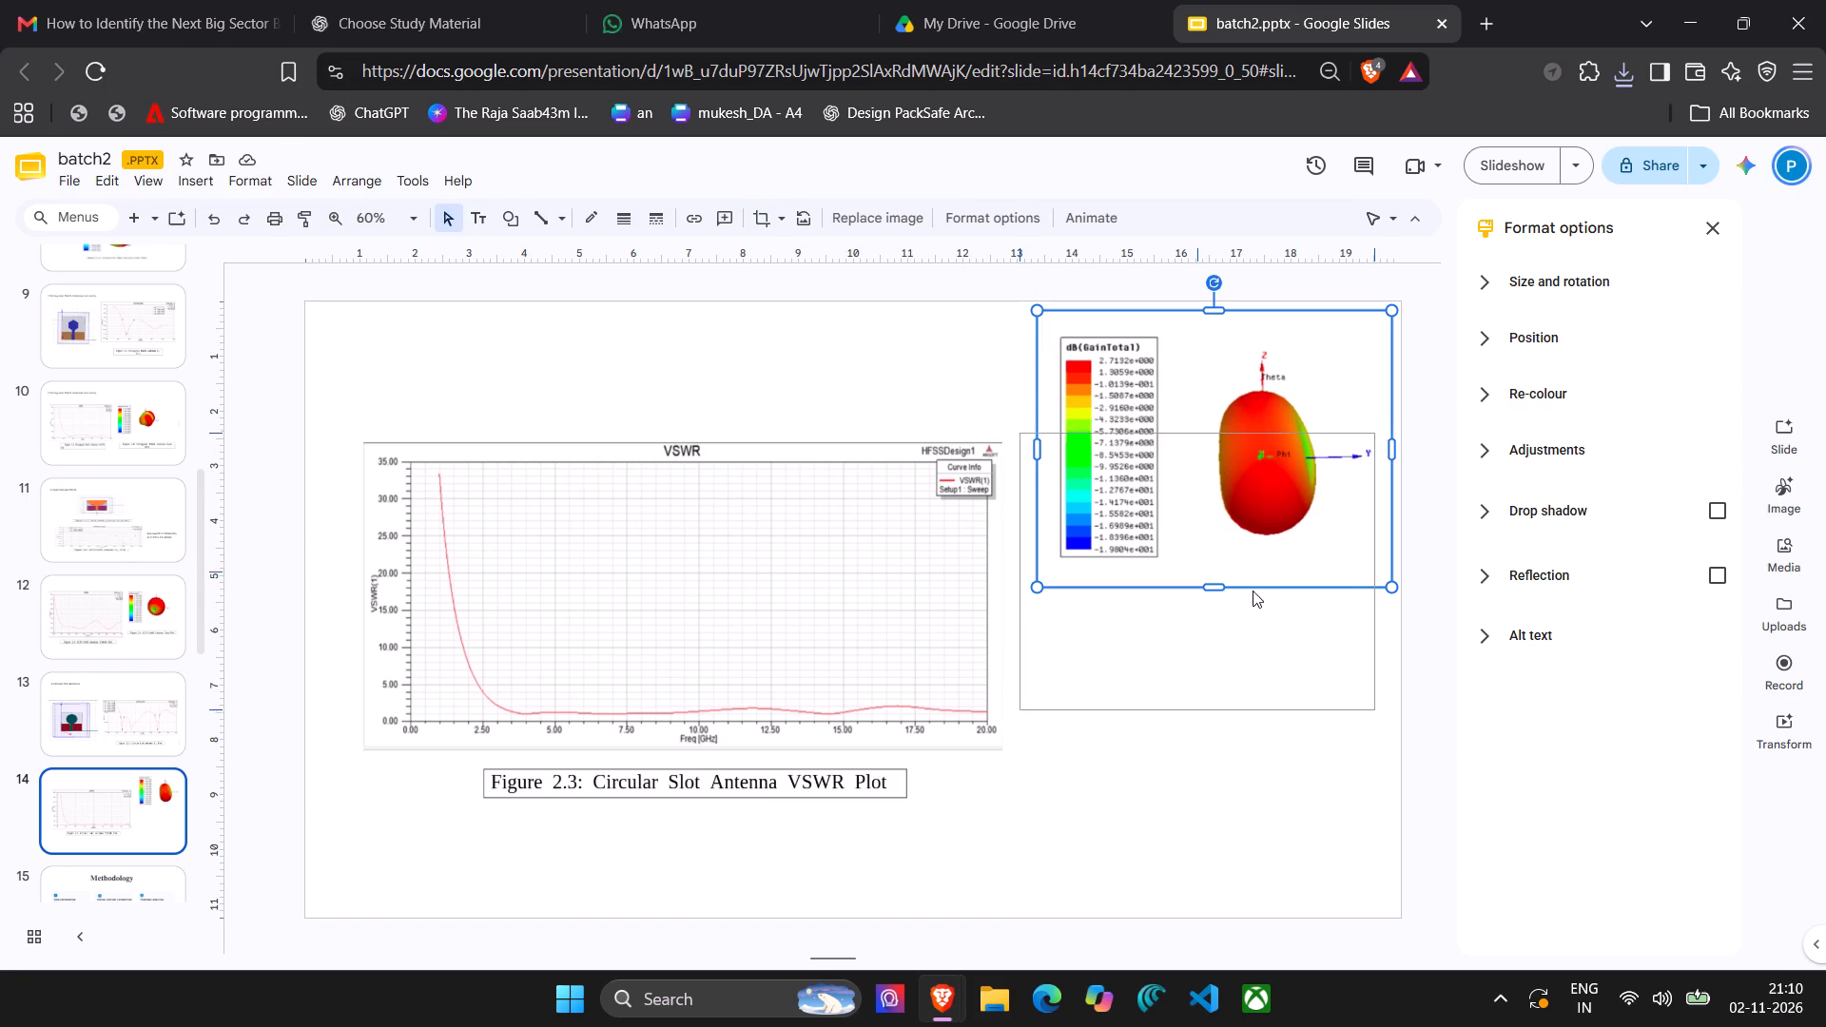
{"action": "left_click_drag", "start_coordinate": [1253, 591], "coordinate": [1252, 593]}
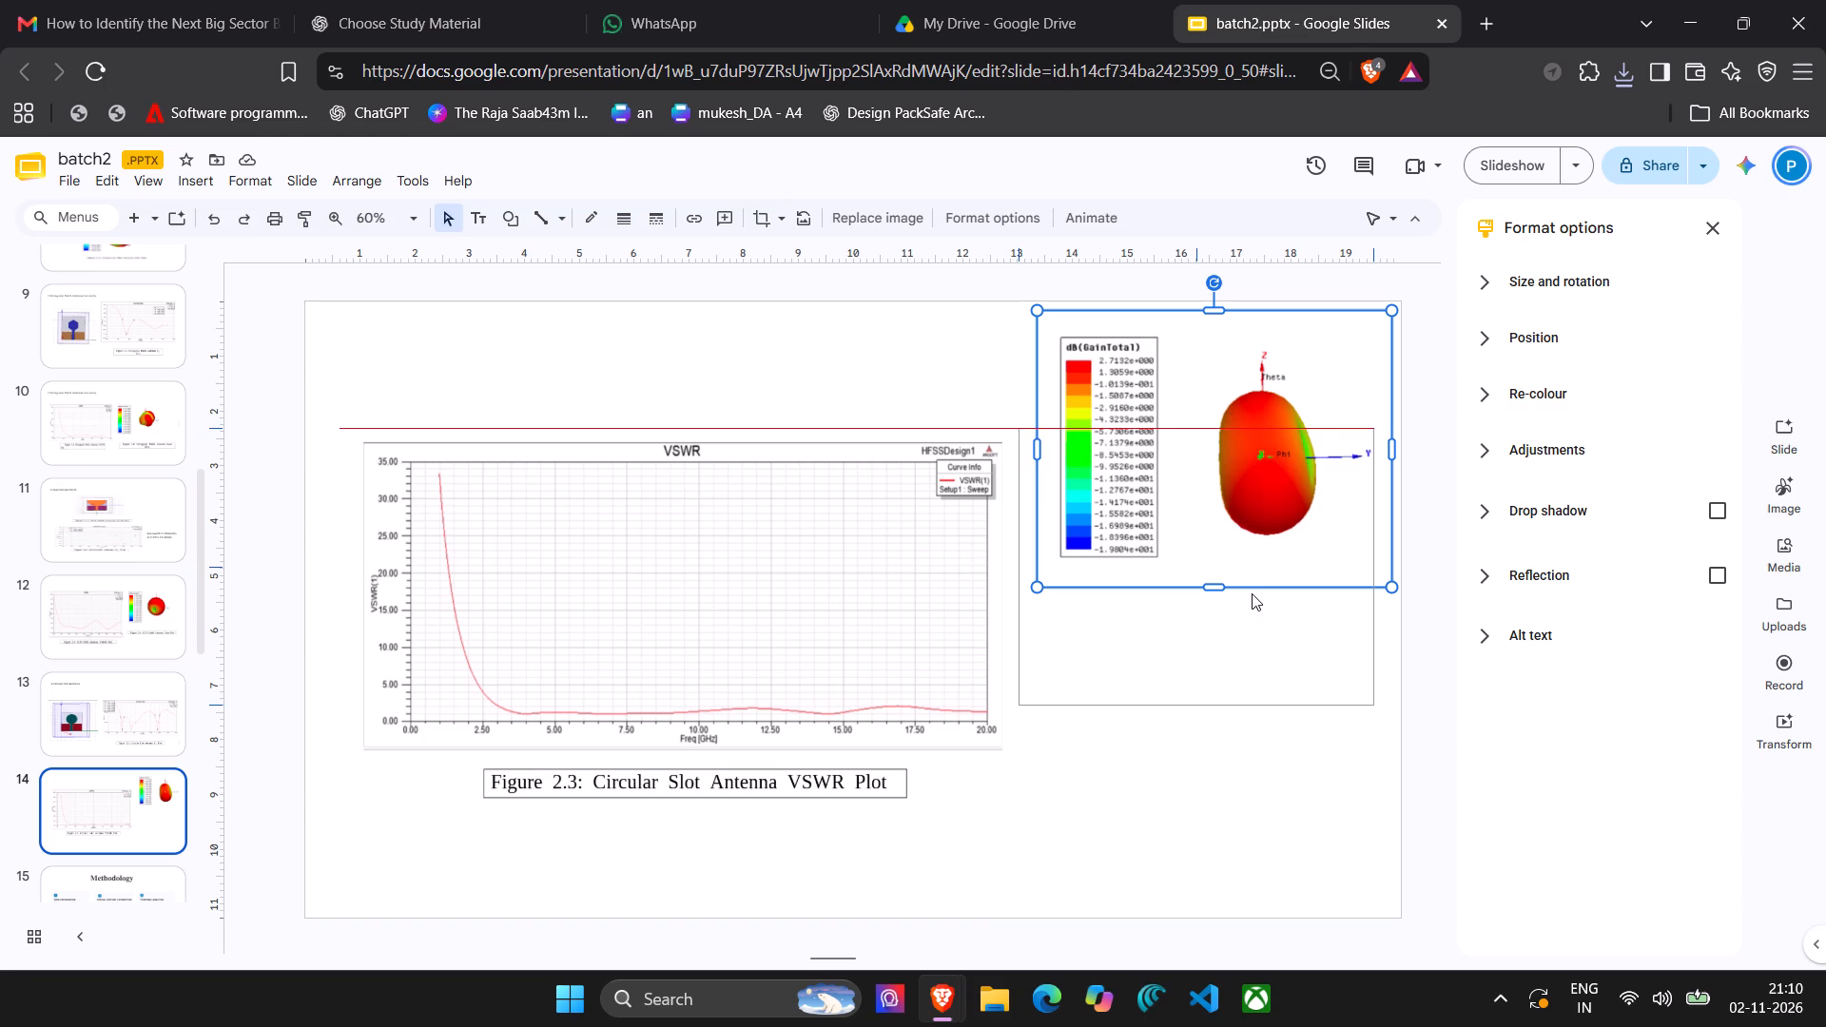
{"action": "left_click_drag", "start_coordinate": [1252, 593], "coordinate": [1261, 610]}
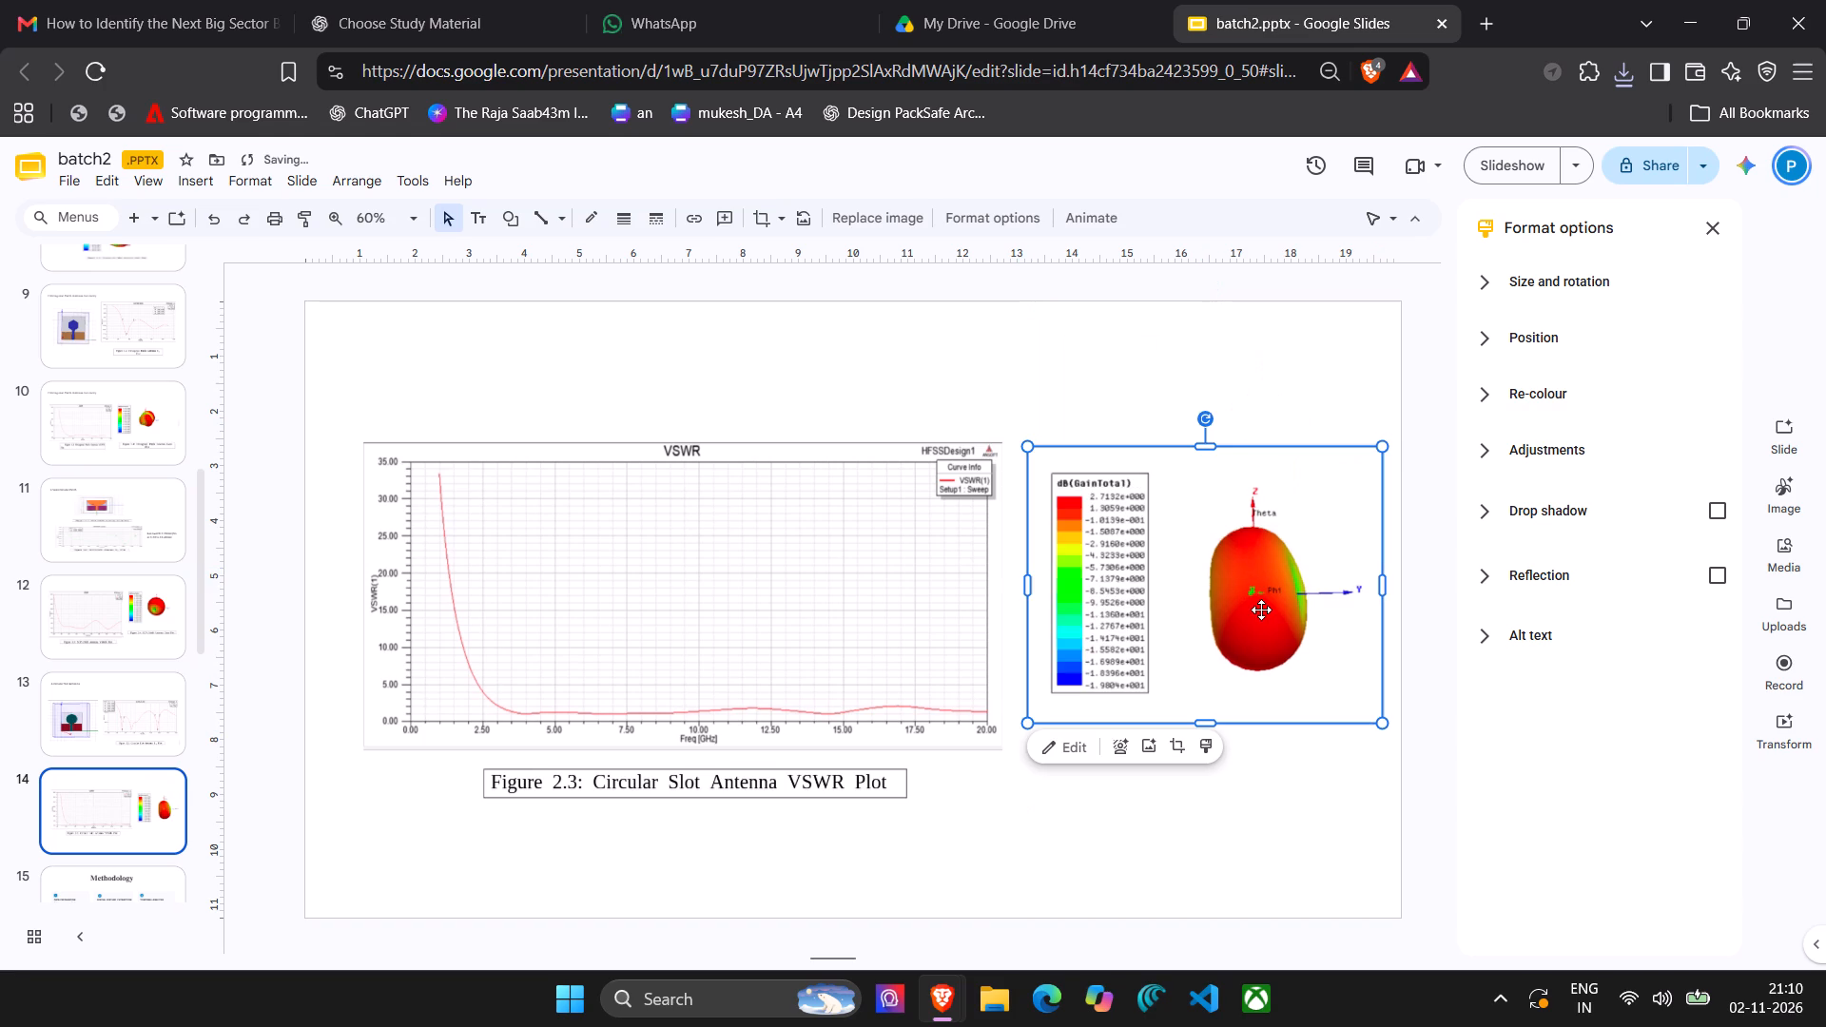
{"action": "left_click", "coordinate": [1153, 345]}
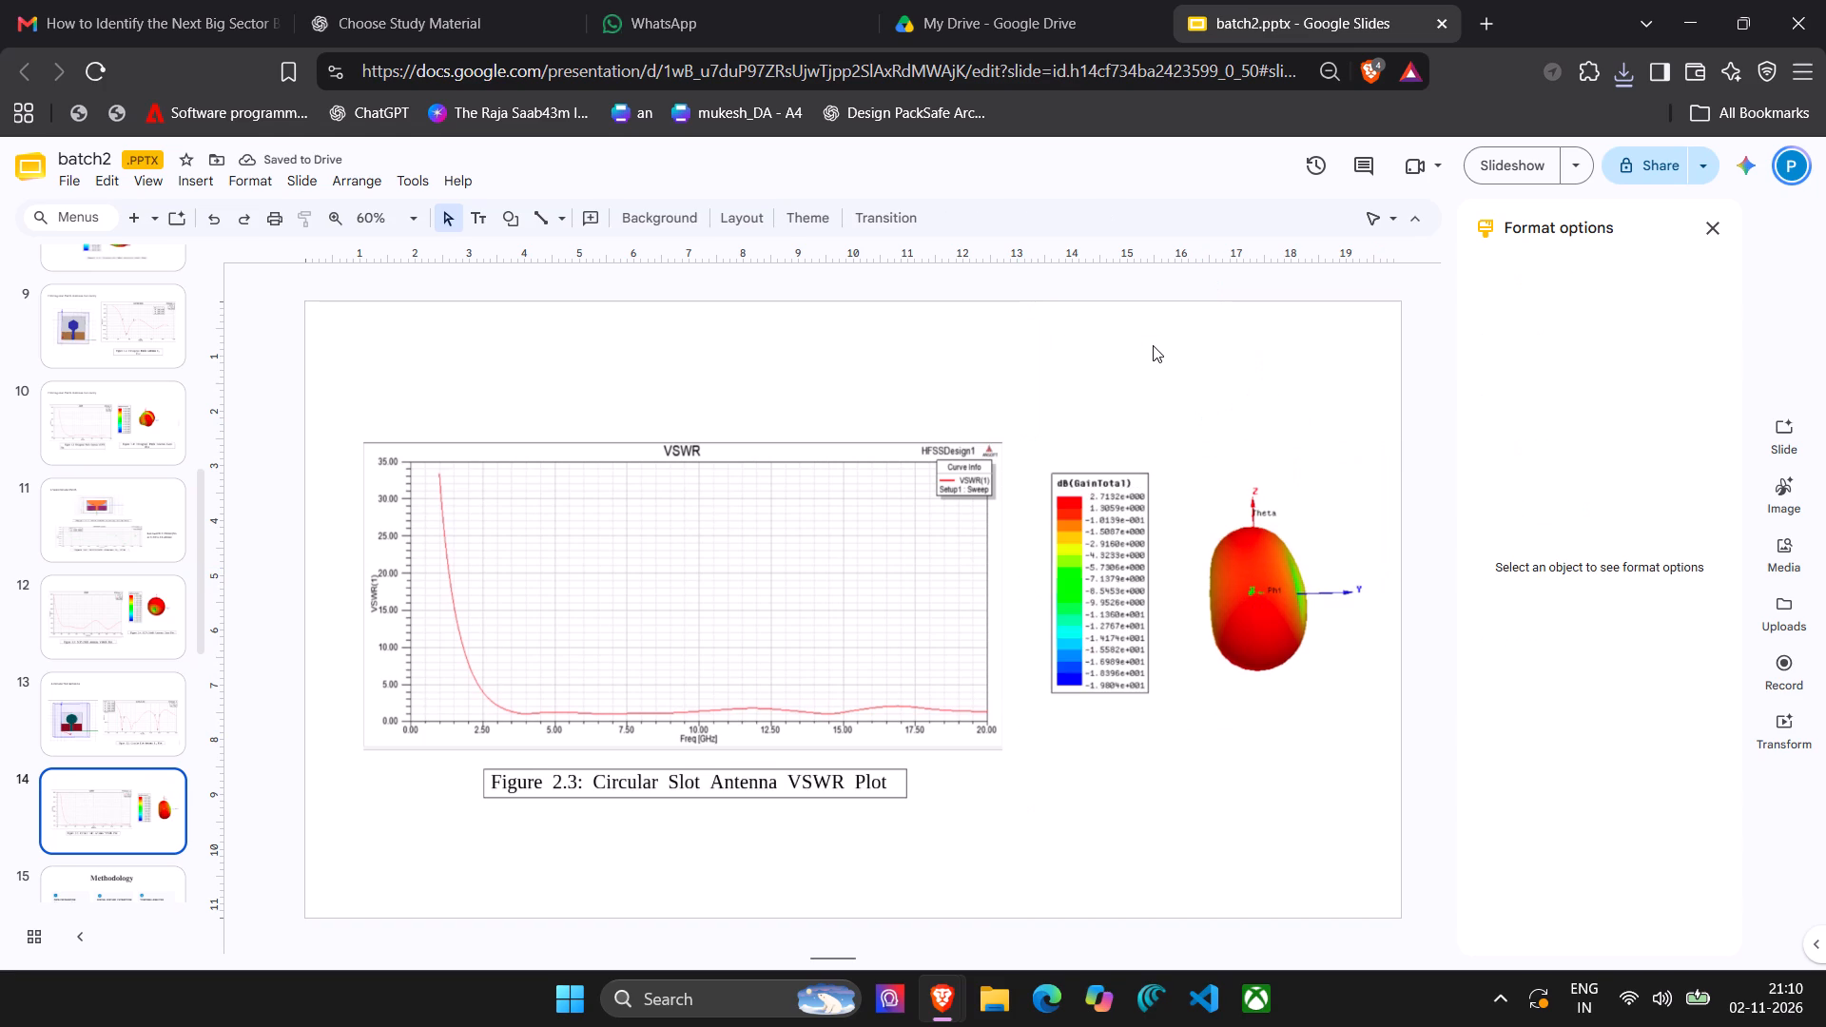
Shift the VSWR plot slightly toward the slide's left edge and enlarge the gain image to fill the freed space.
{"action": "left_click_drag", "start_coordinate": [561, 648], "coordinate": [544, 649]}
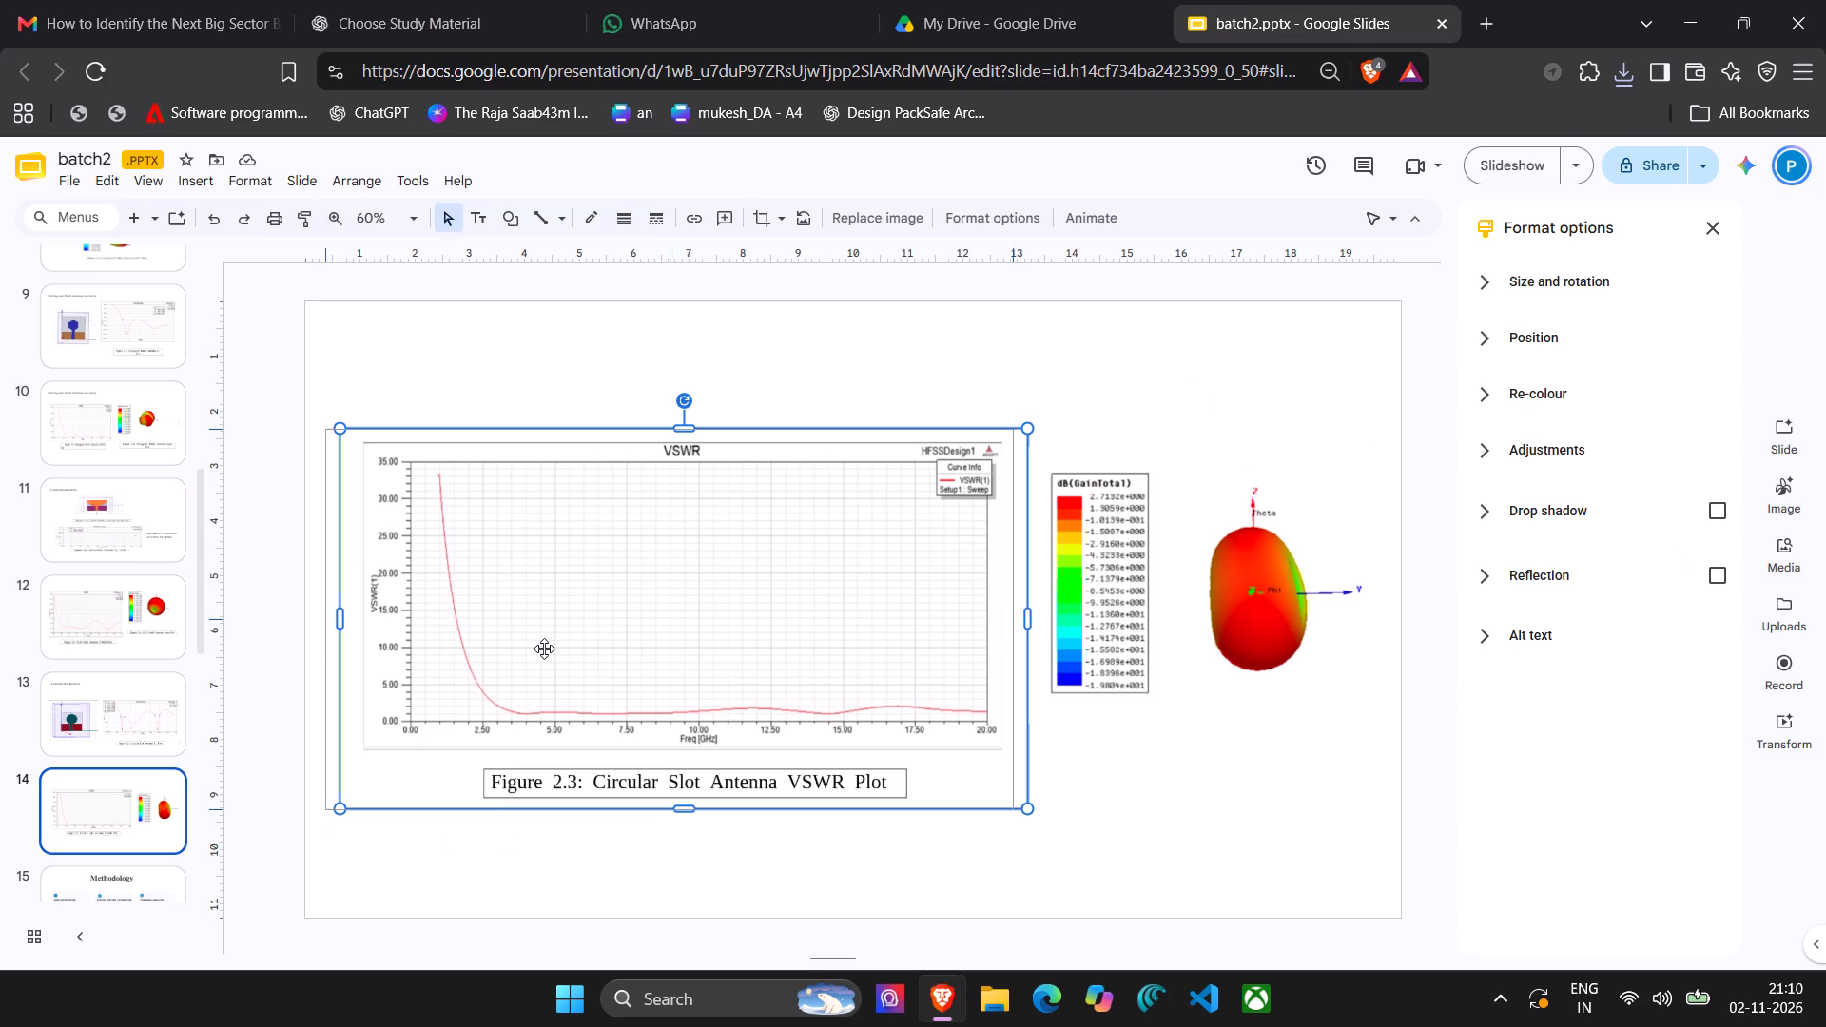
{"action": "left_click_drag", "start_coordinate": [544, 649], "coordinate": [539, 649]}
{"action": "left_click", "coordinate": [1234, 587]}
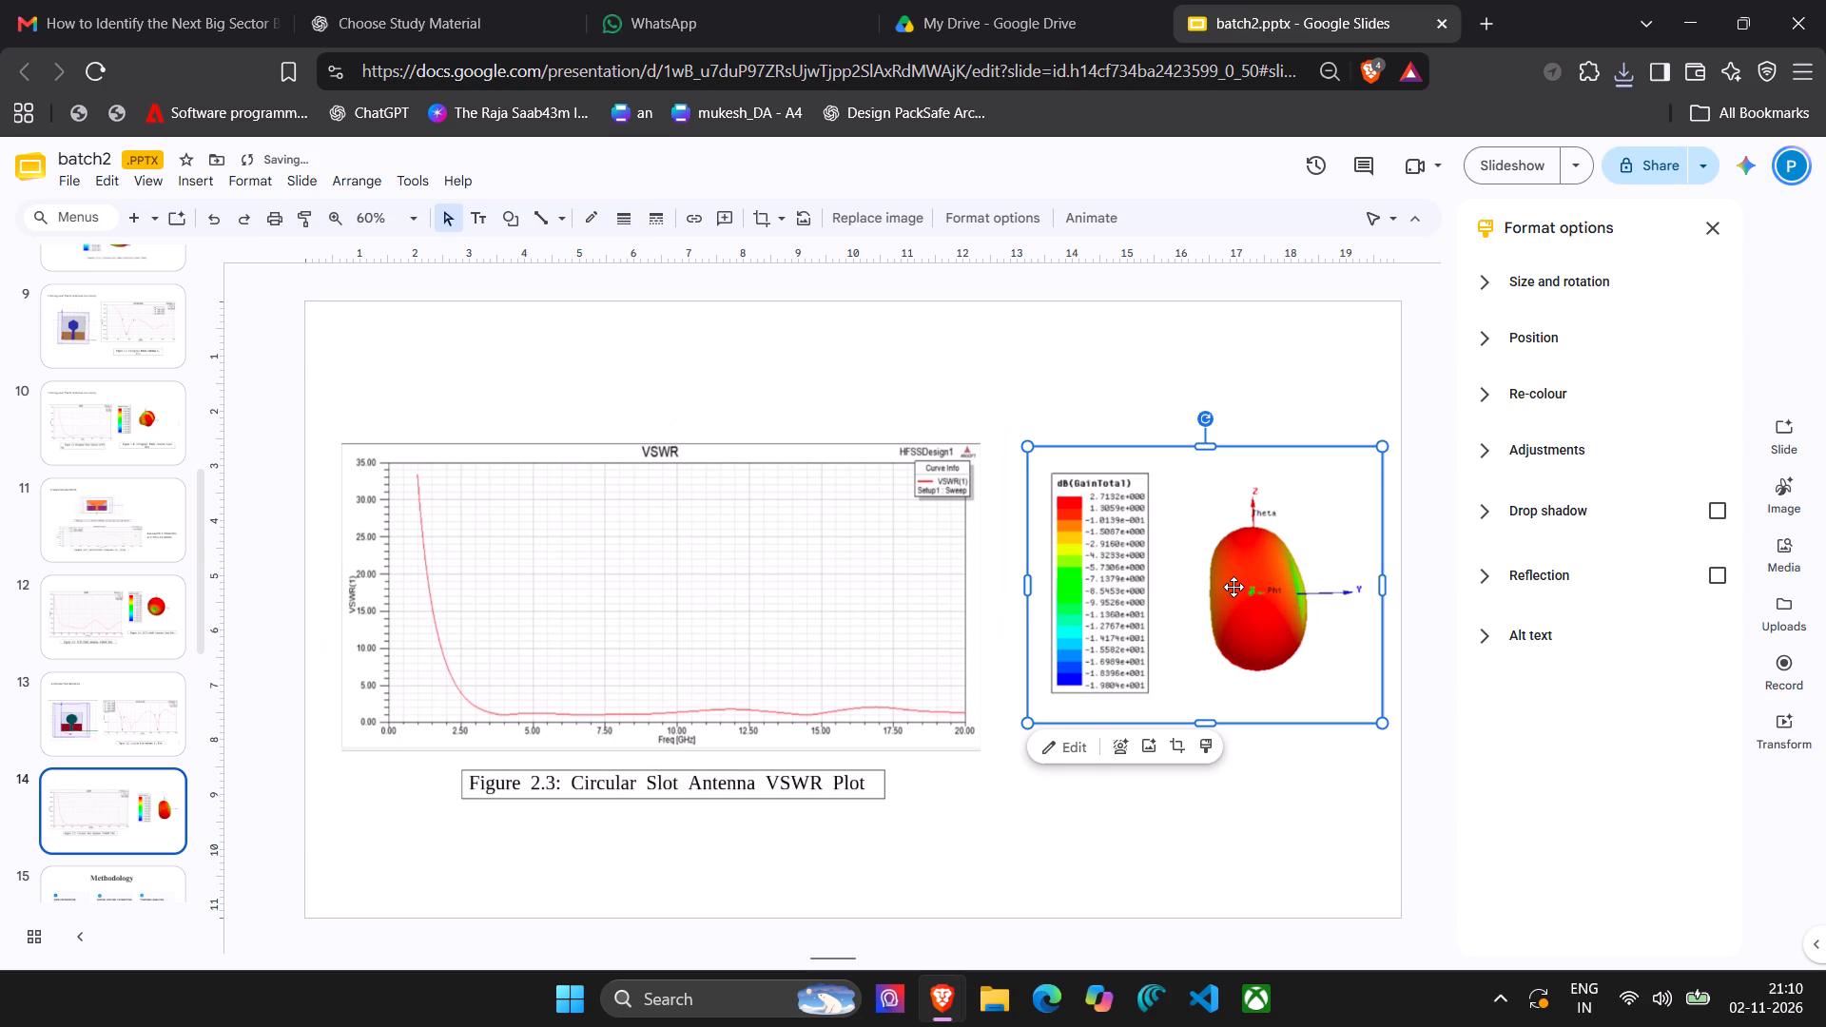
{"action": "left_click_drag", "start_coordinate": [1028, 722], "coordinate": [999, 751]}
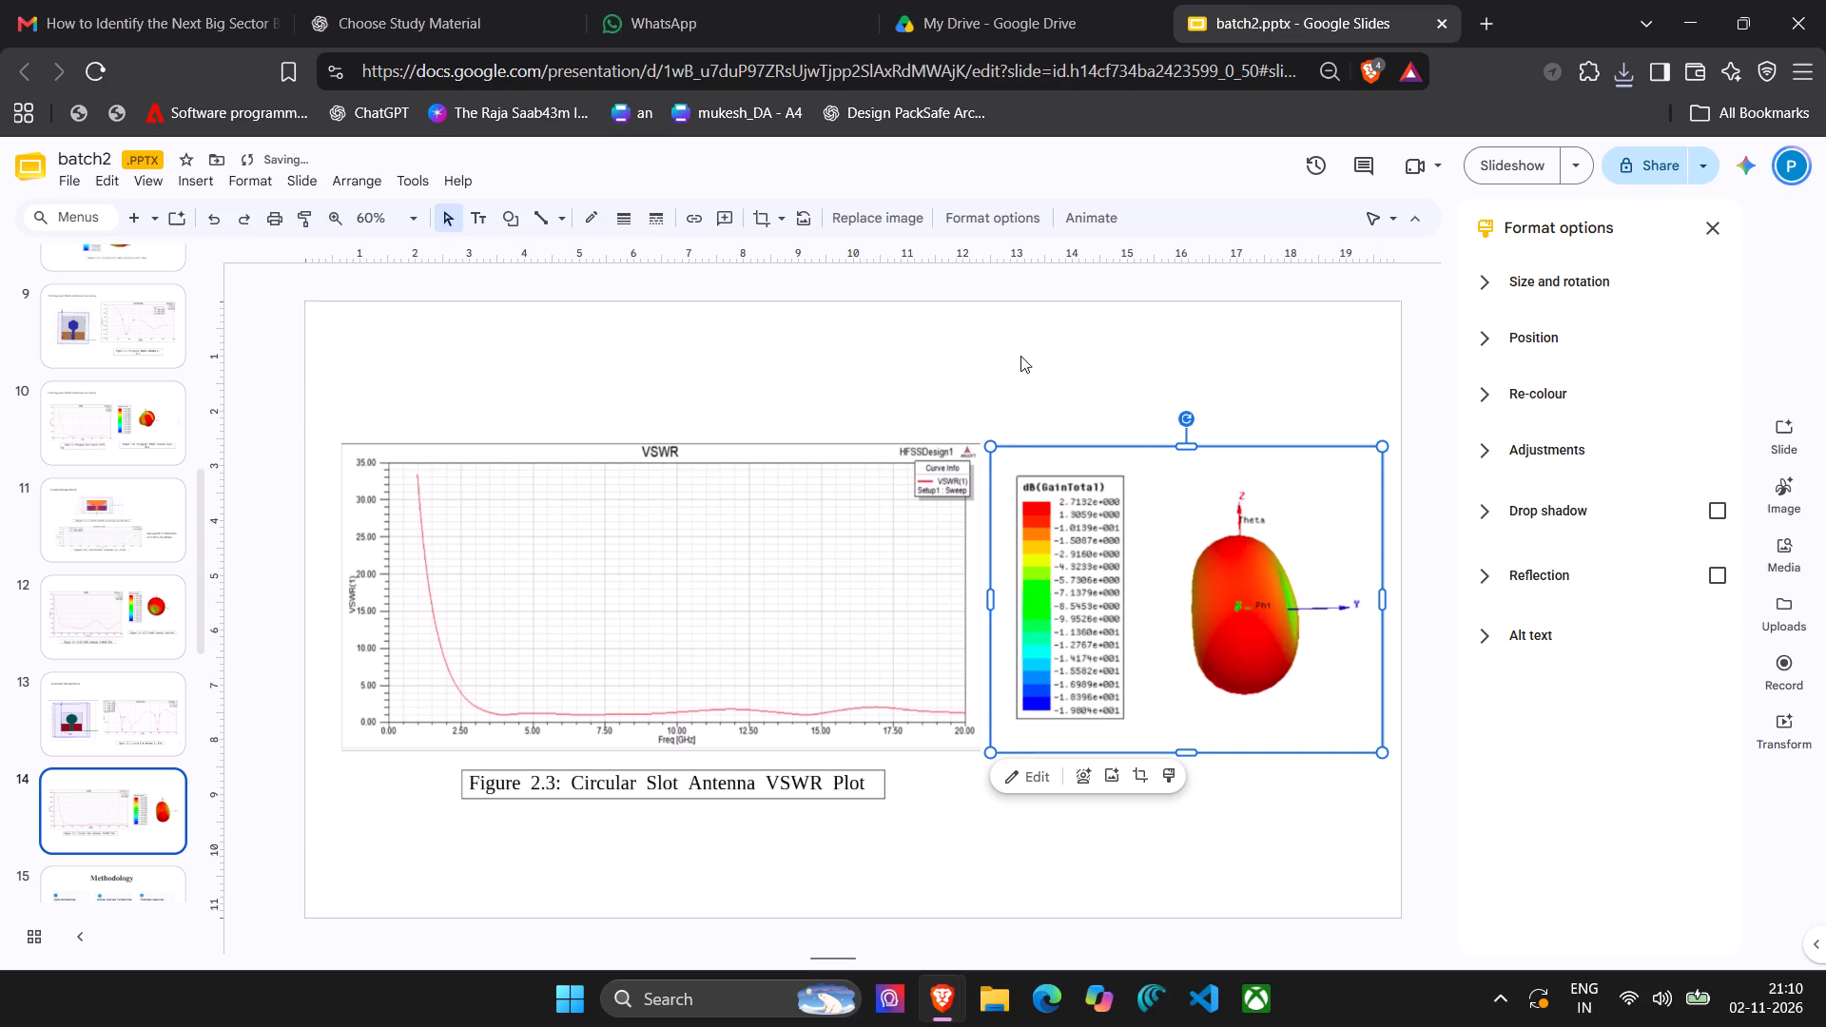
{"action": "left_click", "coordinate": [981, 325]}
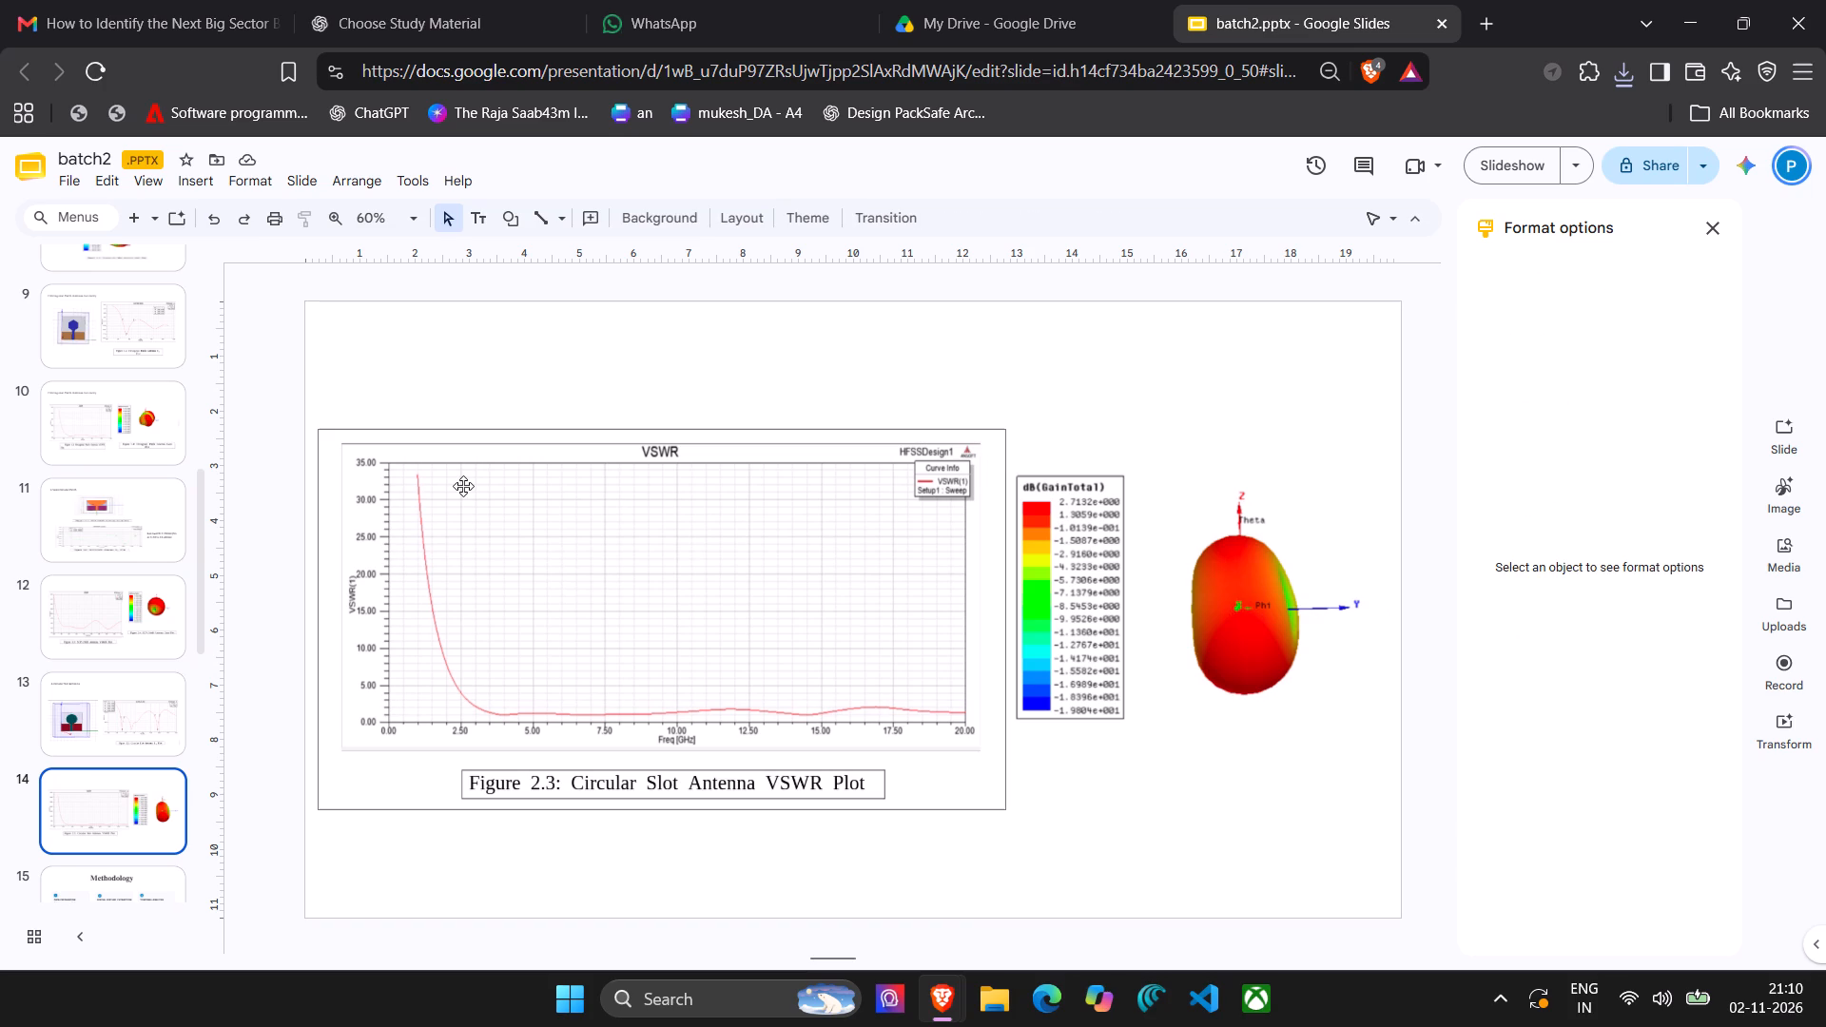
On the Methodology slide, replace the first card's DATA PREPARATION heading with LITERATURE SURVEY.
{"action": "left_click", "coordinate": [114, 707]}
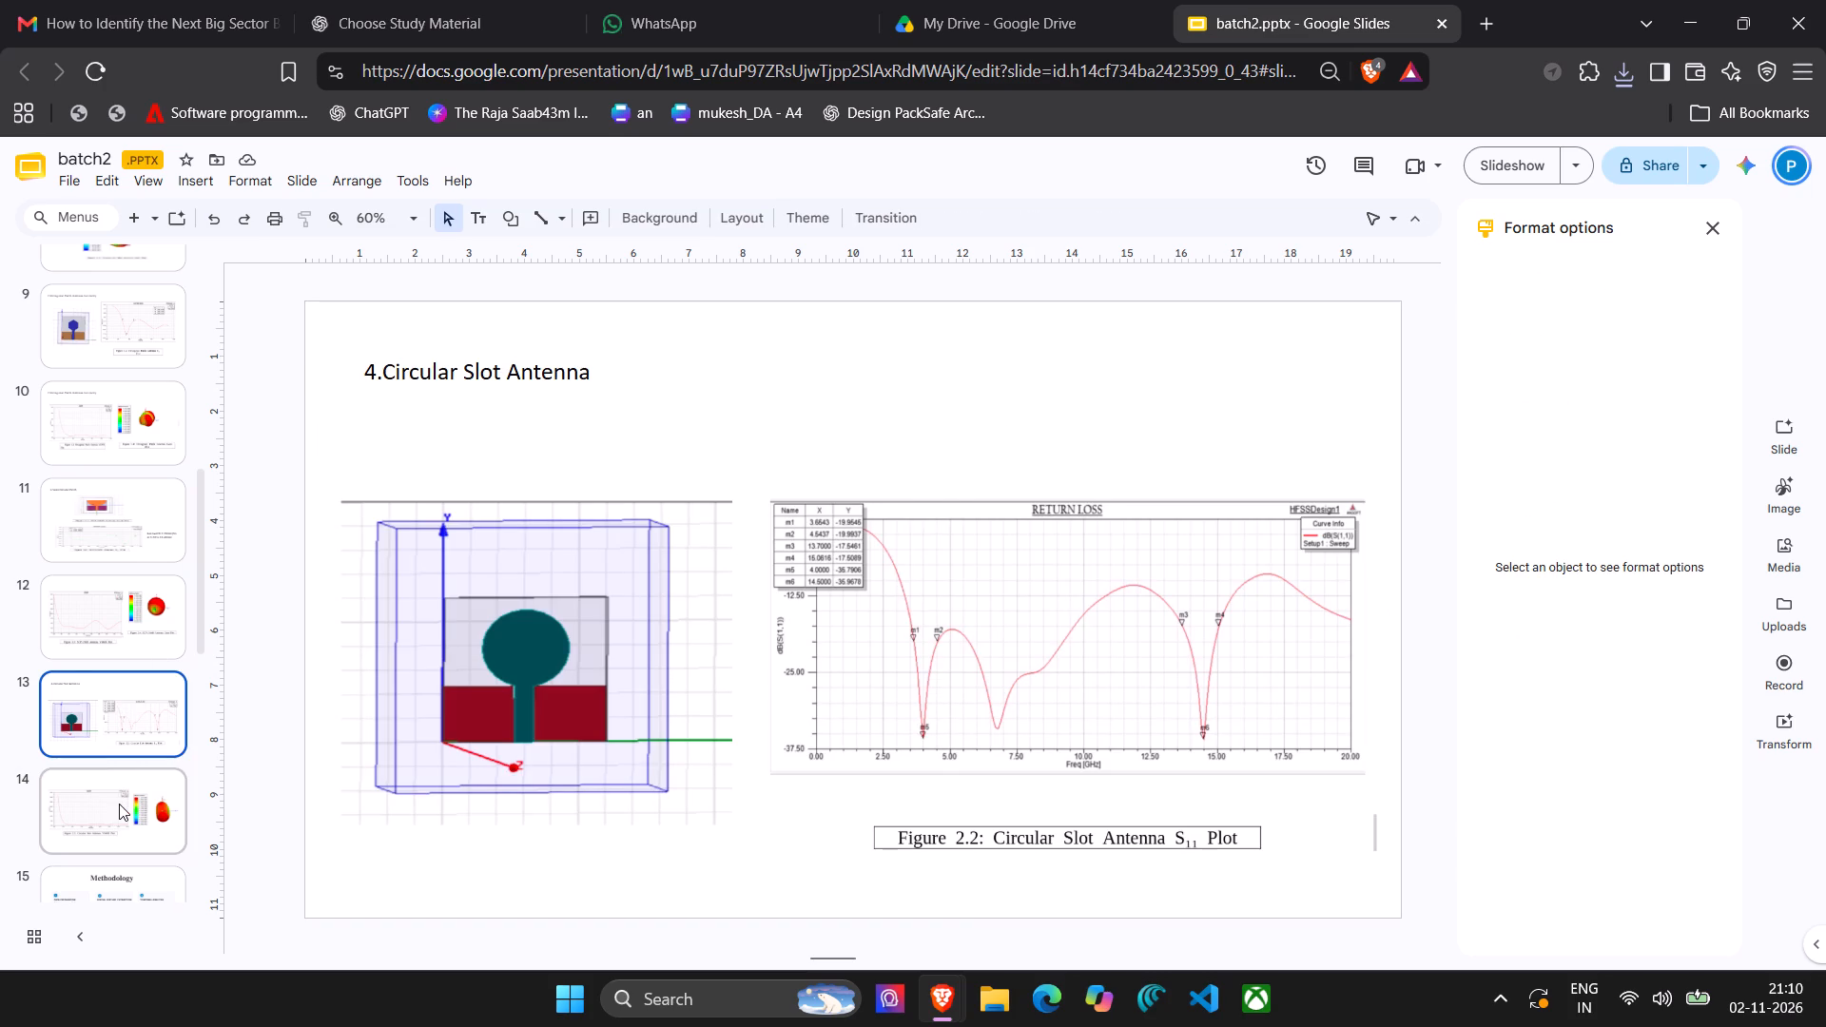
{"action": "left_click", "coordinate": [119, 804]}
{"action": "scroll", "coordinate": [119, 804], "scroll_direction": "down", "scroll_amount": 3}
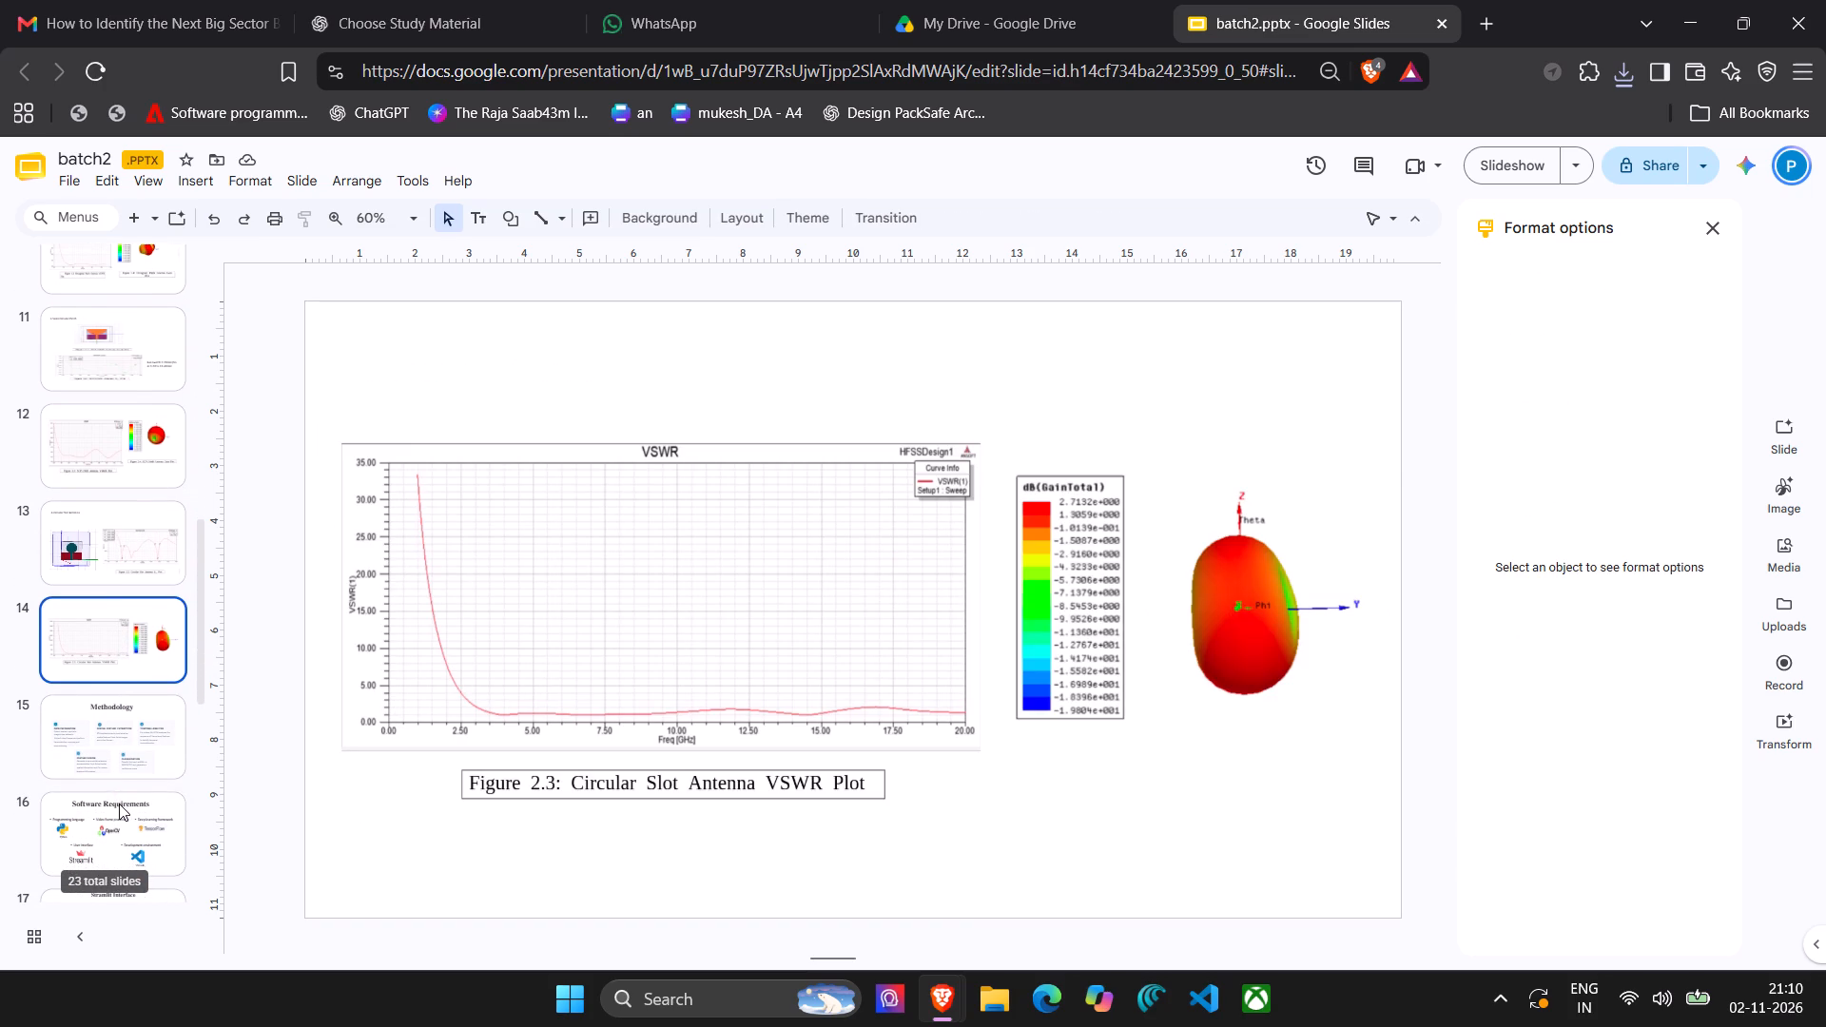
{"action": "left_click", "coordinate": [117, 716]}
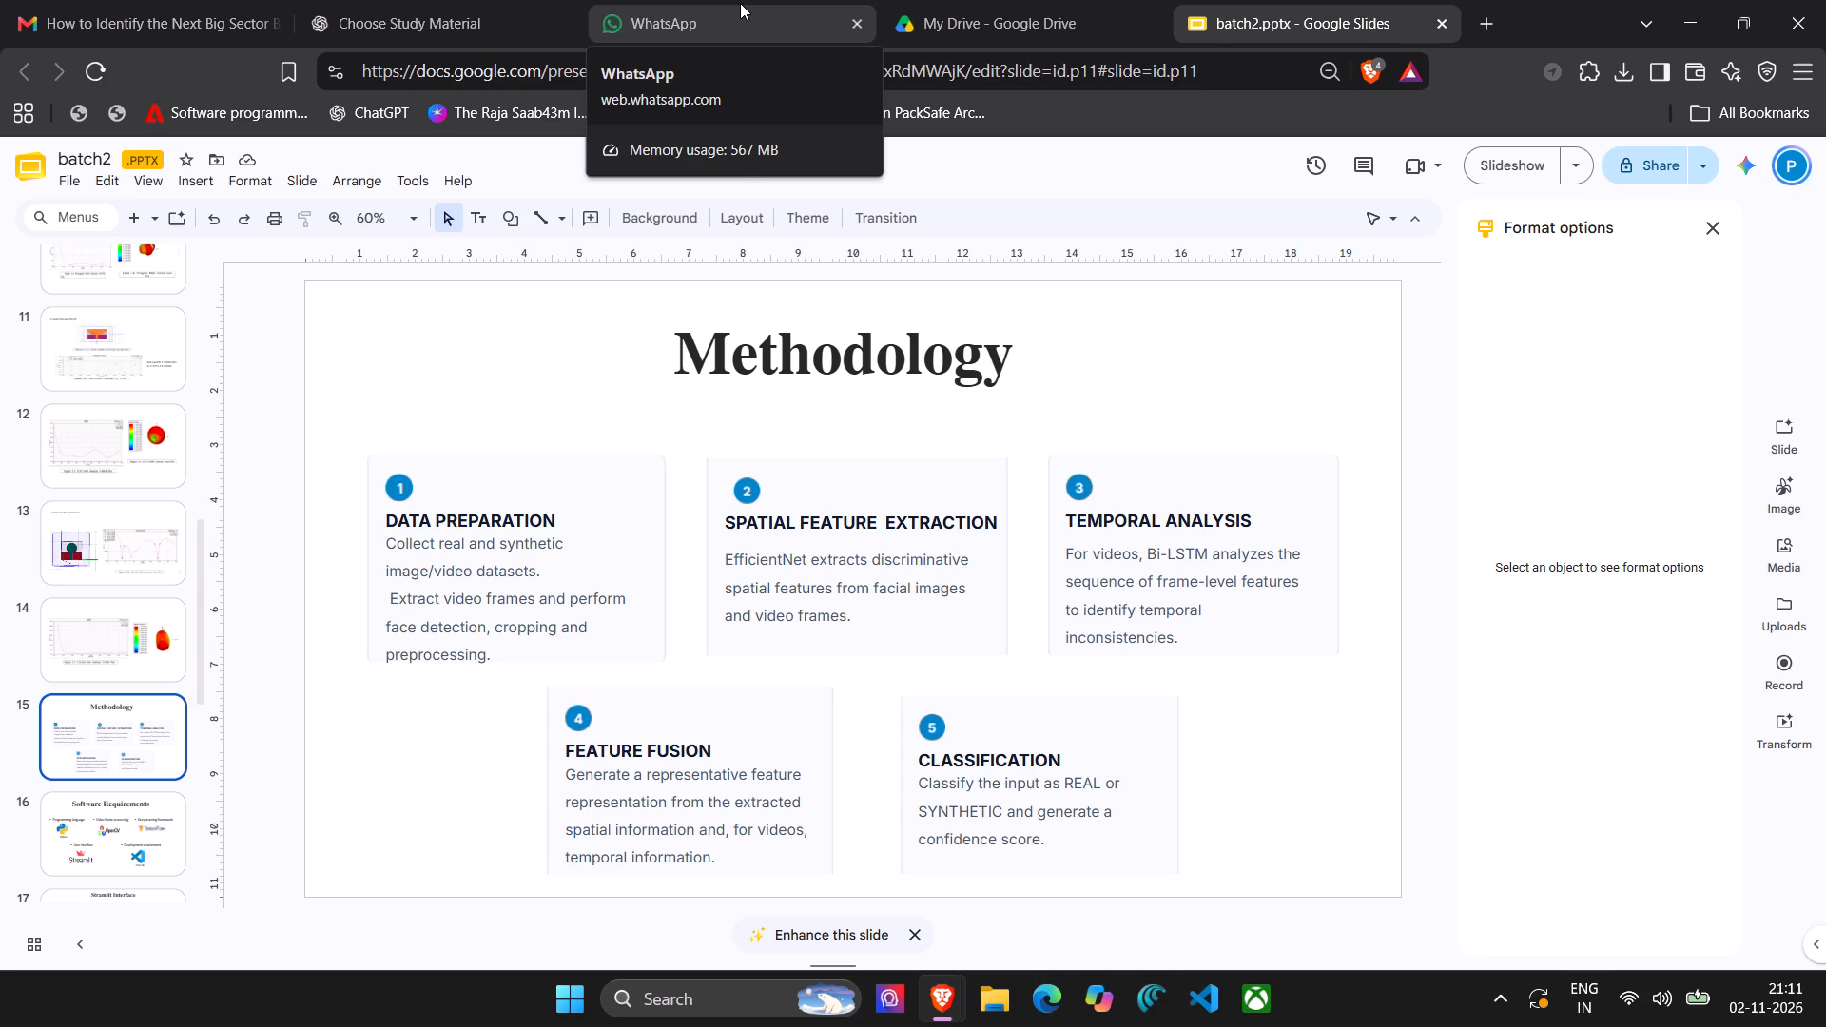
{"action": "left_click", "coordinate": [504, 523]}
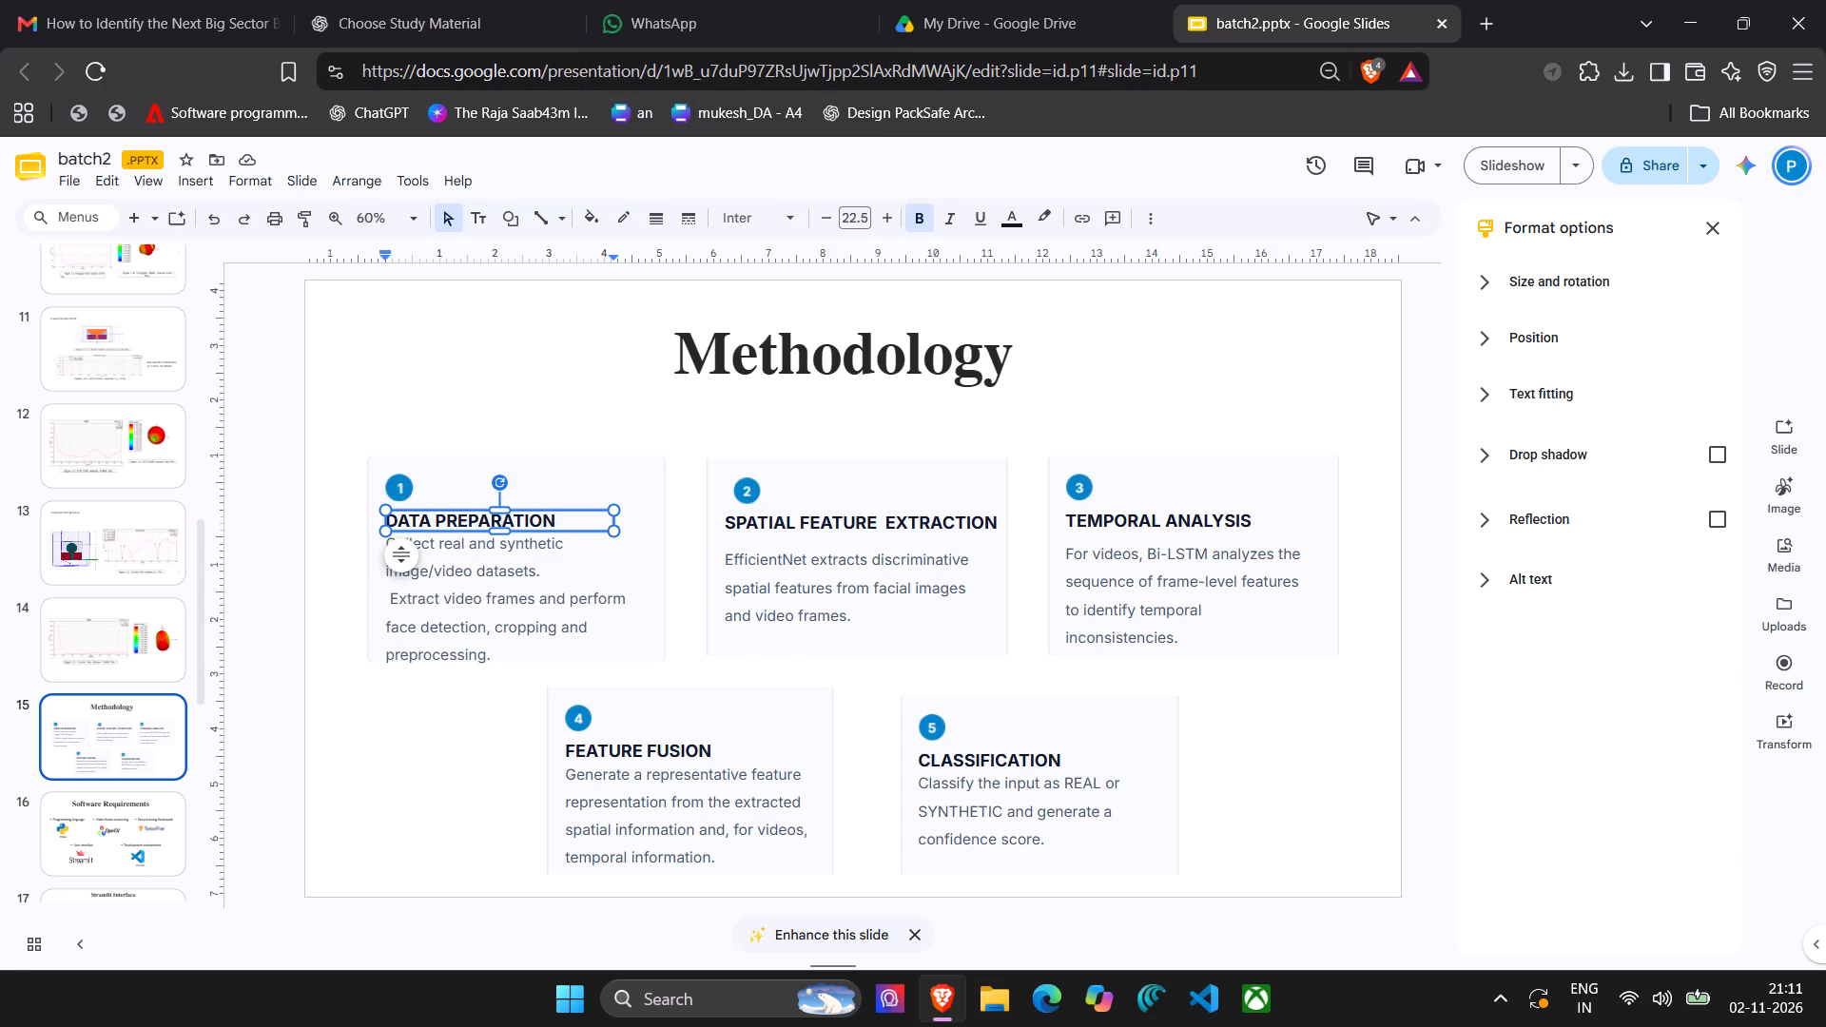
{"action": "left_click", "coordinate": [556, 524]}
{"action": "key", "text": "BackSpace"}
{"action": "key", "text": "BackSpace"}
{"action": "key", "text": "BackSpace"}
{"action": "key", "text": "BackSpace"}
{"action": "key", "text": "BackSpace"}
{"action": "key", "text": "BackSpace"}
{"action": "key", "text": "BackSpace"}
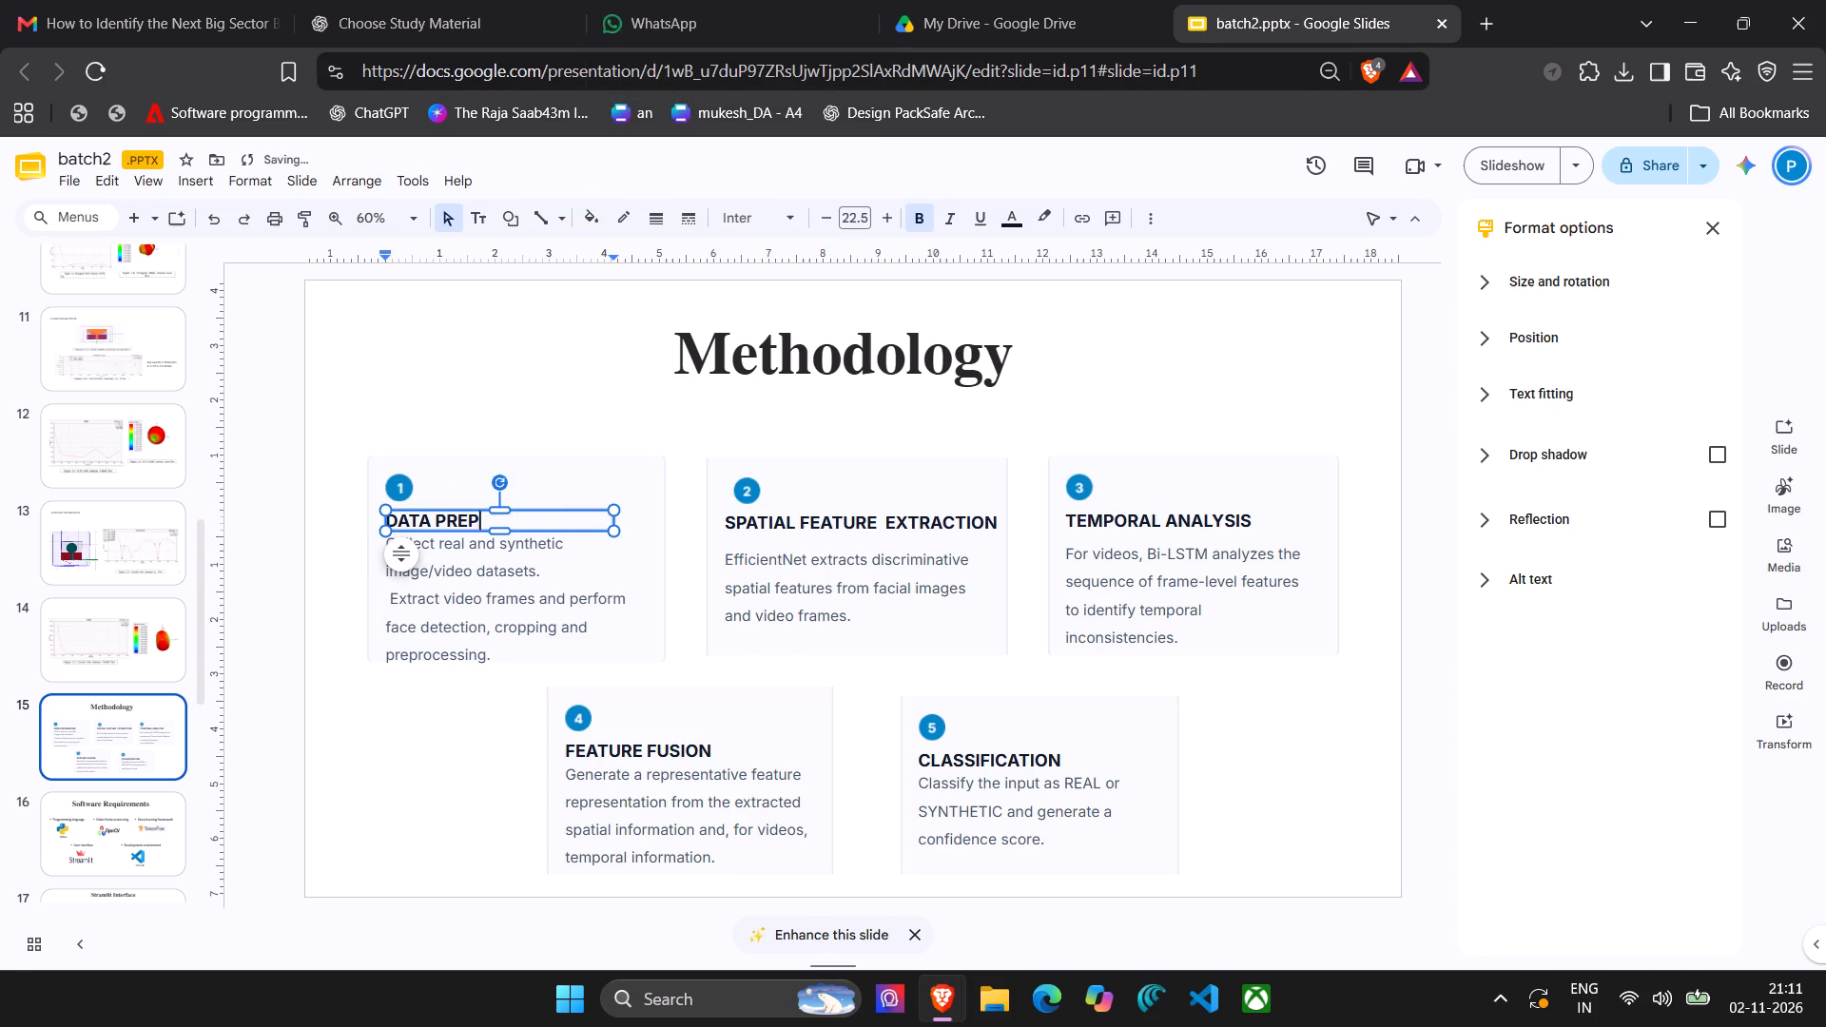
{"action": "key", "text": "BackSpace"}
{"action": "key", "text": "BackSpace"}
{"action": "key", "text": "BackSpace"}
{"action": "key", "text": "BackSpace"}
{"action": "key", "text": "BackSpace"}
{"action": "key", "text": "BackSpace"}
{"action": "key", "text": "BackSpace"}
{"action": "key", "text": "BackSpace"}
{"action": "key", "text": "BackSpace"}
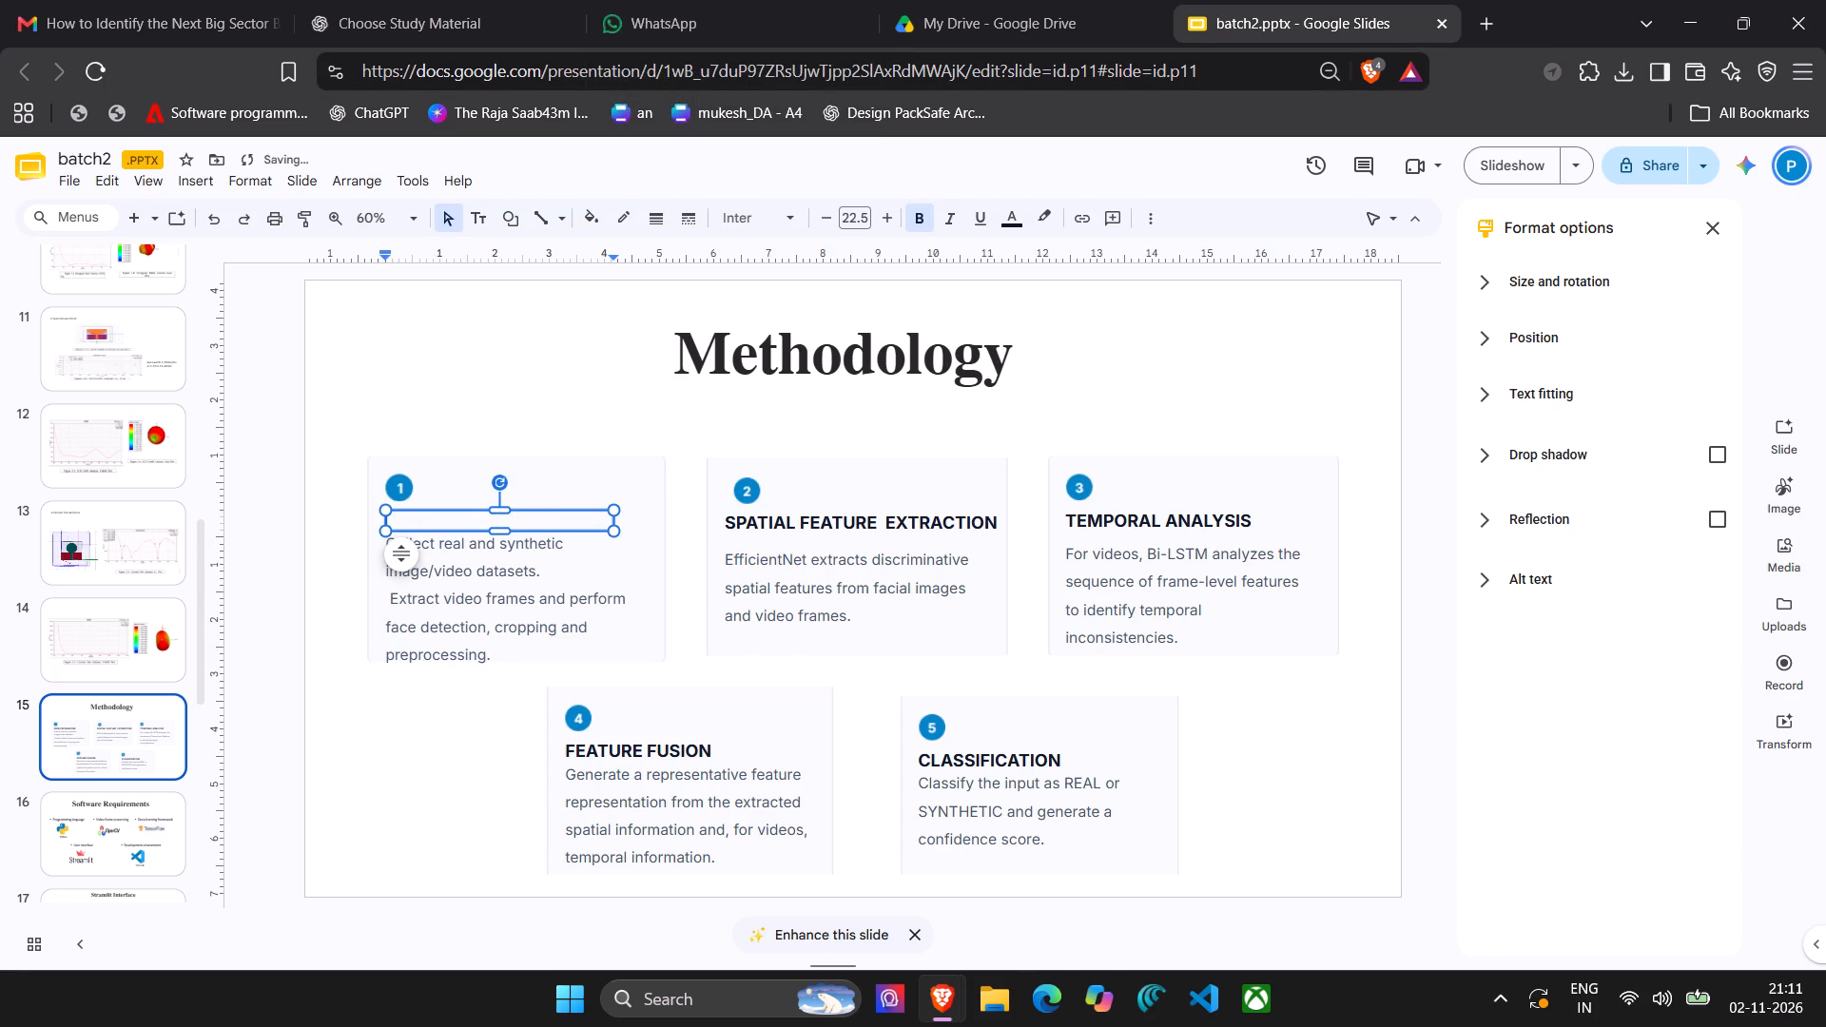
{"action": "key", "text": "l"}
{"action": "key", "text": "BackSpace"}
{"action": "type", "text": "LITERATURE SURVEY"}
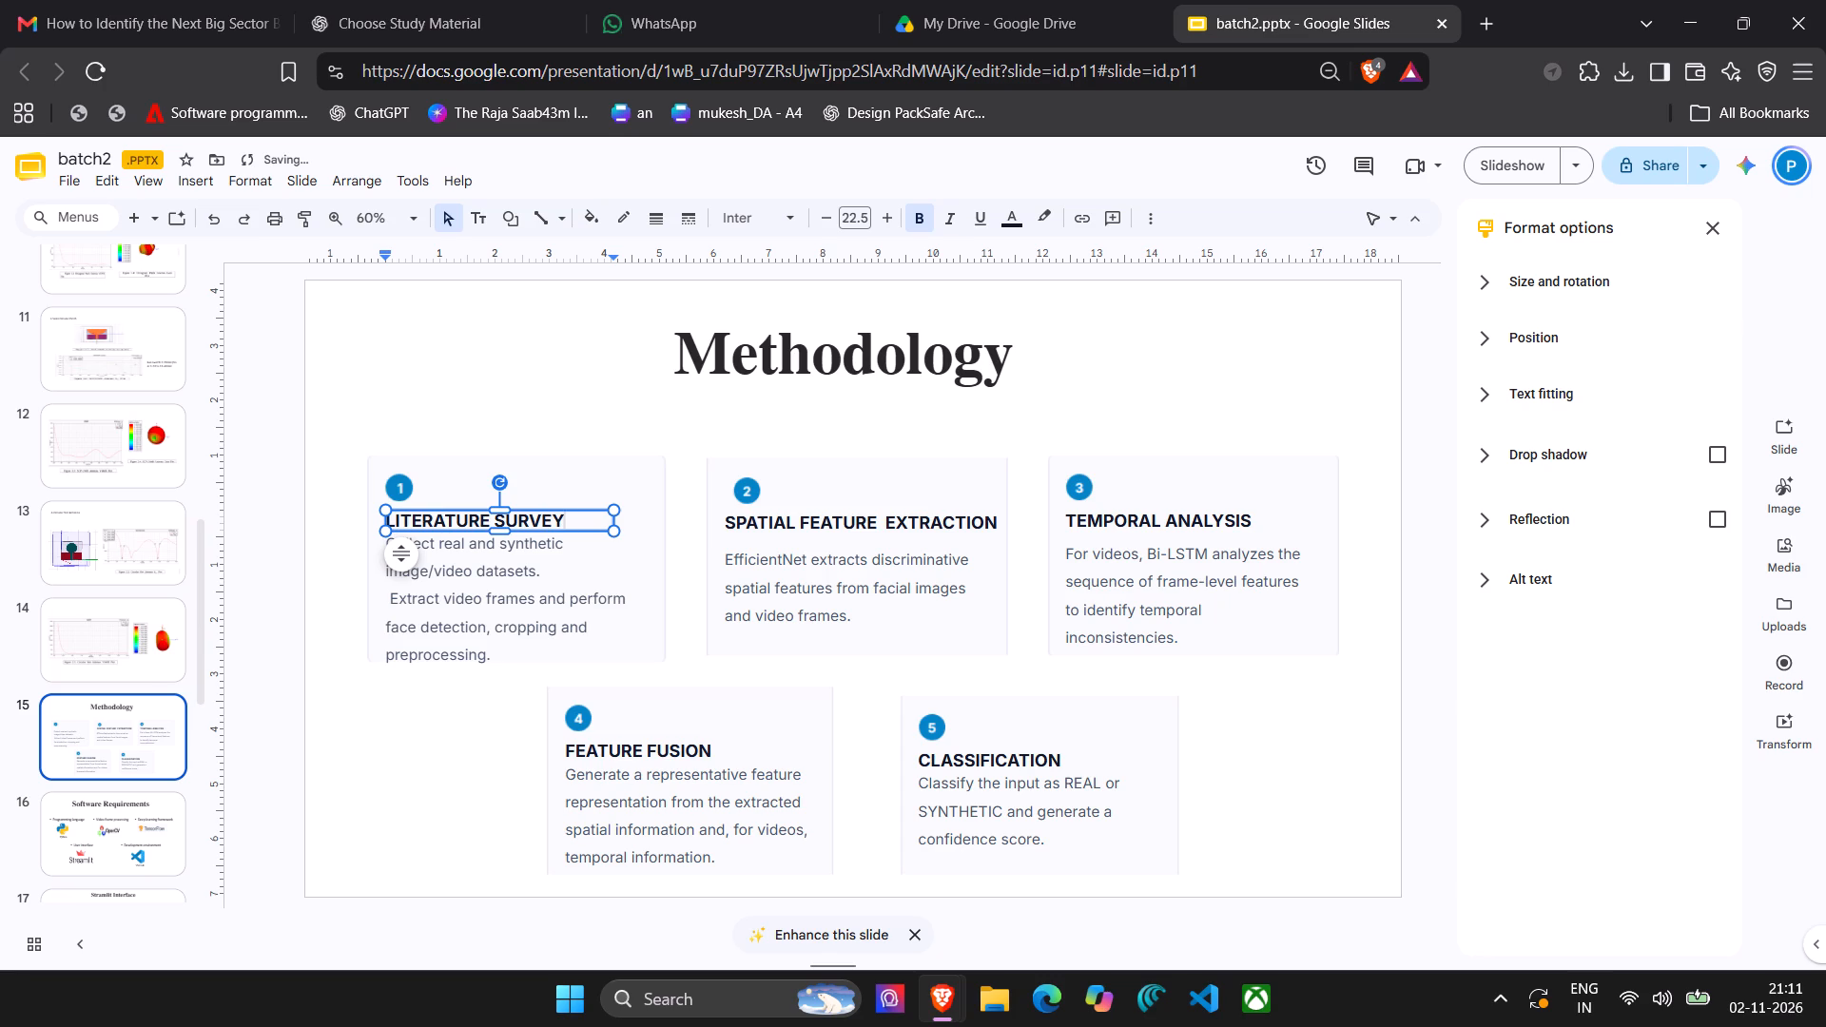
Open the description text under the first Methodology card's heading for editing.
{"action": "left_click", "coordinate": [572, 611]}
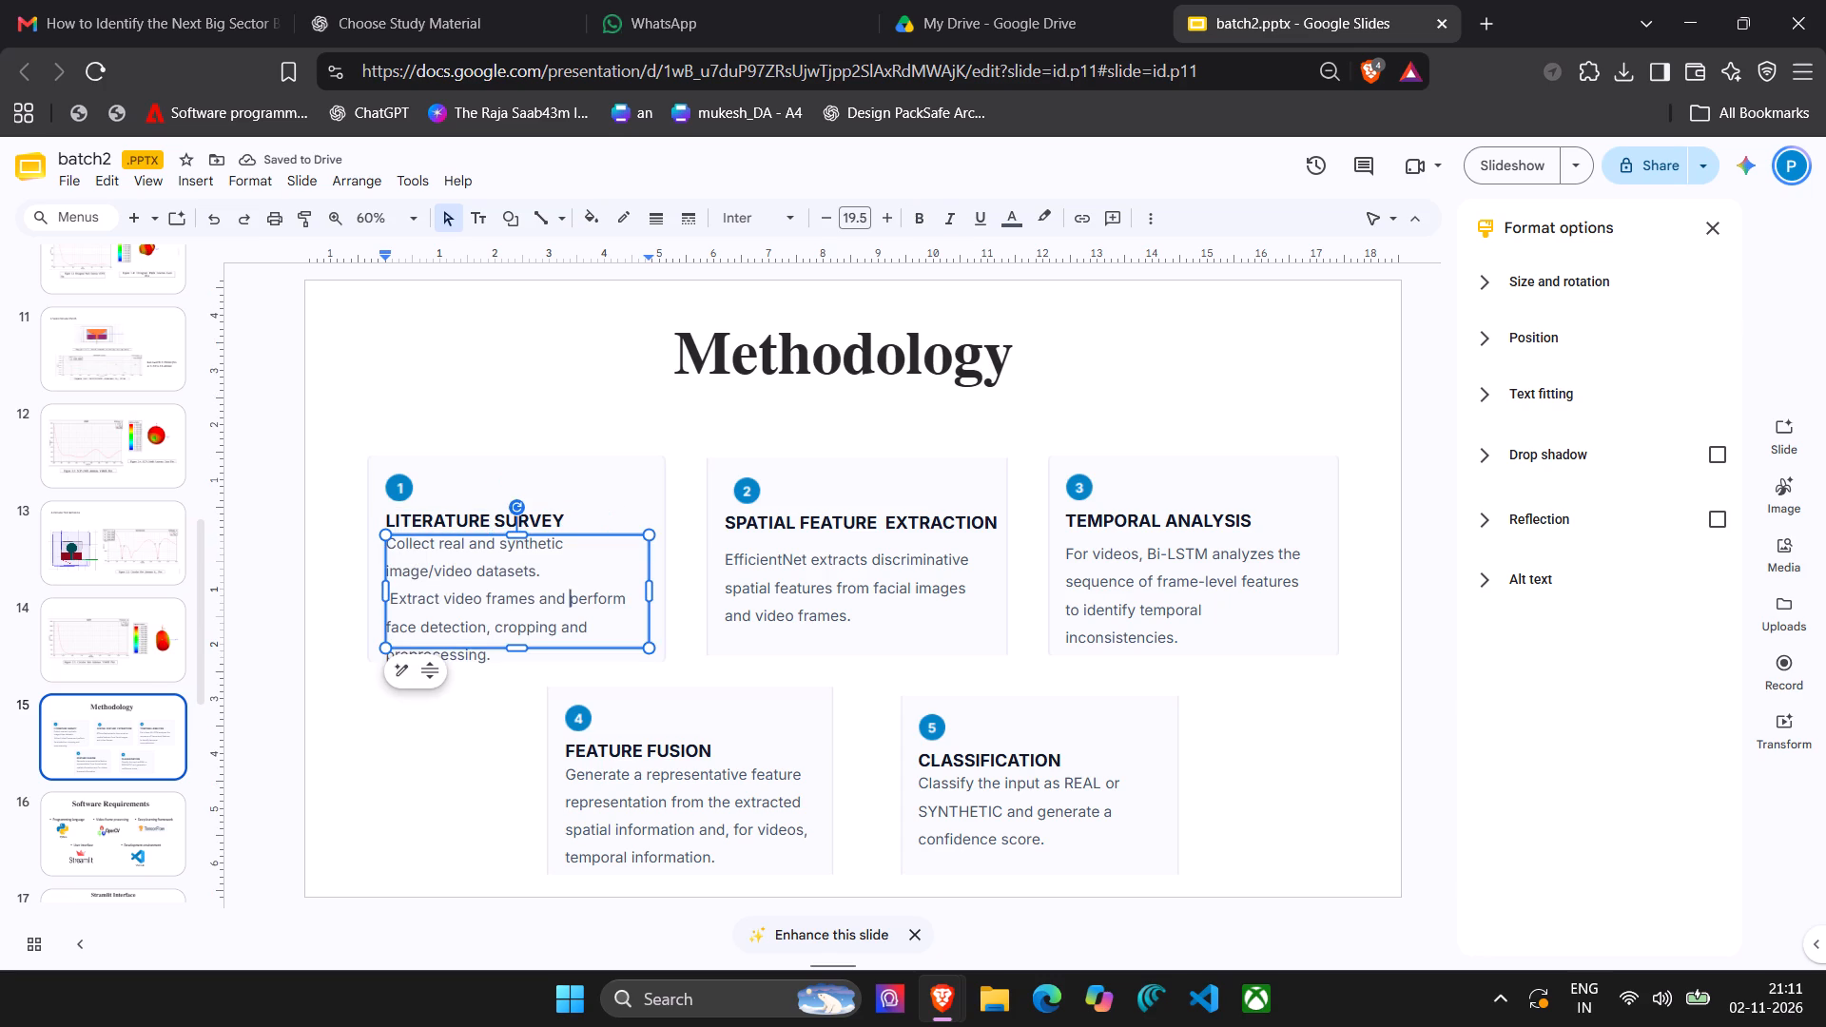
Clear the data-preparation description text under the LITERATURE SURVEY heading in the first Methodology card.
{"action": "left_click_drag", "start_coordinate": [600, 627], "coordinate": [388, 467]}
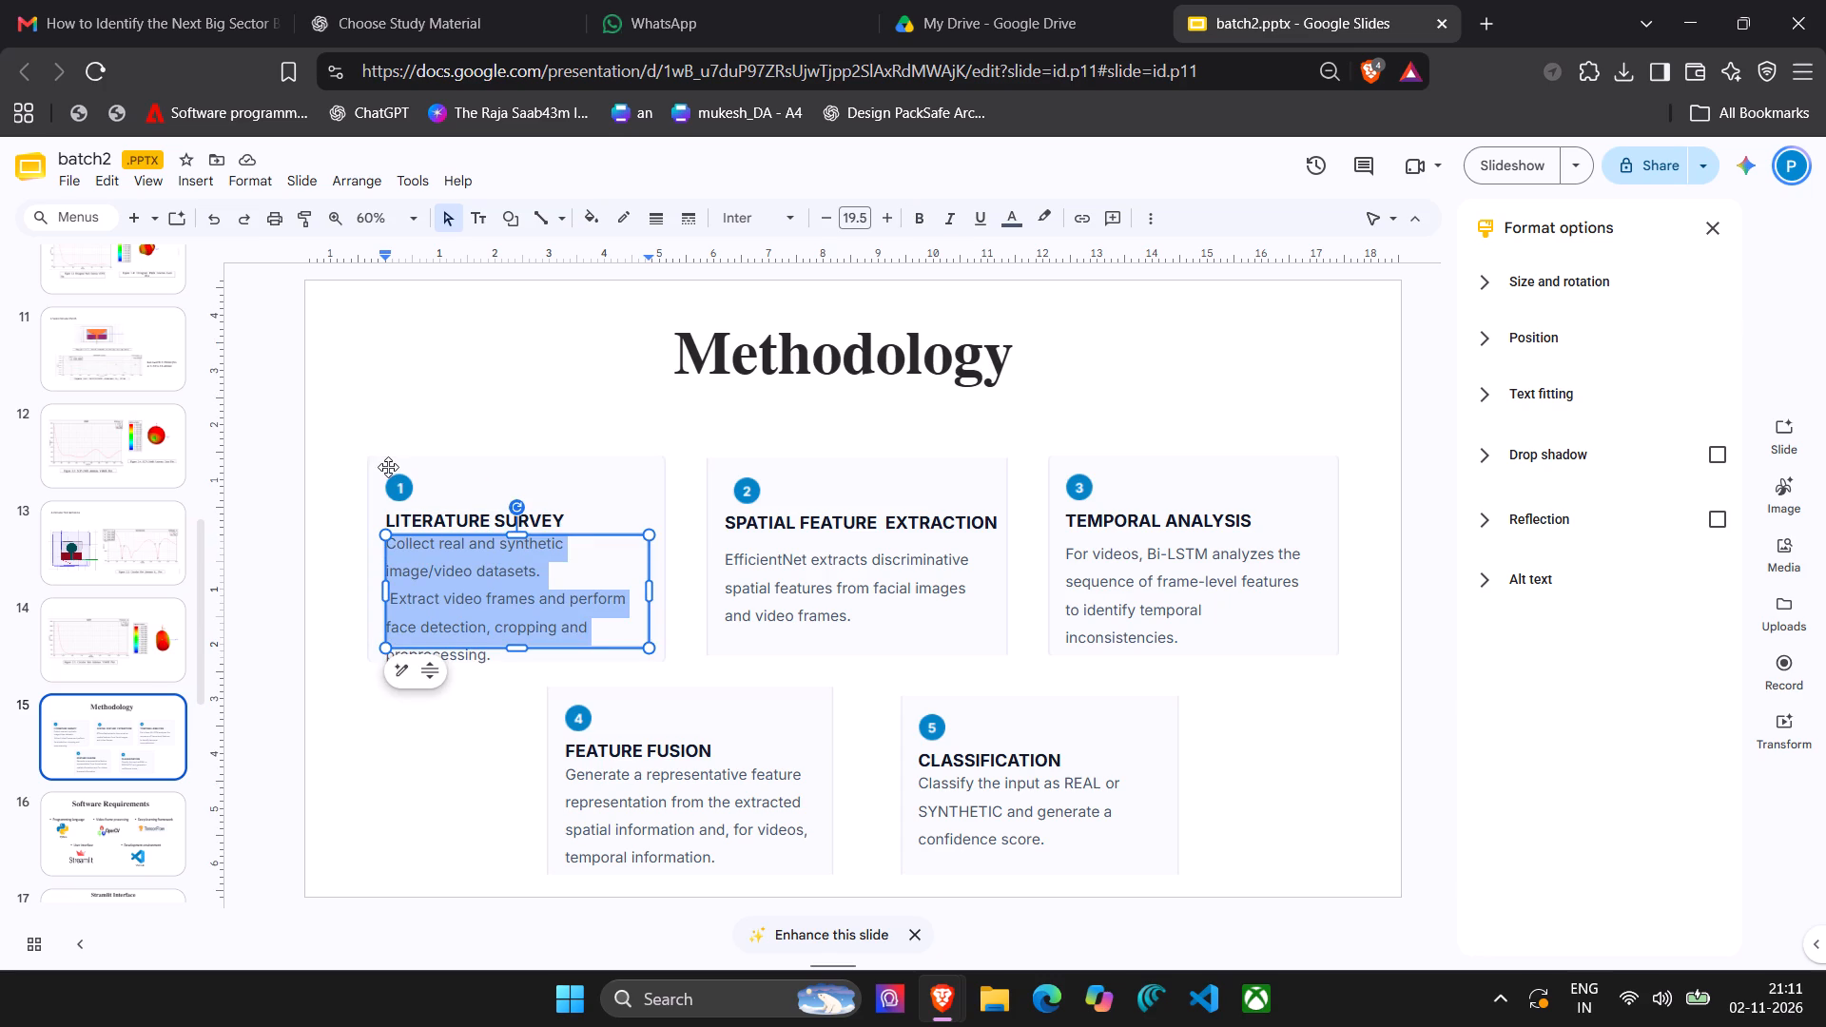
{"action": "key", "text": "BackSpace"}
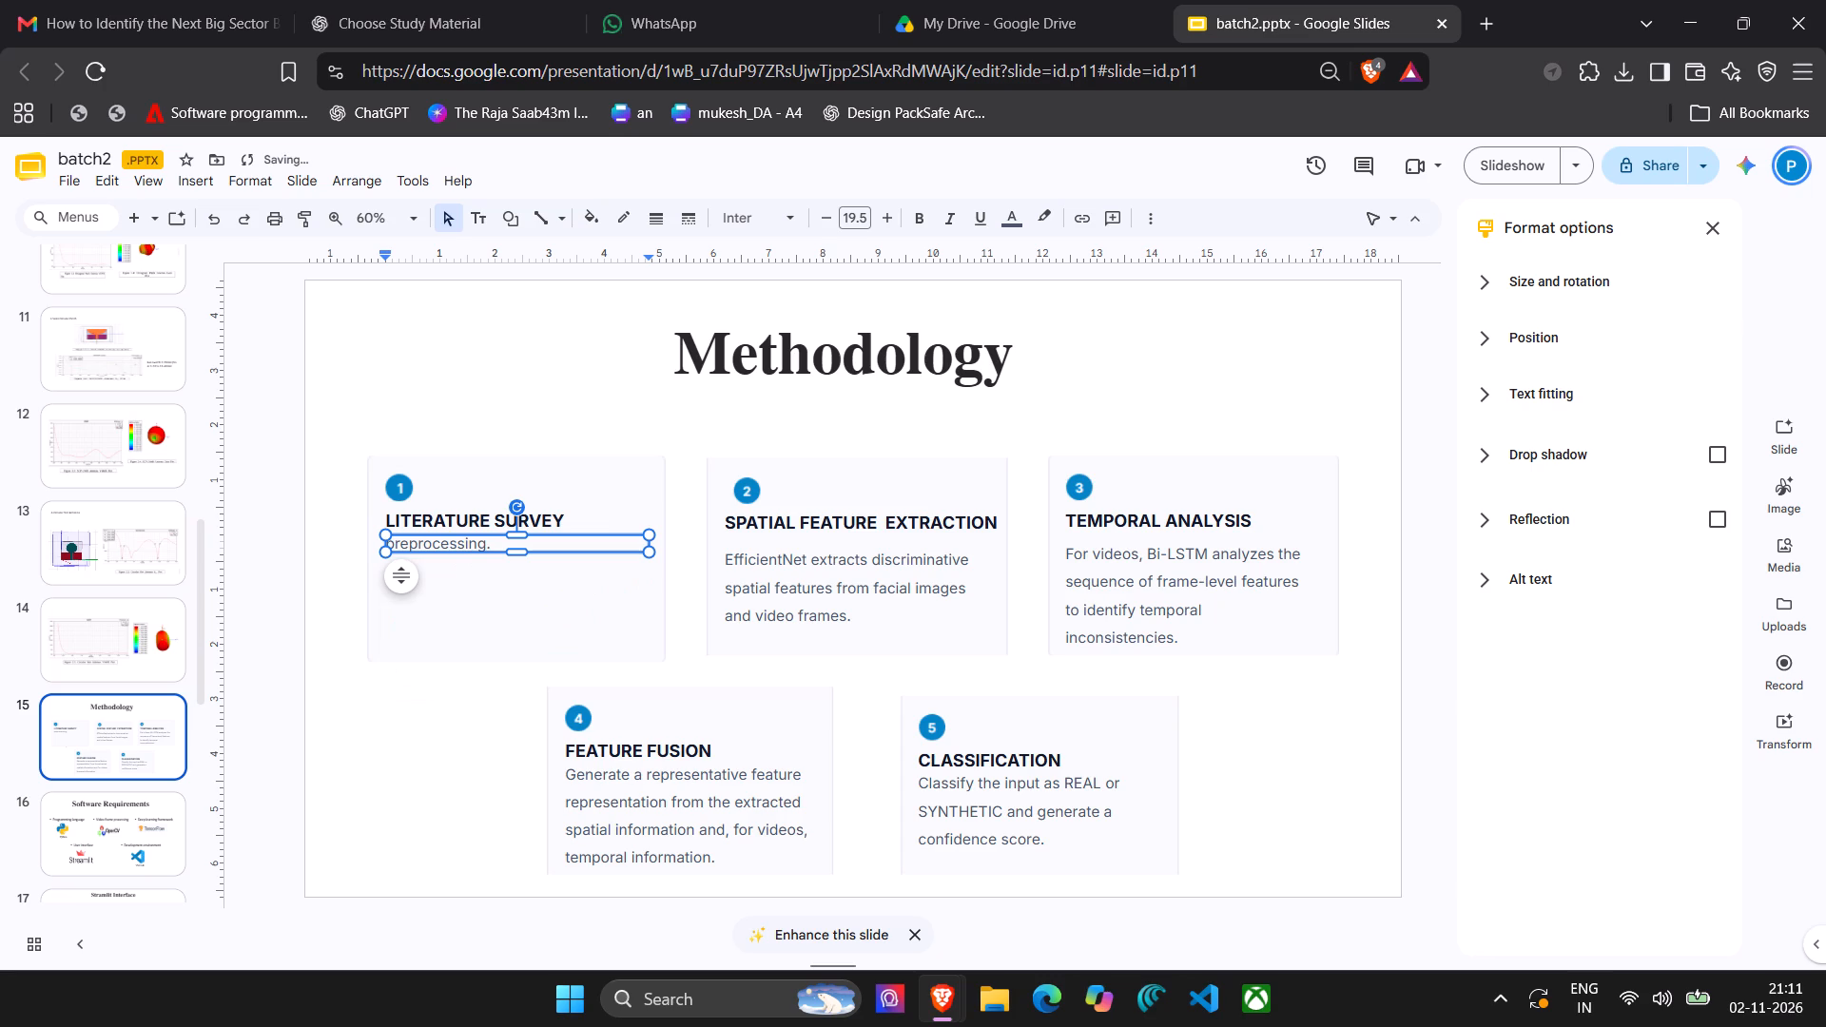
{"action": "left_click", "coordinate": [486, 549]}
{"action": "key", "text": "BackSpace"}
{"action": "key", "text": "BackSpace"}
{"action": "key", "text": "BackSpace"}
{"action": "key", "text": "BackSpace"}
{"action": "key", "text": "BackSpace"}
{"action": "key", "text": "BackSpace"}
{"action": "key", "text": "BackSpace"}
{"action": "key", "text": "BackSpace"}
{"action": "key", "text": "BackSpace"}
{"action": "key", "text": "BackSpace"}
{"action": "key", "text": "BackSpace"}
{"action": "key", "text": "BackSpace"}
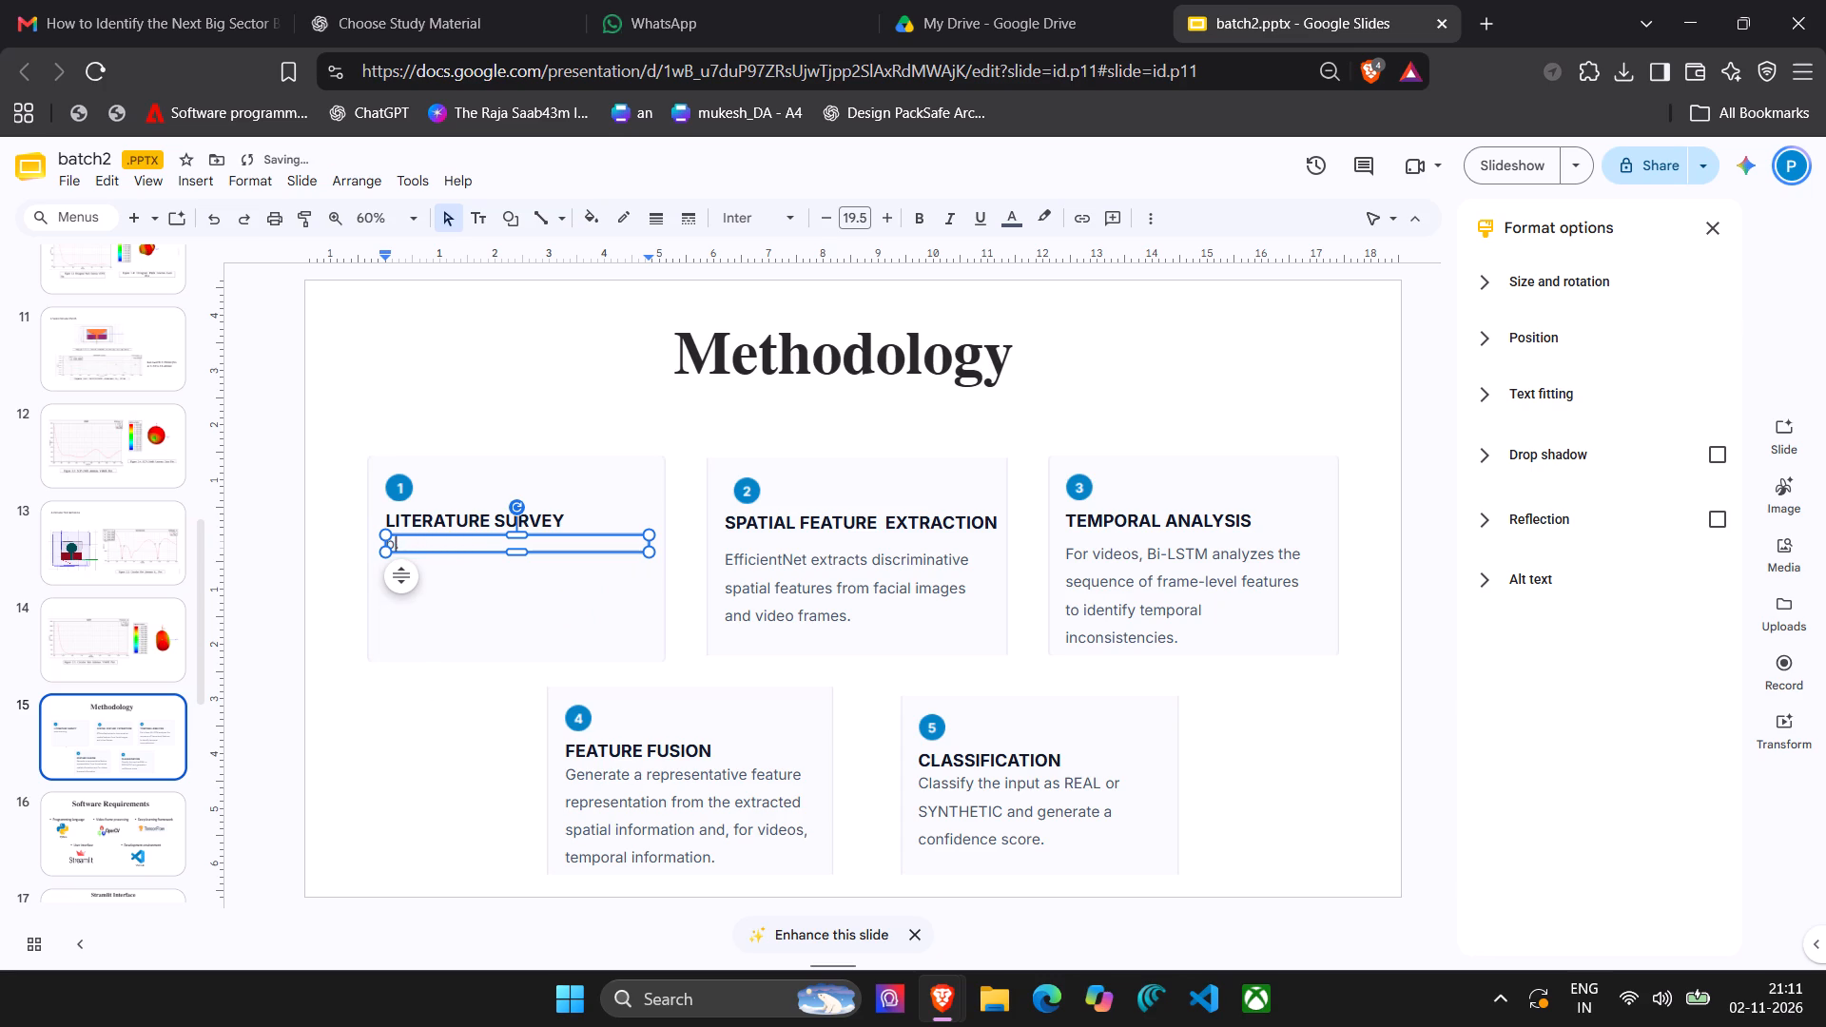
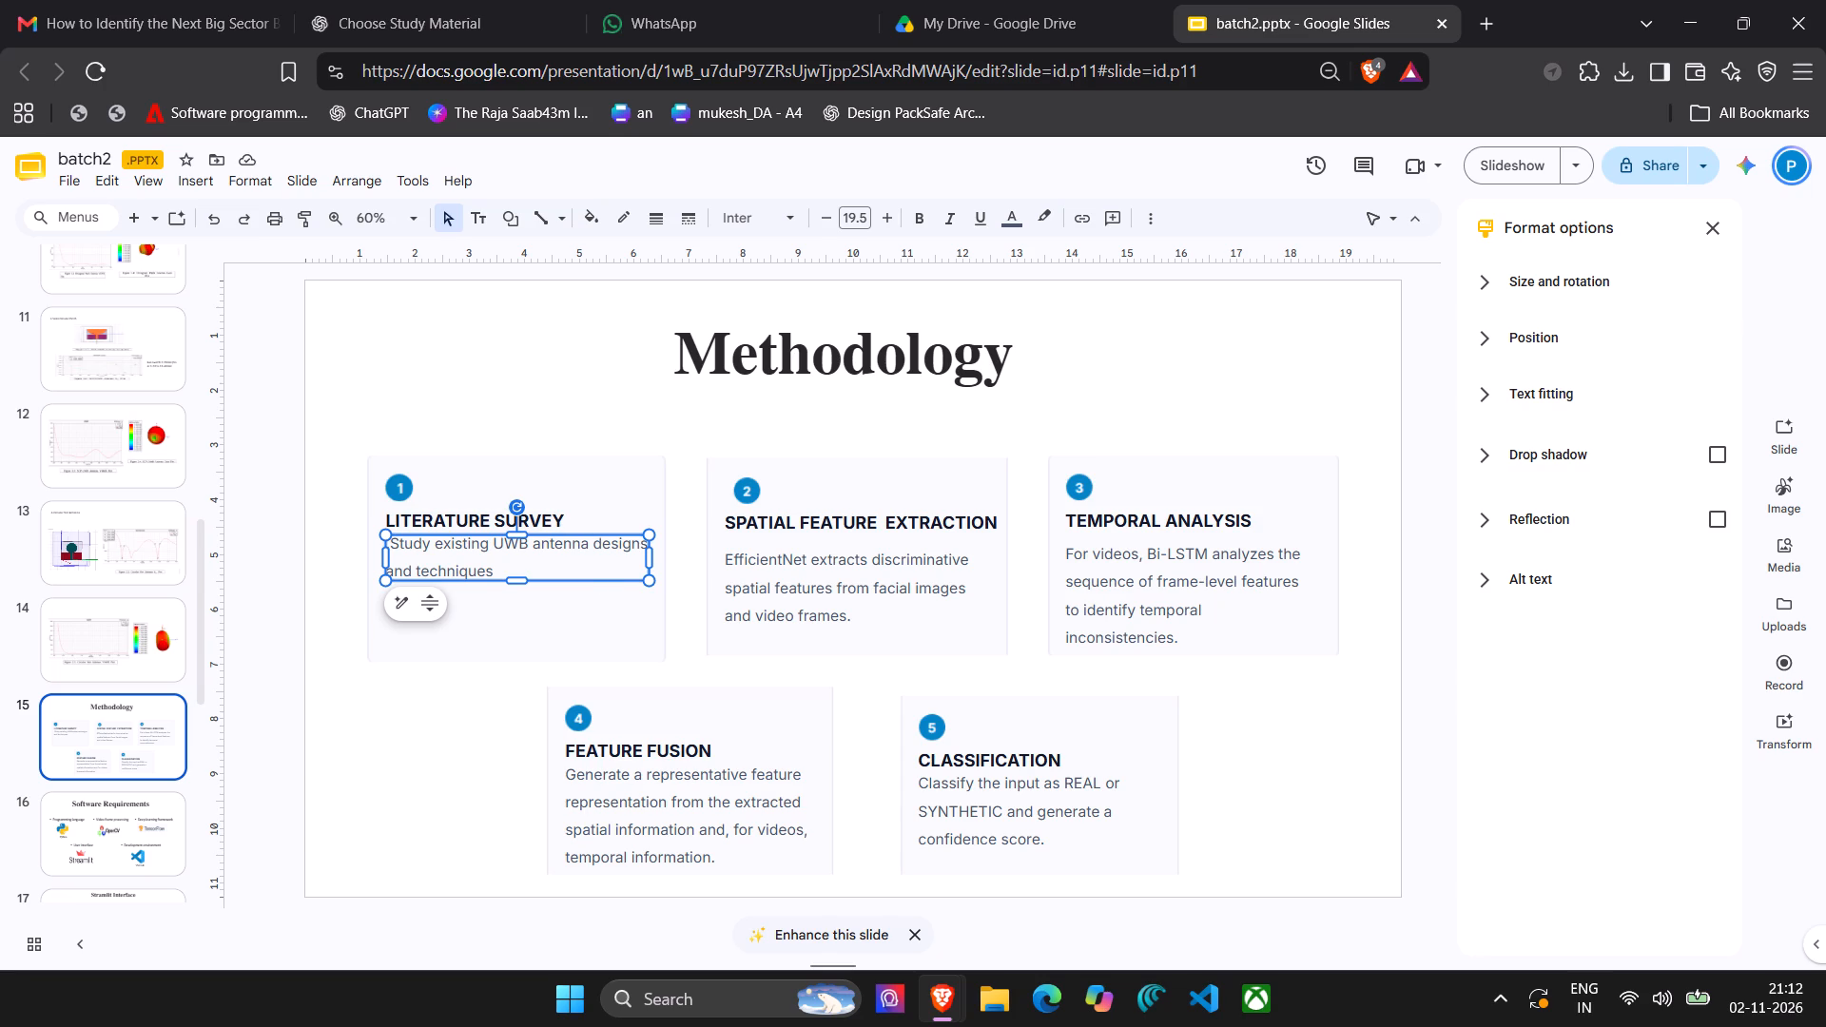
Move the first Methodology card's description text down so it sits clear of the LITERATURE SURVEY heading.
{"action": "left_click_drag", "start_coordinate": [597, 580], "coordinate": [592, 607]}
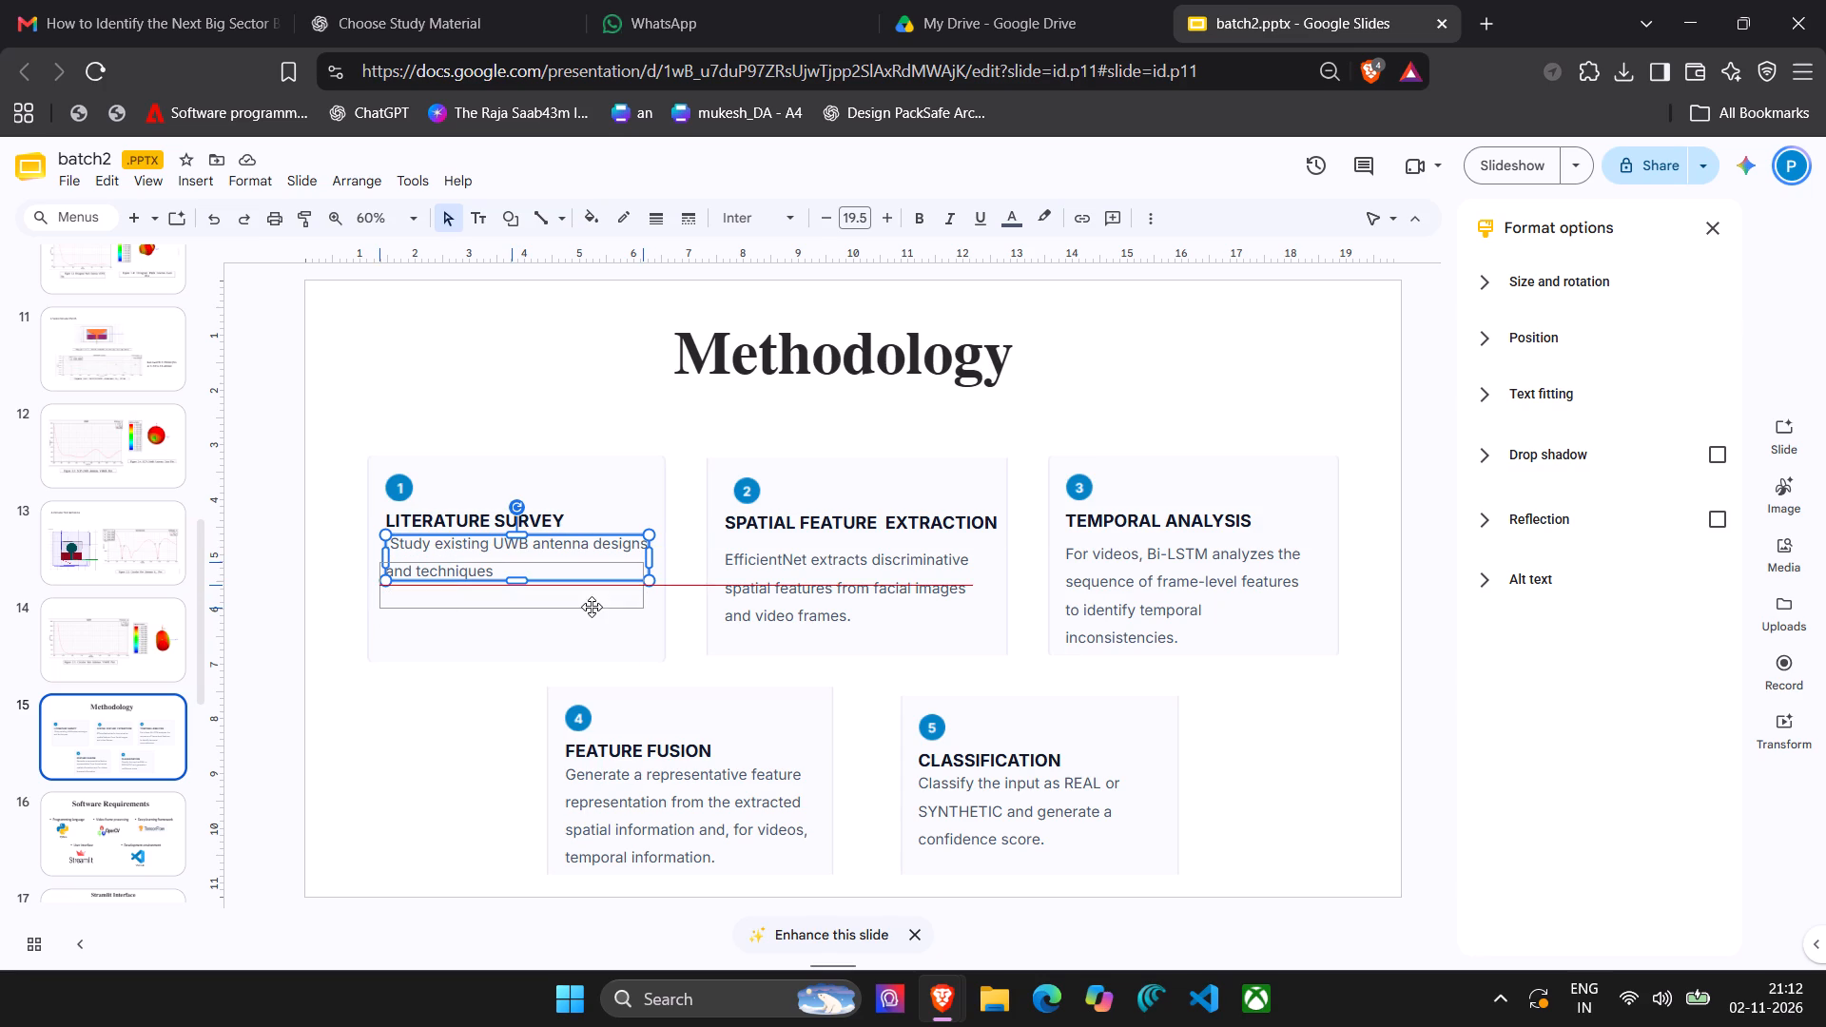
{"action": "left_click_drag", "start_coordinate": [592, 607], "coordinate": [592, 603]}
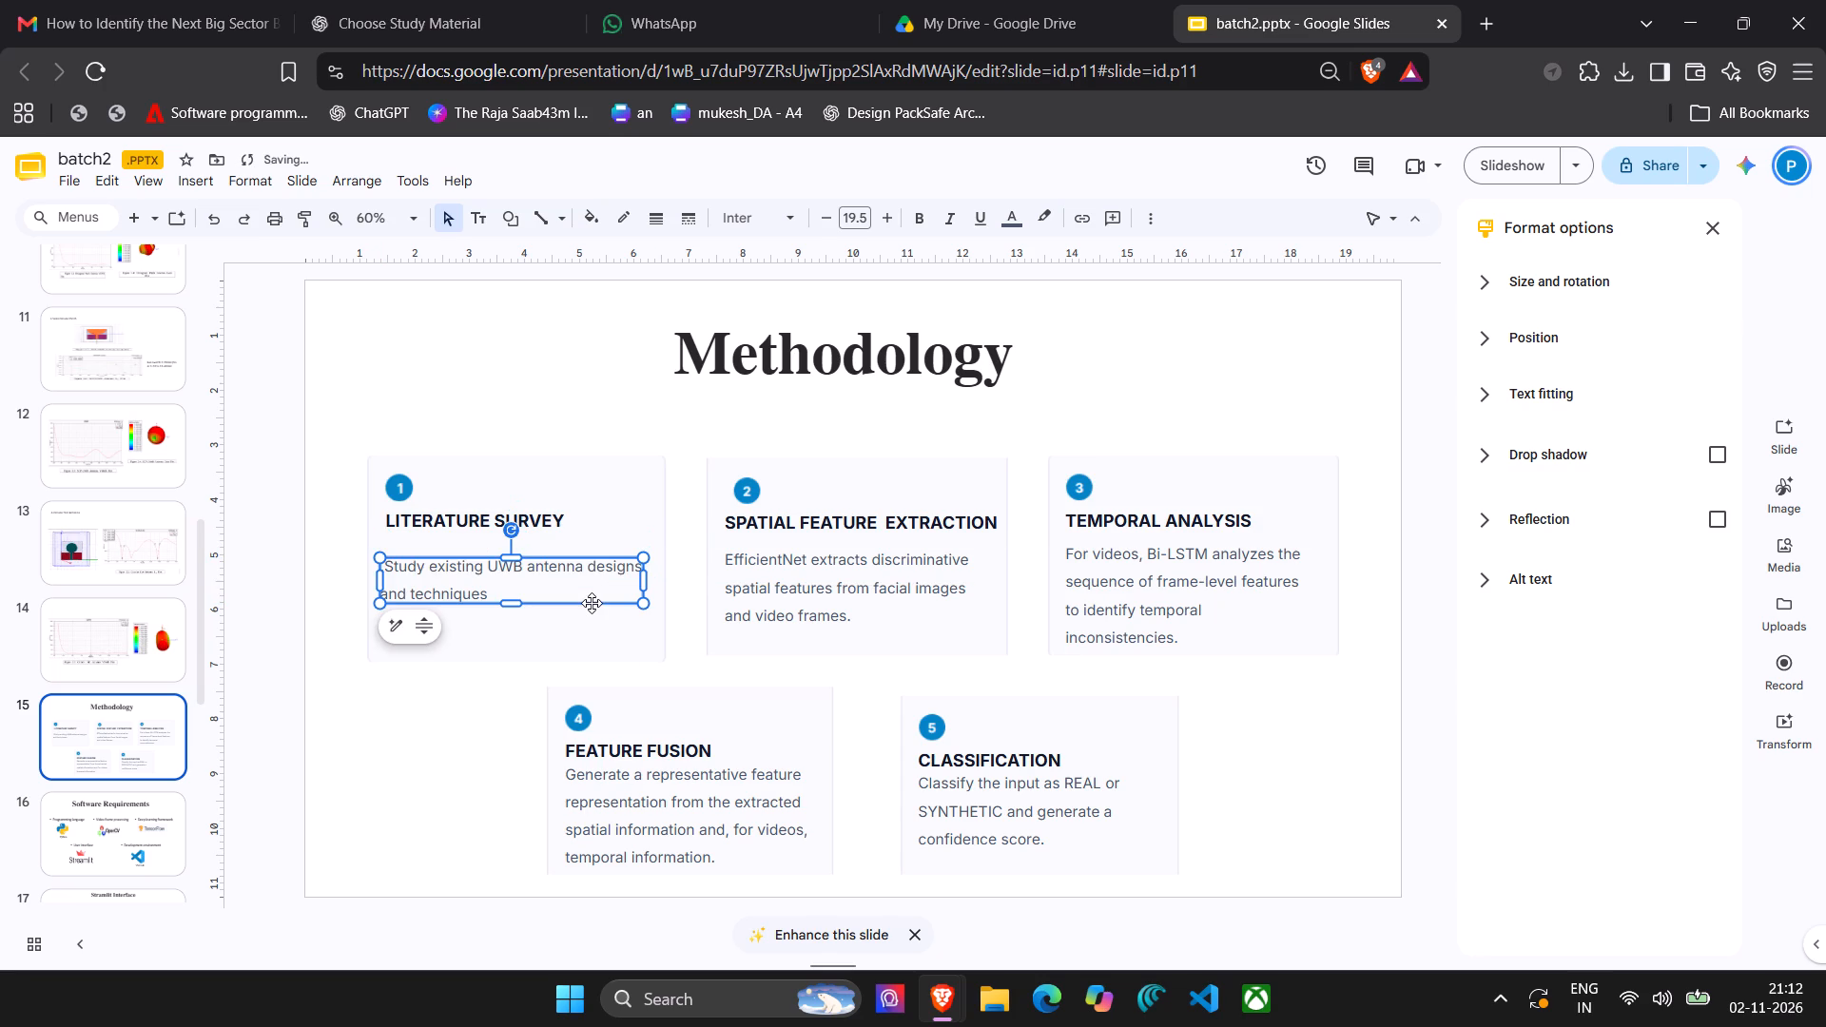
{"action": "left_click", "coordinate": [715, 422]}
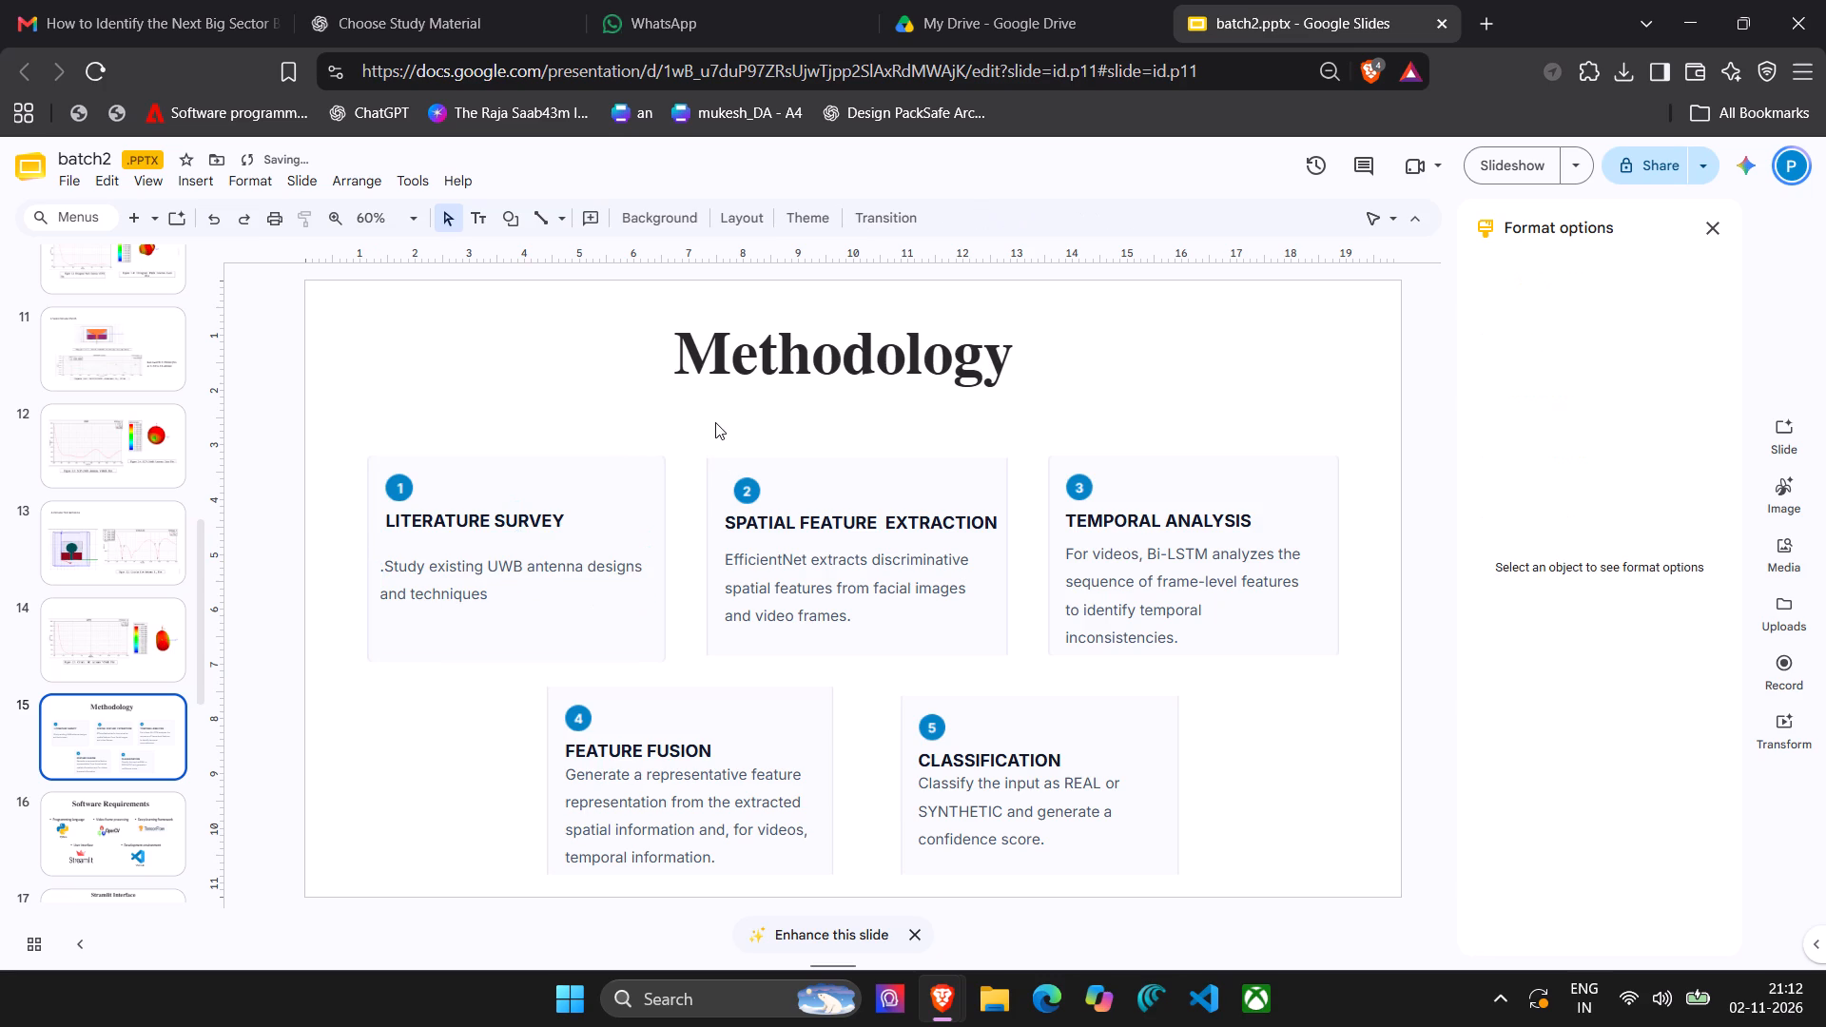
{"action": "left_click", "coordinate": [806, 519]}
{"action": "key", "text": "Right"}
{"action": "key", "text": "Right"}
{"action": "key", "text": "Right"}
{"action": "key", "text": "Right"}
{"action": "key", "text": "Right"}
{"action": "key", "text": "Right"}
{"action": "key", "text": "Right"}
{"action": "key", "text": "Right"}
{"action": "key", "text": "Right"}
{"action": "key", "text": "Right"}
{"action": "key", "text": "Right"}
{"action": "key", "text": "Right"}
{"action": "key", "text": "Right"}
{"action": "key", "text": "Right"}
{"action": "key", "text": "Right"}
{"action": "key", "text": "Right"}
{"action": "key", "text": "Right"}
{"action": "key", "text": "Right"}
{"action": "key", "text": "Right"}
{"action": "key", "text": "Right"}
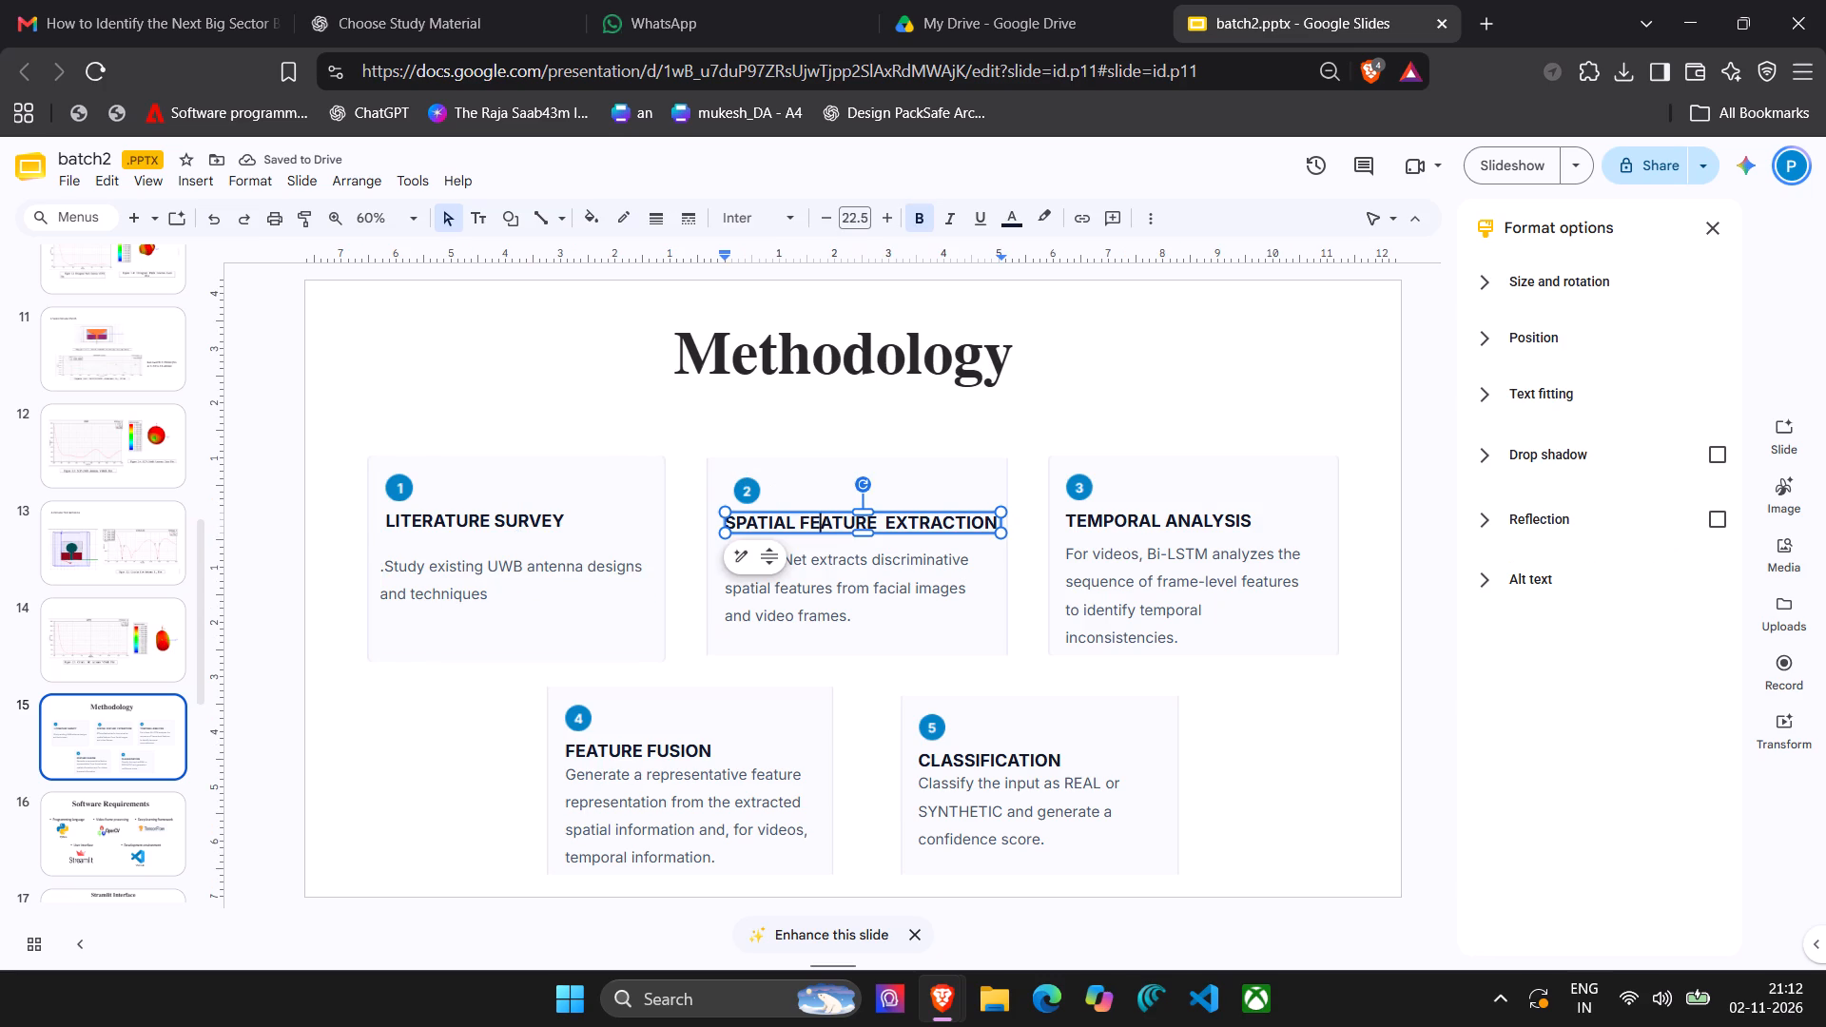
{"action": "key", "text": "BackSpace"}
{"action": "key", "text": "BackSpace"}
{"action": "key", "text": "BackSpace"}
{"action": "key", "text": "BackSpace"}
{"action": "key", "text": "BackSpace"}
{"action": "key", "text": "BackSpace"}
{"action": "key", "text": "BackSpace"}
{"action": "key", "text": "BackSpace"}
{"action": "key", "text": "BackSpace"}
{"action": "key", "text": "BackSpace"}
{"action": "key", "text": "BackSpace"}
{"action": "key", "text": "BackSpace"}
{"action": "key", "text": "BackSpace"}
{"action": "key", "text": "BackSpace"}
{"action": "key", "text": "BackSpace"}
{"action": "key", "text": "BackSpace"}
{"action": "key", "text": "BackSpace"}
{"action": "key", "text": "BackSpace"}
{"action": "key", "text": "BackSpace"}
{"action": "key", "text": "BackSpace"}
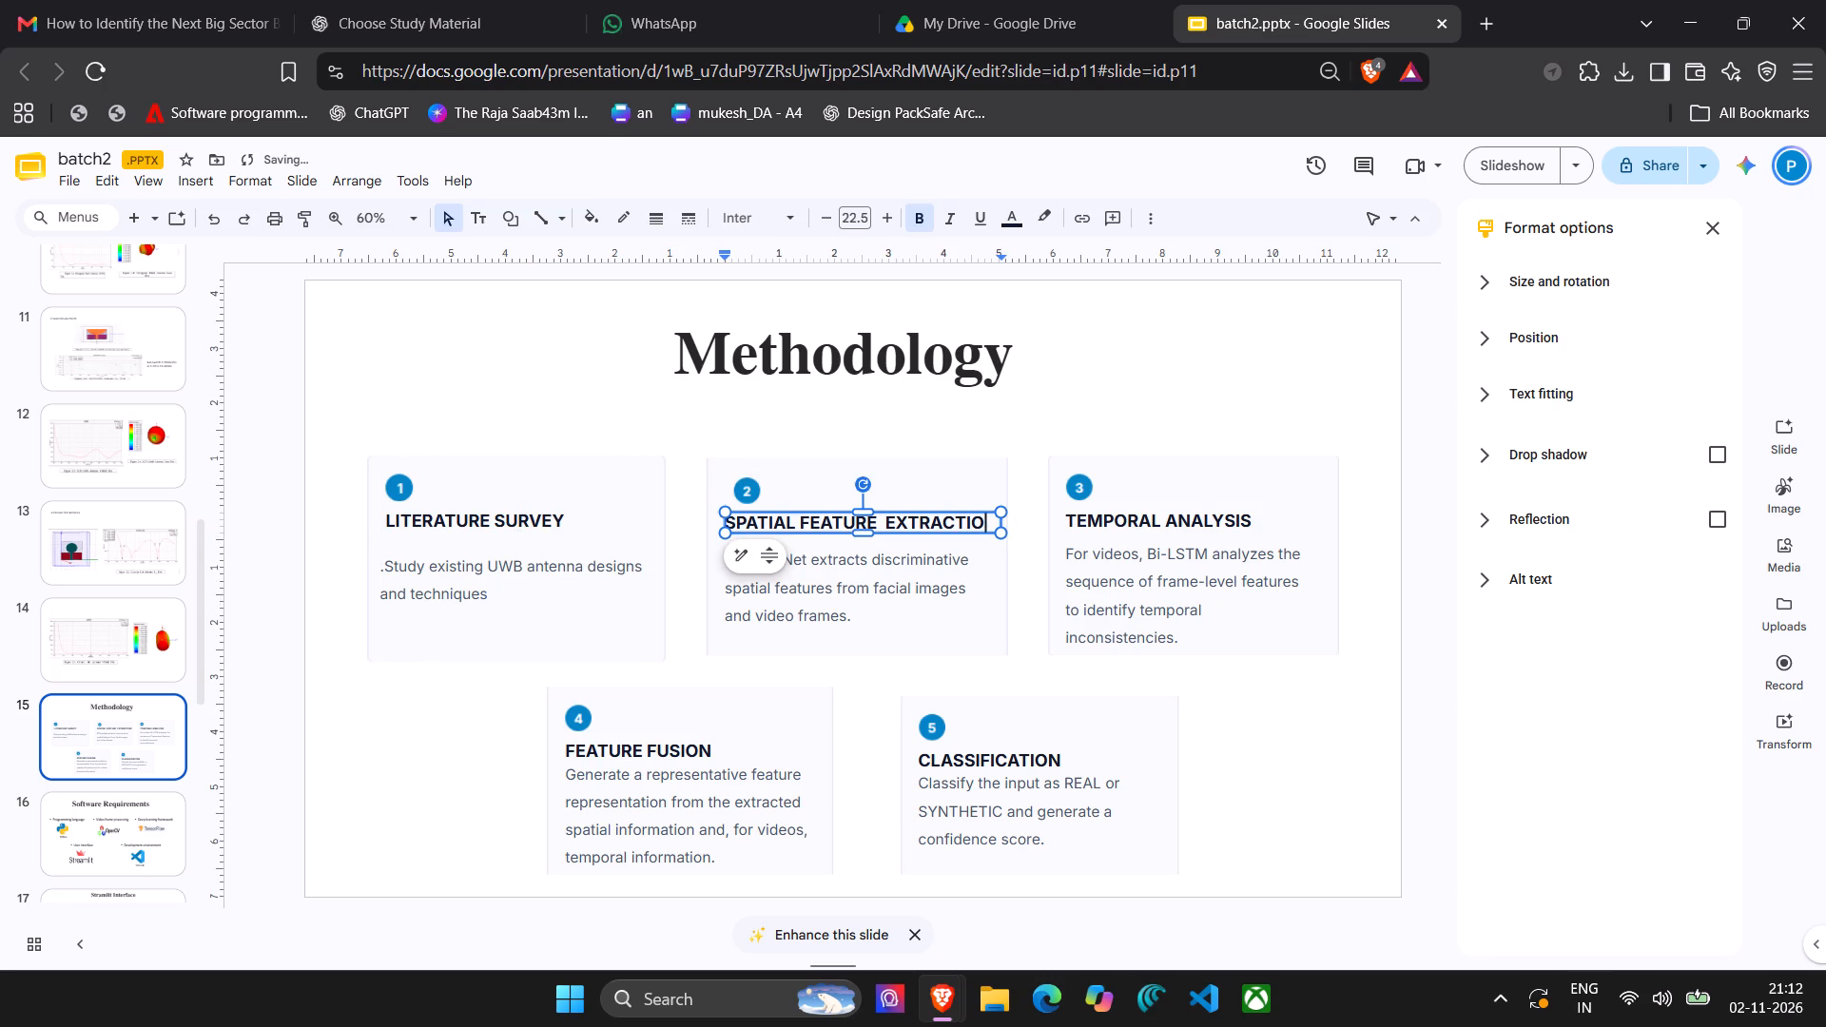
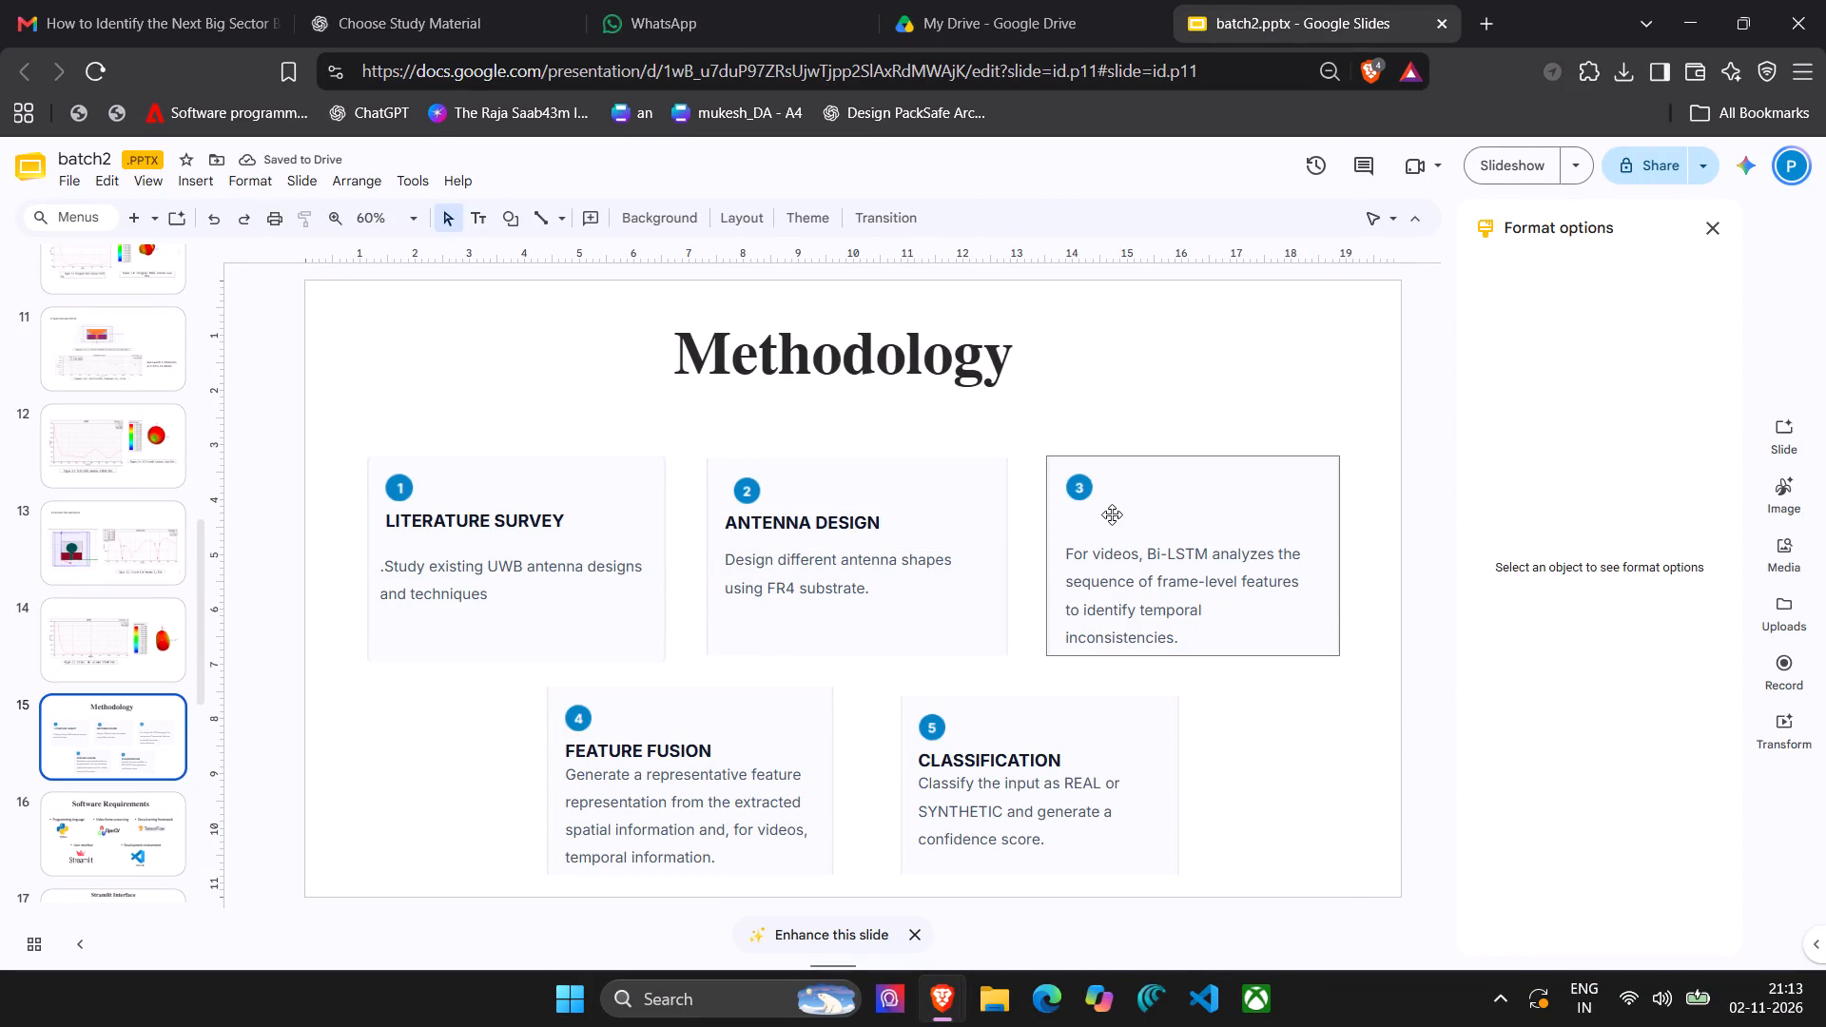
Start inserting a text box for the missing heading of the third Methodology card.
{"action": "left_click", "coordinate": [187, 179]}
{"action": "left_click", "coordinate": [240, 285]}
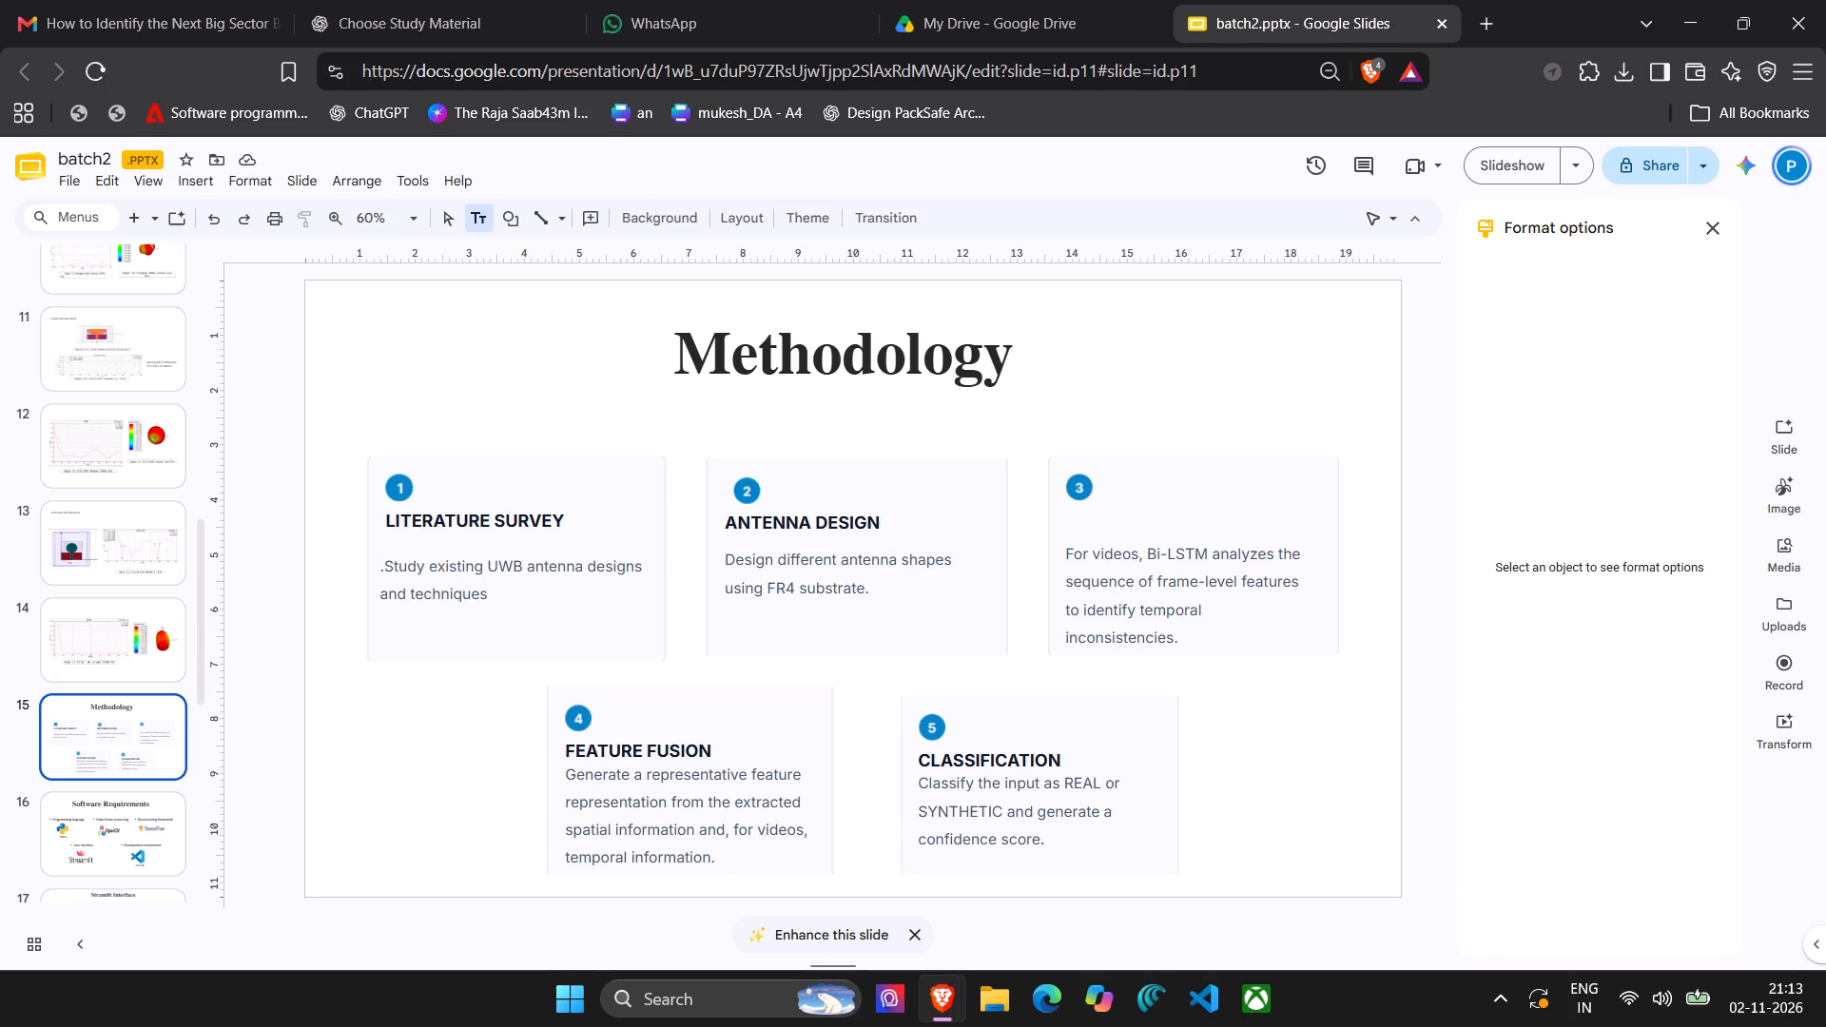
Add a text box on the third Methodology card, placed between its number and the description text.
{"action": "left_click", "coordinate": [1077, 520]}
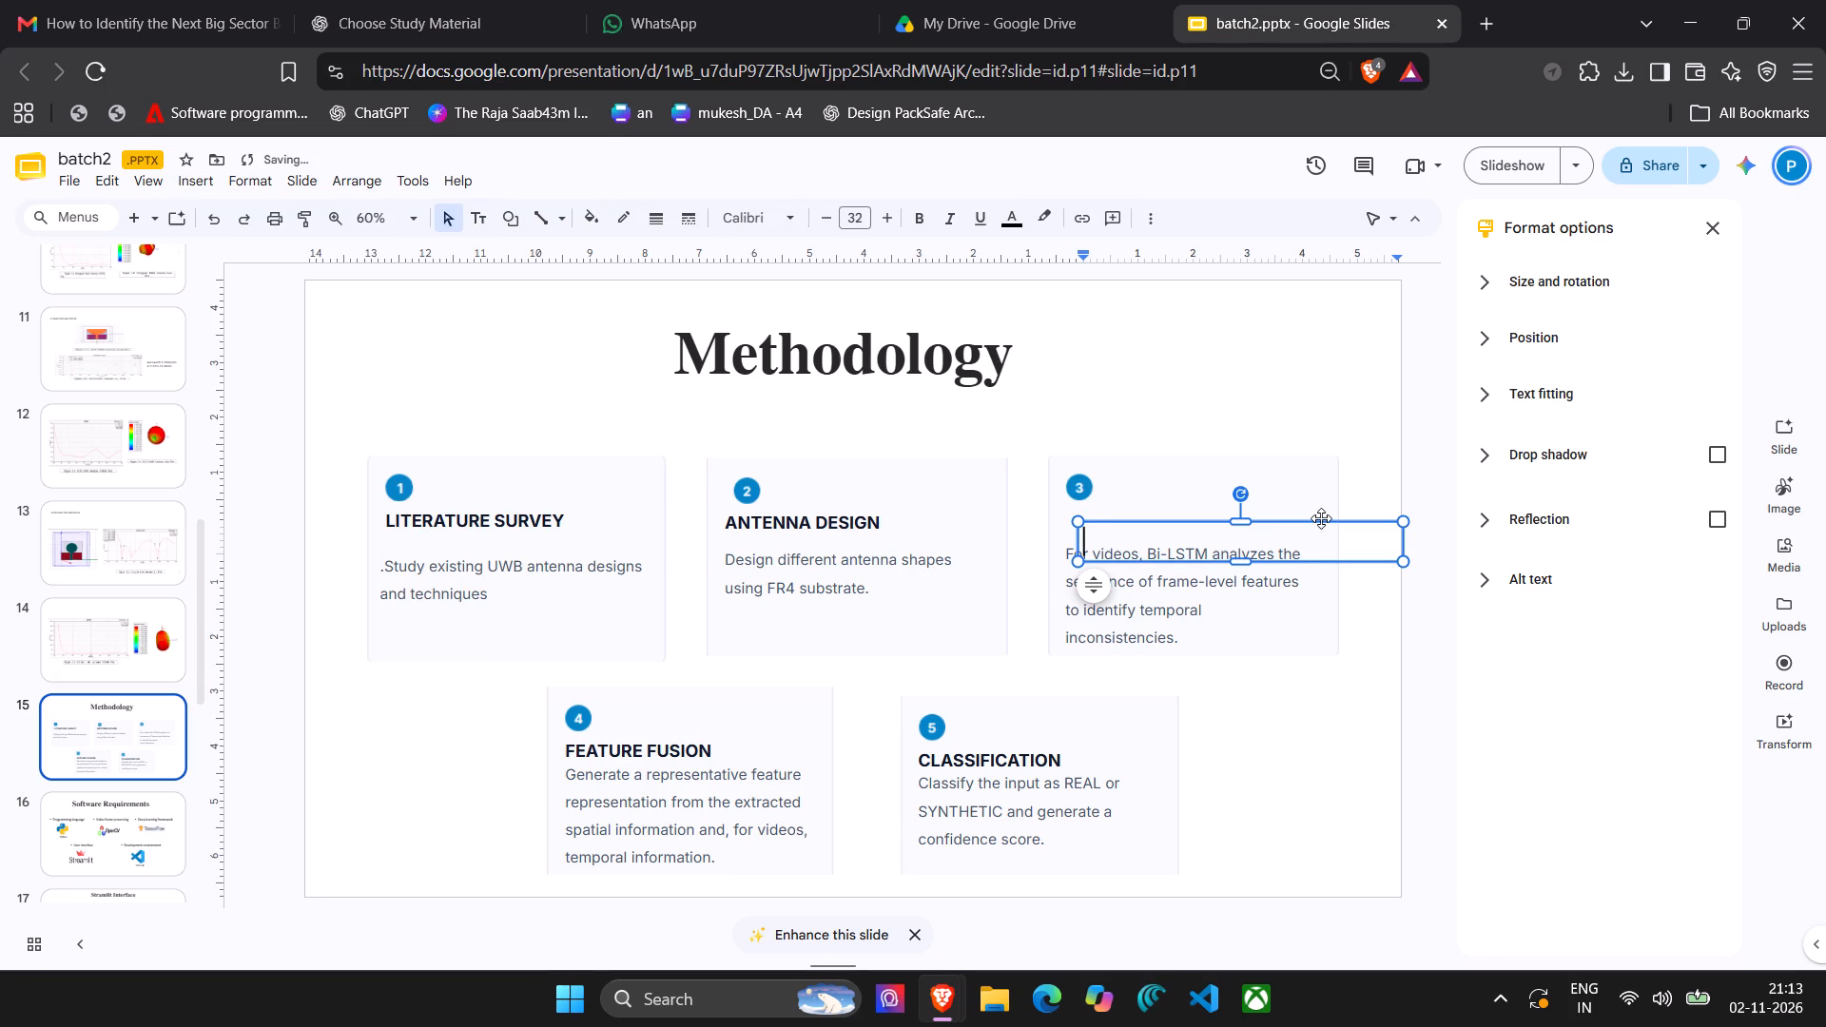
{"action": "left_click_drag", "start_coordinate": [1321, 518], "coordinate": [1297, 500]}
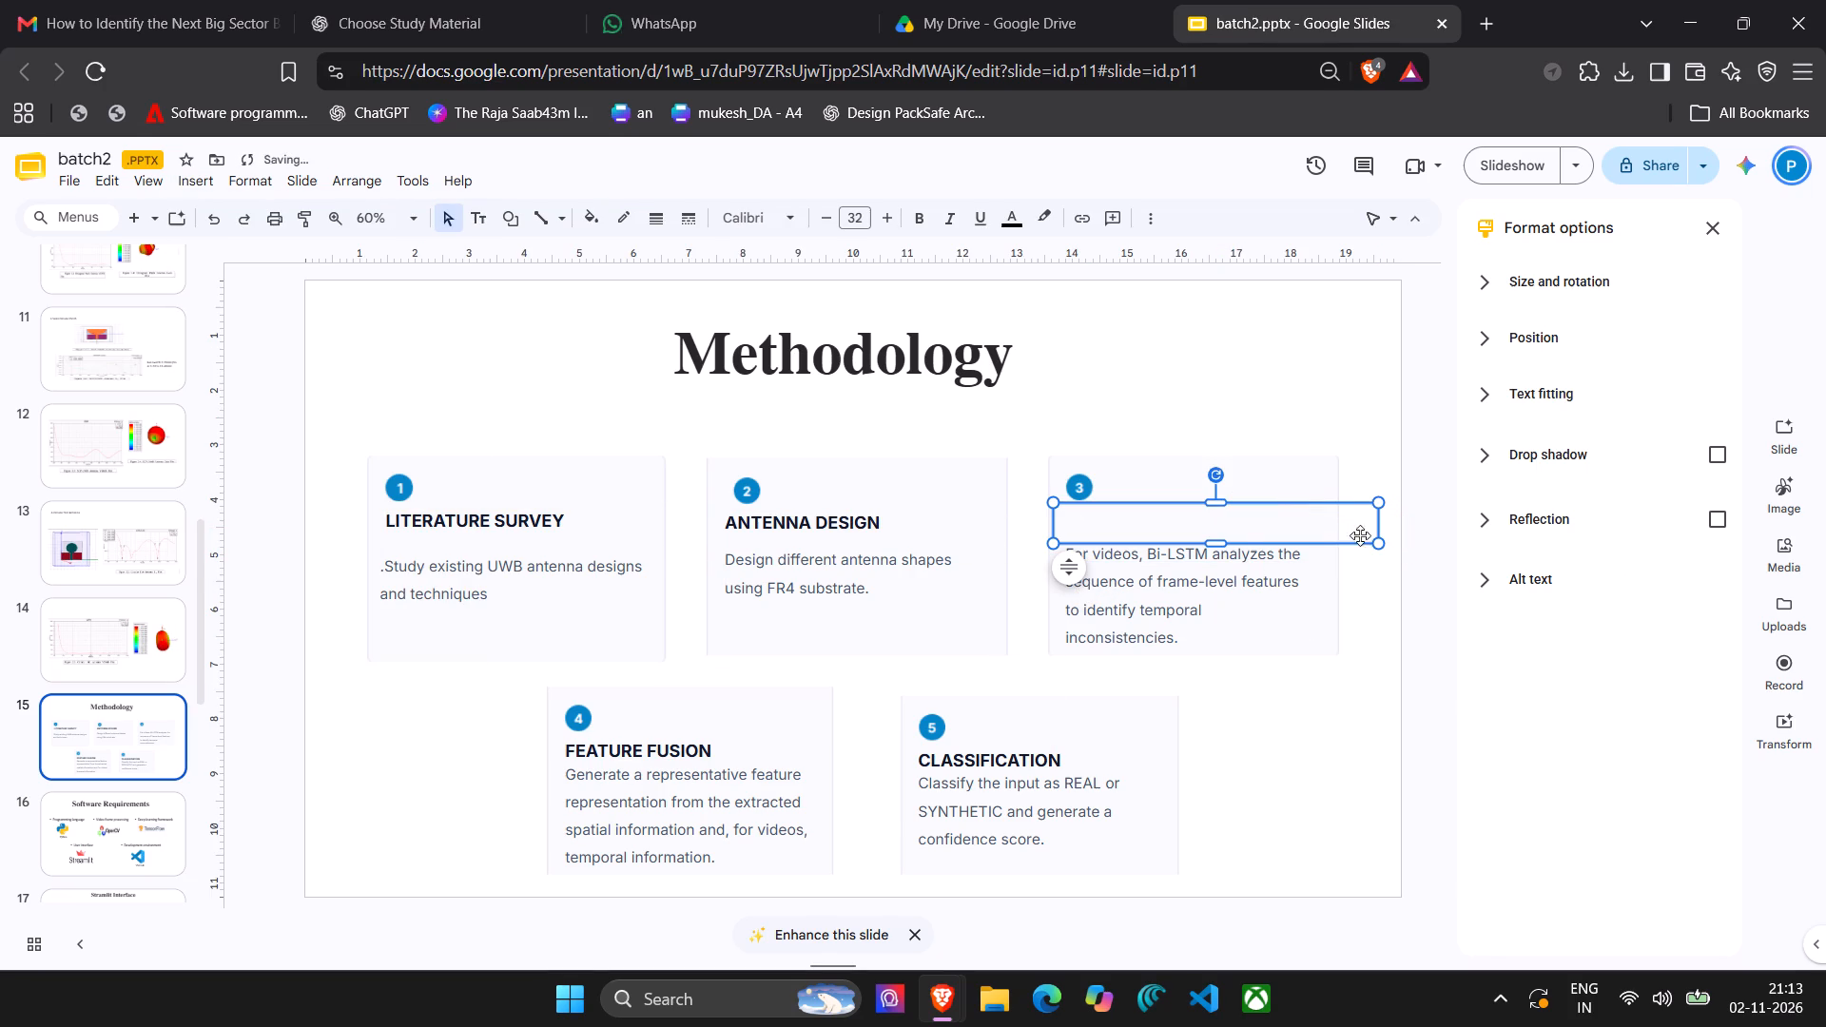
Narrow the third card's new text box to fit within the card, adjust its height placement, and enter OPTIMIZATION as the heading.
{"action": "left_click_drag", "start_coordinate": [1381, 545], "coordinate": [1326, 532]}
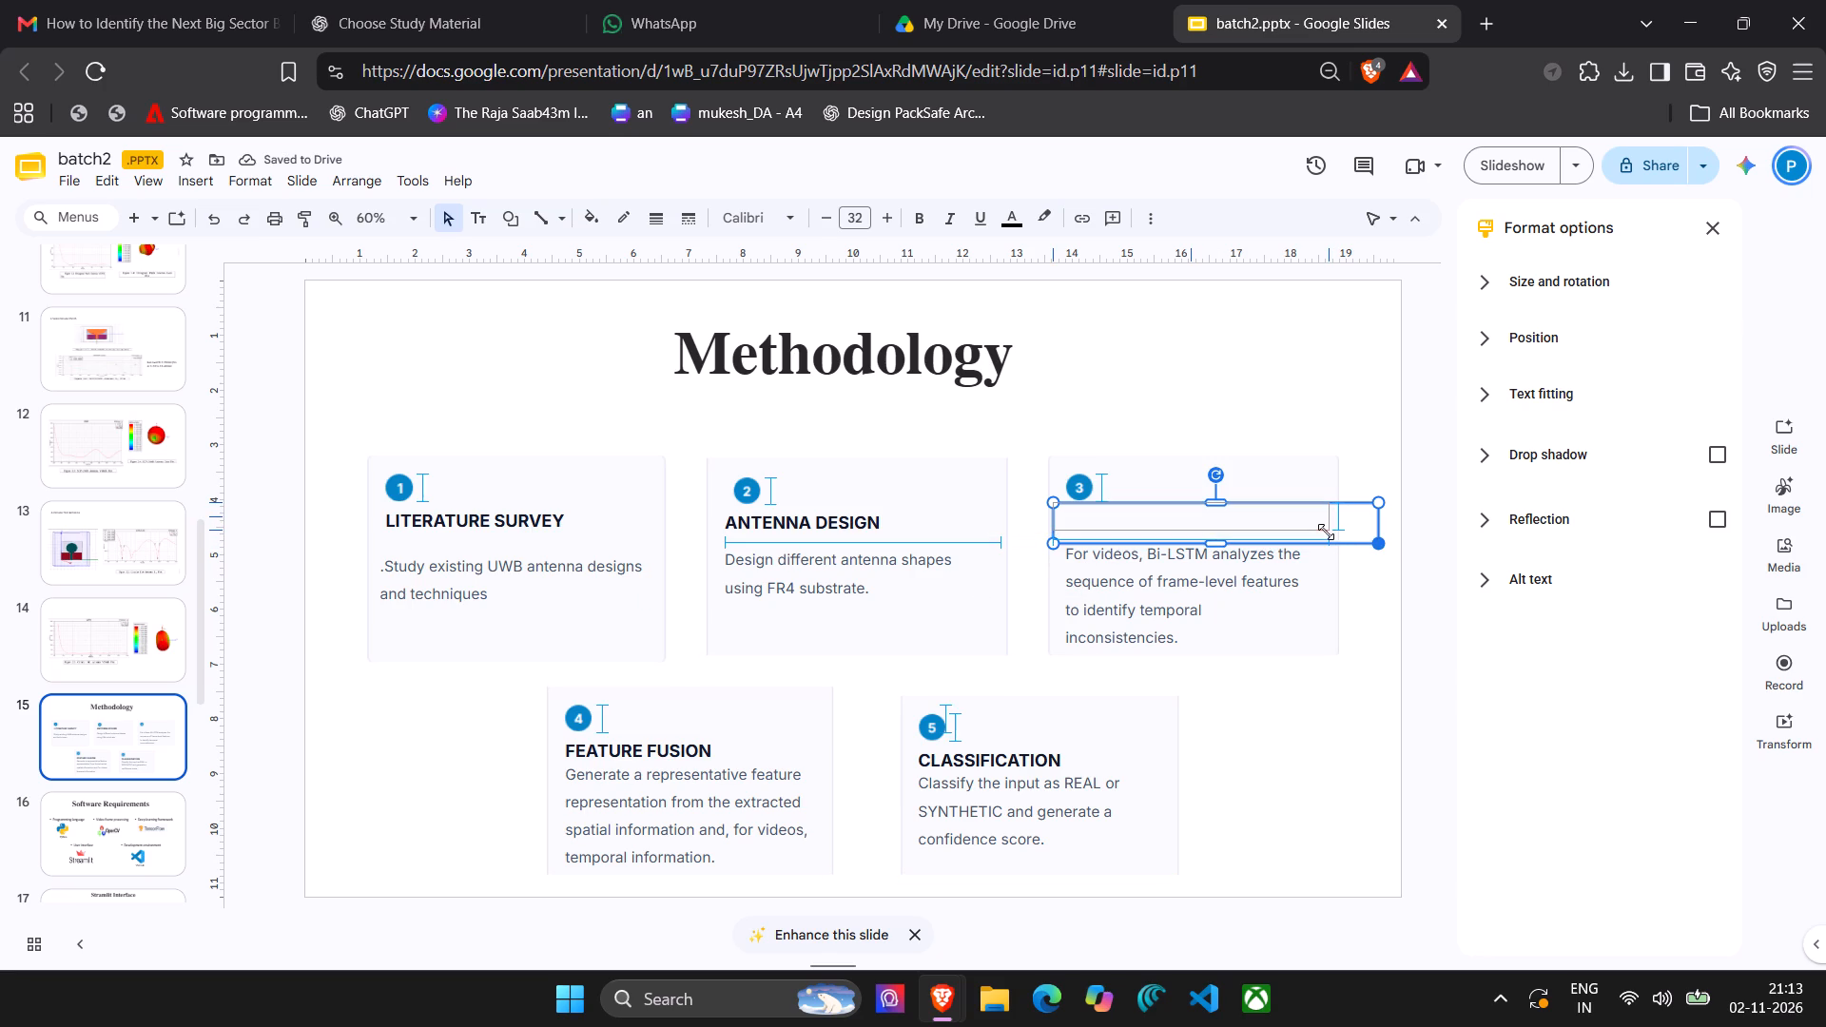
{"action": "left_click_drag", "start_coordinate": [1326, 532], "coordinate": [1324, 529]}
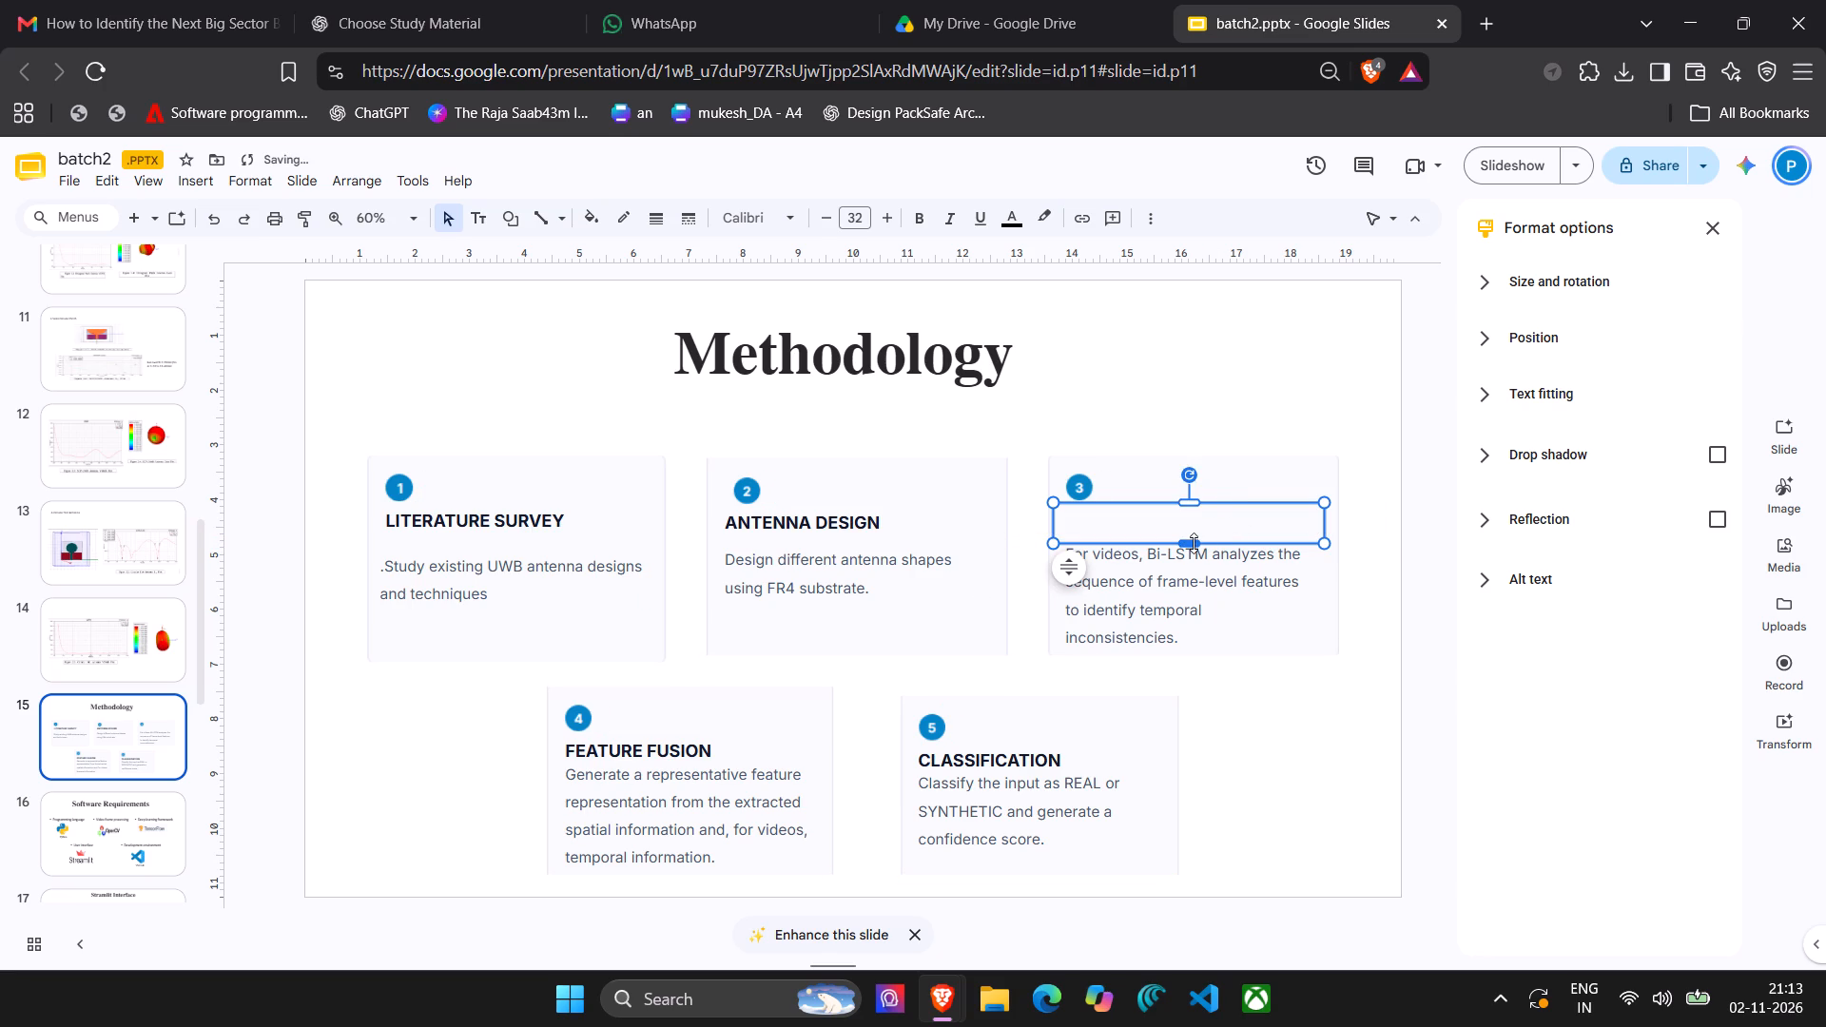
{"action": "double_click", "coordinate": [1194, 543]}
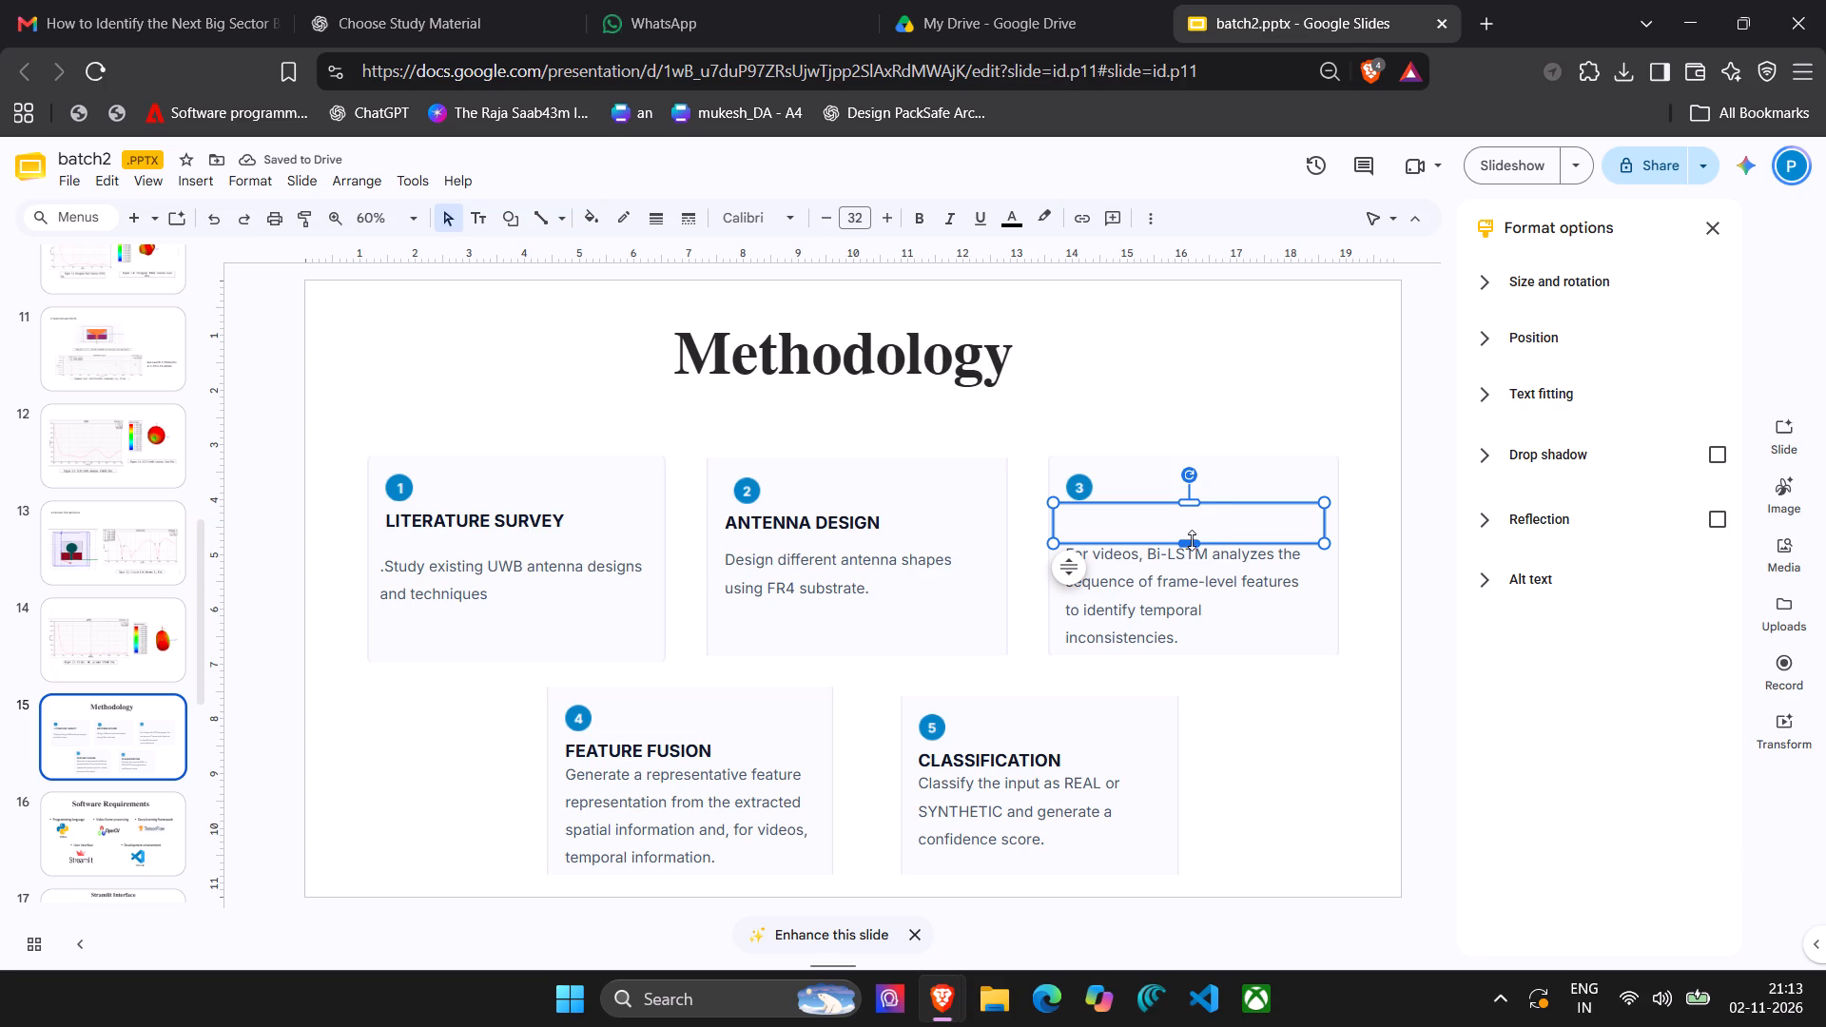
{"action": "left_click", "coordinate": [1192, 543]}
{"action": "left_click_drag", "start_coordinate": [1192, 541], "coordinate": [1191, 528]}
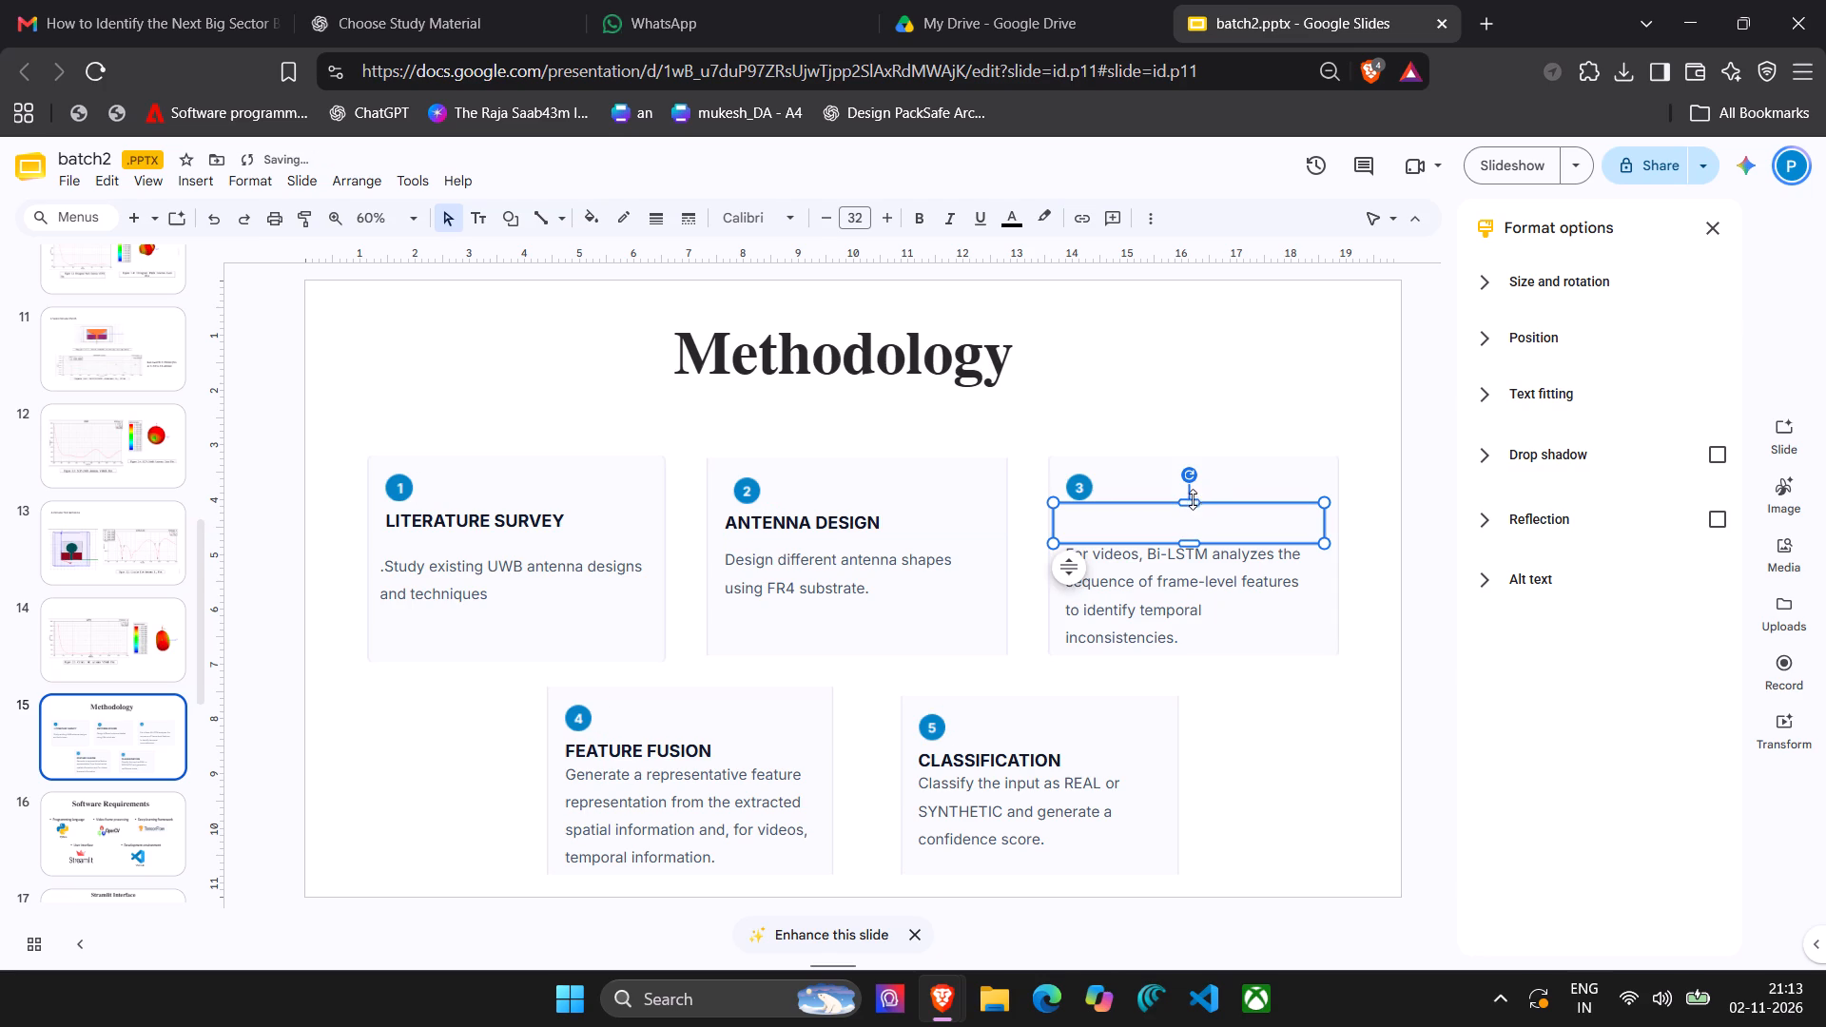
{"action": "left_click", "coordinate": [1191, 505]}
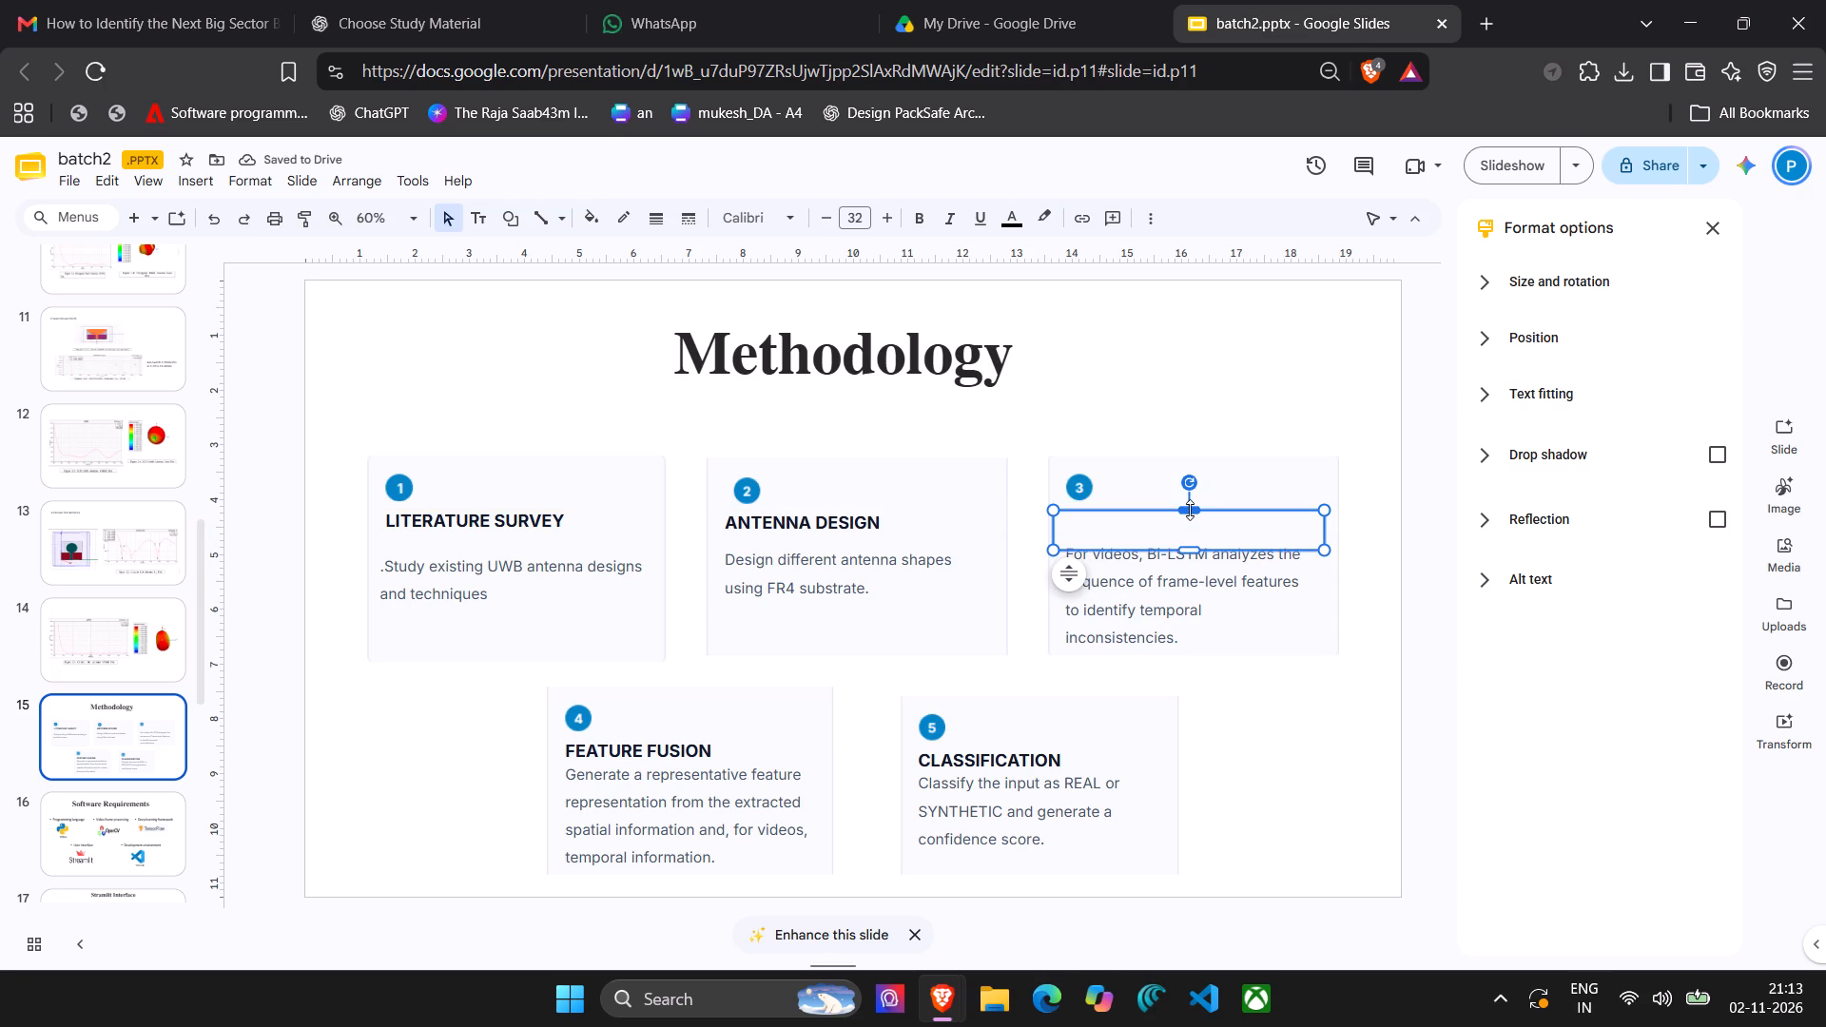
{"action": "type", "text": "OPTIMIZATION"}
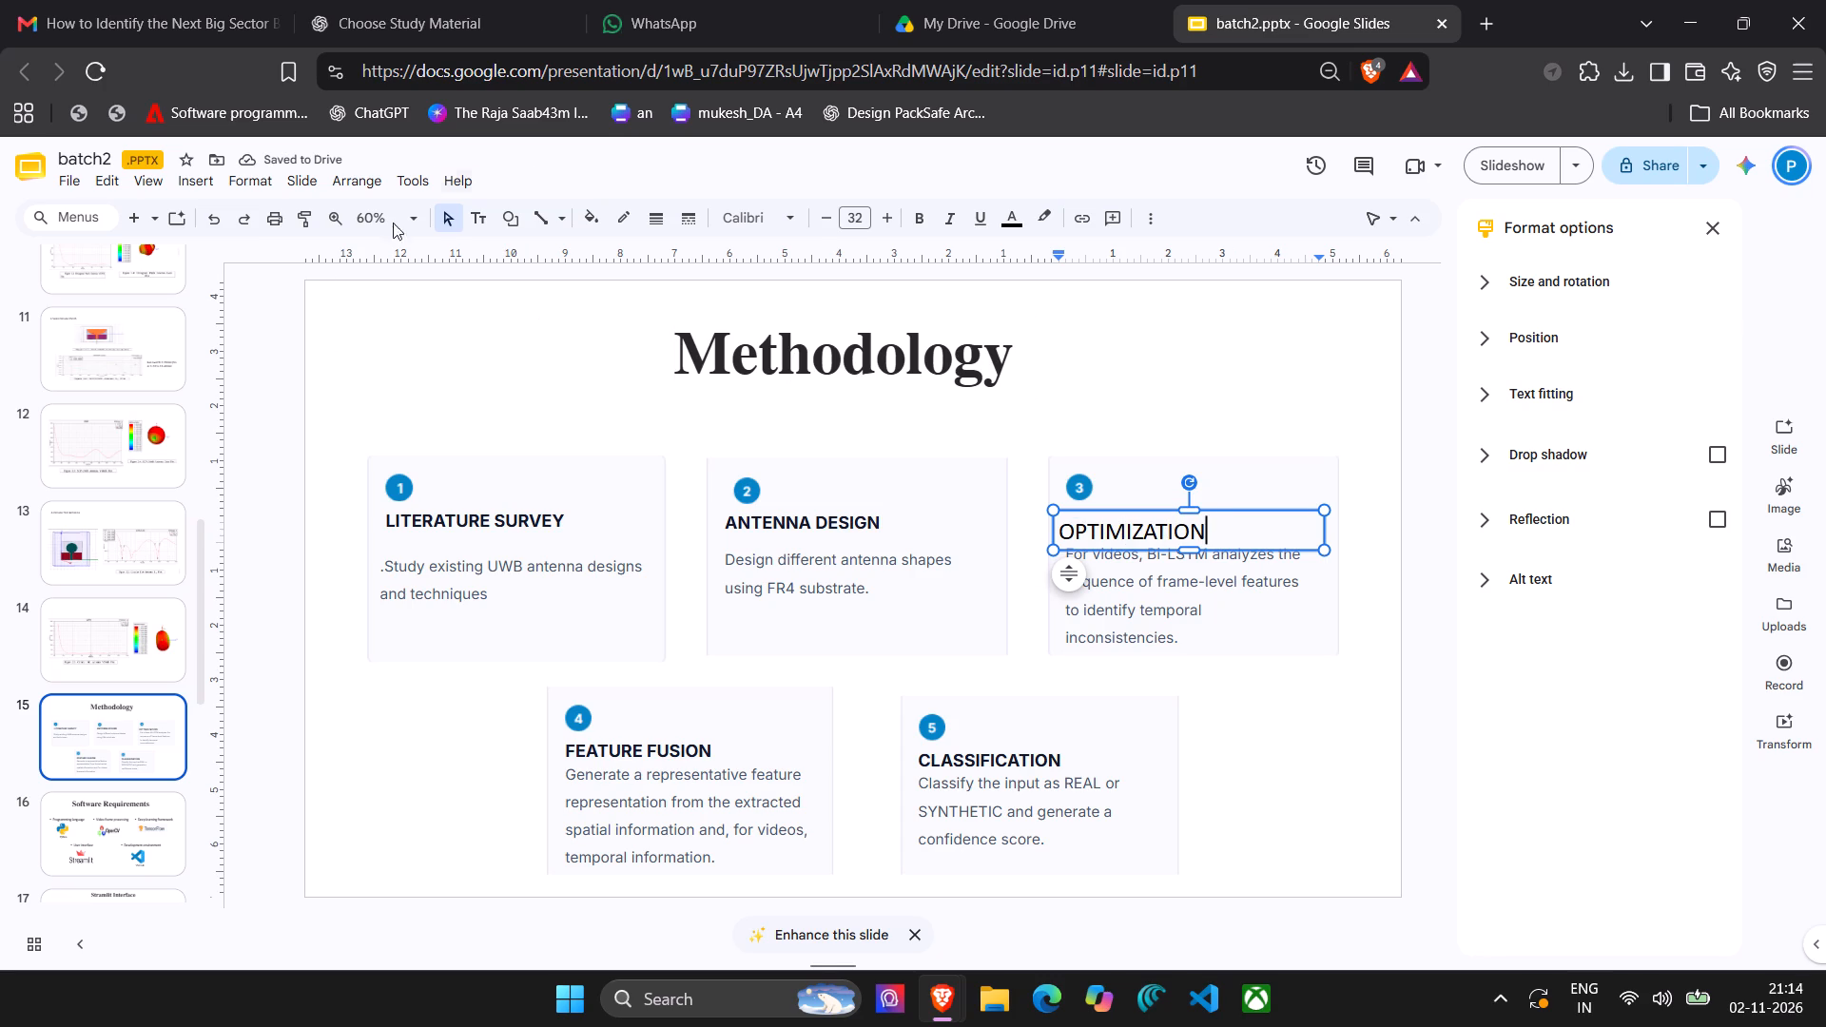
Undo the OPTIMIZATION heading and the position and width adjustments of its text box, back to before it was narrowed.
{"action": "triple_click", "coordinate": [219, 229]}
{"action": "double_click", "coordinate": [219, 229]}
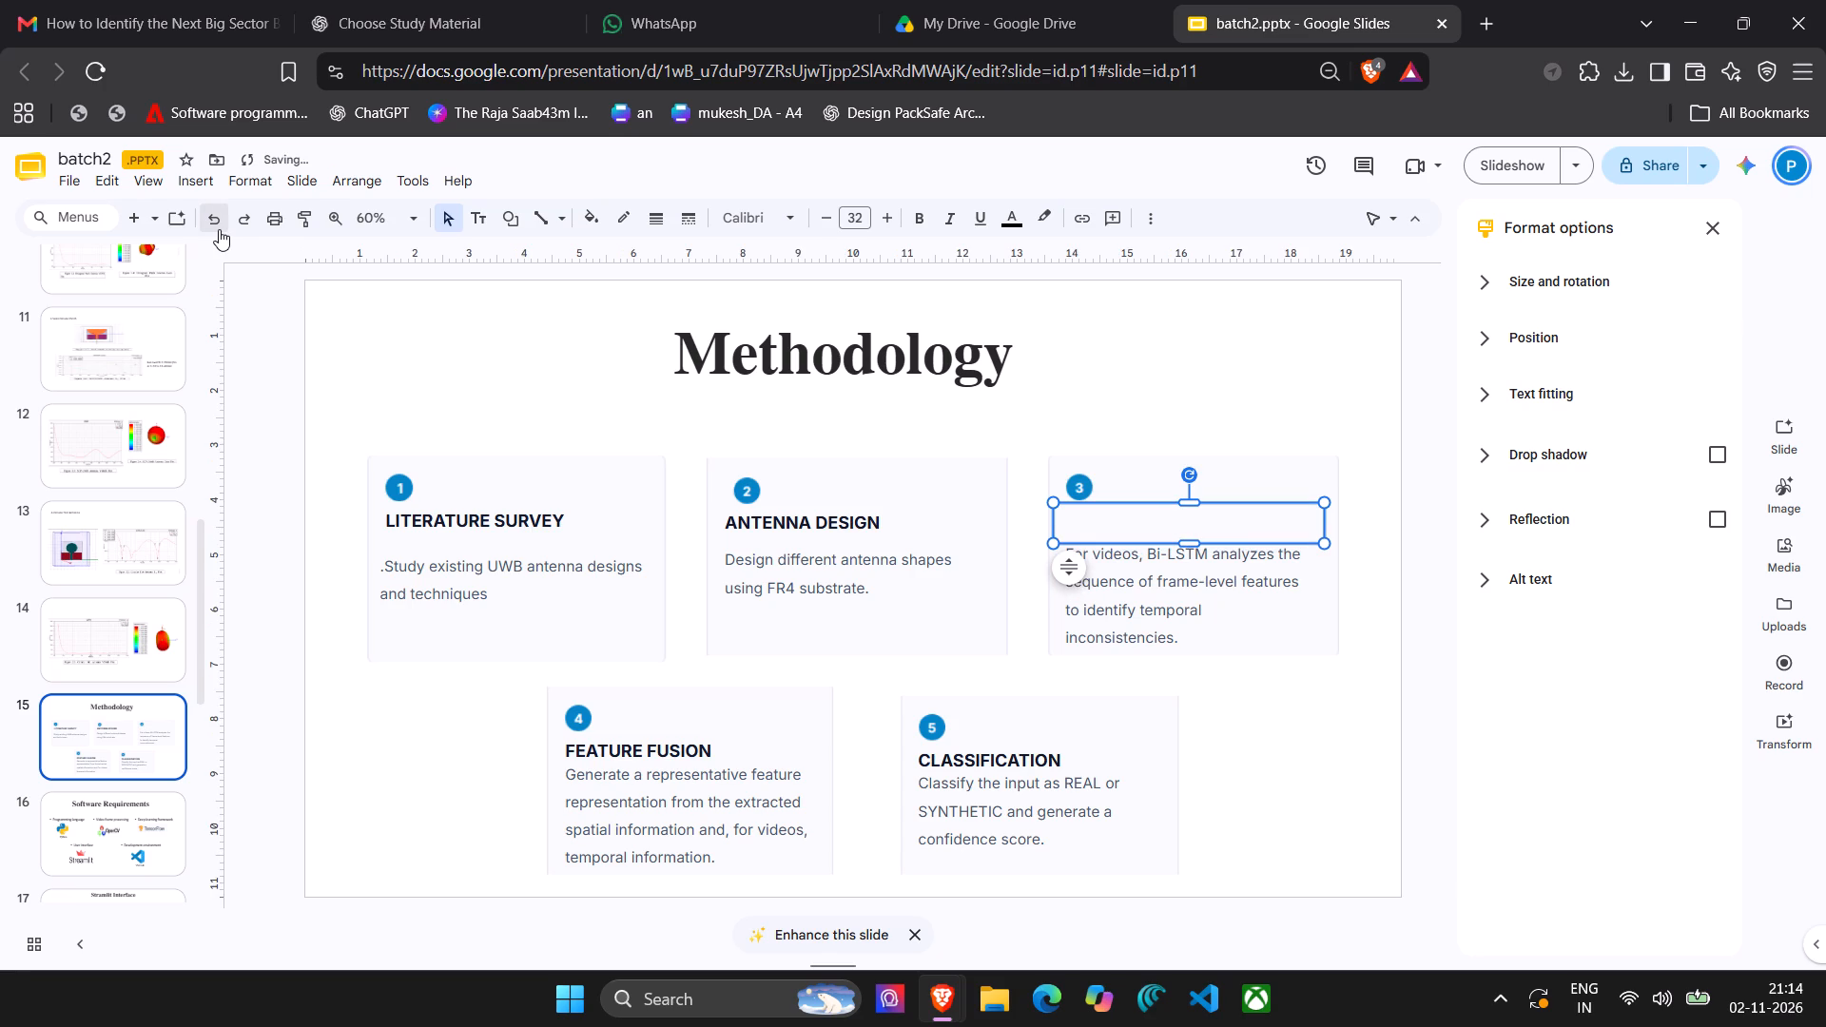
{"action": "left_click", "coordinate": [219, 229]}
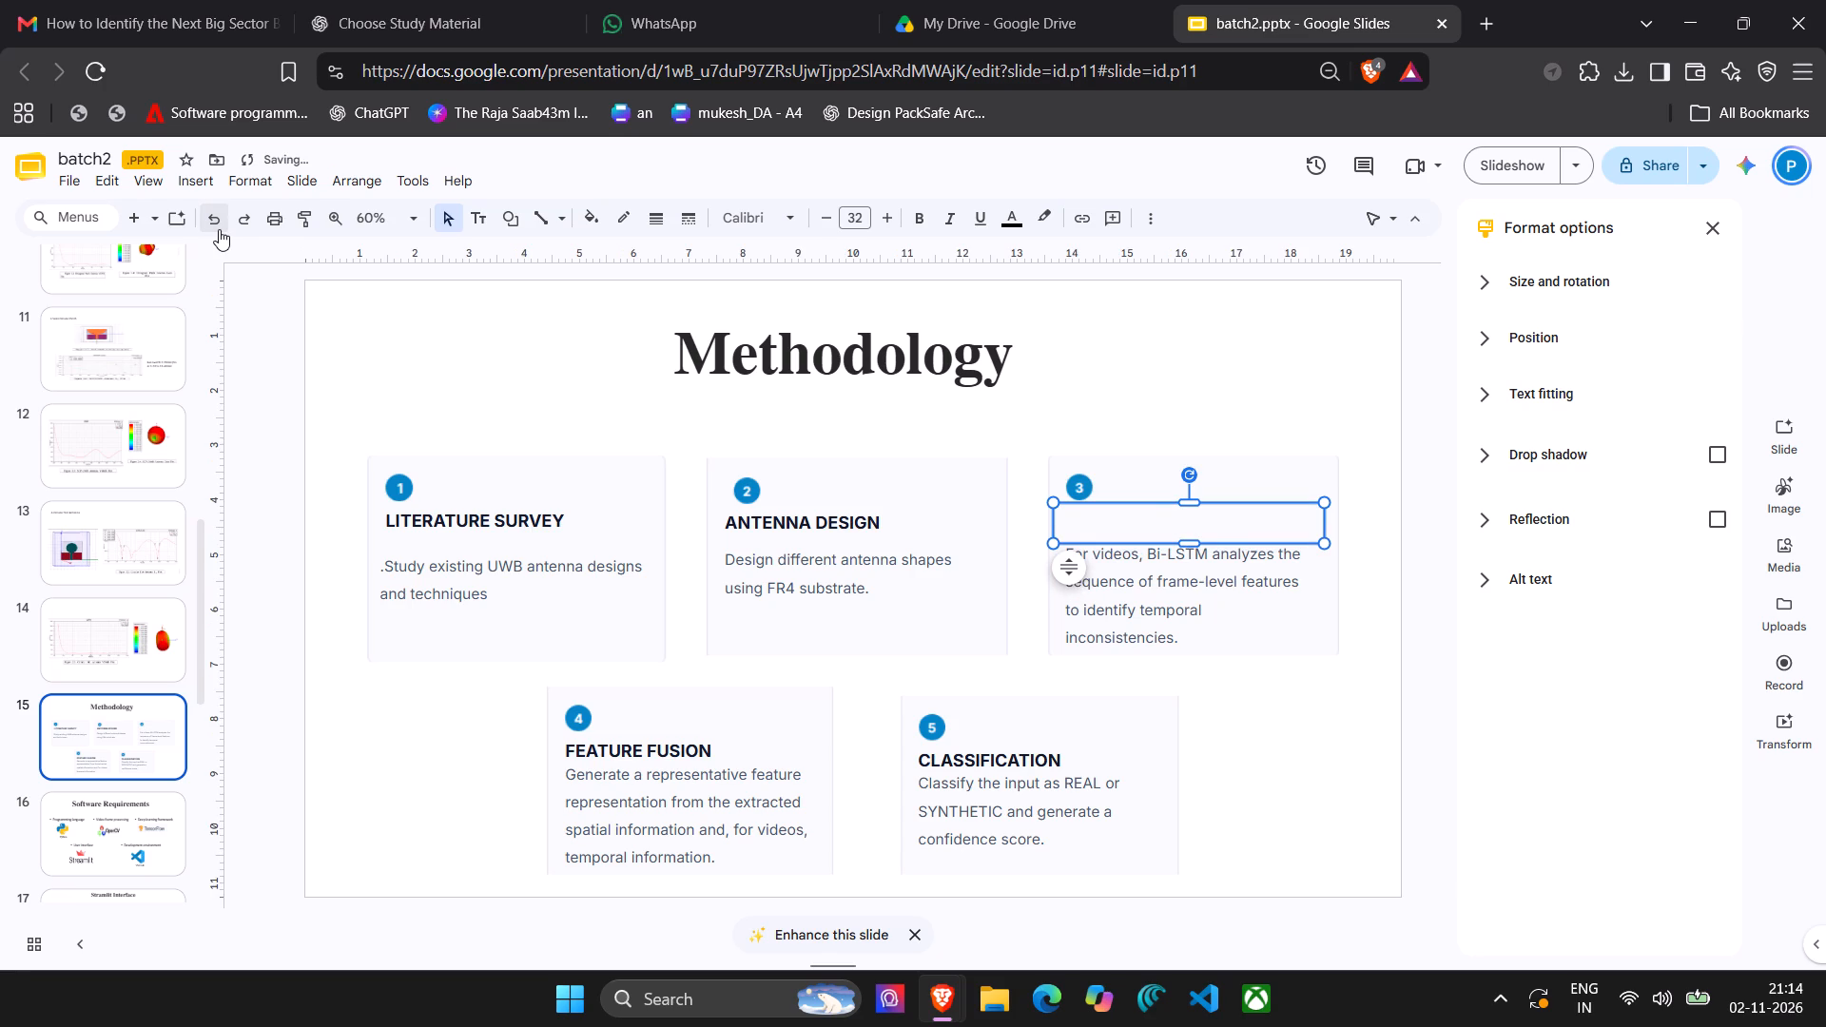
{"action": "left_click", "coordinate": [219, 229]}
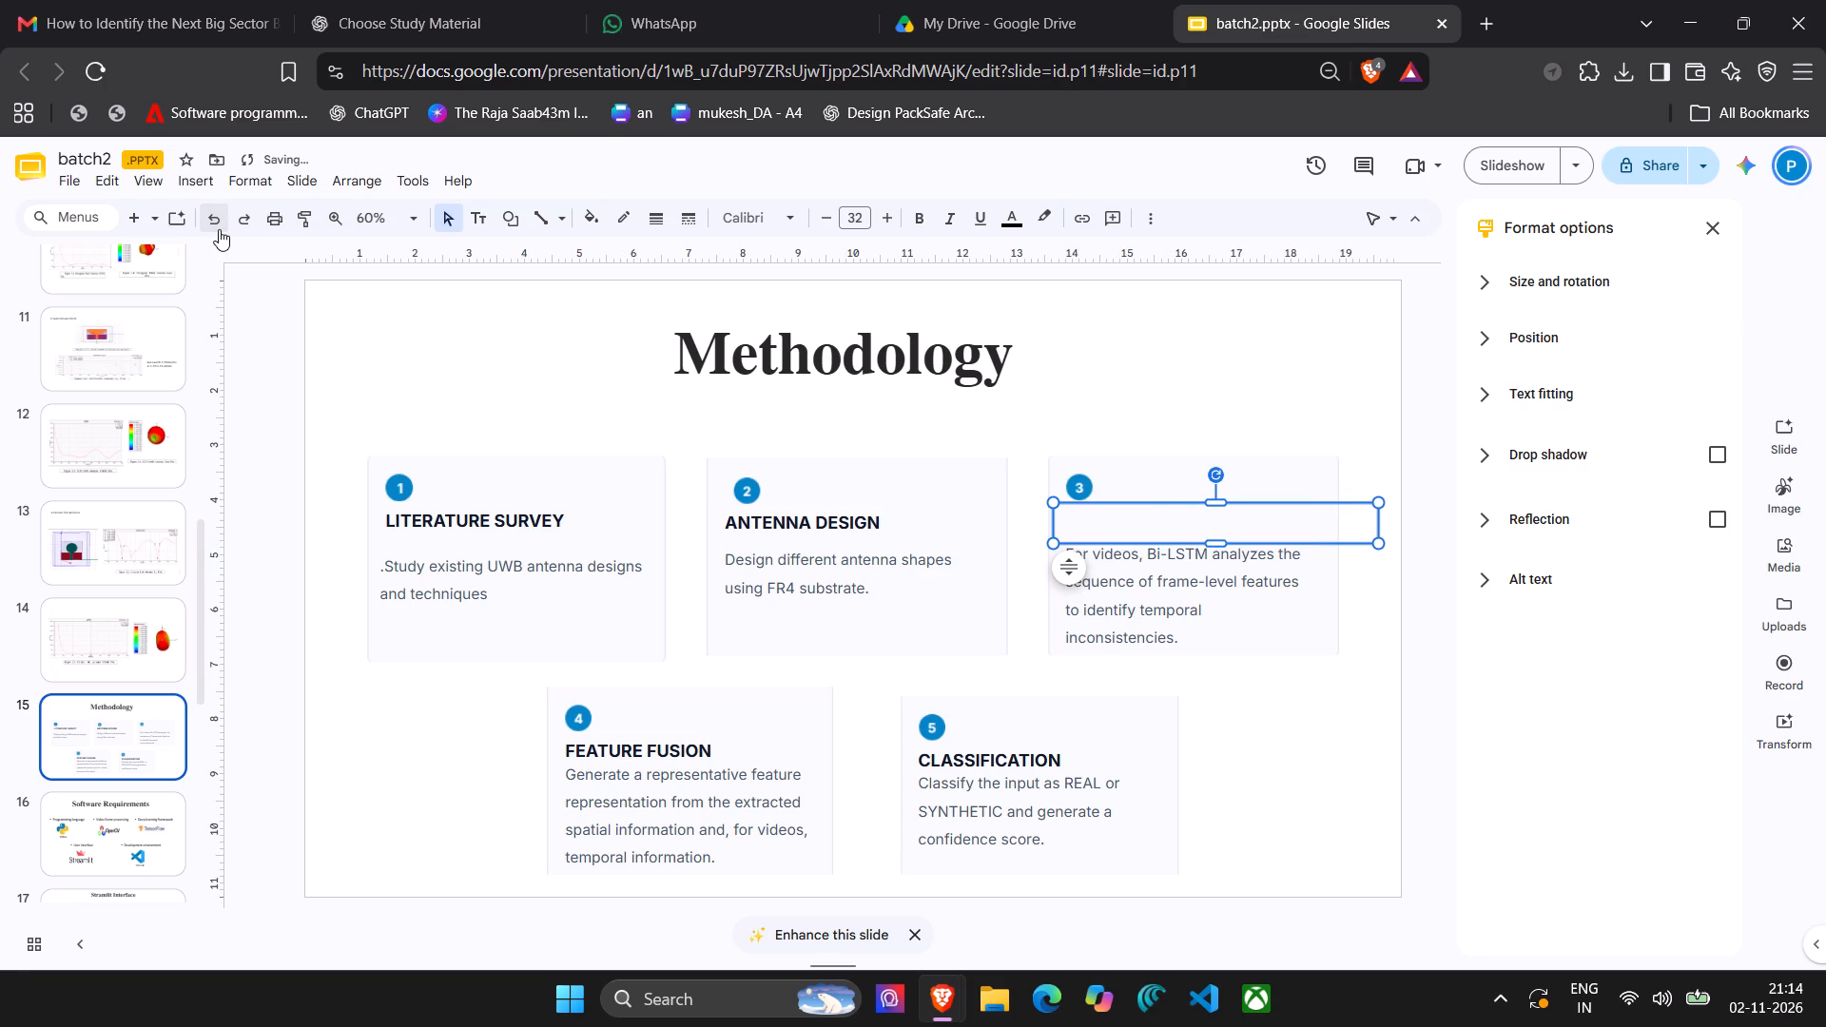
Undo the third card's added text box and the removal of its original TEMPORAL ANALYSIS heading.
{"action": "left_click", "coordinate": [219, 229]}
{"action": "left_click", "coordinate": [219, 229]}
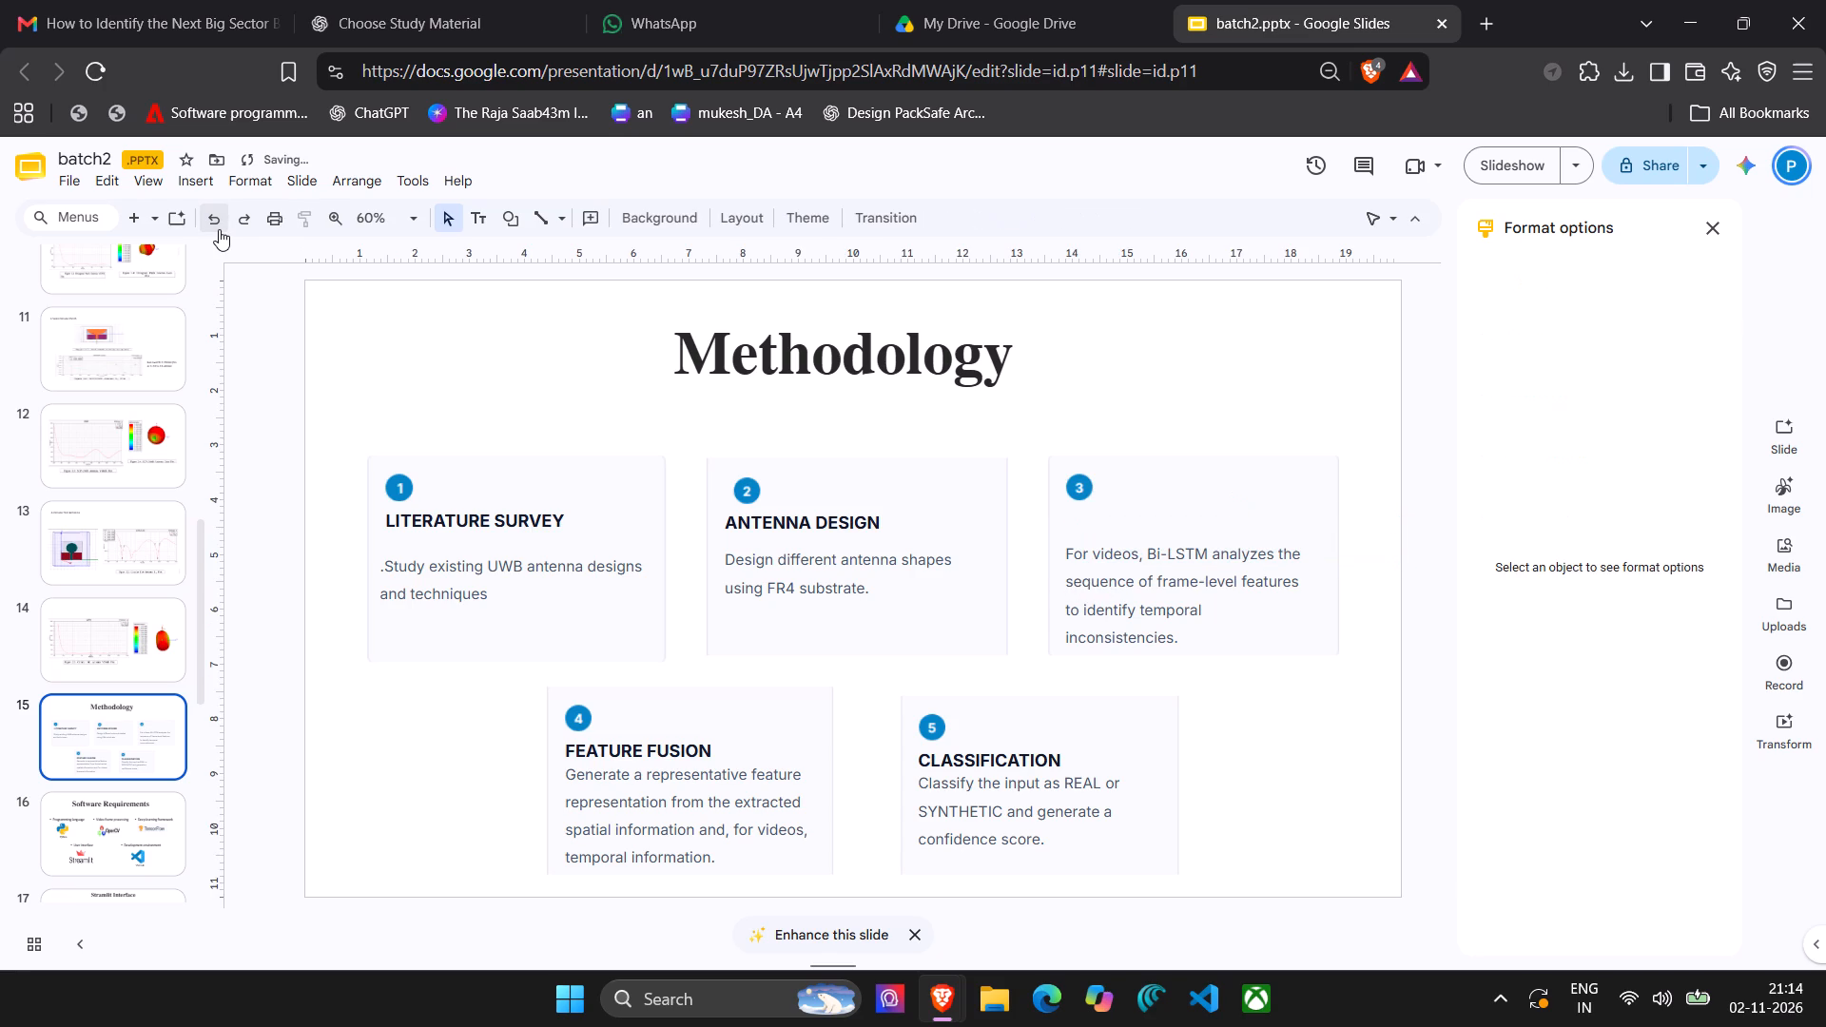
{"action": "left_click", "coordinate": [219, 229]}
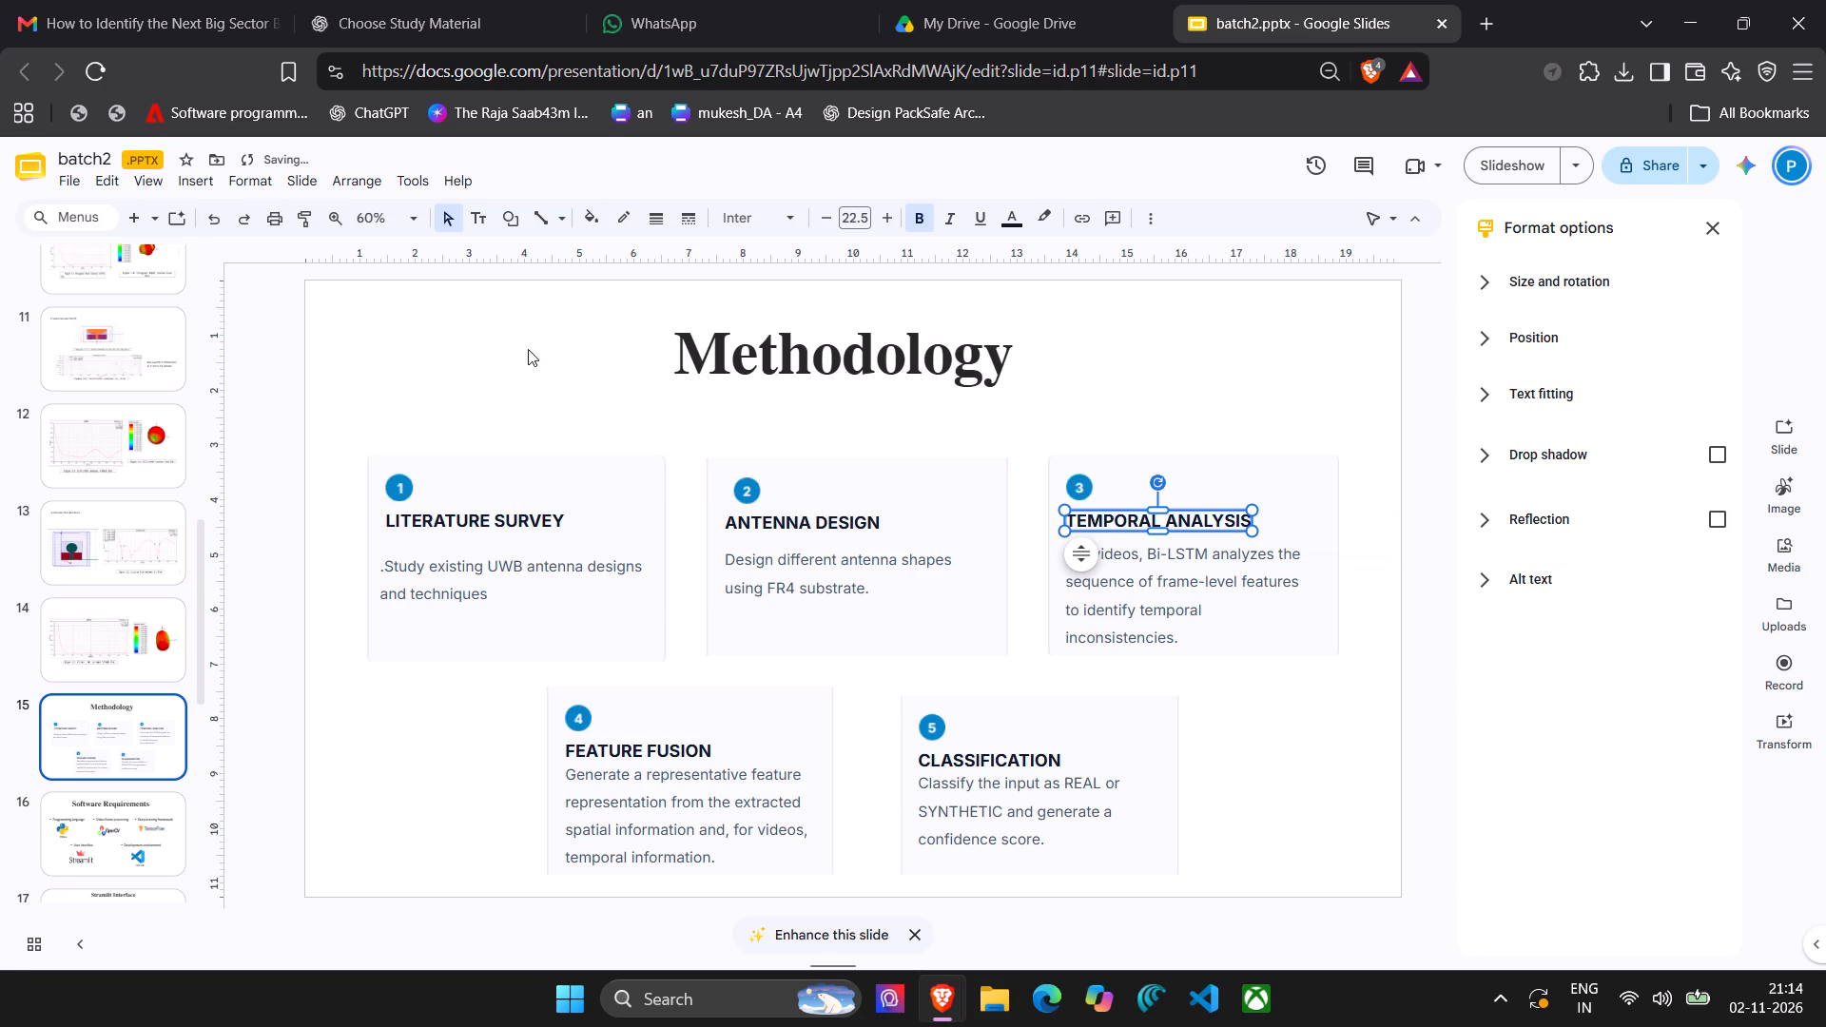
Replace the TEMPORAL ANALYSIS heading on the third Methodology card with OPTIMIZATION.
{"action": "left_click", "coordinate": [1190, 522]}
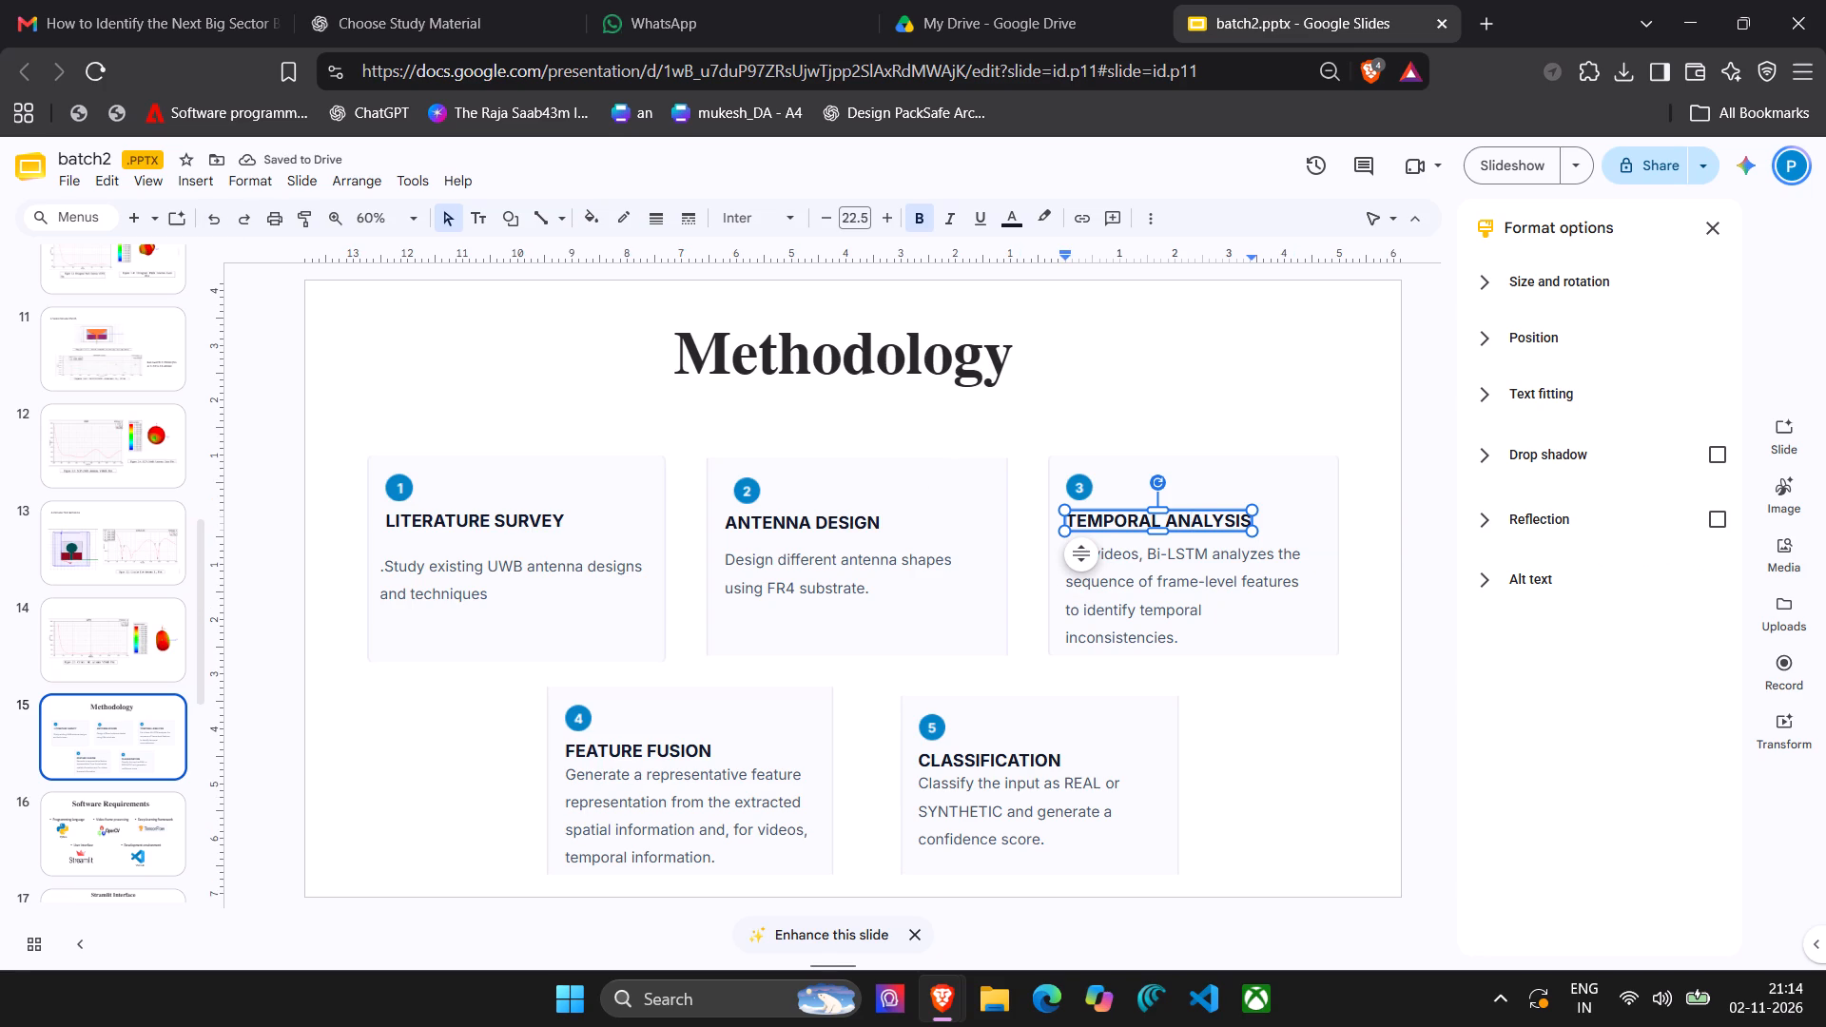
{"action": "key", "text": "Right"}
{"action": "key", "text": "Right"}
{"action": "key", "text": "Right"}
{"action": "key", "text": "Right"}
{"action": "key", "text": "Right"}
{"action": "key", "text": "Right"}
{"action": "key", "text": "Right"}
{"action": "key", "text": "Right"}
{"action": "key", "text": "Right"}
{"action": "key", "text": "Right"}
{"action": "key", "text": "Right"}
{"action": "key", "text": "Right"}
{"action": "key", "text": "BackSpace"}
{"action": "key", "text": "BackSpace"}
{"action": "key", "text": "BackSpace"}
{"action": "key", "text": "BackSpace"}
{"action": "key", "text": "BackSpace"}
{"action": "key", "text": "BackSpace"}
{"action": "key", "text": "BackSpace"}
{"action": "key", "text": "BackSpace"}
{"action": "key", "text": "BackSpace"}
{"action": "key", "text": "BackSpace"}
{"action": "key", "text": "BackSpace"}
{"action": "key", "text": "BackSpace"}
{"action": "key", "text": "BackSpace"}
{"action": "key", "text": "BackSpace"}
{"action": "key", "text": "BackSpace"}
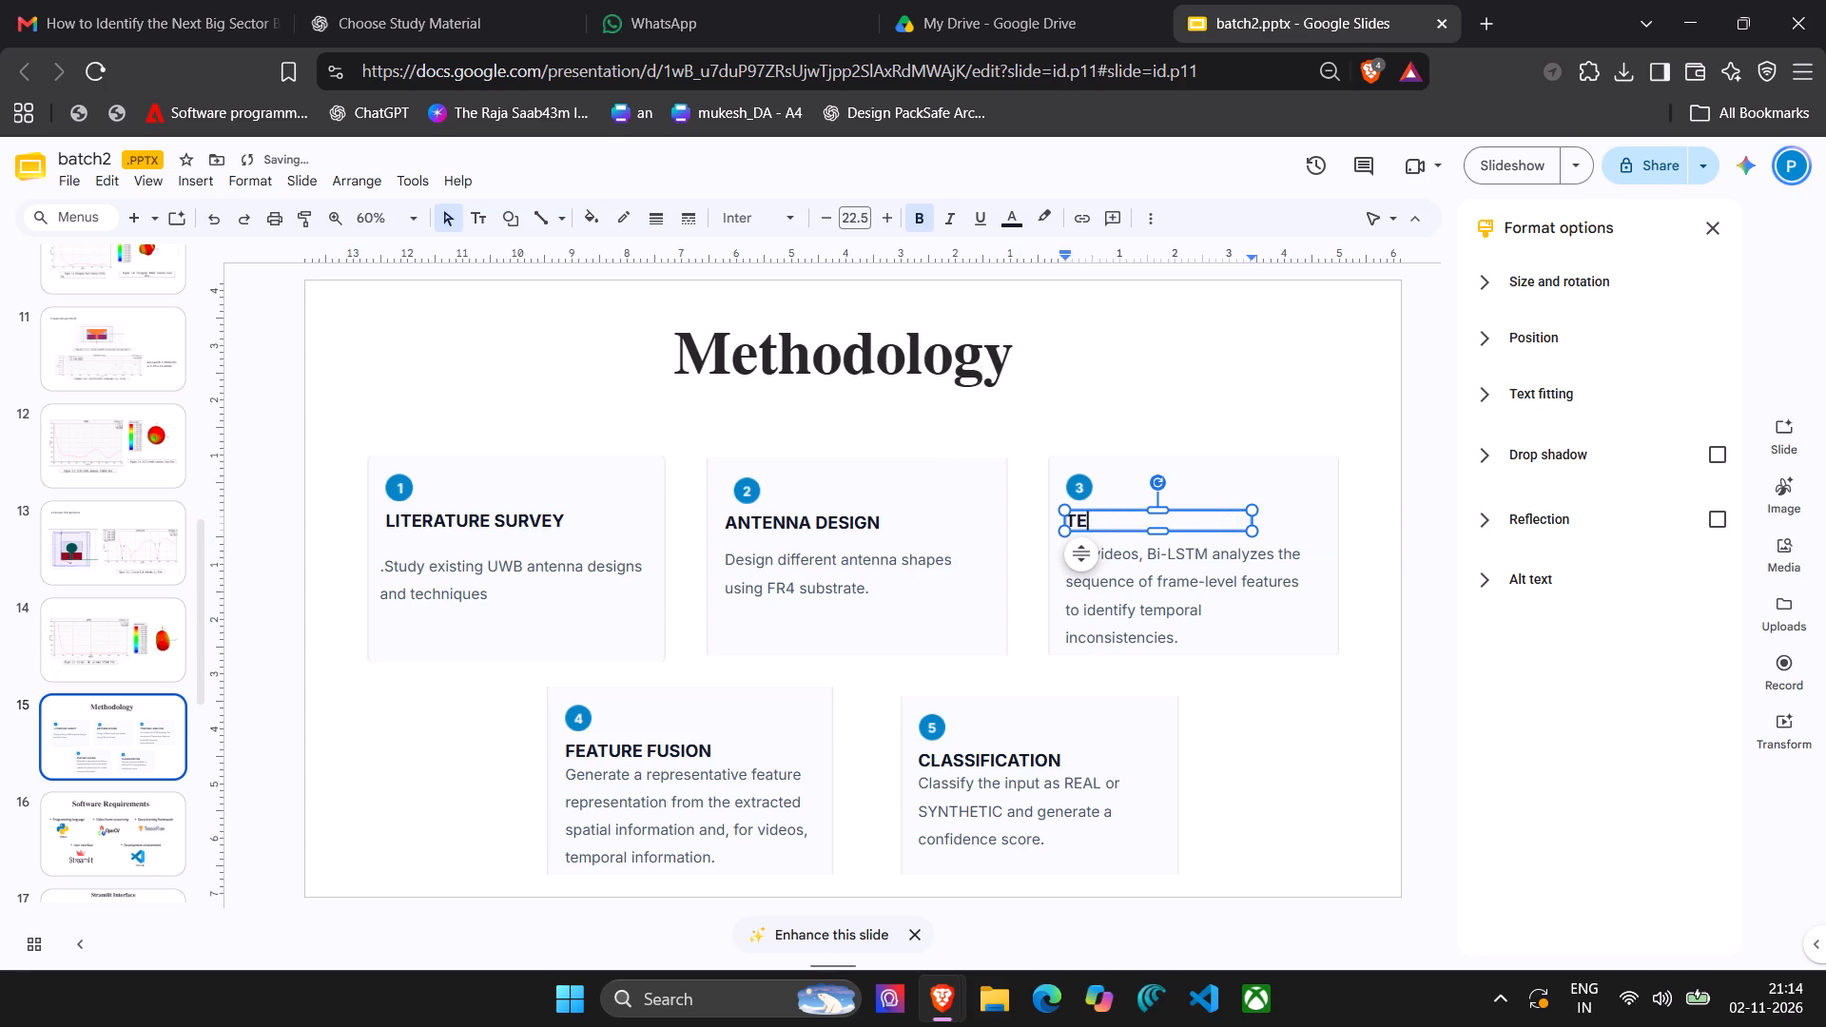
{"action": "key", "text": "BackSpace"}
{"action": "key", "text": "BackSpace"}
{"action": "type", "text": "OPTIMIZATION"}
Select the description text about videos and Bi-LSTM under the third card's OPTIMIZATION heading.
{"action": "left_click", "coordinate": [1205, 579]}
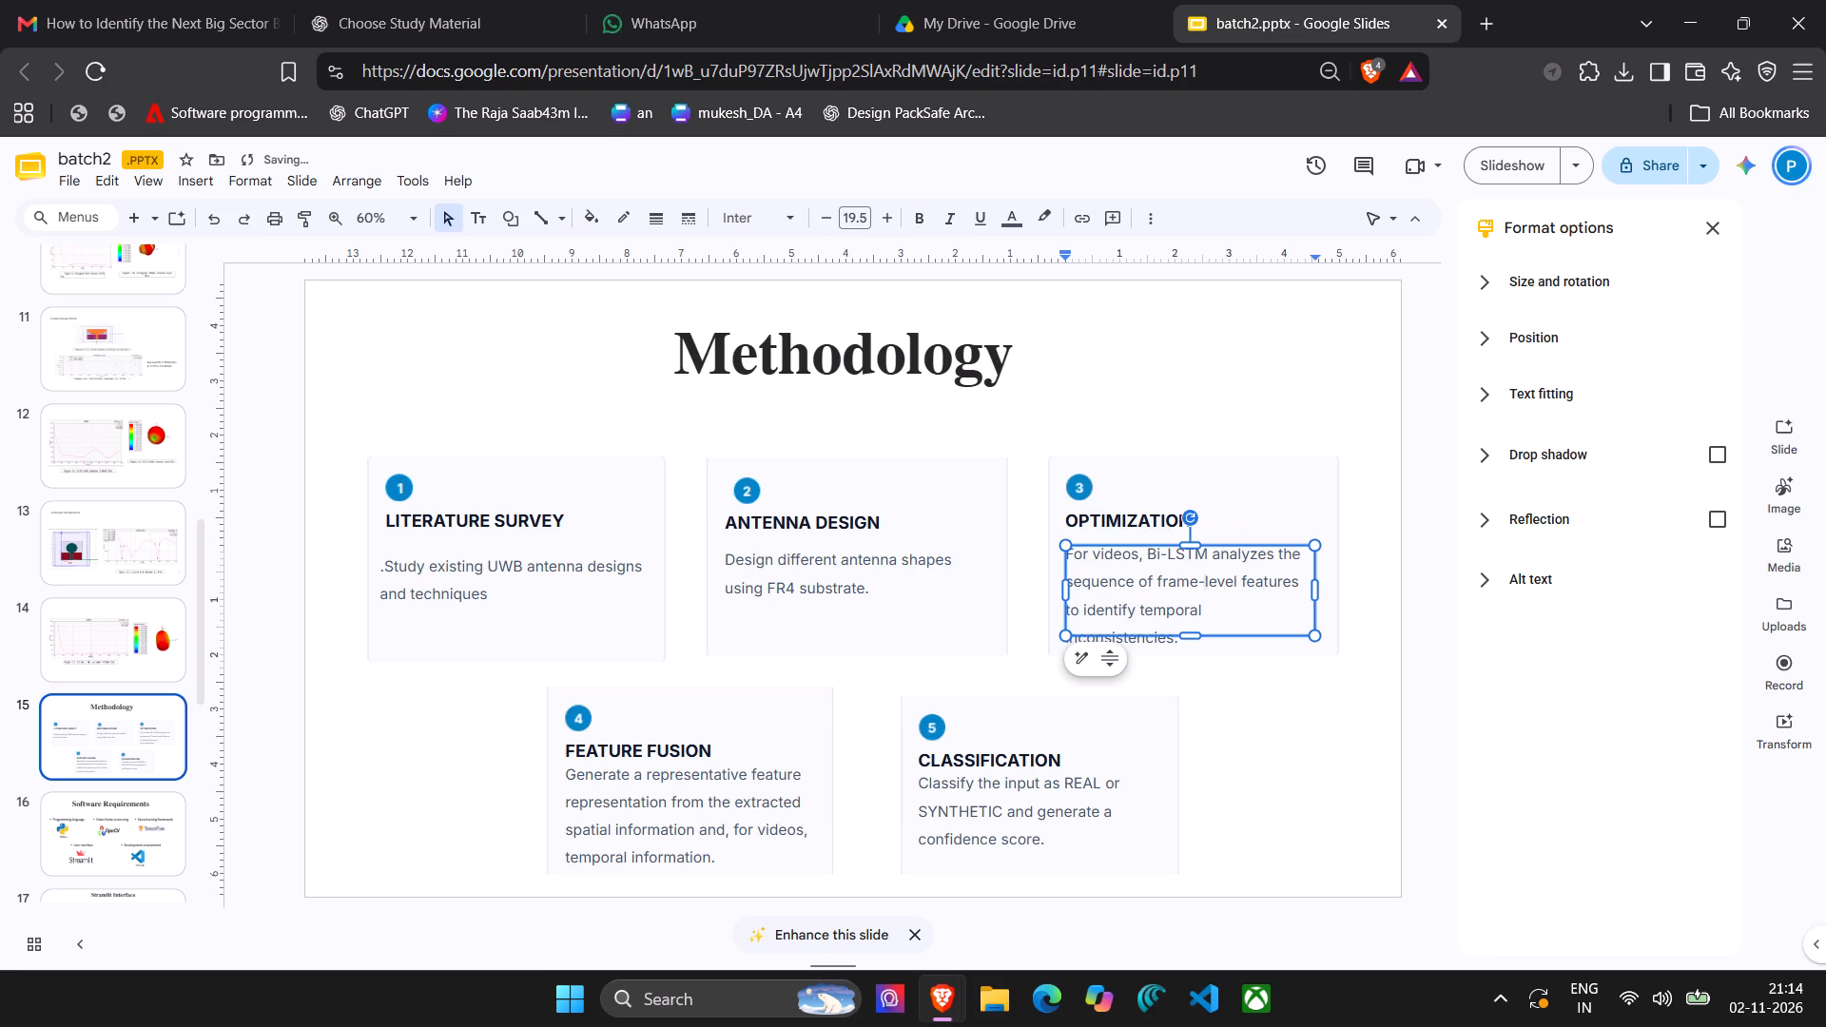
{"action": "left_click_drag", "start_coordinate": [1172, 637], "coordinate": [1110, 562]}
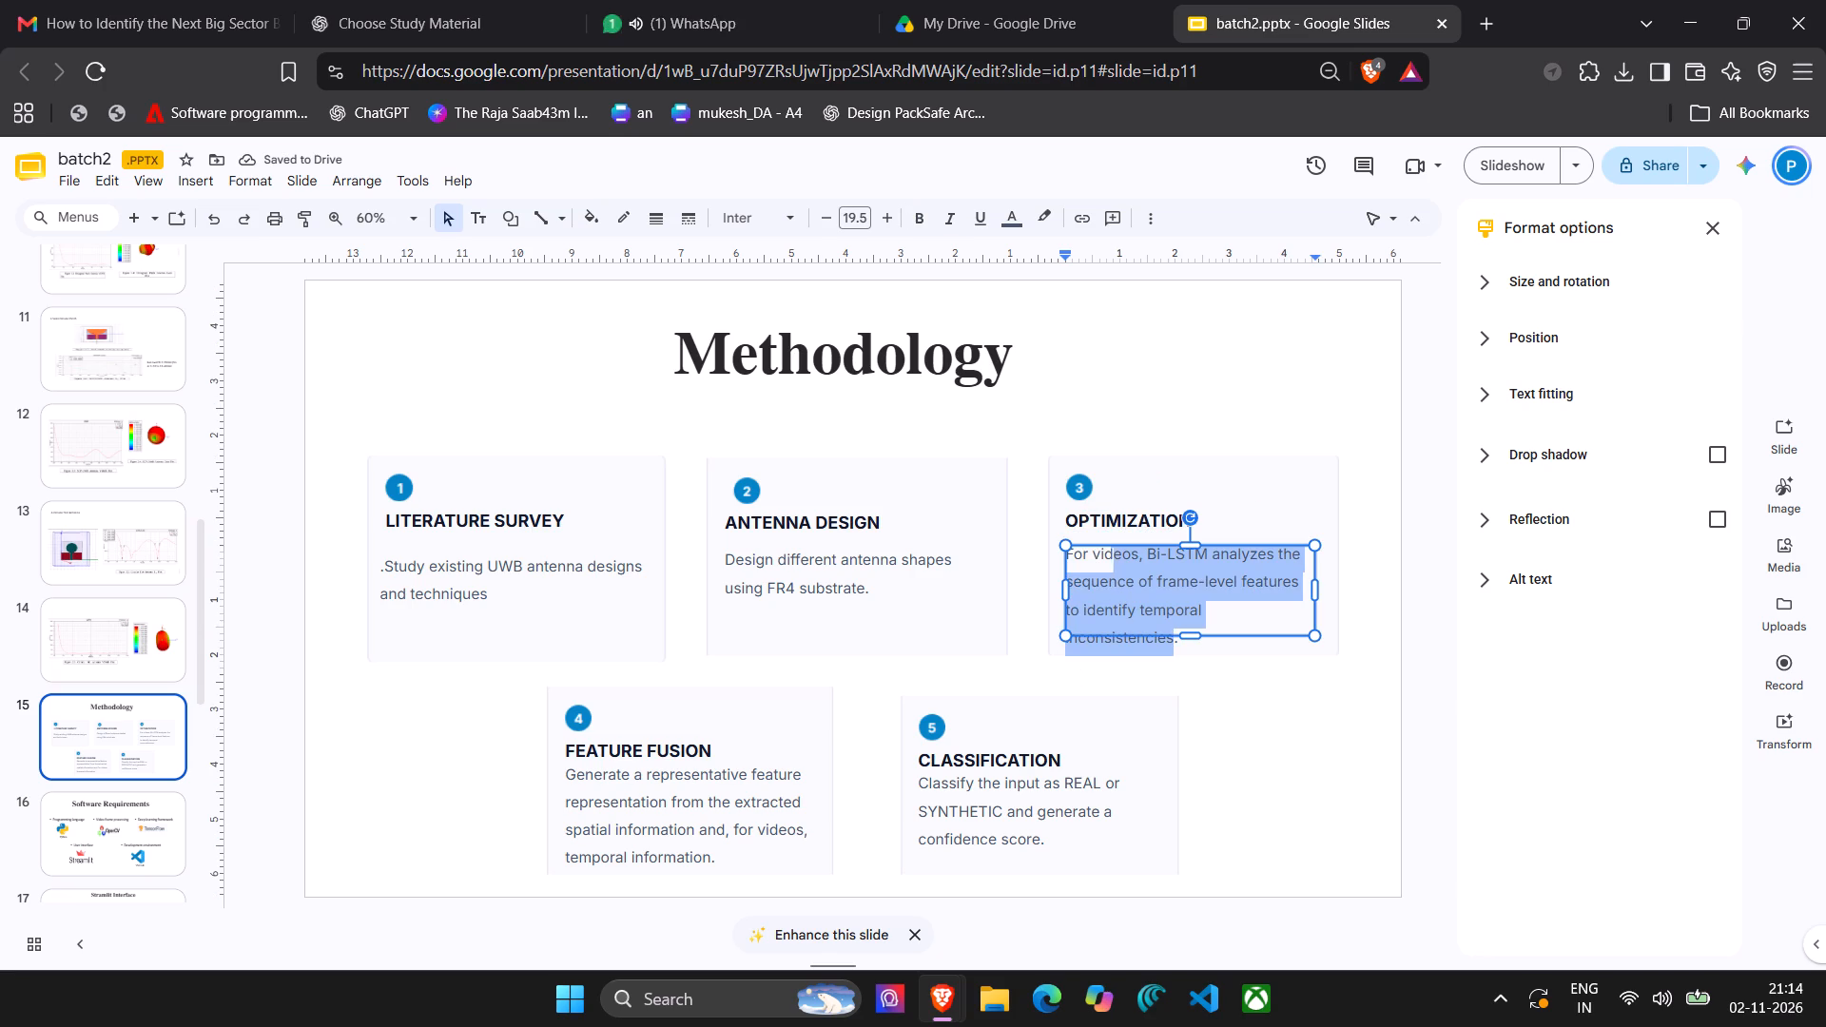
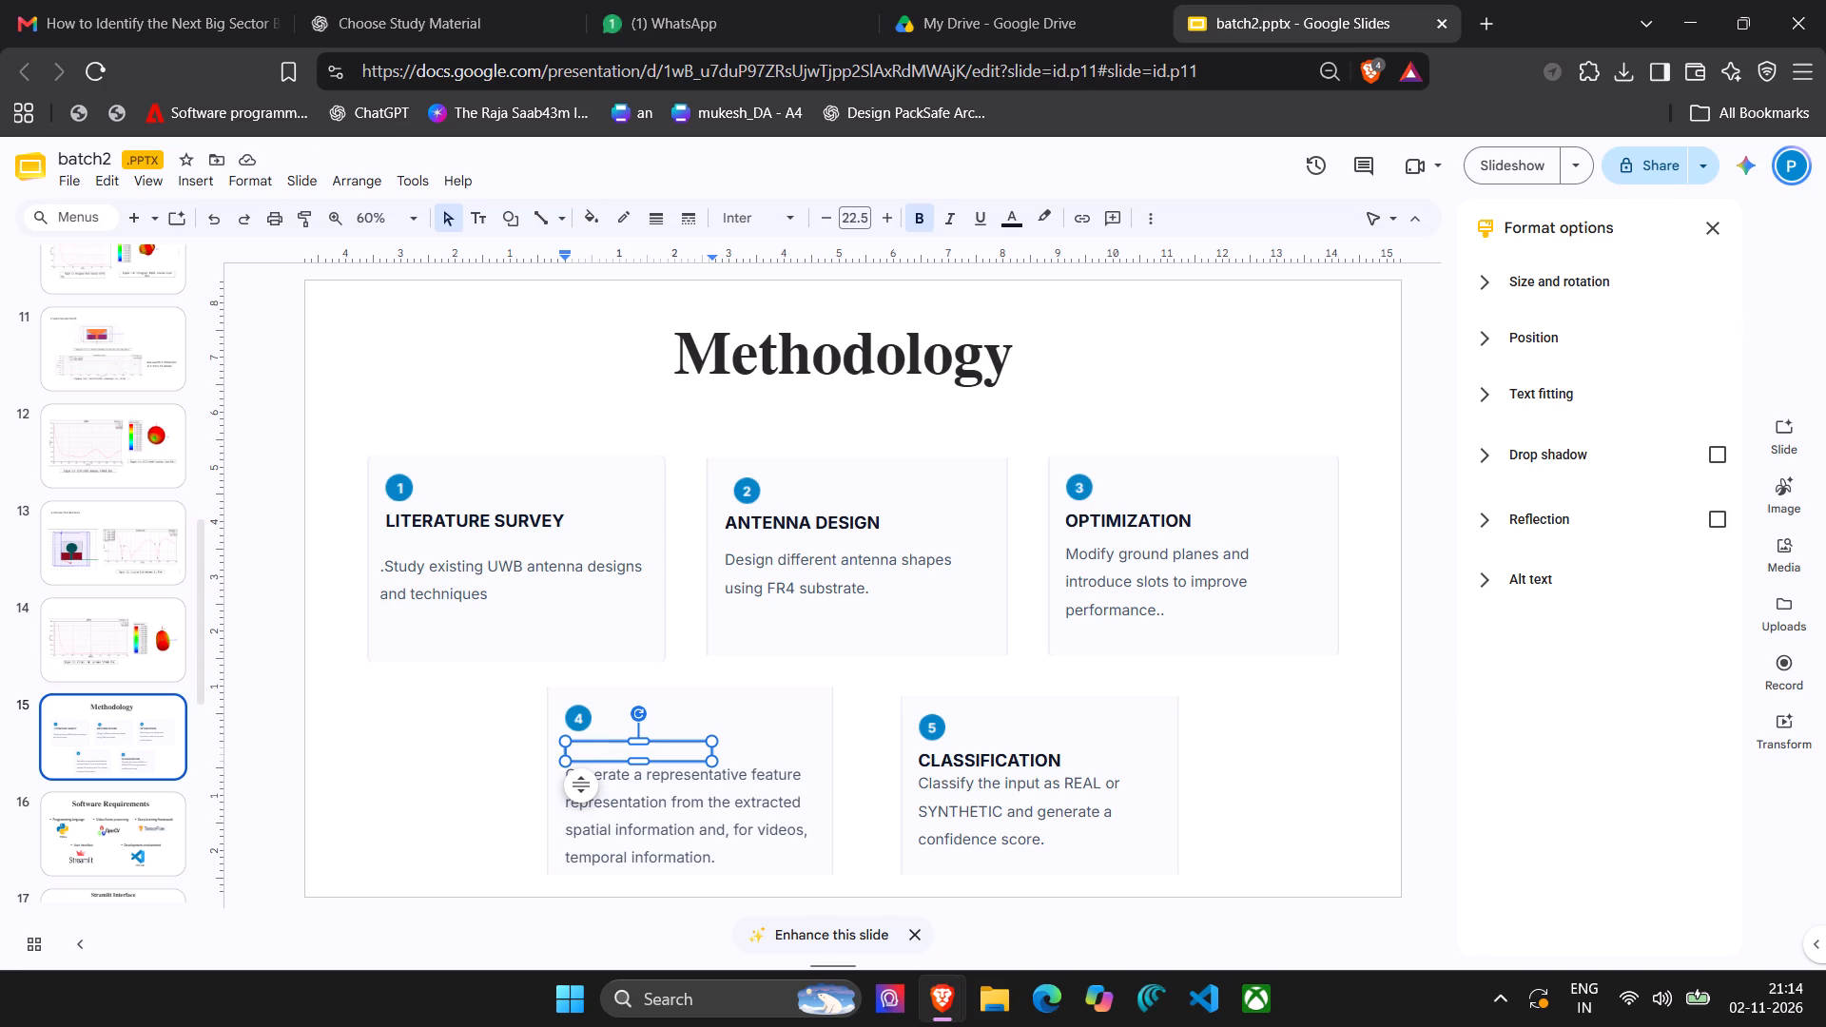
Enter SIMULATION AND ANALYSIS as the heading of the fourth Methodology card.
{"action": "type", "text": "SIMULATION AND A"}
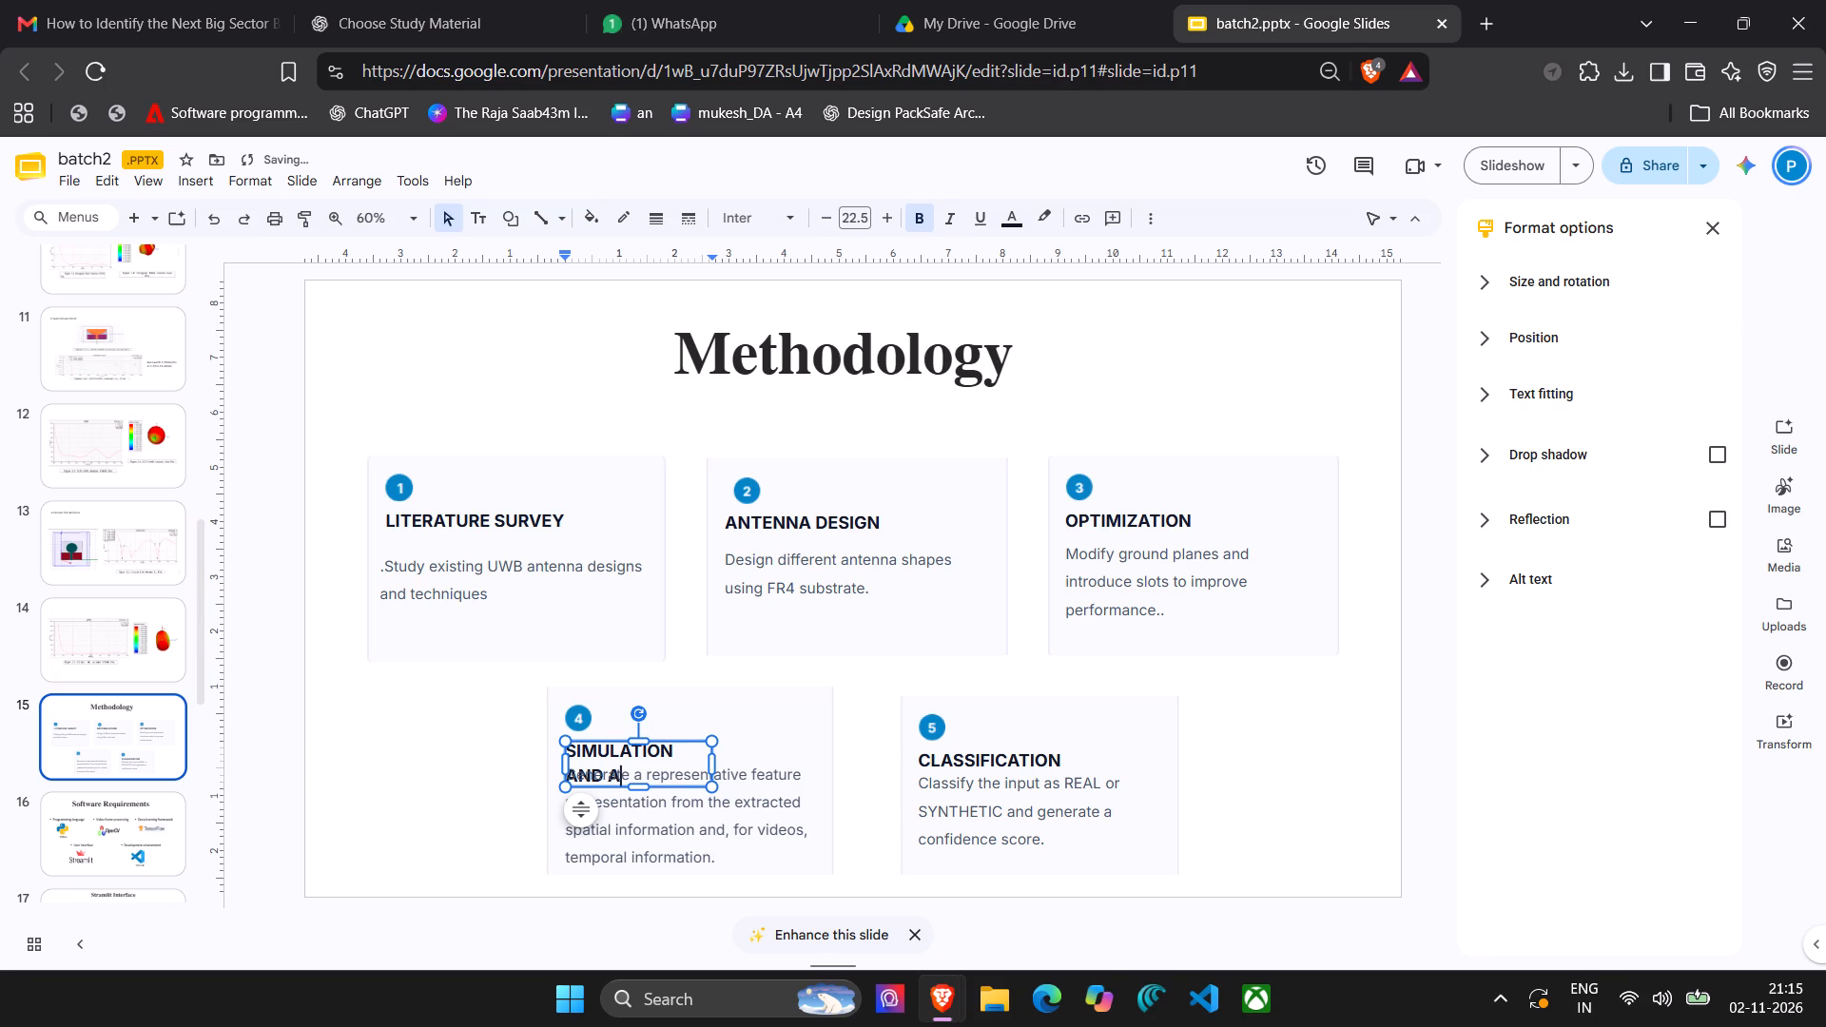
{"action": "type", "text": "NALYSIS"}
Clear all the old description text about feature representation from the fourth Methodology card, keeping its text box.
{"action": "left_click", "coordinate": [778, 804]}
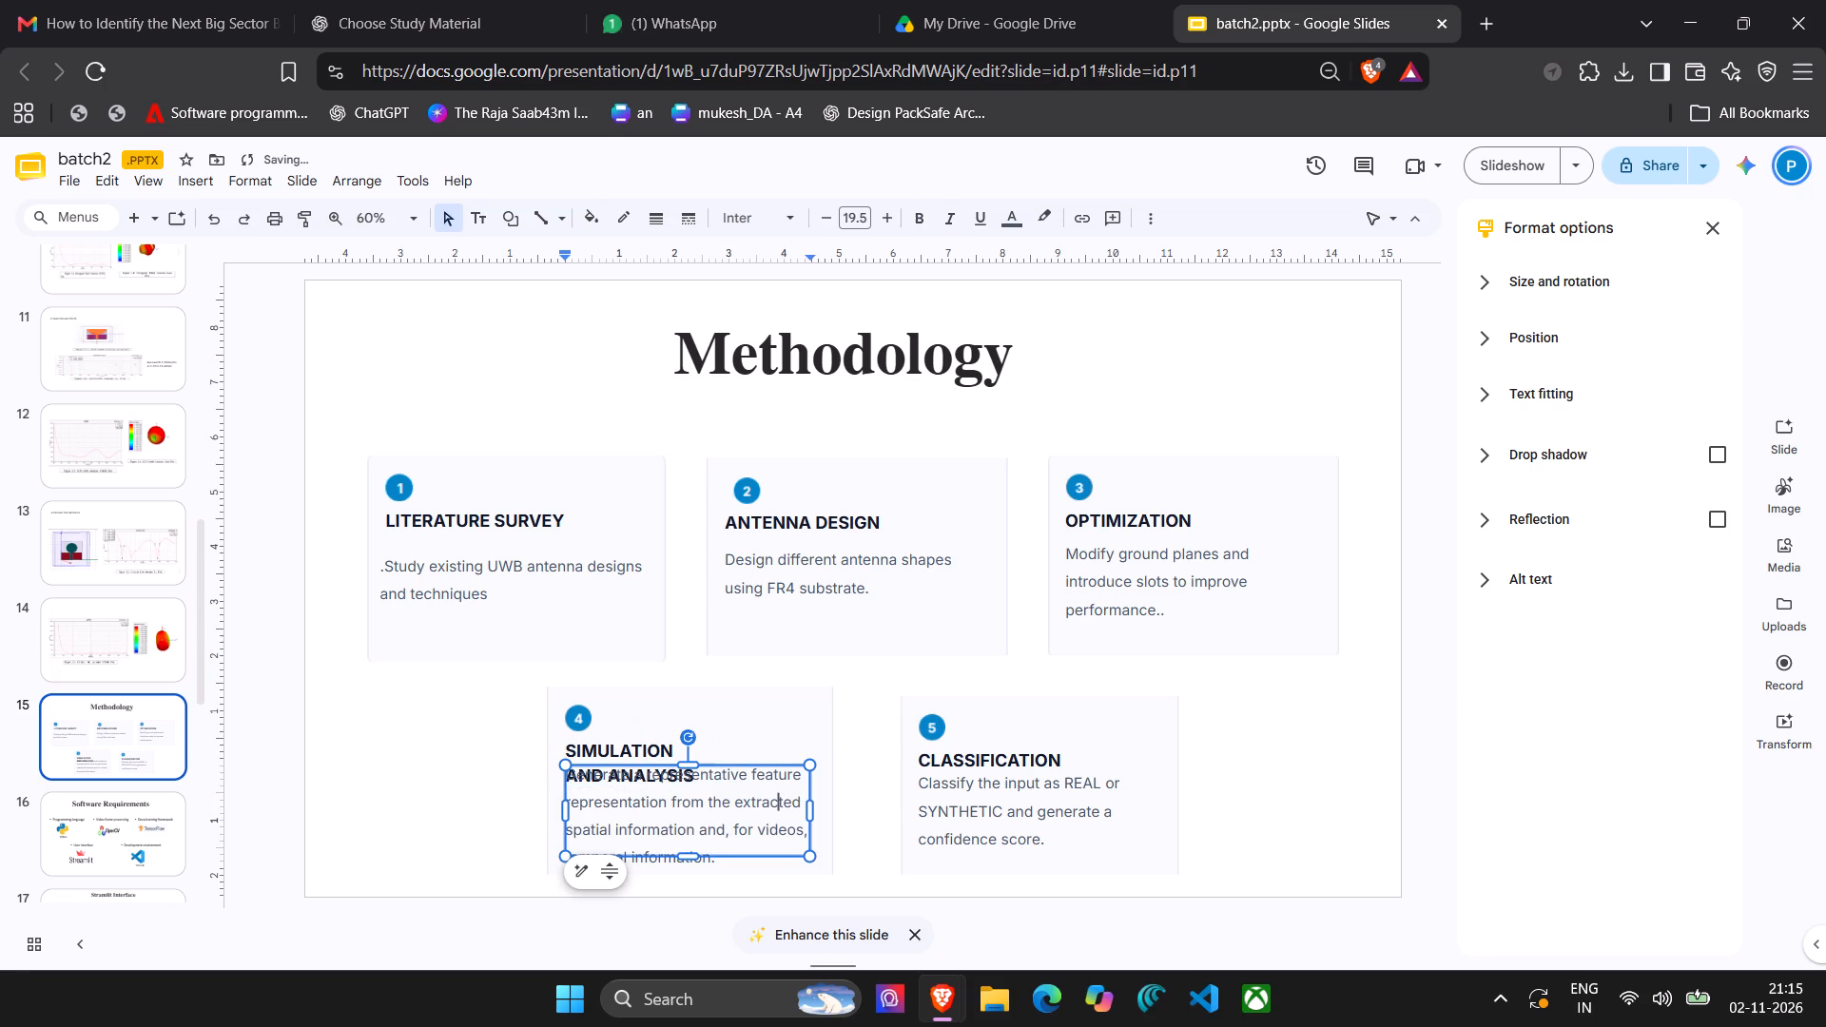
{"action": "left_click_drag", "start_coordinate": [704, 843], "coordinate": [569, 770]}
{"action": "key", "text": "BackSpace"}
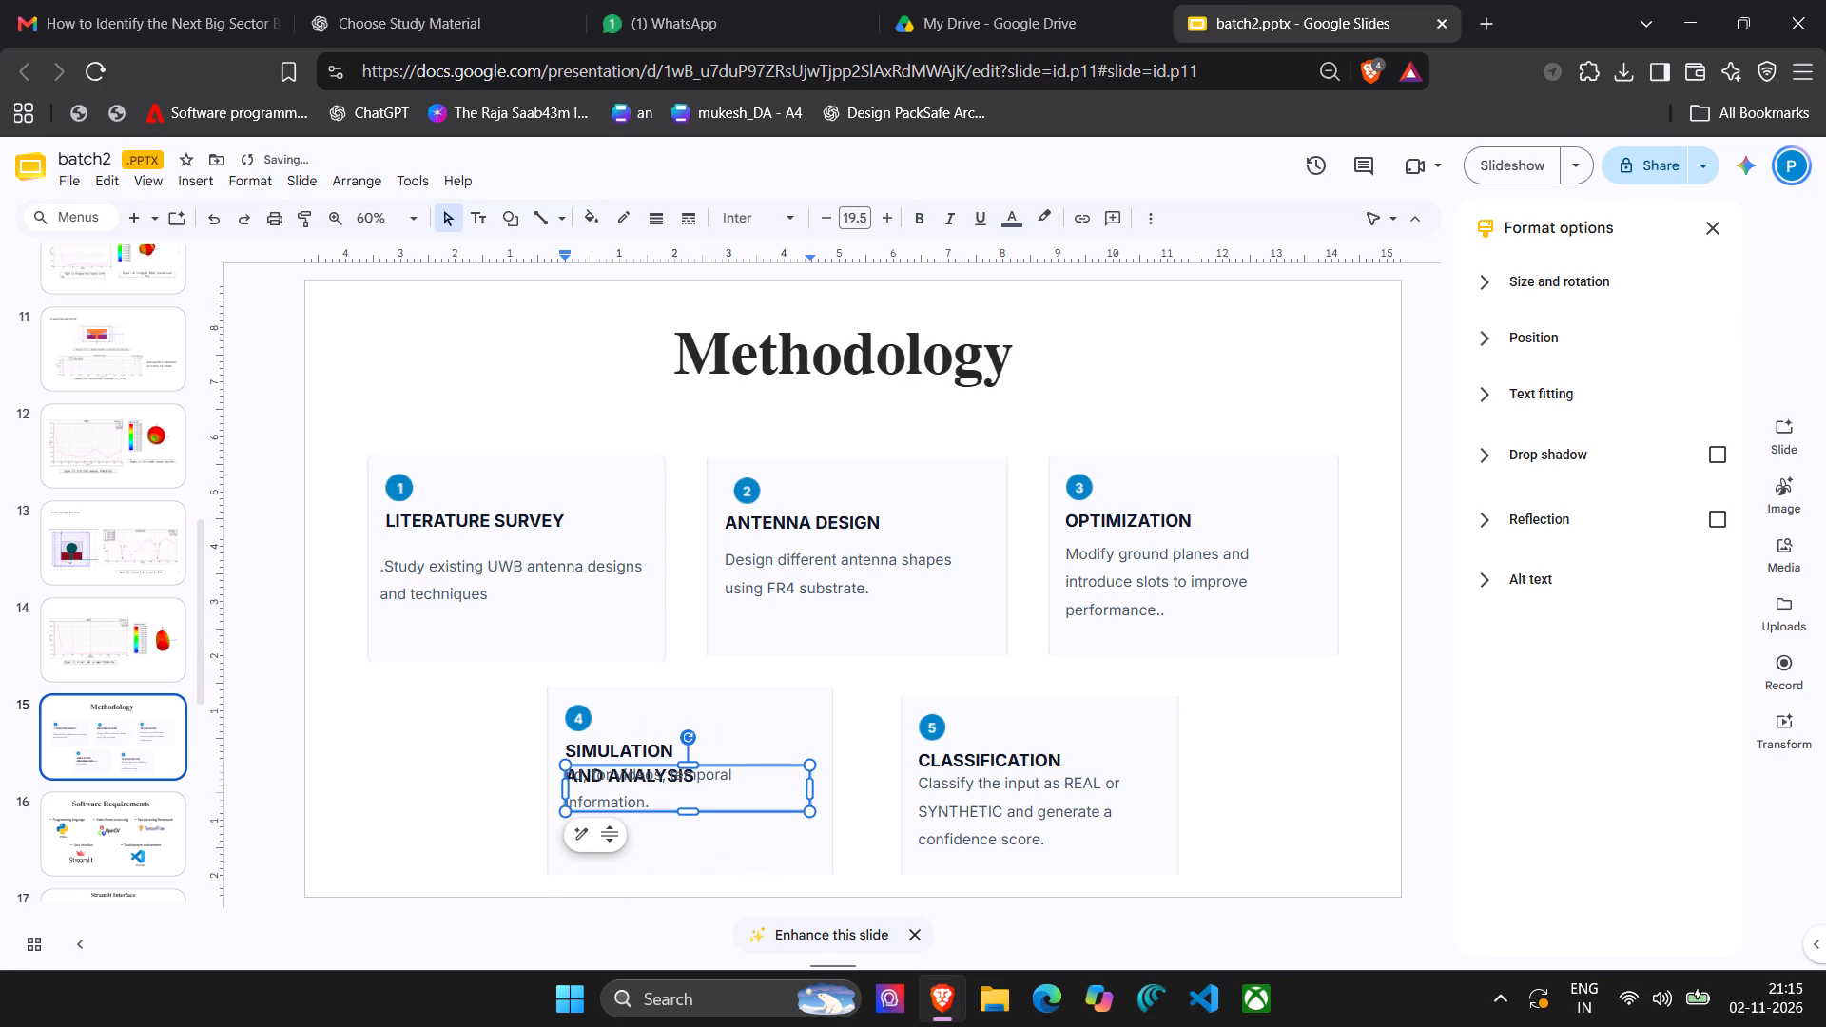
{"action": "left_click", "coordinate": [650, 803]}
{"action": "key", "text": "BackSpace"}
{"action": "key", "text": "BackSpace"}
{"action": "key", "text": "BackSpace"}
{"action": "key", "text": "BackSpace"}
{"action": "key", "text": "BackSpace"}
{"action": "key", "text": "BackSpace"}
{"action": "key", "text": "BackSpace"}
{"action": "key", "text": "BackSpace"}
{"action": "key", "text": "BackSpace"}
{"action": "key", "text": "BackSpace"}
{"action": "key", "text": "BackSpace"}
{"action": "key", "text": "BackSpace"}
{"action": "key", "text": "BackSpace"}
{"action": "key", "text": "BackSpace"}
{"action": "key", "text": "BackSpace"}
{"action": "key", "text": "BackSpace"}
{"action": "key", "text": "BackSpace"}
{"action": "key", "text": "BackSpace"}
{"action": "key", "text": "BackSpace"}
{"action": "key", "text": "BackSpace"}
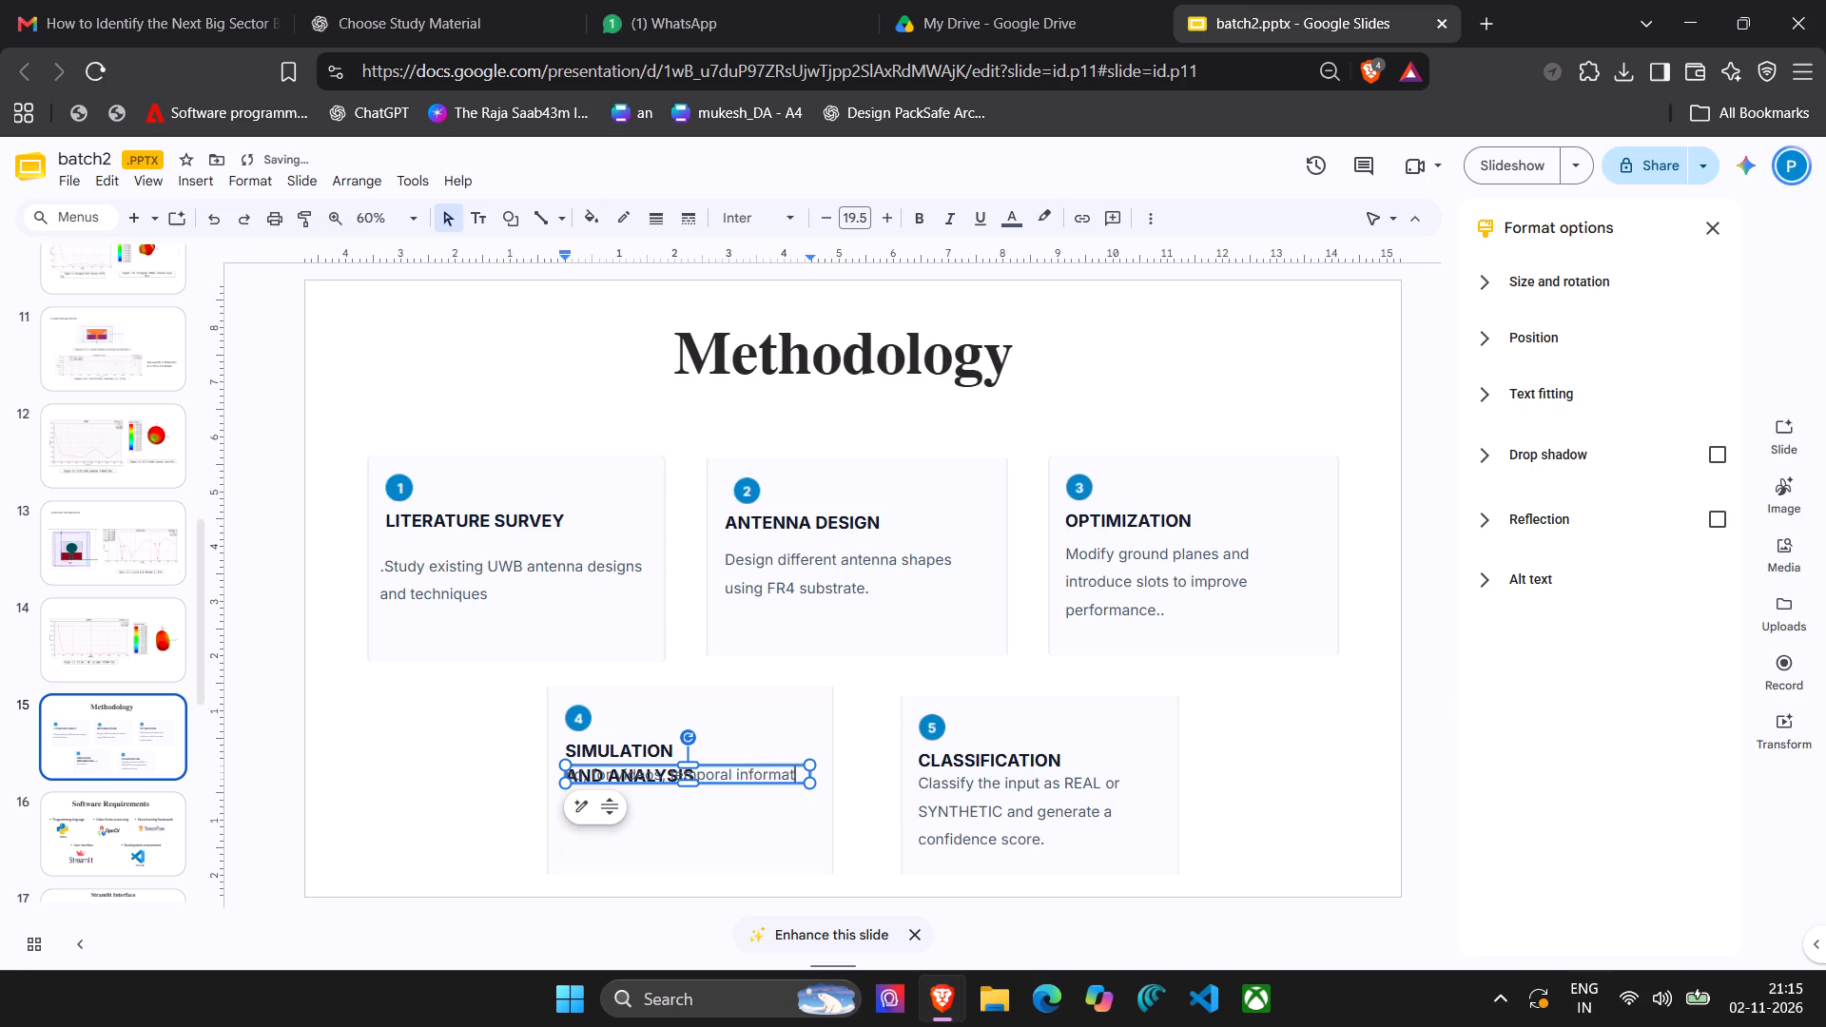
{"action": "key", "text": "BackSpace"}
{"action": "key", "text": "BackSpace"}
{"action": "key", "text": "BackSpace"}
{"action": "key", "text": "BackSpace"}
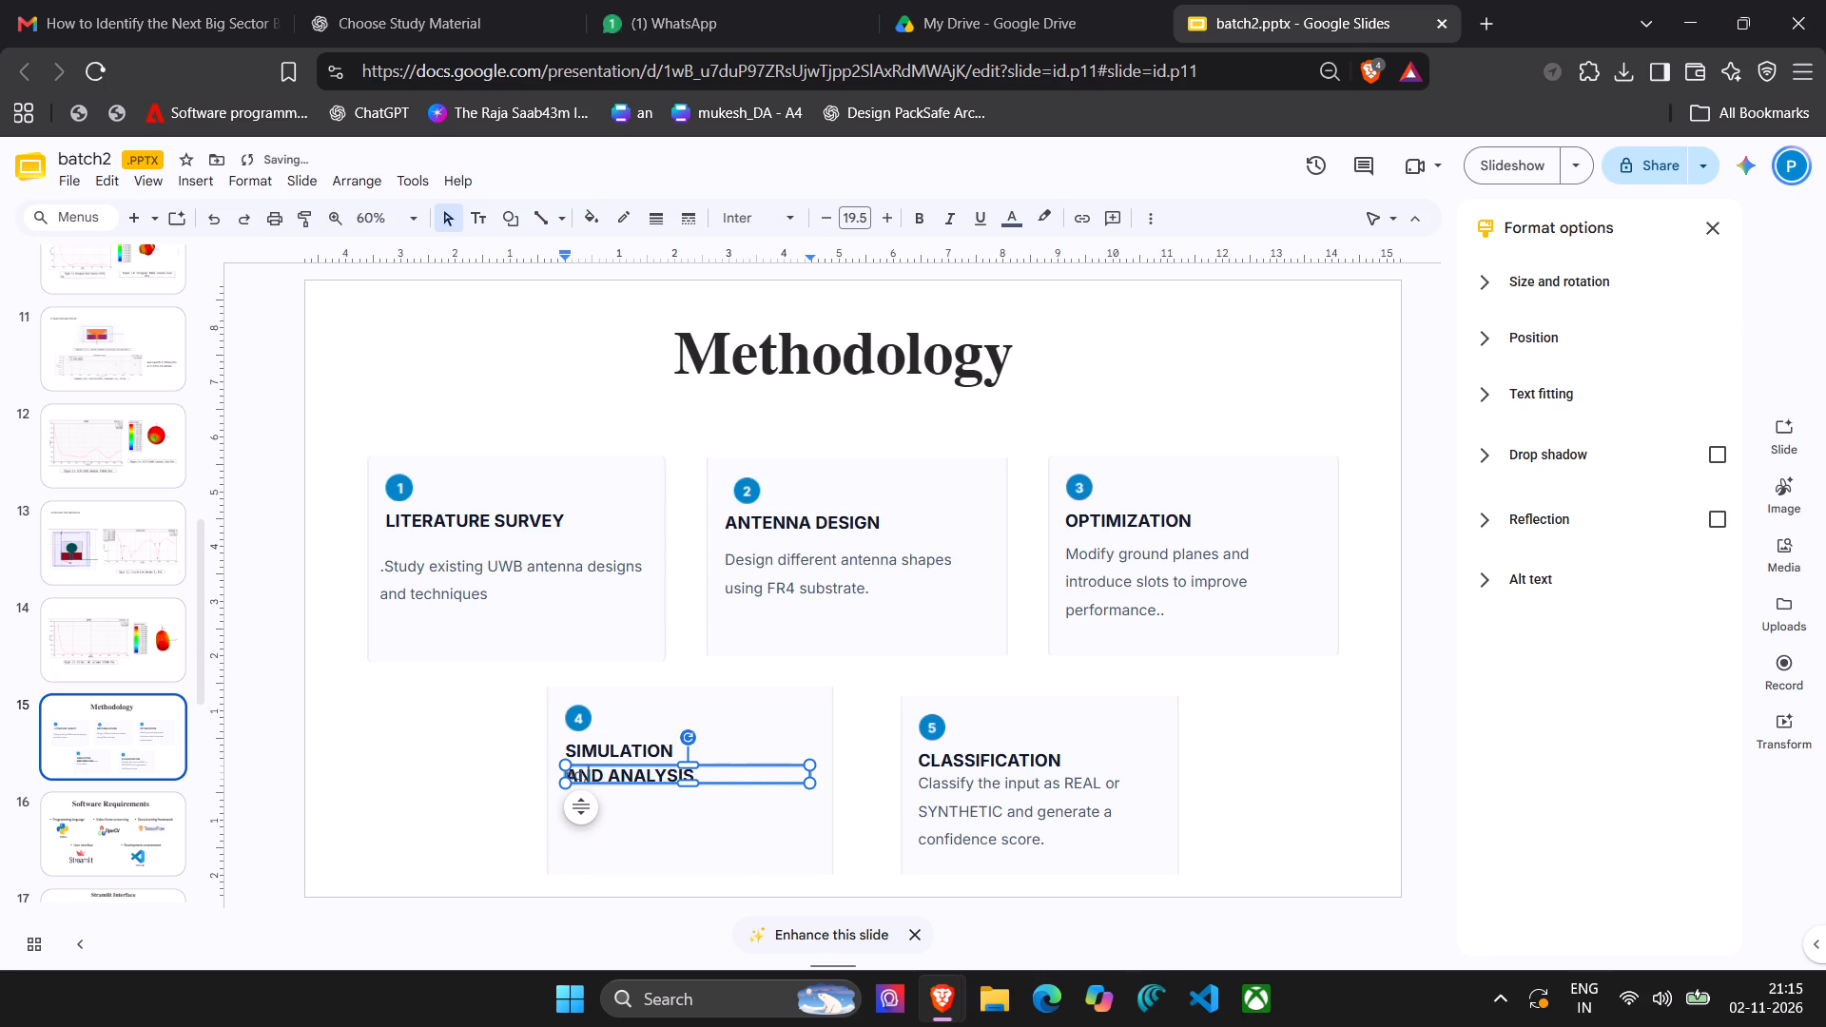
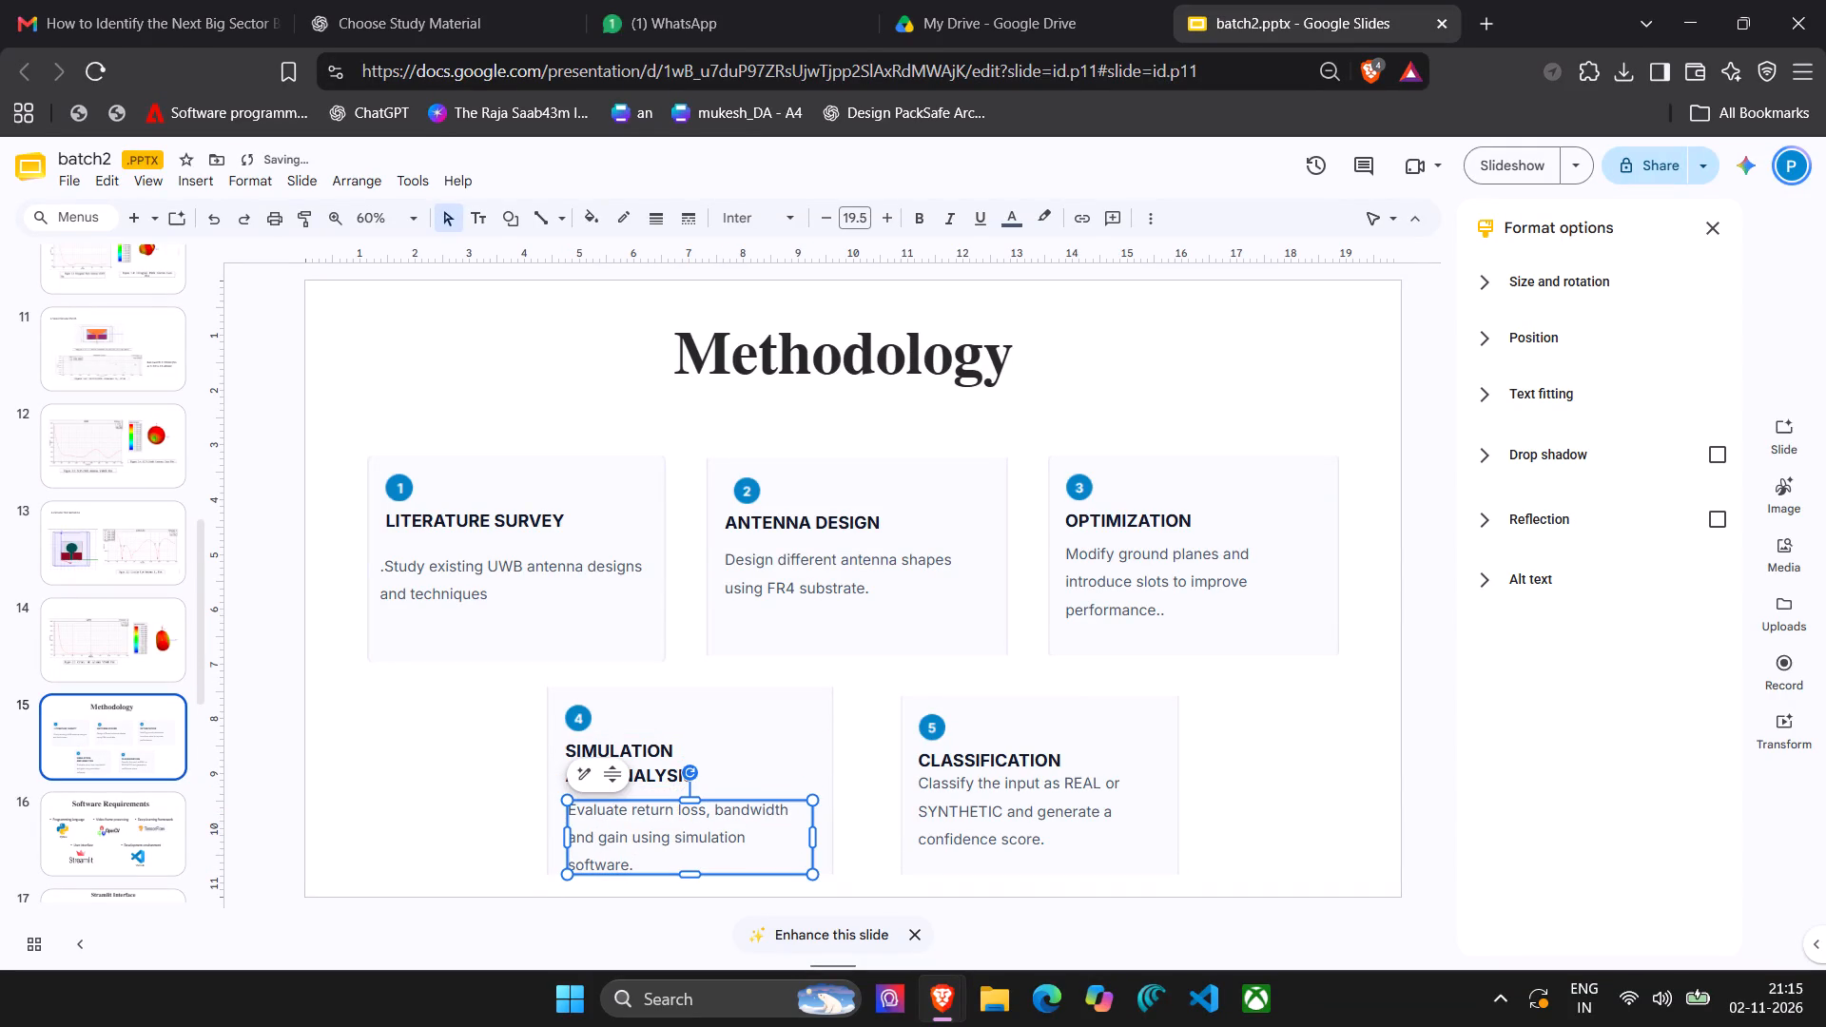
Replace the fifth Methodology card's heading with FABRICATION AND VALIDATION.
{"action": "left_click", "coordinate": [985, 823]}
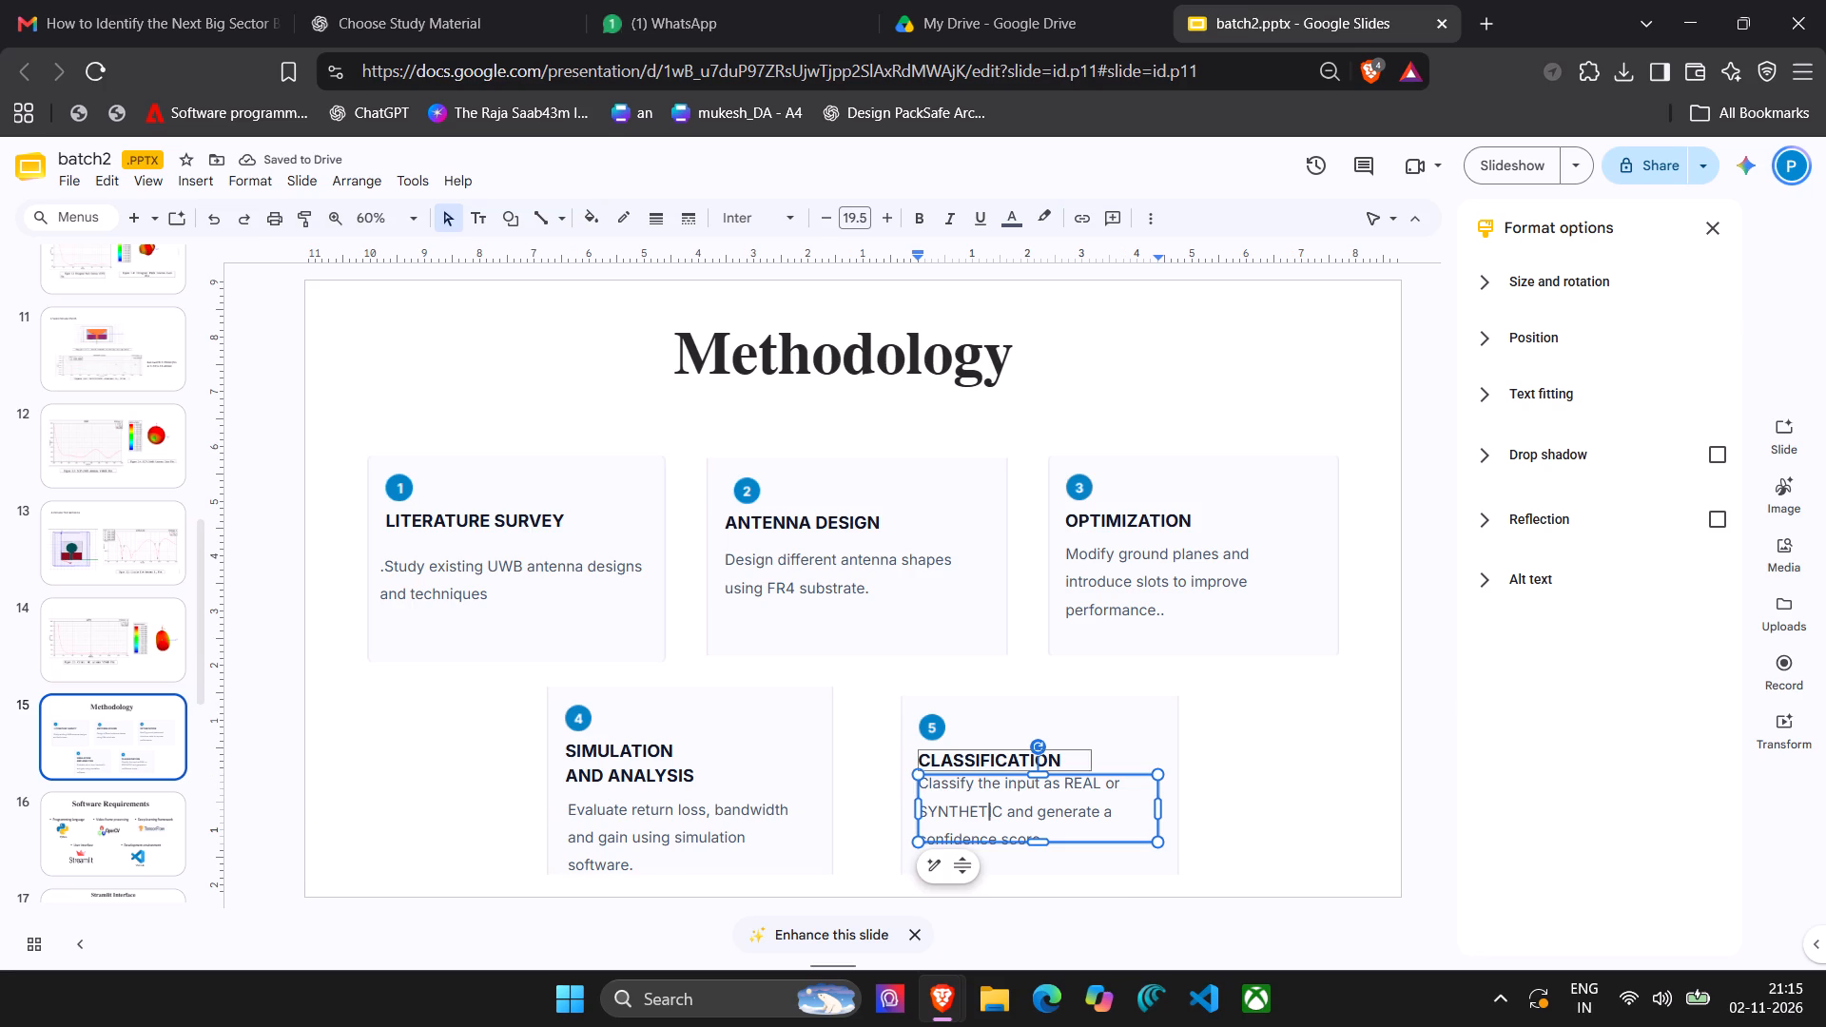
{"action": "left_click", "coordinate": [1011, 755]}
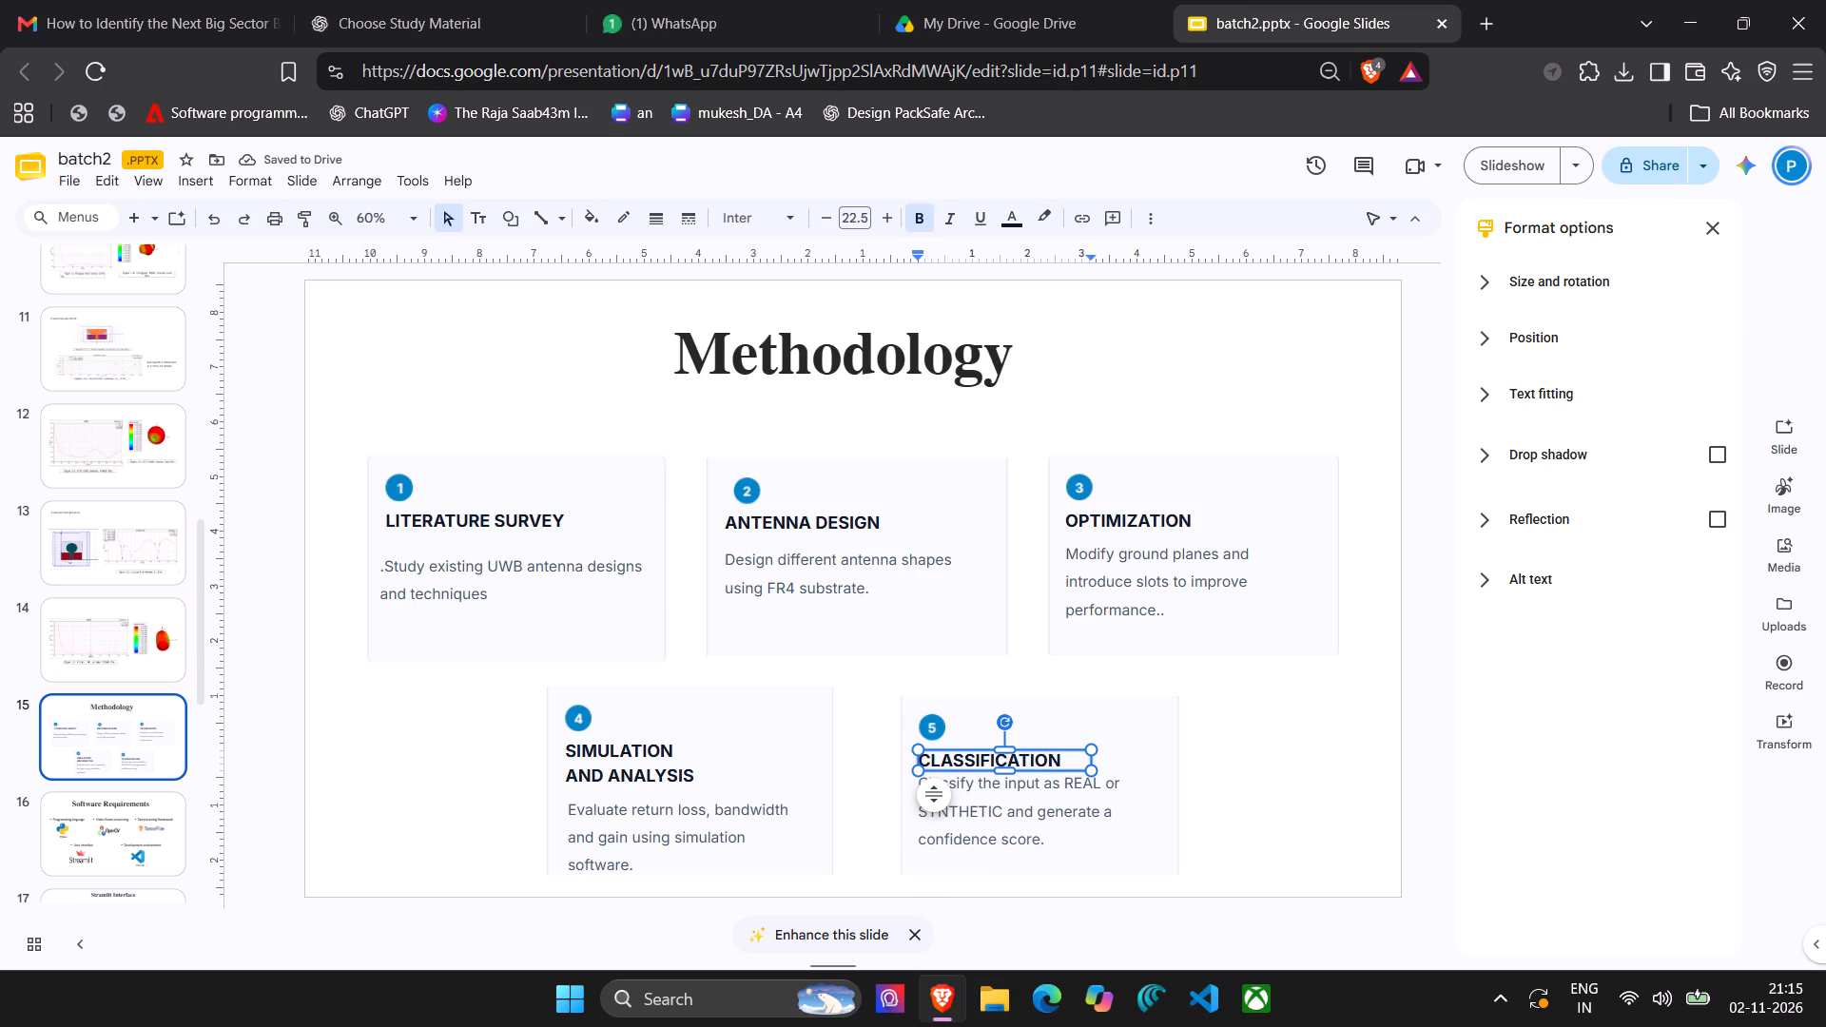
{"action": "key", "text": "Right"}
{"action": "key", "text": "Right"}
{"action": "key", "text": "Right"}
{"action": "key", "text": "Right"}
{"action": "key", "text": "Right"}
{"action": "key", "text": "BackSpace"}
{"action": "key", "text": "BackSpace"}
{"action": "key", "text": "BackSpace"}
{"action": "key", "text": "BackSpace"}
{"action": "key", "text": "BackSpace"}
{"action": "key", "text": "BackSpace"}
{"action": "key", "text": "BackSpace"}
{"action": "key", "text": "BackSpace"}
{"action": "key", "text": "BackSpace"}
{"action": "key", "text": "BackSpace"}
{"action": "key", "text": "BackSpace"}
{"action": "key", "text": "BackSpace"}
{"action": "key", "text": "BackSpace"}
{"action": "key", "text": "BackSpace"}
{"action": "key", "text": "BackSpace"}
{"action": "key", "text": "BackSpace"}
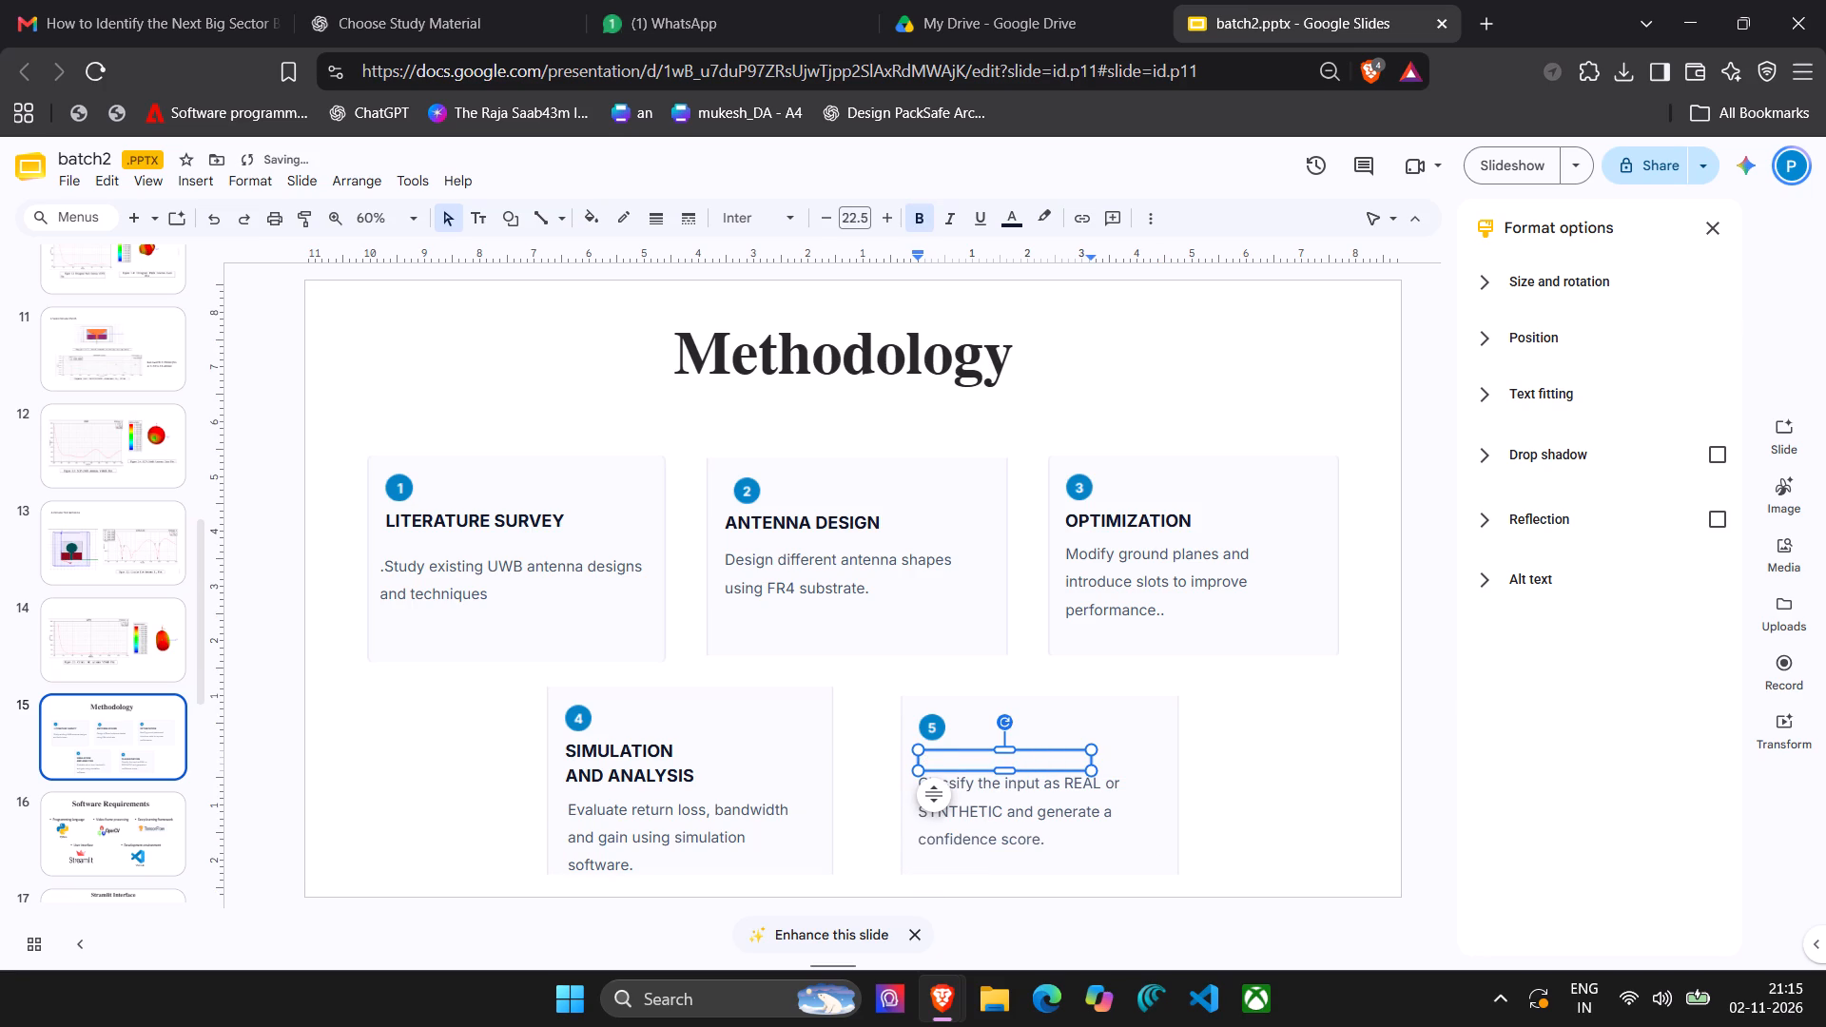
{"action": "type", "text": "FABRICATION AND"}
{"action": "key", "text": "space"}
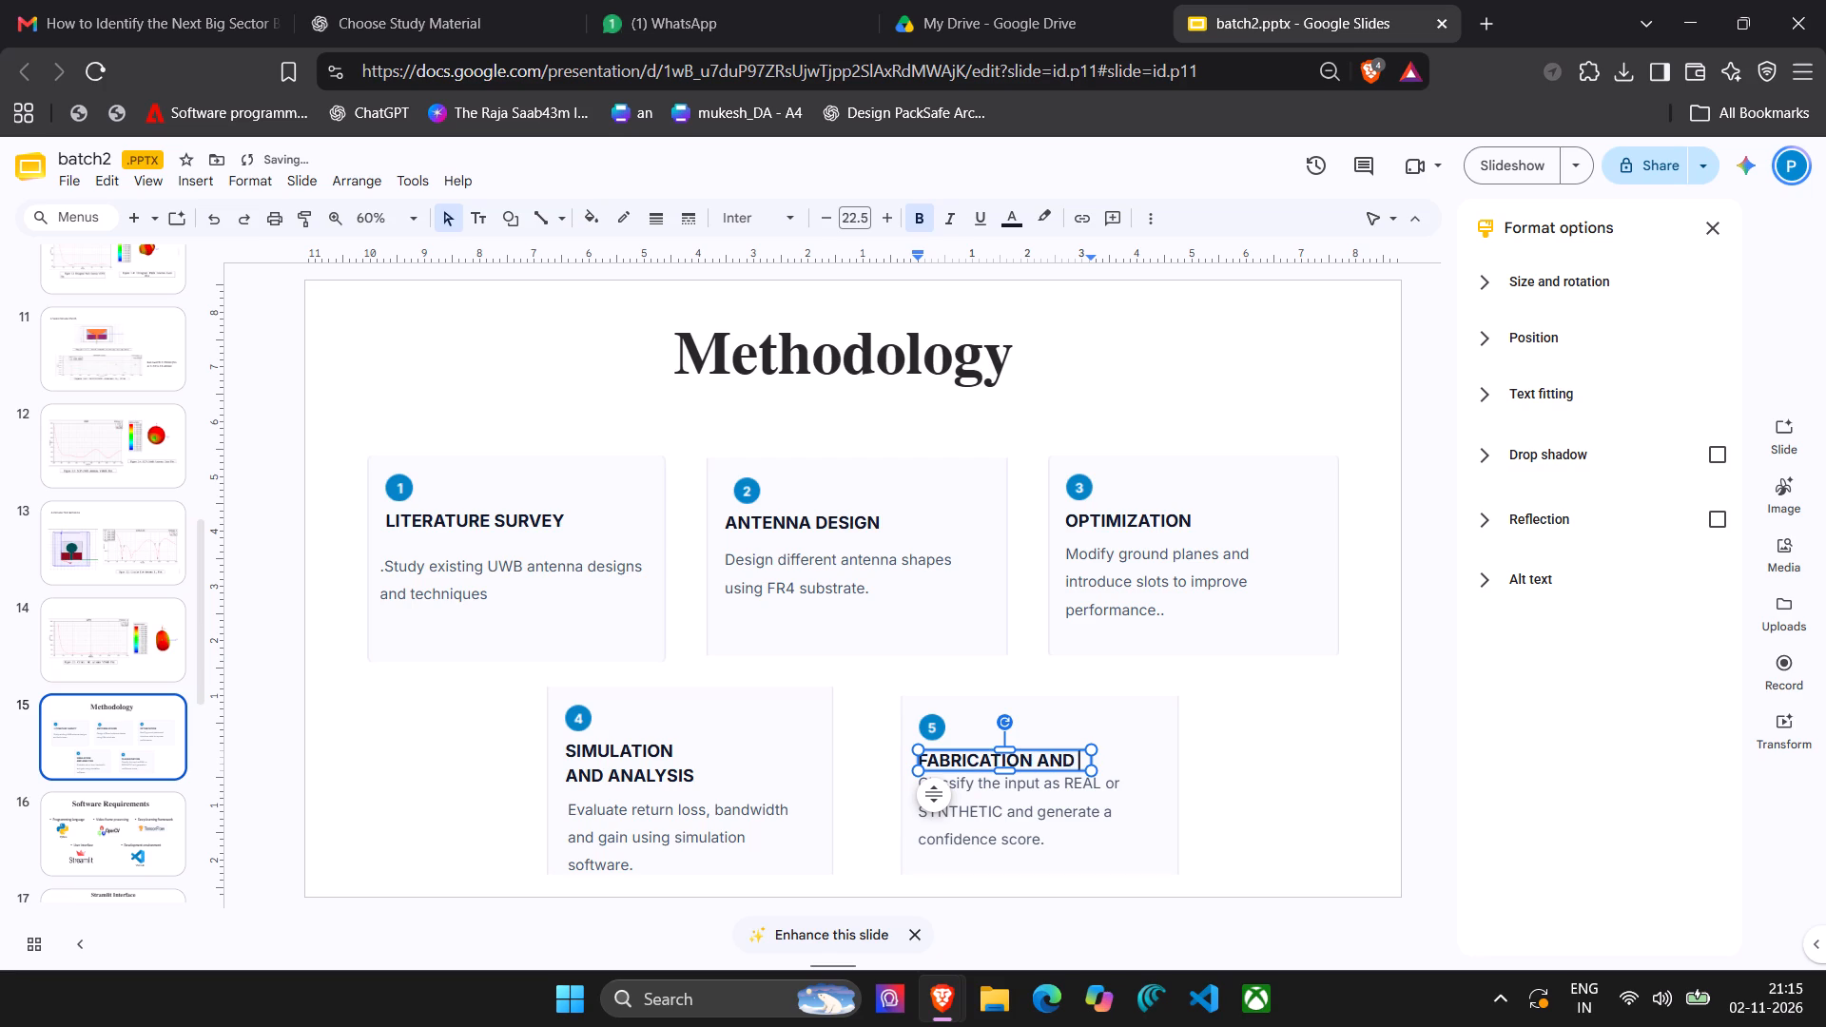
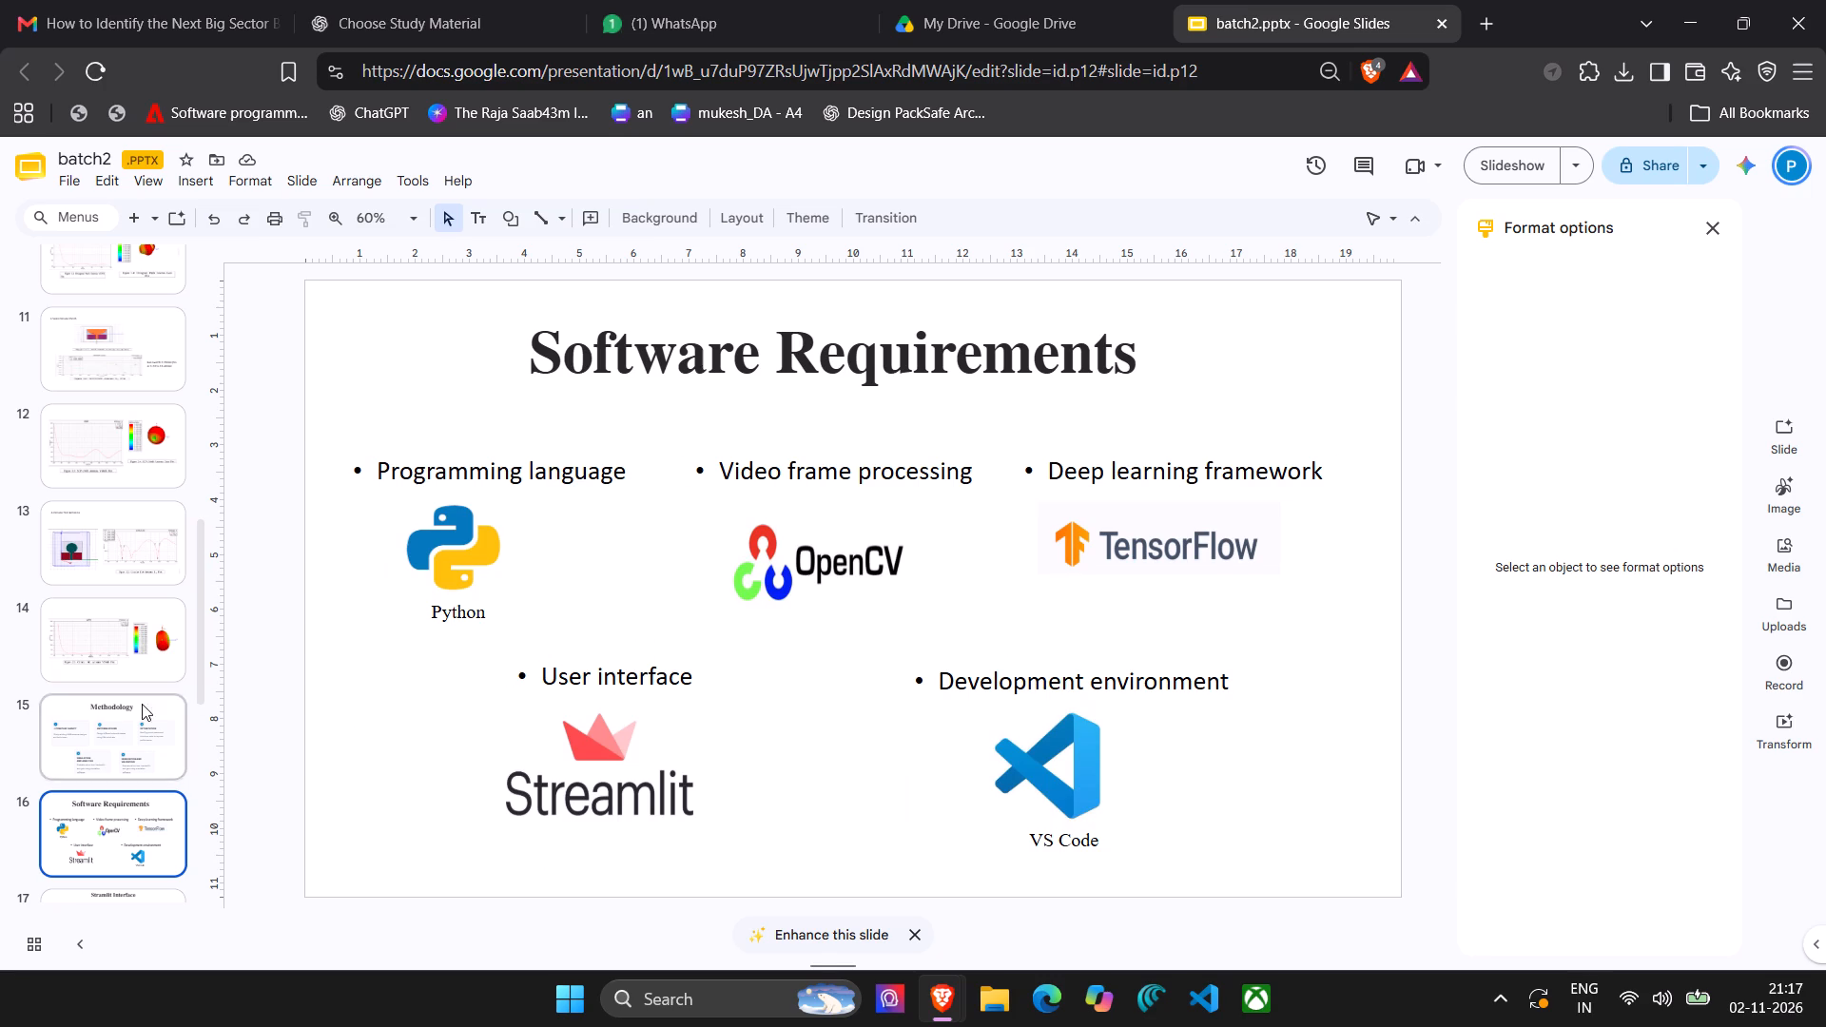
Add a new blank slide directly after the Methodology slide.
{"action": "left_click", "coordinate": [115, 703]}
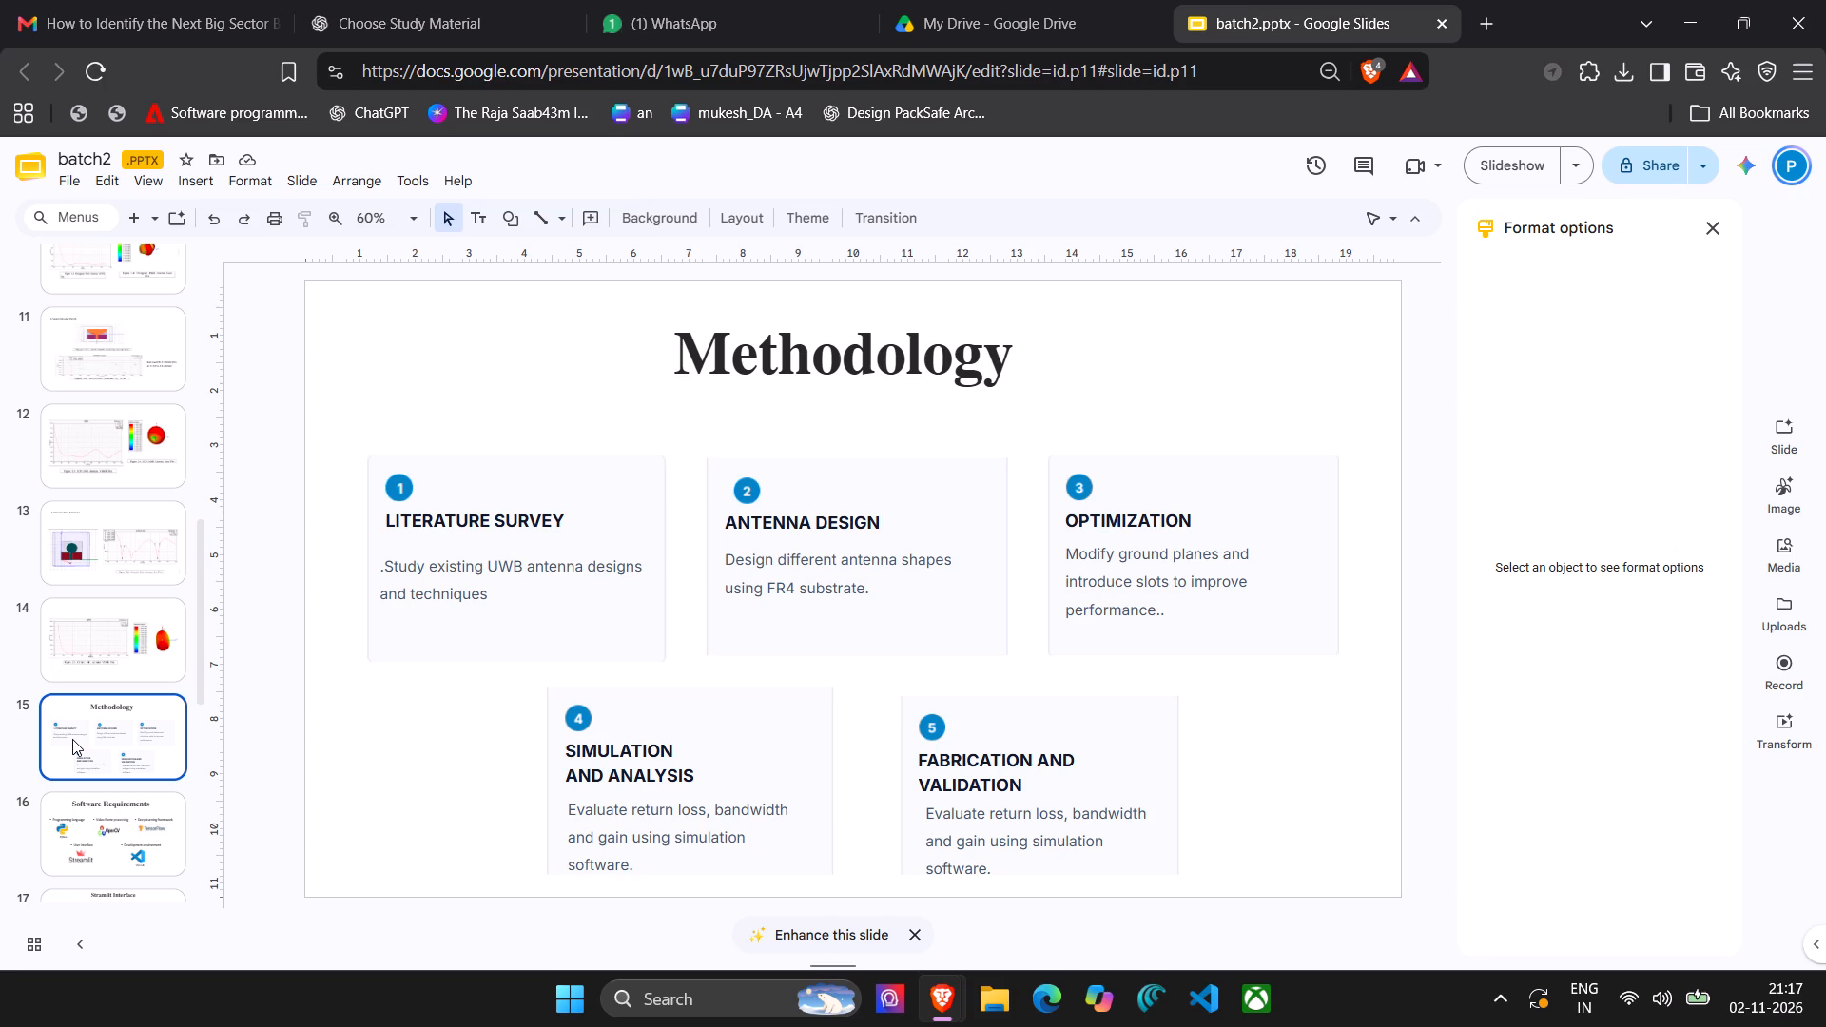
{"action": "right_click", "coordinate": [72, 739]}
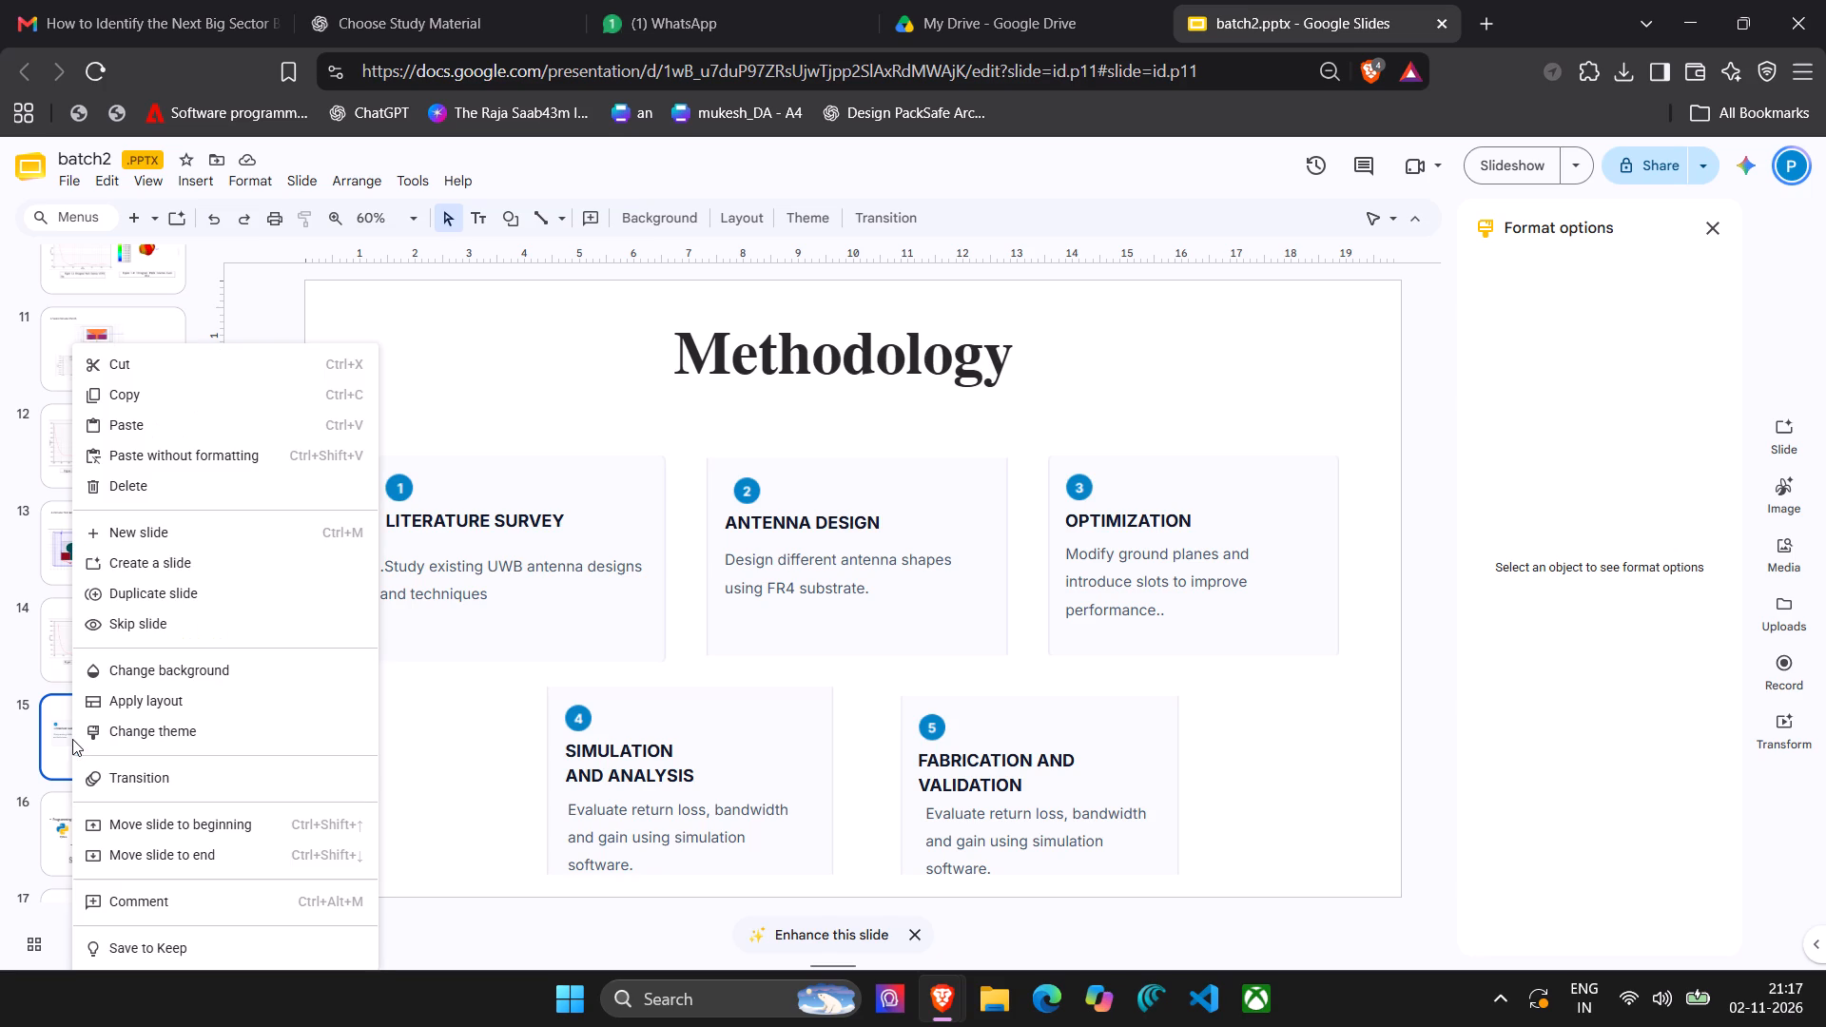
{"action": "left_click", "coordinate": [184, 533]}
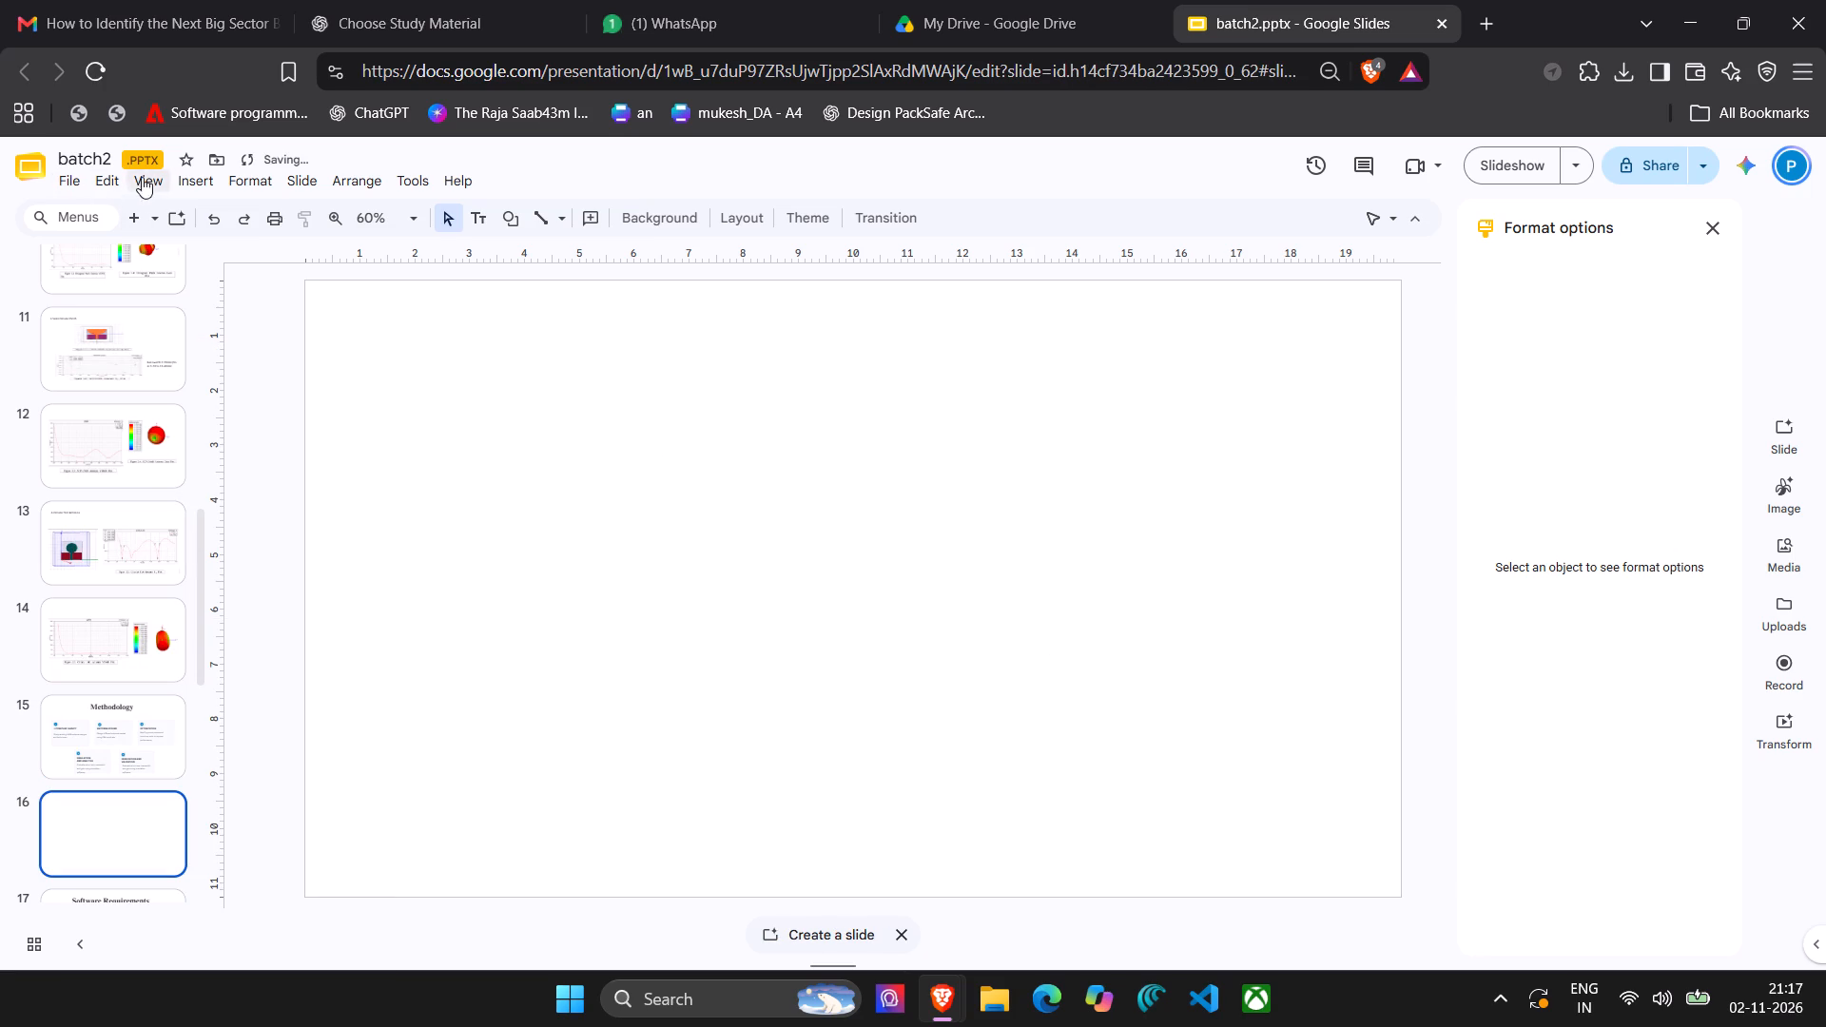
Insert a text box near the top of the new blank slide and enter FLOW CHART as its title.
{"action": "left_click", "coordinate": [213, 183]}
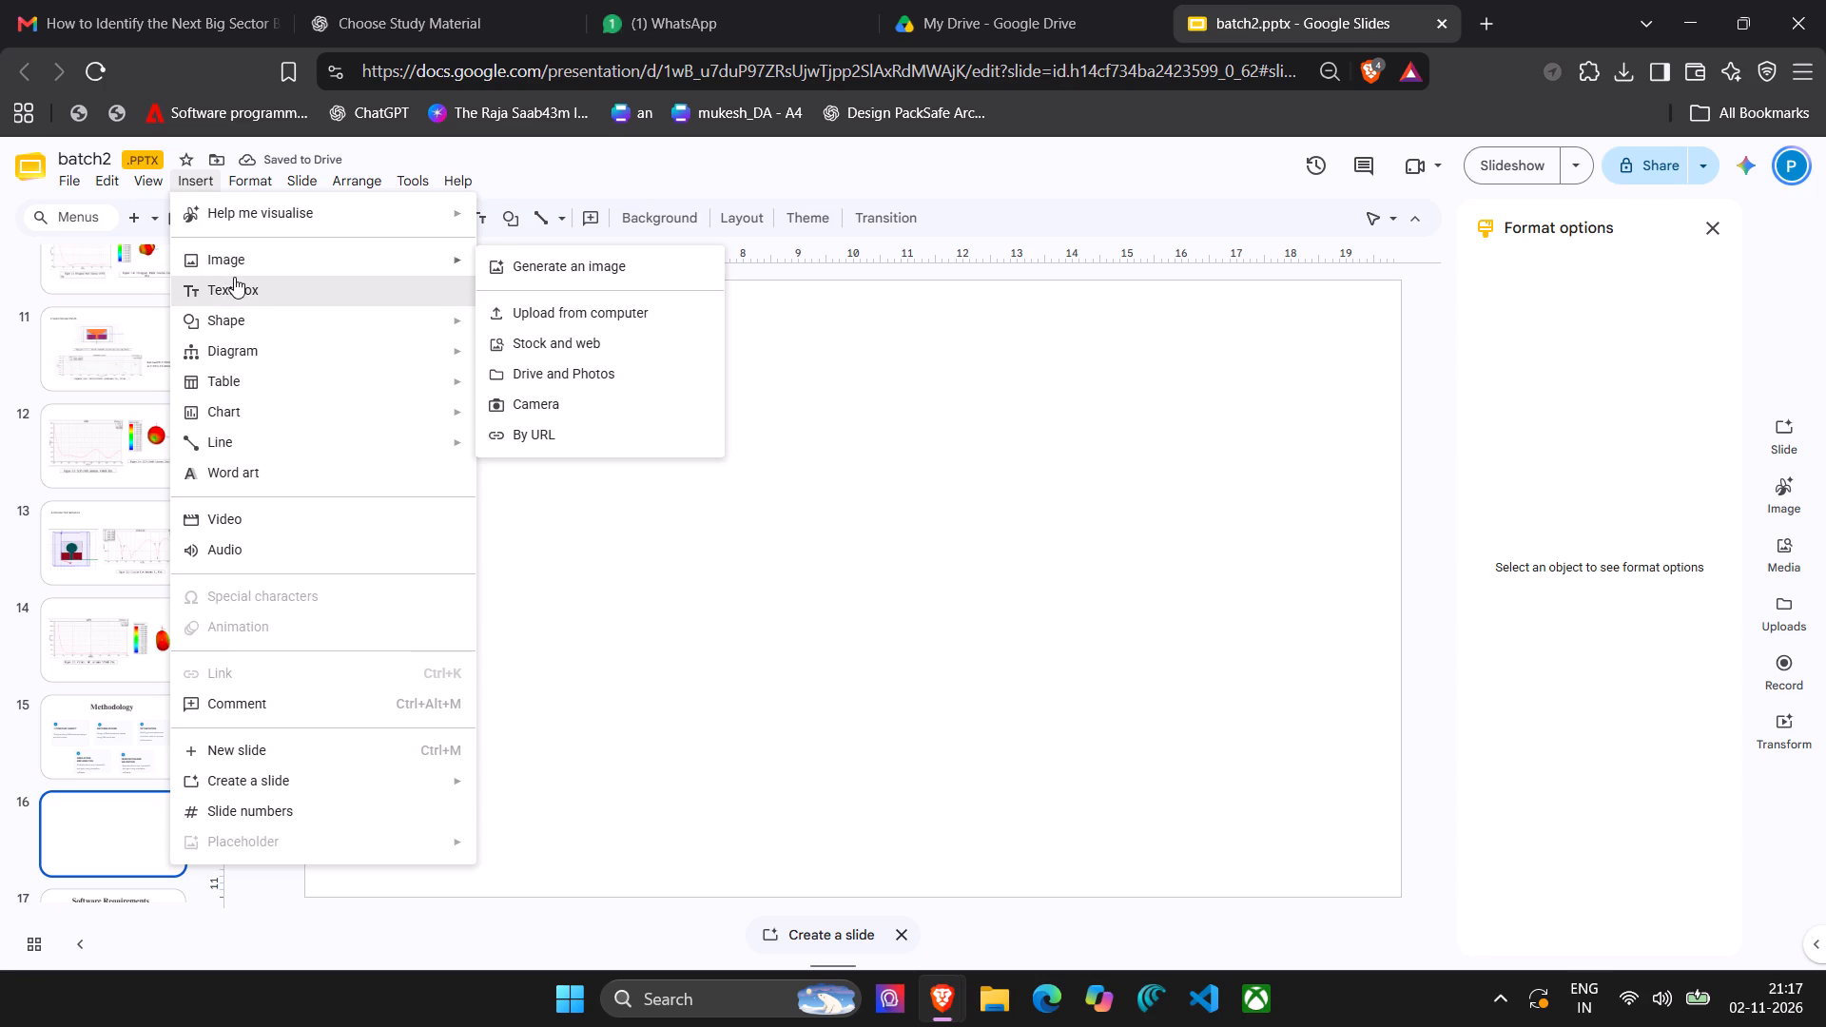
{"action": "left_click", "coordinate": [234, 277]}
{"action": "left_click", "coordinate": [594, 302]}
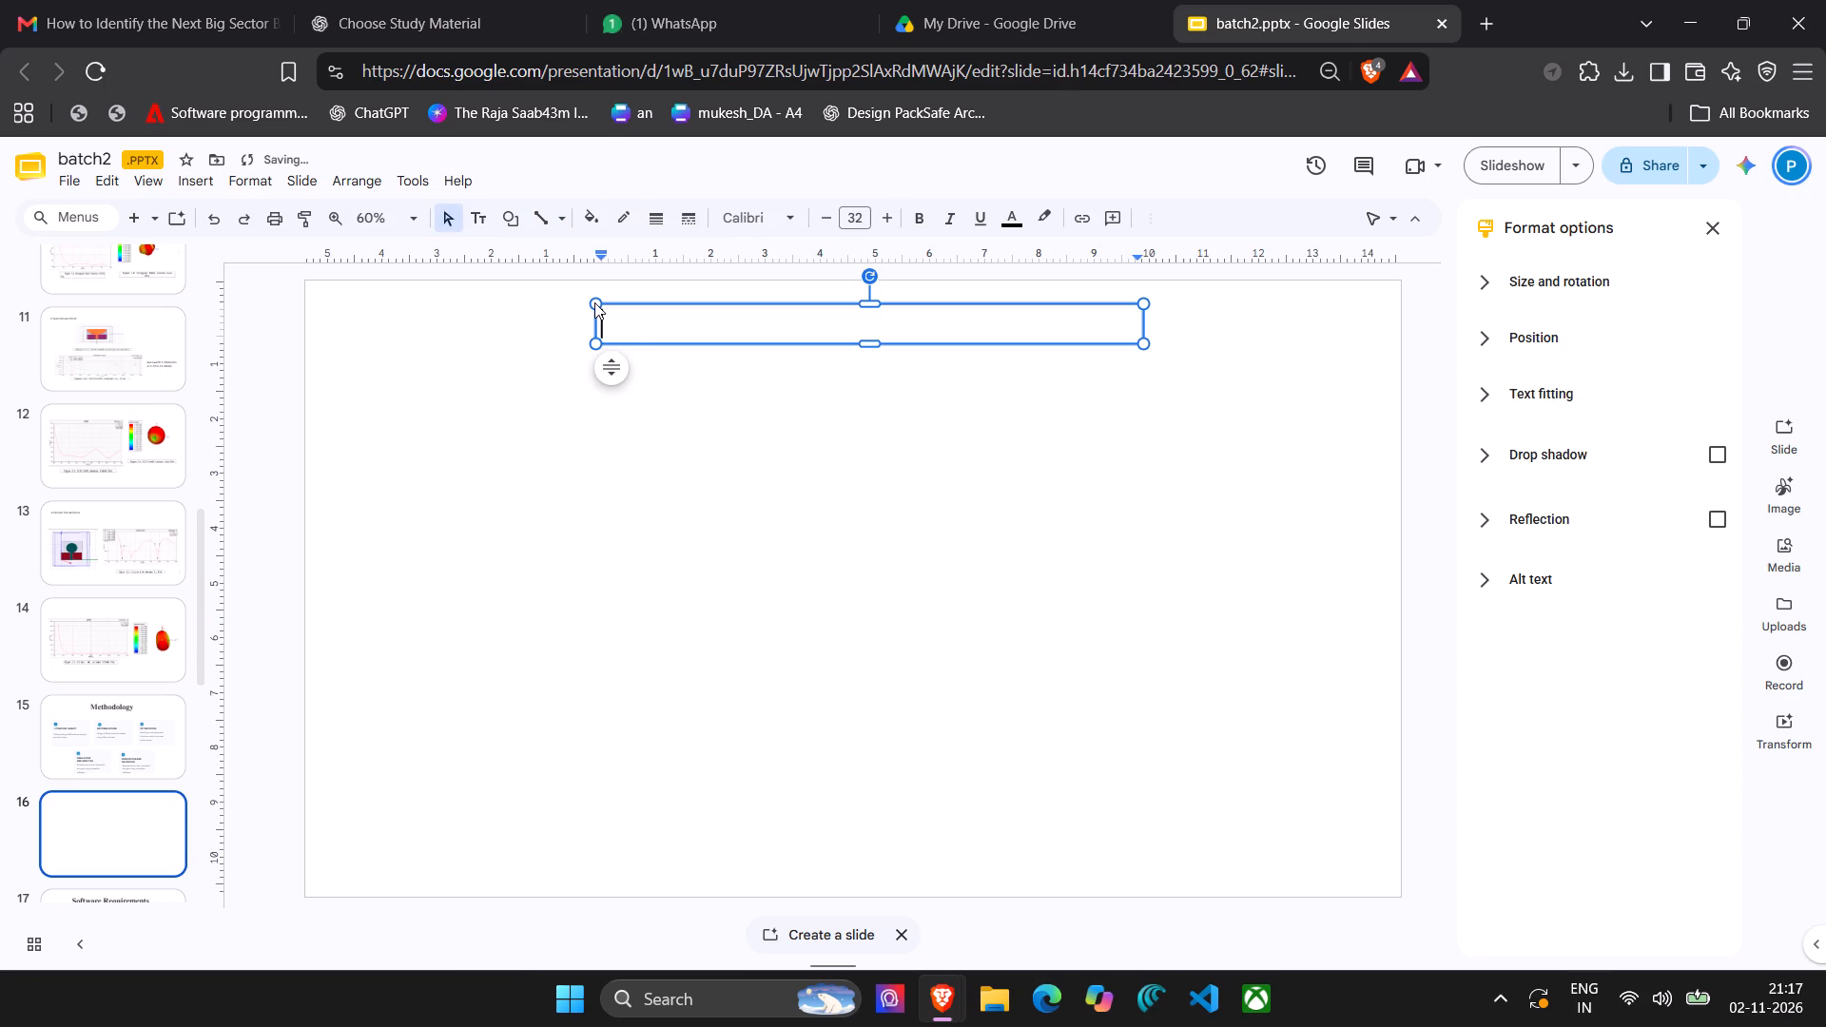
{"action": "type", "text": "FLOW CHART"}
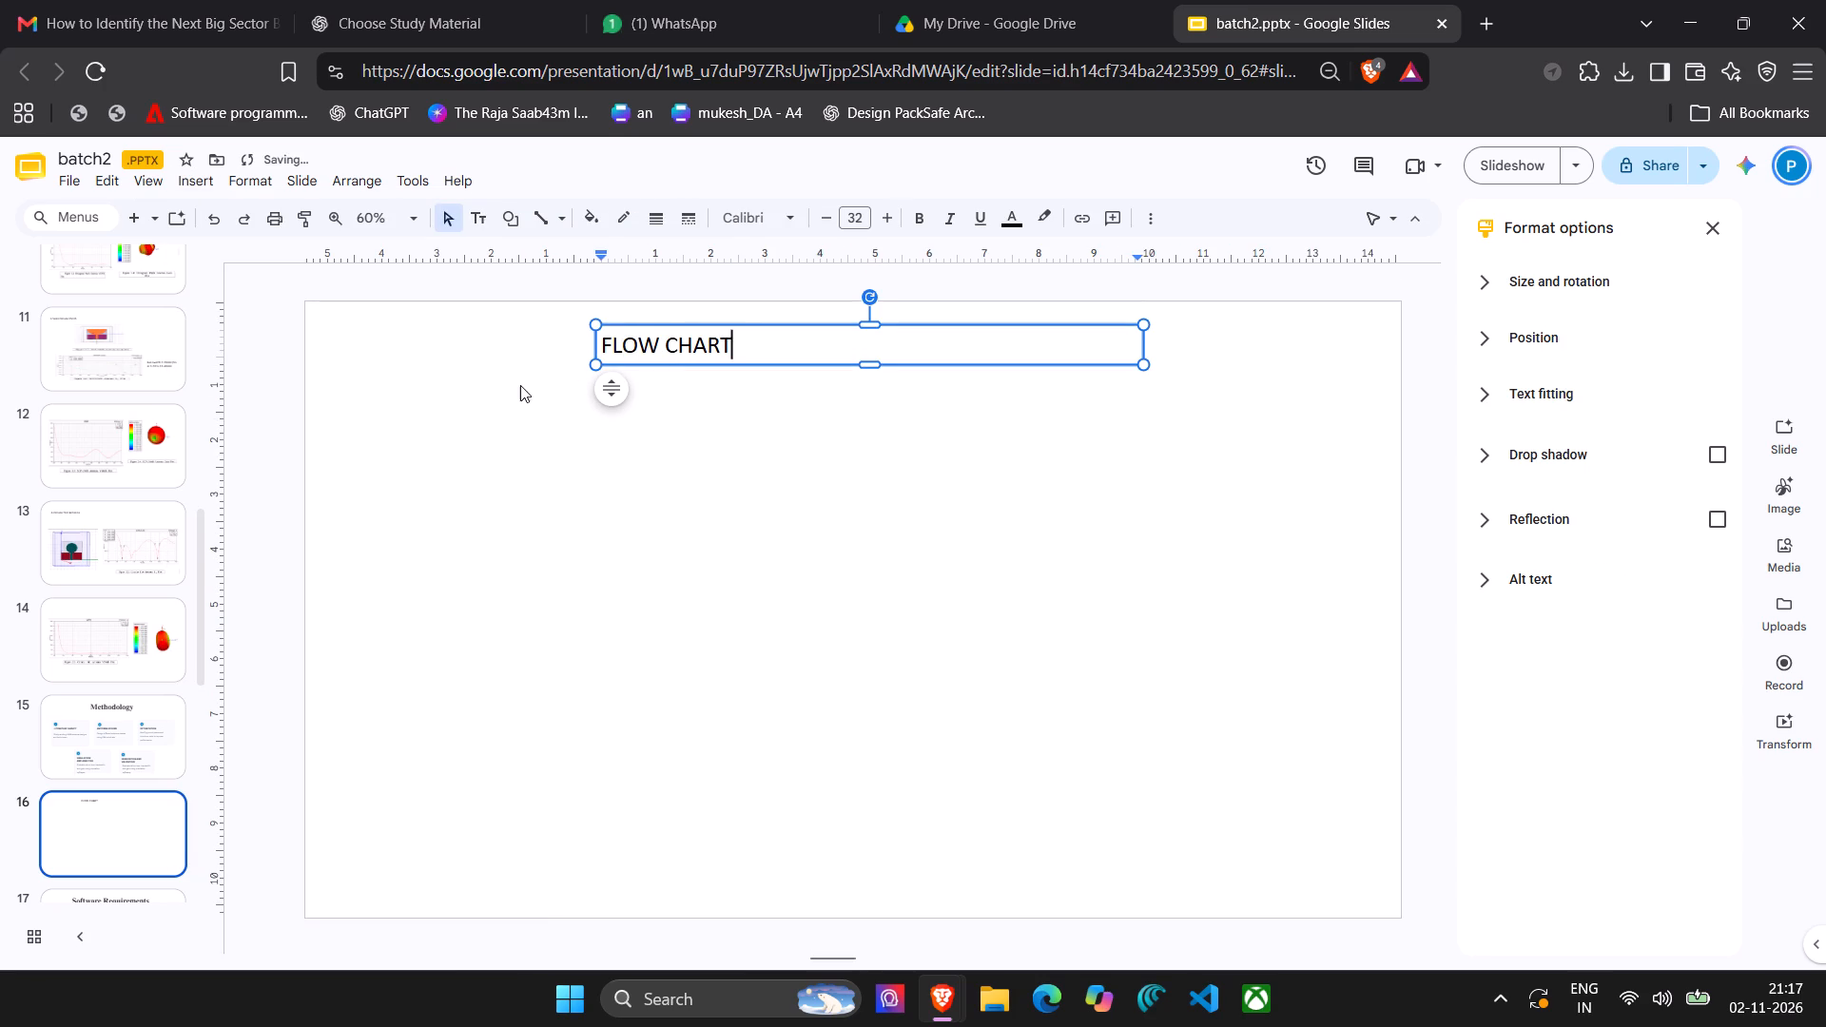
Format the FLOW CHART title as bold, size 34 and centred within its text box.
{"action": "left_click_drag", "start_coordinate": [761, 342], "coordinate": [601, 326]}
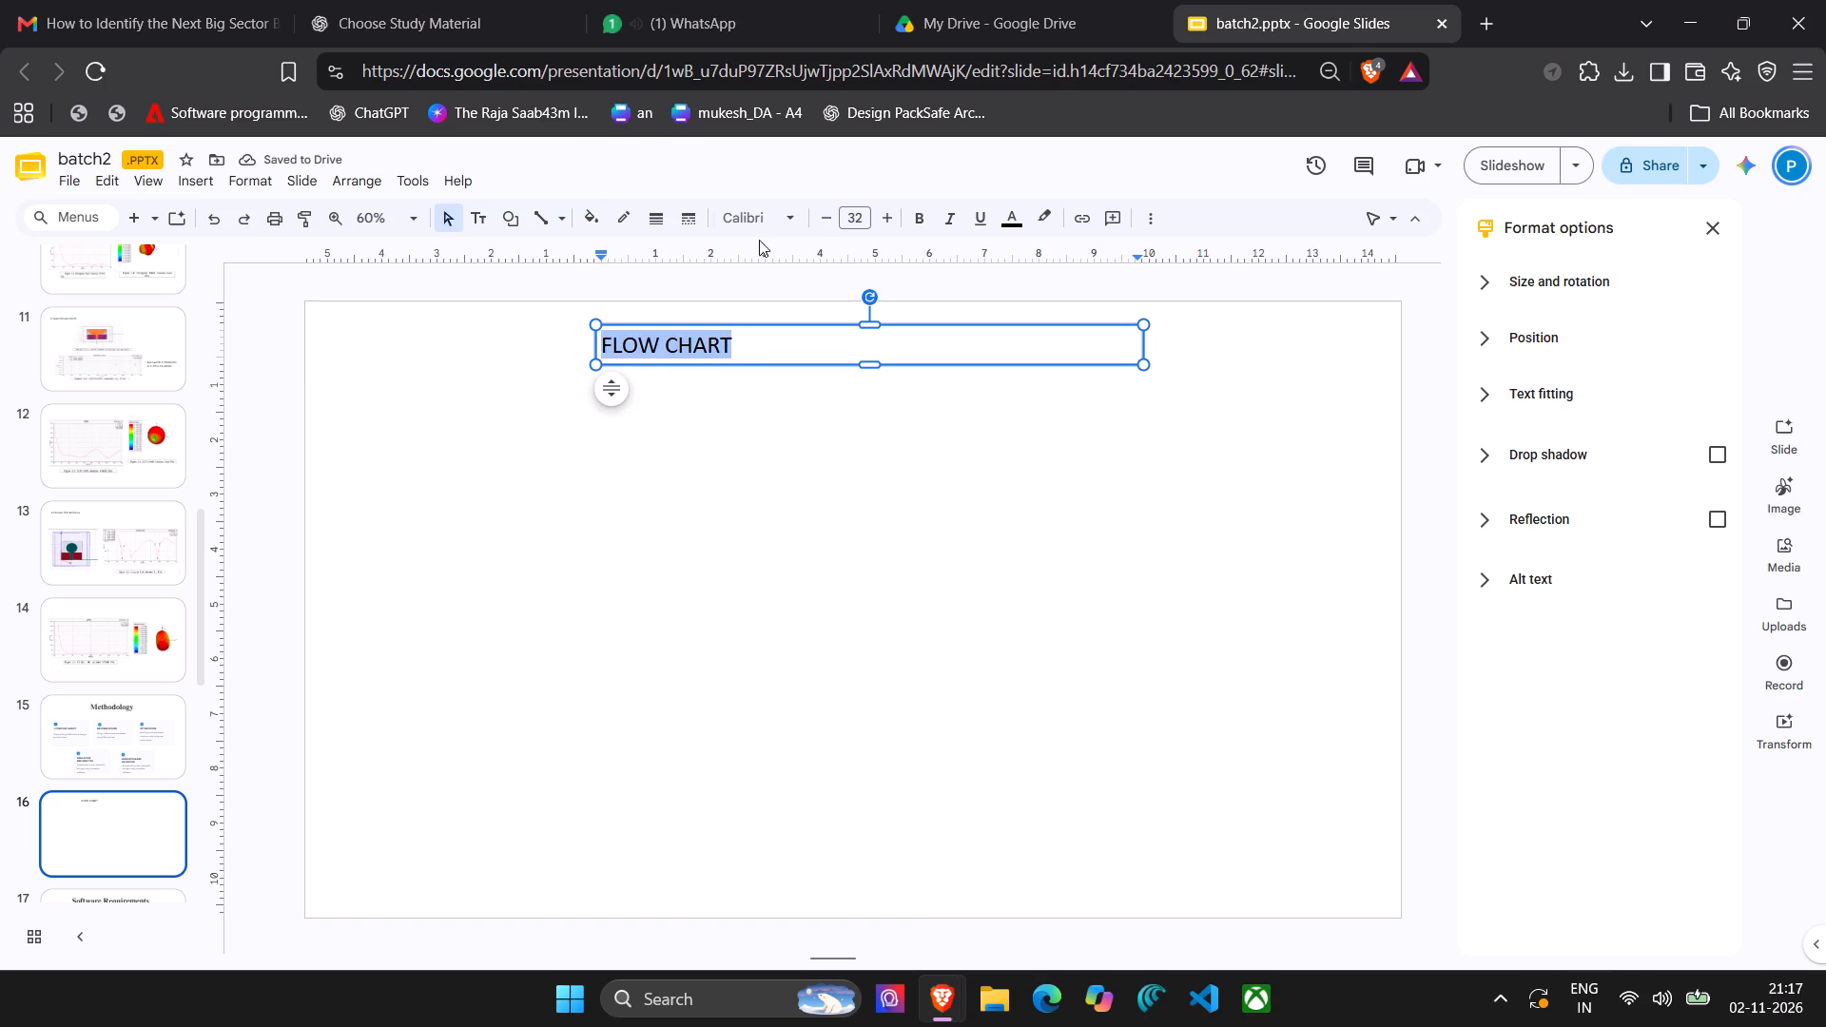
{"action": "left_click", "coordinate": [907, 225]}
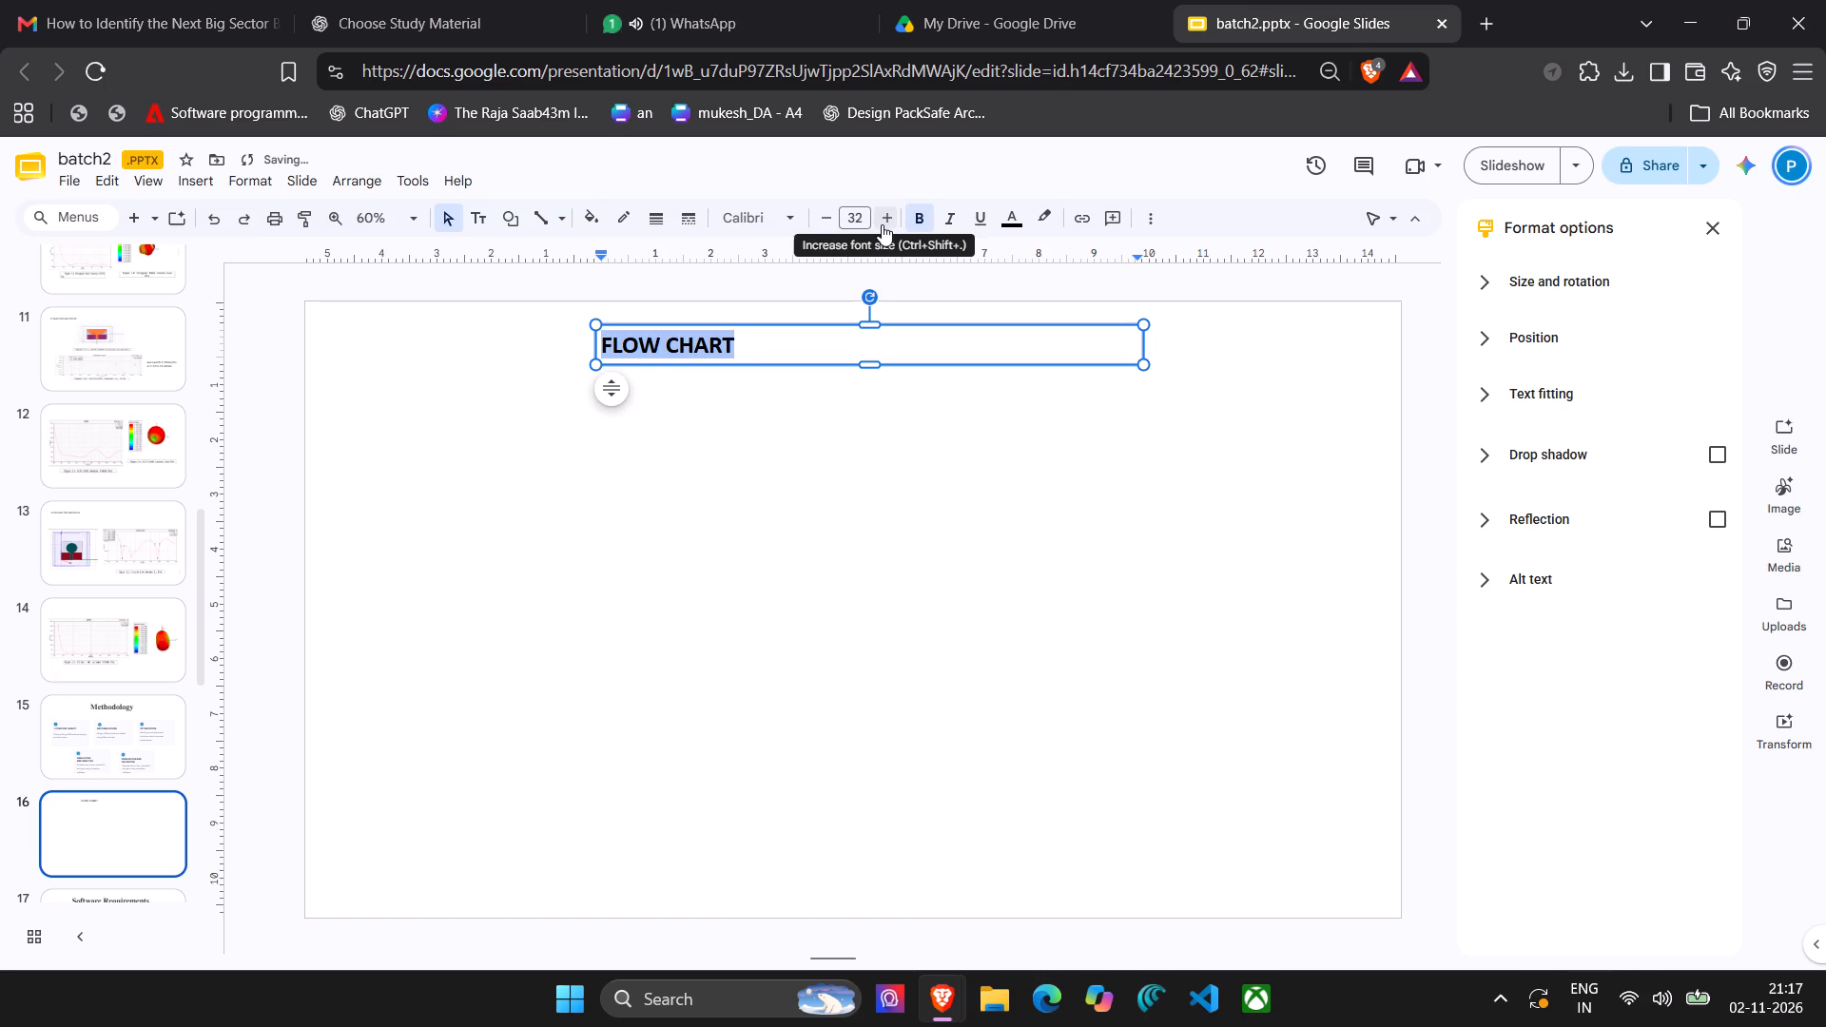
{"action": "double_click", "coordinate": [882, 224]}
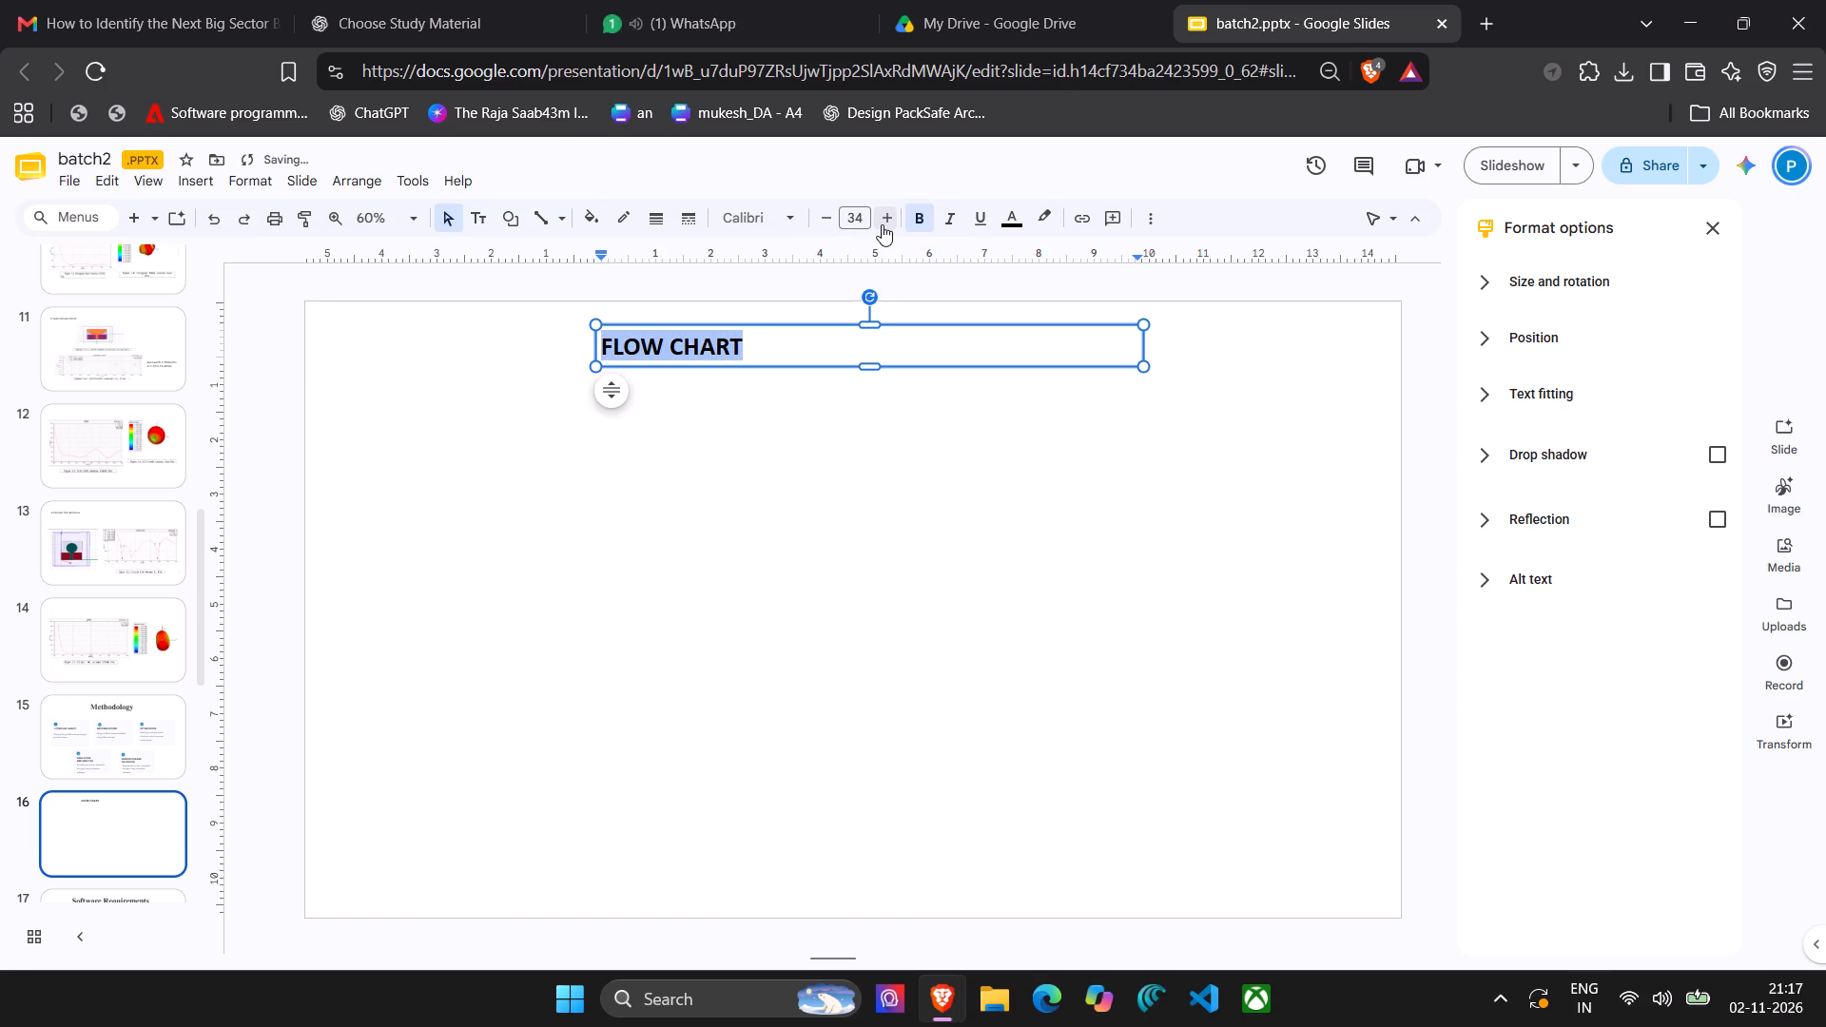
{"action": "left_click", "coordinate": [1150, 219]}
{"action": "left_click", "coordinate": [727, 248]}
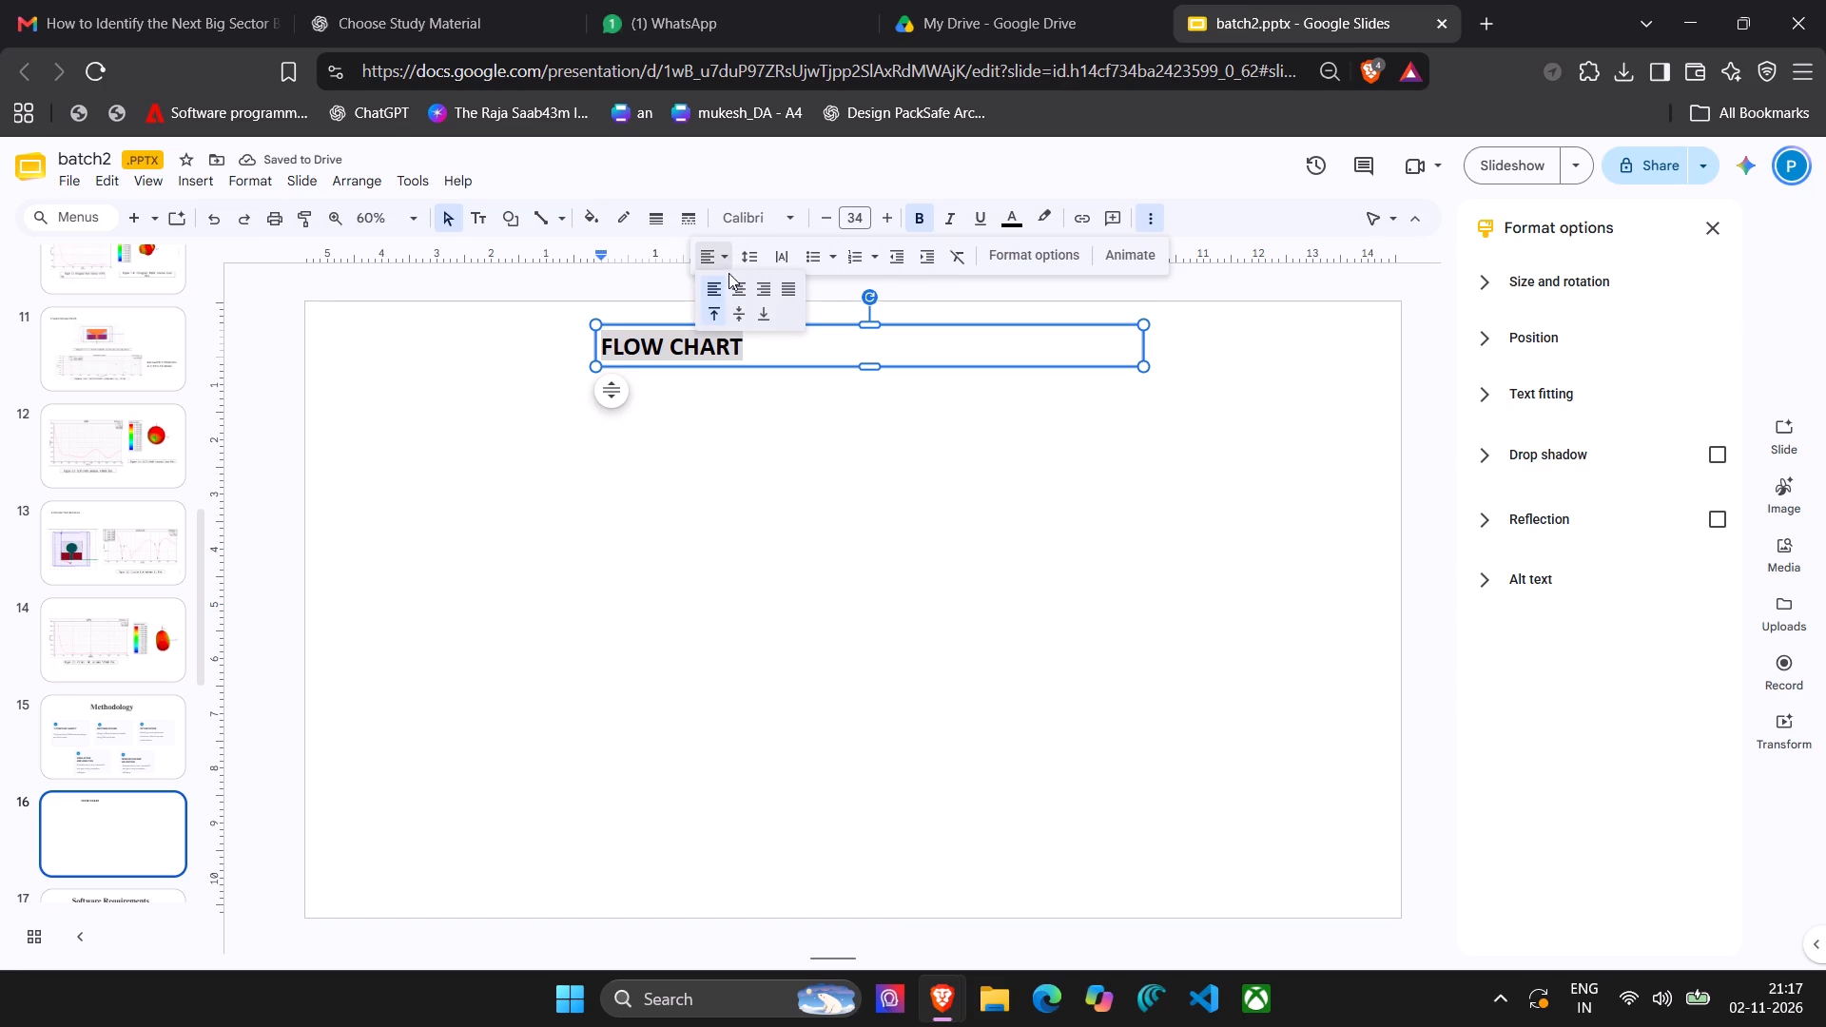
{"action": "left_click", "coordinate": [730, 286]}
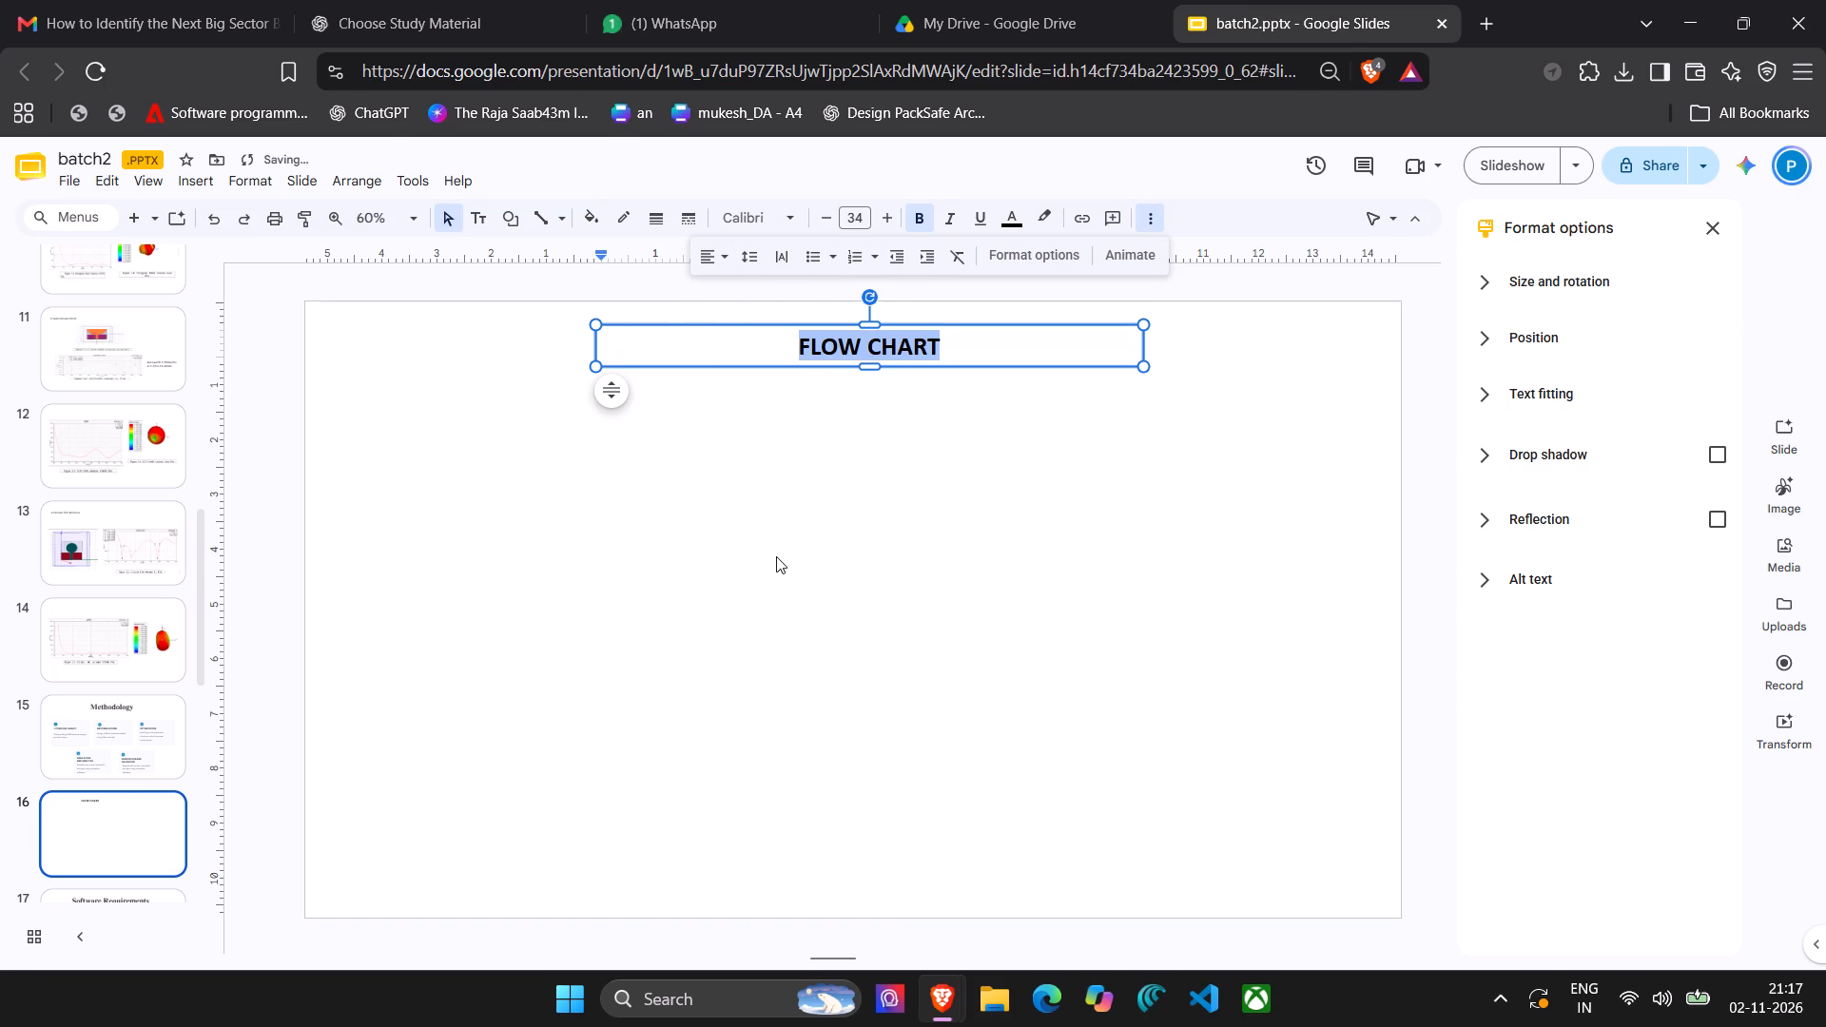
{"action": "left_click", "coordinate": [776, 556]}
{"action": "left_click", "coordinate": [911, 356]}
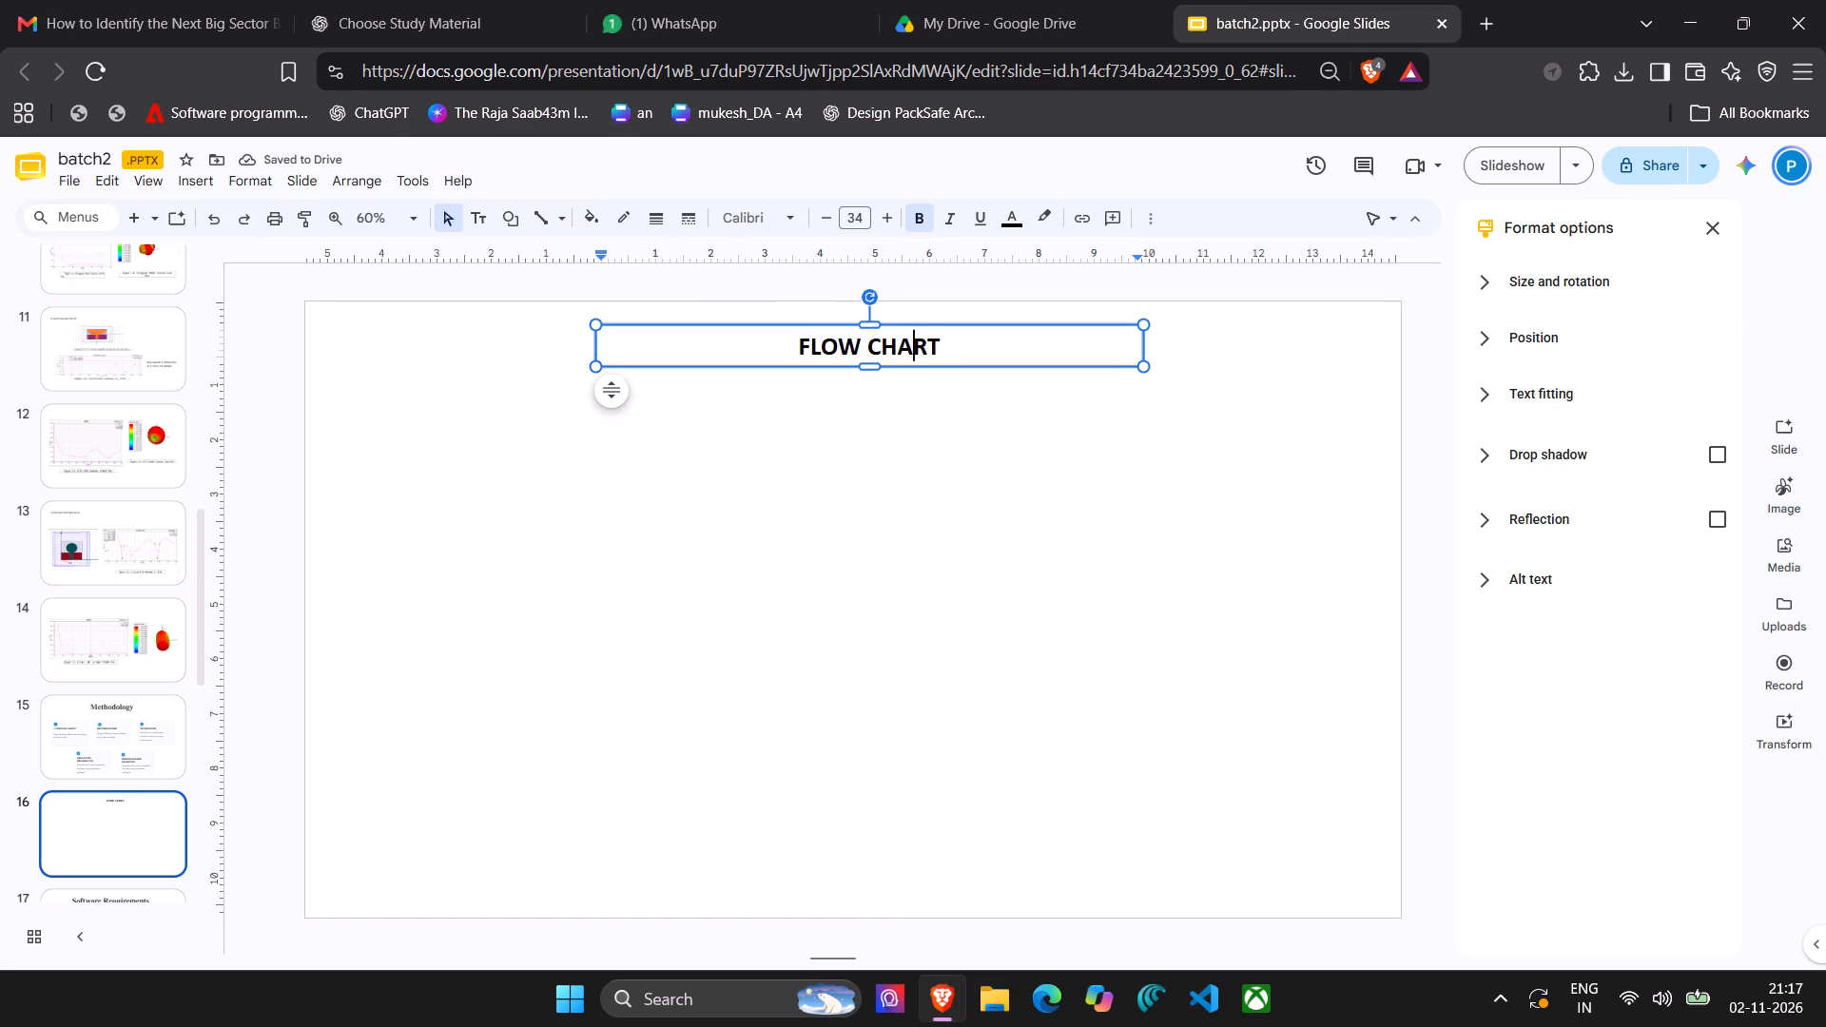
{"action": "left_click", "coordinate": [968, 444]}
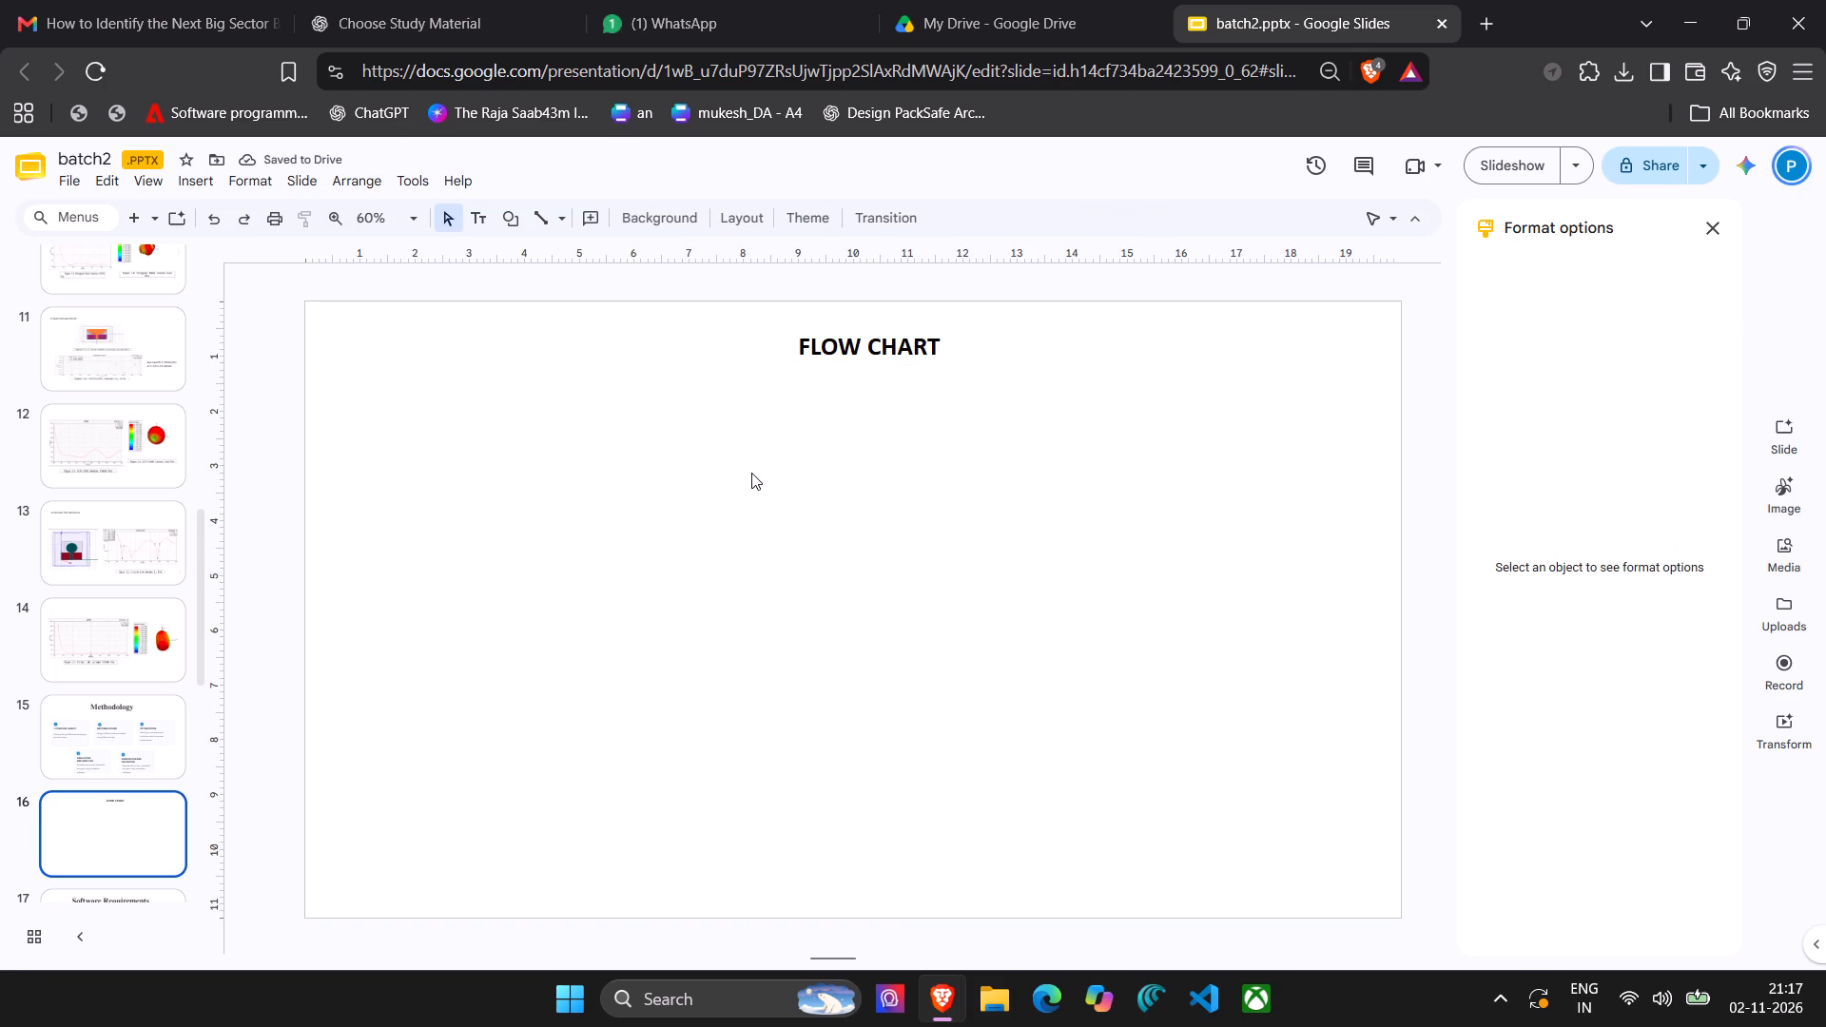
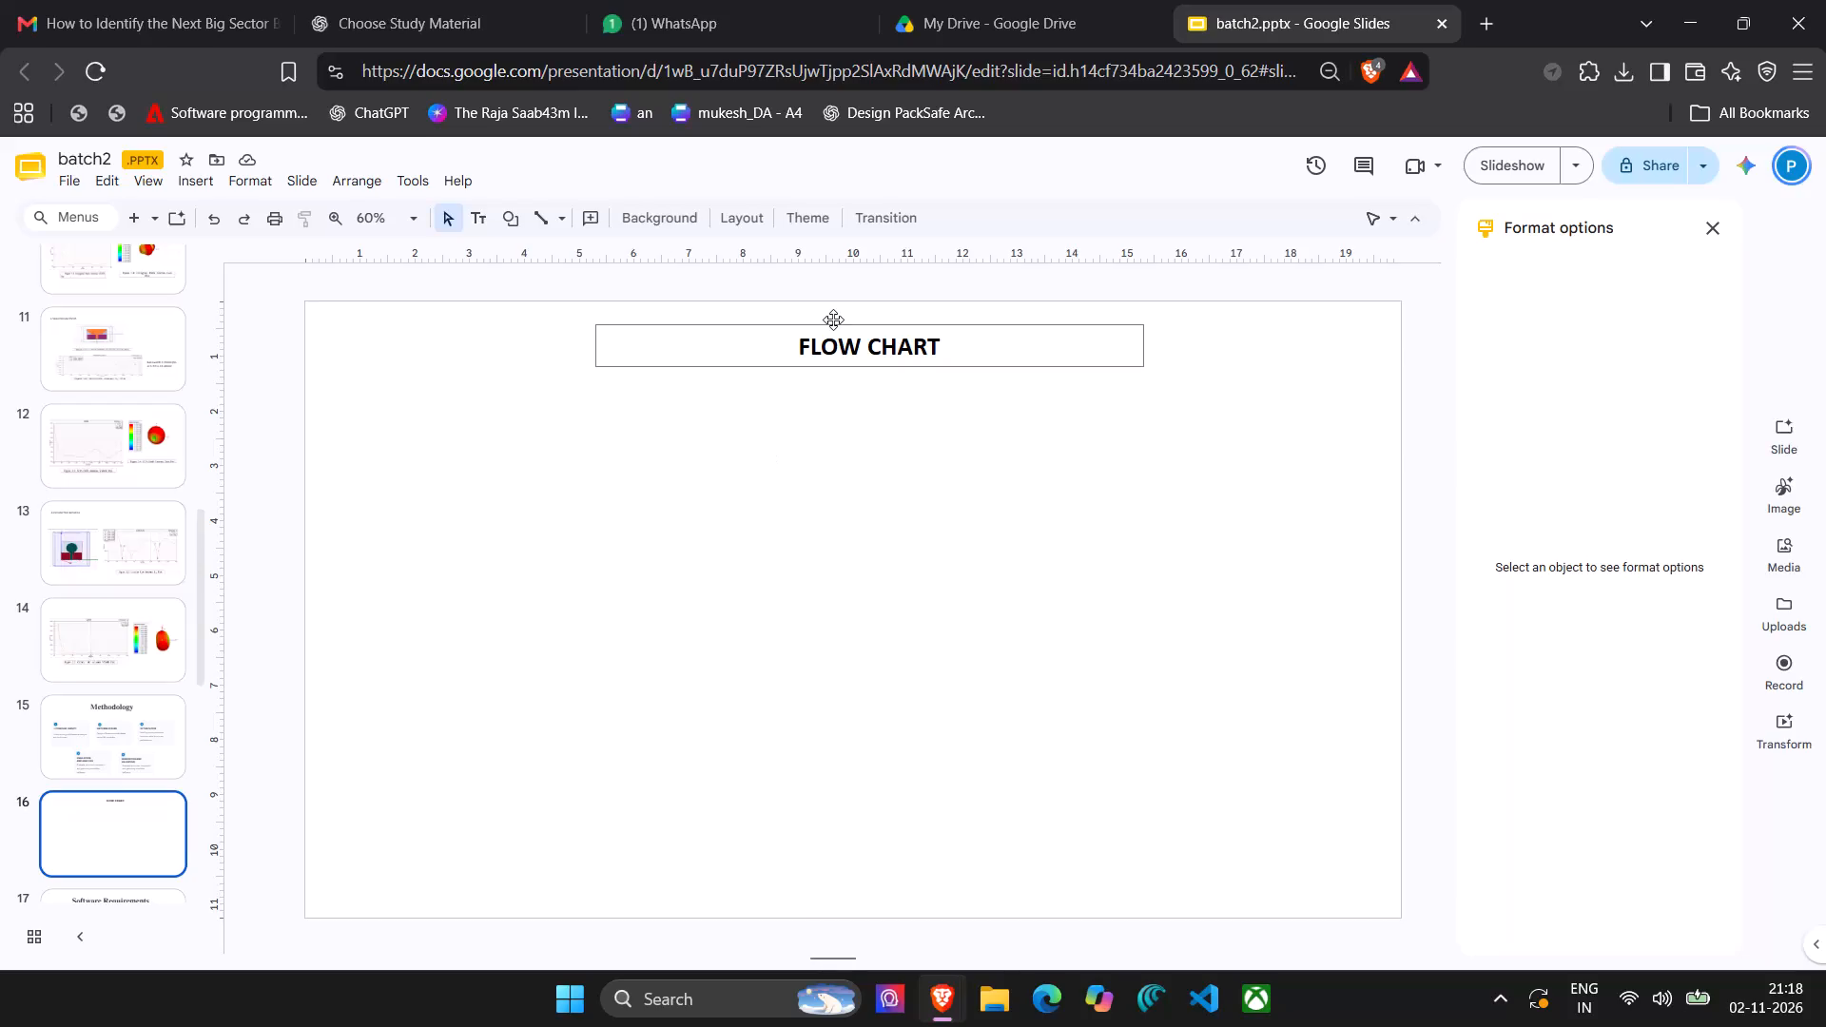
Increase the font size of the FLOW CHART title text to 41.
{"action": "left_click_drag", "start_coordinate": [940, 347], "coordinate": [840, 344]}
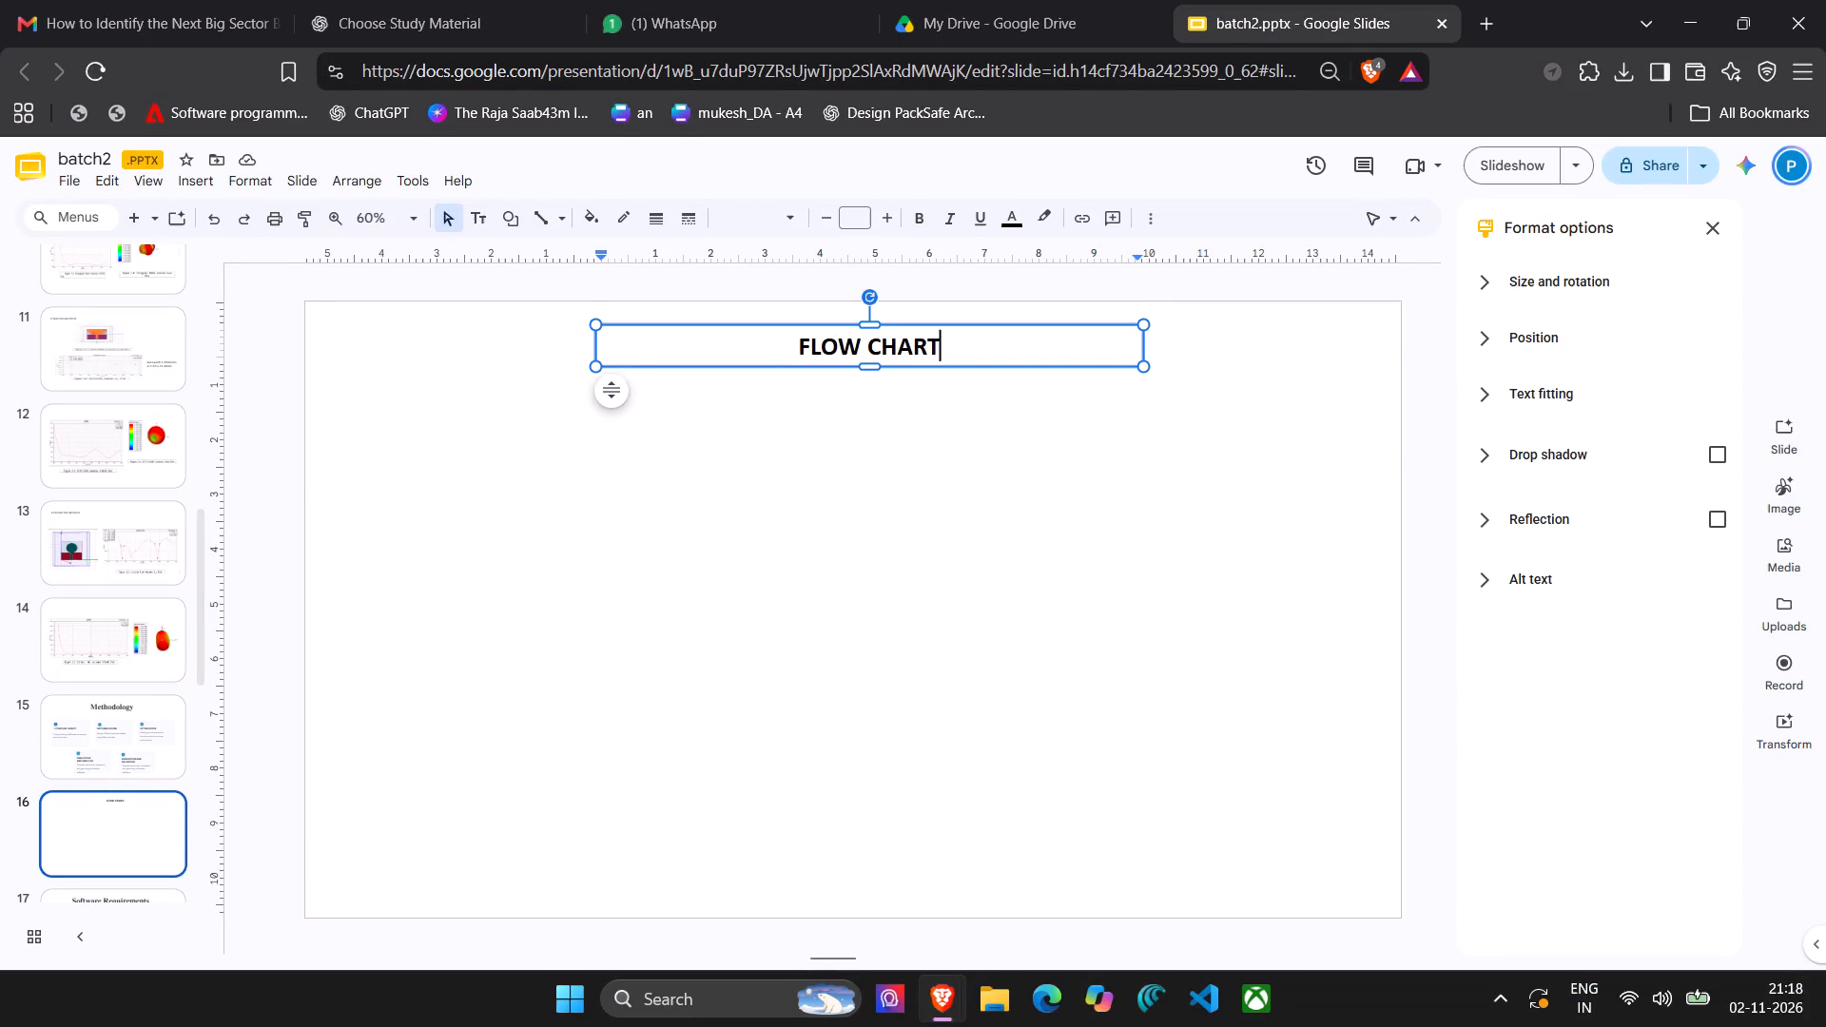
{"action": "left_click_drag", "start_coordinate": [840, 344], "coordinate": [782, 344]}
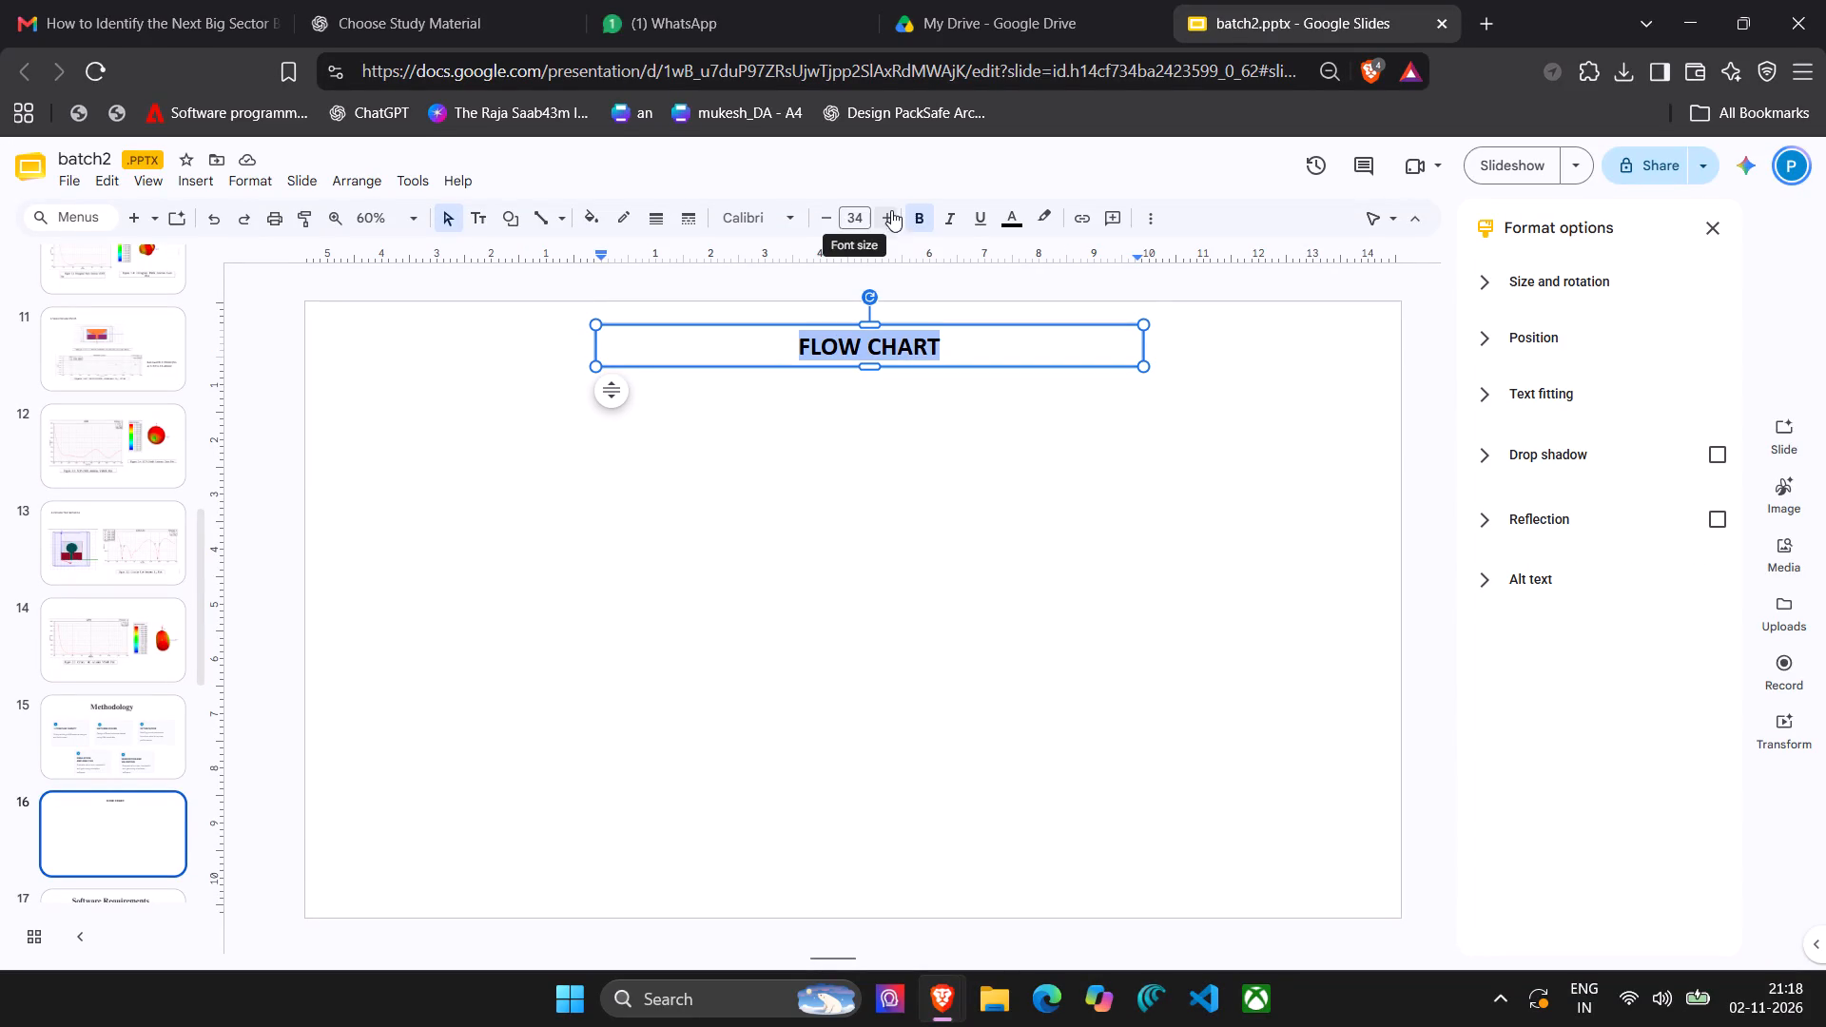
{"action": "triple_click", "coordinate": [889, 210]}
{"action": "triple_click", "coordinate": [889, 210]}
{"action": "left_click", "coordinate": [889, 210]}
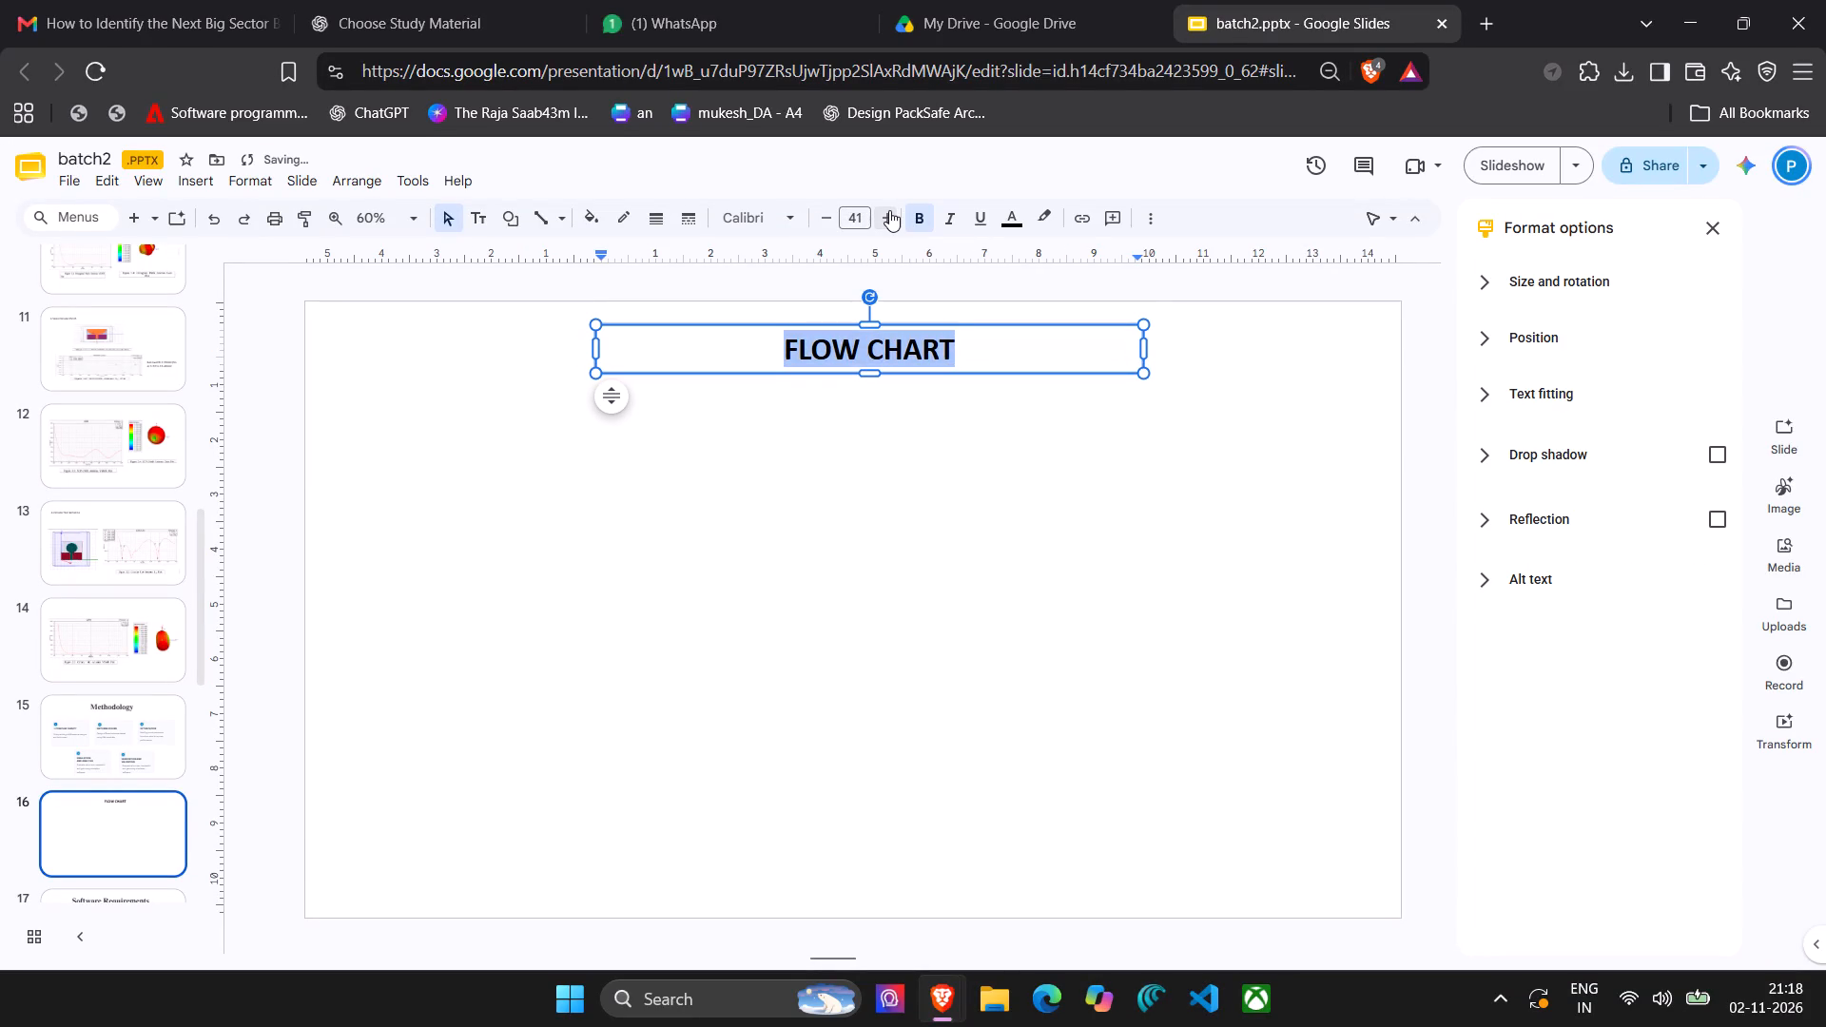
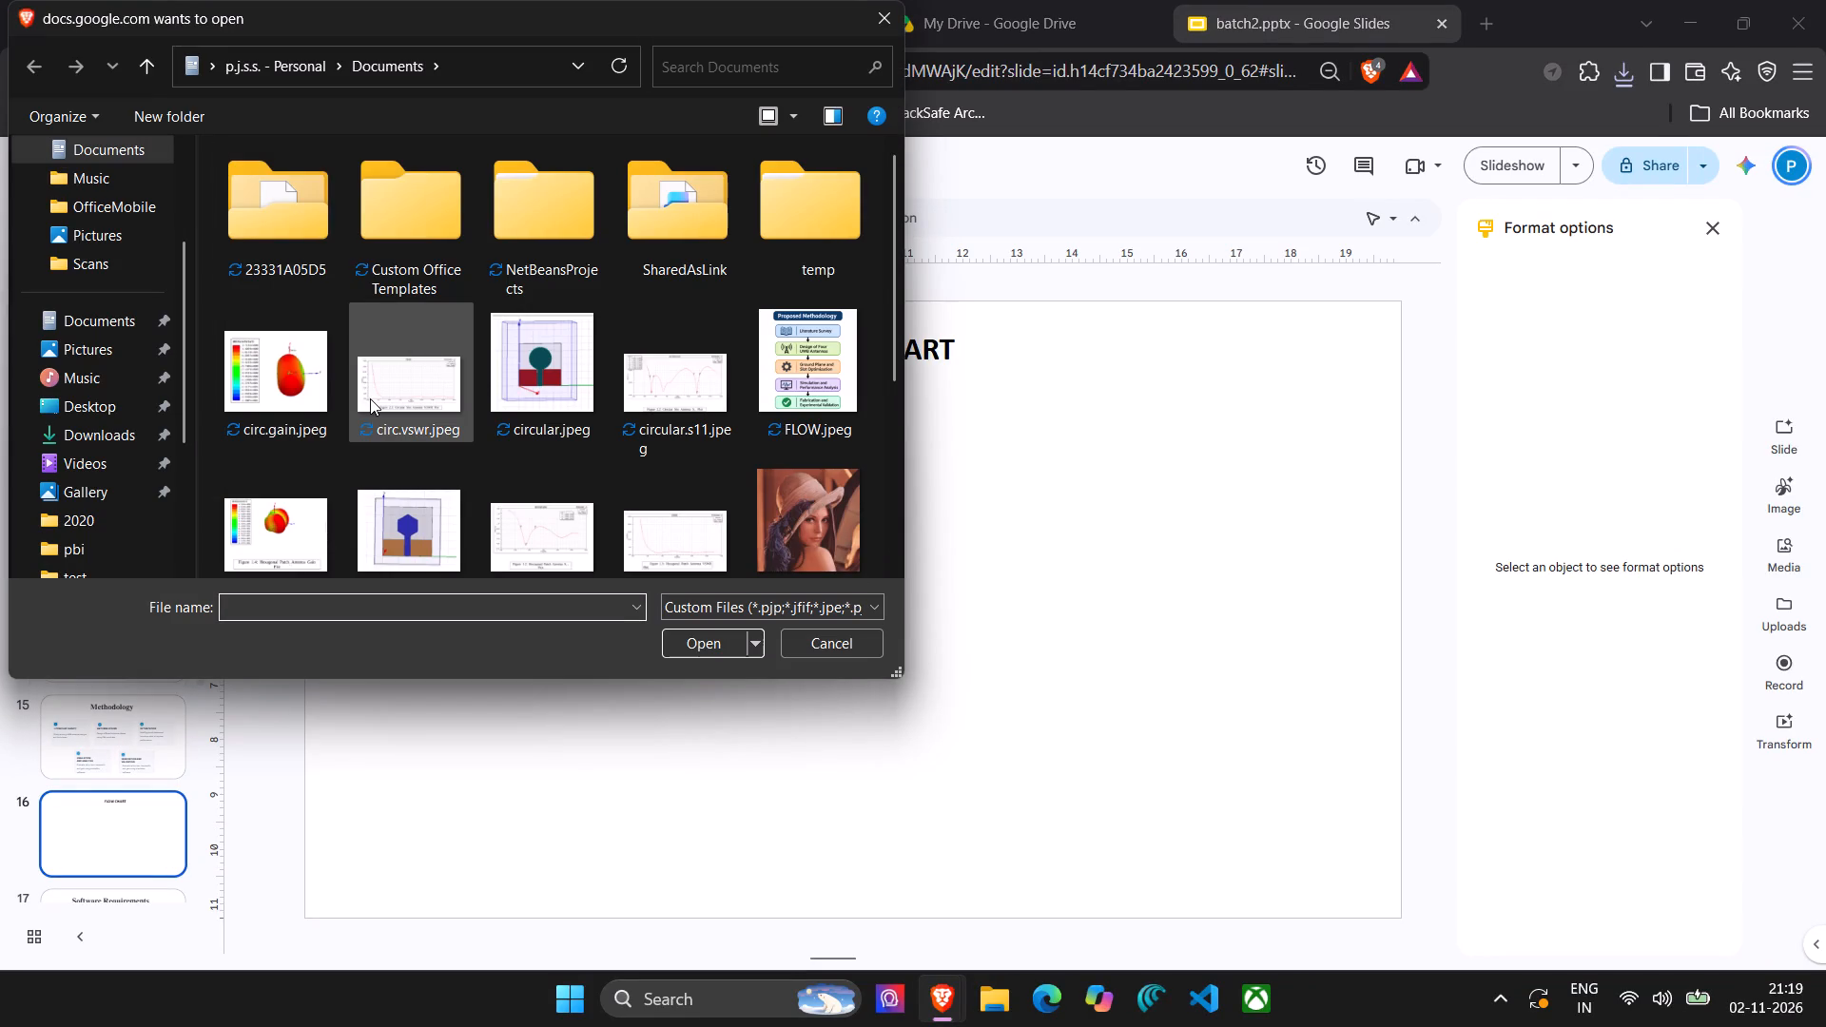
Insert the image FLOW.jpeg from the Documents folder onto the FLOW CHART slide.
{"action": "scroll", "coordinate": [577, 376], "scroll_direction": "down", "scroll_amount": 1}
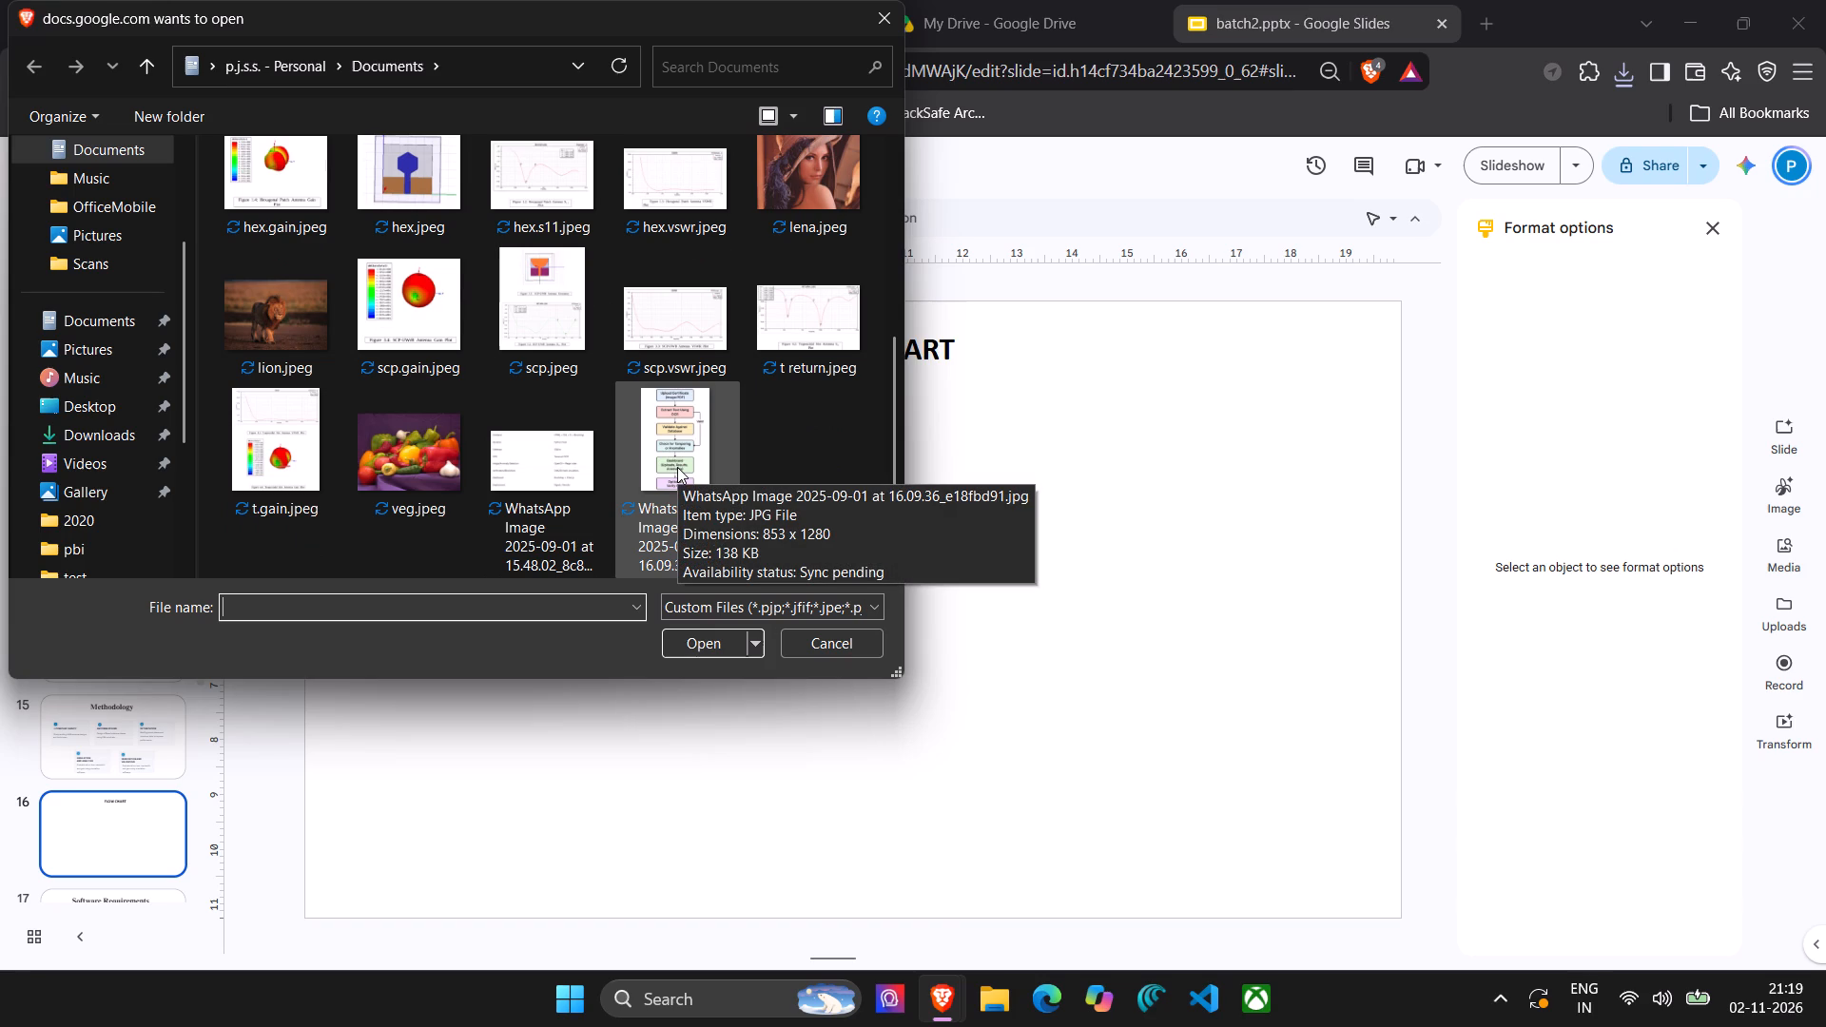
{"action": "scroll", "coordinate": [677, 467], "scroll_direction": "up", "scroll_amount": 2}
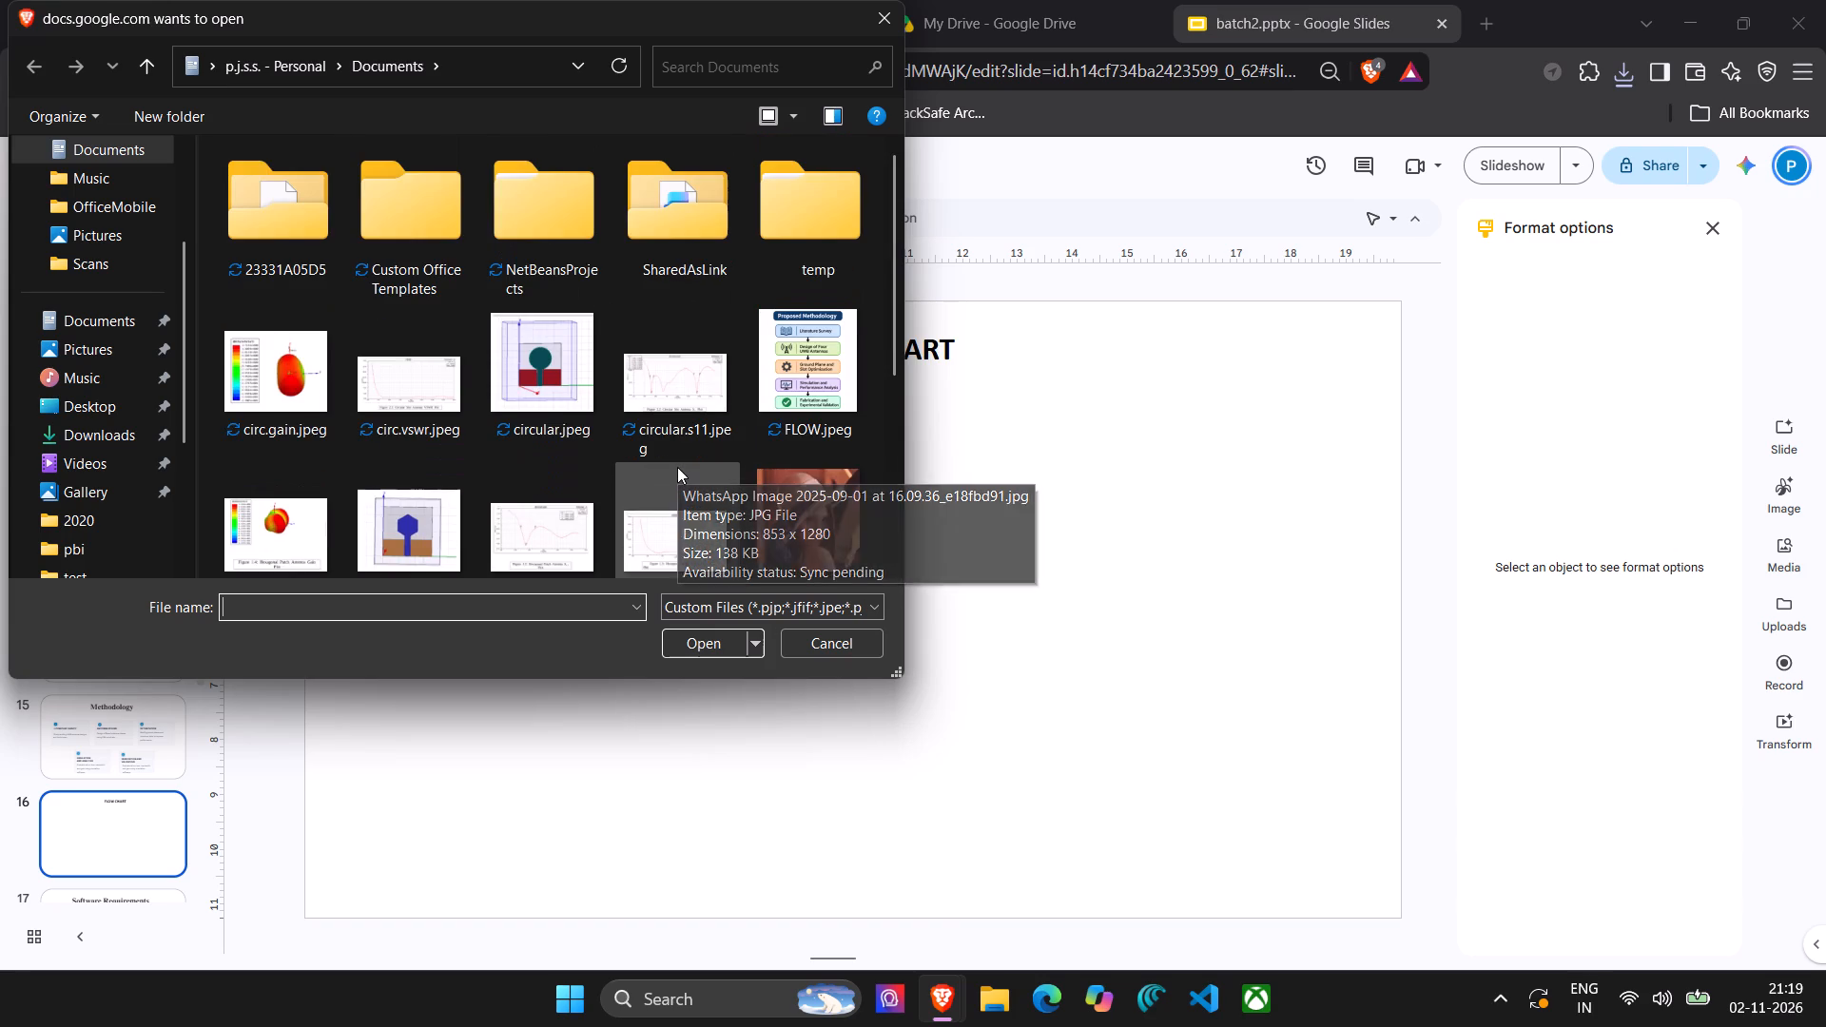
{"action": "left_click", "coordinate": [844, 388]}
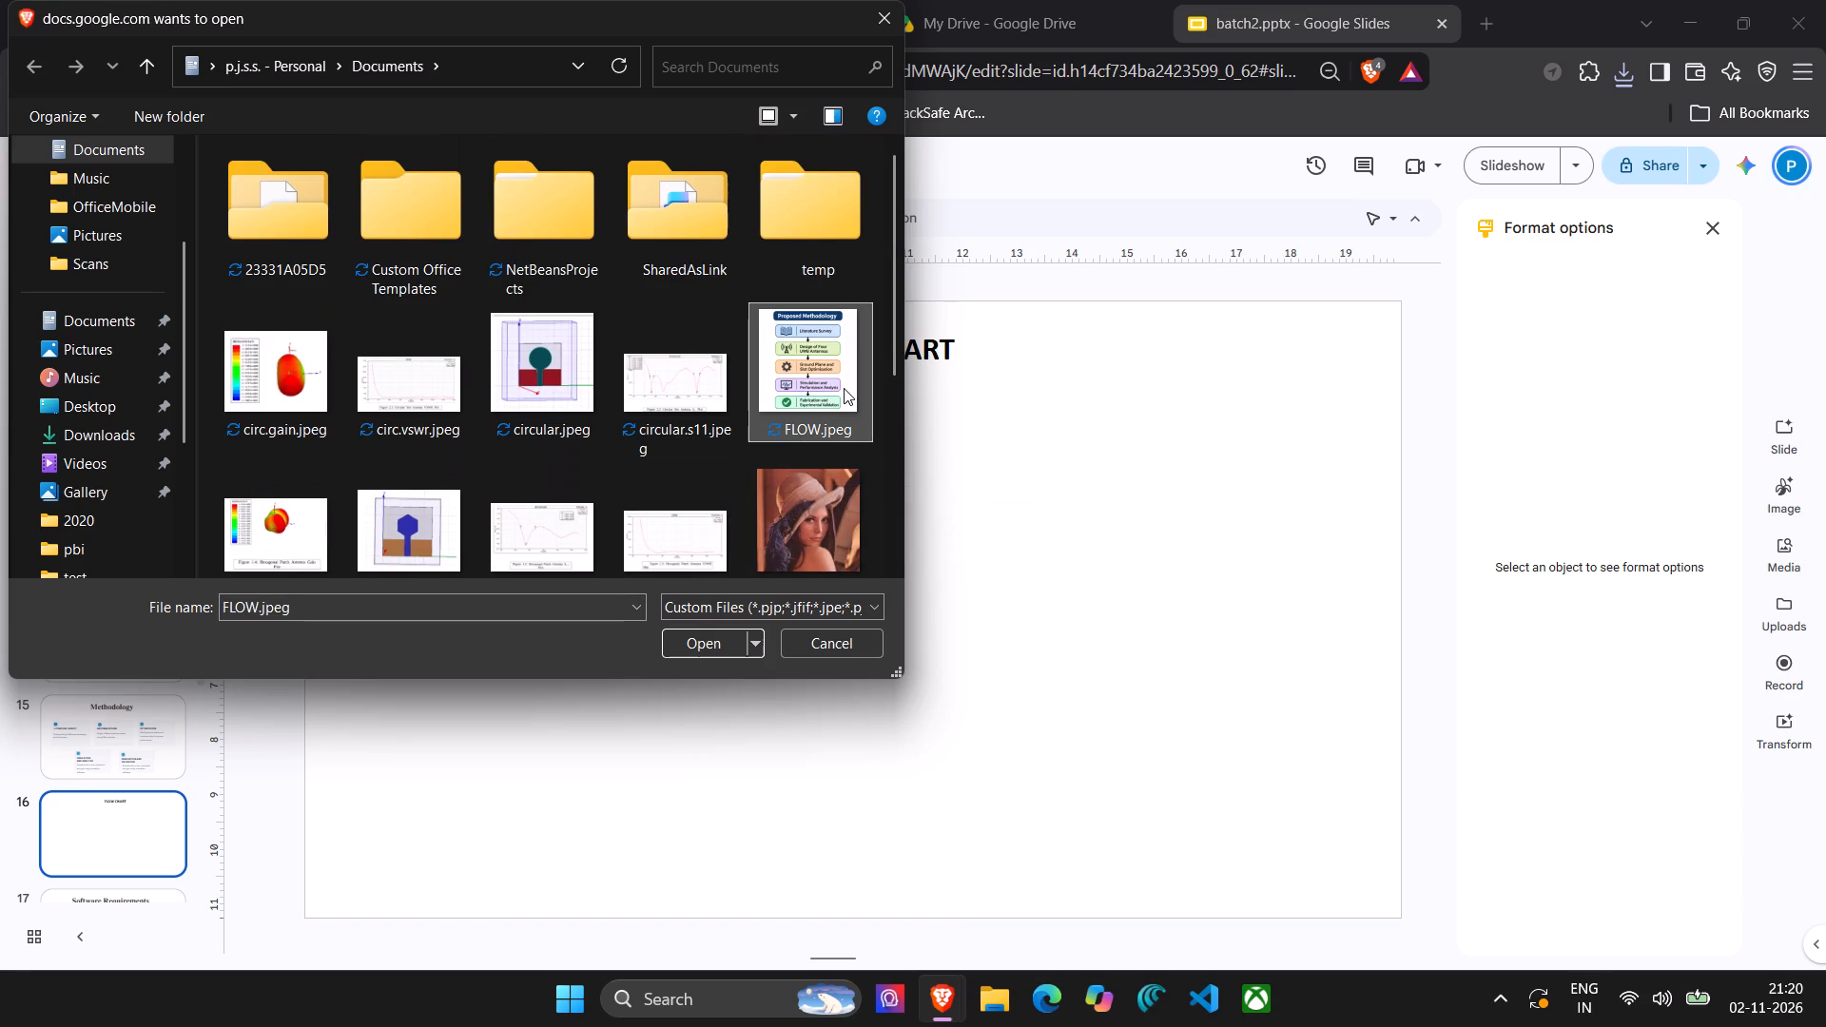
{"action": "double_click", "coordinate": [844, 388]}
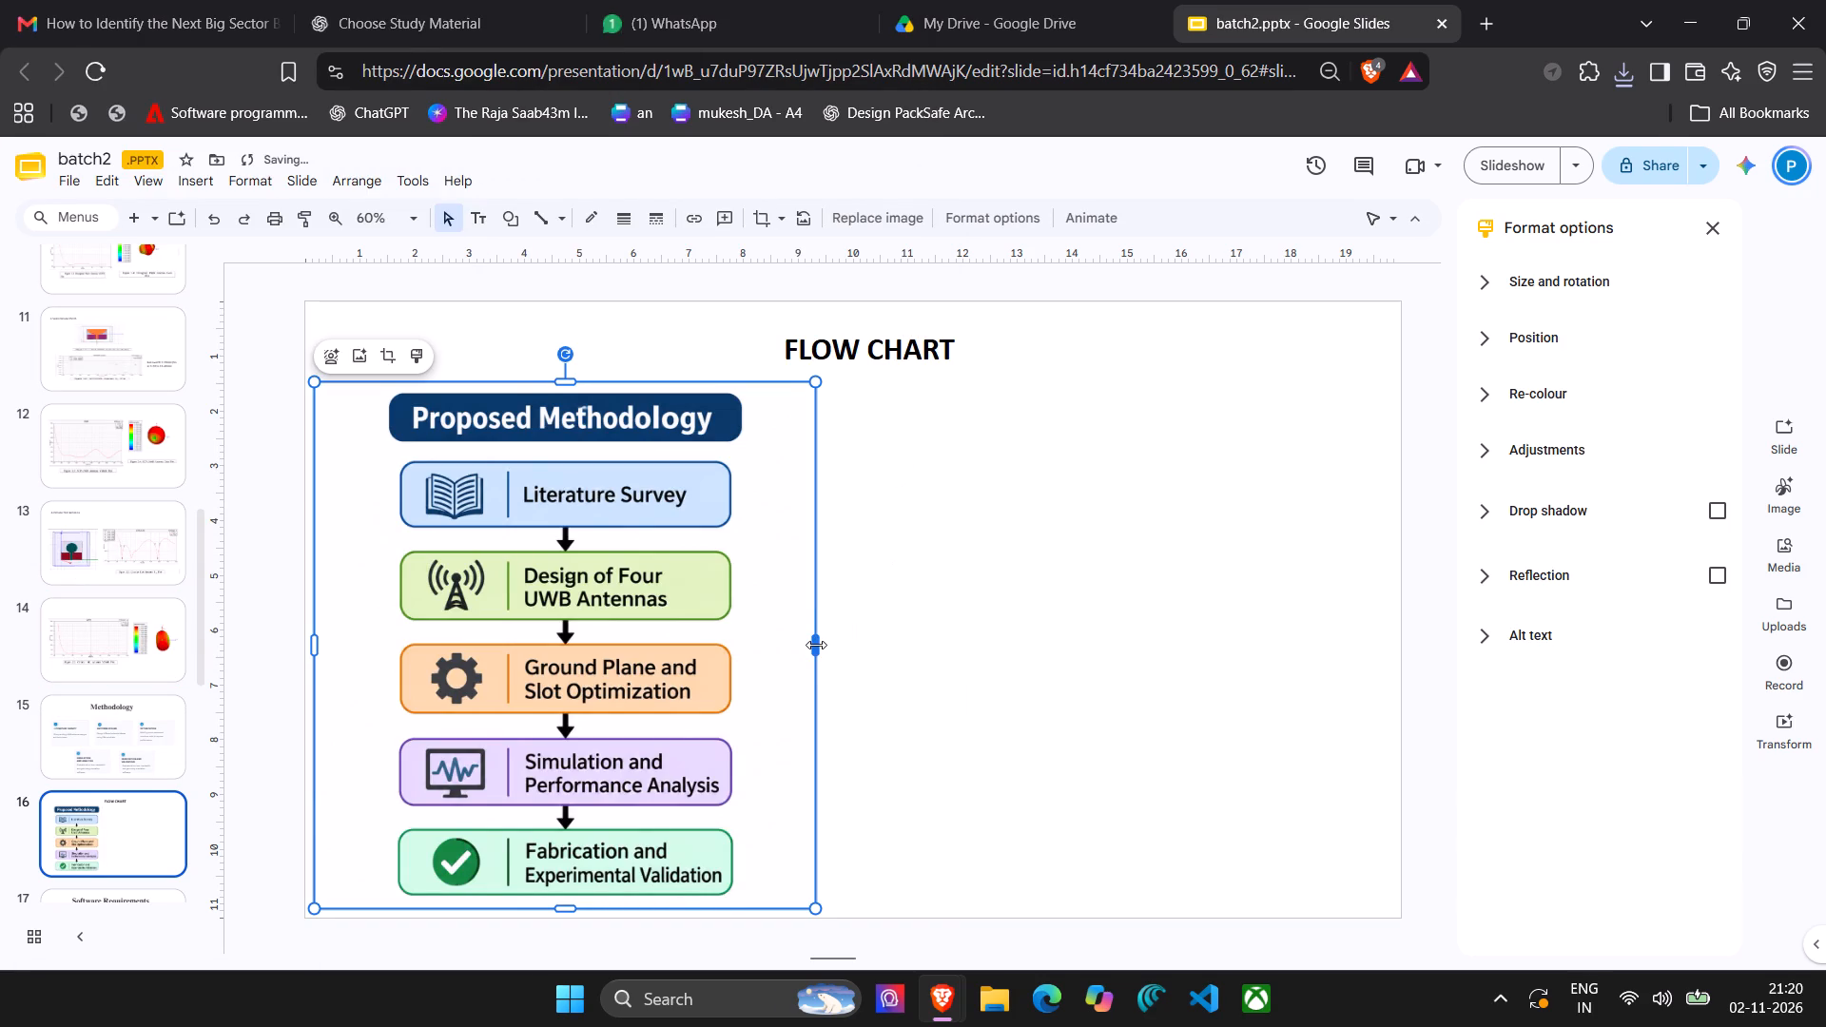
Widen the Proposed Methodology flowchart image to slightly over half the slide's width and place it roughly centred beneath the FLOW CHART title.
{"action": "left_click_drag", "start_coordinate": [816, 645], "coordinate": [917, 647]}
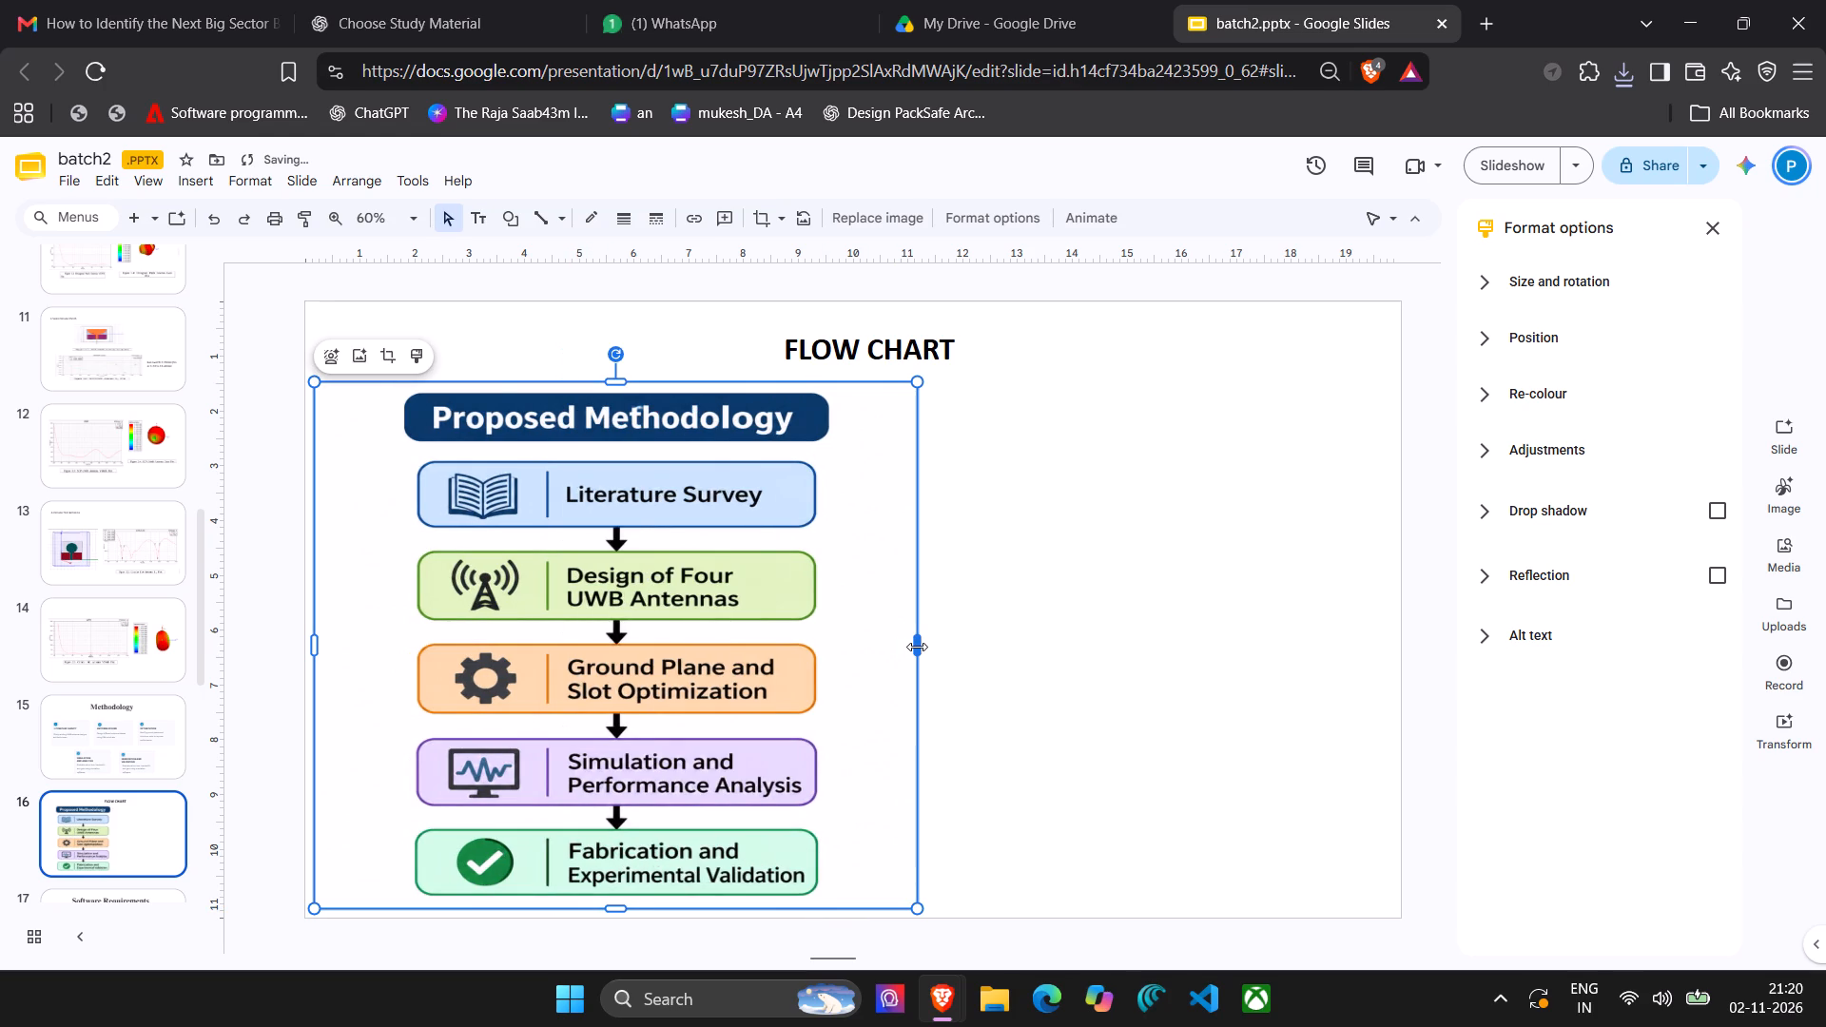
{"action": "left_click_drag", "start_coordinate": [733, 642], "coordinate": [811, 639]}
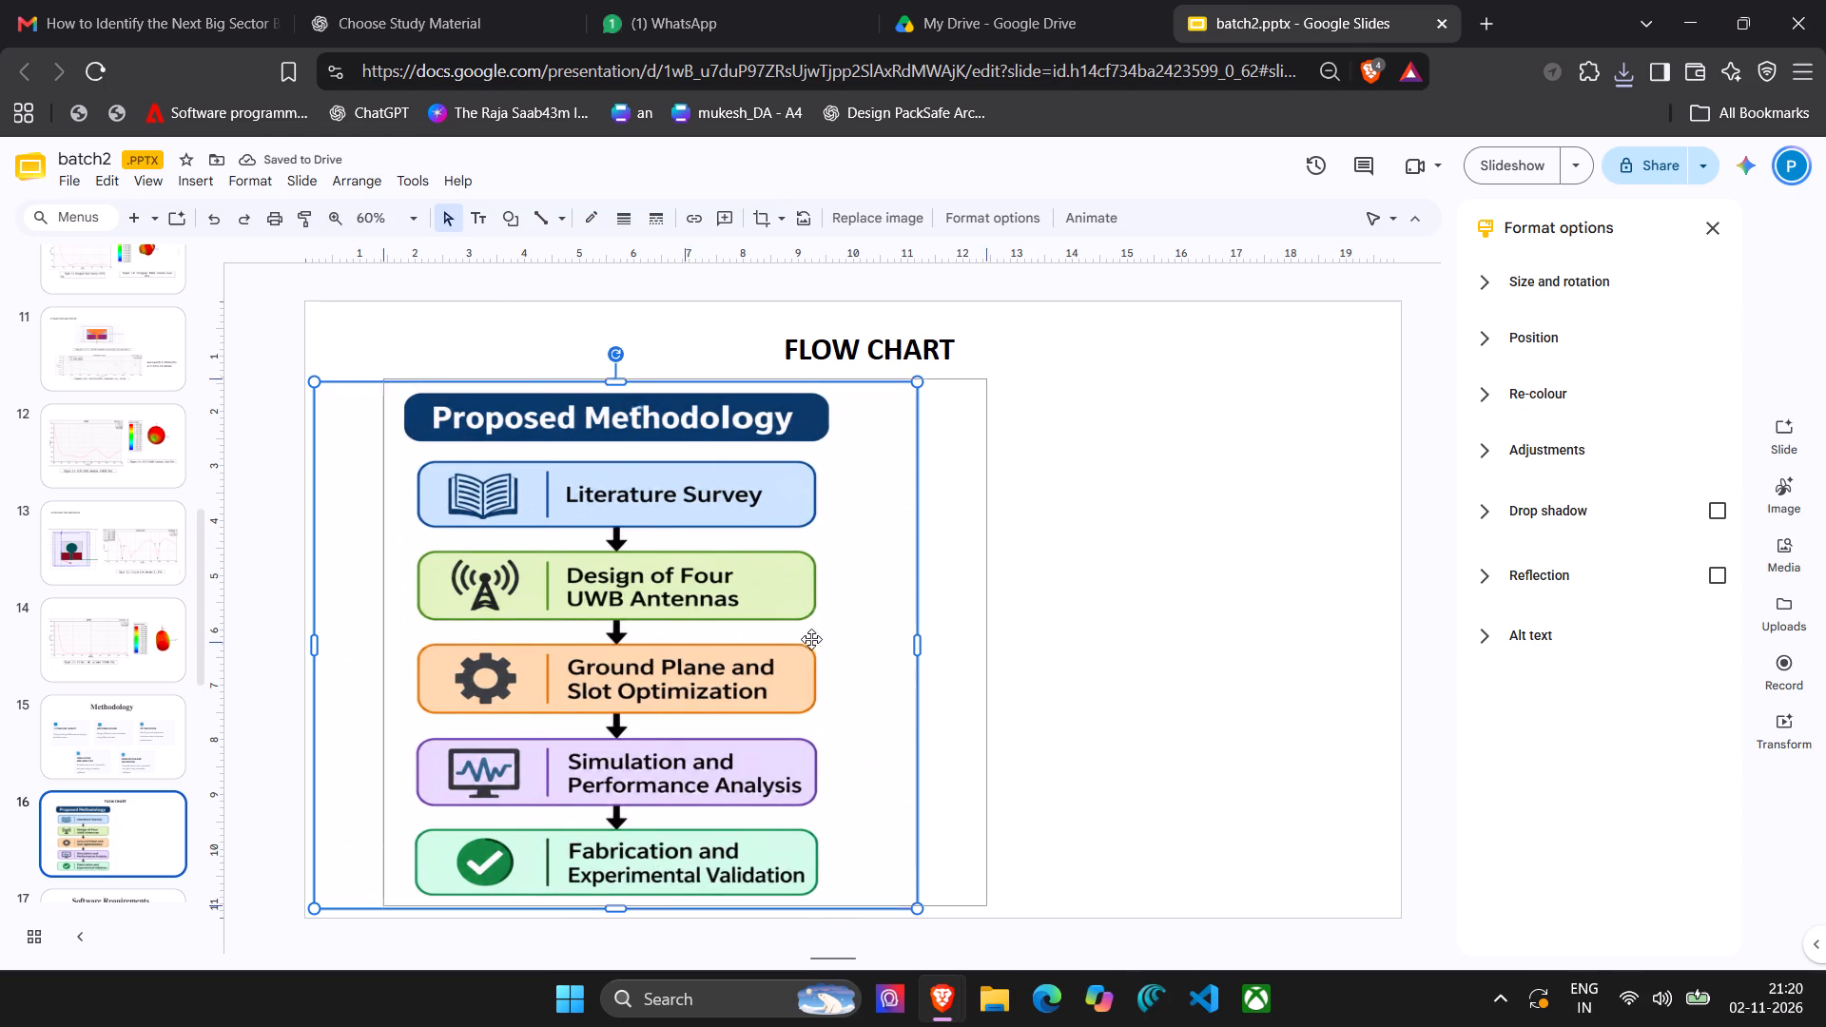
{"action": "left_click_drag", "start_coordinate": [811, 639], "coordinate": [945, 637]}
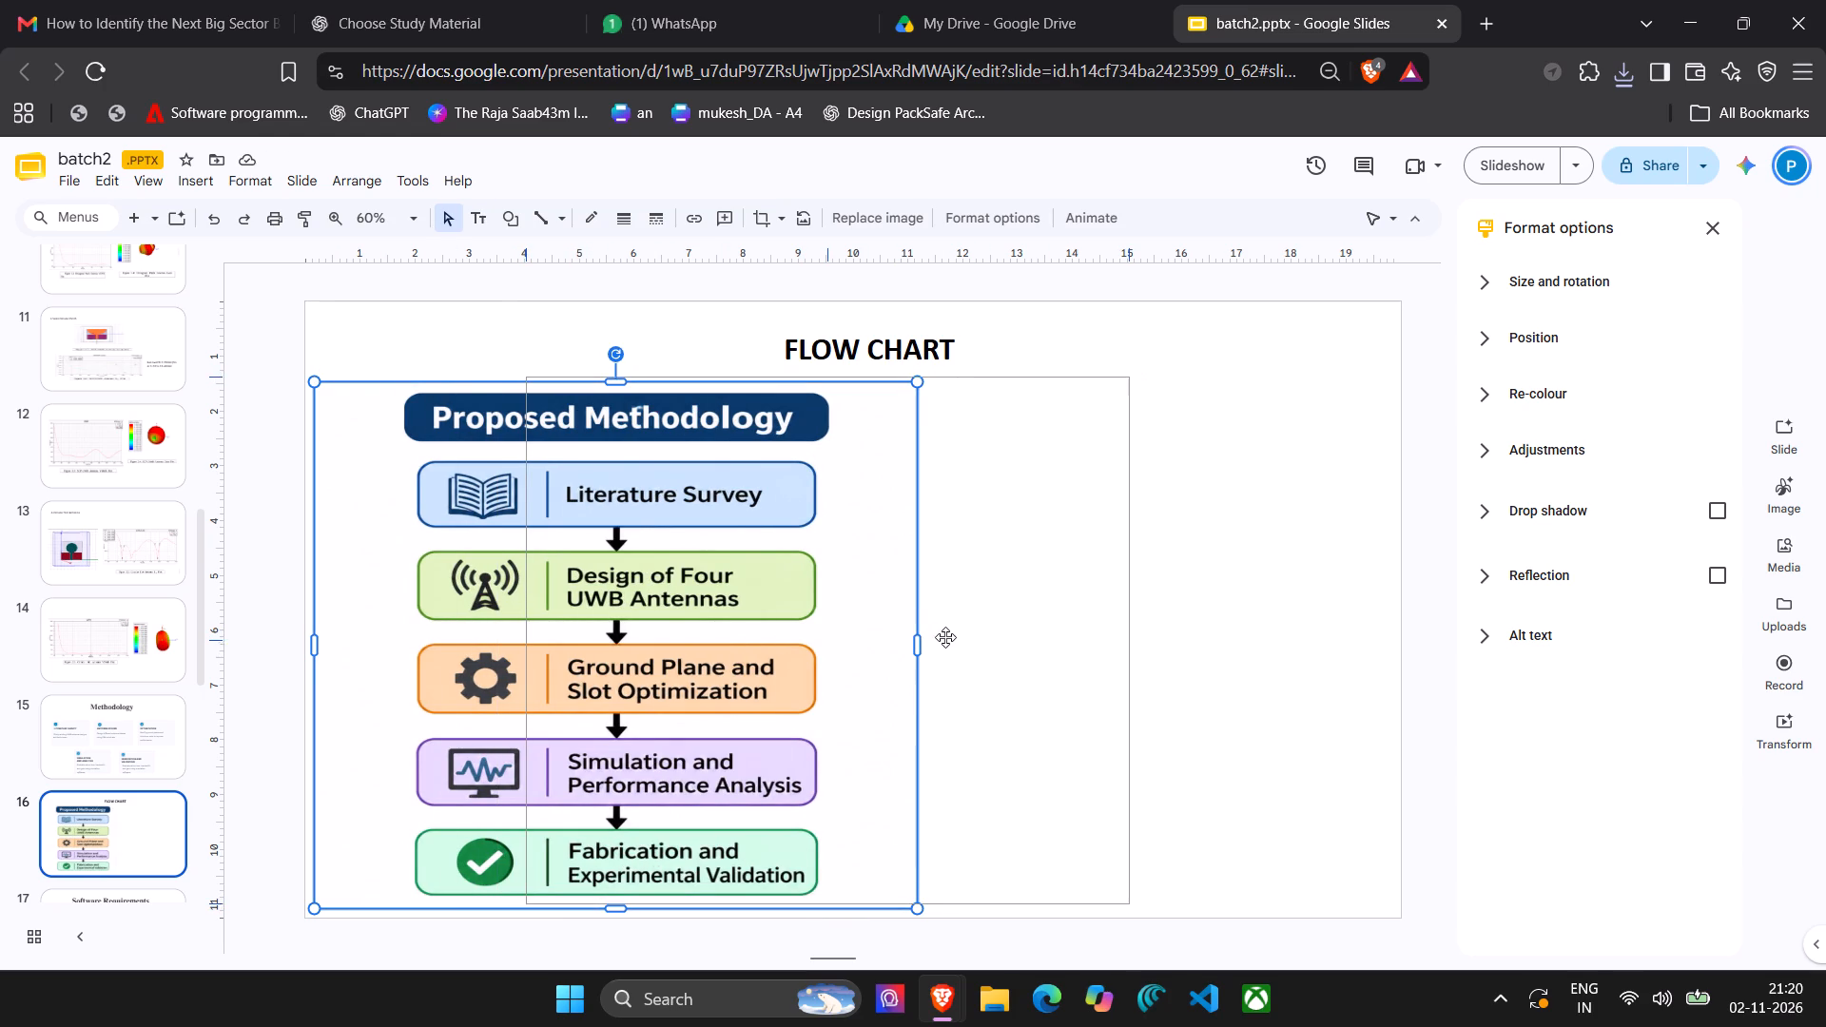
{"action": "left_click_drag", "start_coordinate": [945, 637], "coordinate": [945, 632]}
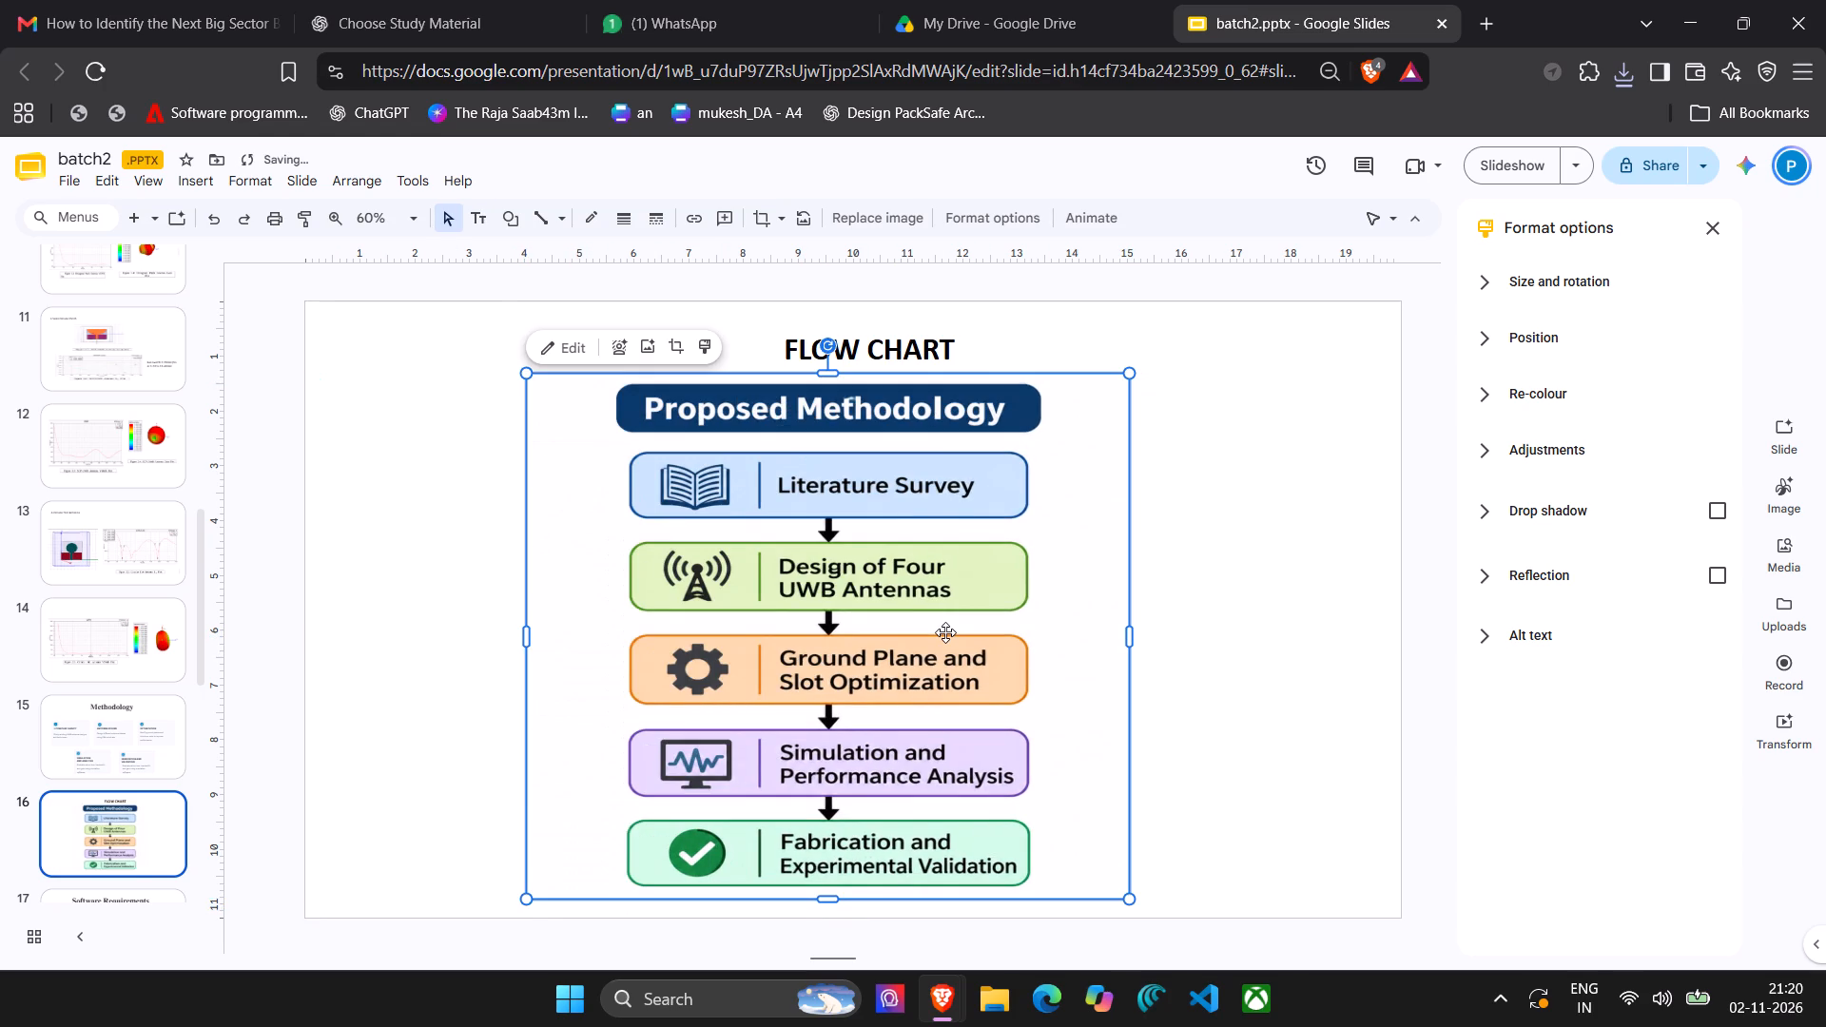
{"action": "left_click_drag", "start_coordinate": [945, 632], "coordinate": [956, 632]}
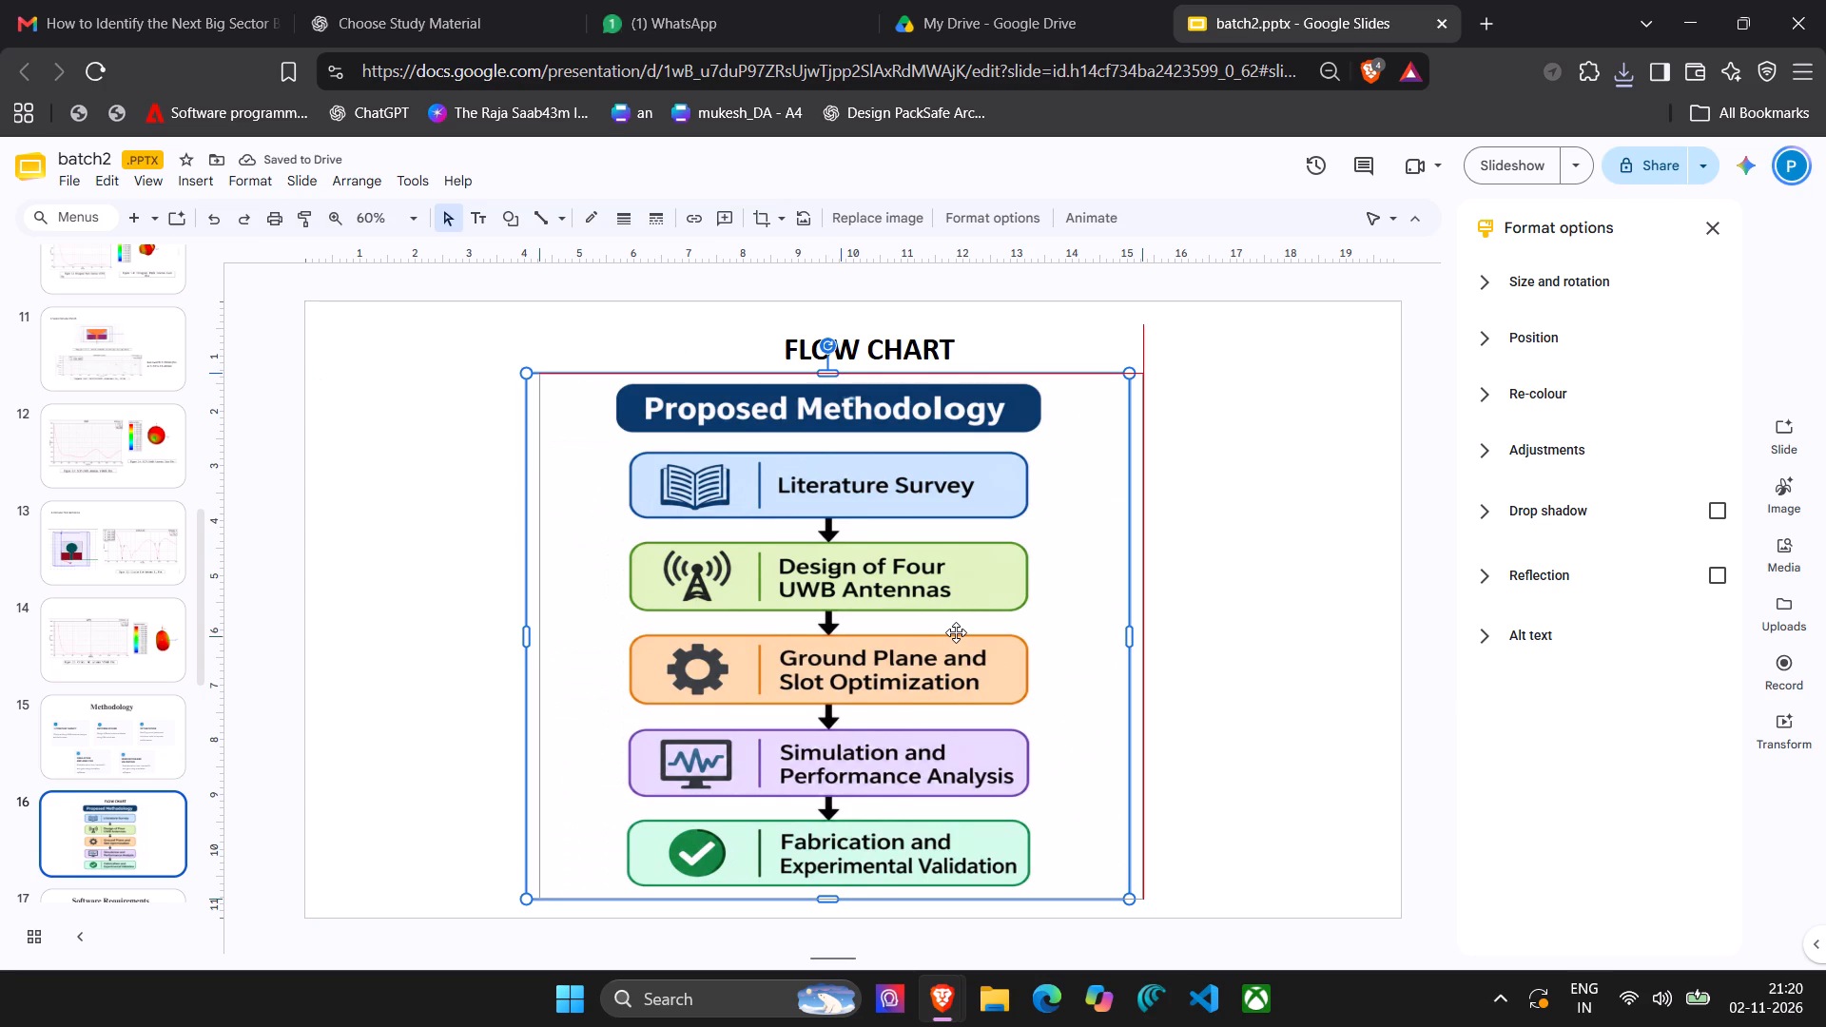
{"action": "left_click_drag", "start_coordinate": [956, 632], "coordinate": [963, 633]}
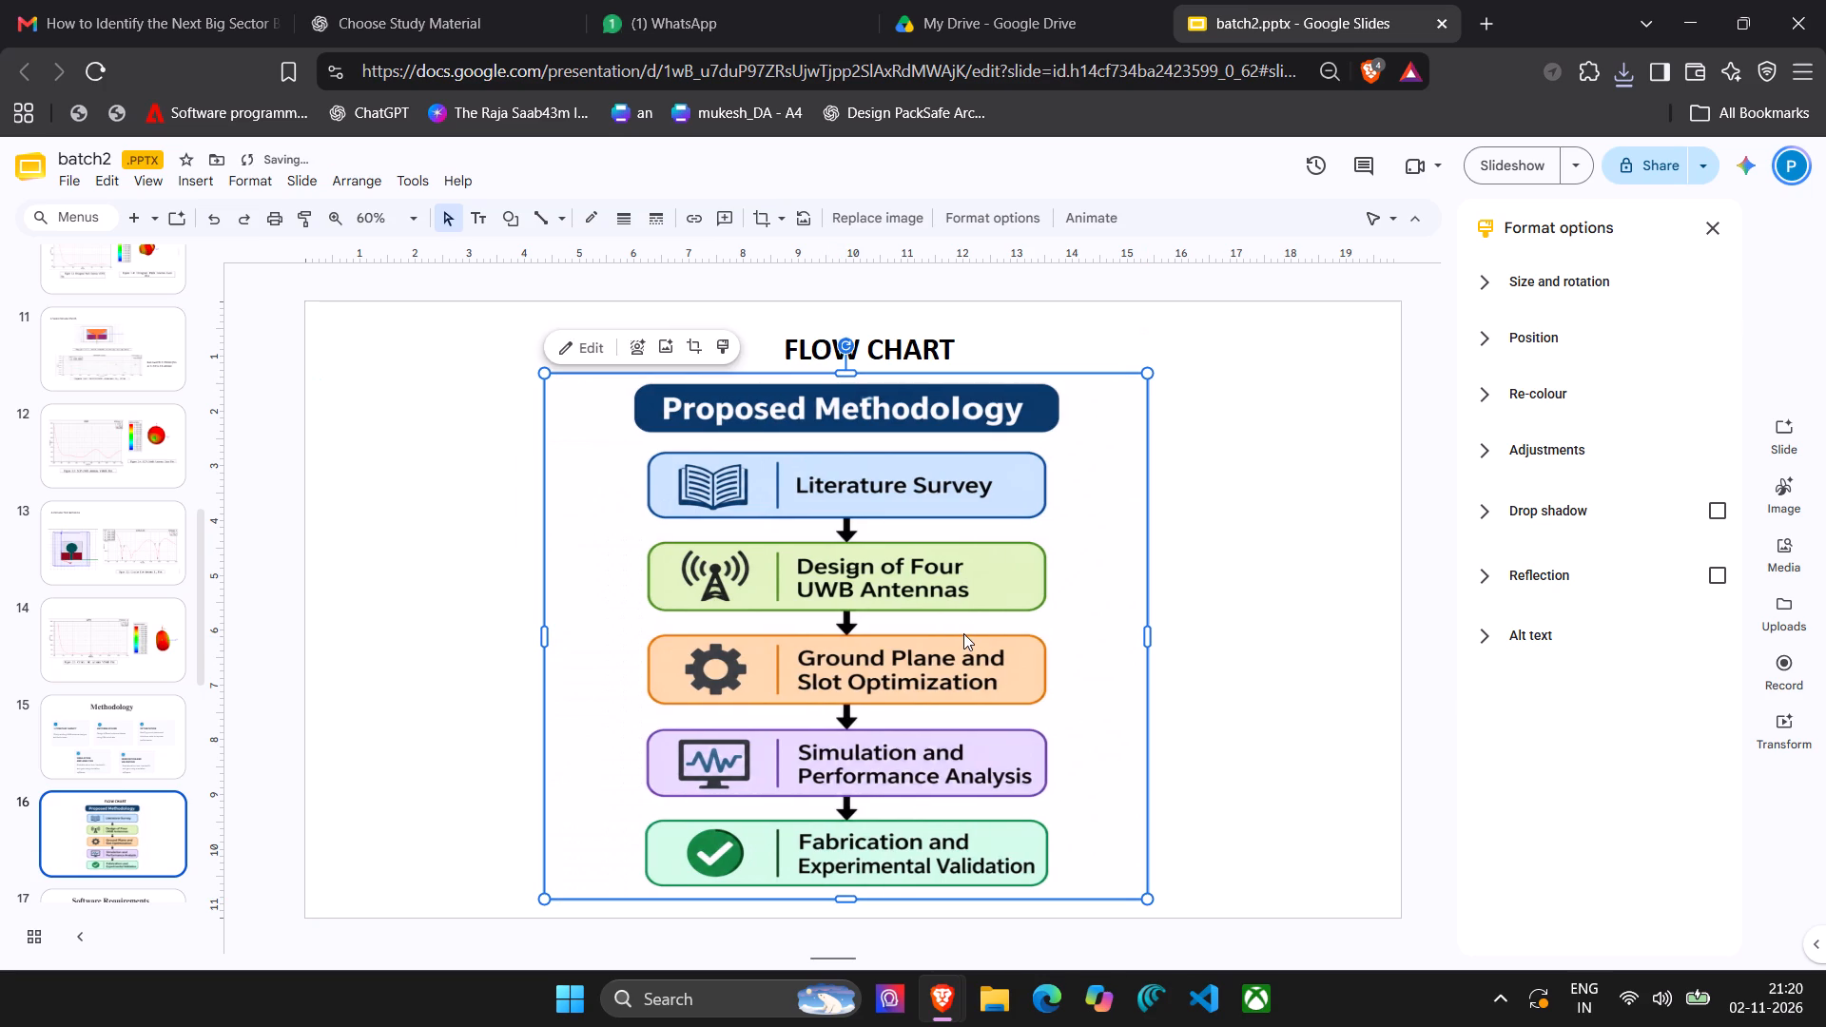
{"action": "left_click", "coordinate": [1284, 632]}
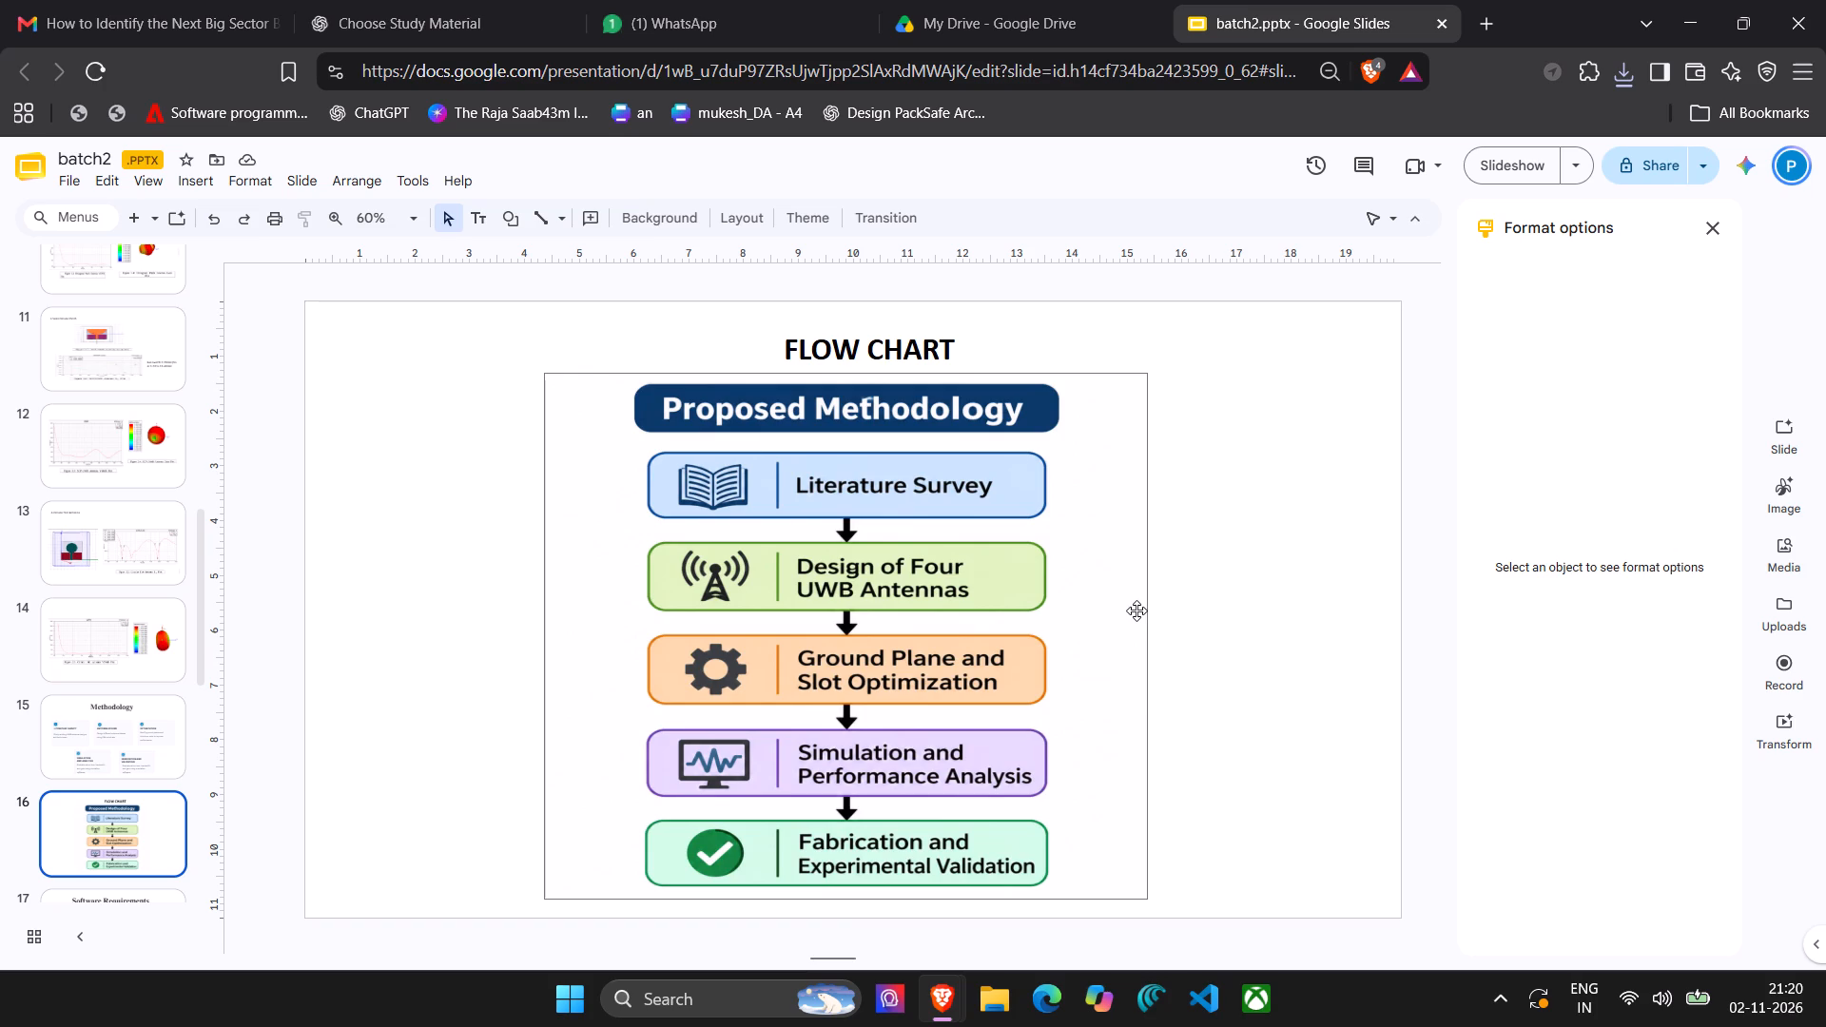
Delete the Proposed Methodology flowchart image from the FLOW CHART slide.
{"action": "left_click", "coordinate": [924, 355]}
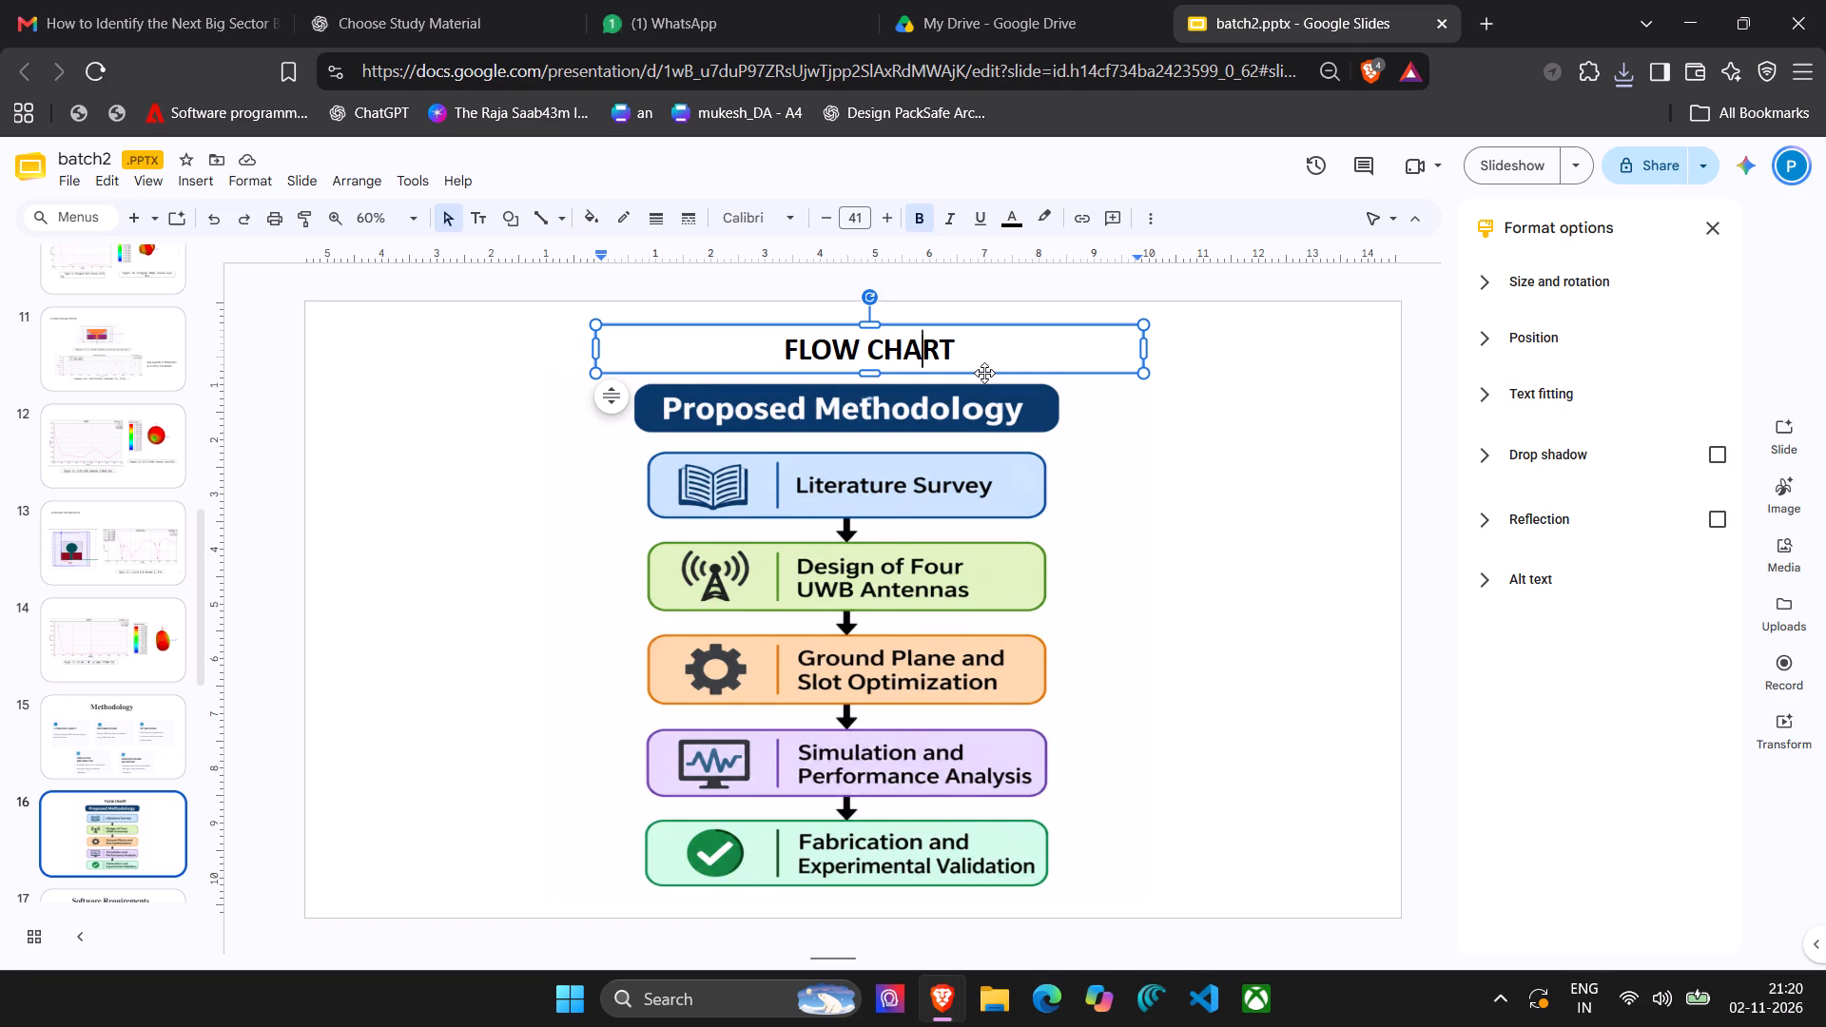
{"action": "left_click", "coordinate": [1081, 537]}
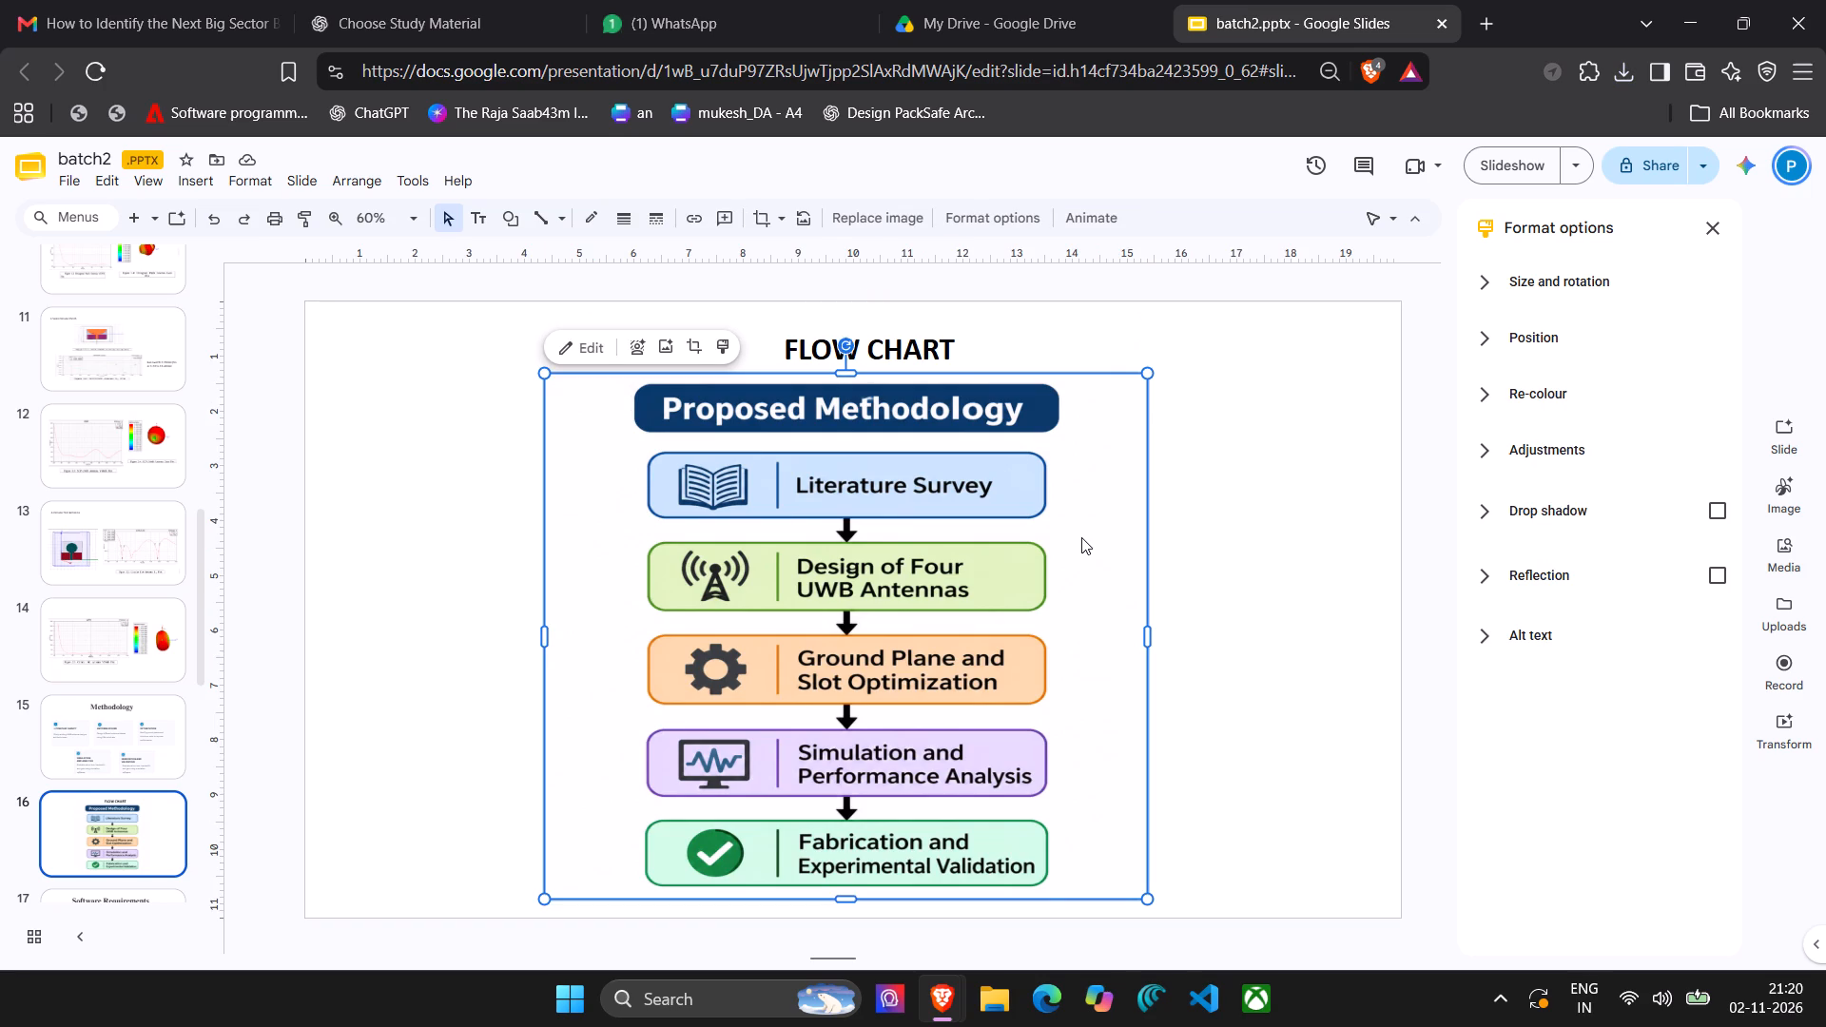
{"action": "key", "text": "Delete"}
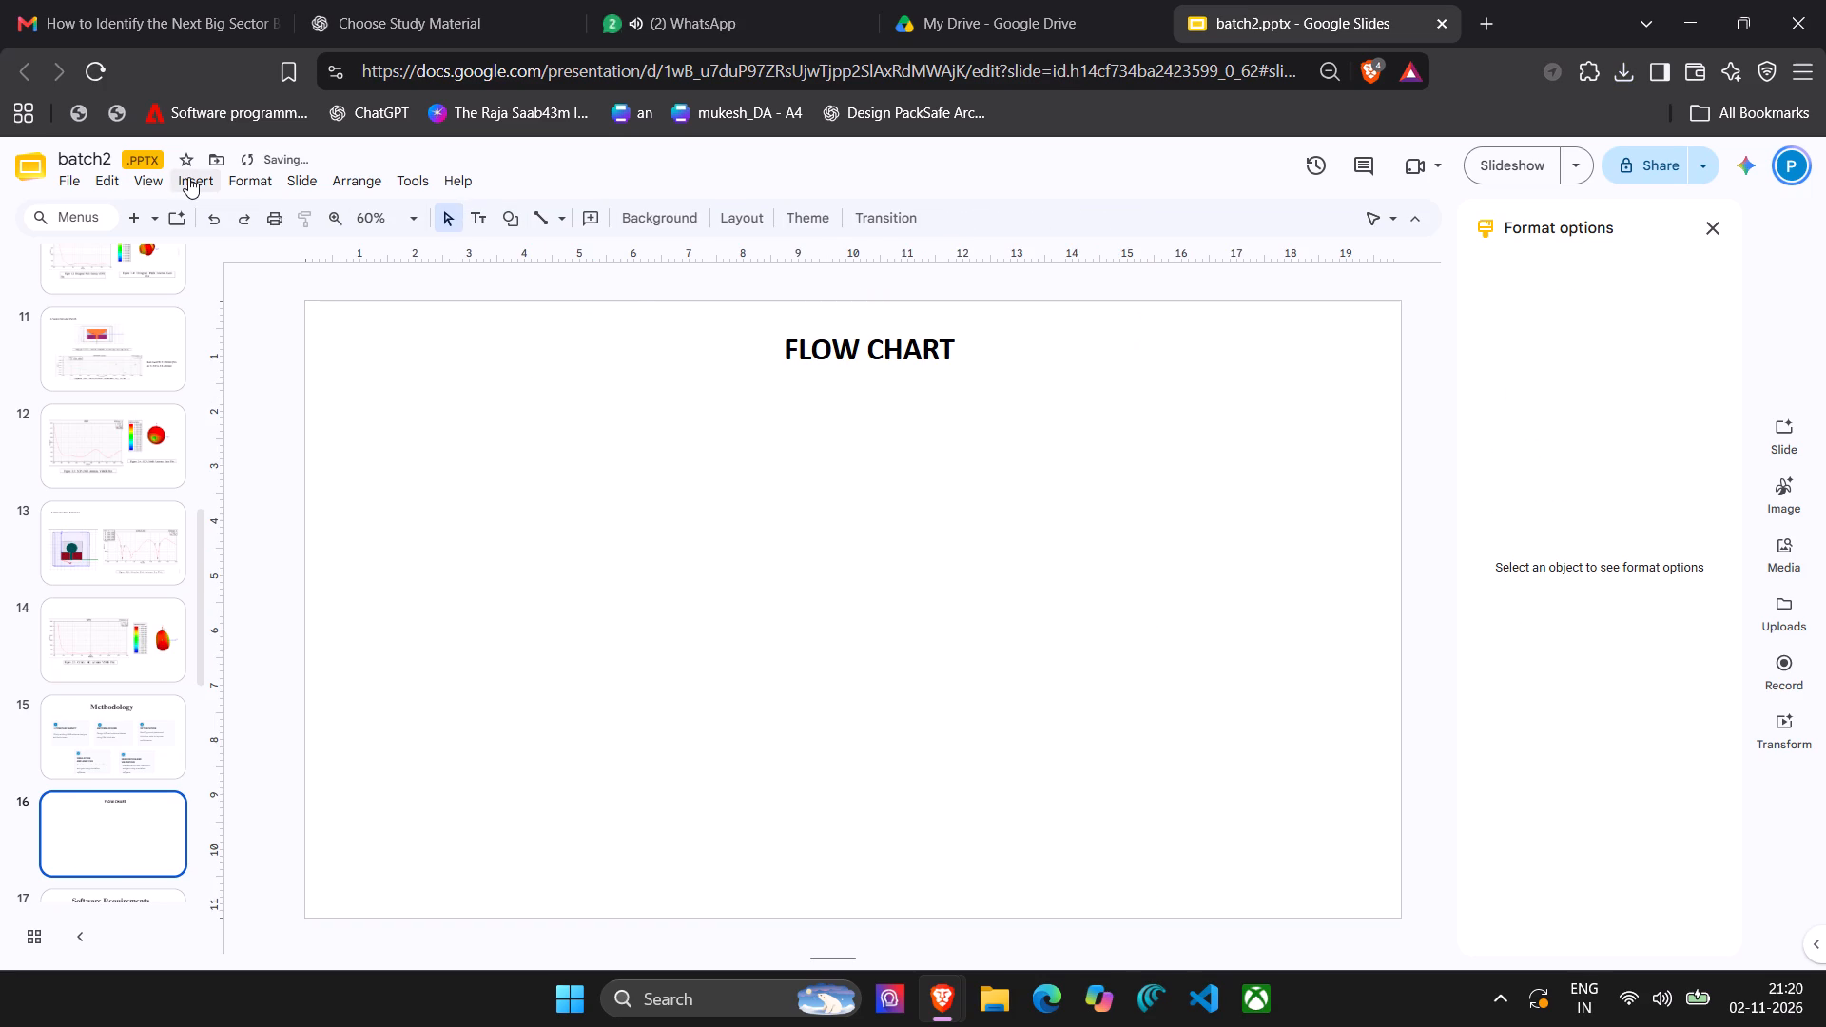
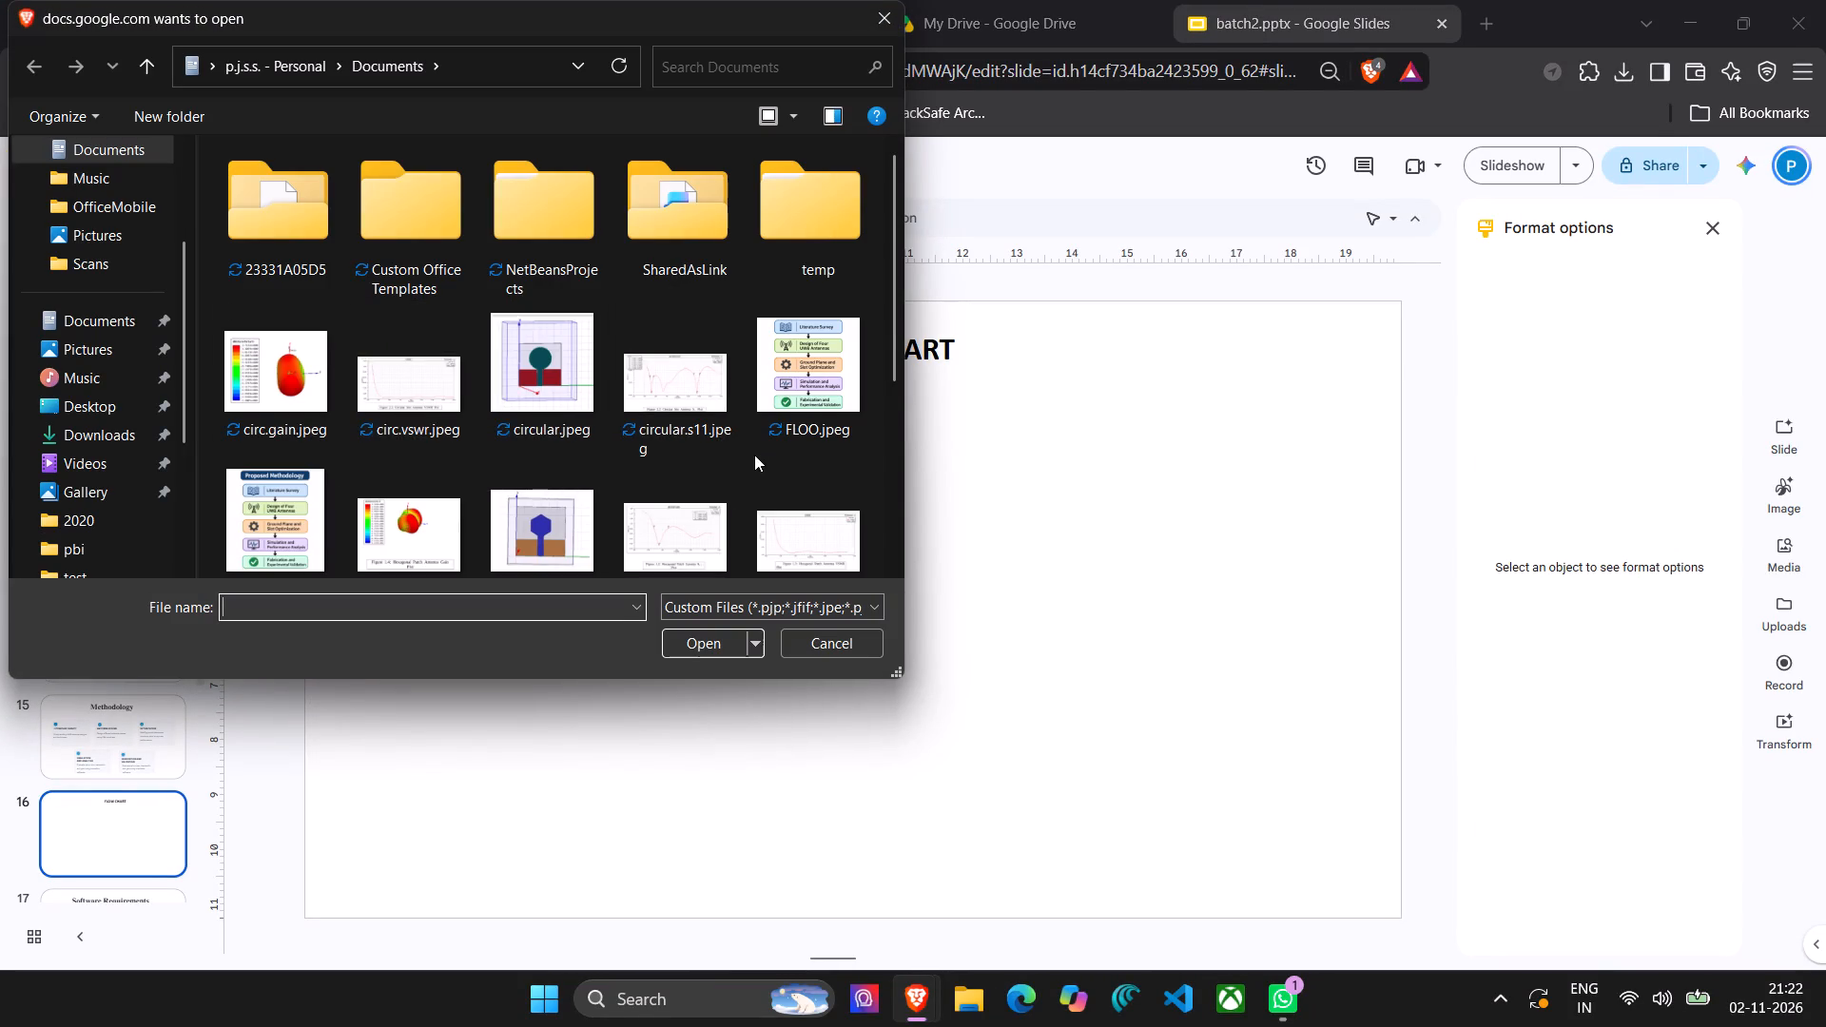
Insert the picture FLOO.jpeg from the Documents folder onto the Flow Chart slide.
{"action": "scroll", "coordinate": [754, 455], "scroll_direction": "up", "scroll_amount": 4}
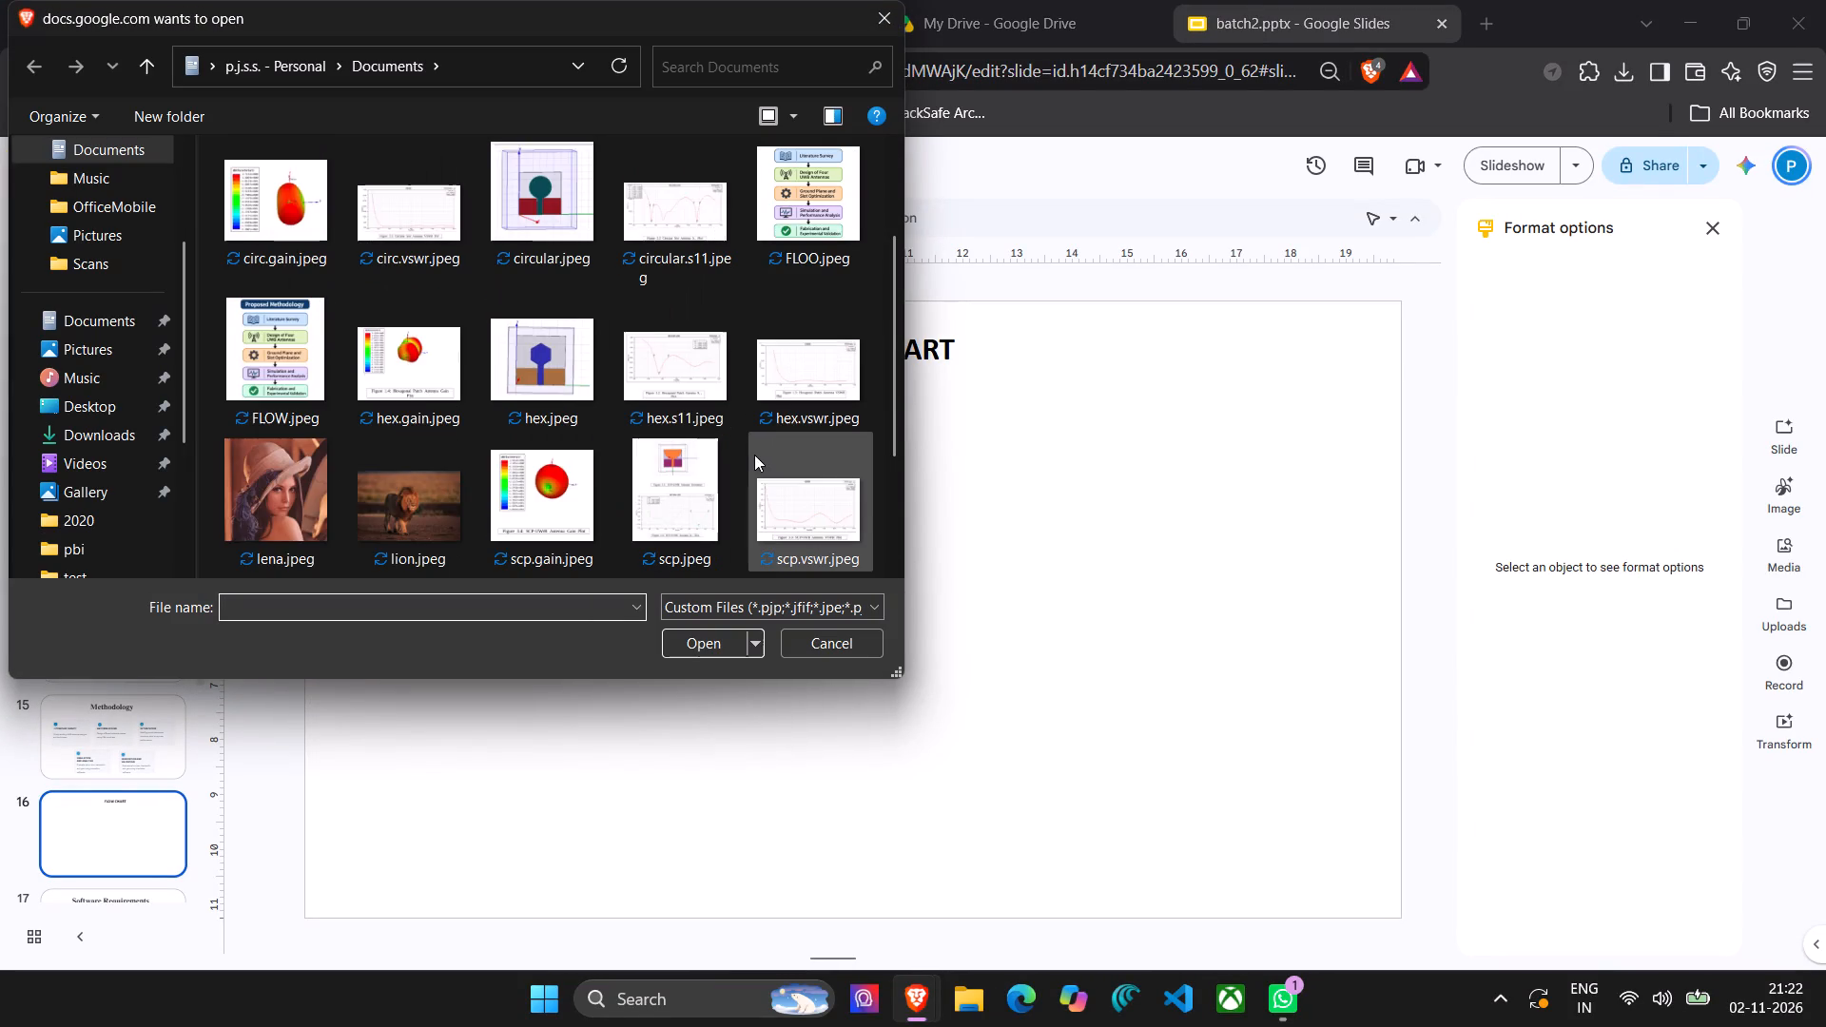
{"action": "scroll", "coordinate": [754, 455], "scroll_direction": "up", "scroll_amount": 1}
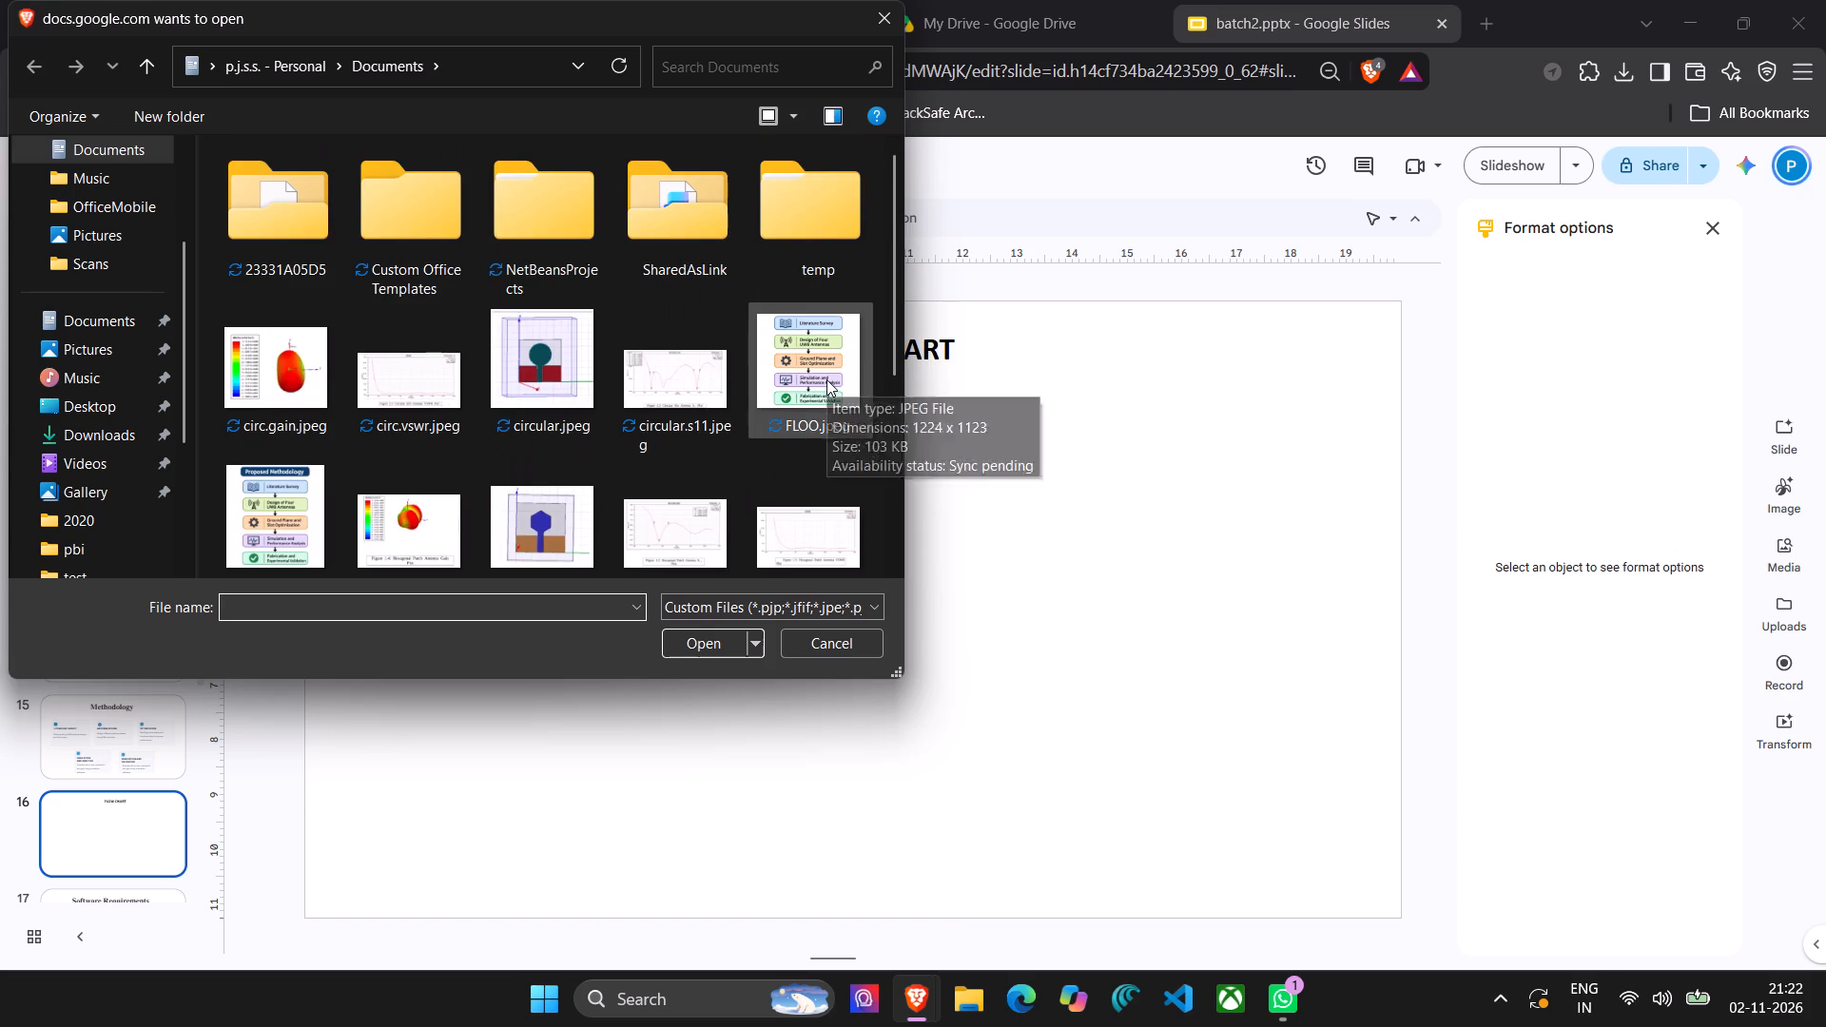
{"action": "left_click", "coordinate": [826, 379]}
{"action": "double_click", "coordinate": [826, 379]}
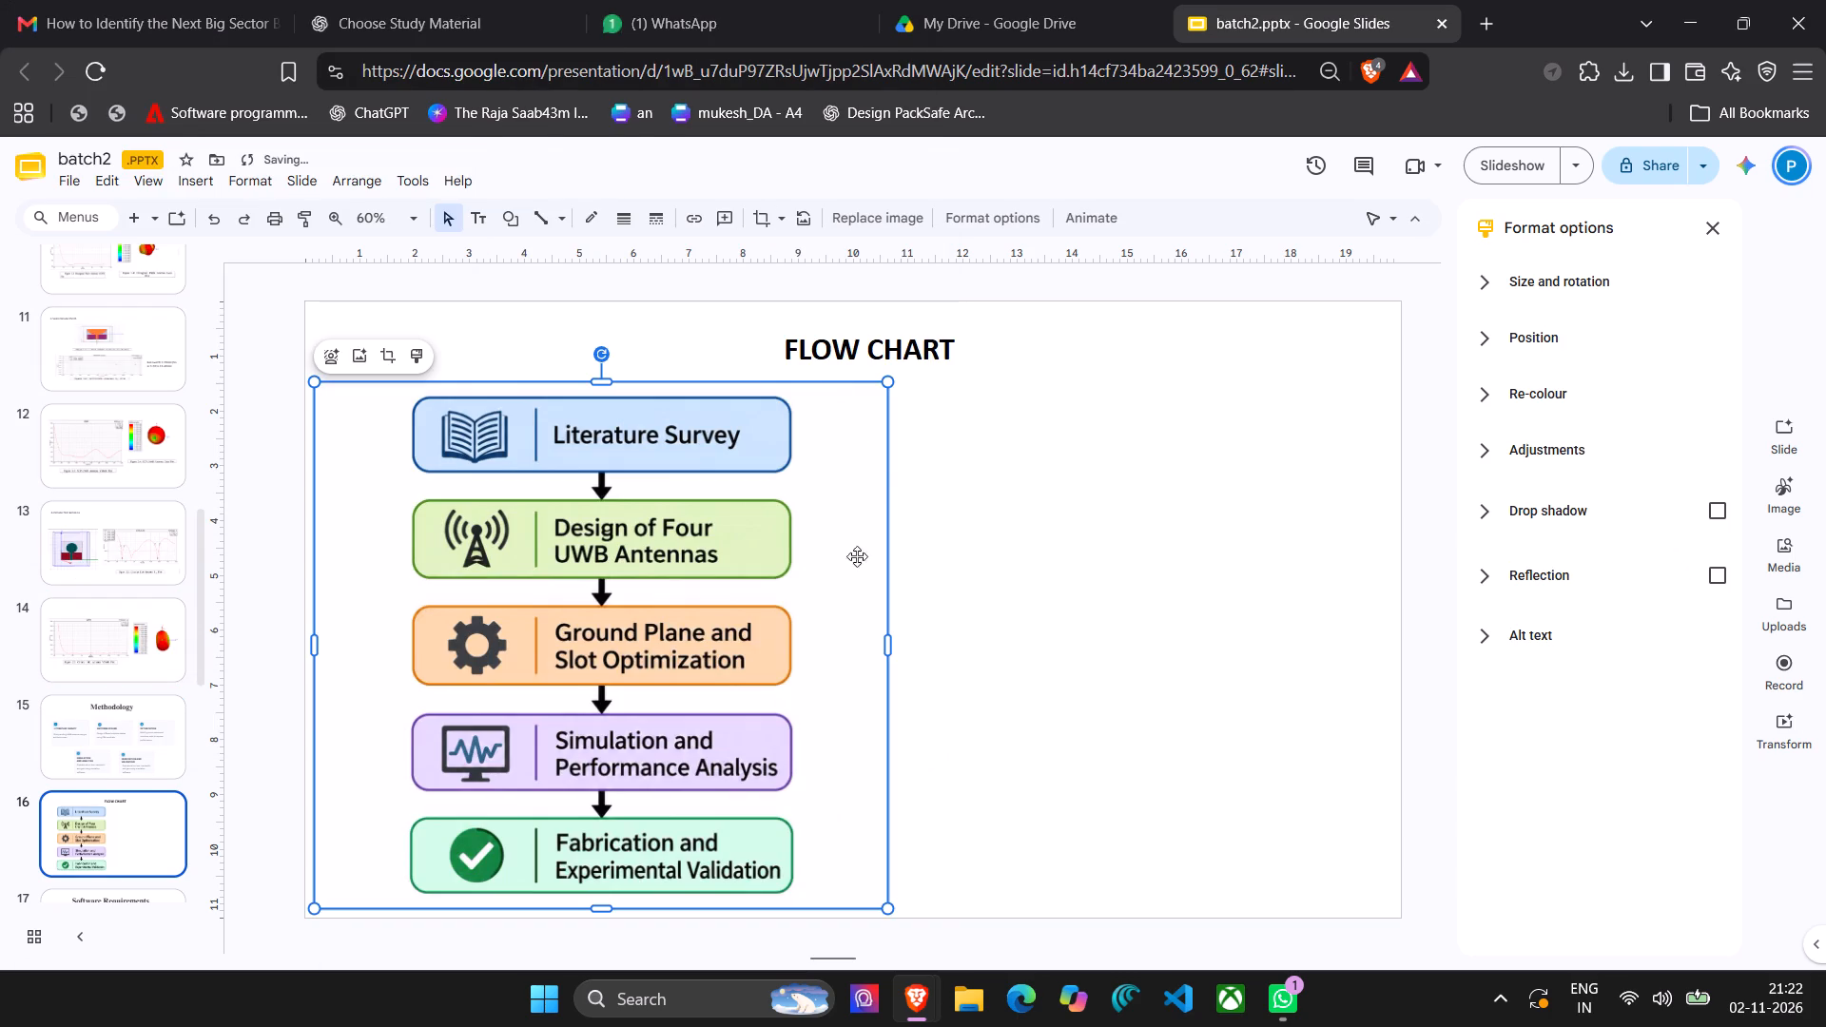
Move the flowchart image so it sits centred directly beneath the FLOW CHART title.
{"action": "left_click_drag", "start_coordinate": [826, 615], "coordinate": [1042, 610]}
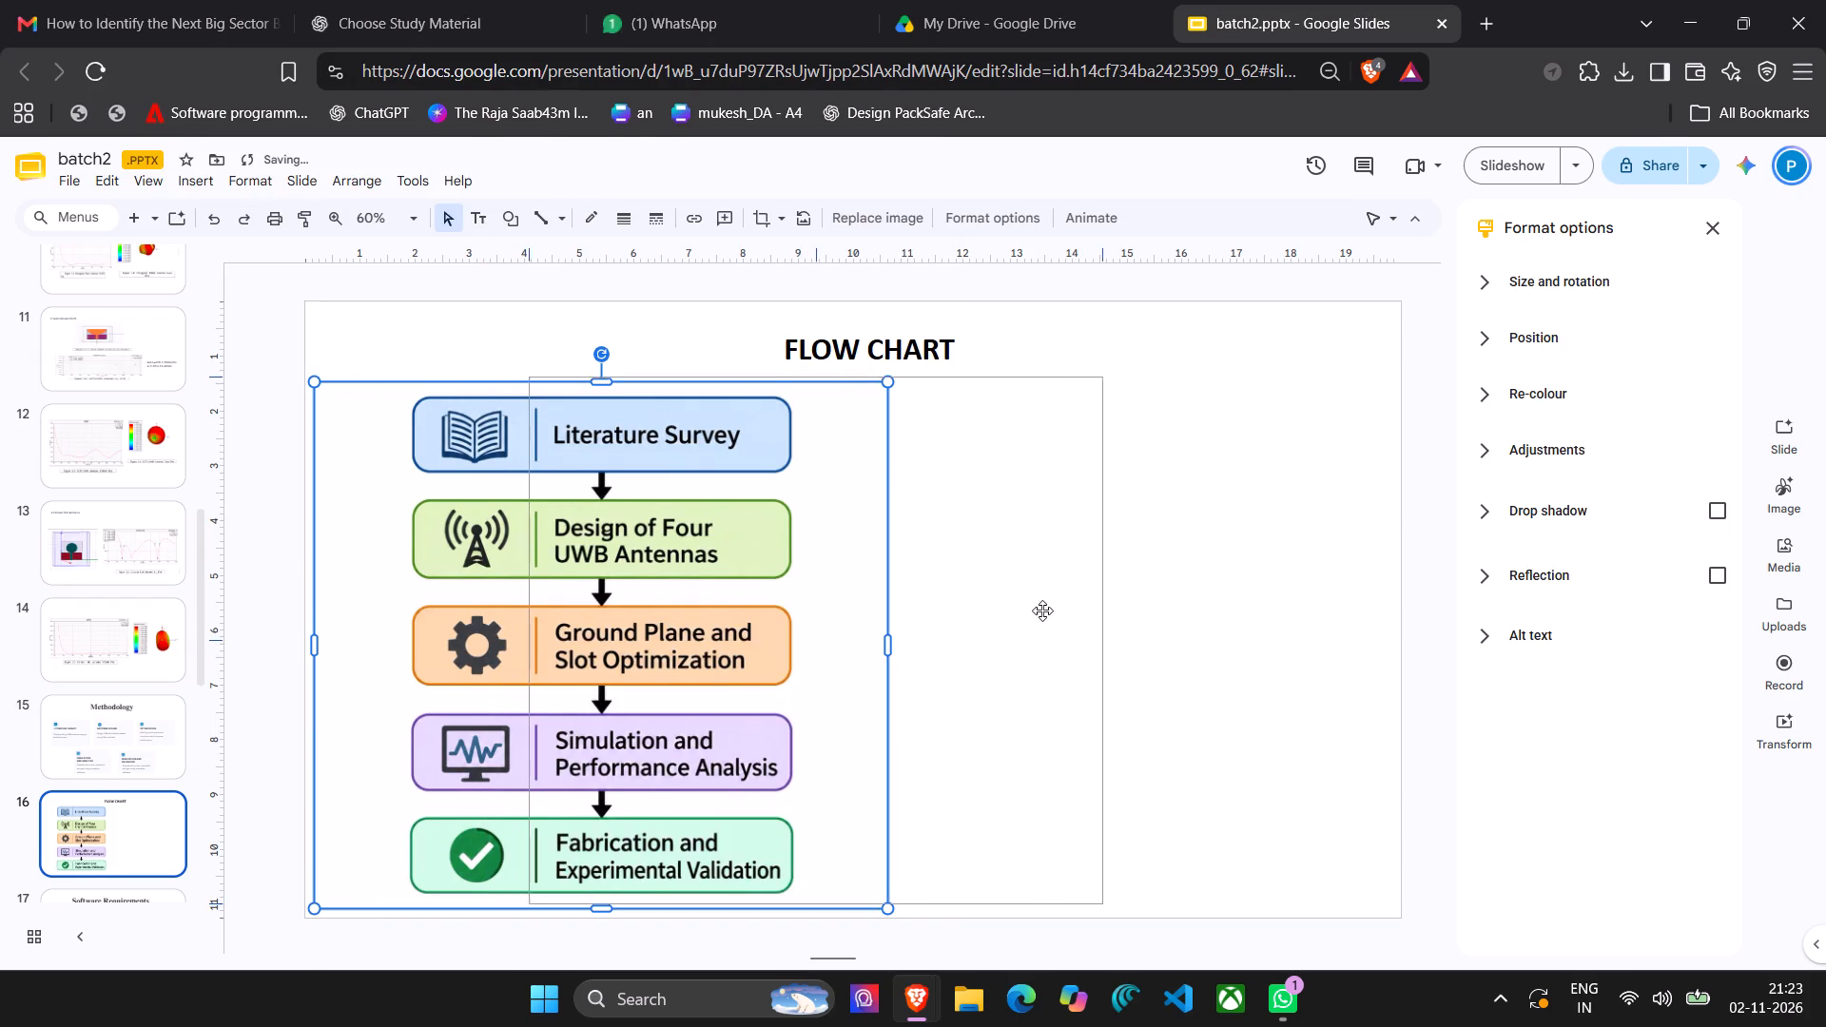
{"action": "left_click_drag", "start_coordinate": [1042, 610], "coordinate": [1074, 606]}
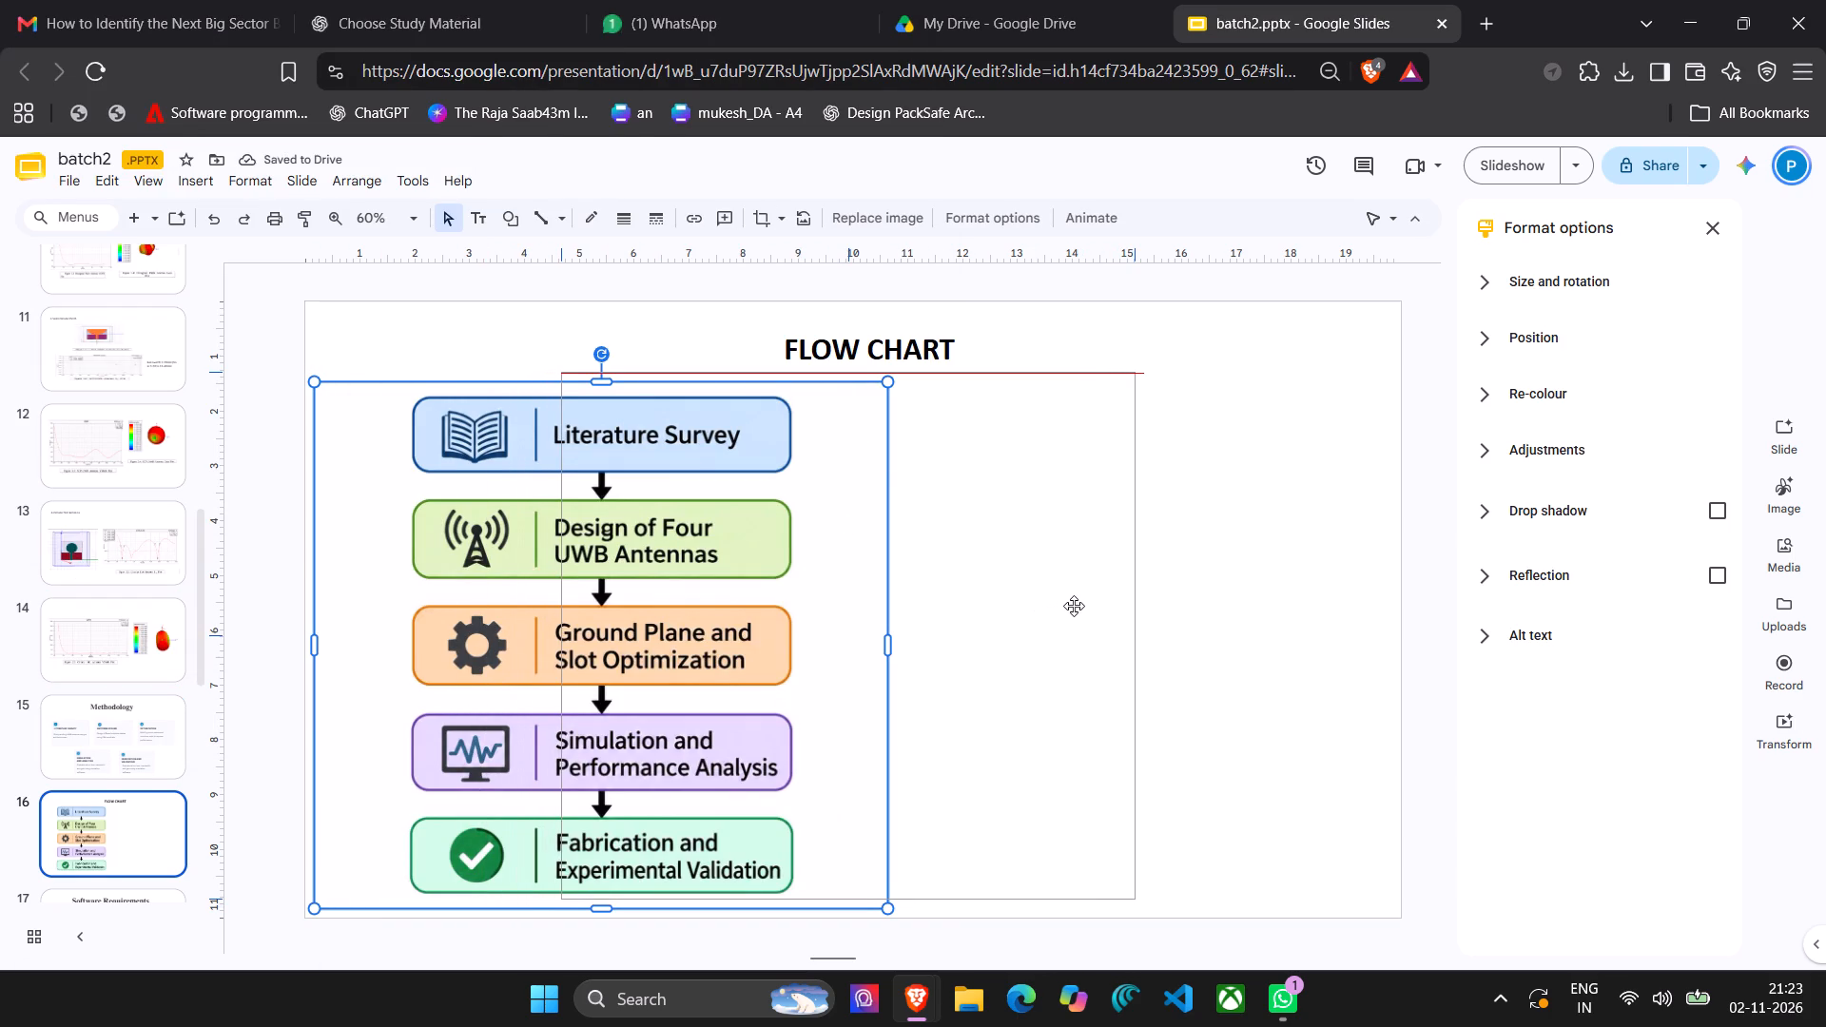
{"action": "left_click_drag", "start_coordinate": [1074, 606], "coordinate": [1077, 606]}
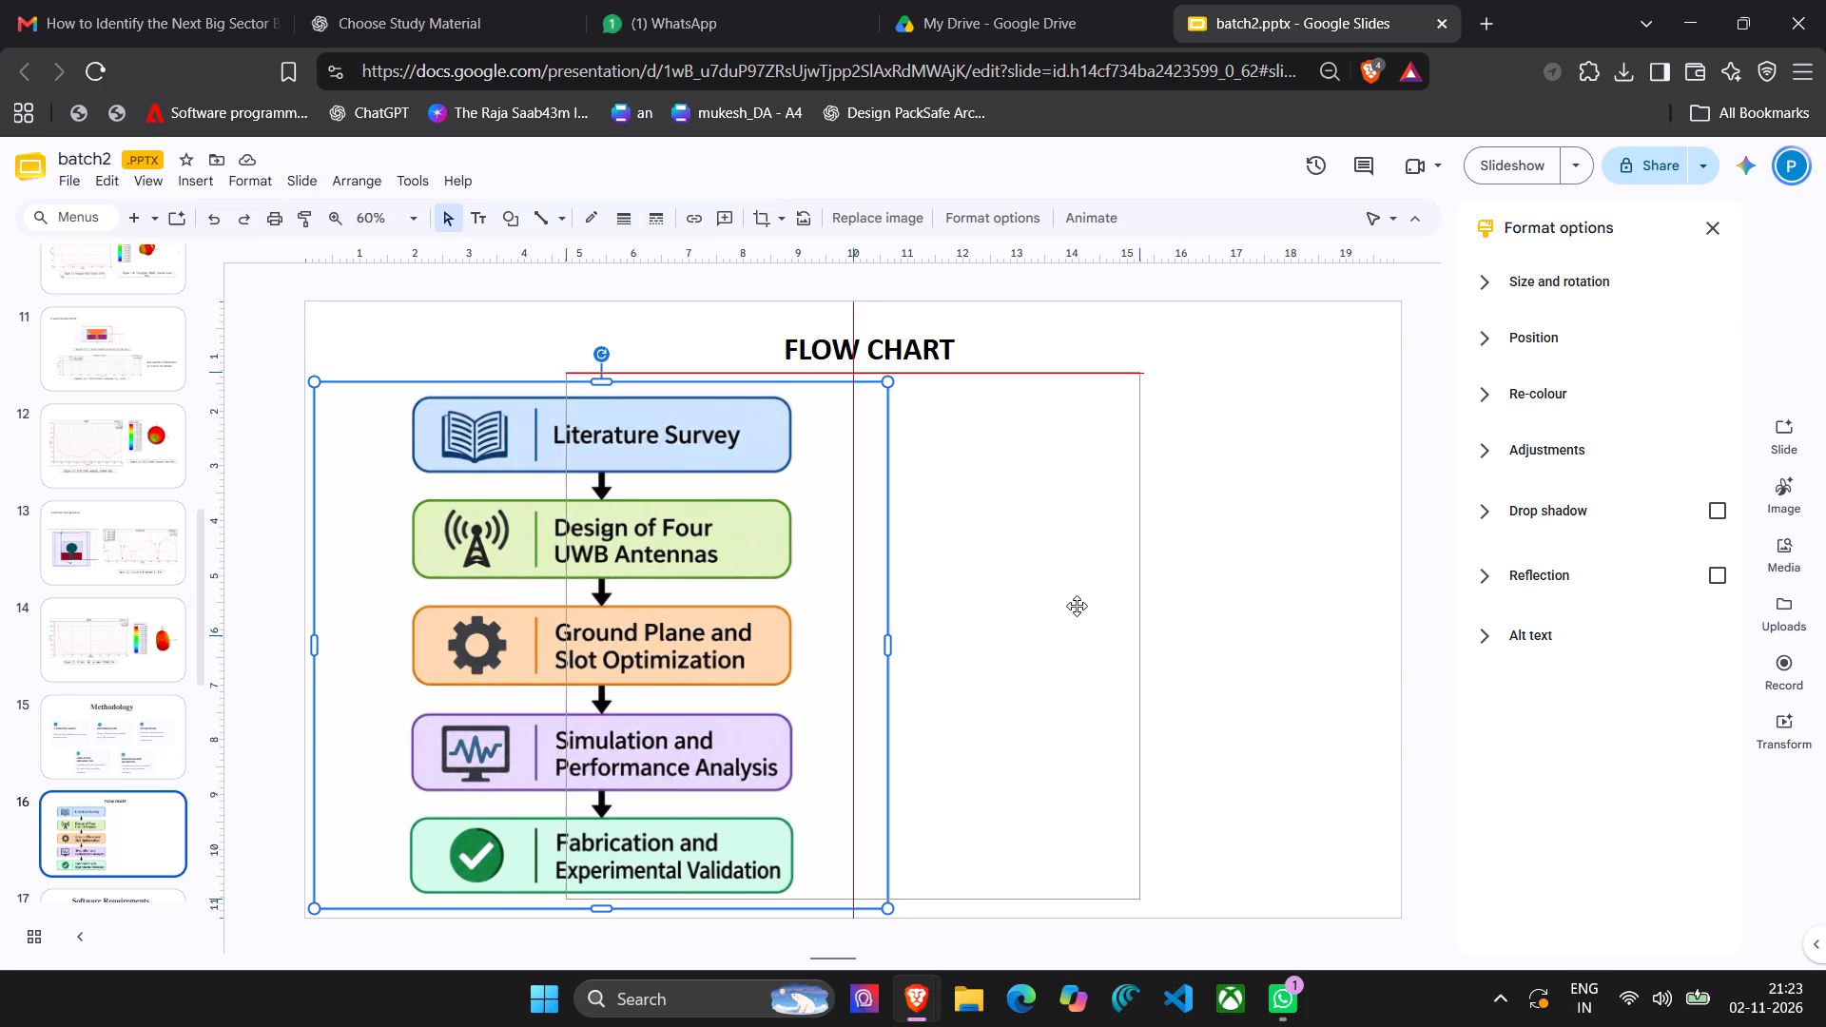
{"action": "left_click_drag", "start_coordinate": [1077, 606], "coordinate": [1072, 606]}
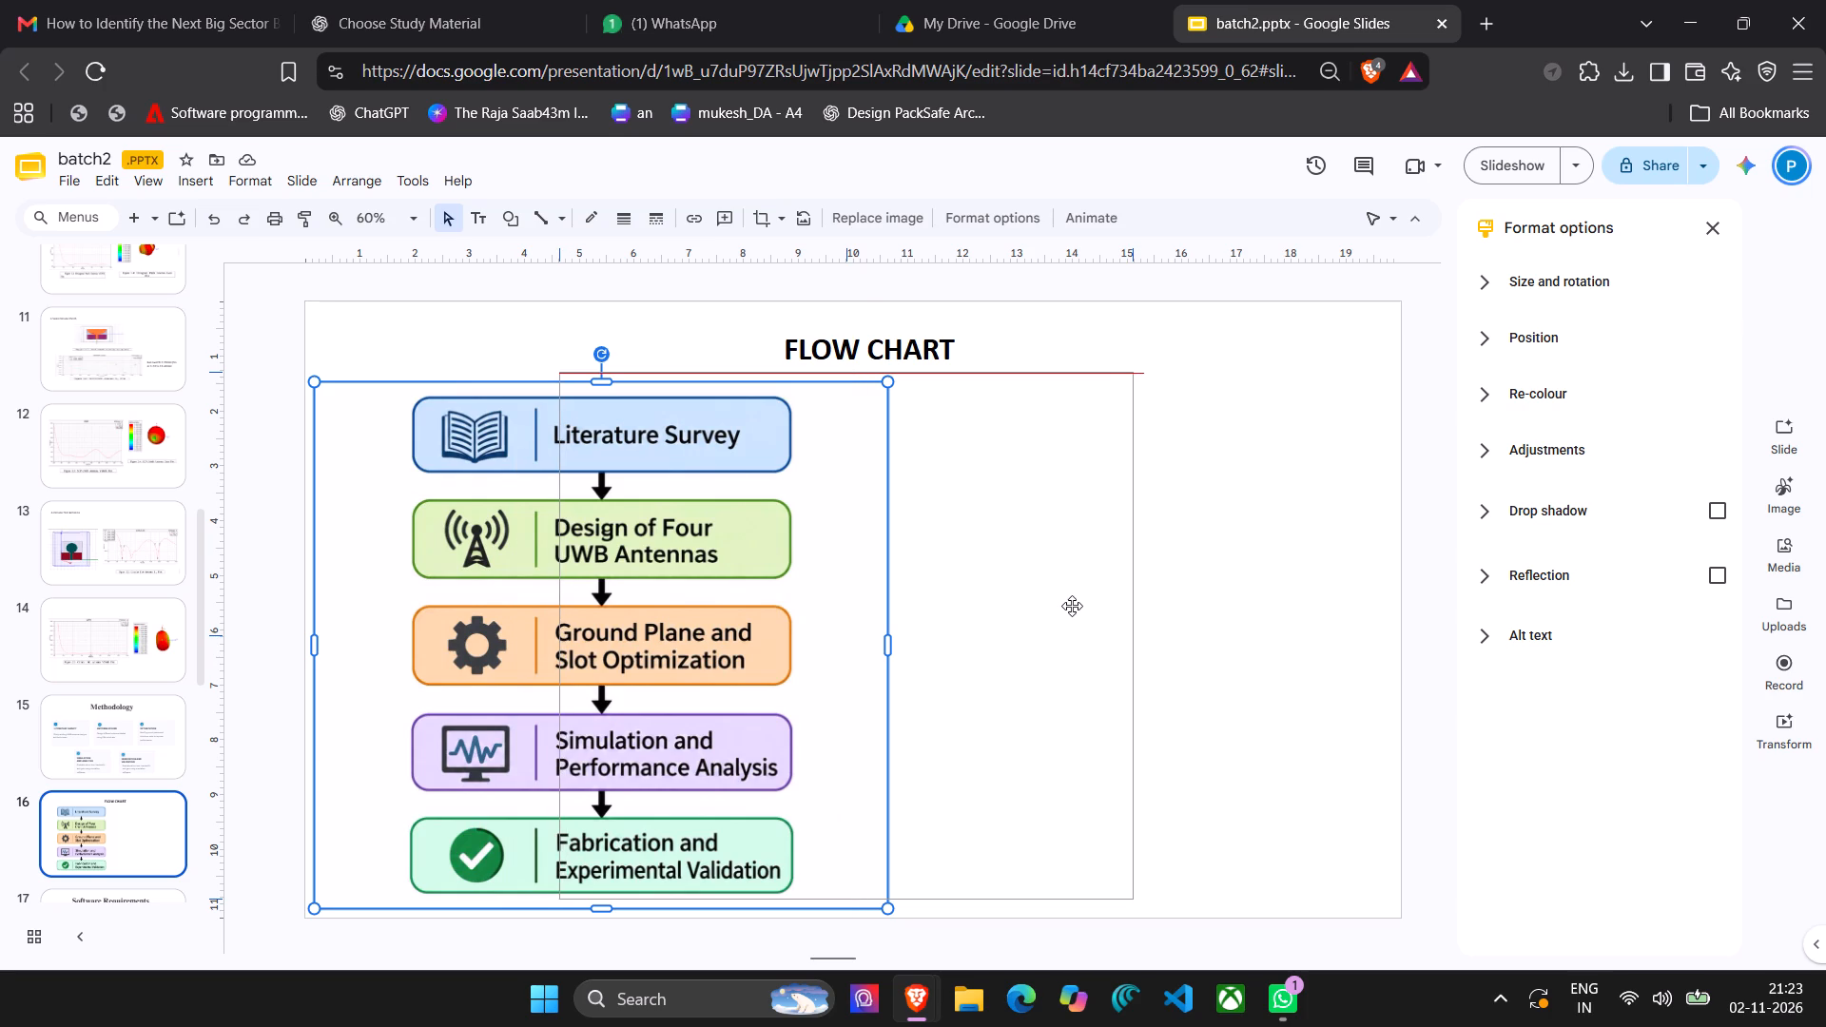
{"action": "left_click", "coordinate": [1270, 605]}
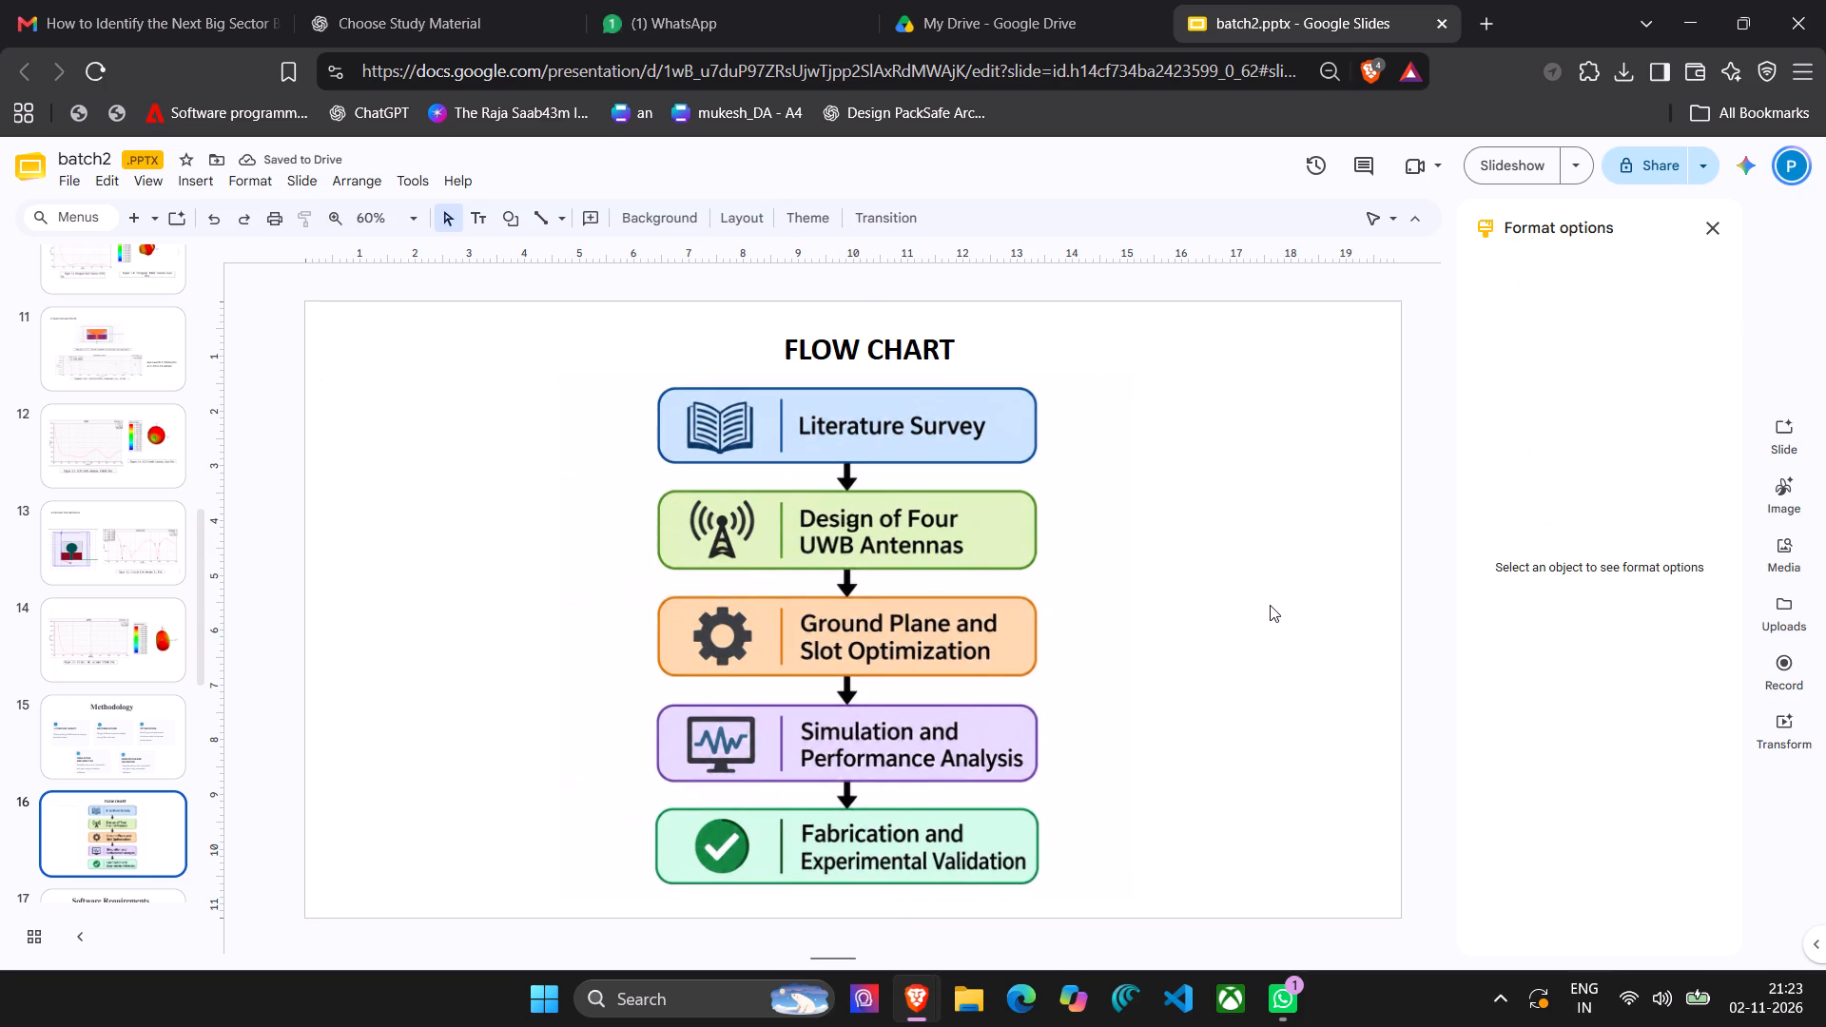
{"action": "left_click", "coordinate": [878, 610]}
{"action": "left_click_drag", "start_coordinate": [878, 610], "coordinate": [896, 610]}
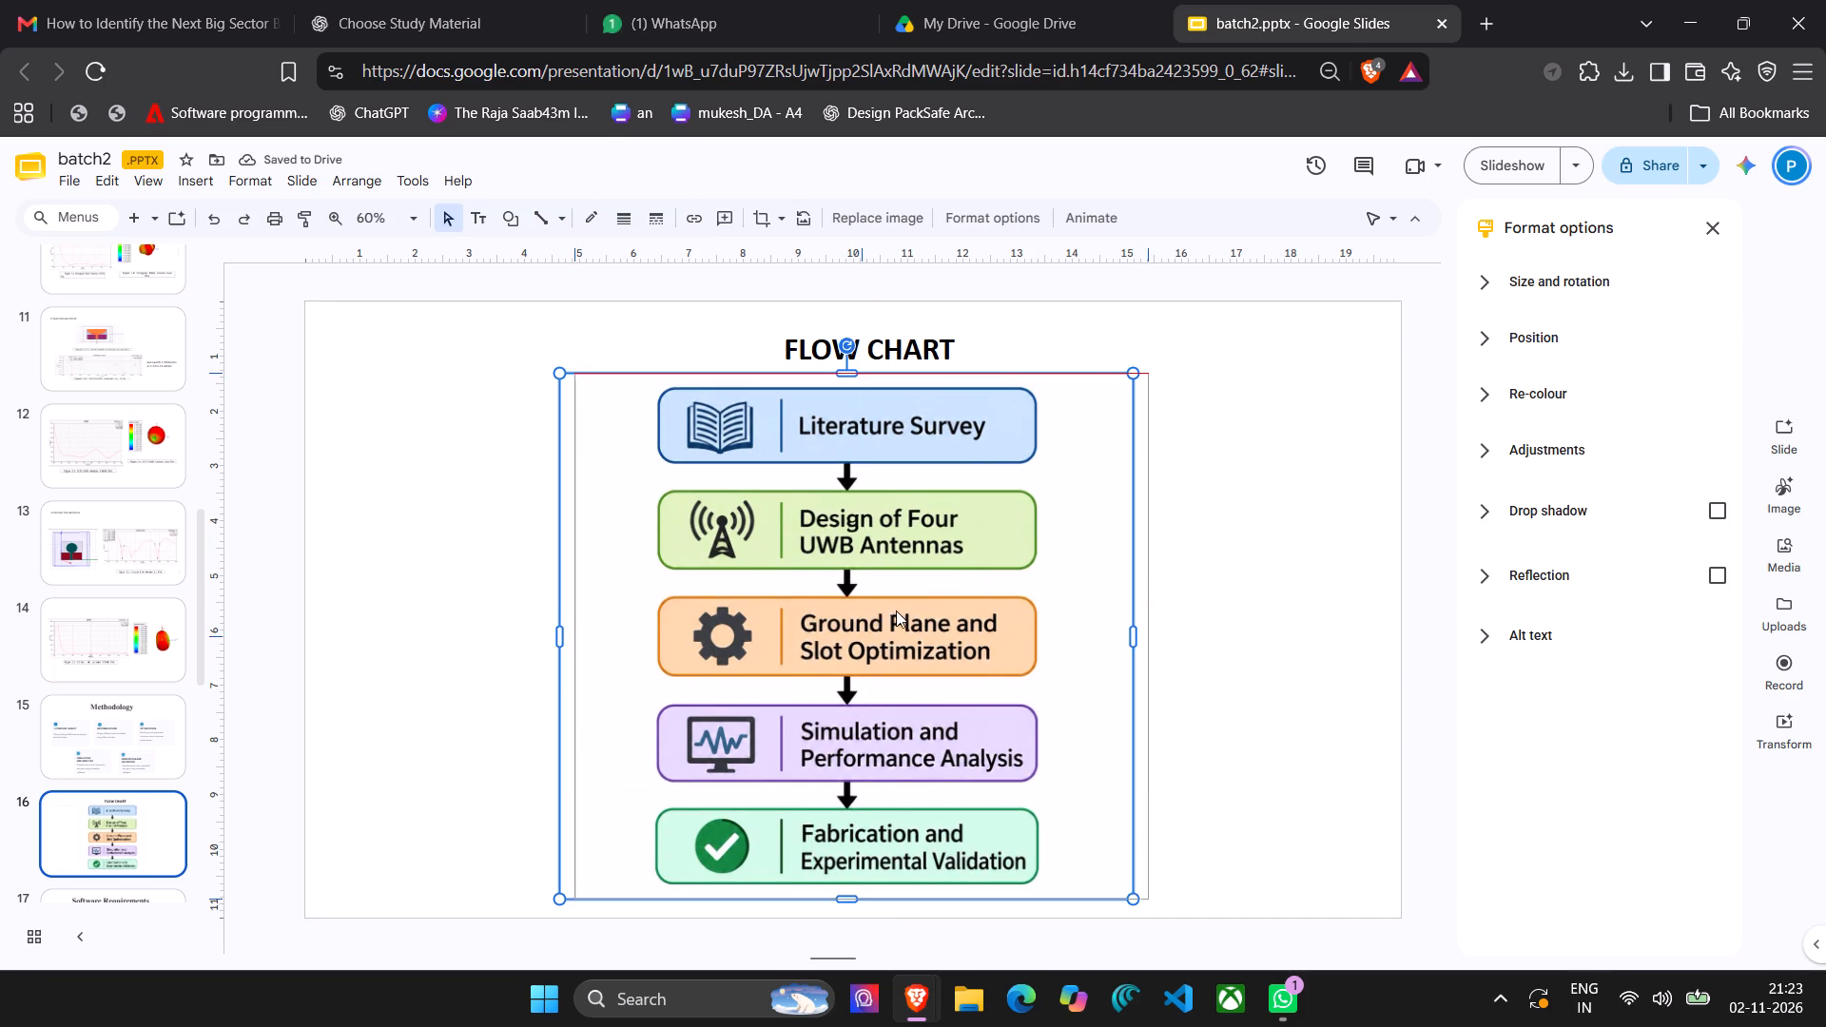
{"action": "left_click_drag", "start_coordinate": [896, 610], "coordinate": [897, 610]}
{"action": "left_click", "coordinate": [1261, 665]}
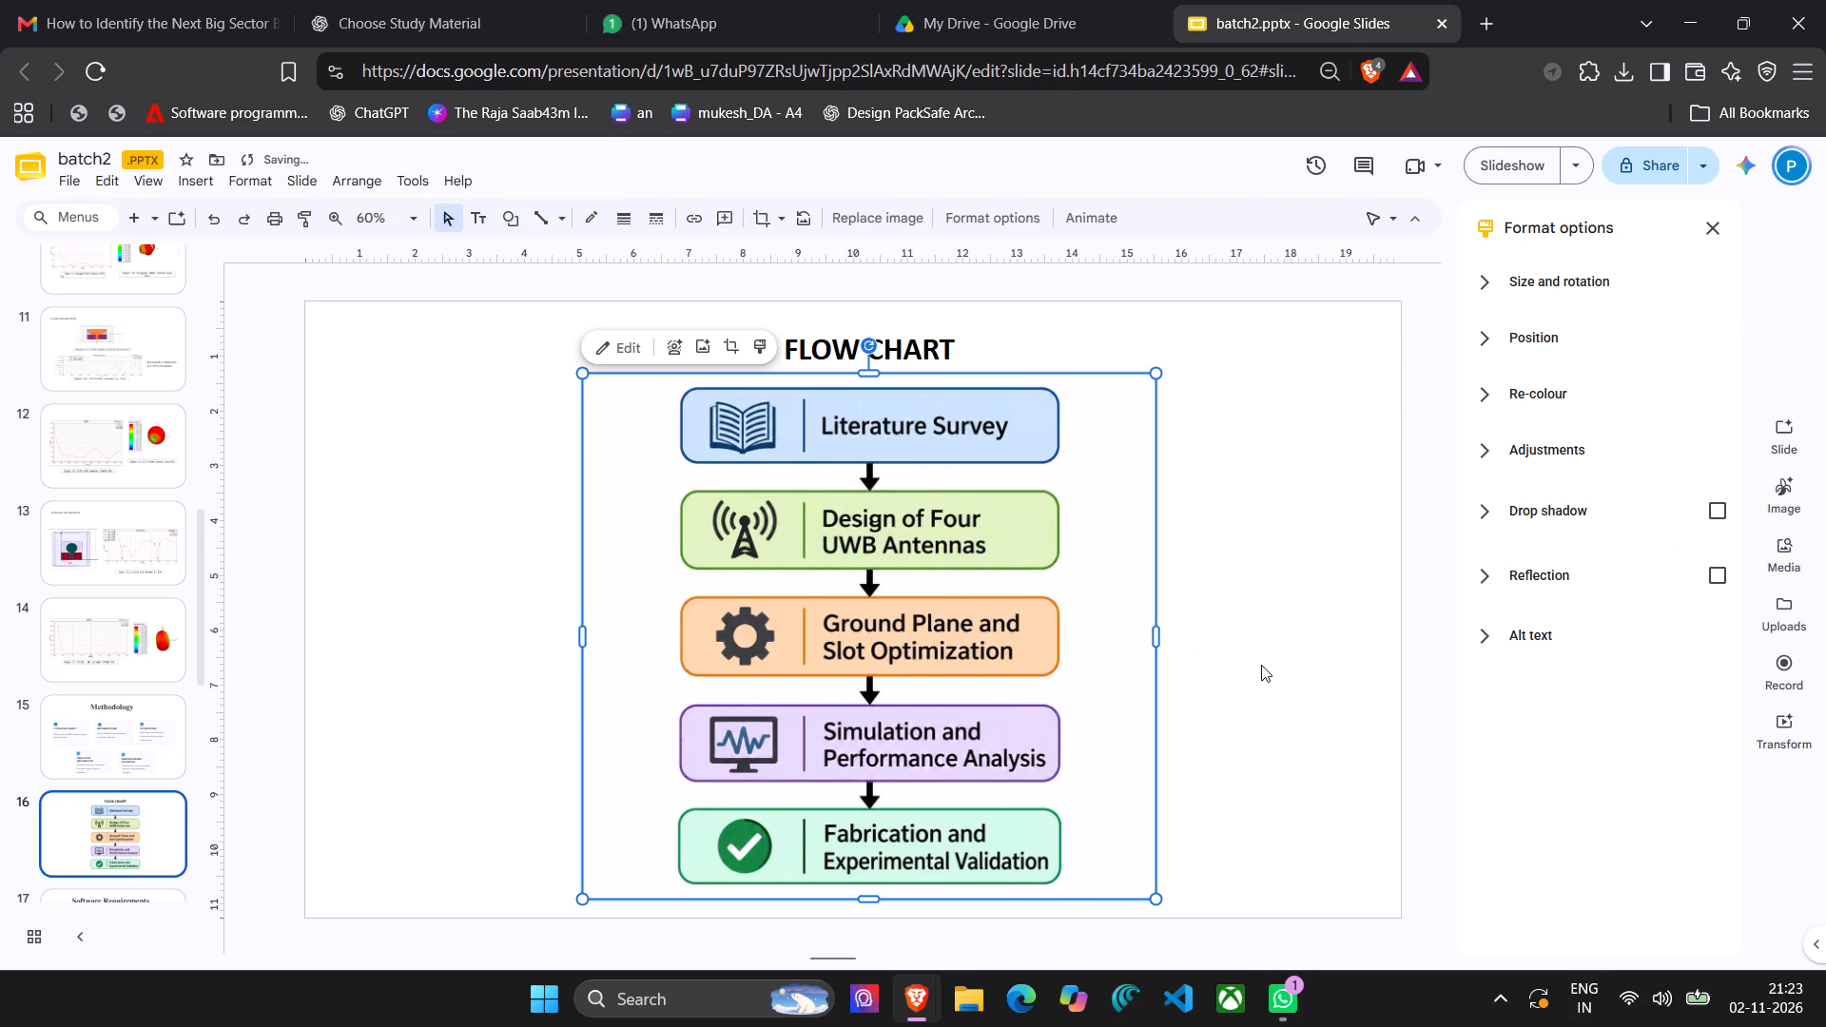
{"action": "left_click", "coordinate": [1261, 665]}
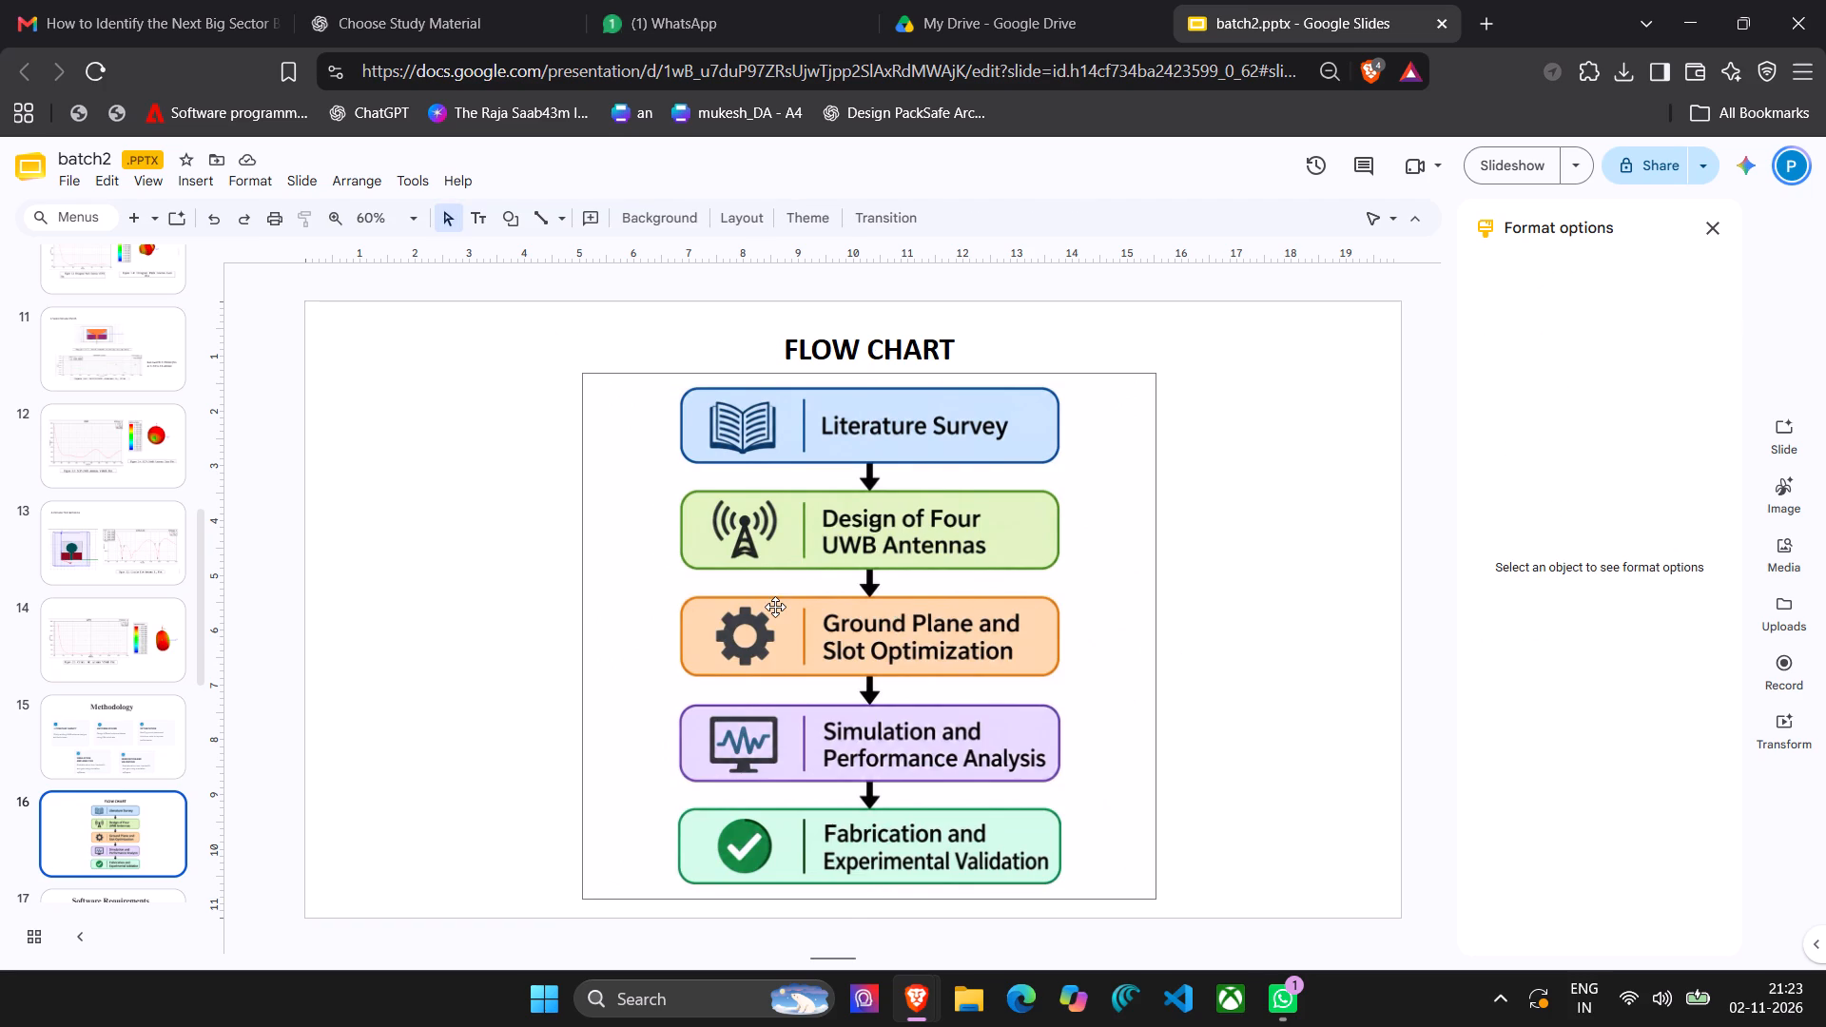
Review the Methodology, Flow Chart and Software Requirements slides, checking the tools listed on the last one.
{"action": "scroll", "coordinate": [123, 695], "scroll_direction": "down", "scroll_amount": 1}
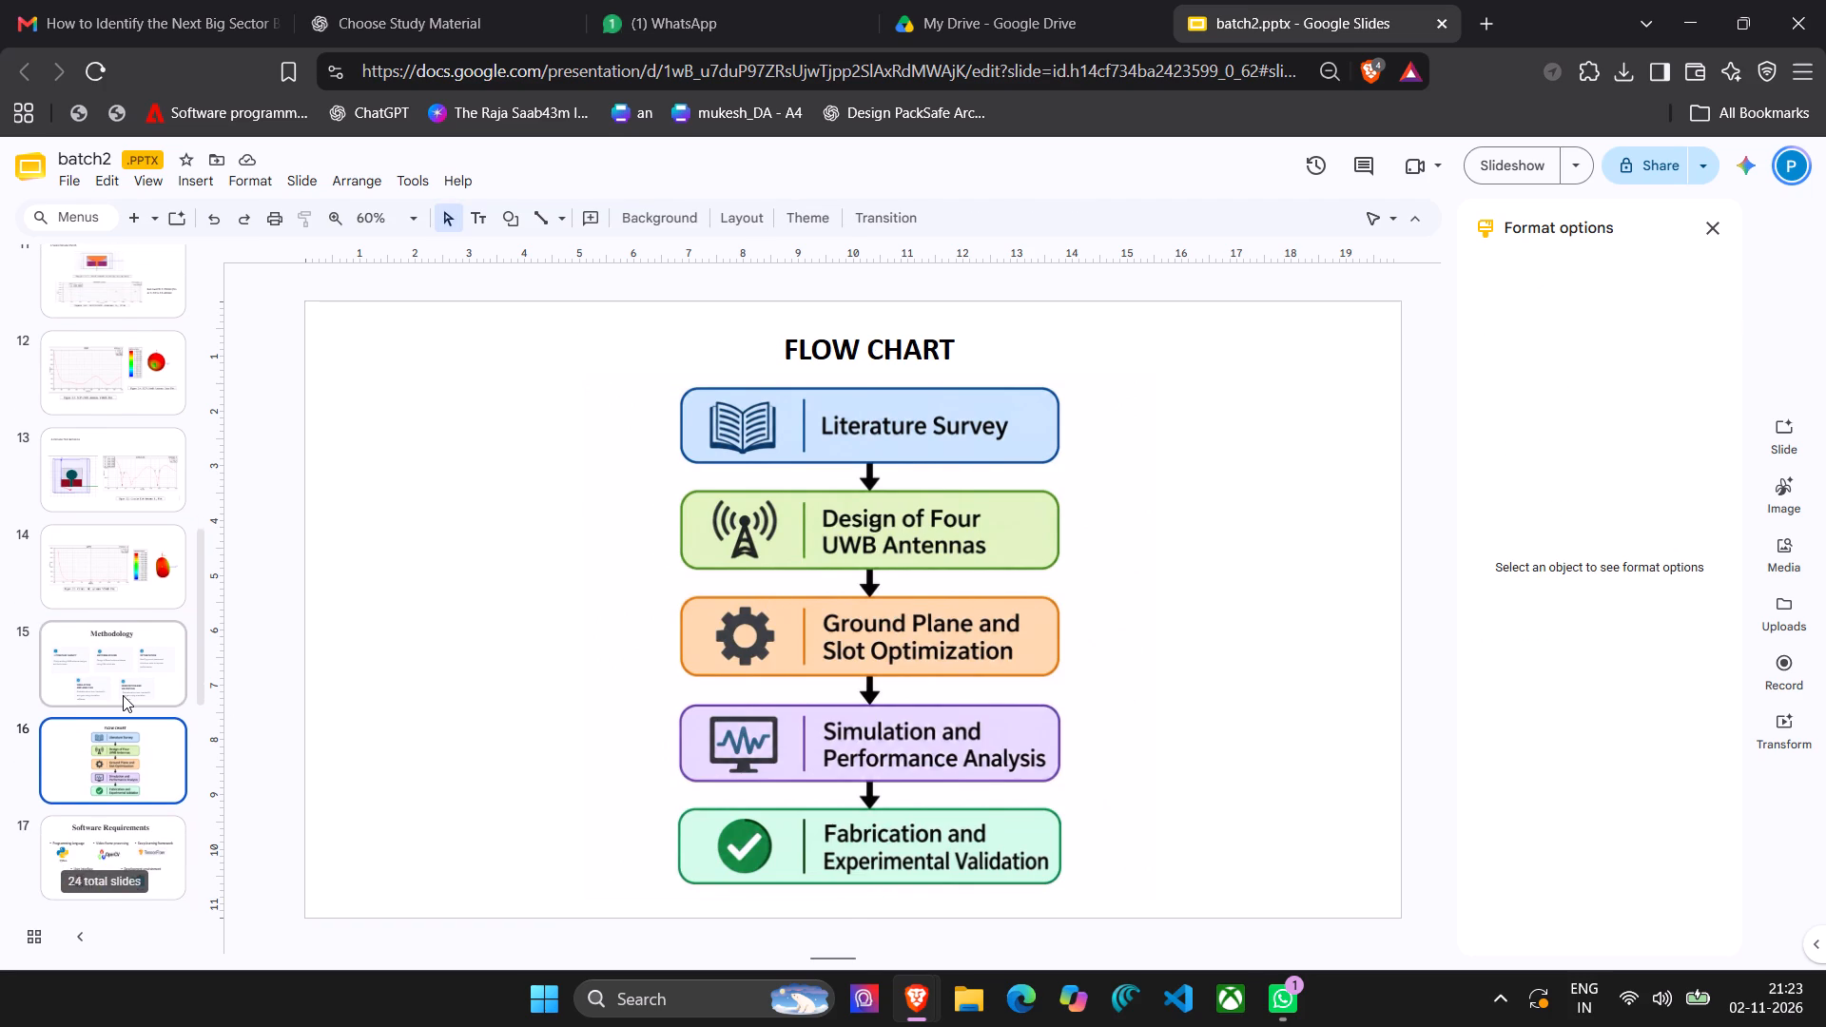
{"action": "left_click", "coordinate": [123, 695]}
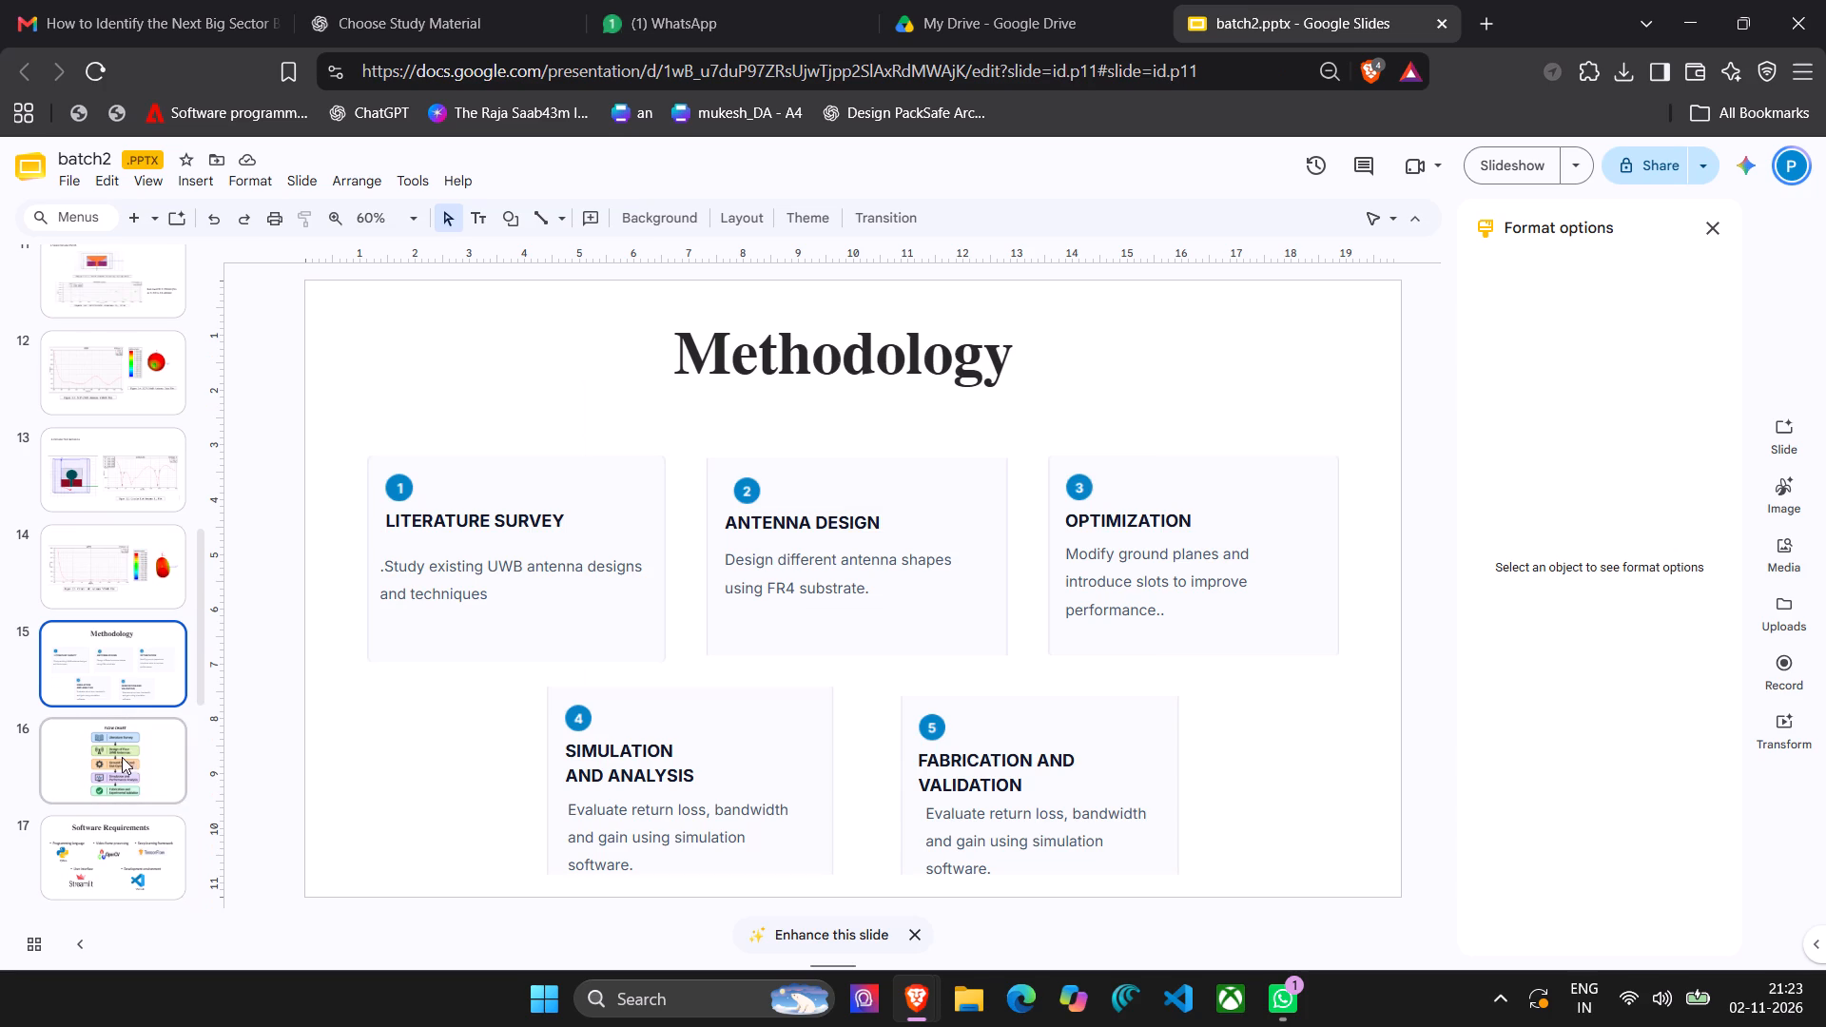
{"action": "left_click", "coordinate": [122, 752]}
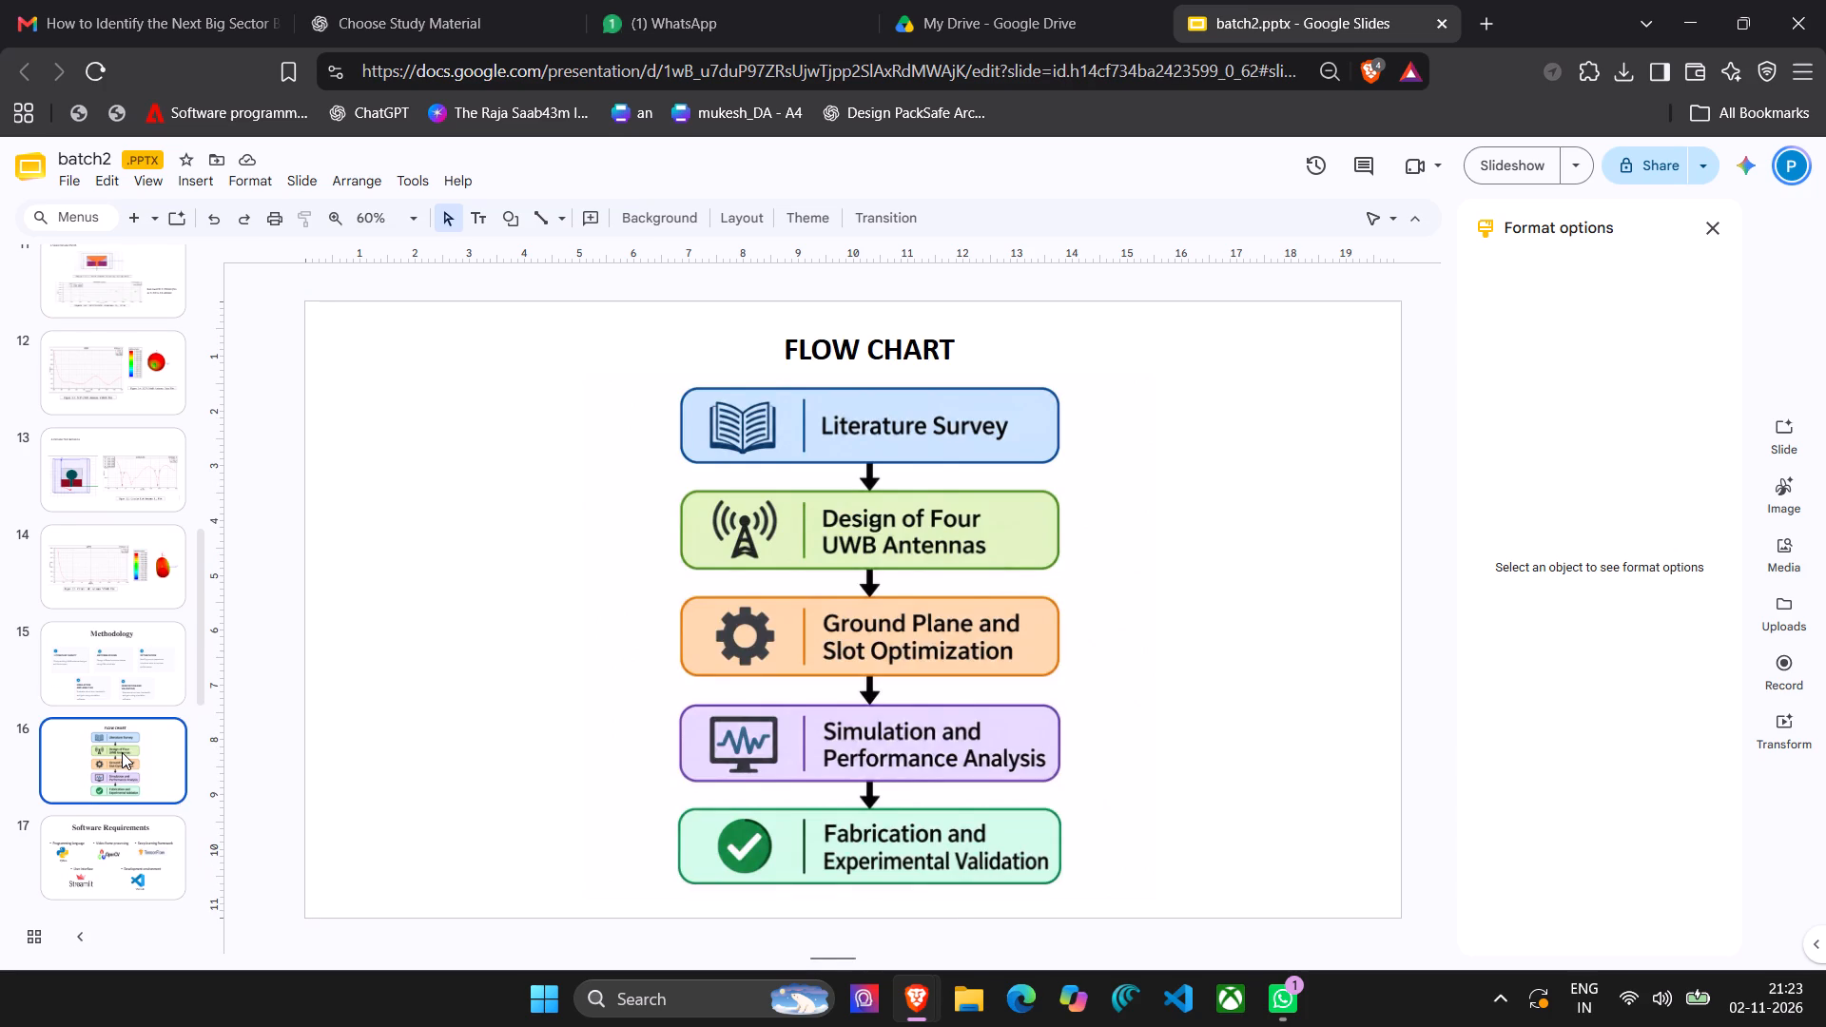
{"action": "left_click", "coordinate": [130, 834]}
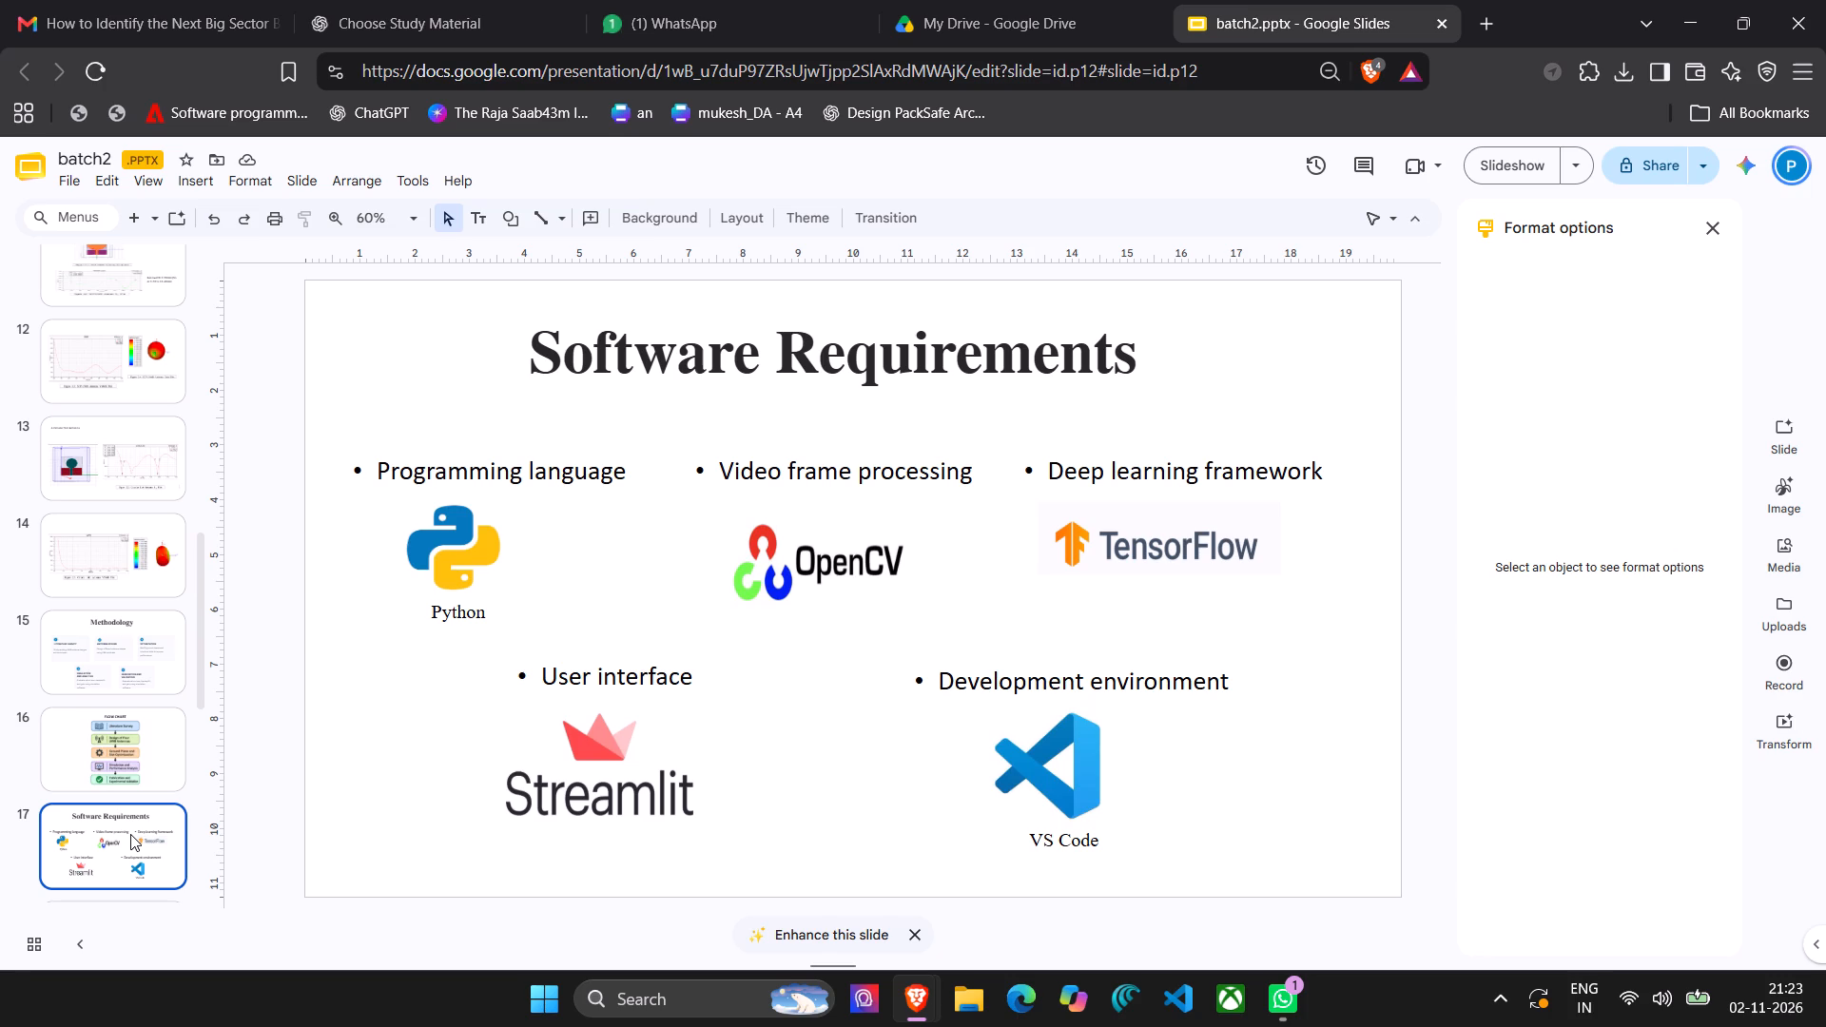
{"action": "left_click", "coordinate": [532, 603]}
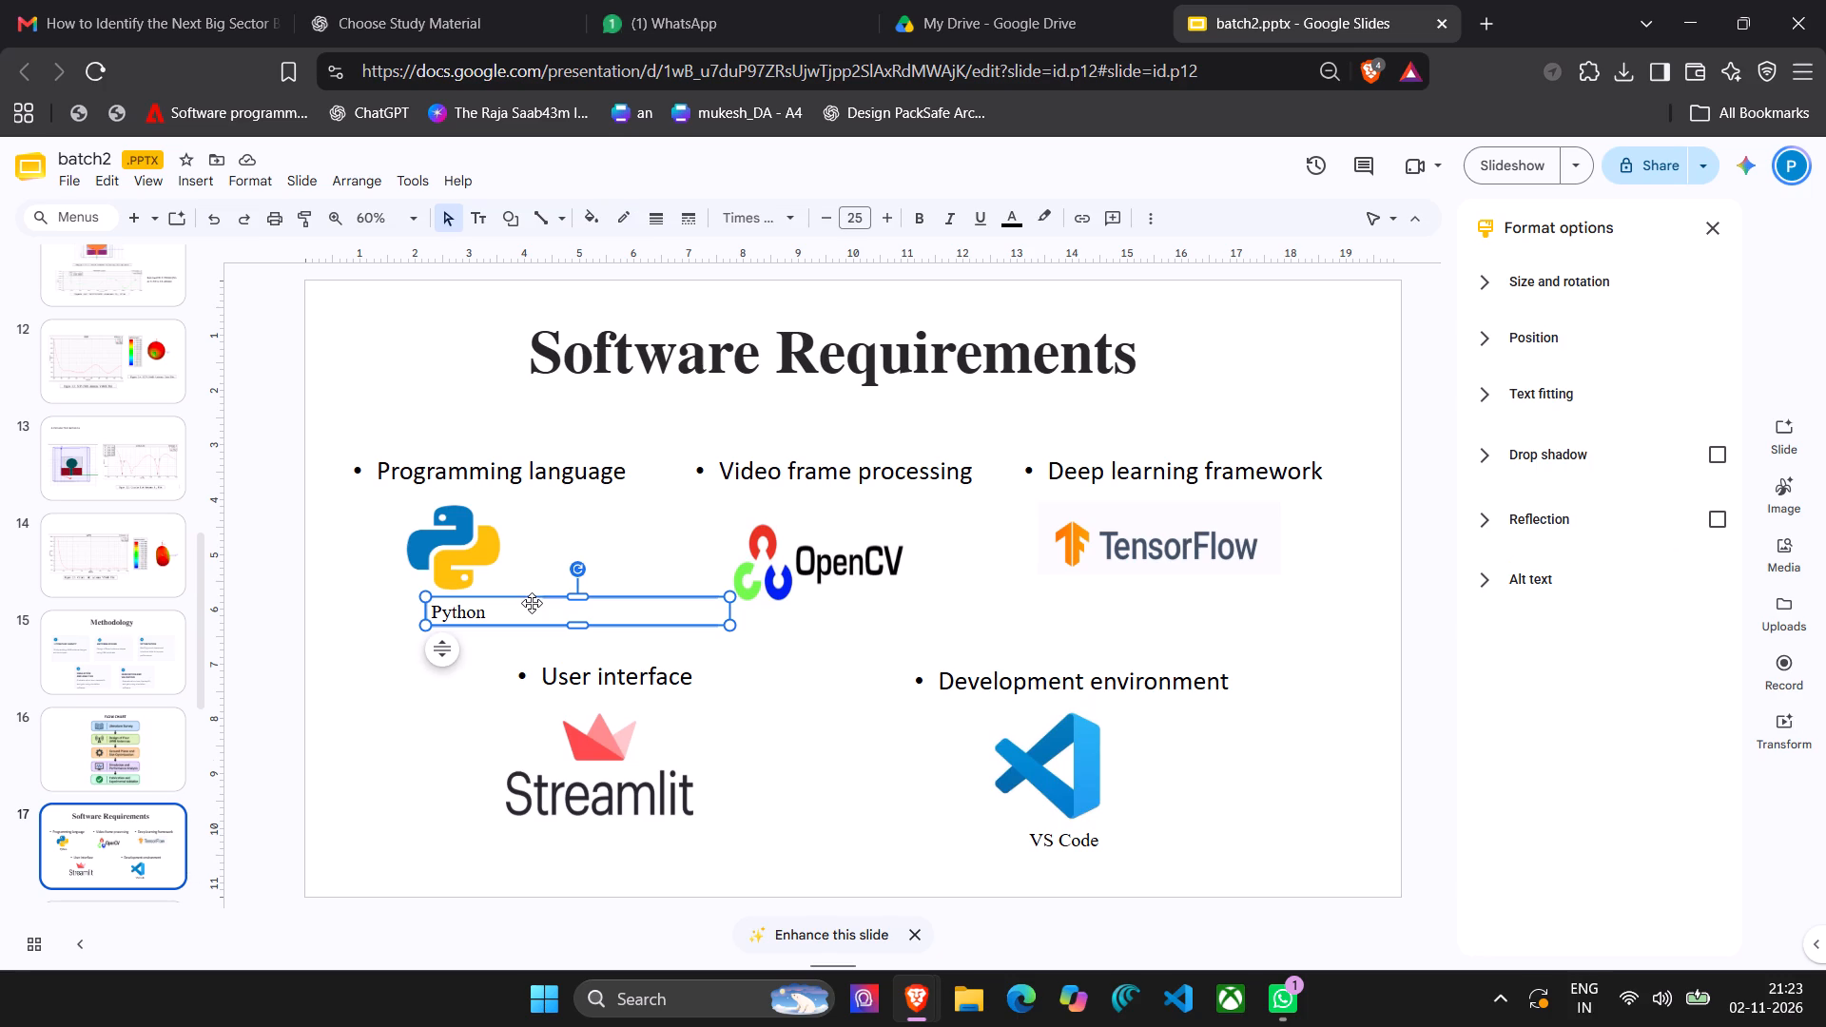
{"action": "left_click", "coordinate": [469, 576]}
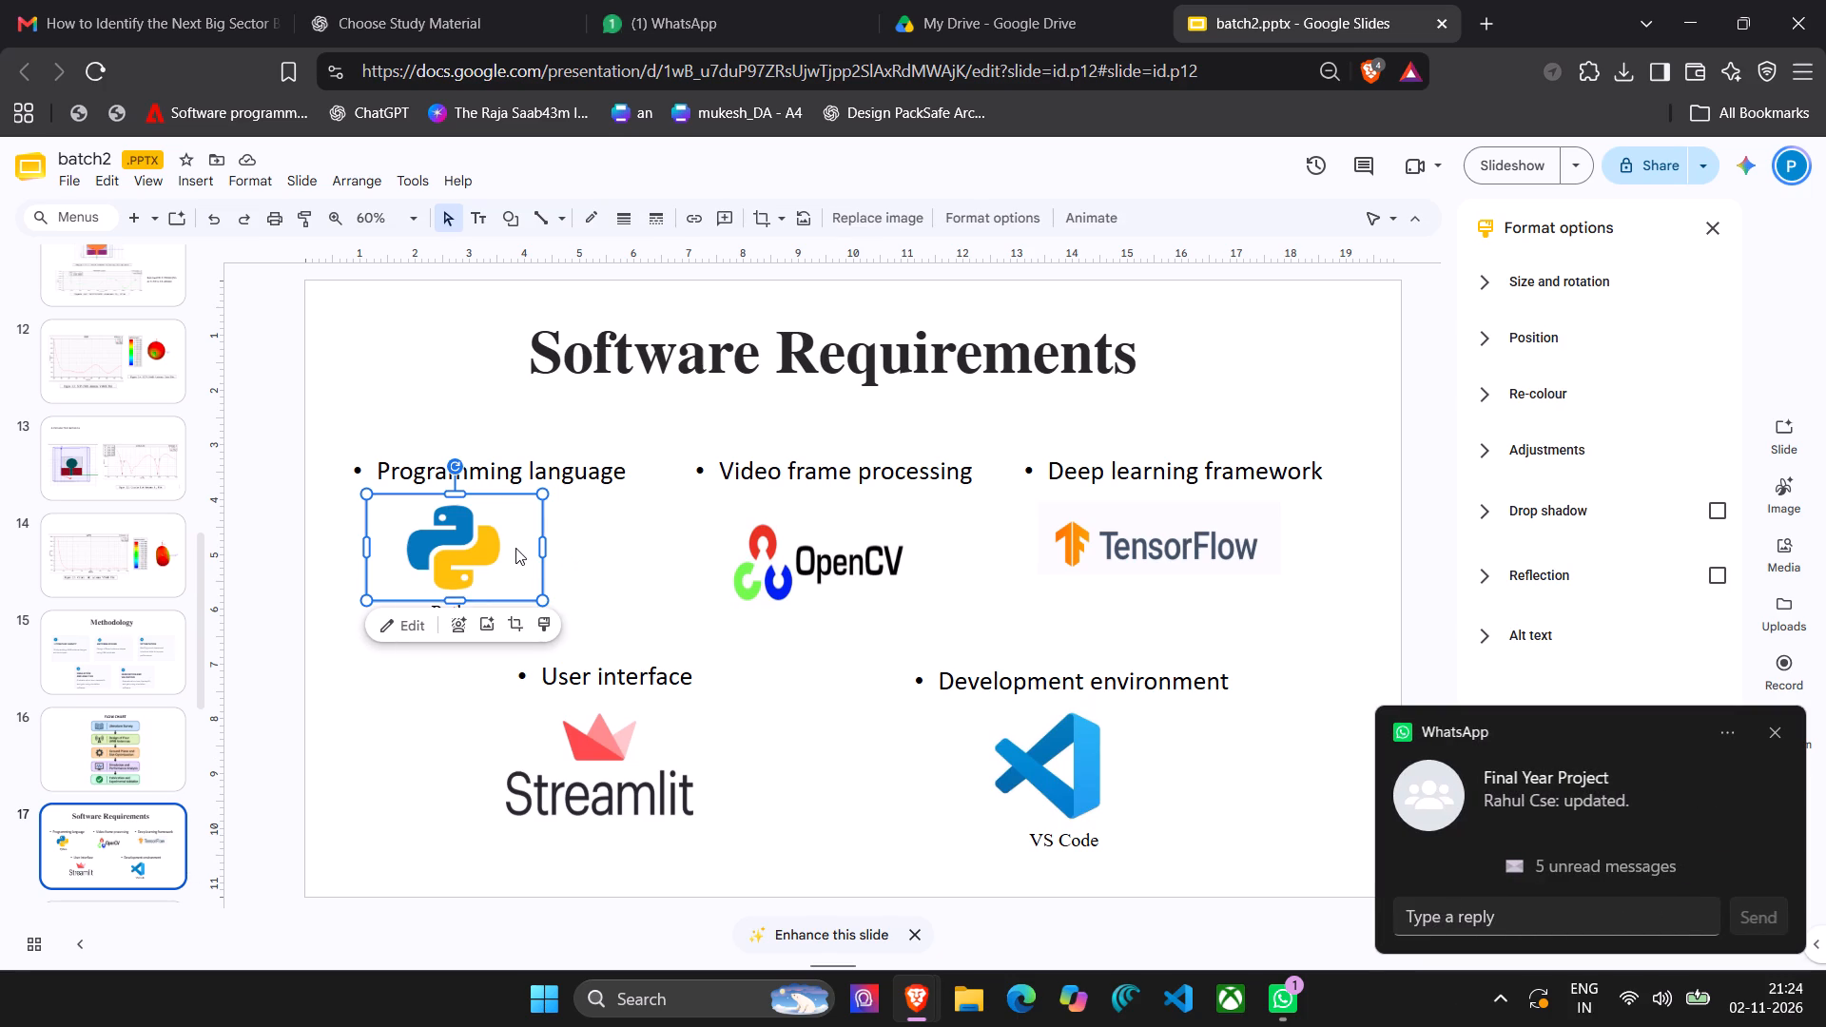
Add a new blank slide directly after the Flow Chart slide.
{"action": "left_click", "coordinate": [91, 739]}
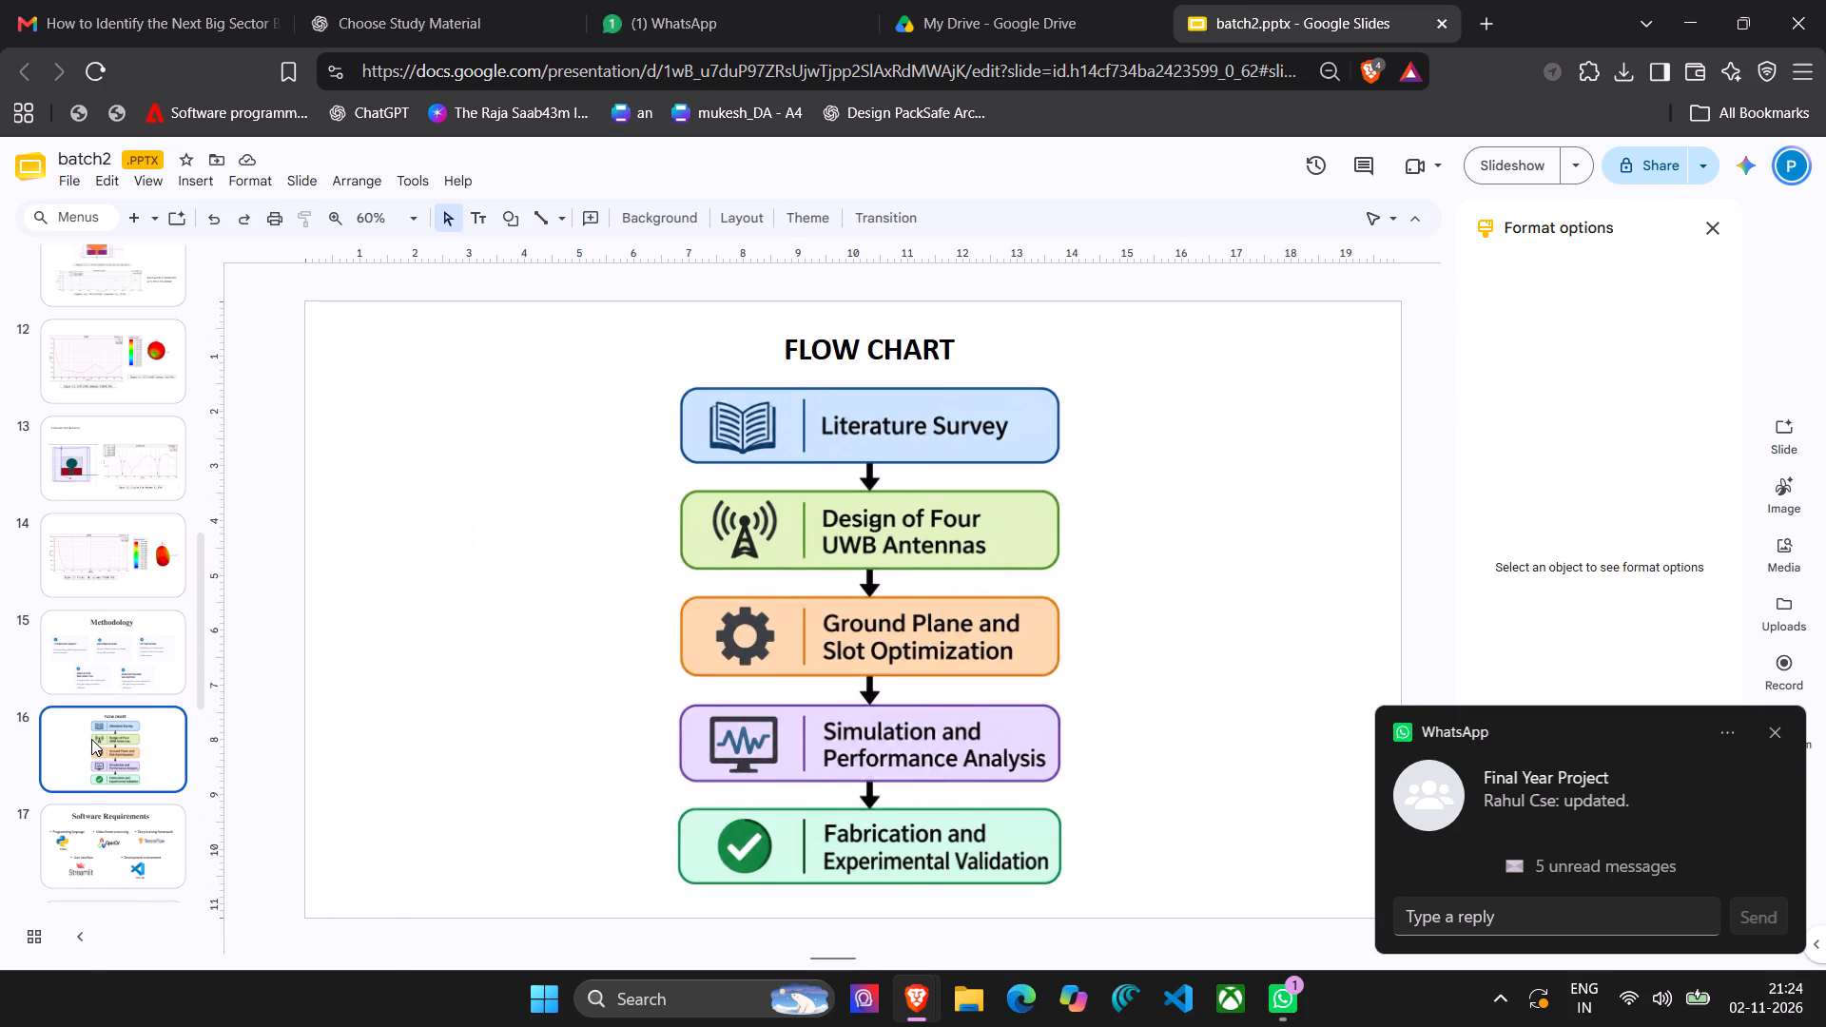
{"action": "right_click", "coordinate": [91, 739]}
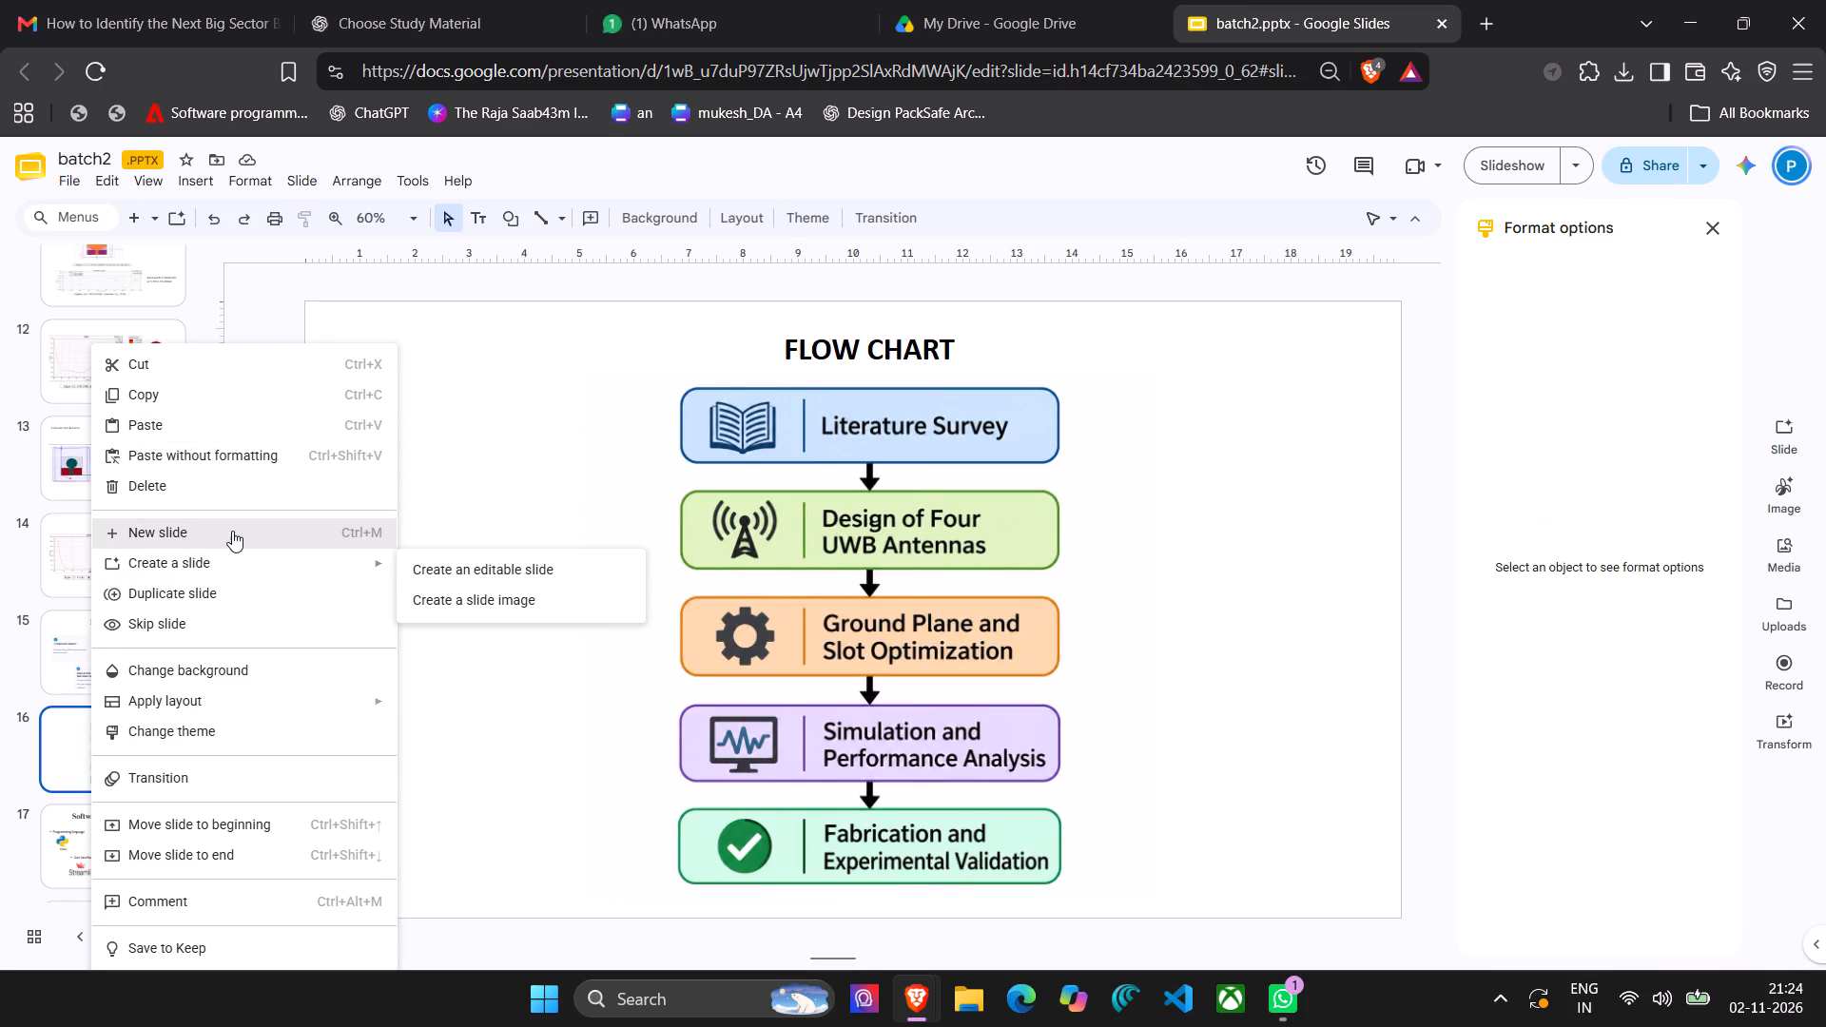
{"action": "left_click", "coordinate": [232, 531]}
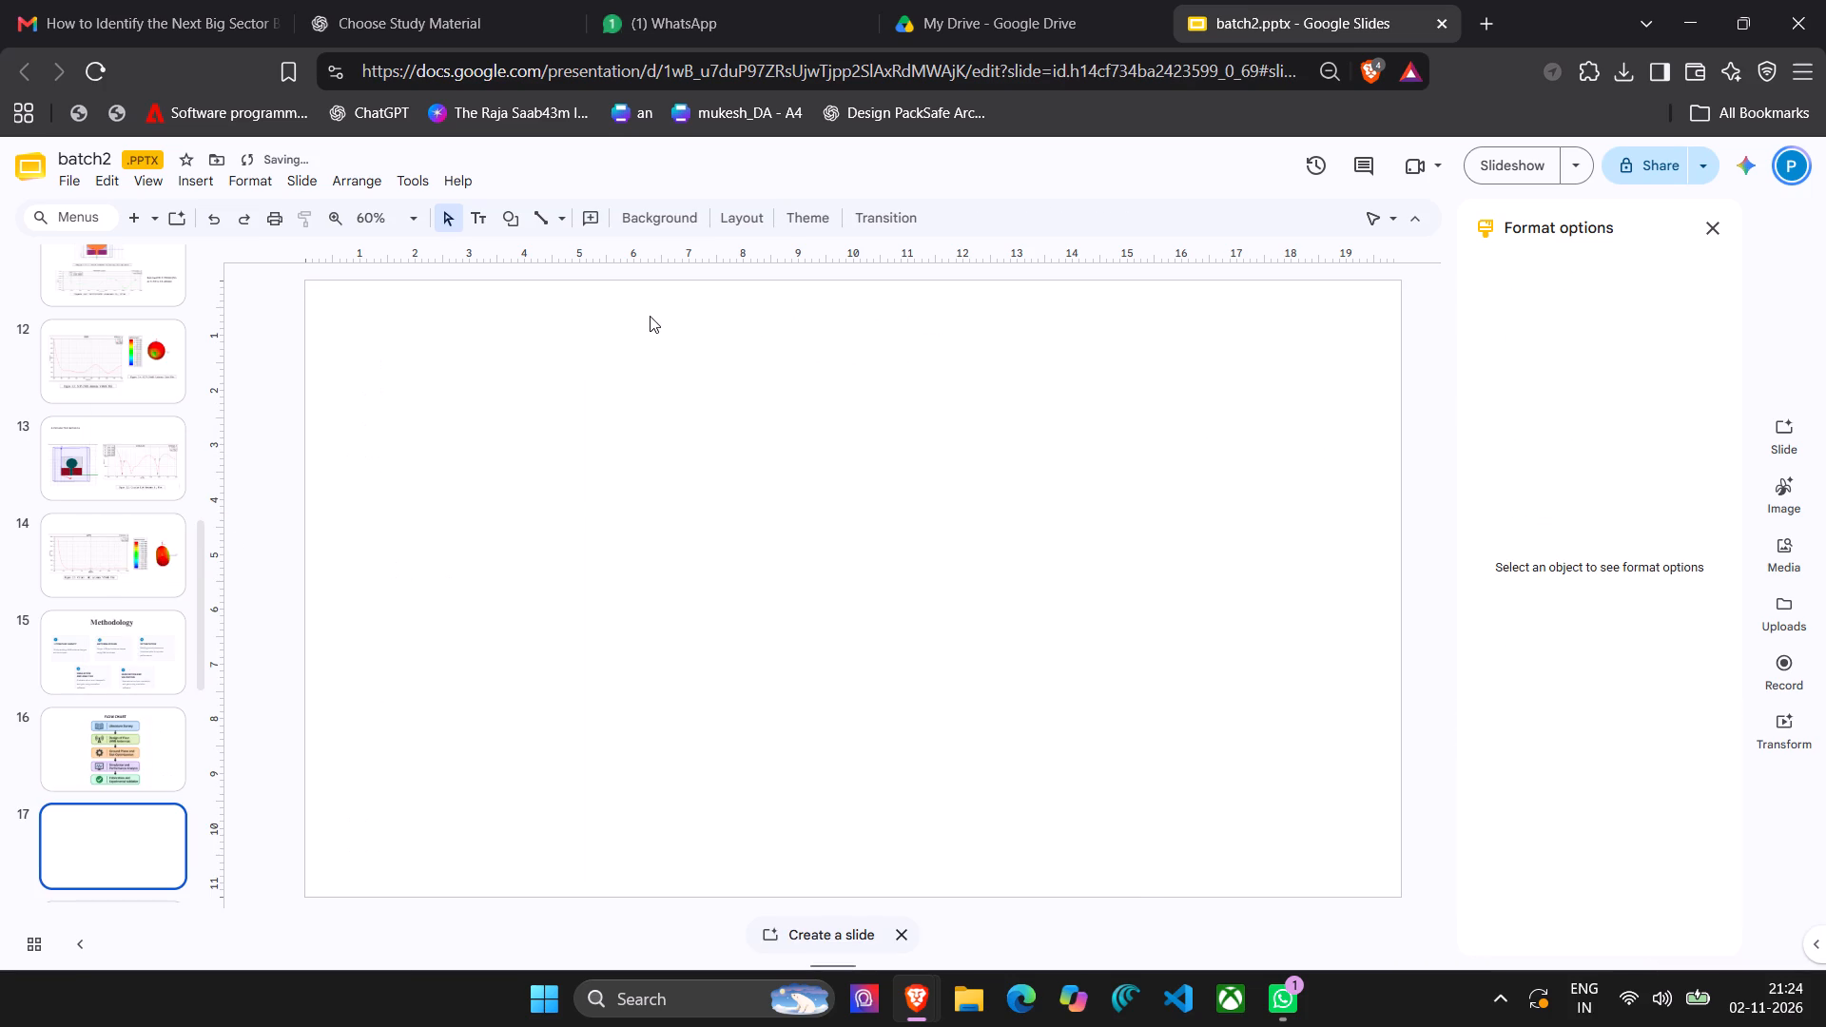
{"action": "left_click", "coordinate": [650, 316]}
Add a text box with the bold heading "SOFTWARE REQUIREMENTS" near the top of the new slide.
{"action": "left_click", "coordinate": [187, 176]}
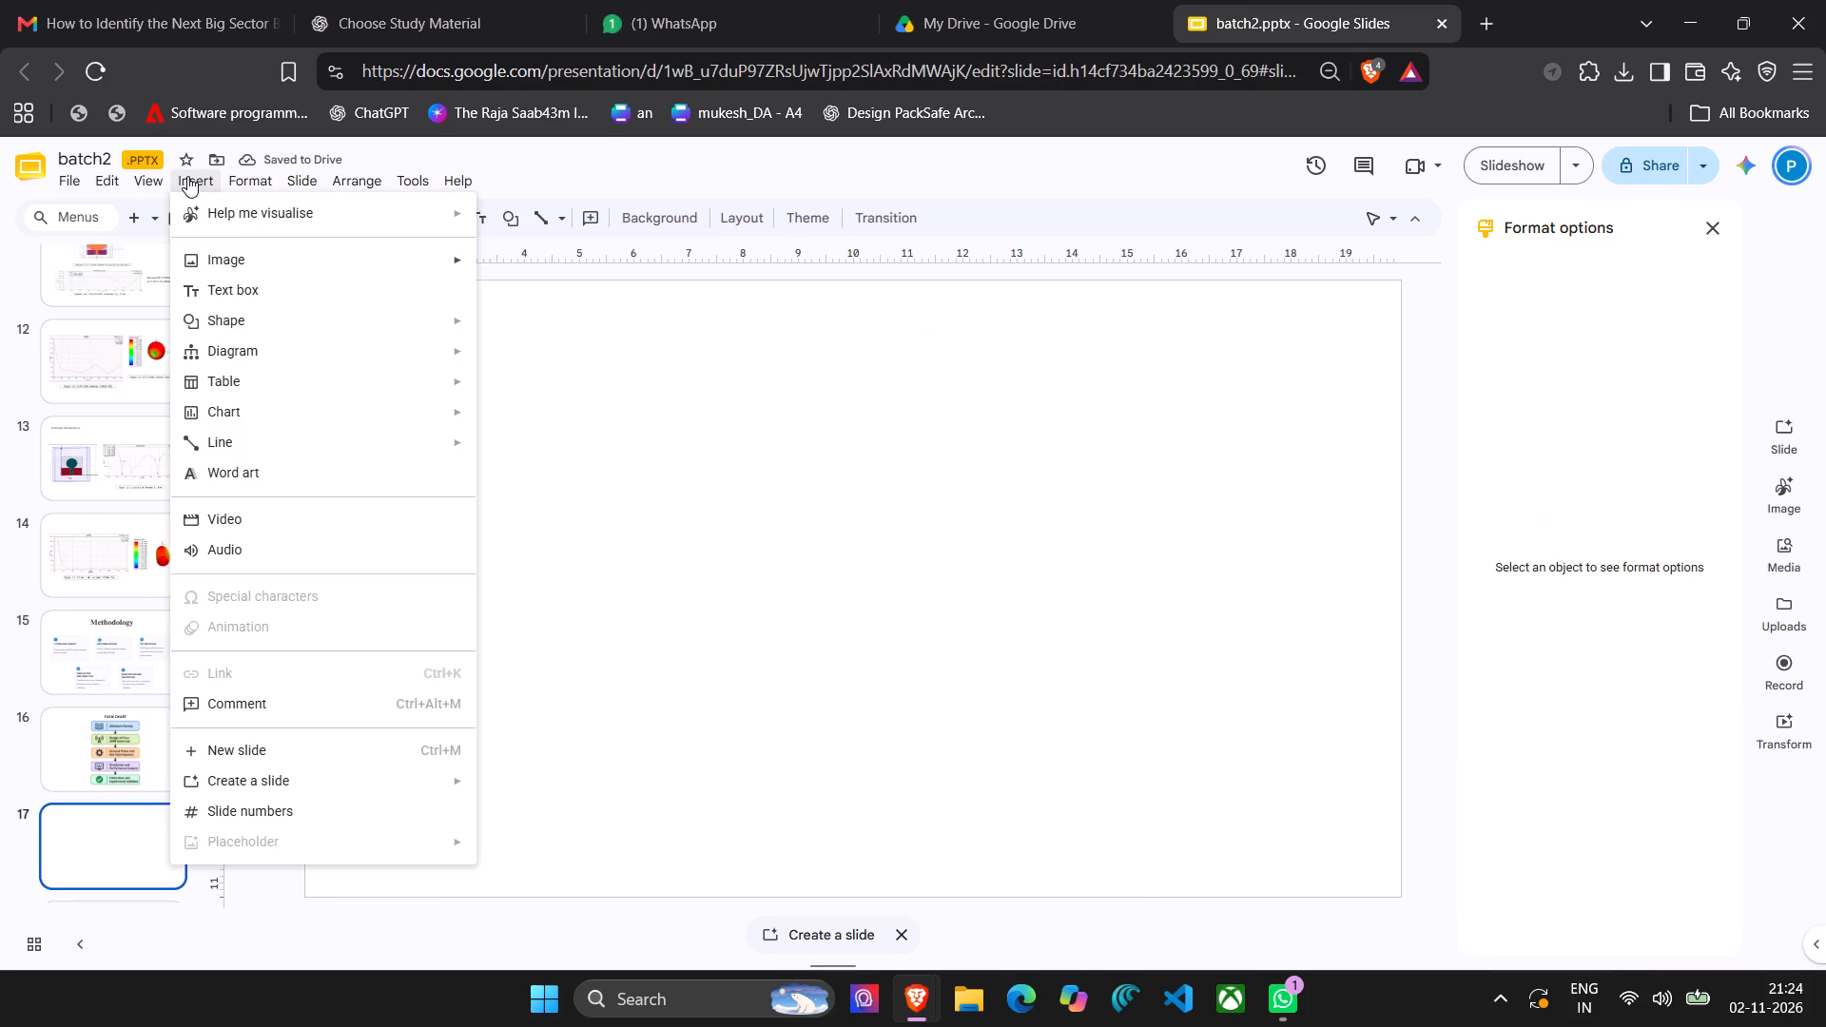
{"action": "left_click", "coordinate": [253, 260]}
{"action": "left_click", "coordinate": [292, 298]}
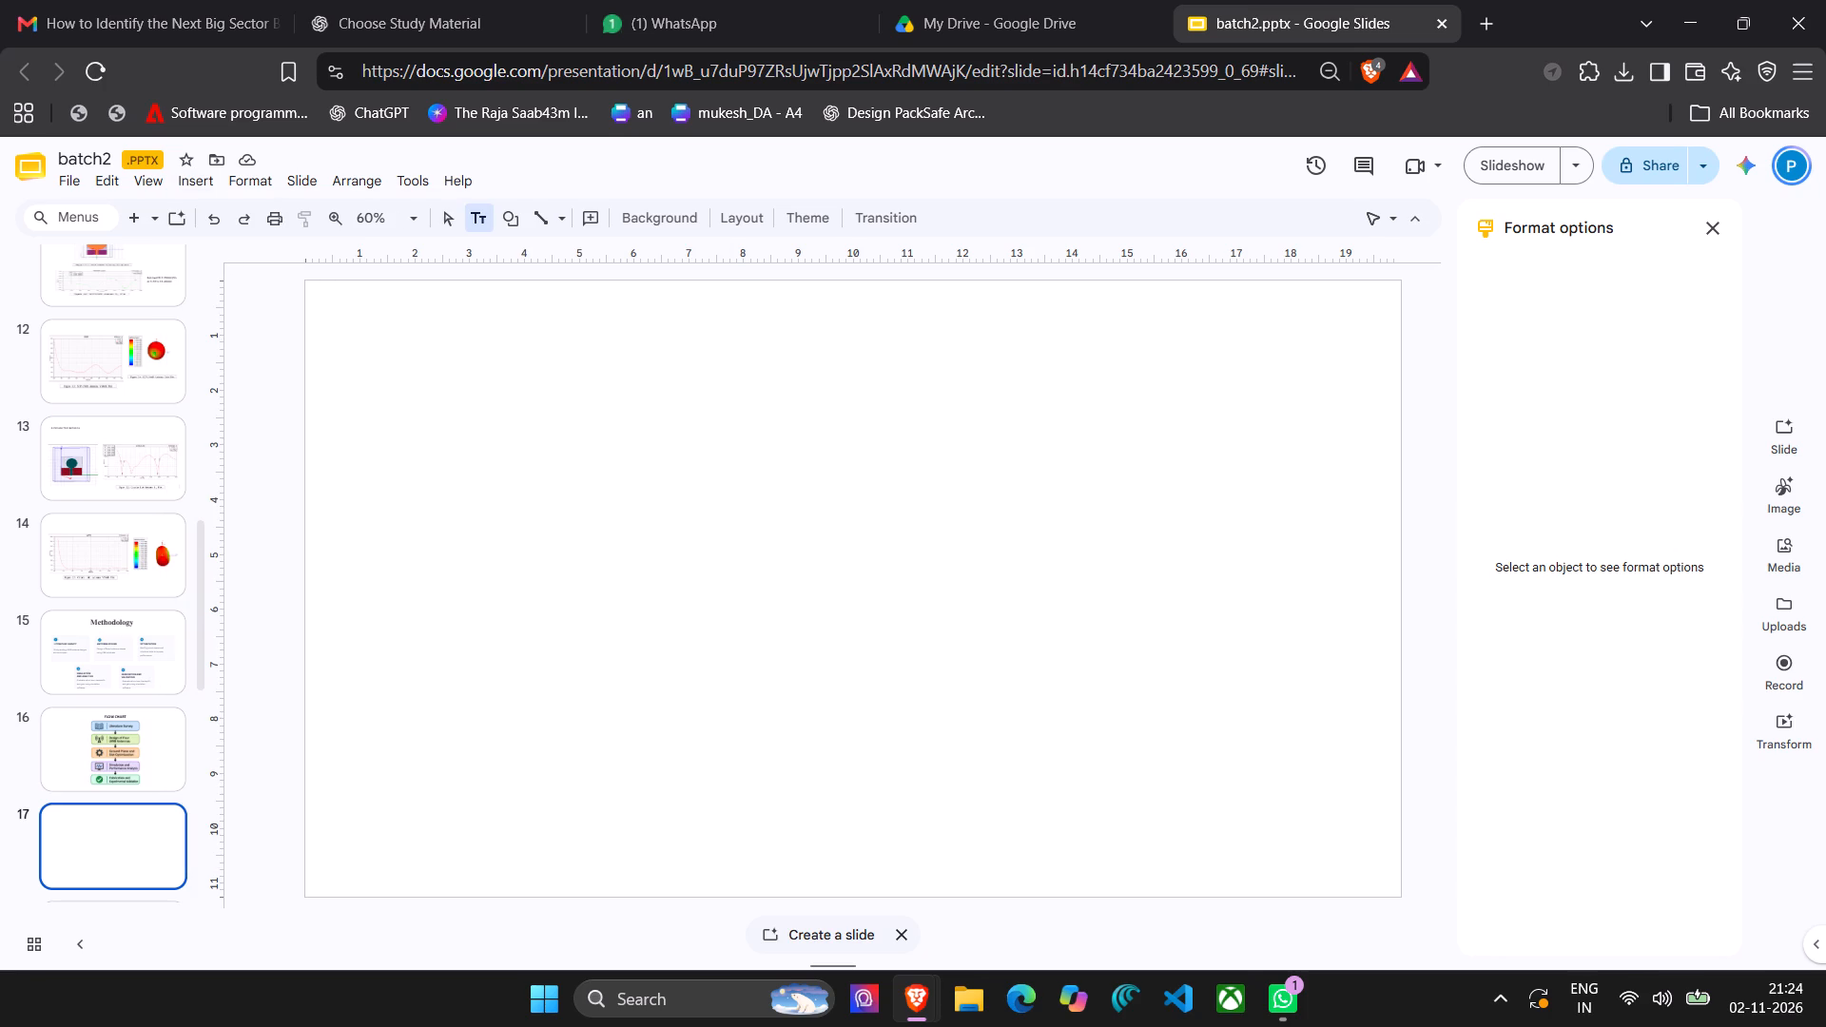
{"action": "left_click", "coordinate": [417, 345]}
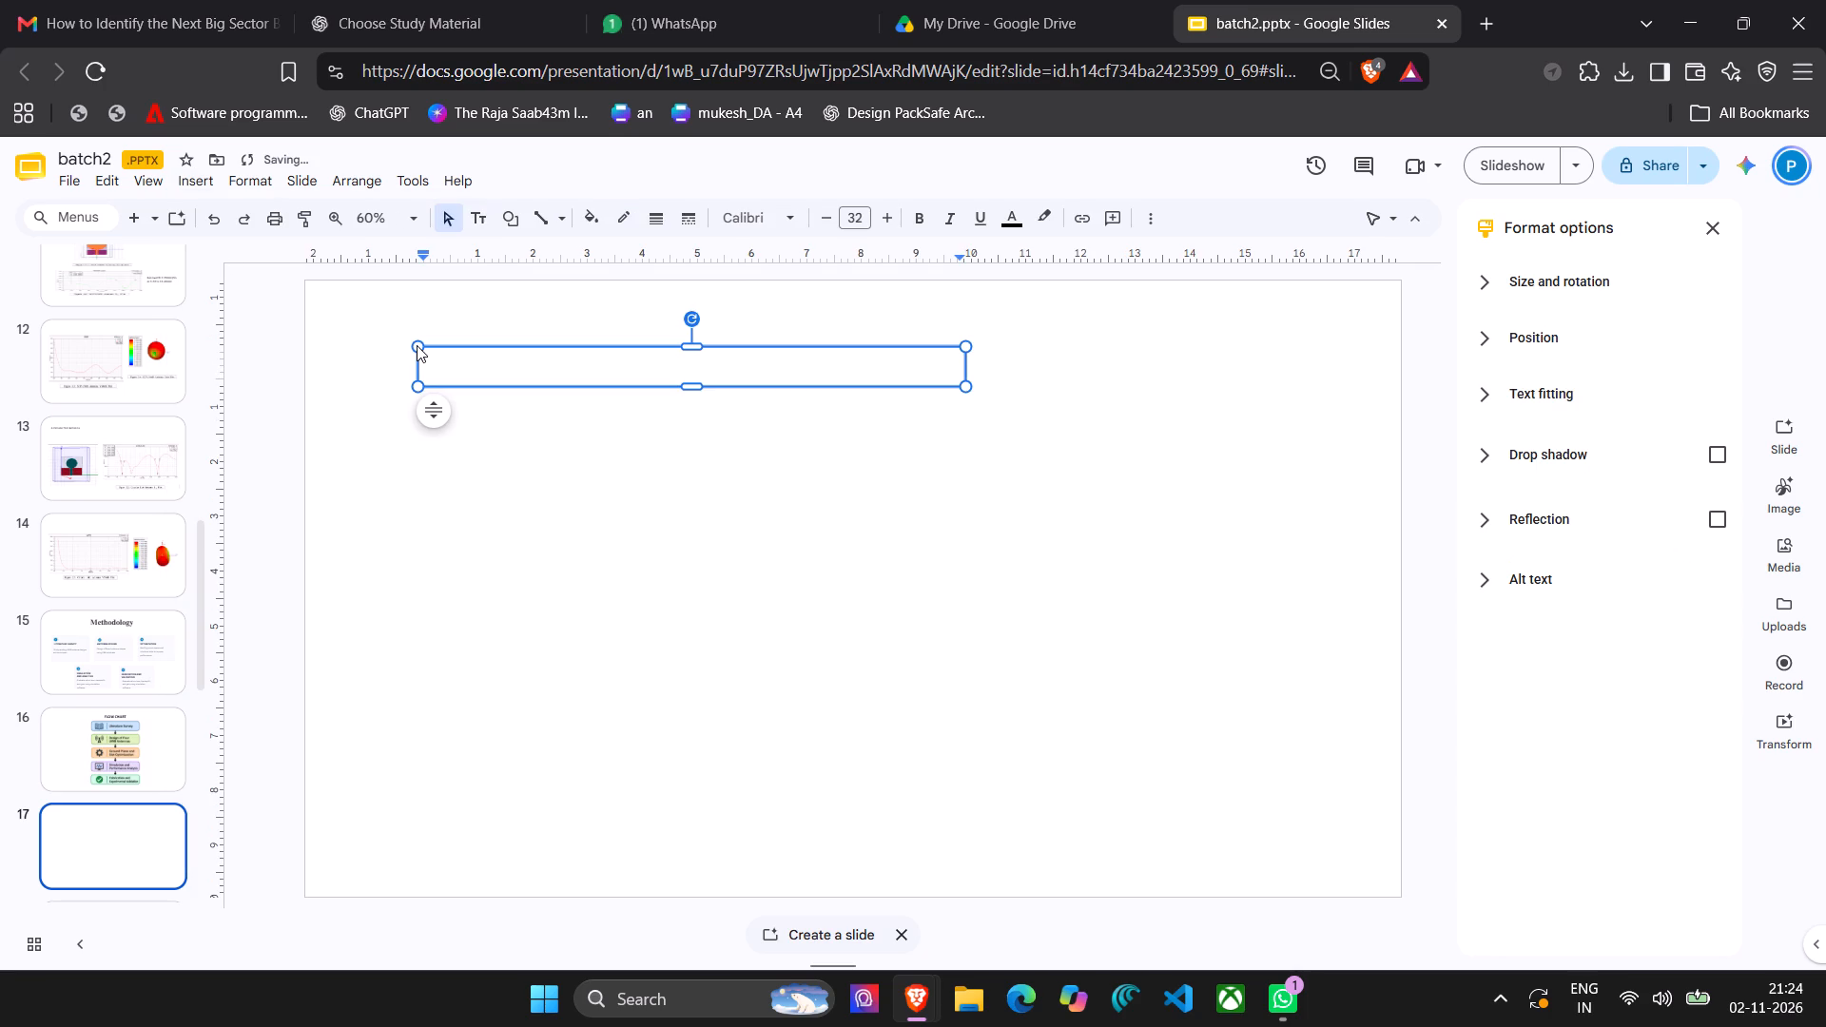
{"action": "type", "text": "SOFTWARE REQUIREMENTS"}
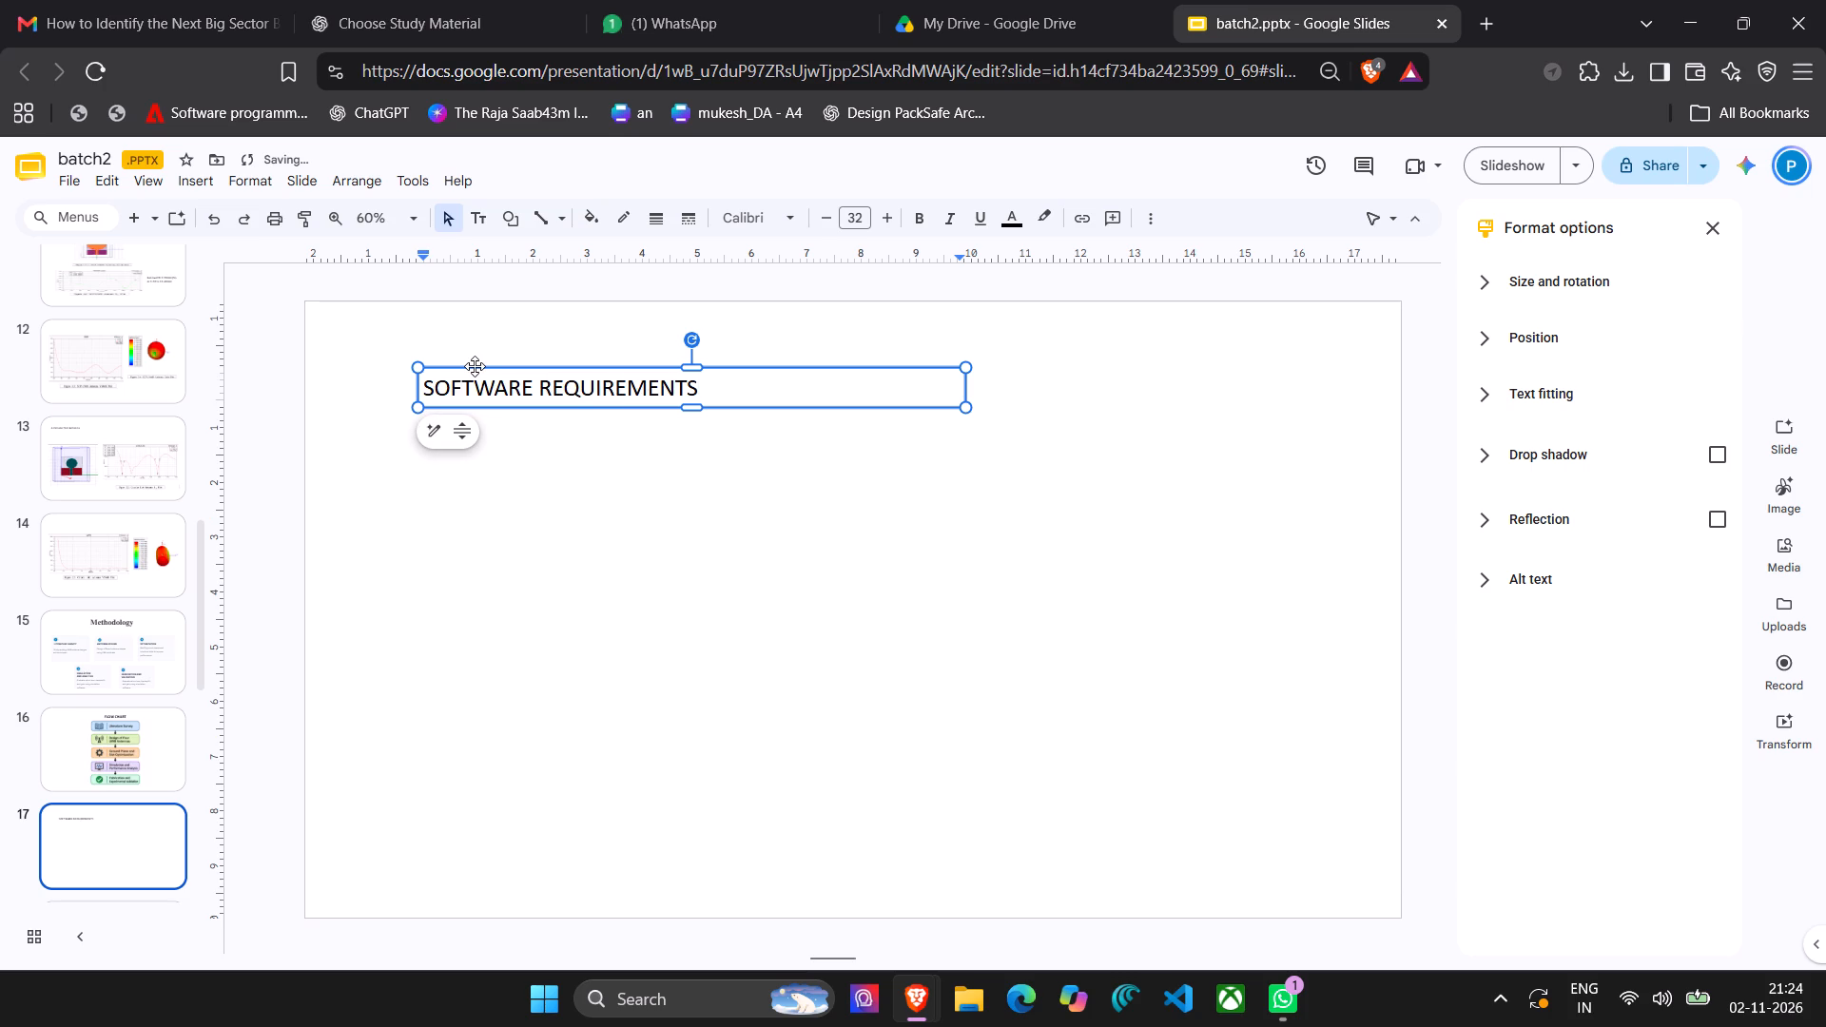
{"action": "key", "text": "shift+colon"}
{"action": "key", "text": "BackSpace"}
{"action": "left_click_drag", "start_coordinate": [750, 394], "coordinate": [399, 384]}
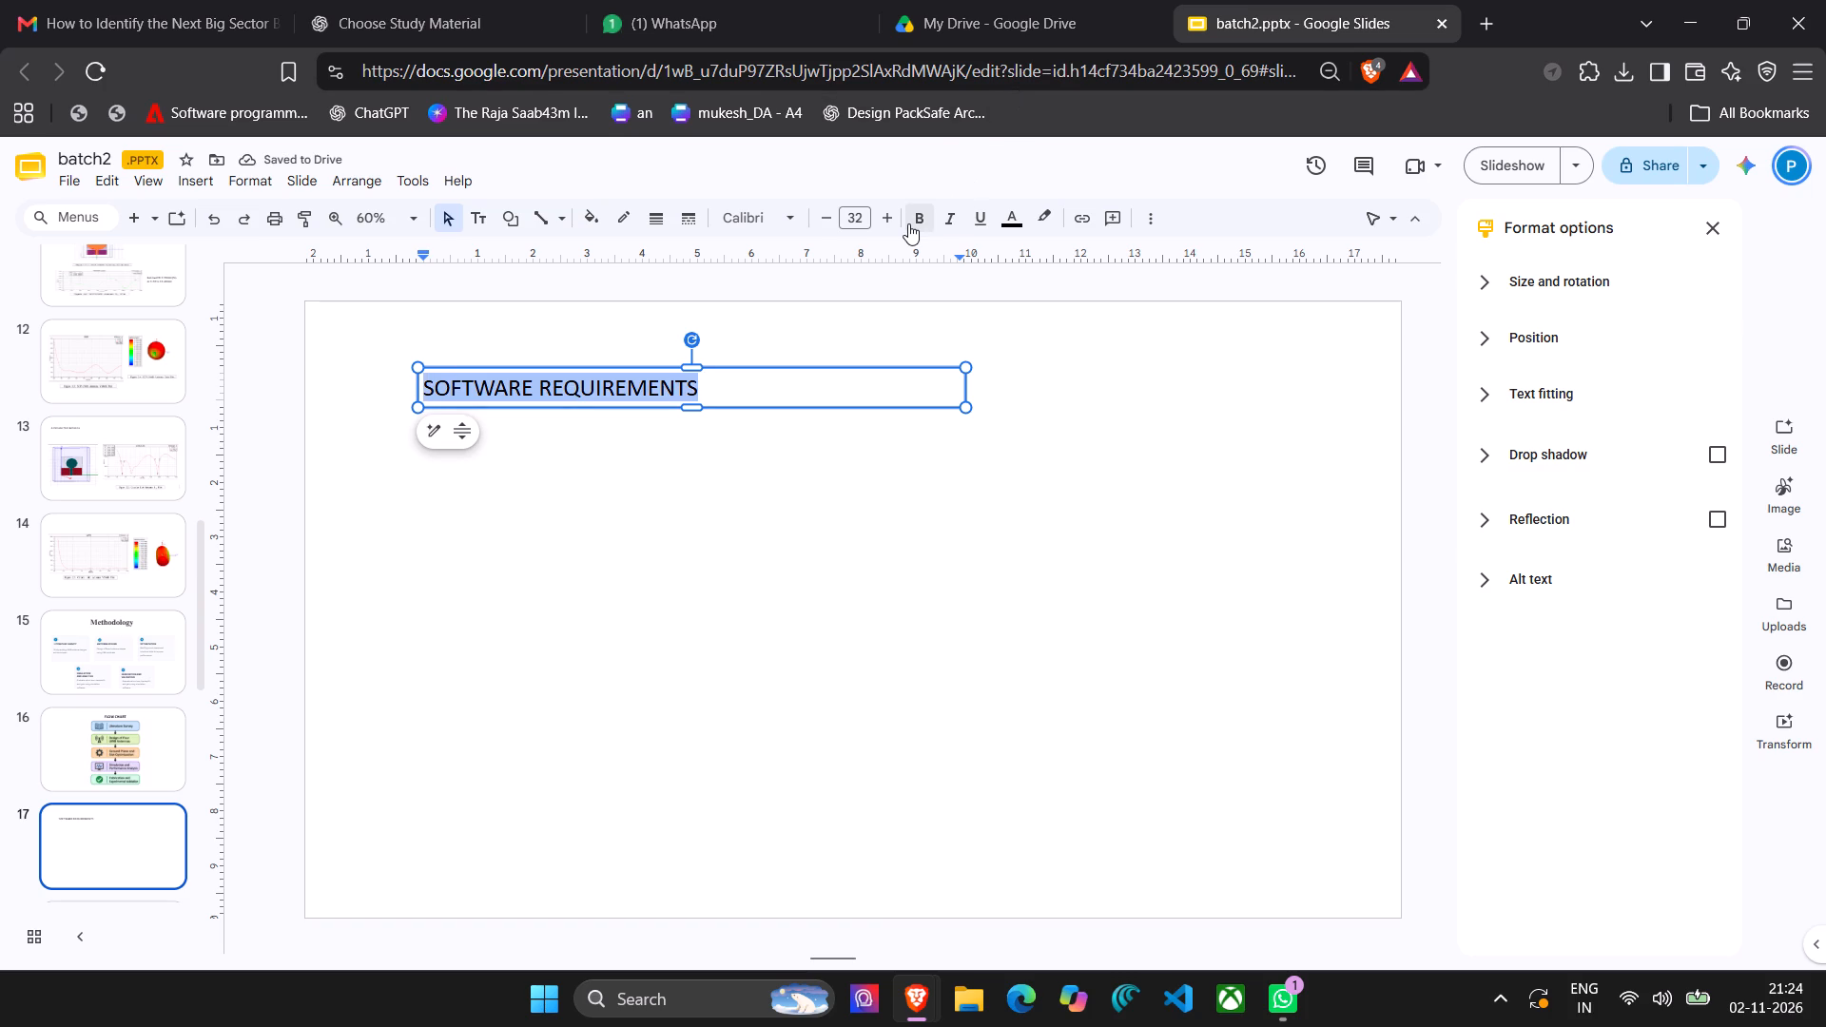
{"action": "left_click", "coordinate": [908, 223]}
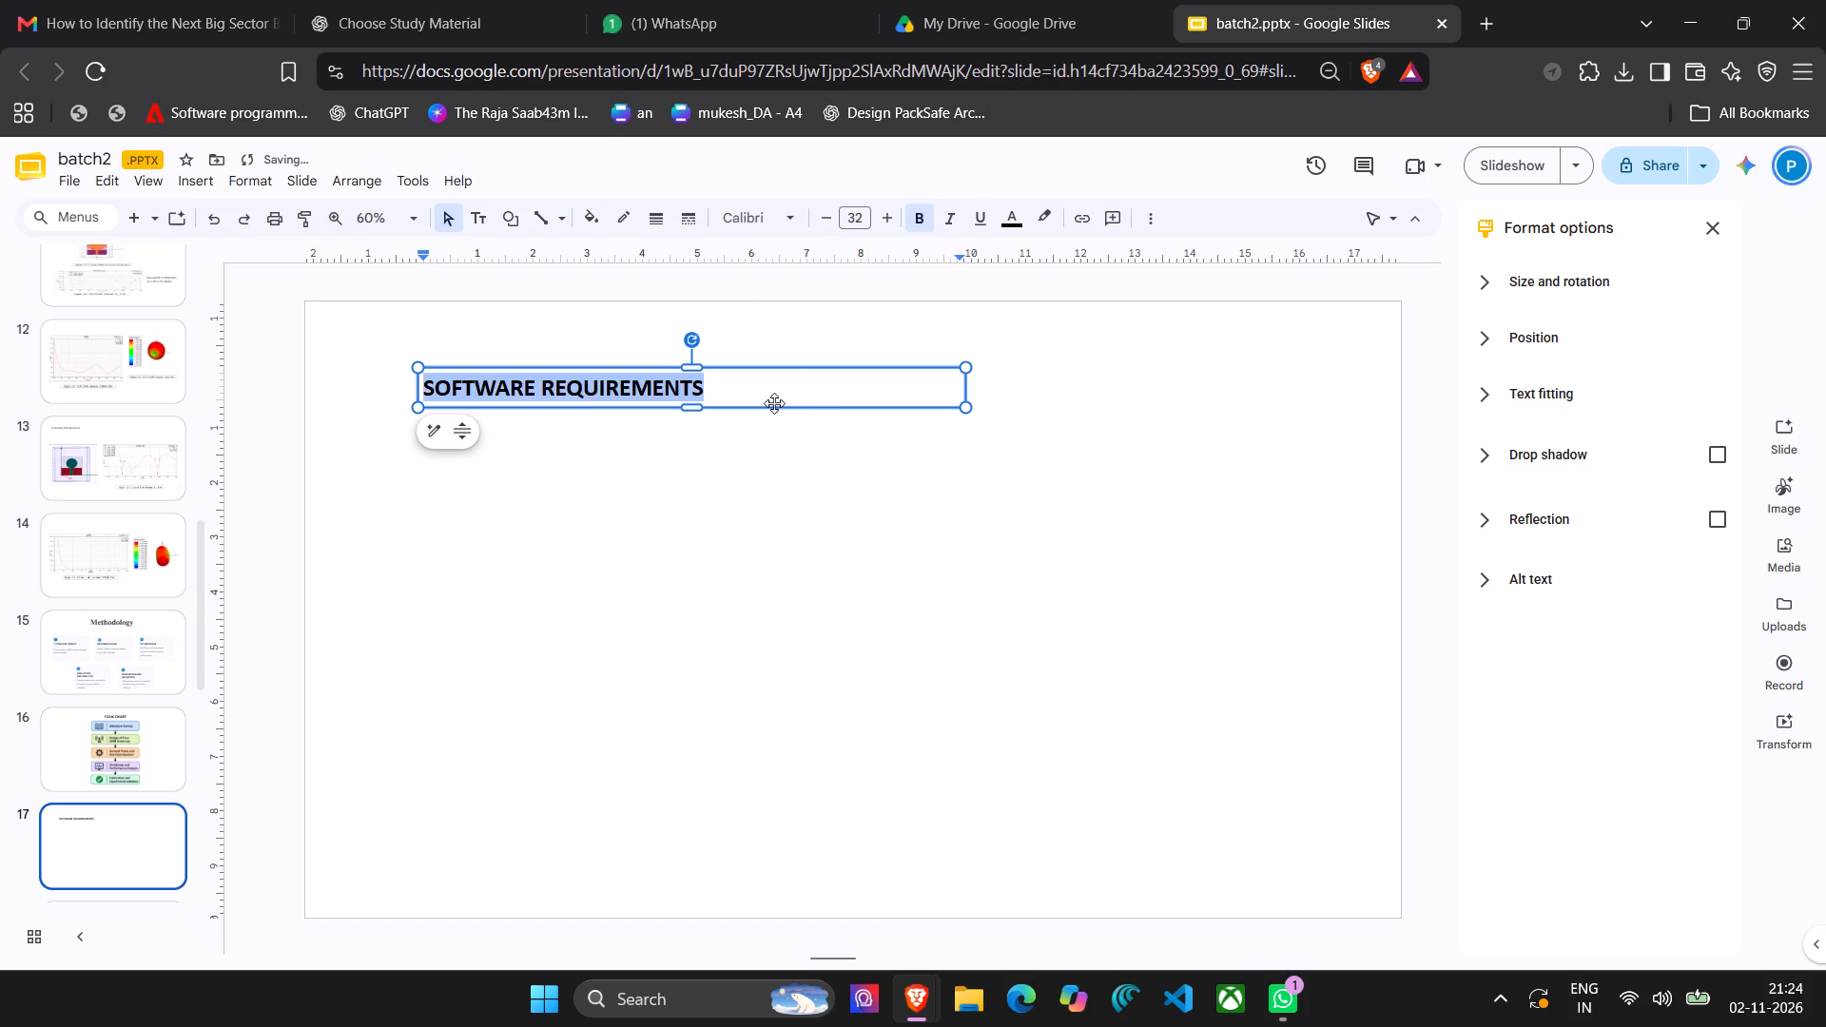
Move the SOFTWARE REQUIREMENTS heading up and slightly left, into the slide's upper-left area.
{"action": "left_click_drag", "start_coordinate": [779, 404], "coordinate": [691, 361]}
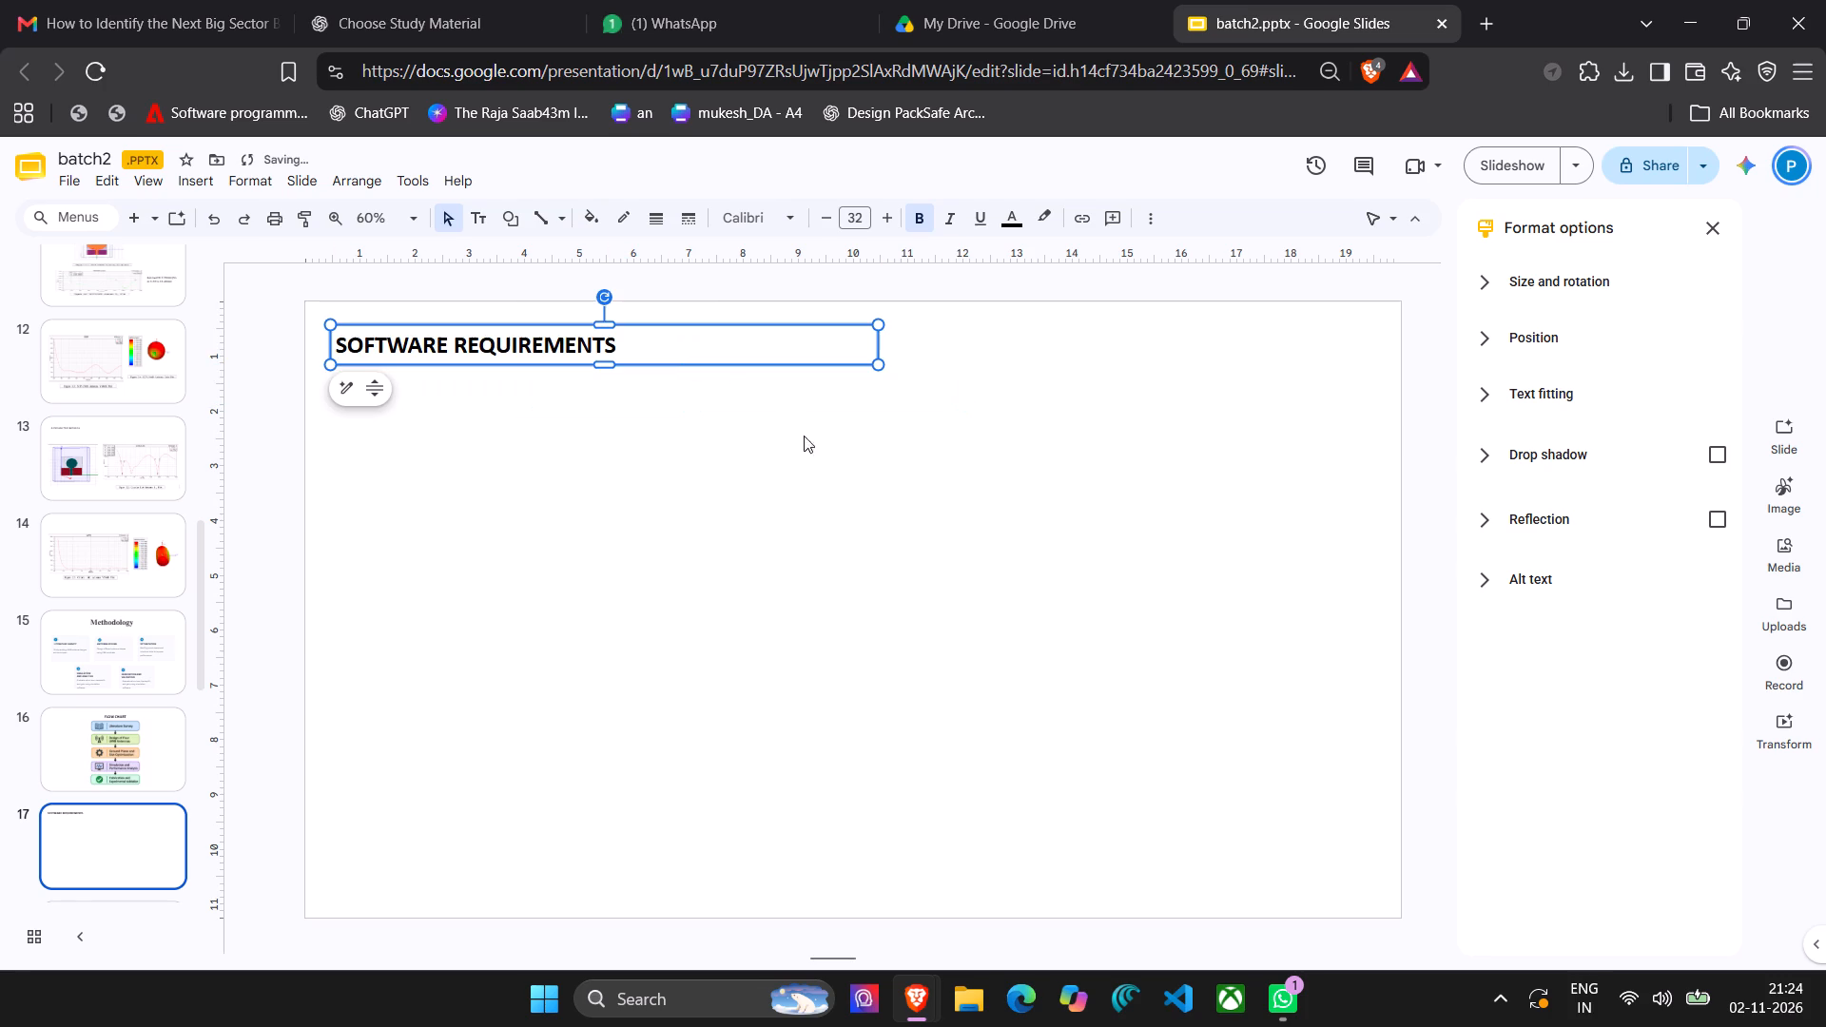
{"action": "left_click_drag", "start_coordinate": [661, 363], "coordinate": [677, 363]}
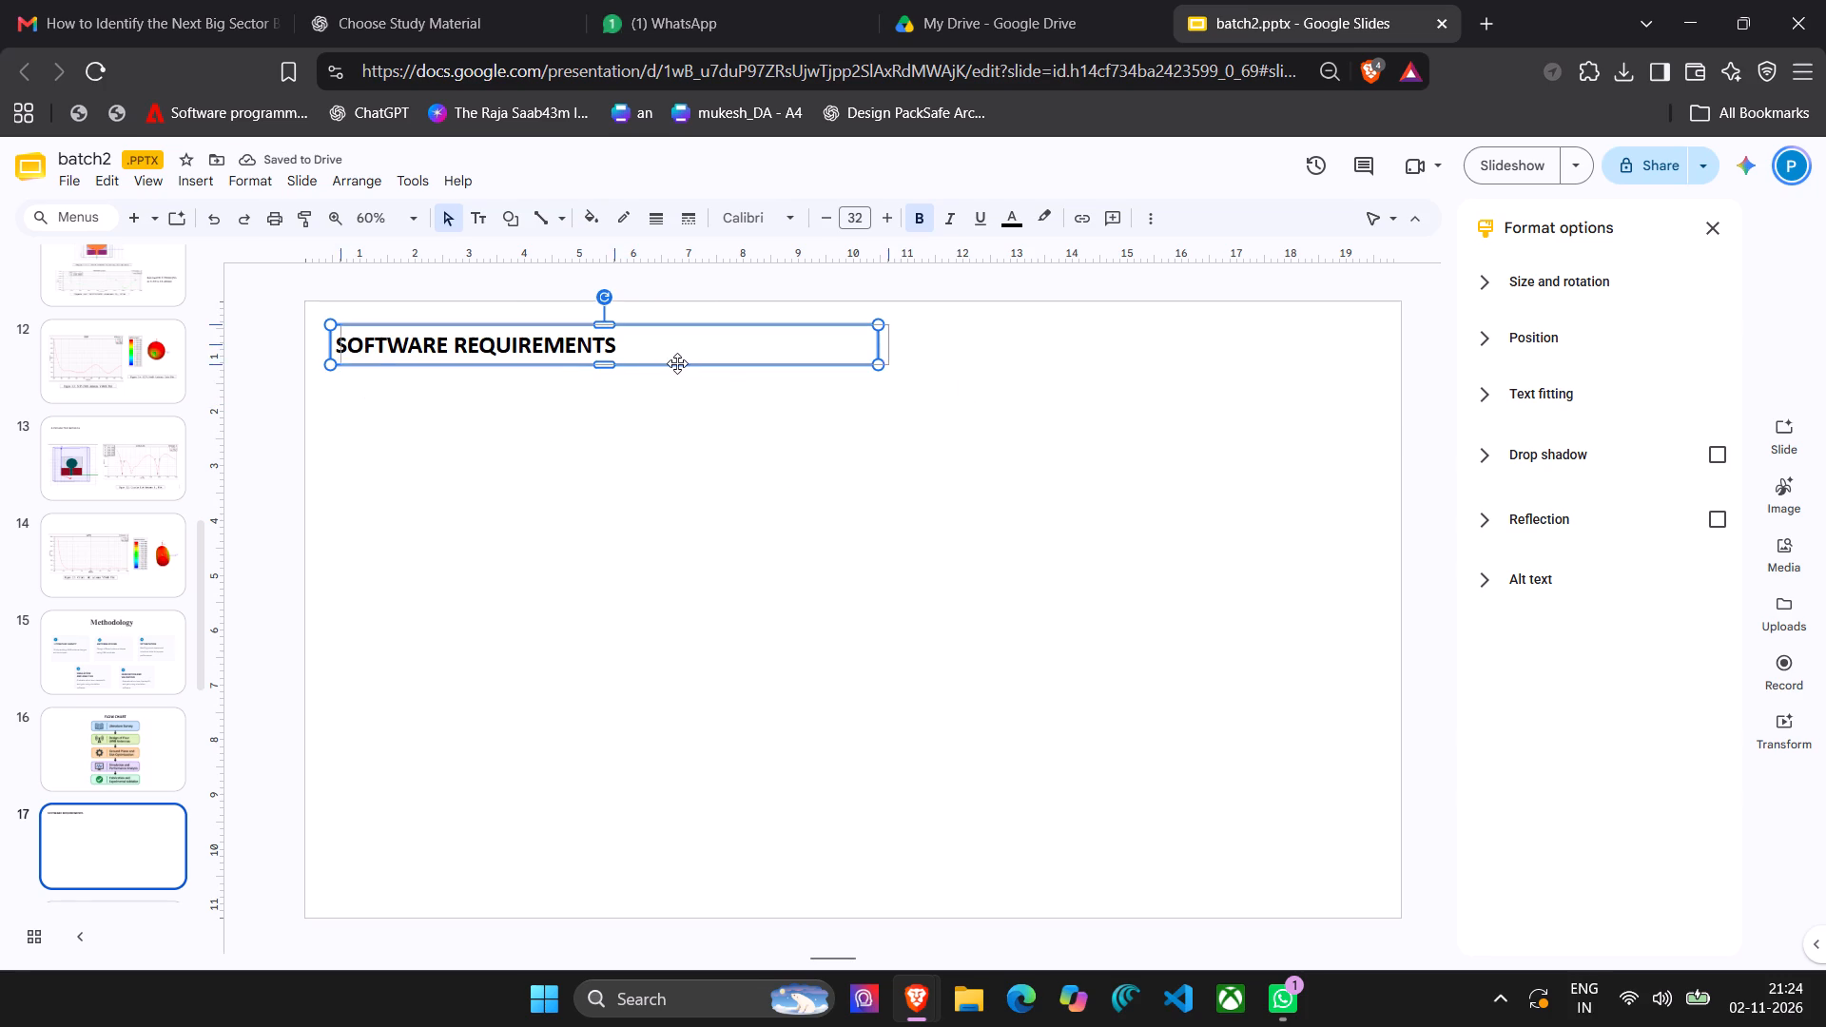
{"action": "left_click_drag", "start_coordinate": [677, 363], "coordinate": [705, 375]}
{"action": "left_click", "coordinate": [676, 453]}
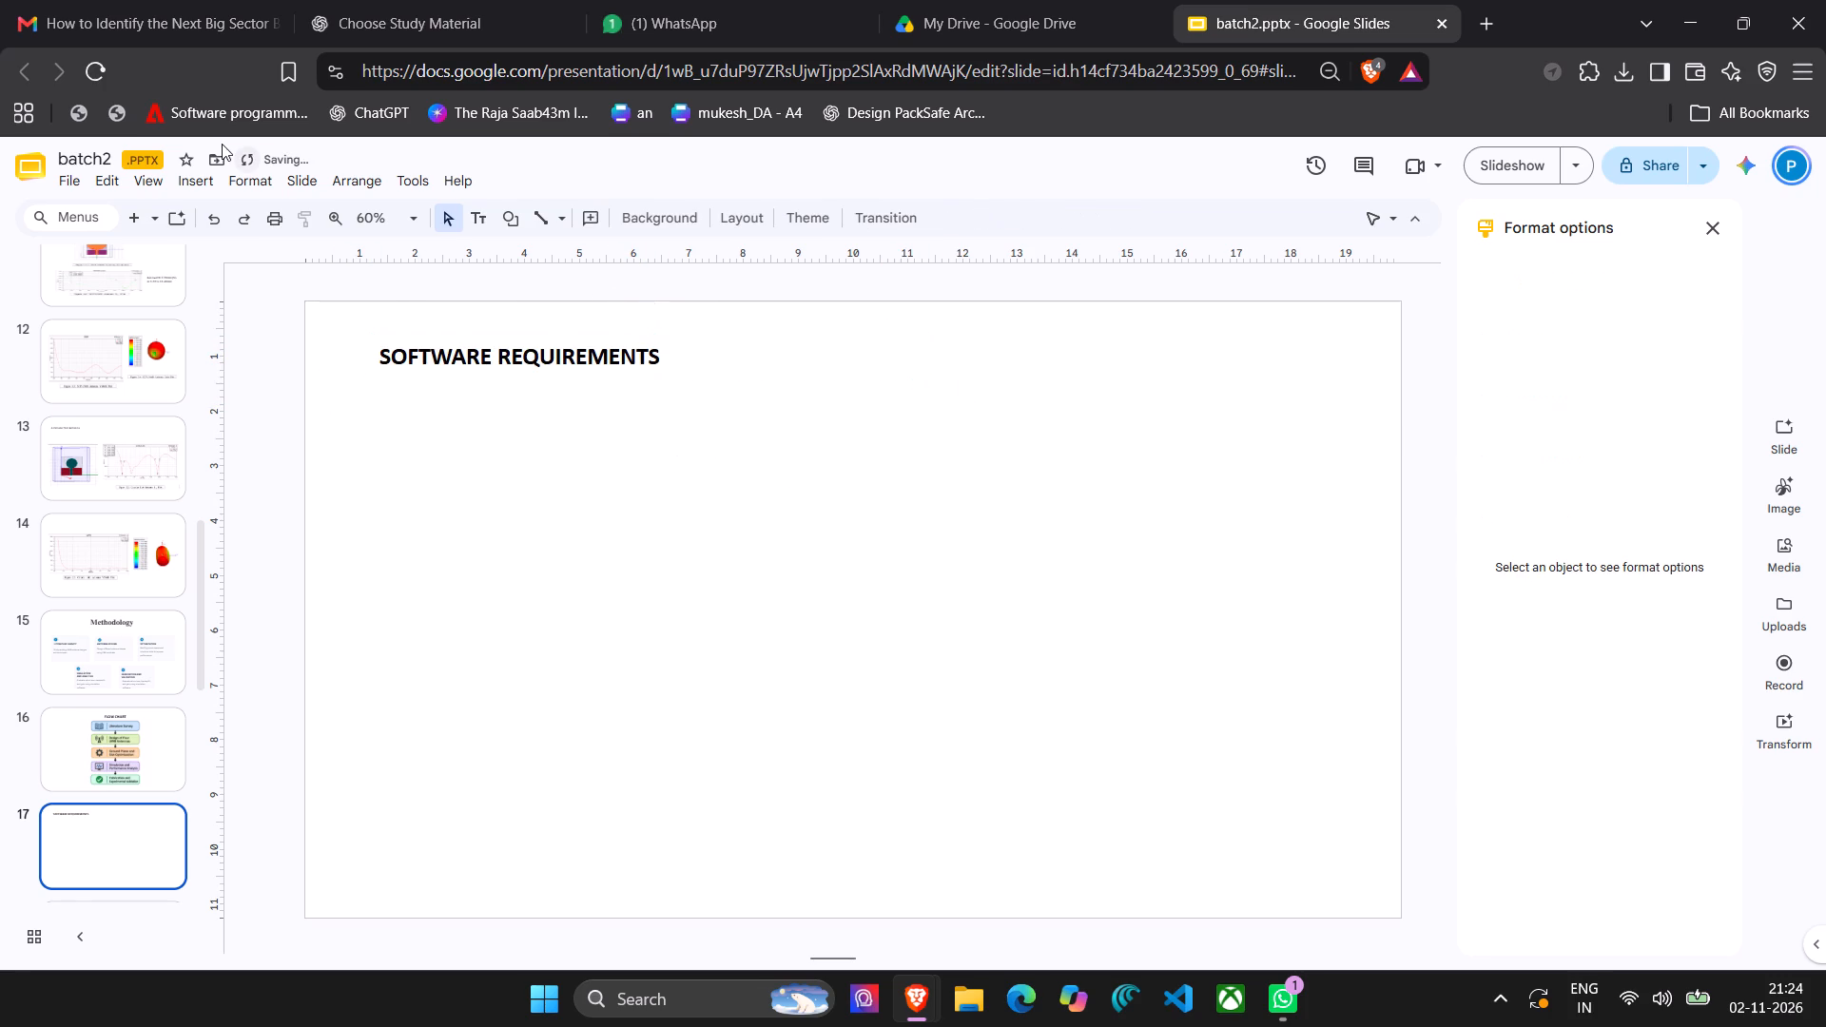
Start adding a second text box on the new SOFTWARE REQUIREMENTS slide.
{"action": "left_click", "coordinate": [189, 184]}
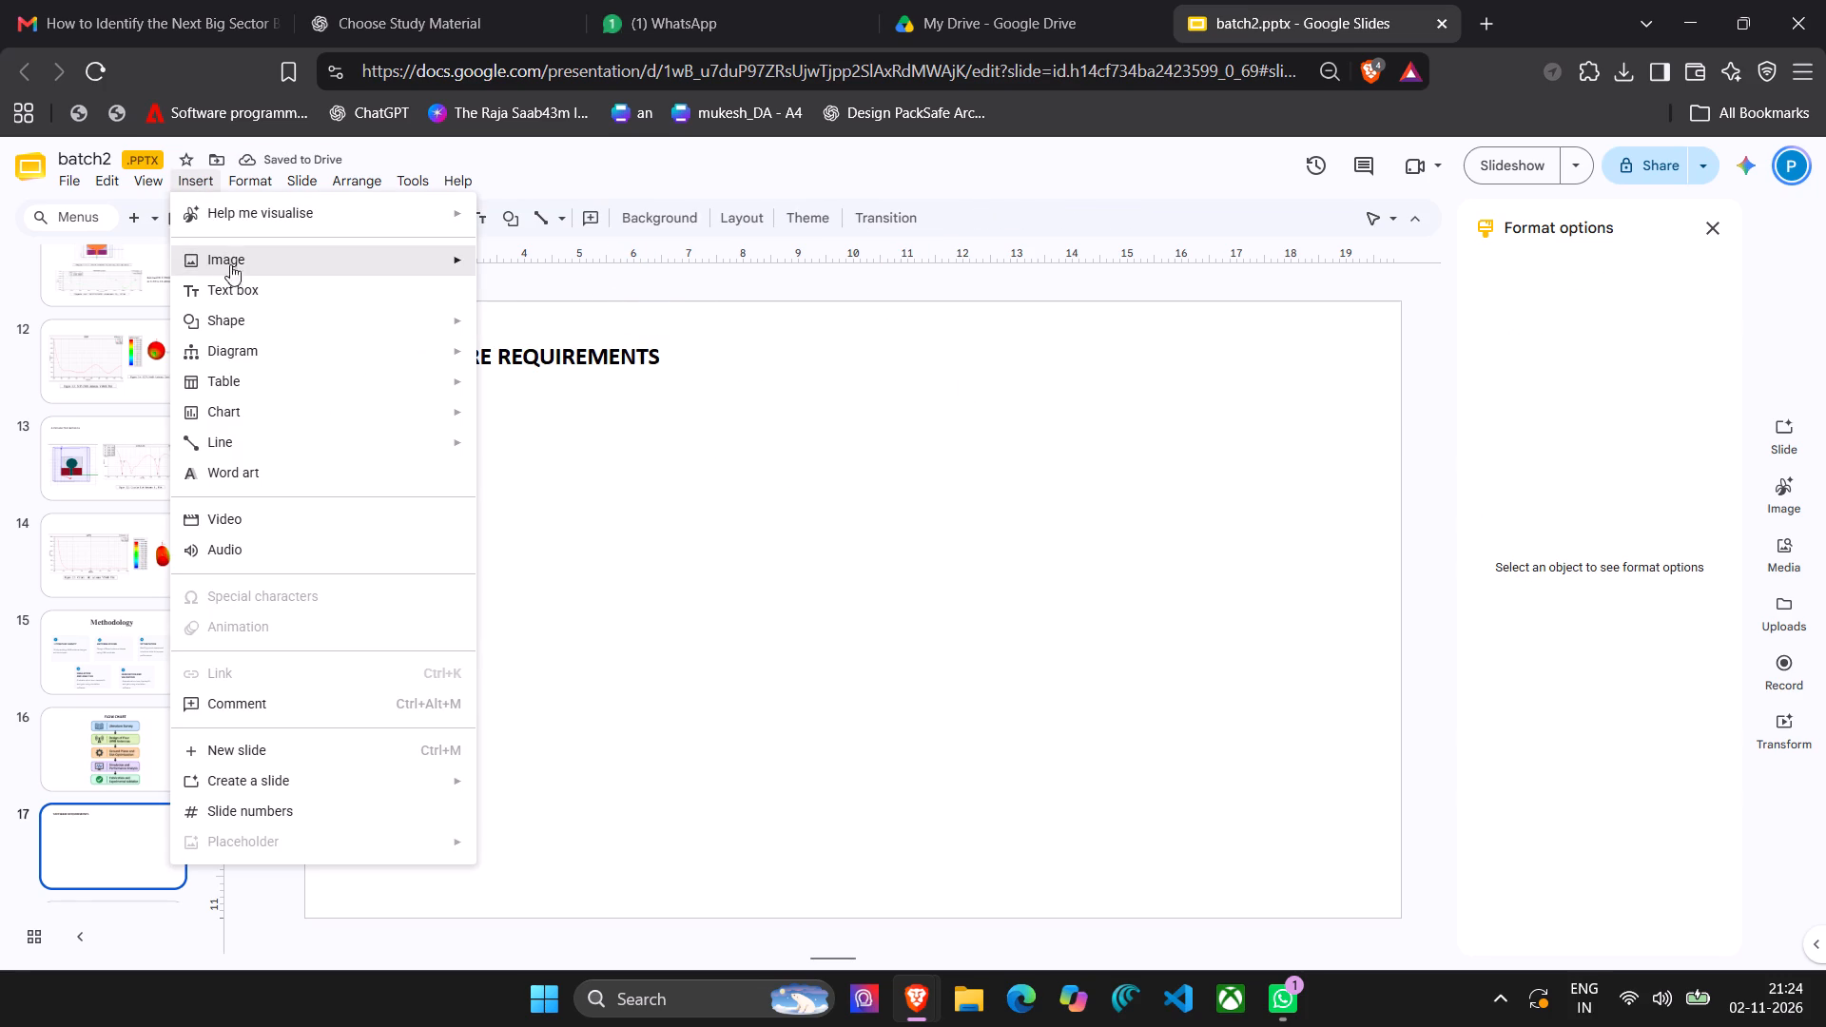
{"action": "left_click", "coordinate": [241, 292]}
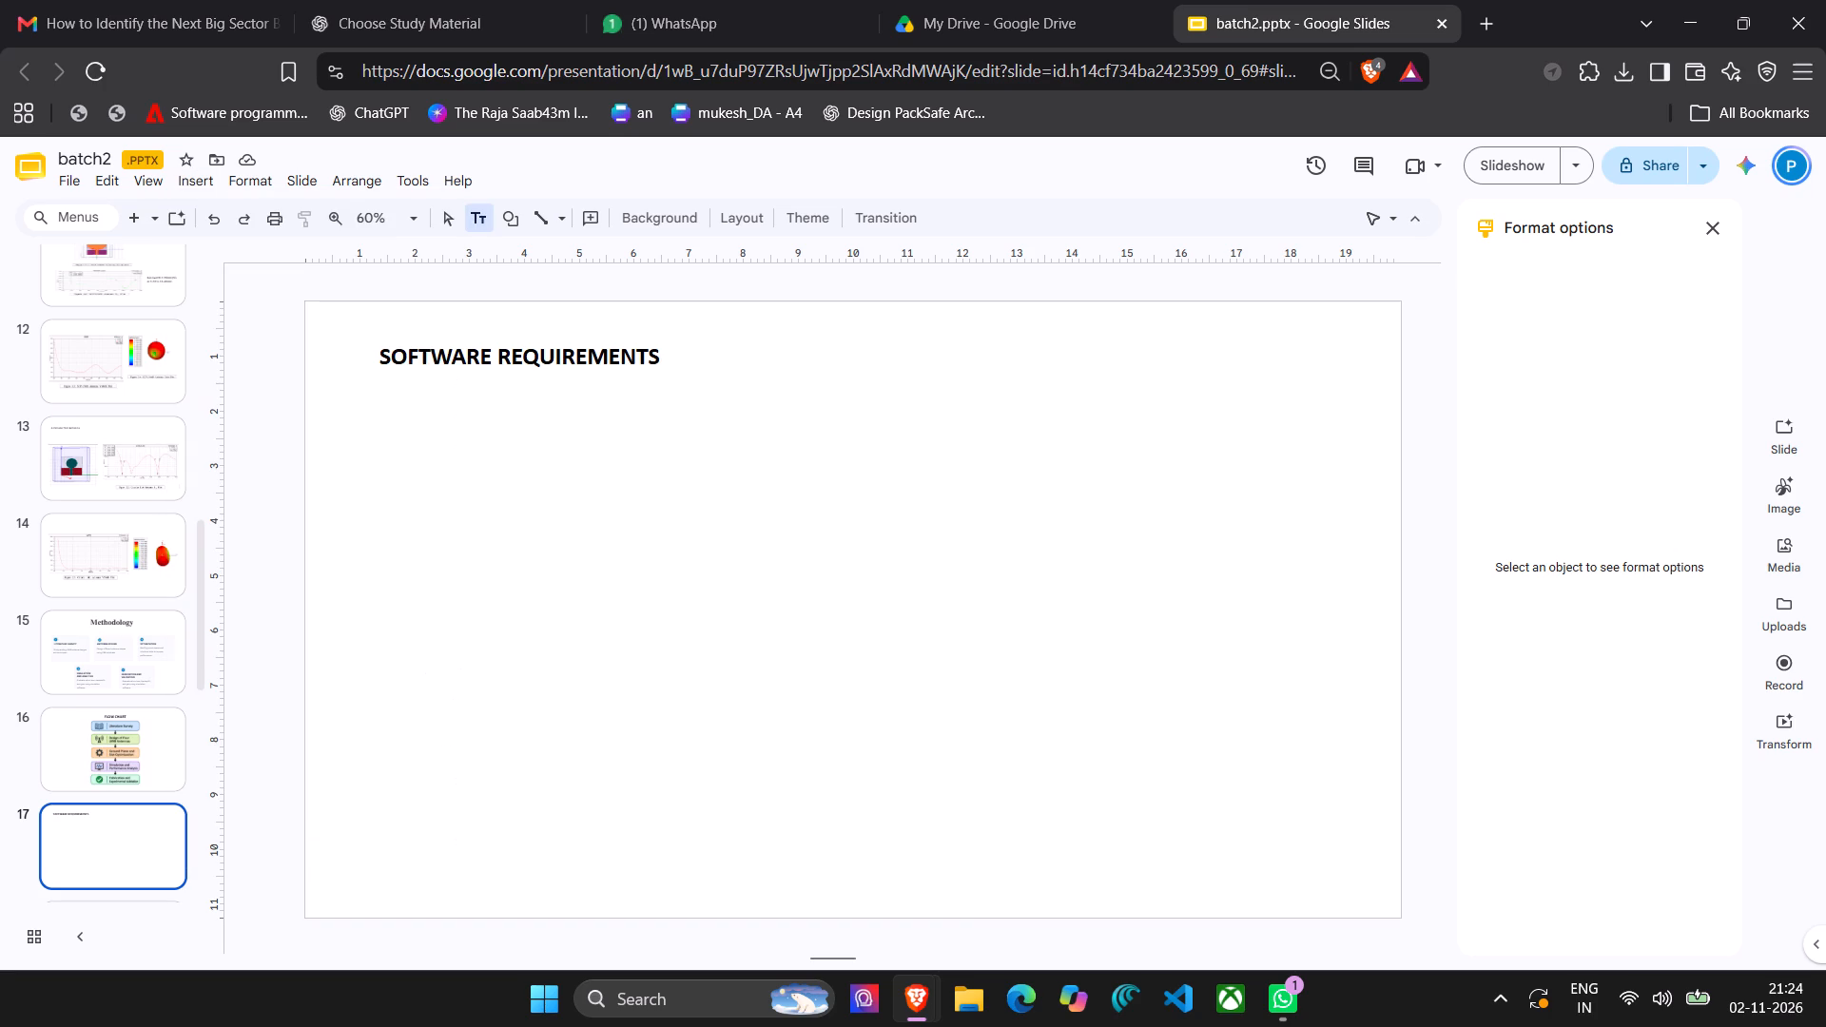
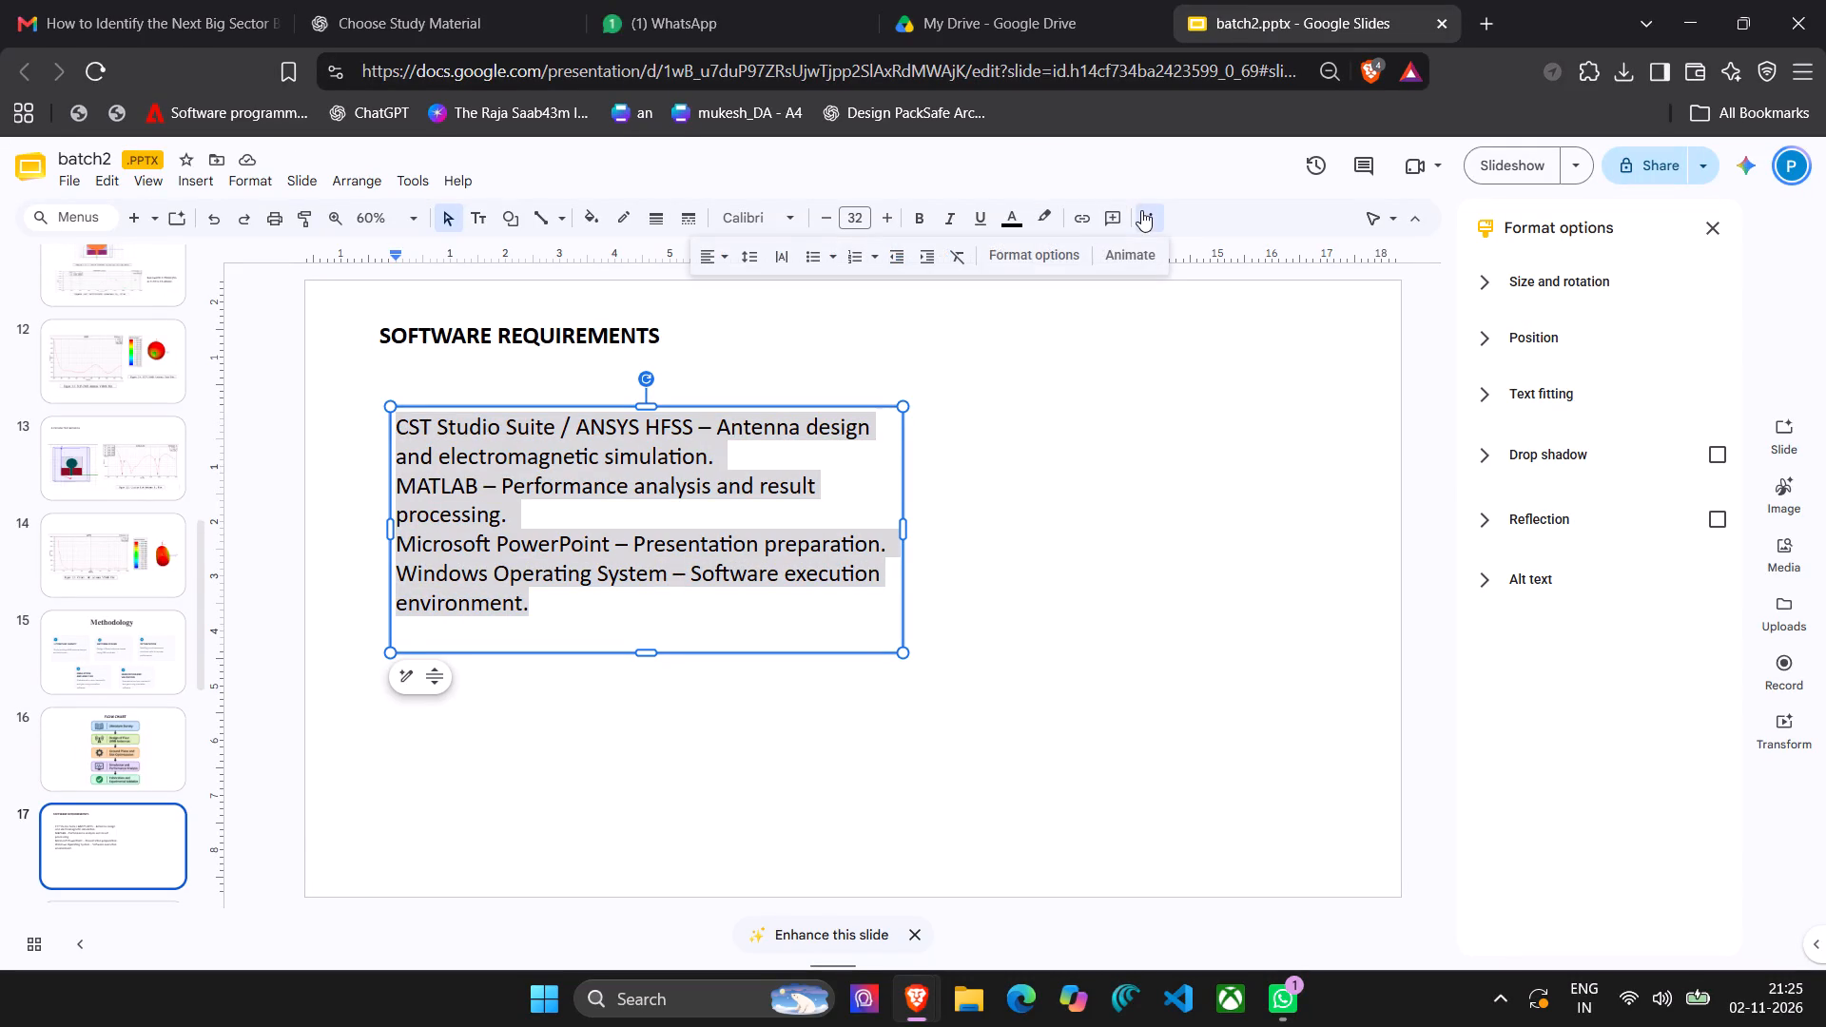
Format the four software requirement lines in the body text box as a bulleted list.
{"action": "left_click", "coordinate": [809, 256]}
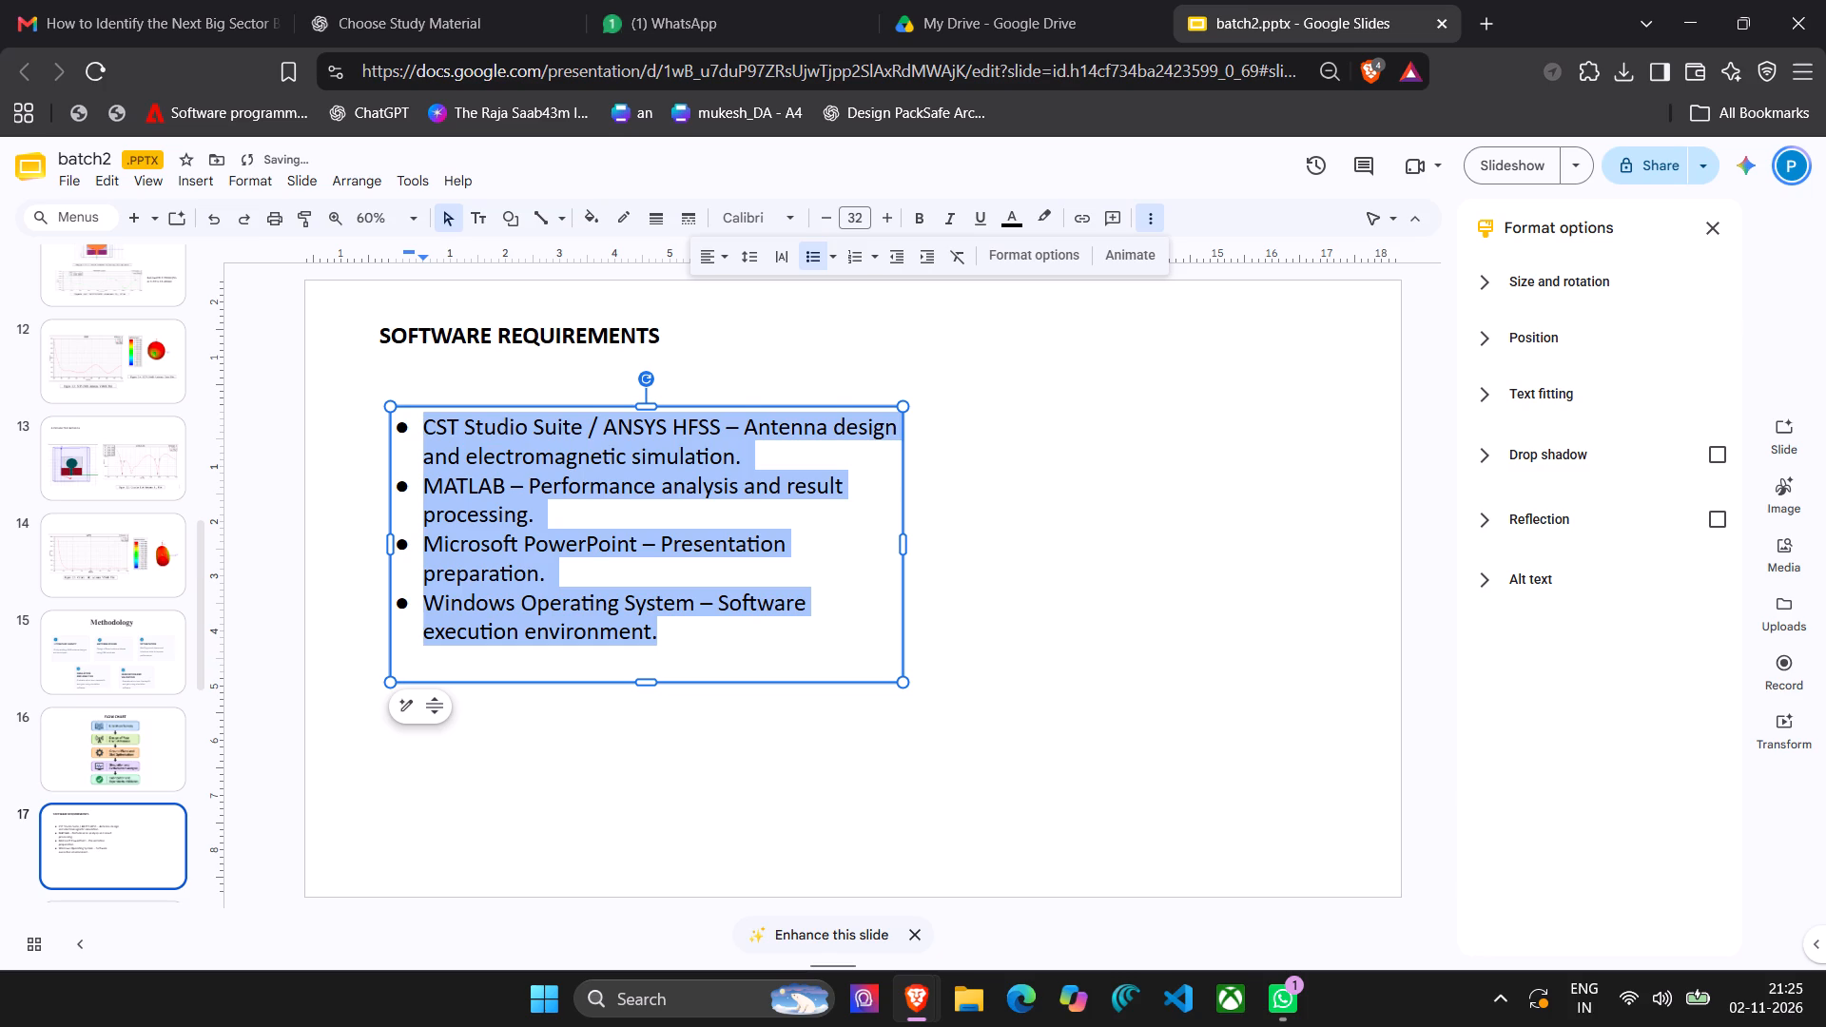
Select the full "Microsoft PowerPoint – Presentation preparation." bullet in the software requirements list.
{"action": "left_click", "coordinate": [592, 569]}
{"action": "left_click_drag", "start_coordinate": [572, 570], "coordinate": [427, 544]}
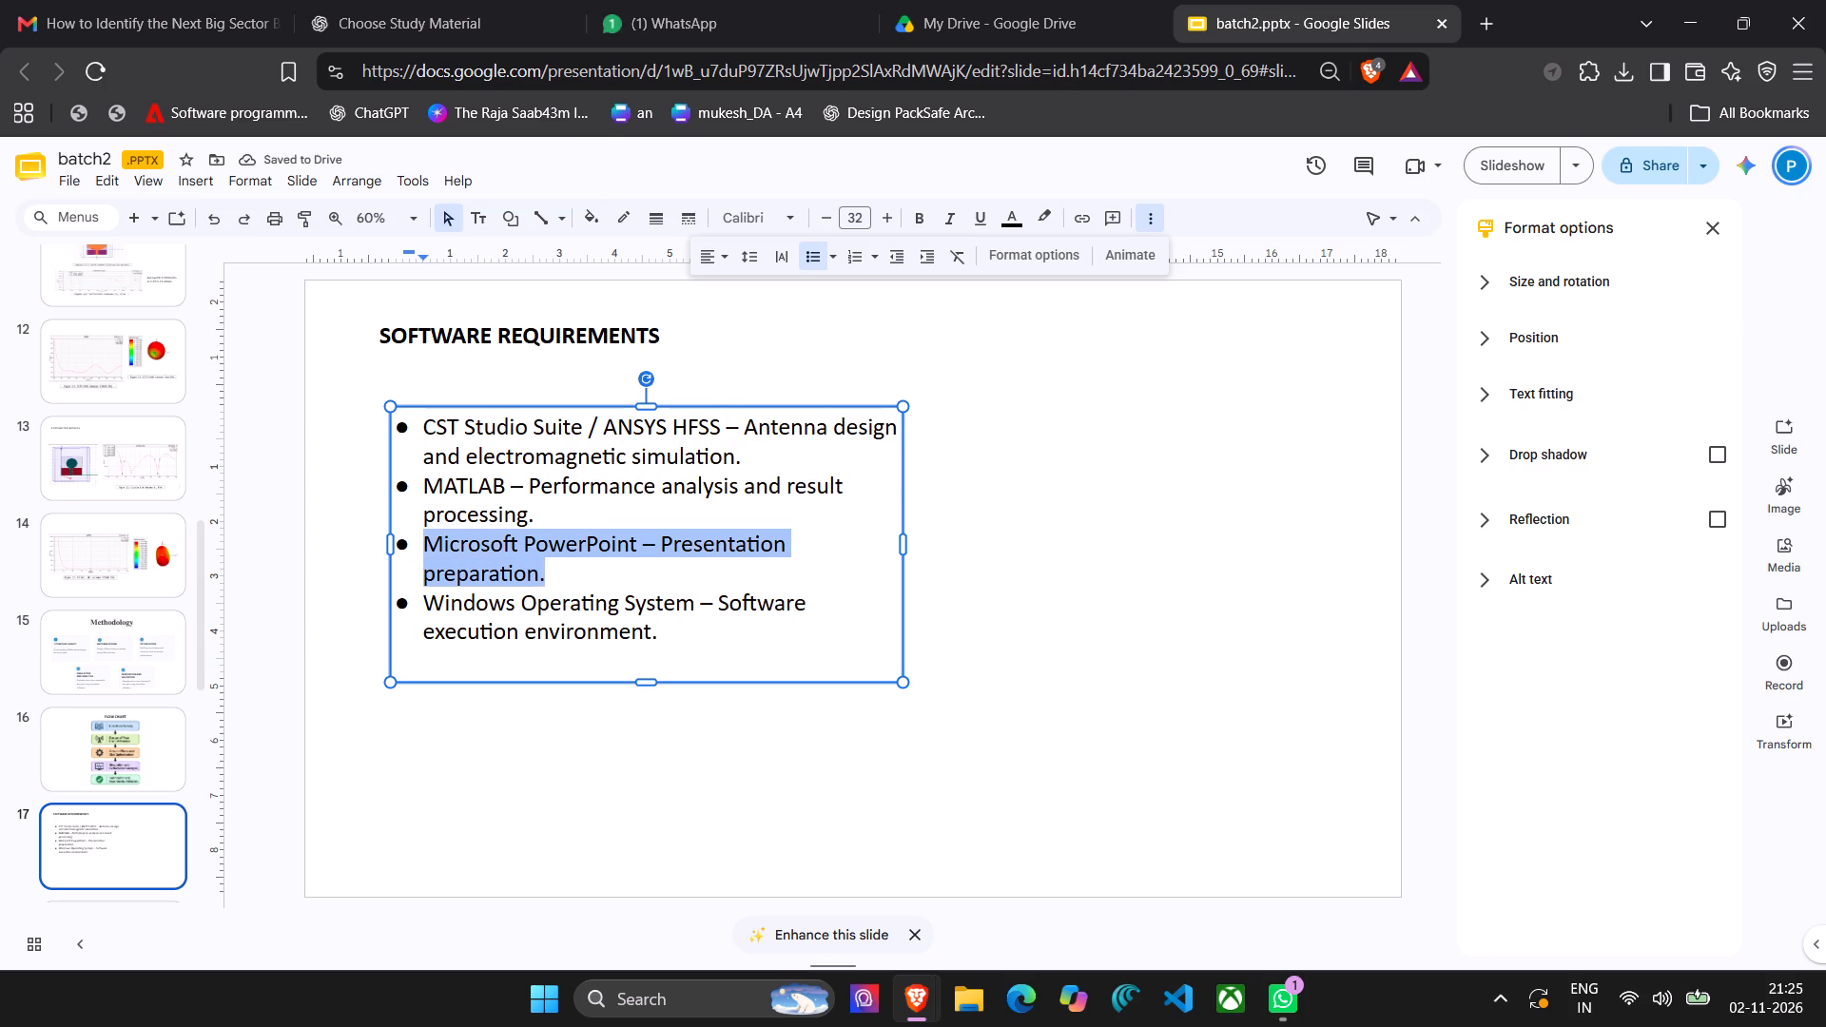
Delete the Microsoft PowerPoint – Presentation preparation bullet from the software requirements list, leaving no empty line.
{"action": "left_click_drag", "start_coordinate": [427, 544], "coordinate": [426, 544]}
{"action": "key", "text": "BackSpace"}
{"action": "key", "text": "BackSpace"}
{"action": "key", "text": "BackSpace"}
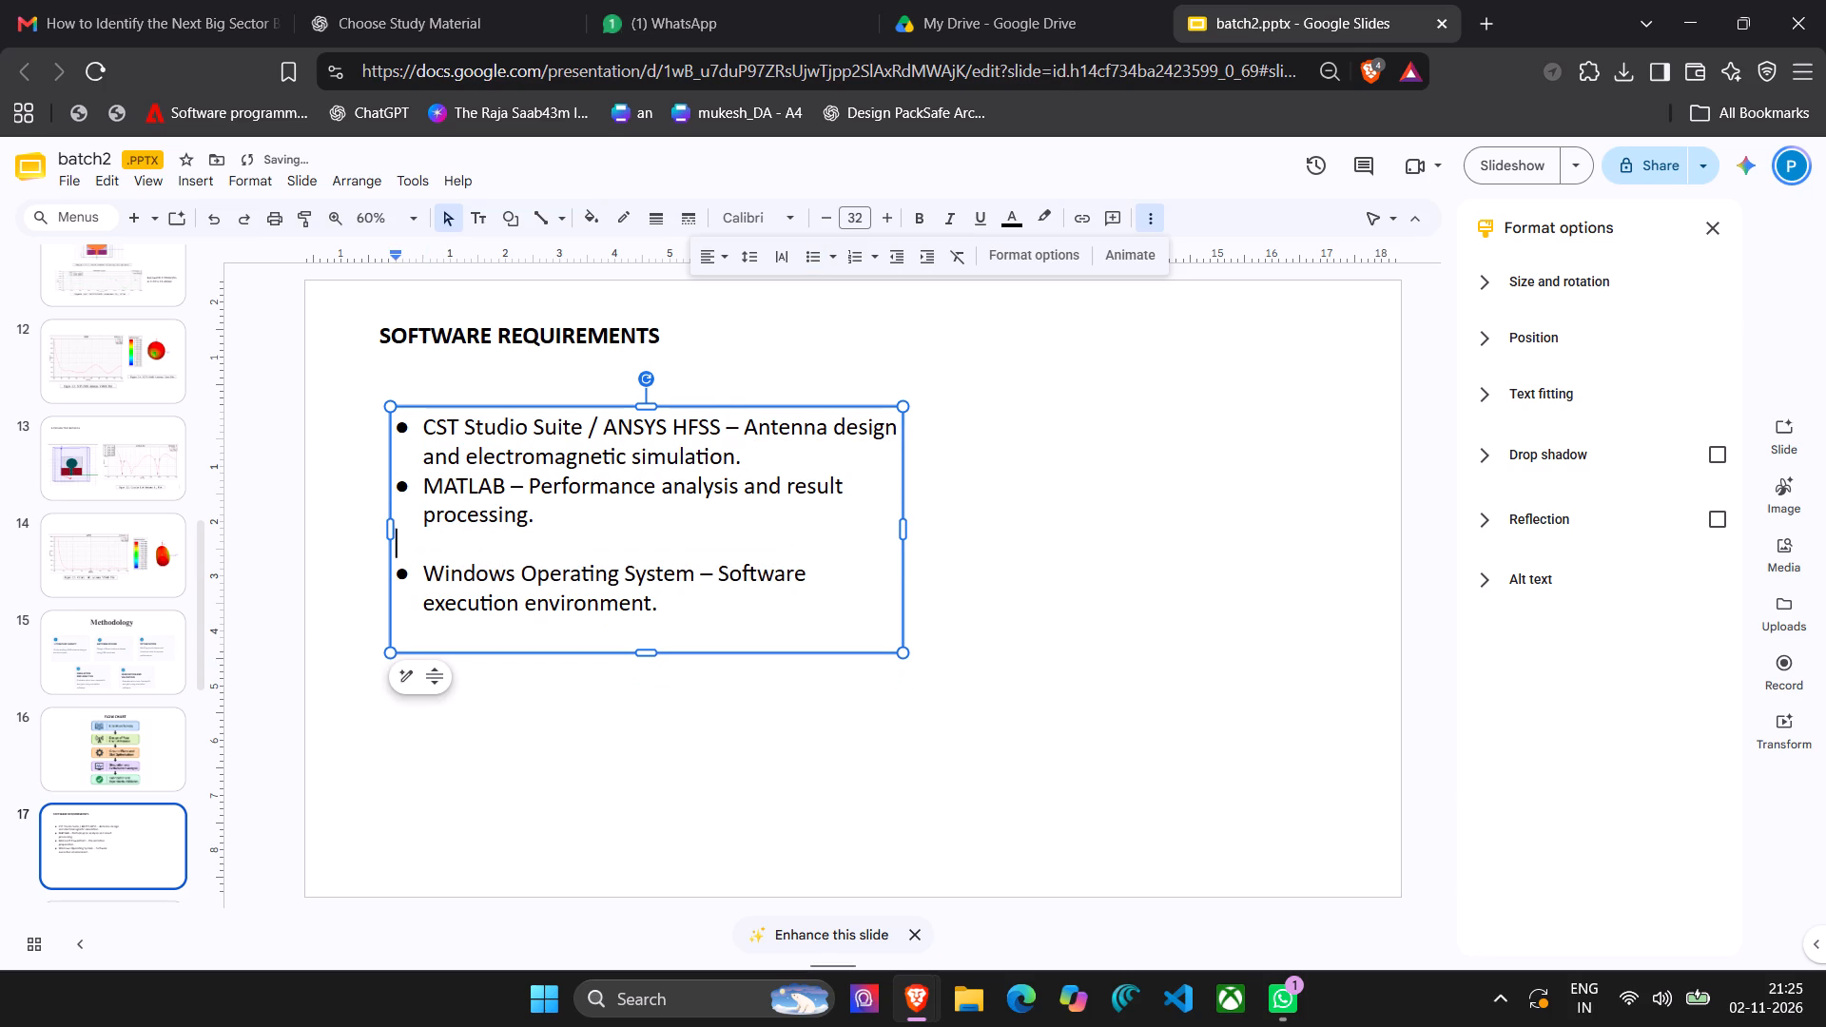
{"action": "key", "text": "BackSpace"}
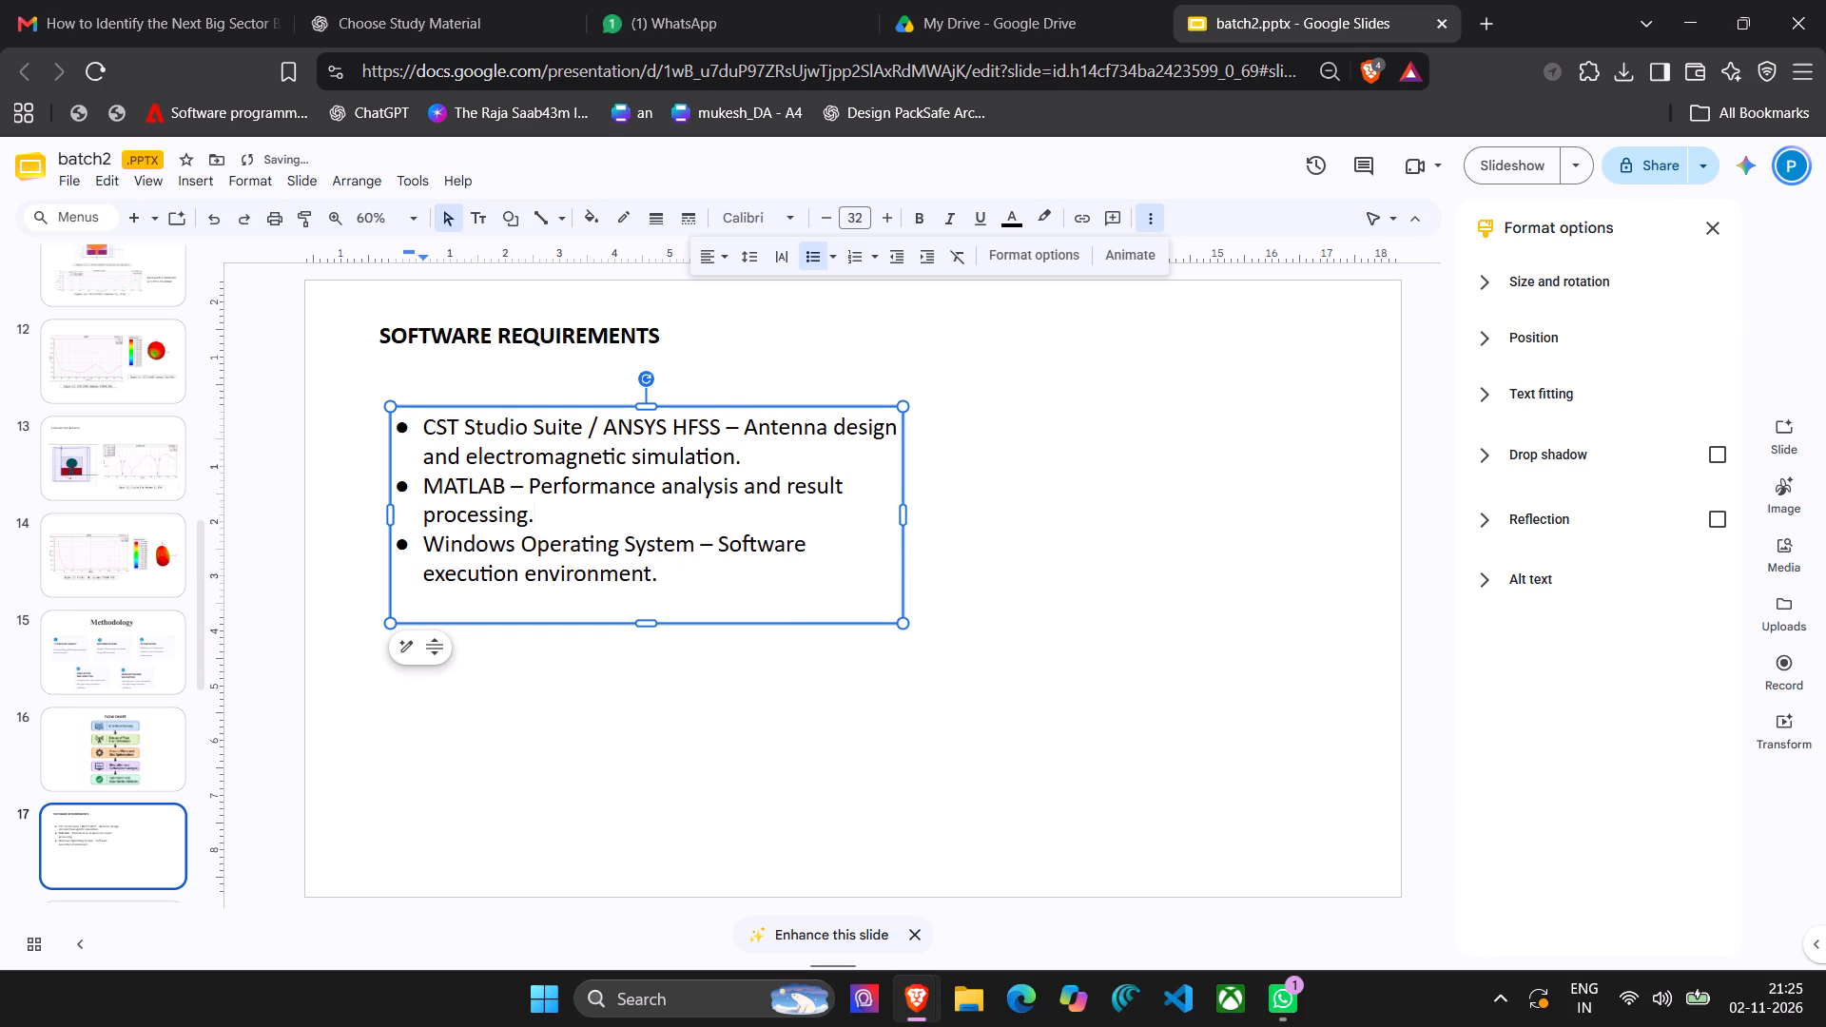
Widen the bulleted list box so each item fits on one line, and shift it slightly up and left beneath the heading.
{"action": "double_click", "coordinate": [709, 574]}
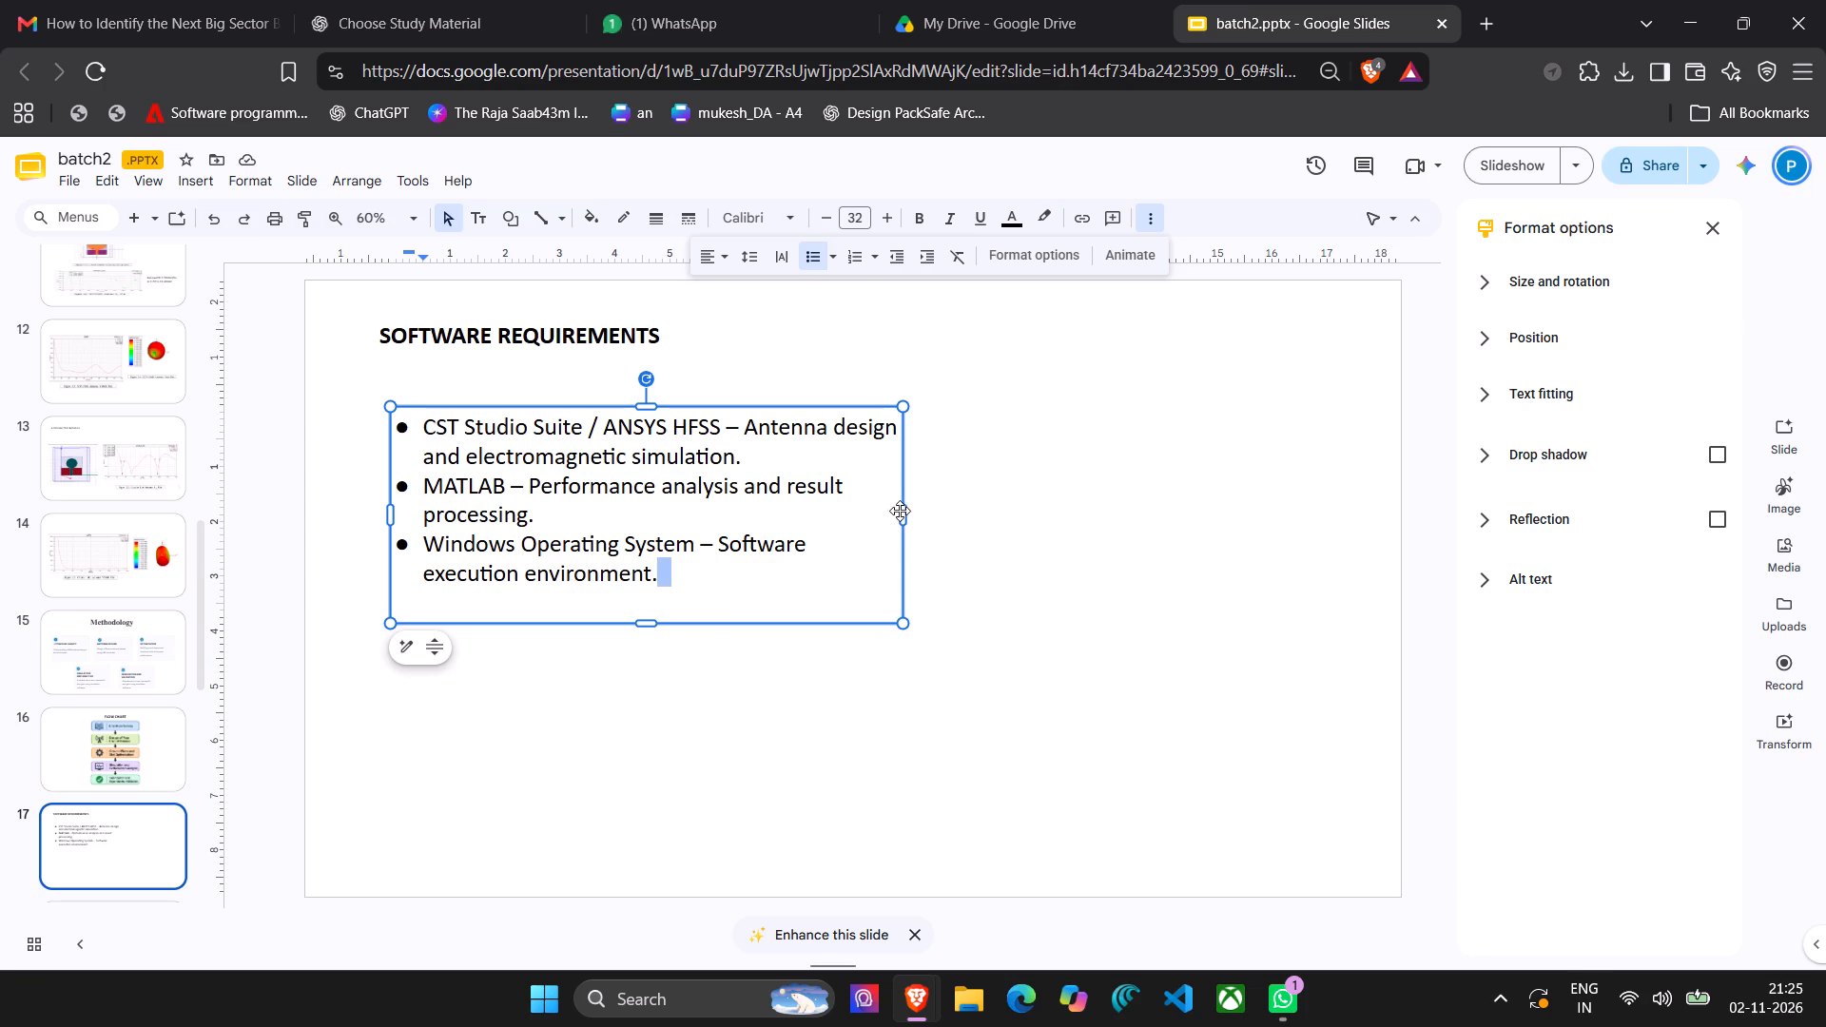
{"action": "left_click_drag", "start_coordinate": [903, 514], "coordinate": [1325, 501]}
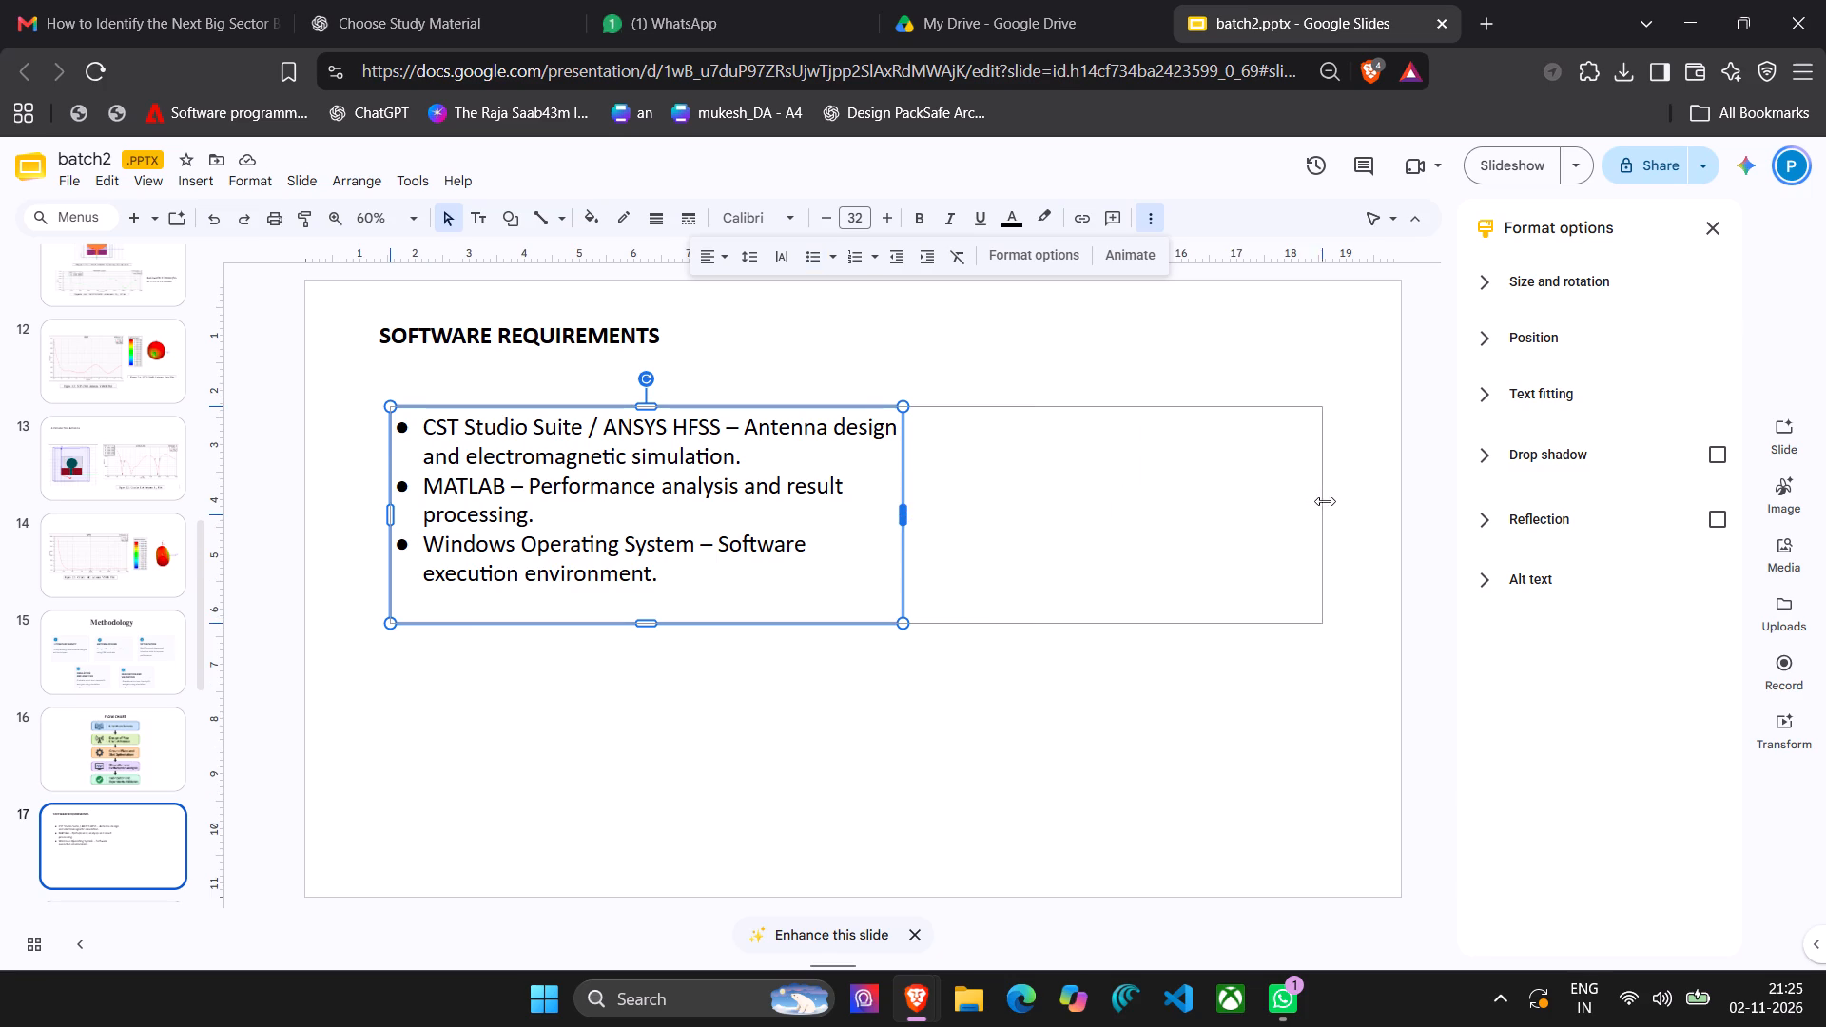
{"action": "left_click_drag", "start_coordinate": [1325, 501], "coordinate": [1332, 501]}
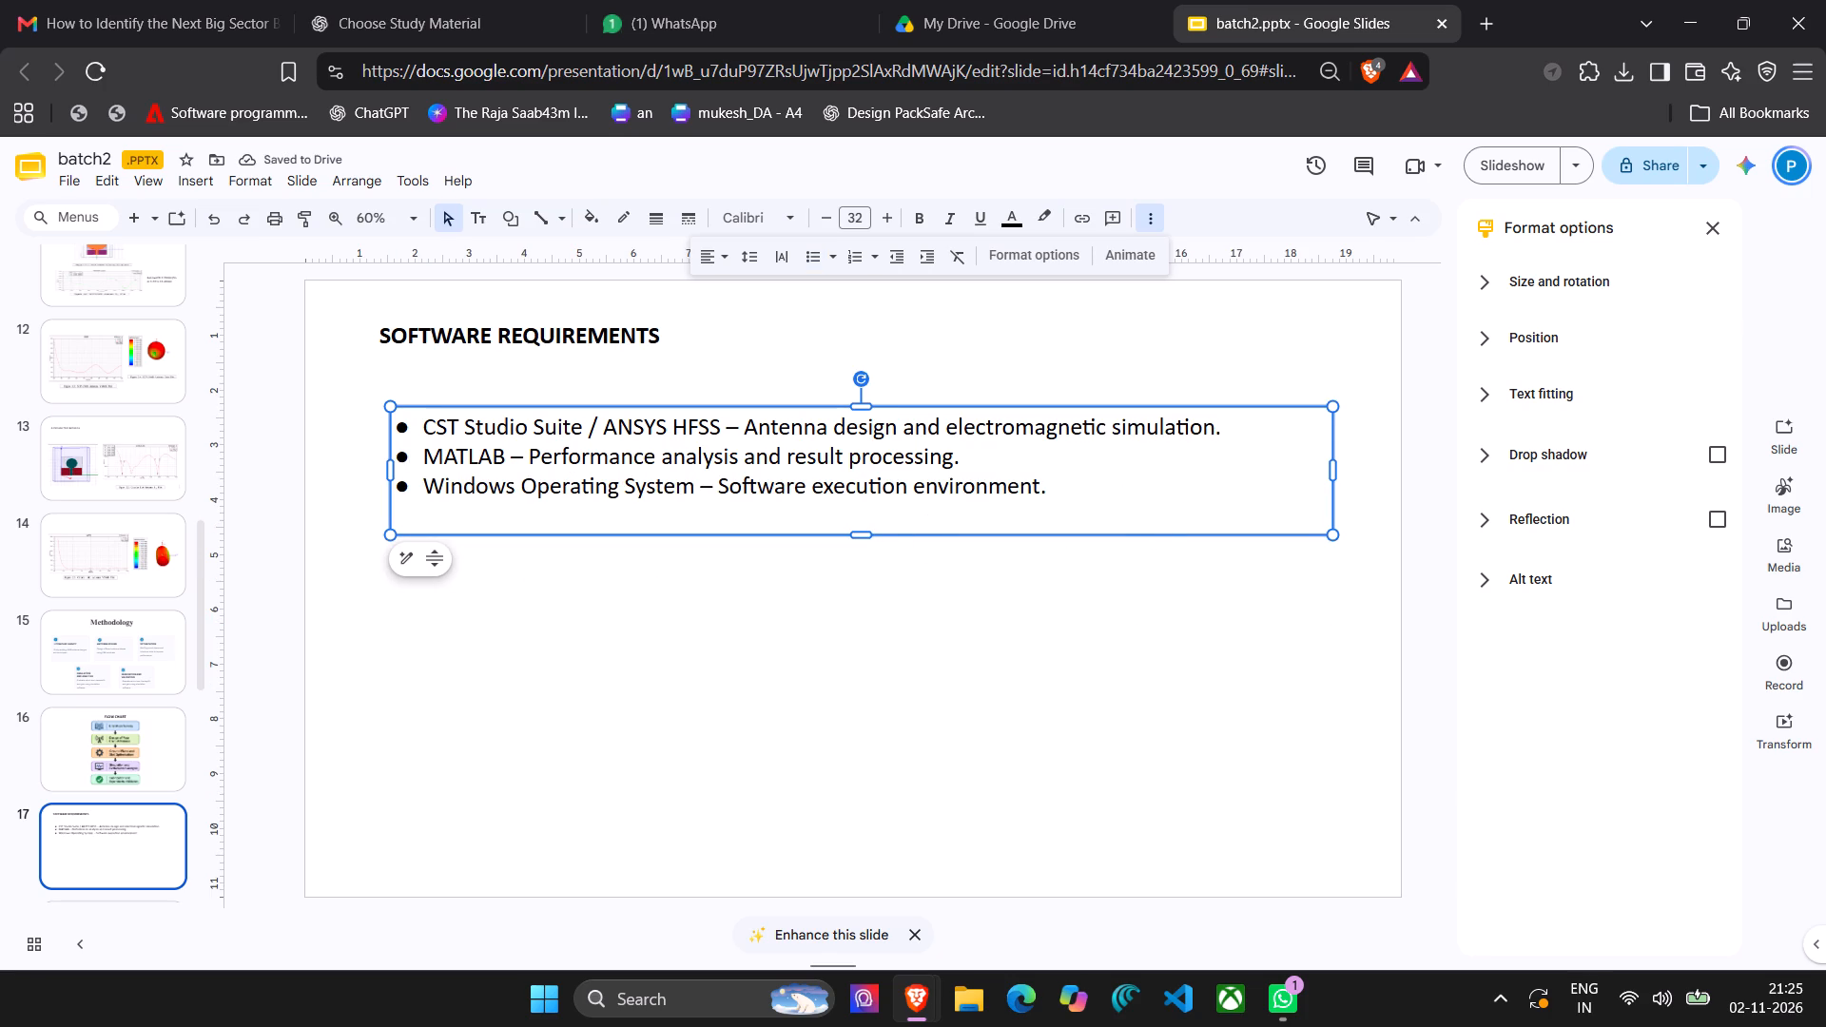
{"action": "left_click_drag", "start_coordinate": [1155, 534], "coordinate": [1134, 505]}
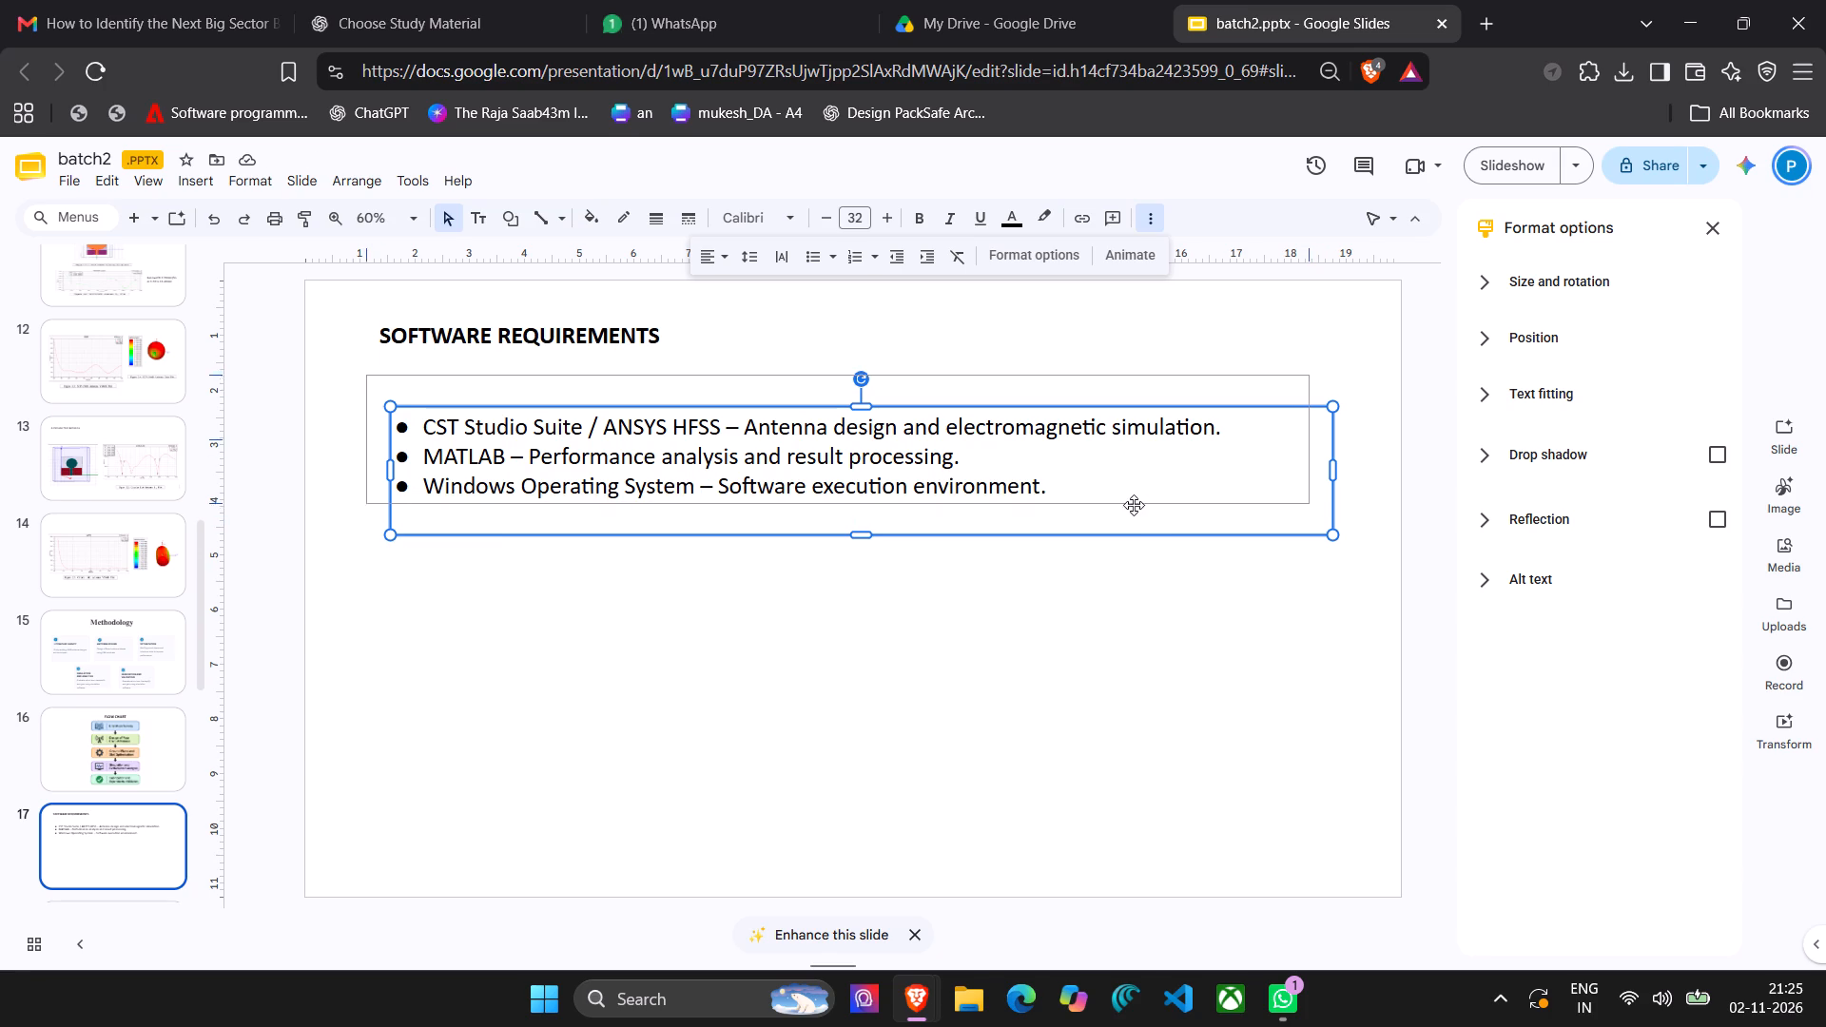
{"action": "left_click_drag", "start_coordinate": [1134, 505], "coordinate": [1146, 516]}
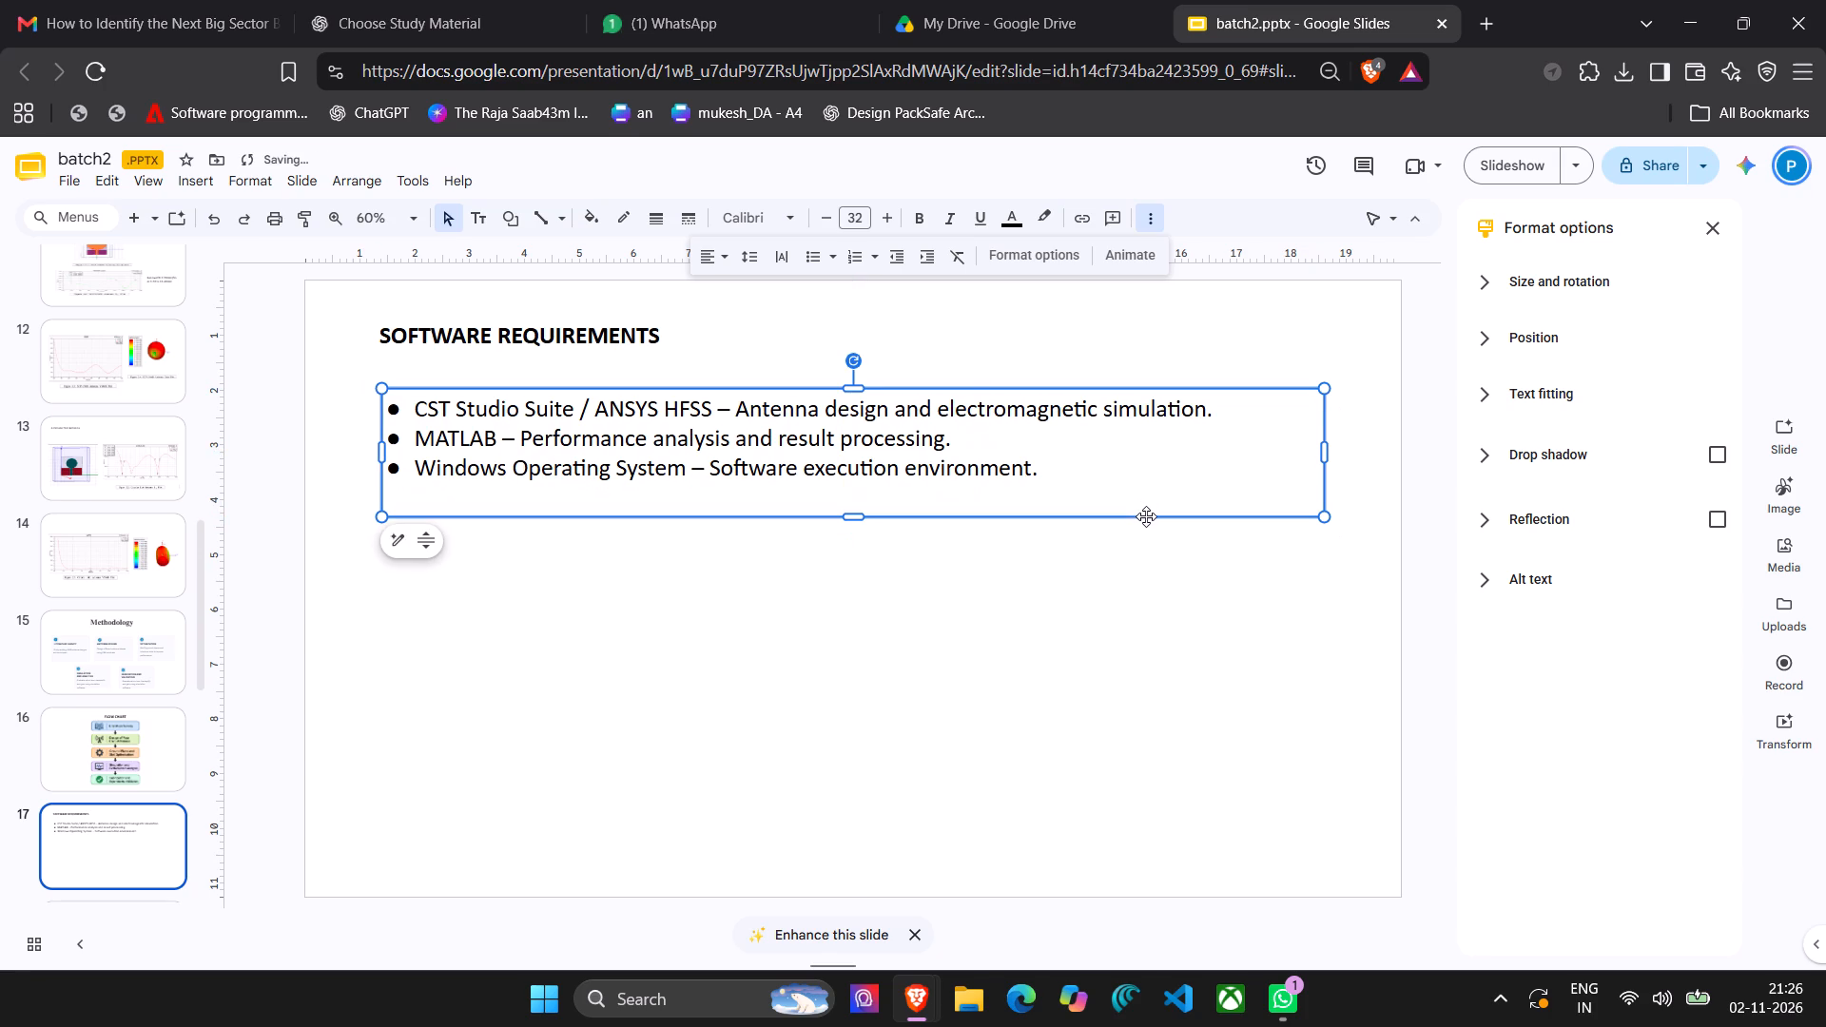
{"action": "left_click", "coordinate": [1127, 677]}
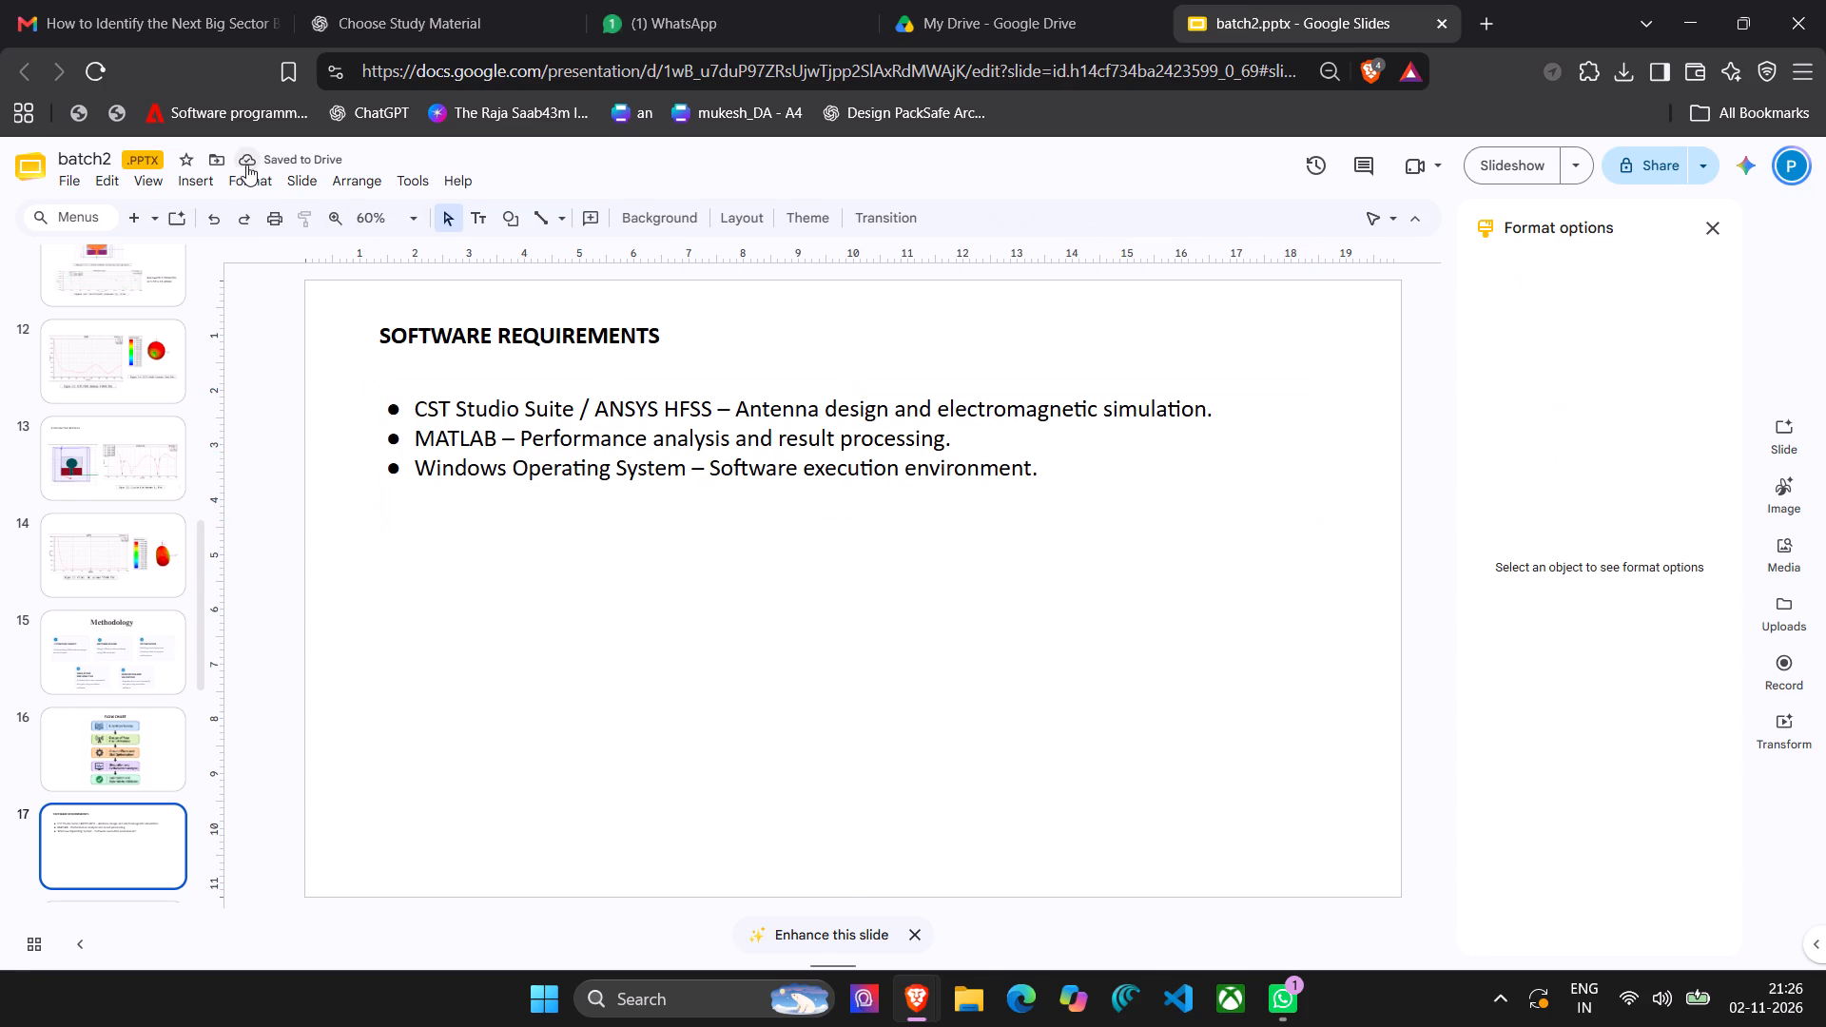
Add a text box with the bold heading "HARDWARE REQUIREMENTS" below the software list.
{"action": "left_click", "coordinate": [211, 178]}
{"action": "left_click", "coordinate": [238, 282]}
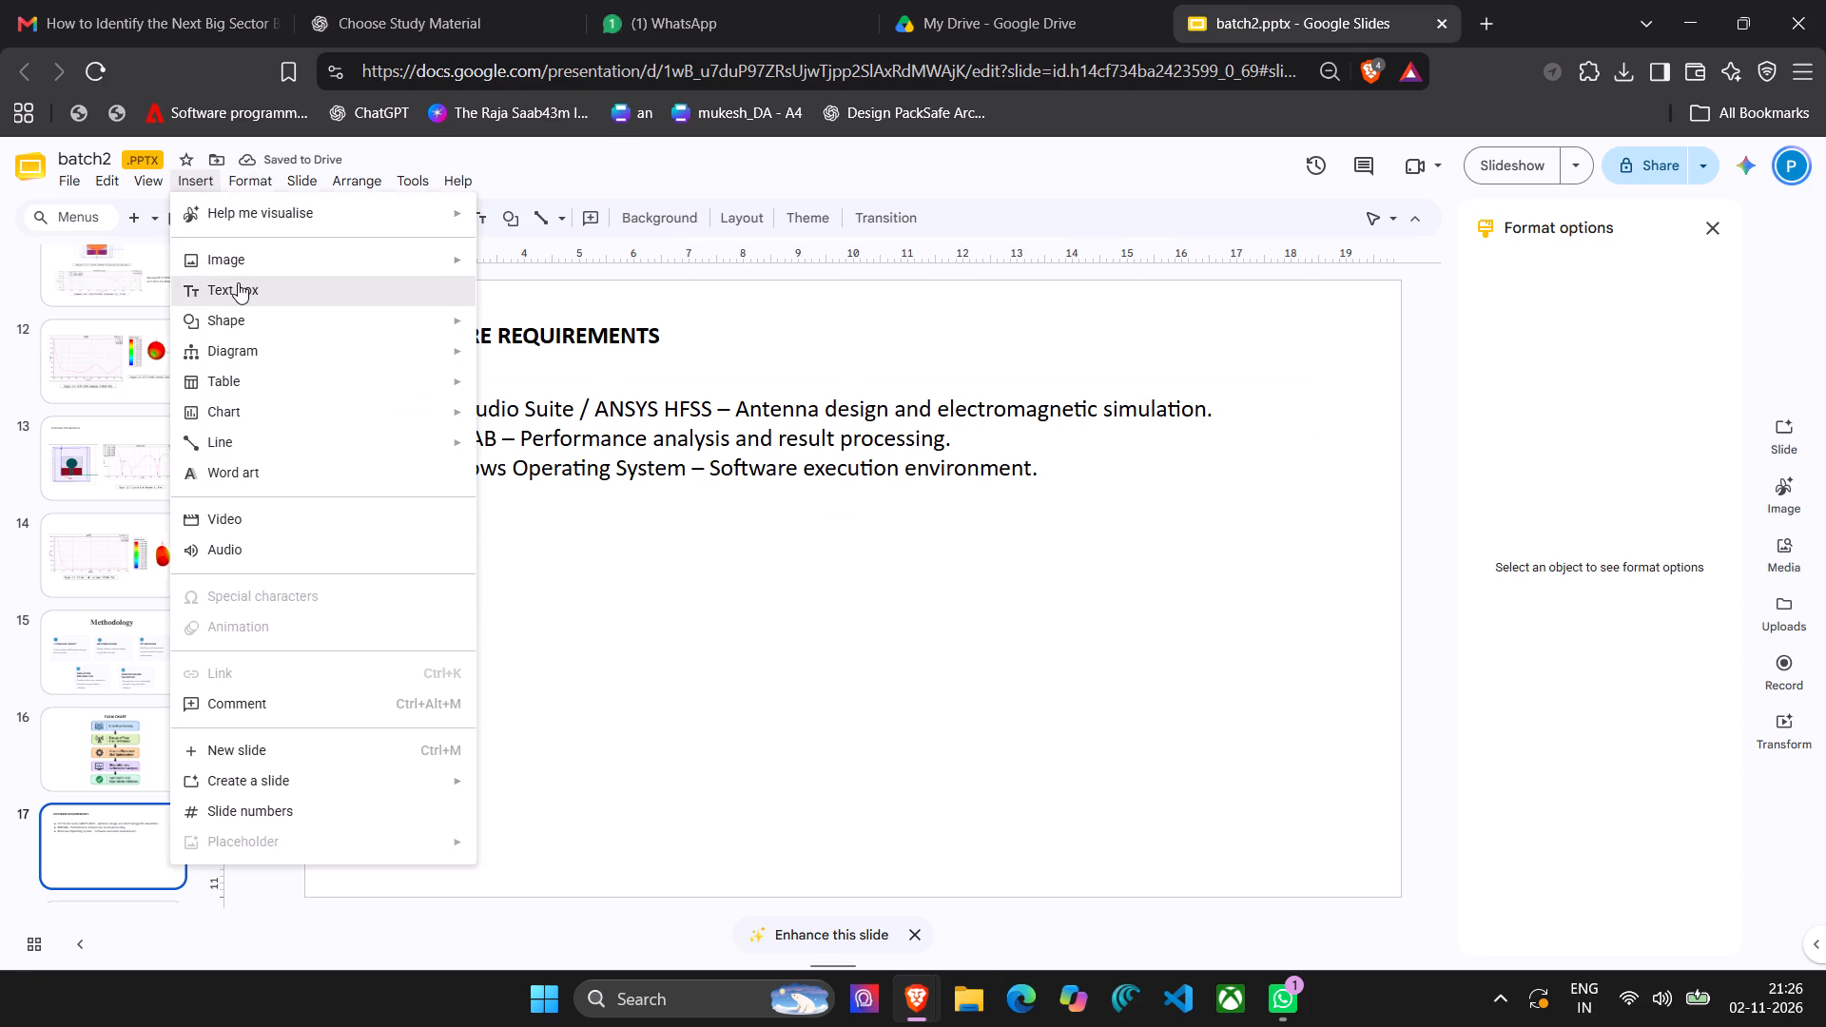
{"action": "left_click", "coordinate": [400, 566]}
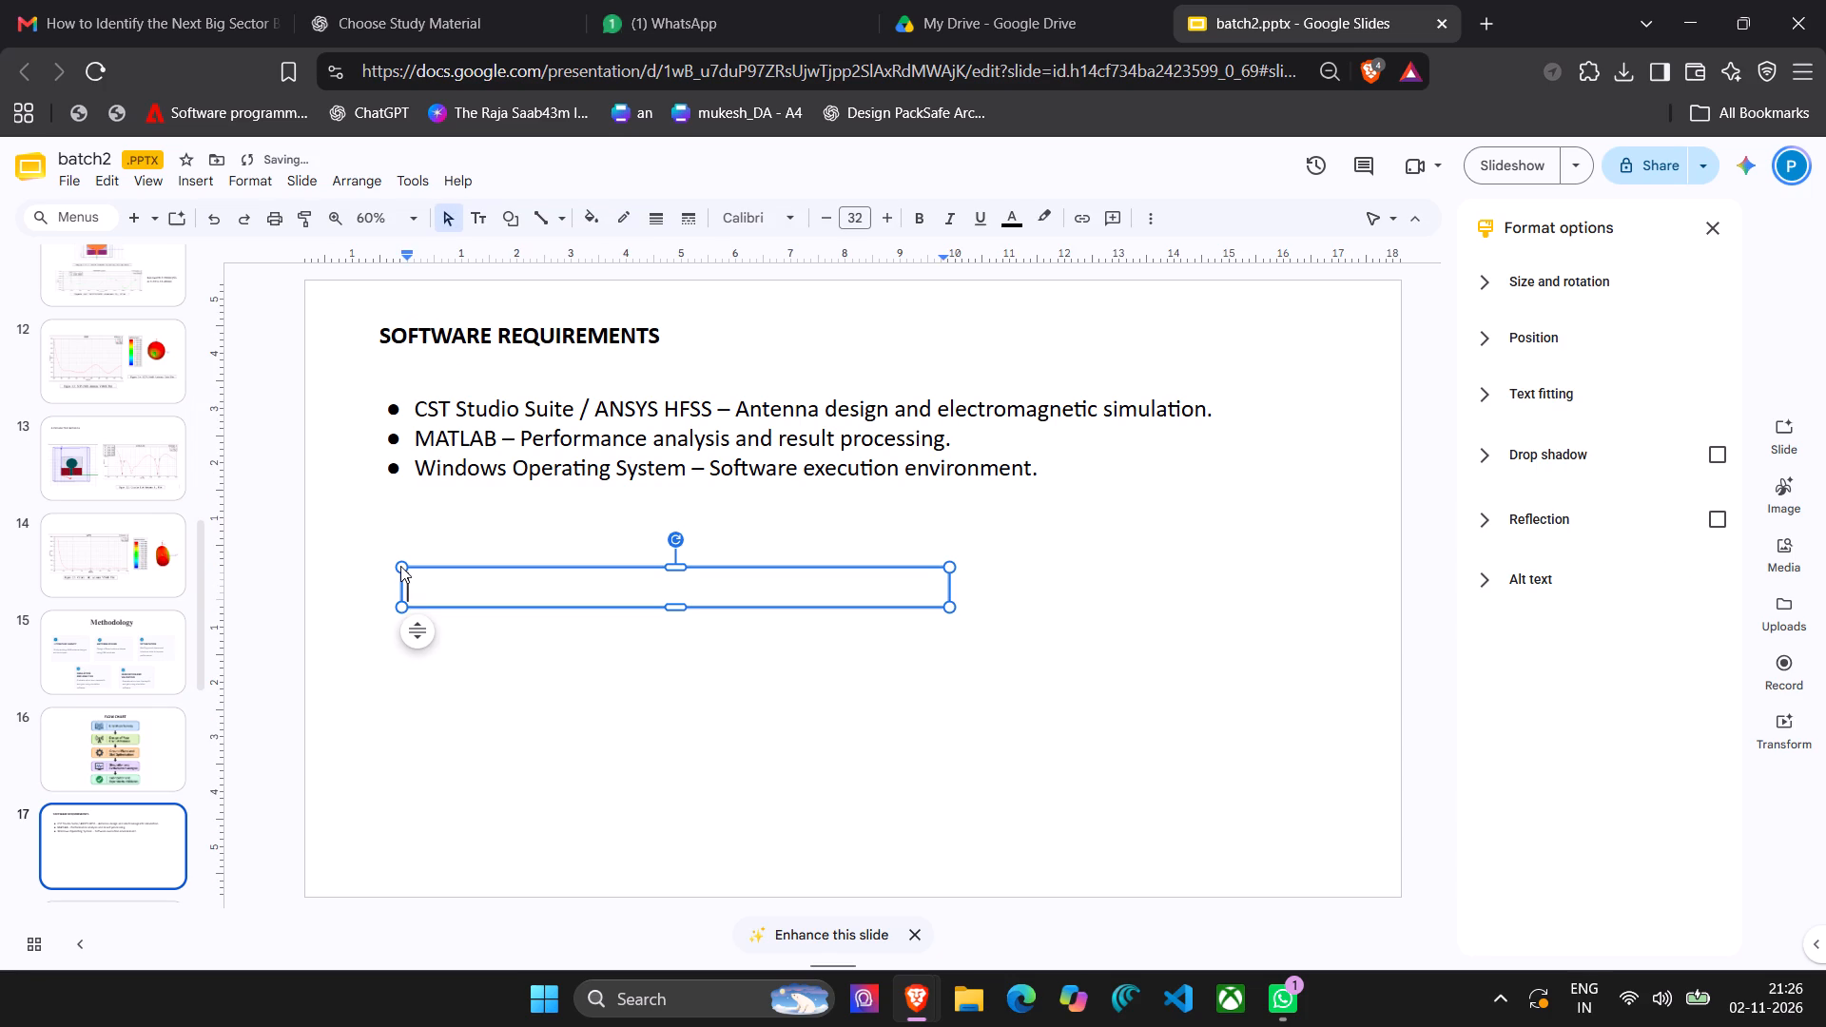
{"action": "type", "text": "HARD"}
{"action": "type", "text": "WARE REQUIREMENTS"}
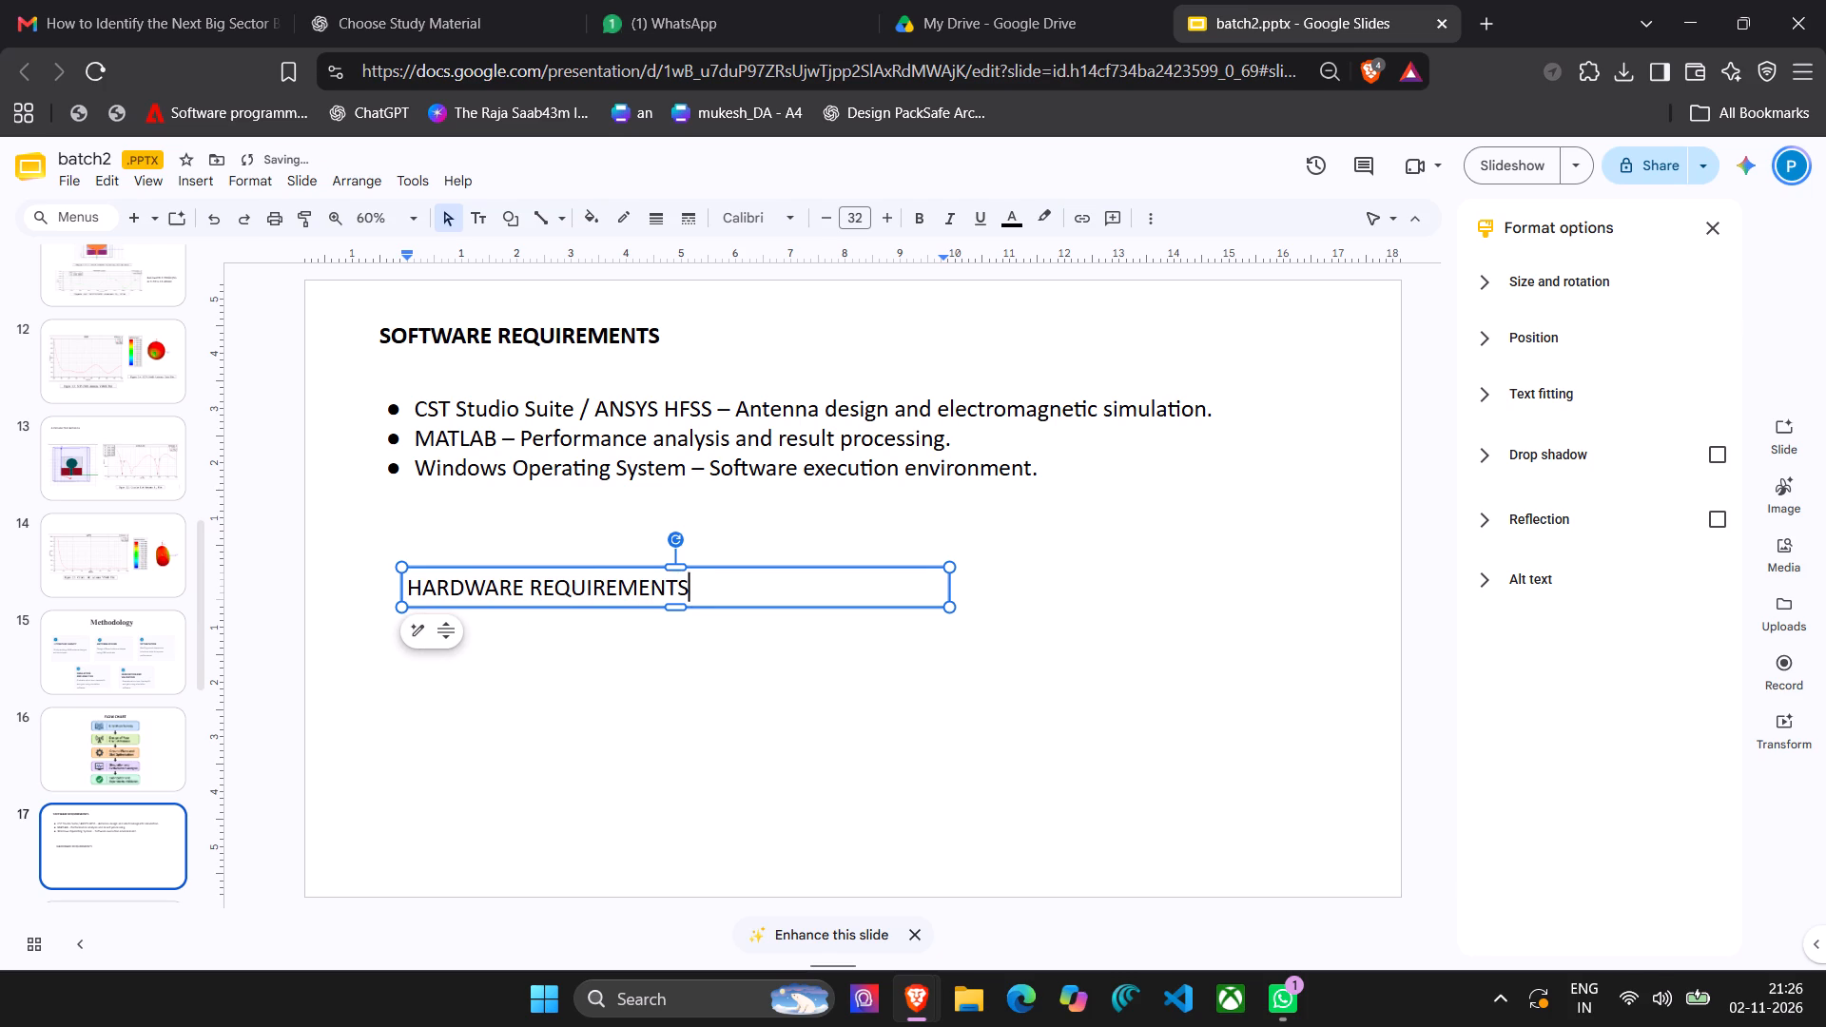
{"action": "left_click_drag", "start_coordinate": [690, 588], "coordinate": [378, 566]}
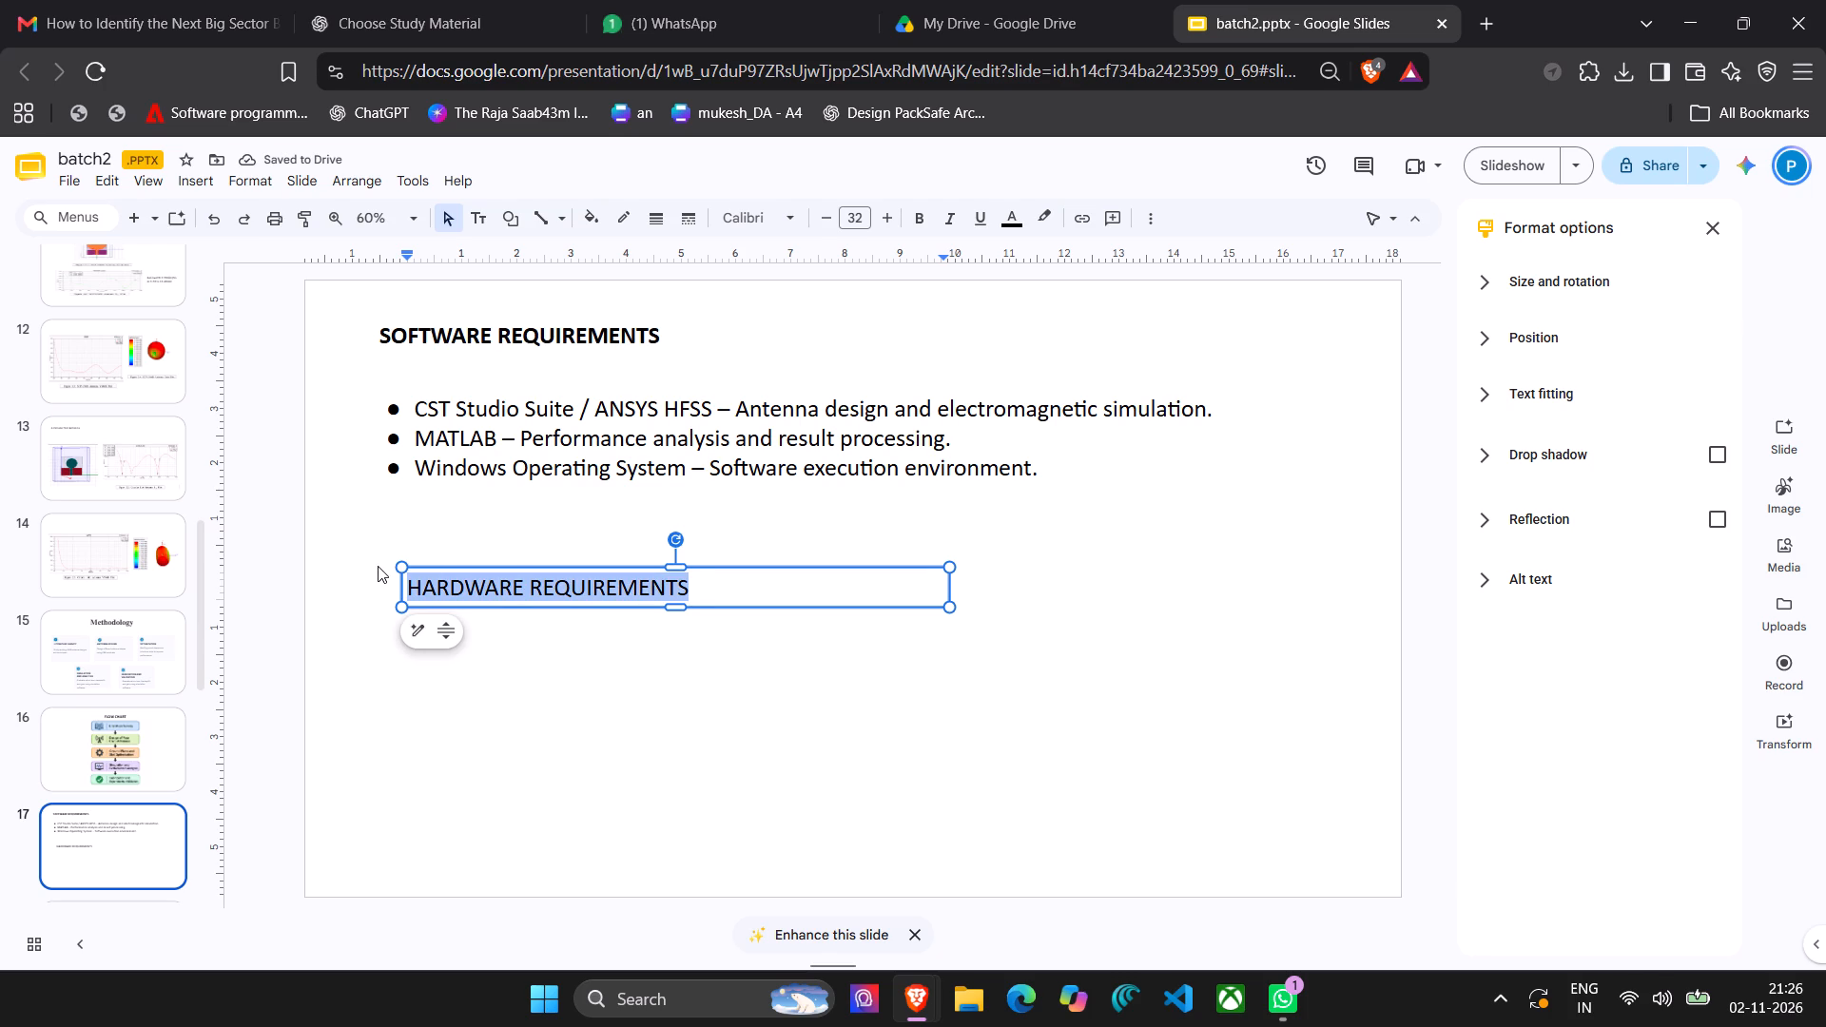
{"action": "left_click", "coordinate": [928, 214]}
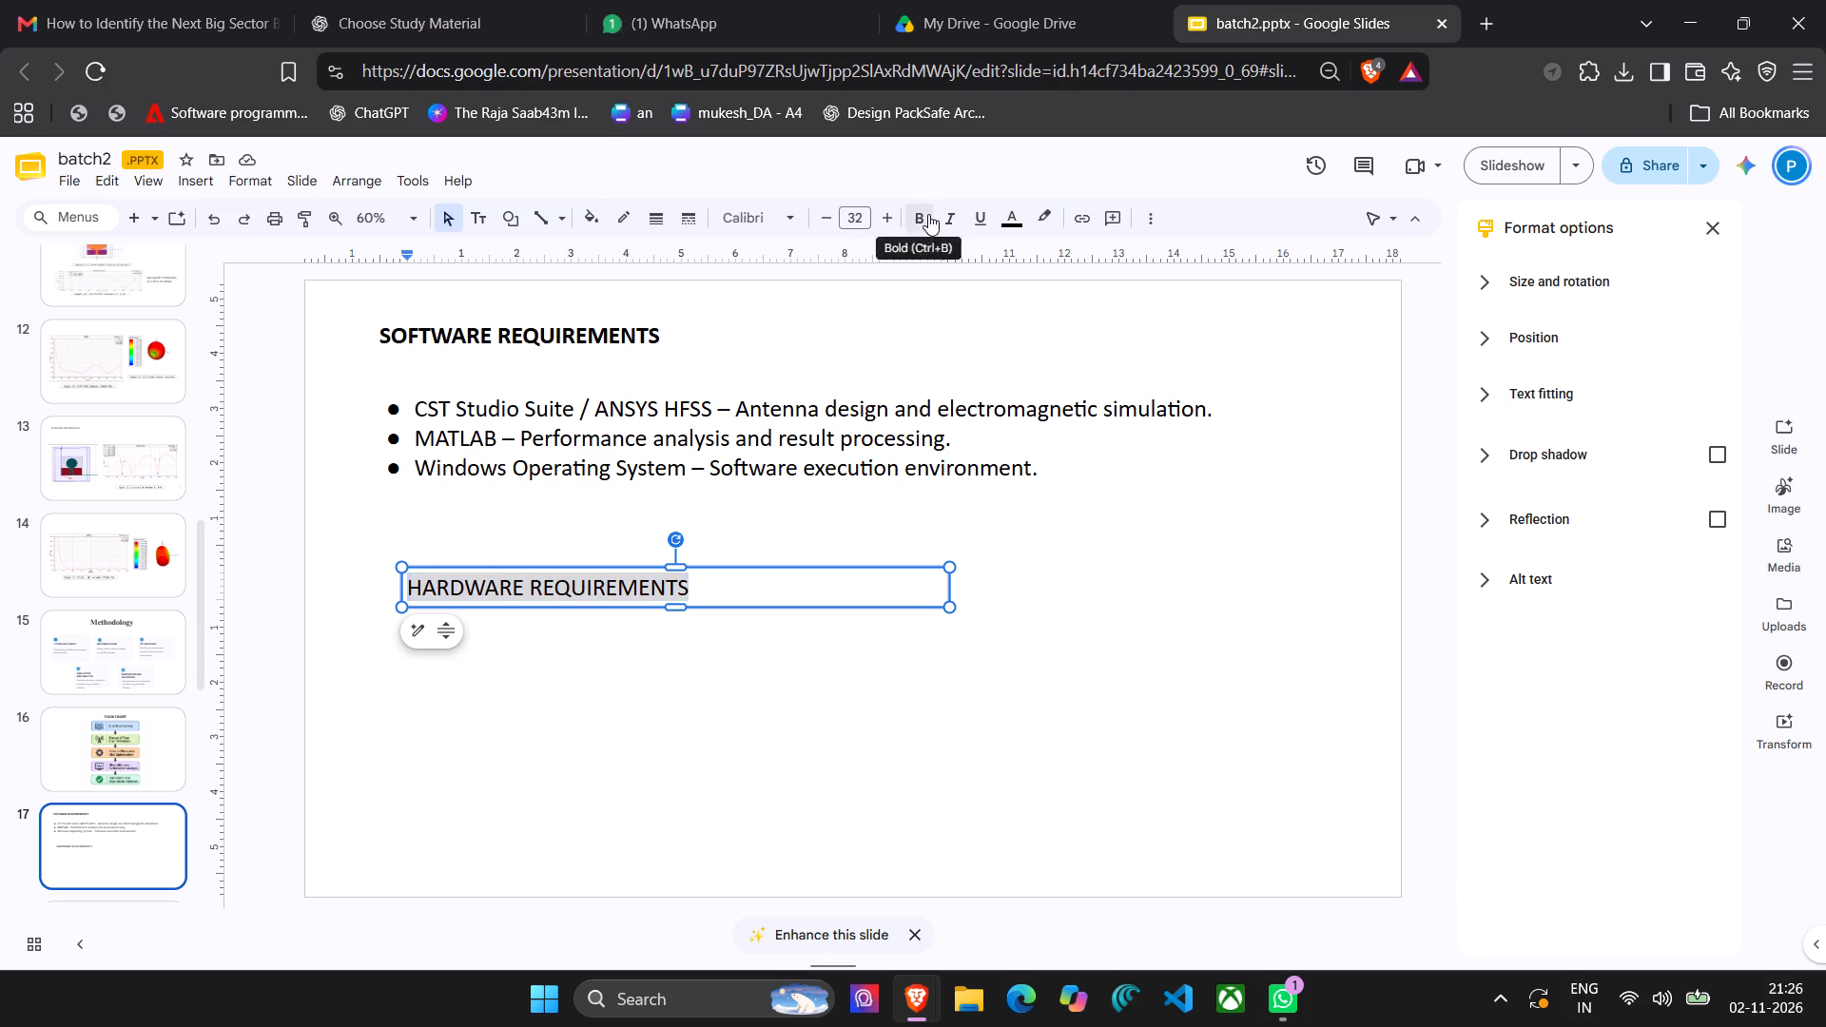
{"action": "left_click", "coordinate": [787, 721]}
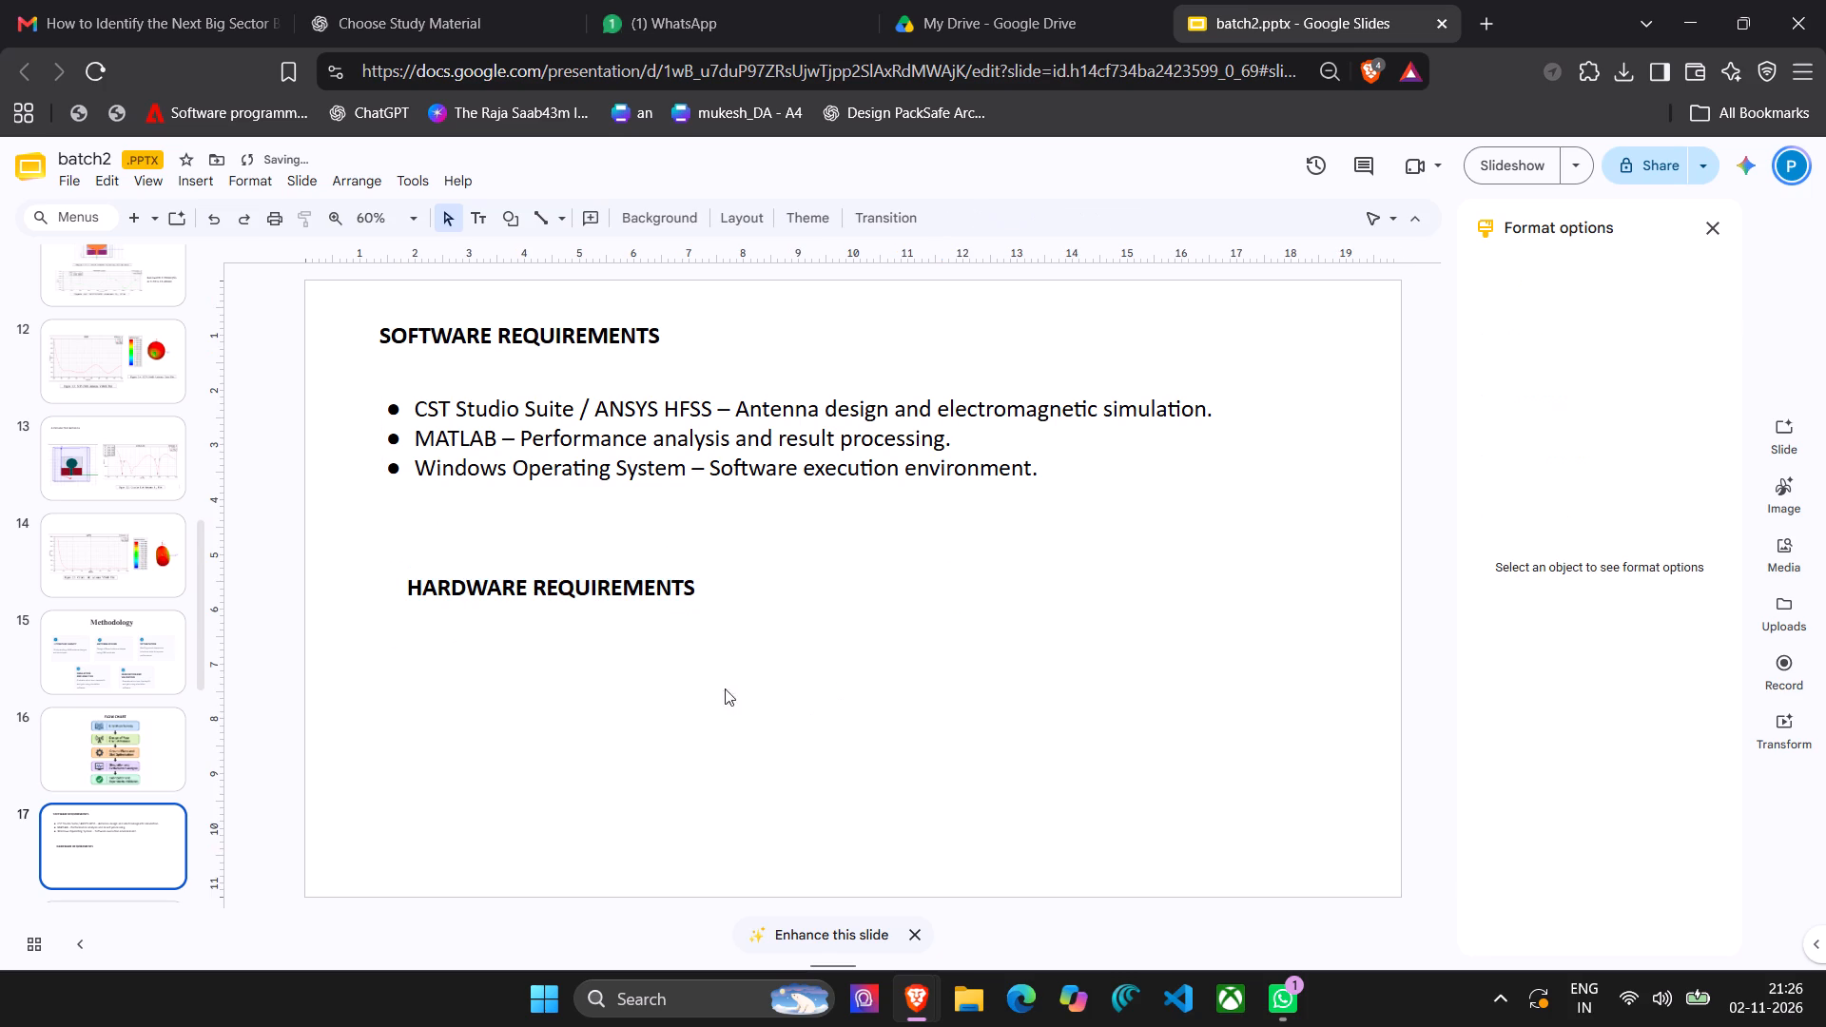
Move the HARDWARE REQUIREMENTS heading slightly left so it aligns with the SOFTWARE REQUIREMENTS heading above.
{"action": "left_click", "coordinate": [535, 596]}
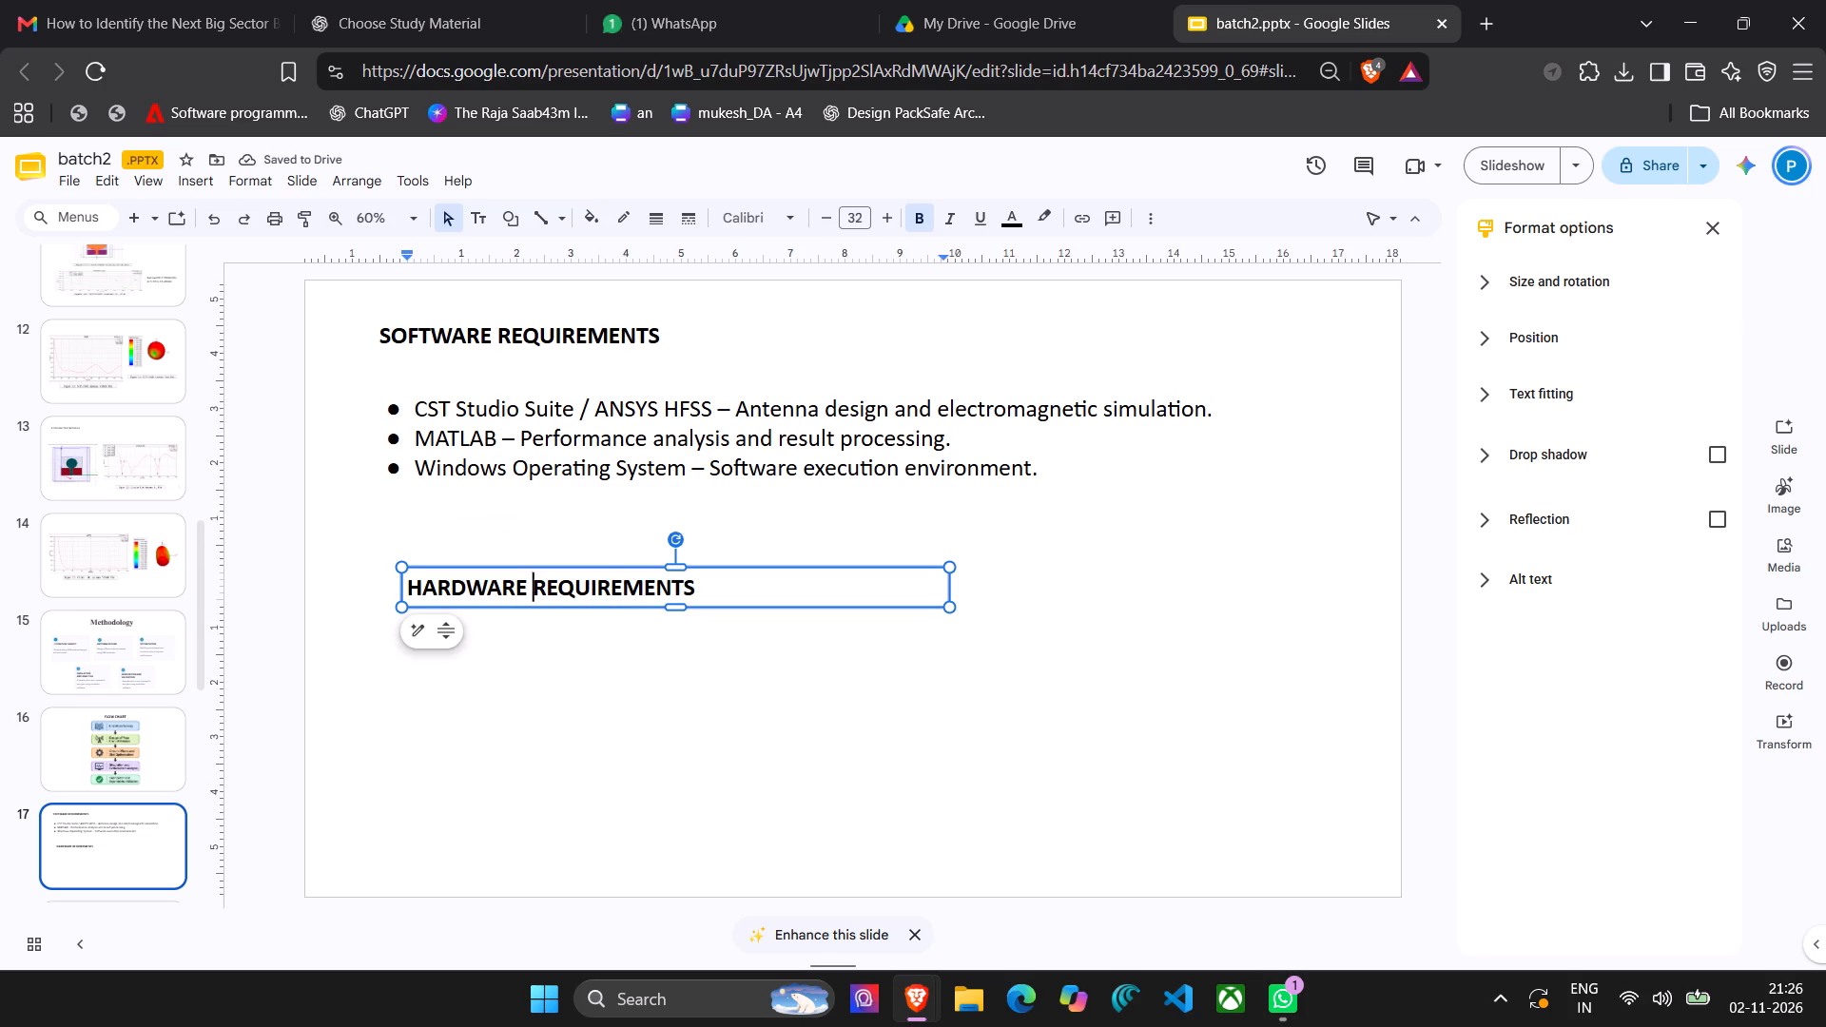
{"action": "left_click_drag", "start_coordinate": [733, 605], "coordinate": [708, 607]}
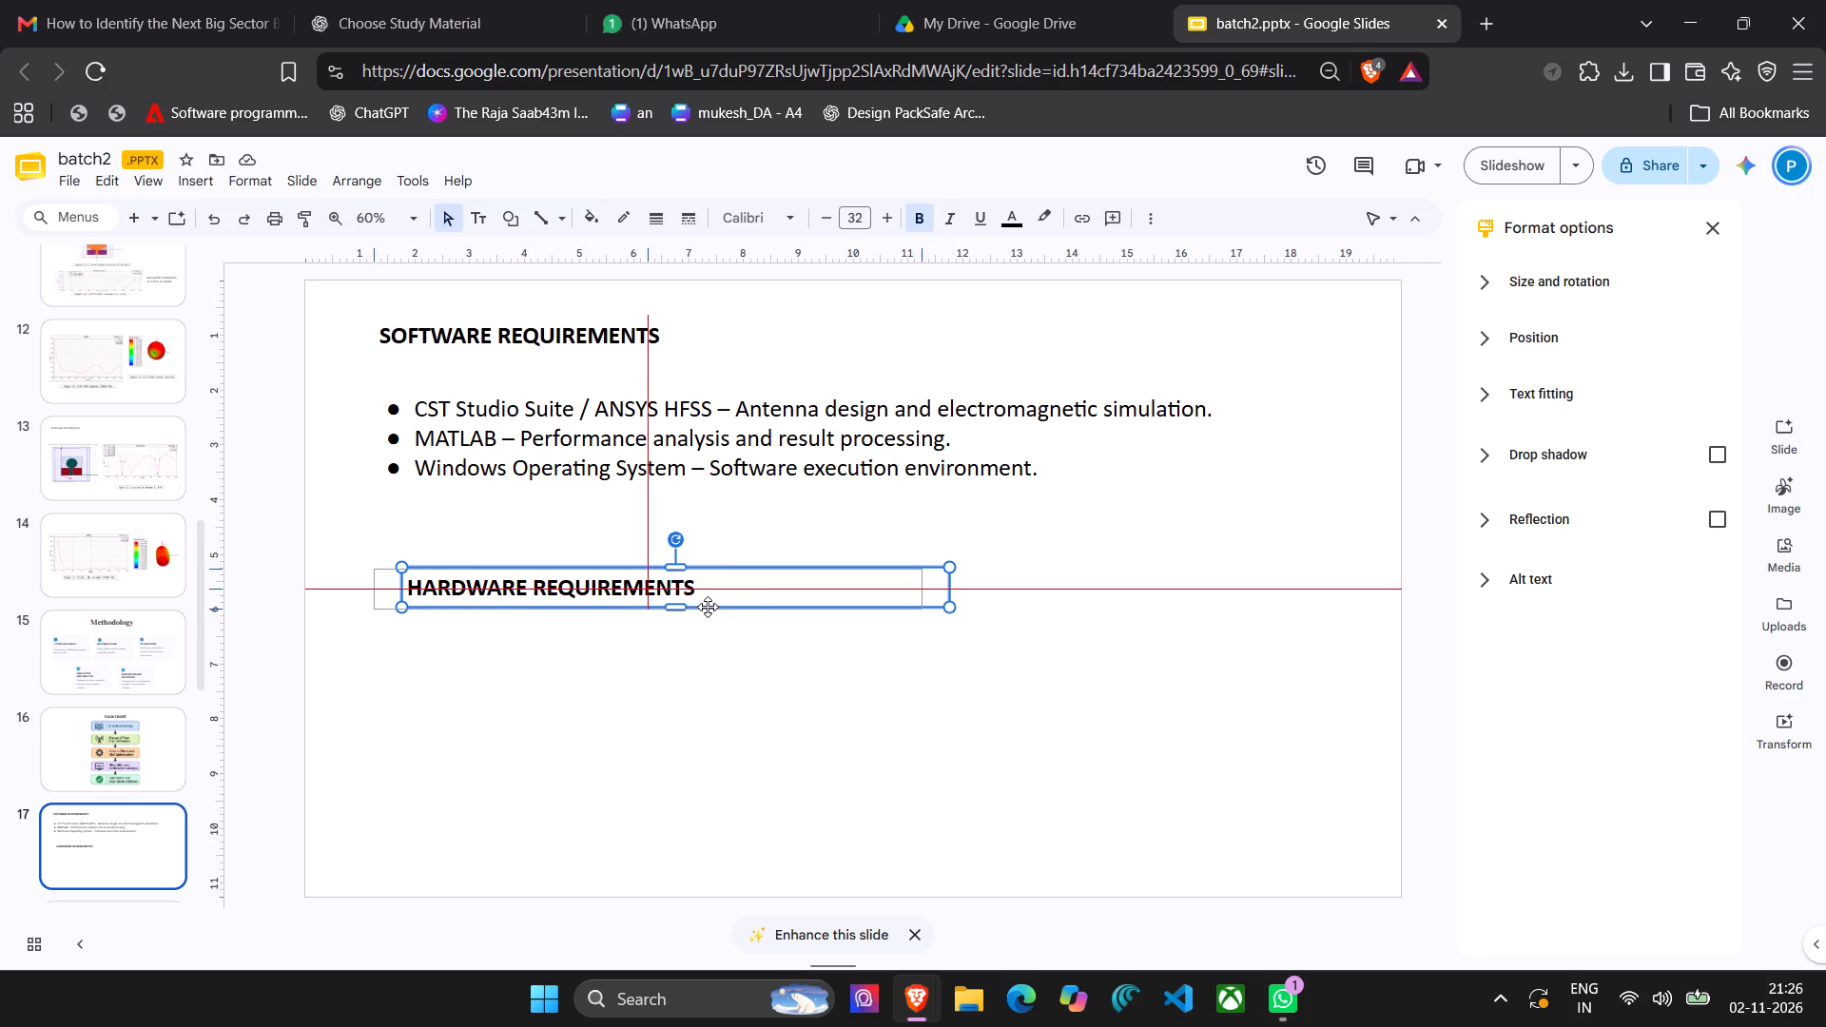
{"action": "left_click_drag", "start_coordinate": [708, 607], "coordinate": [703, 607]}
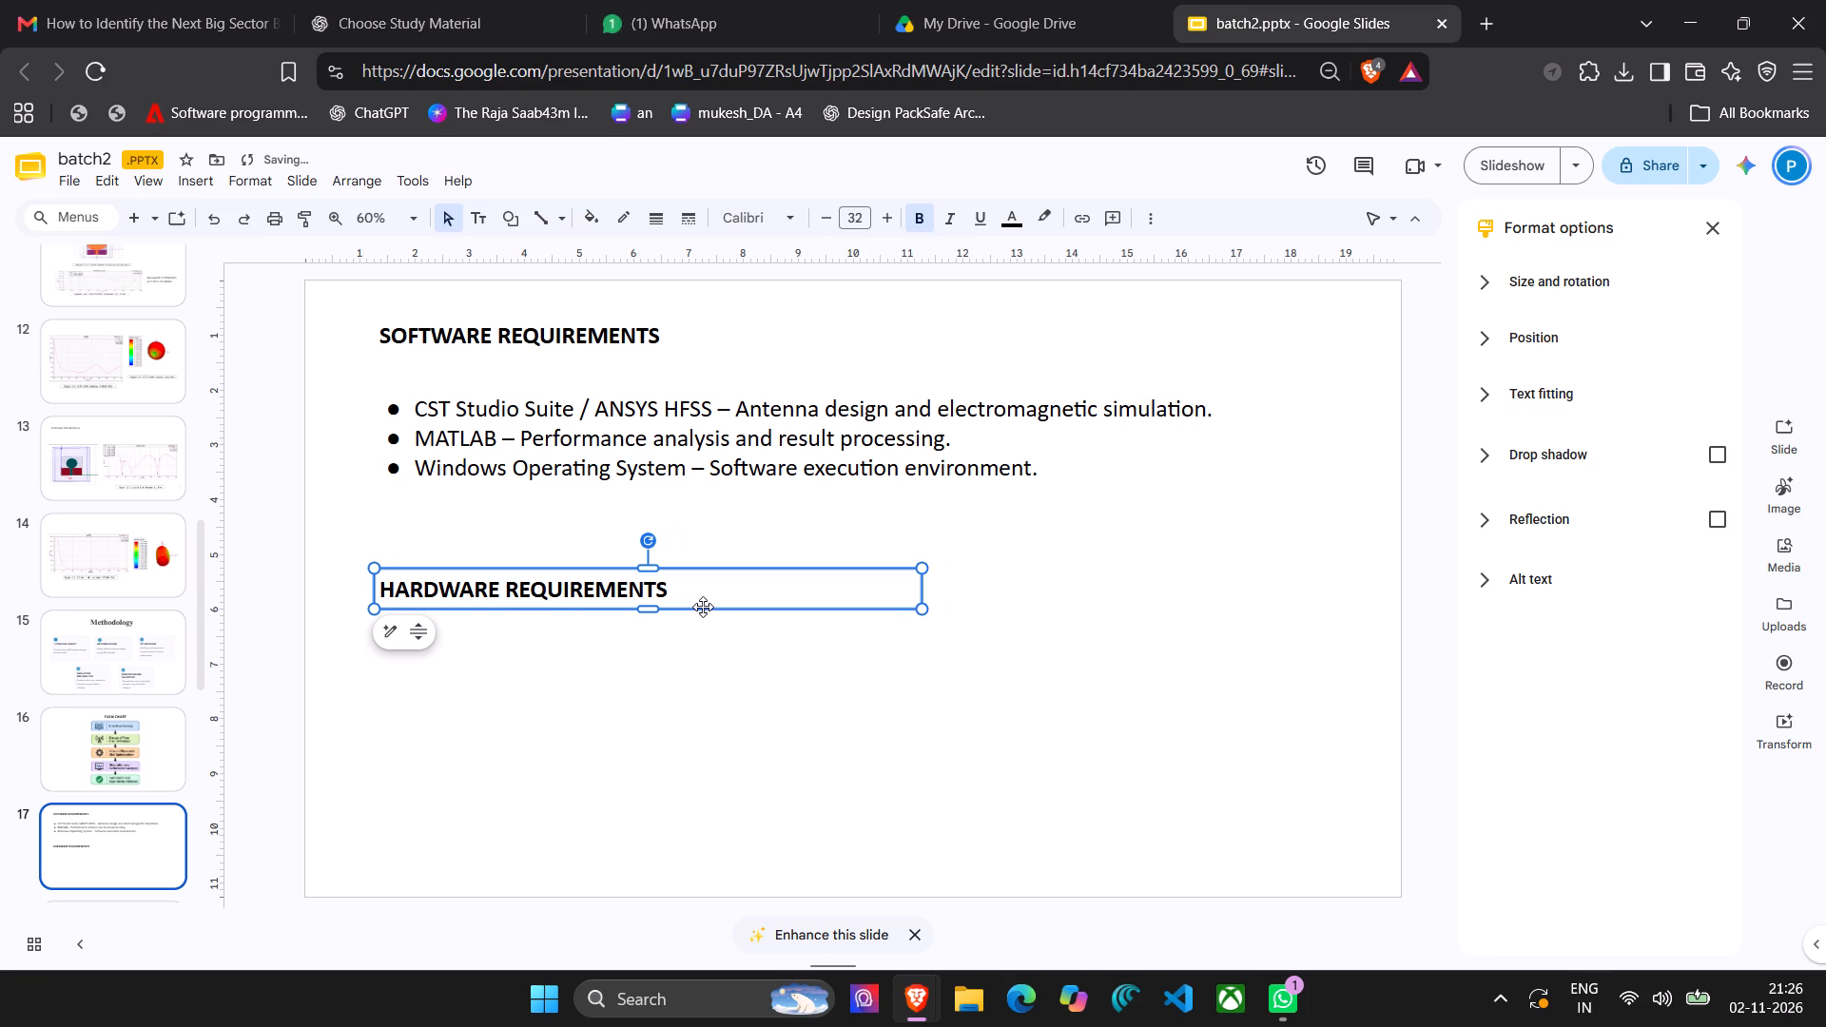
{"action": "left_click", "coordinate": [728, 754]}
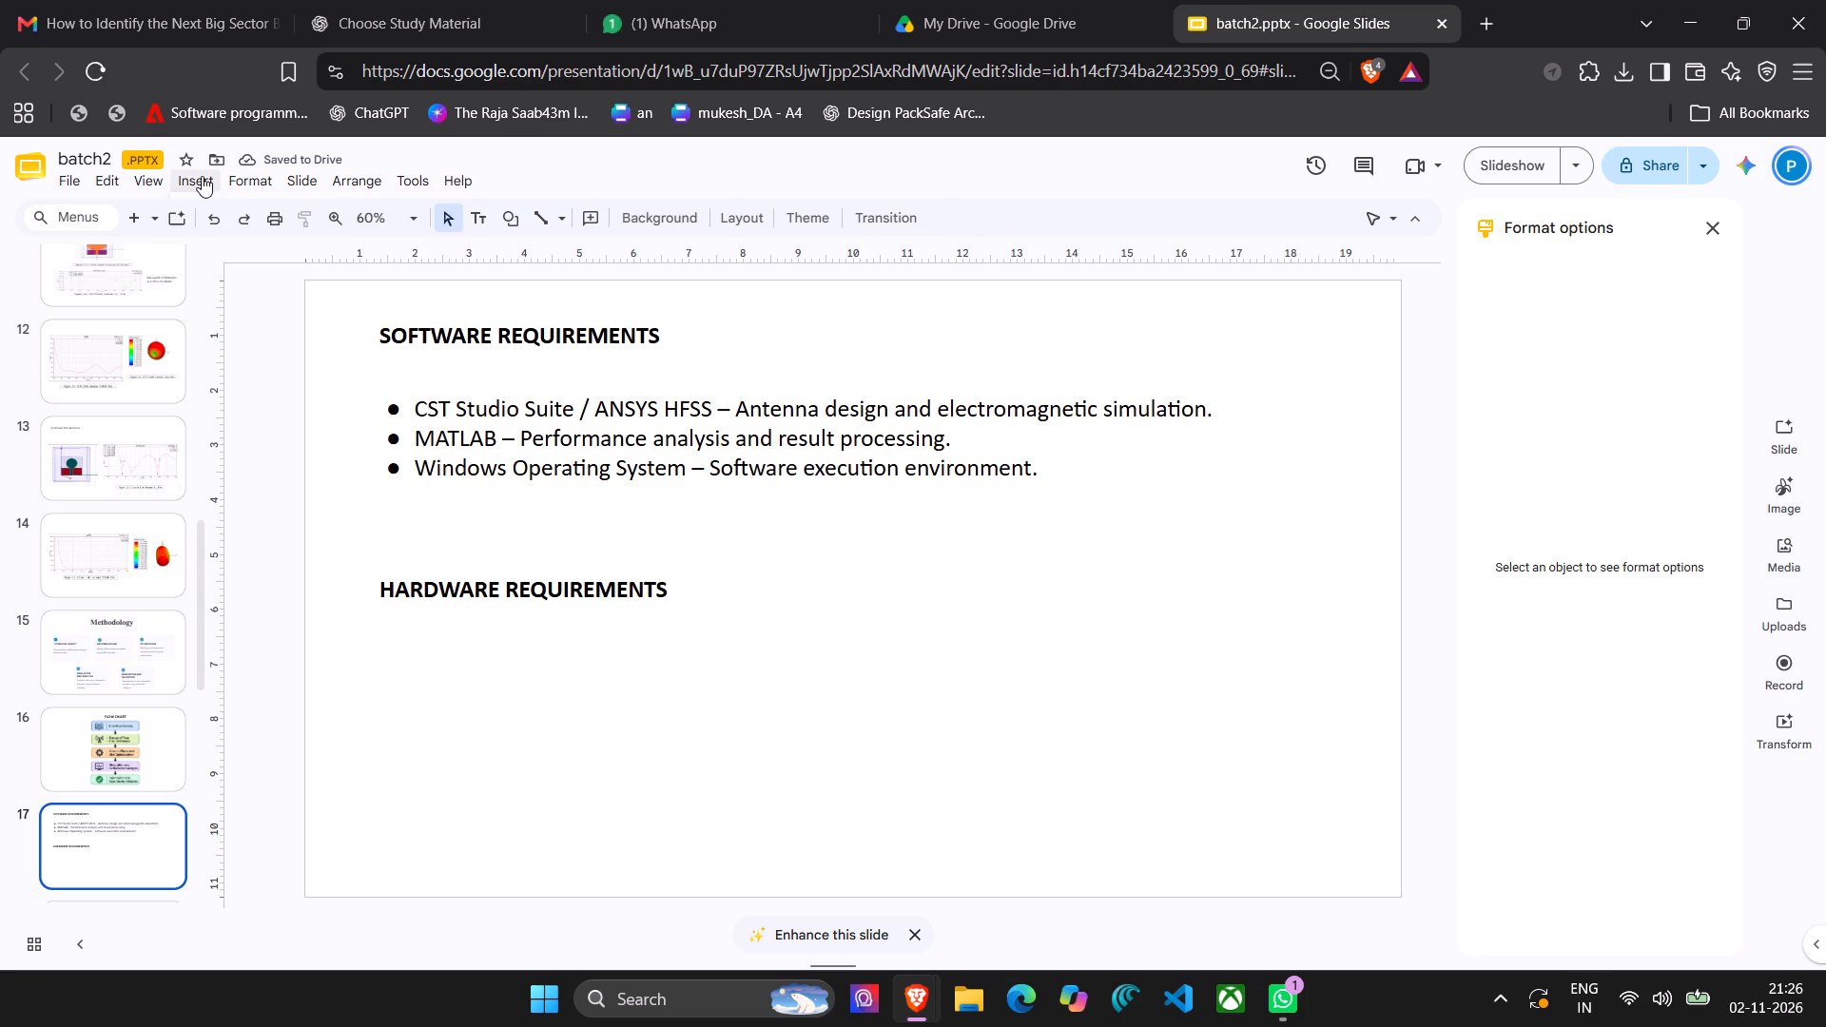
Insert another text box on the requirements slide for content under the HARDWARE REQUIREMENTS heading.
{"action": "left_click", "coordinate": [202, 176]}
{"action": "left_click", "coordinate": [262, 284]}
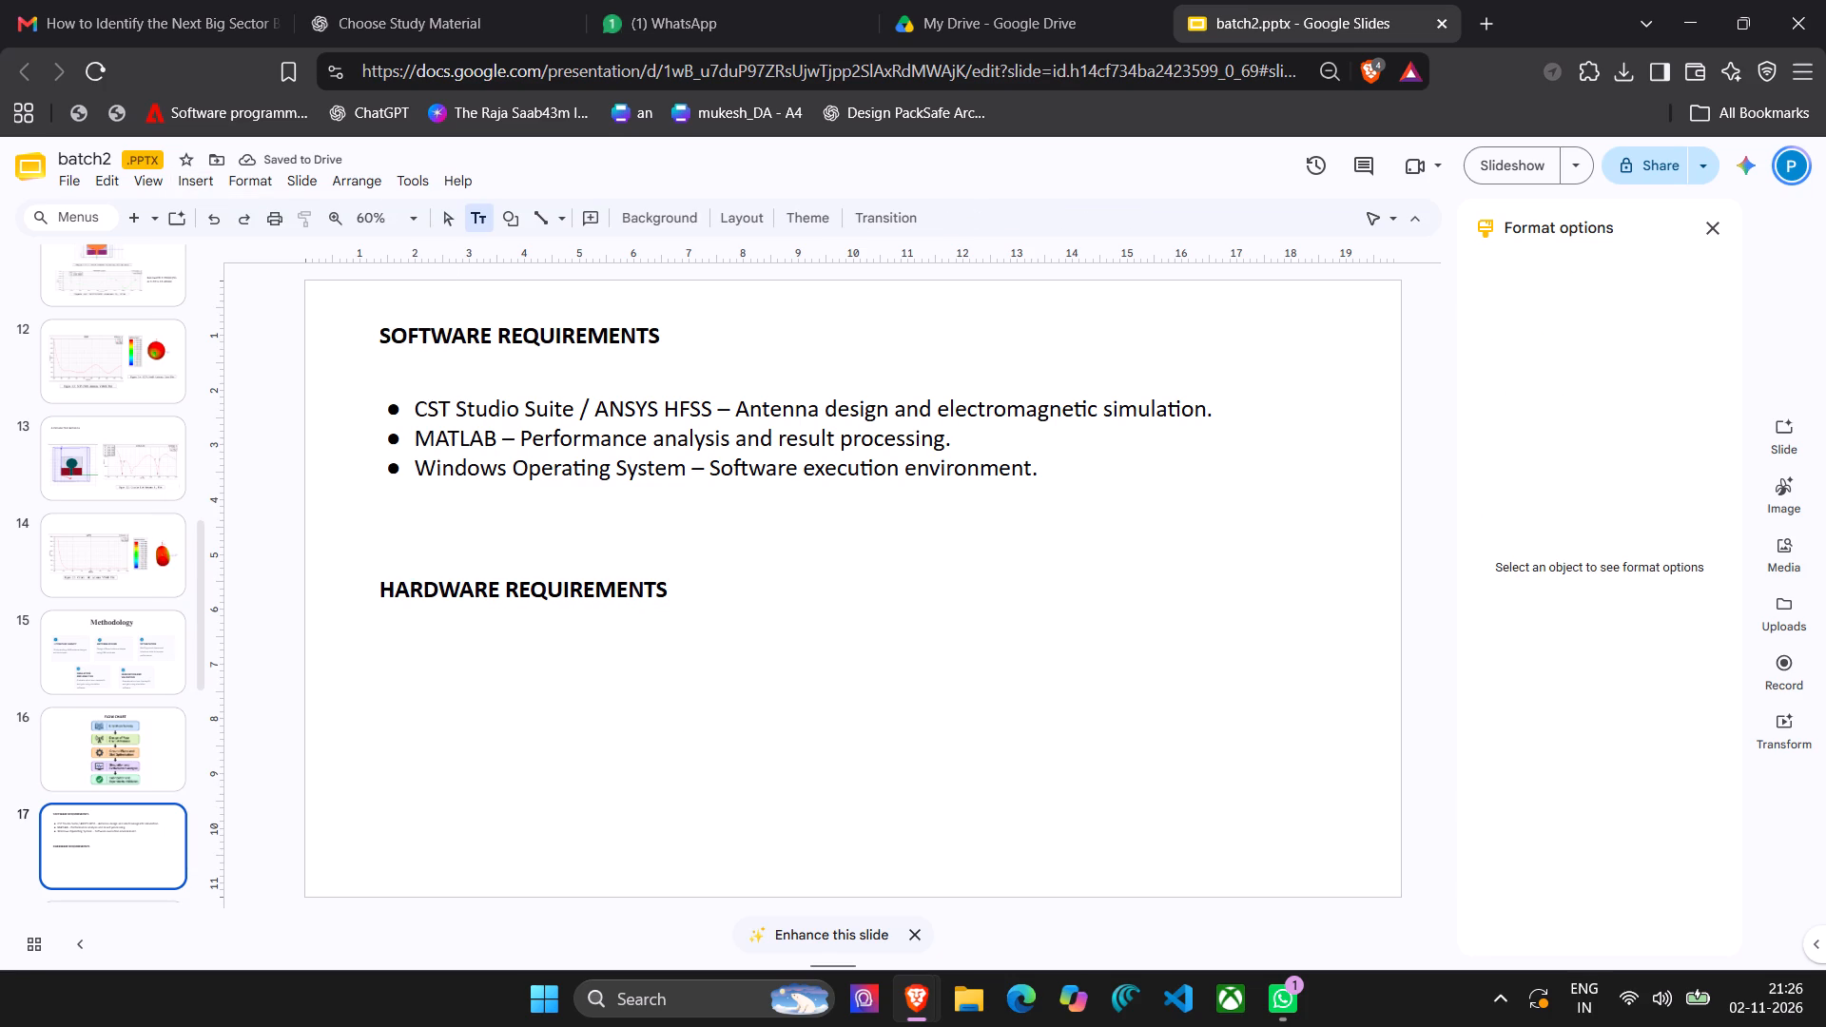
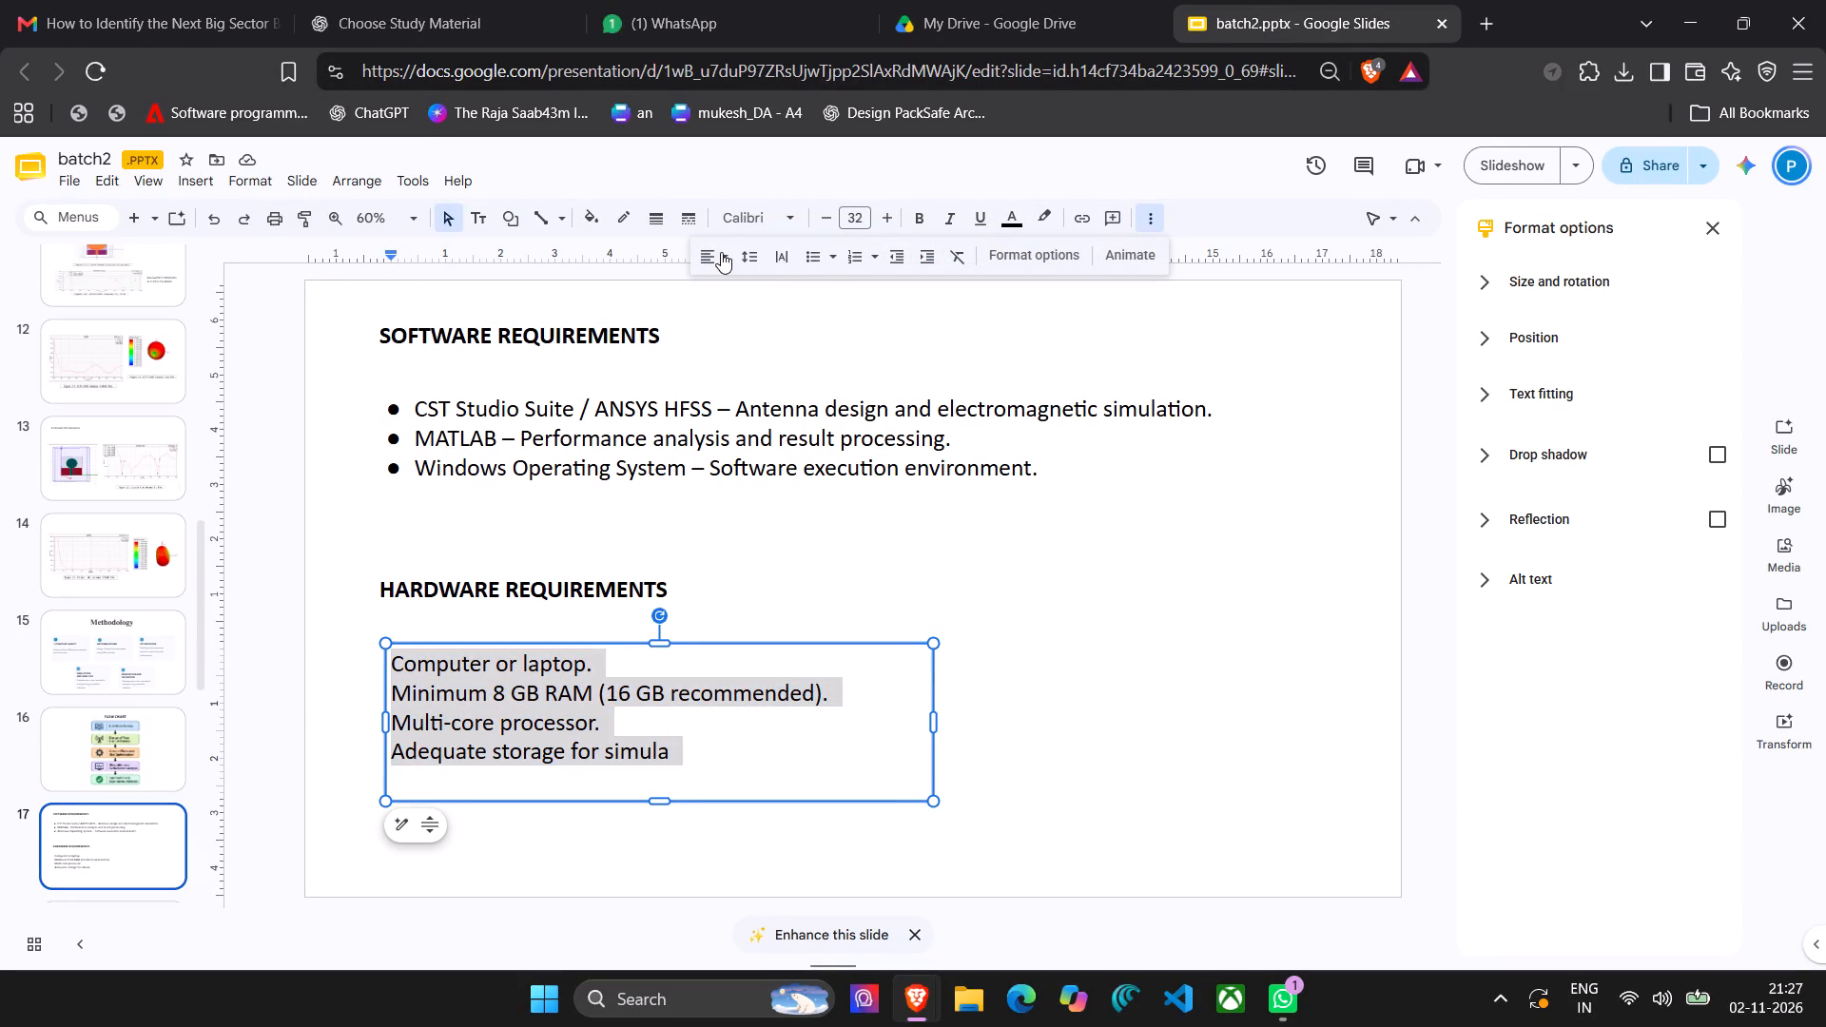
Format the four lines of text under the HARDWARE REQUIREMENTS heading as a bulleted list.
{"action": "left_click", "coordinate": [816, 258]}
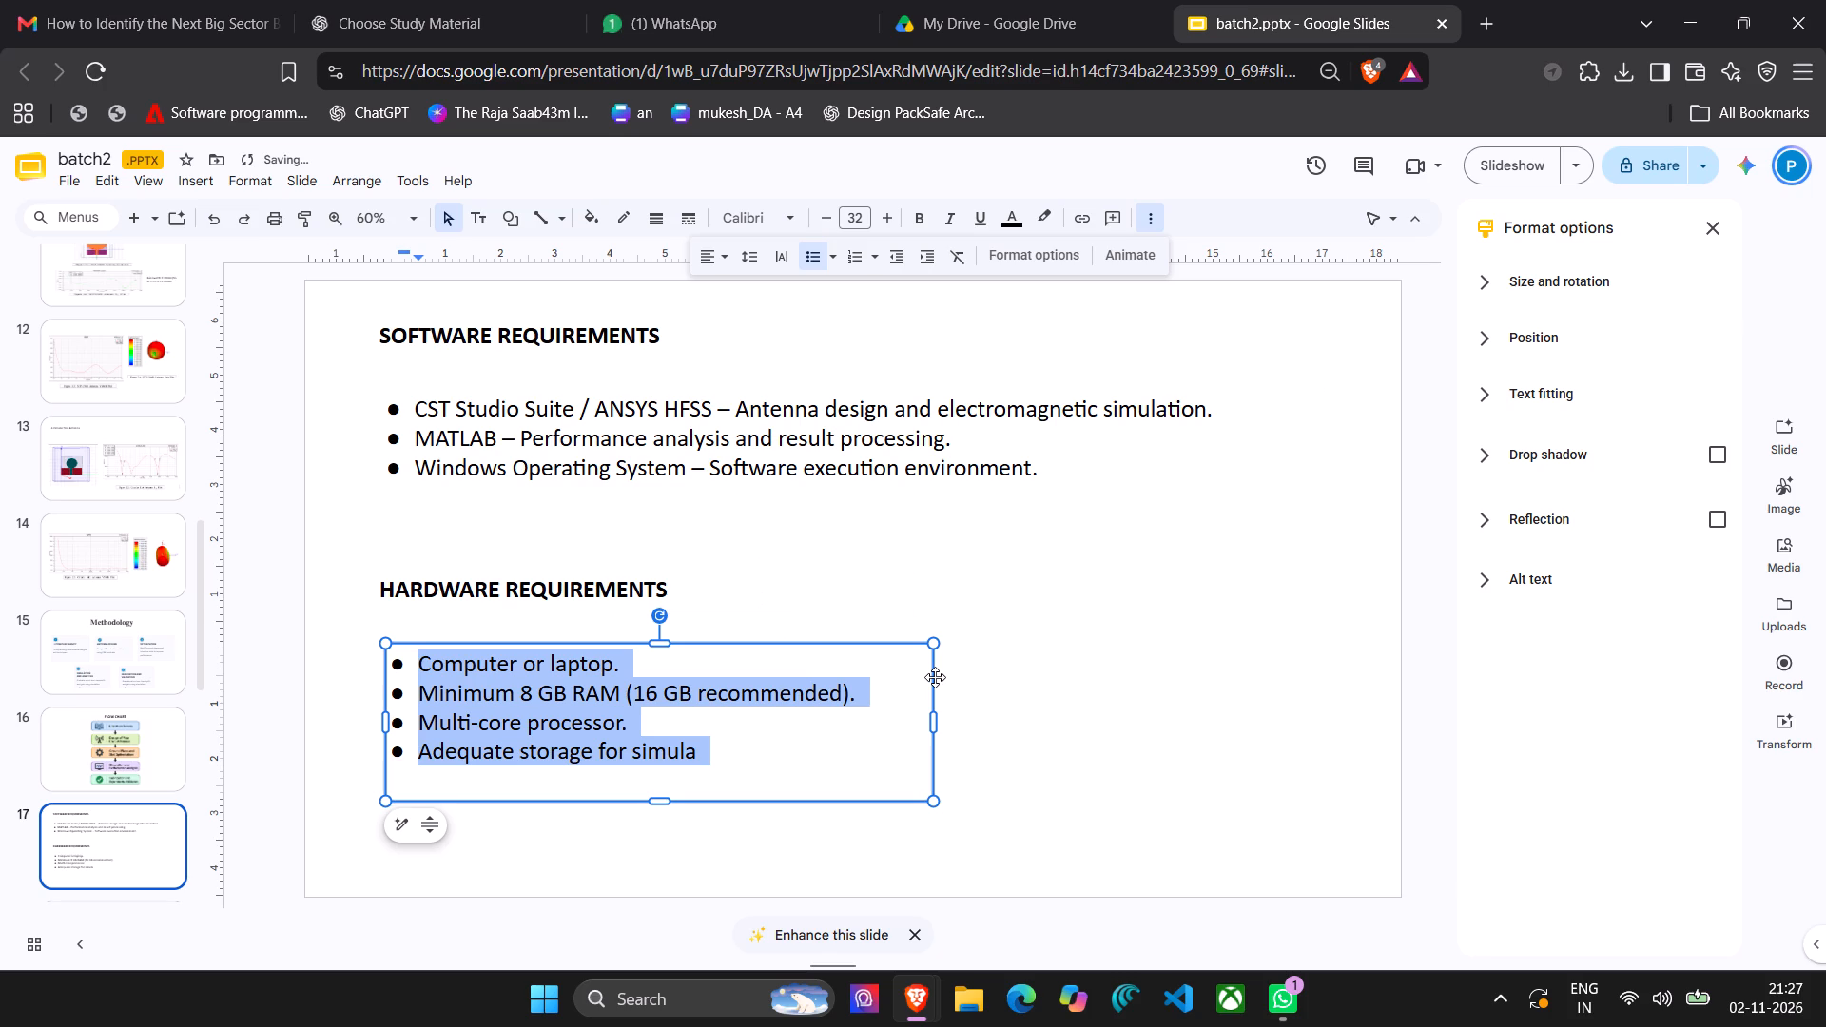
Complete the last hardware bullet so it reads "Adequate storage for simulation files.".
{"action": "left_click", "coordinate": [935, 677]}
{"action": "left_click", "coordinate": [734, 738]}
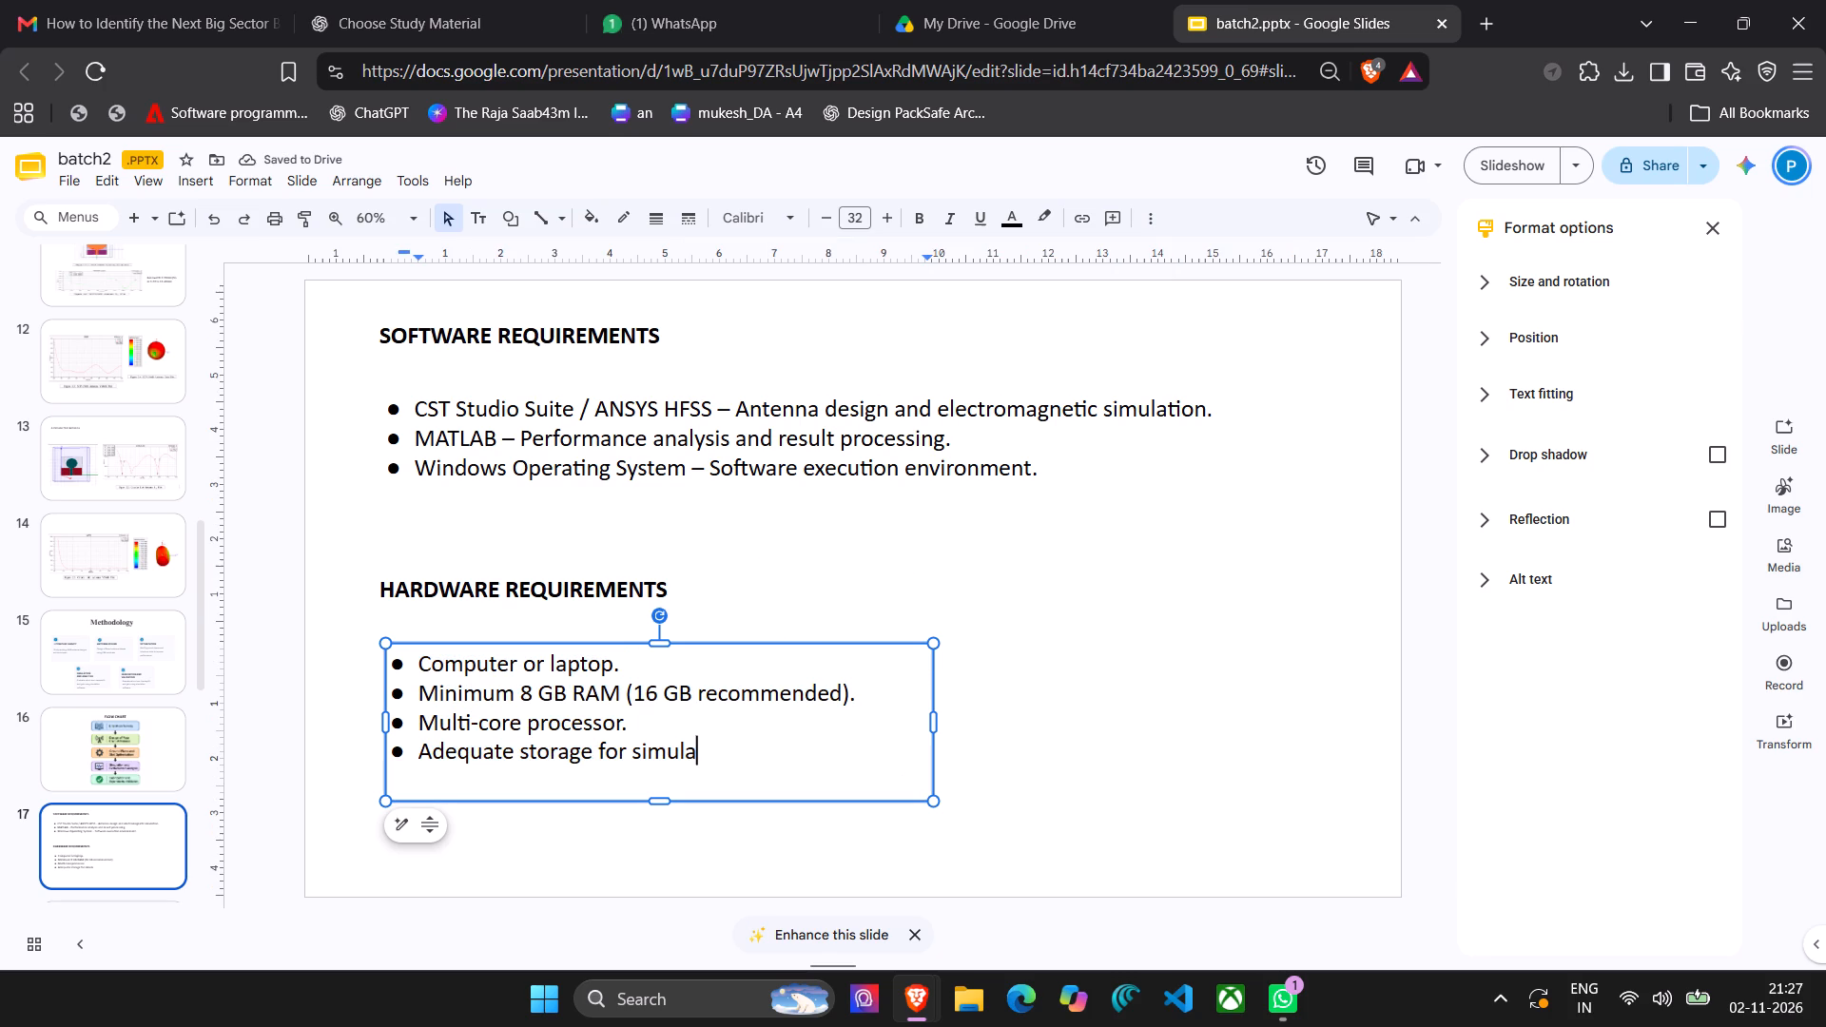
{"action": "type", "text": "TION FILES."}
{"action": "key", "text": "BackSpace"}
{"action": "key", "text": "BackSpace"}
{"action": "key", "text": "BackSpace"}
{"action": "key", "text": "BackSpace"}
{"action": "key", "text": "BackSpace"}
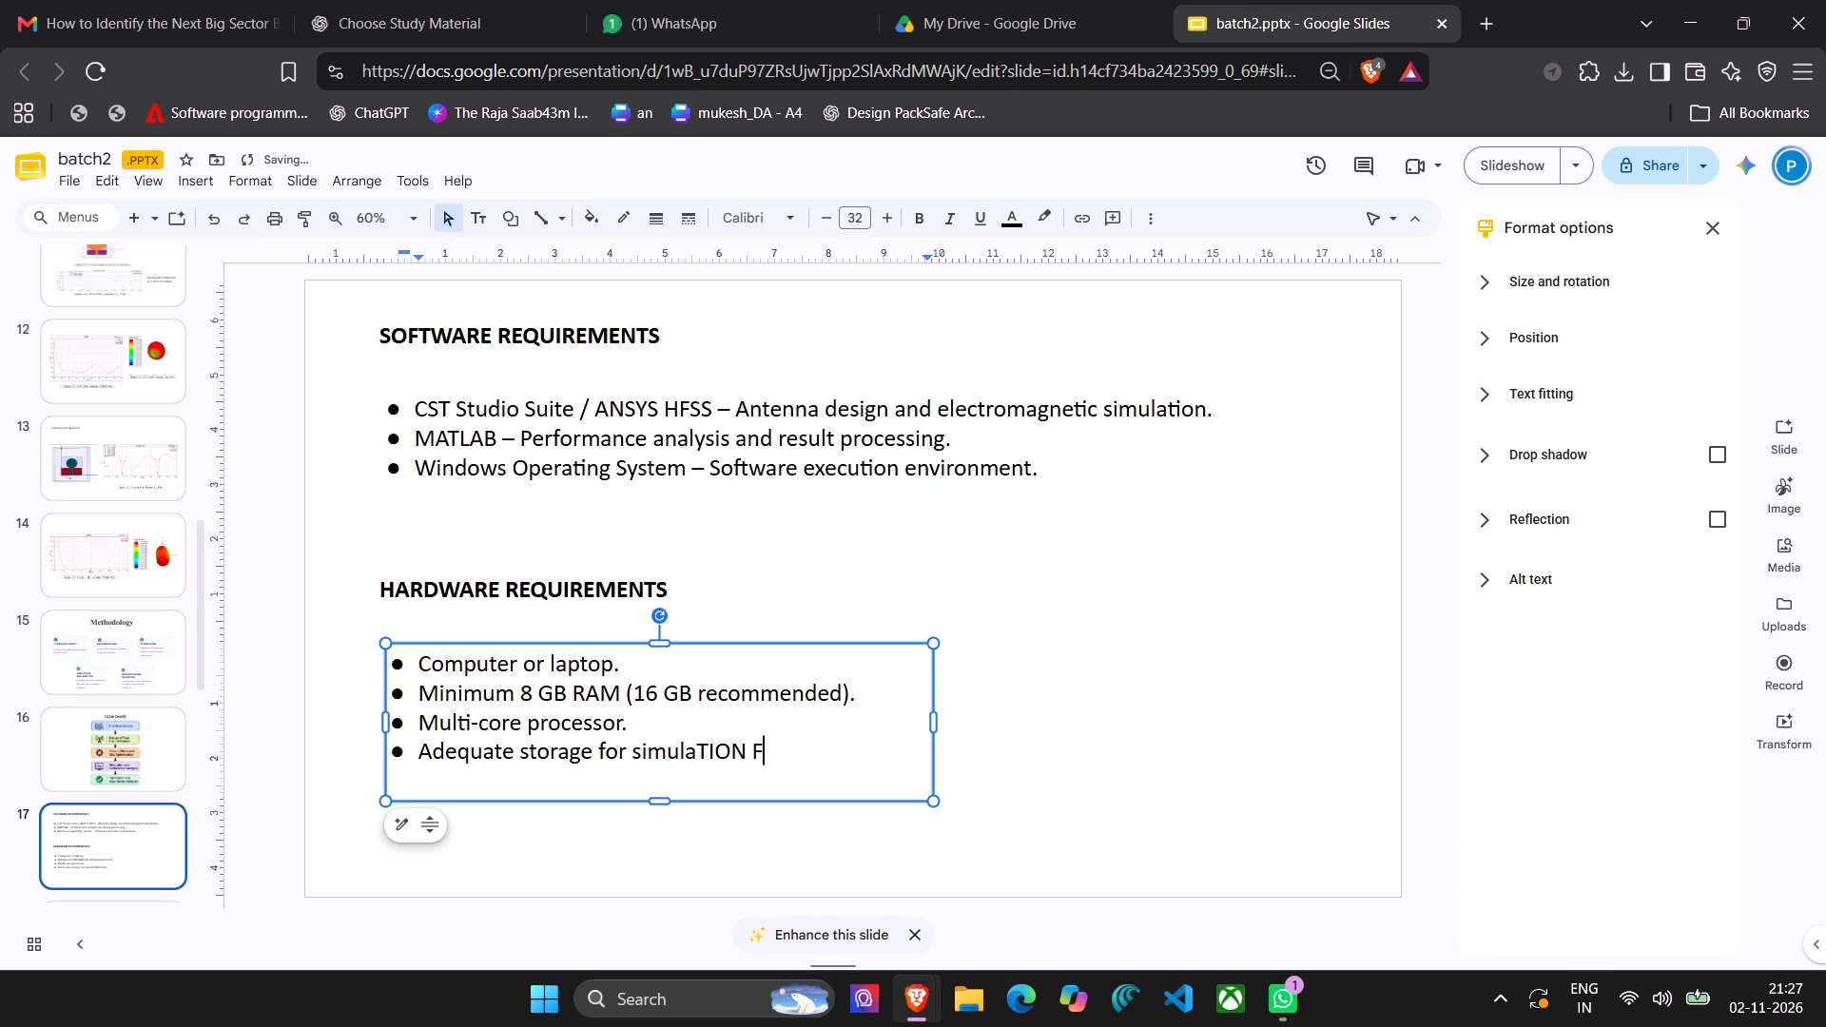
{"action": "key", "text": "BackSpace"}
{"action": "key", "text": "BackSpace"}
{"action": "key", "text": "BackSpace"}
{"action": "key", "text": "BackSpace"}
{"action": "key", "text": "BackSpace"}
{"action": "key", "text": "BackSpace"}
{"action": "type", "text": "tion files"}
{"action": "key", "text": "period"}
{"action": "left_click", "coordinate": [796, 540]}
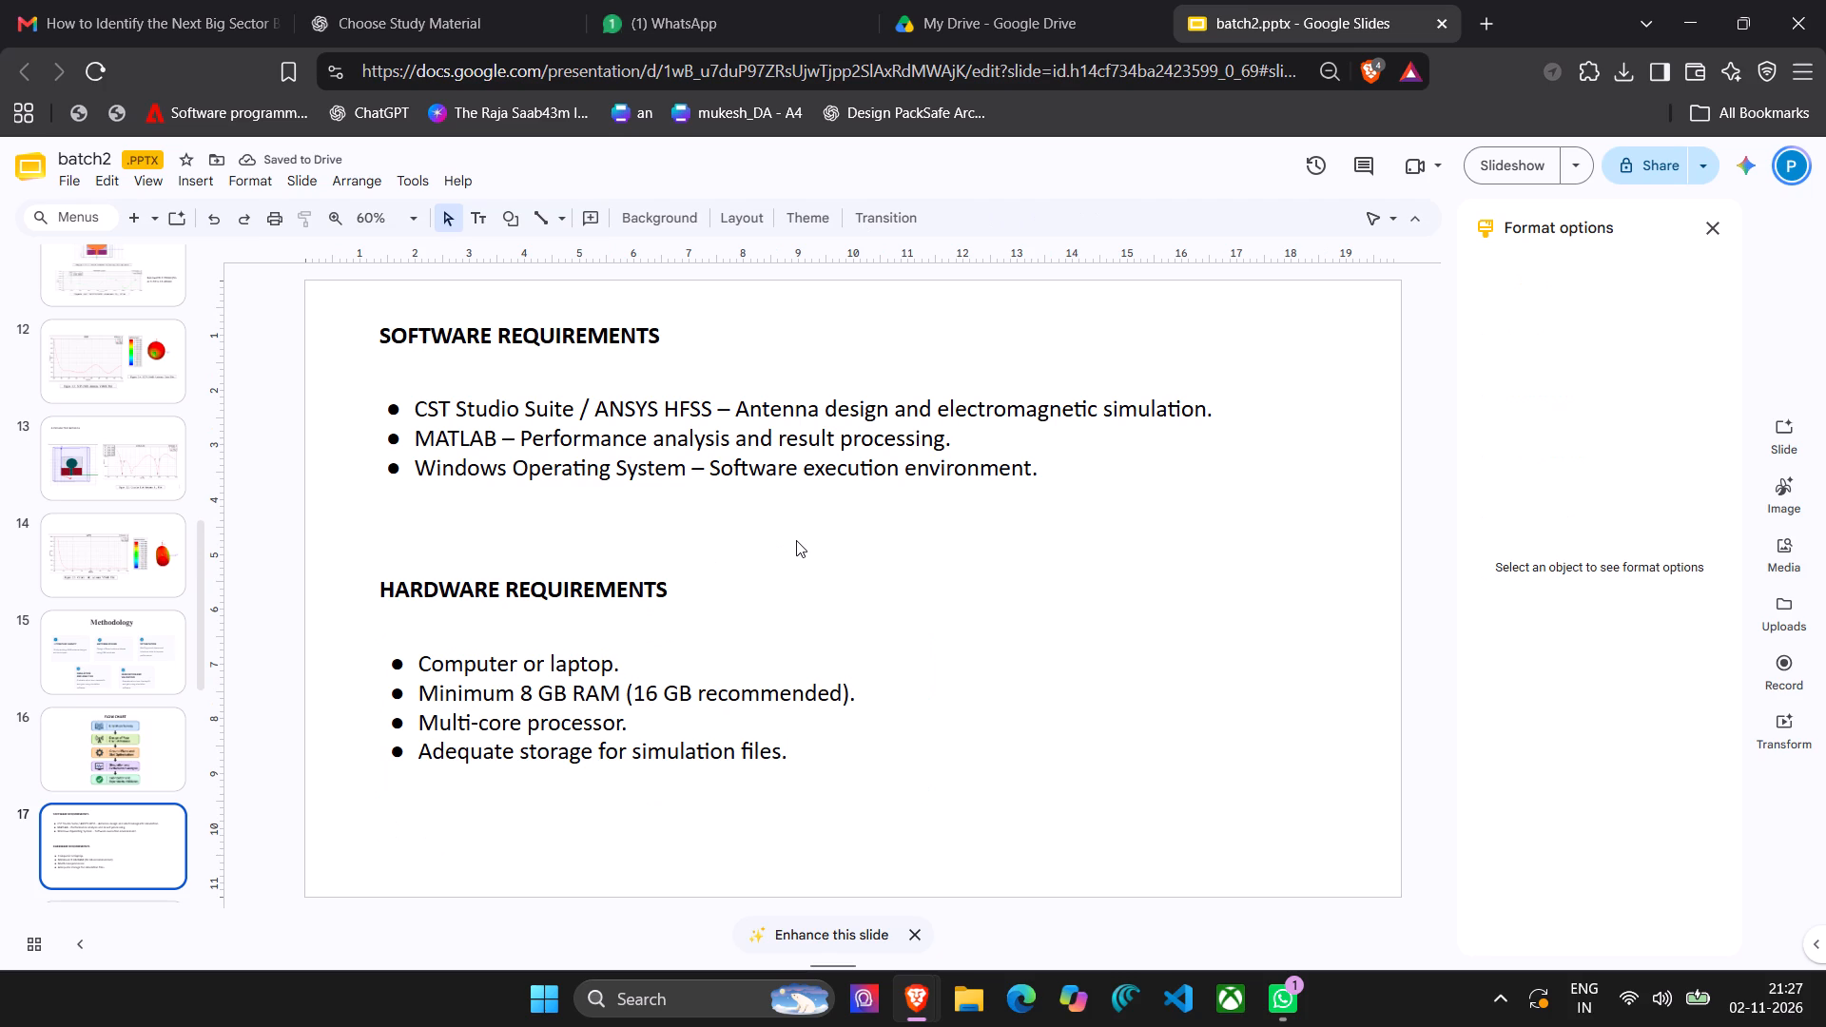
Delete the old Software Requirements slide with the Python, OpenCV, TensorFlow, Streamlit and VS Code logos.
{"action": "left_click", "coordinate": [109, 727]}
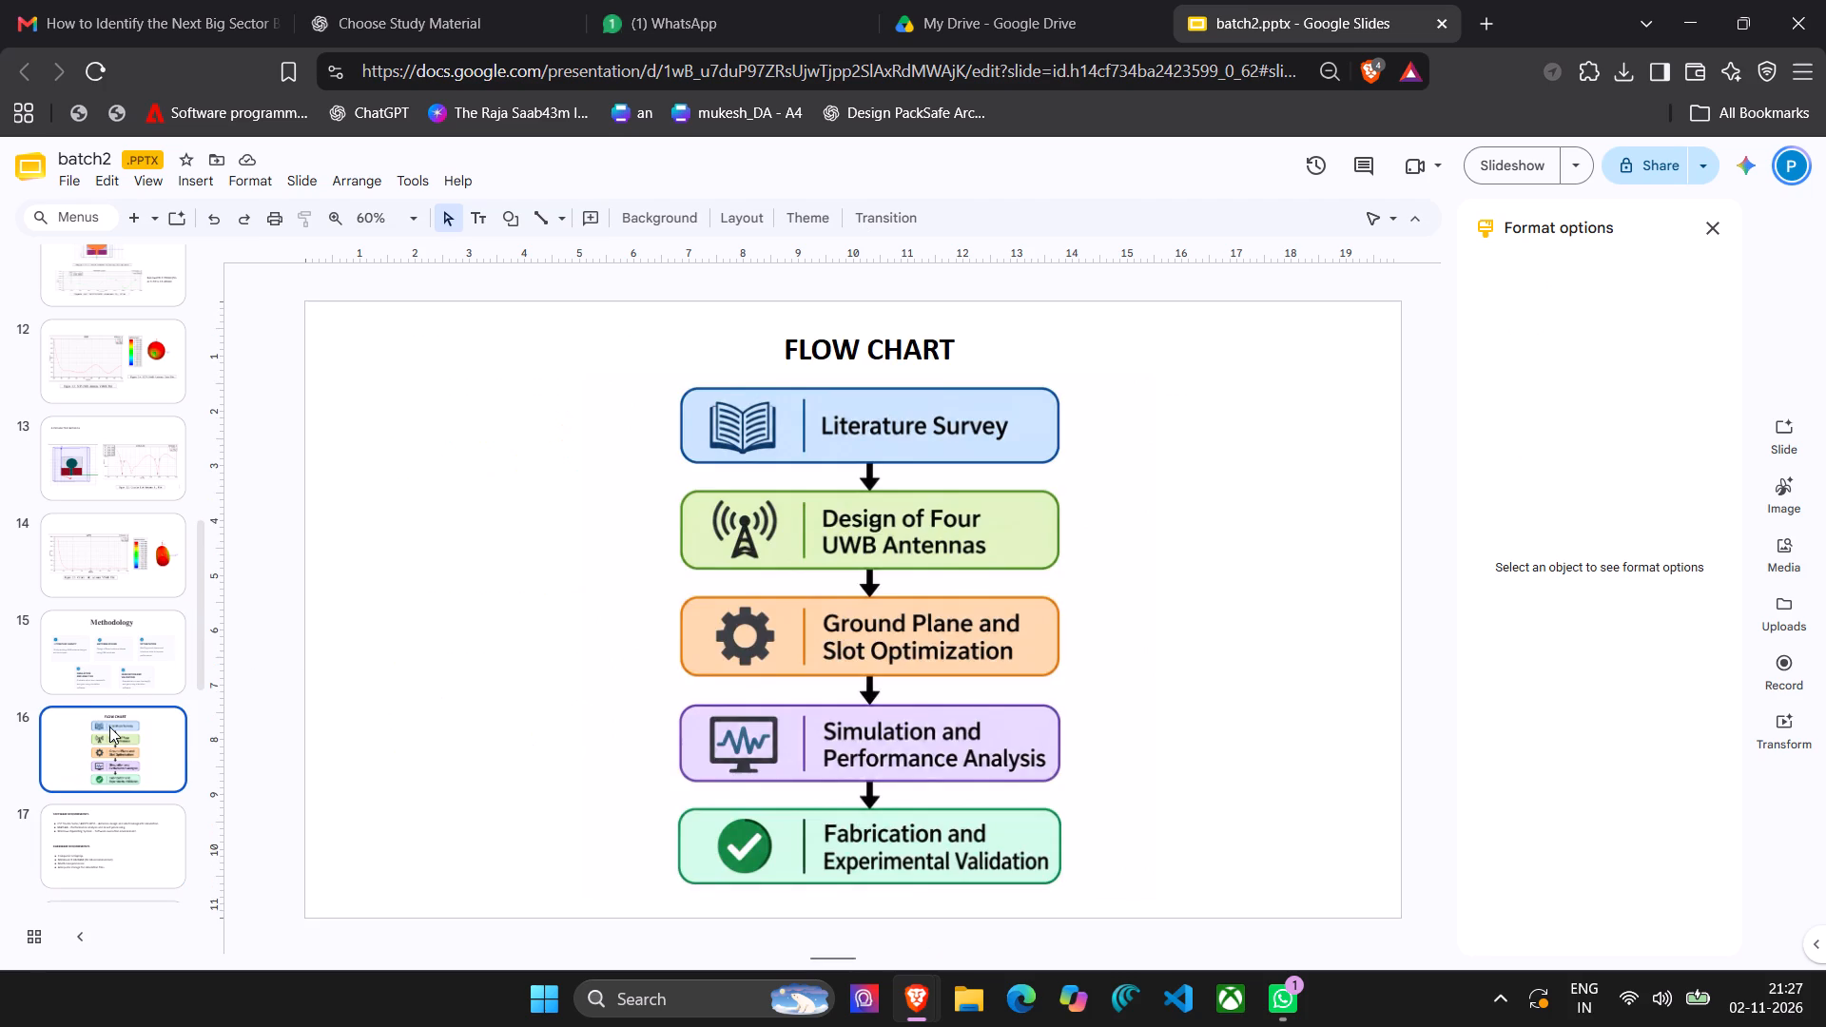
{"action": "scroll", "coordinate": [109, 727], "scroll_direction": "down", "scroll_amount": 2}
{"action": "left_click", "coordinate": [109, 727]}
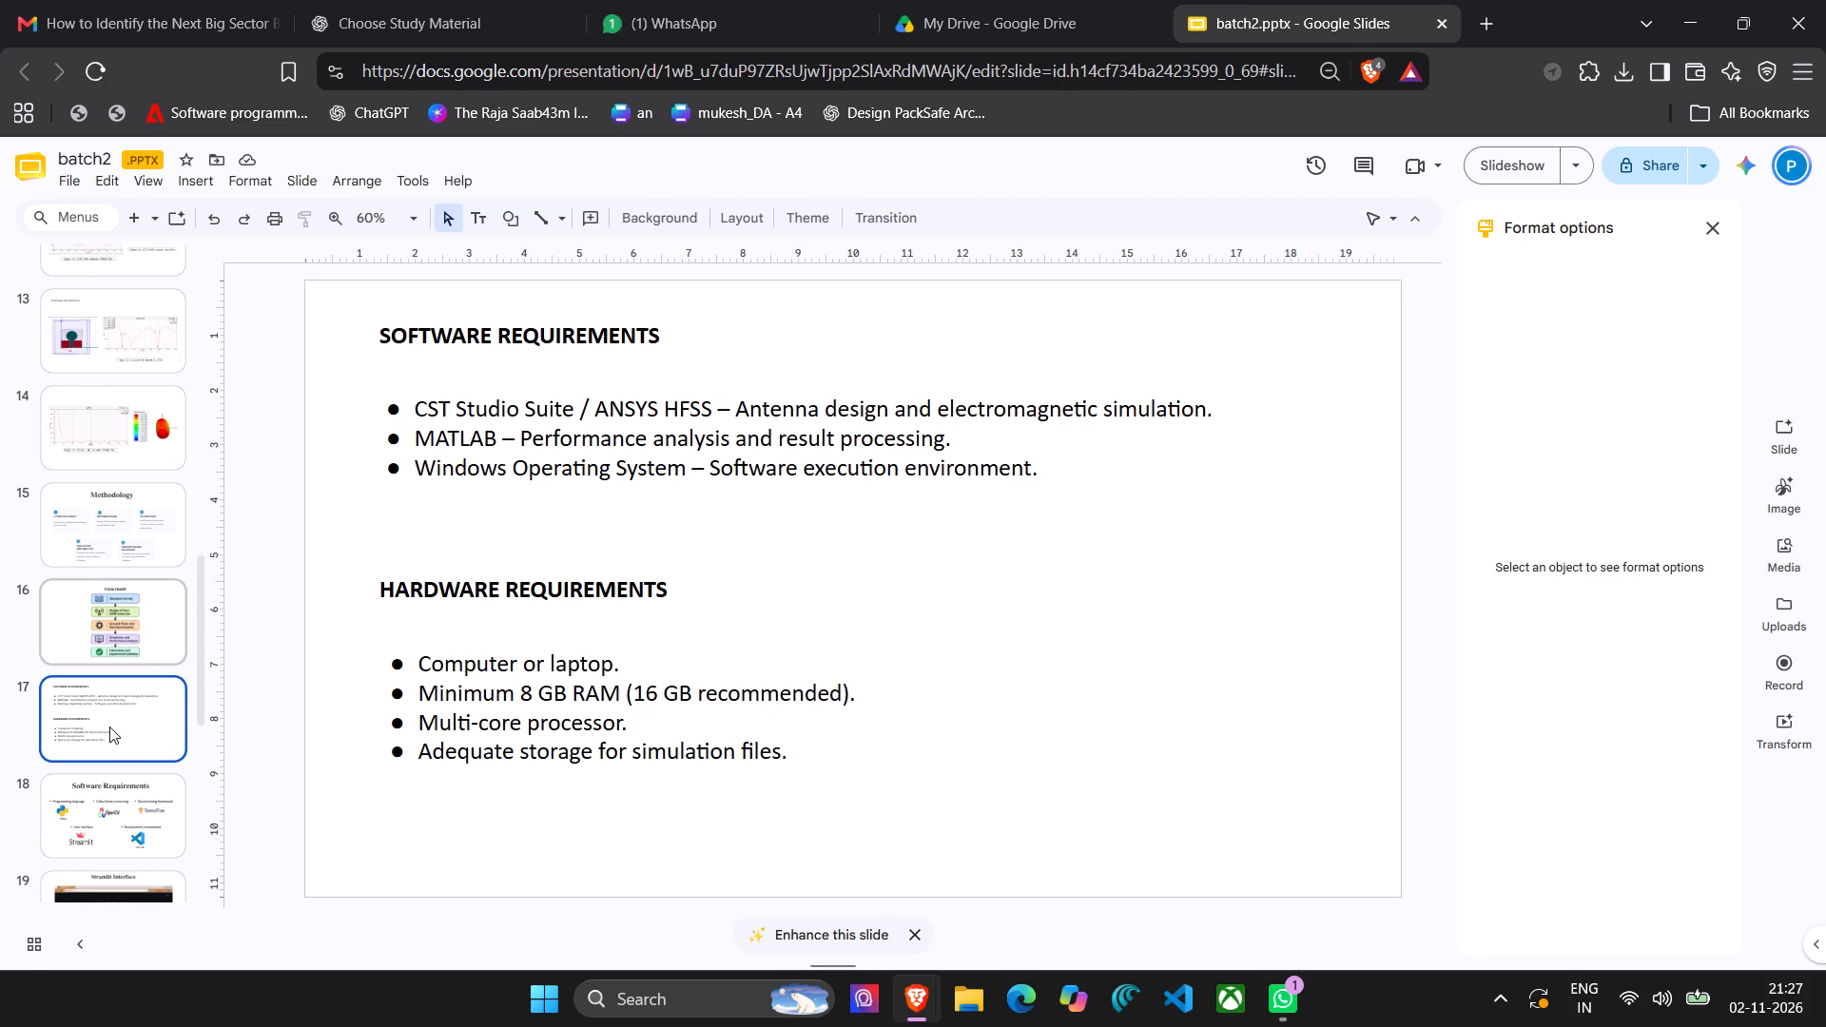
{"action": "left_click", "coordinate": [114, 844]}
{"action": "key", "text": "Delete"}
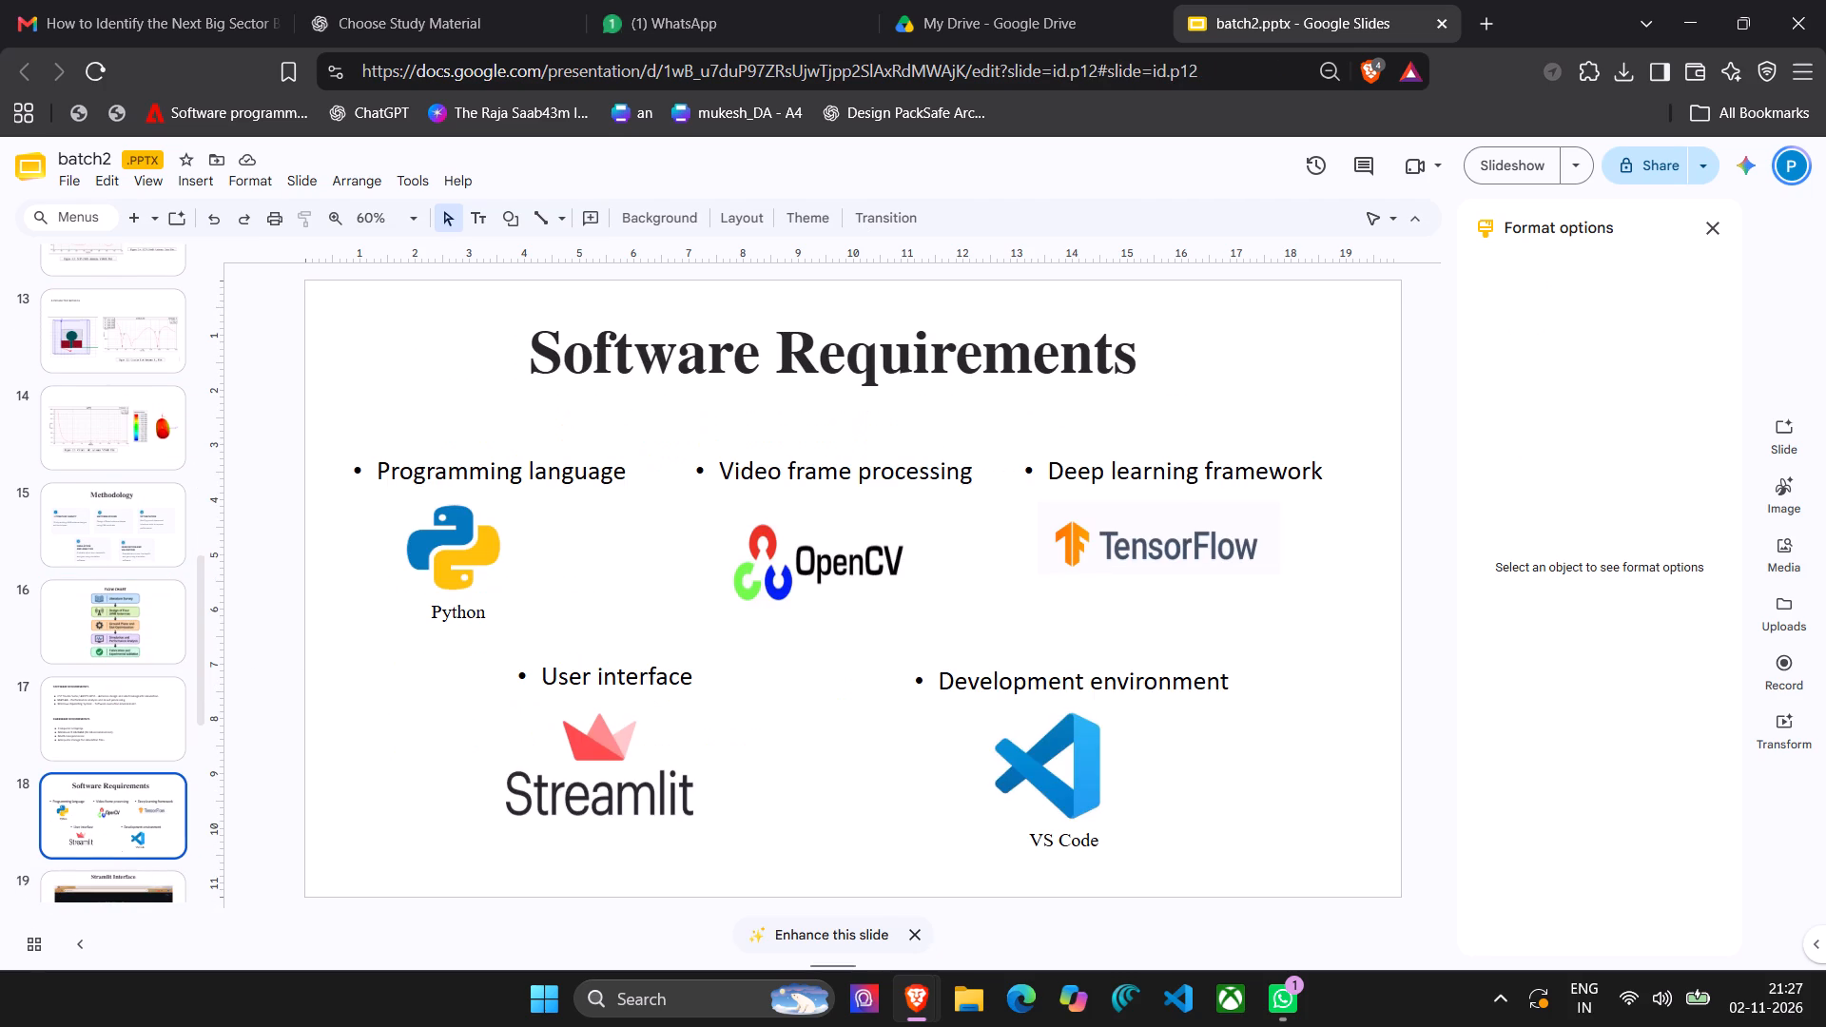
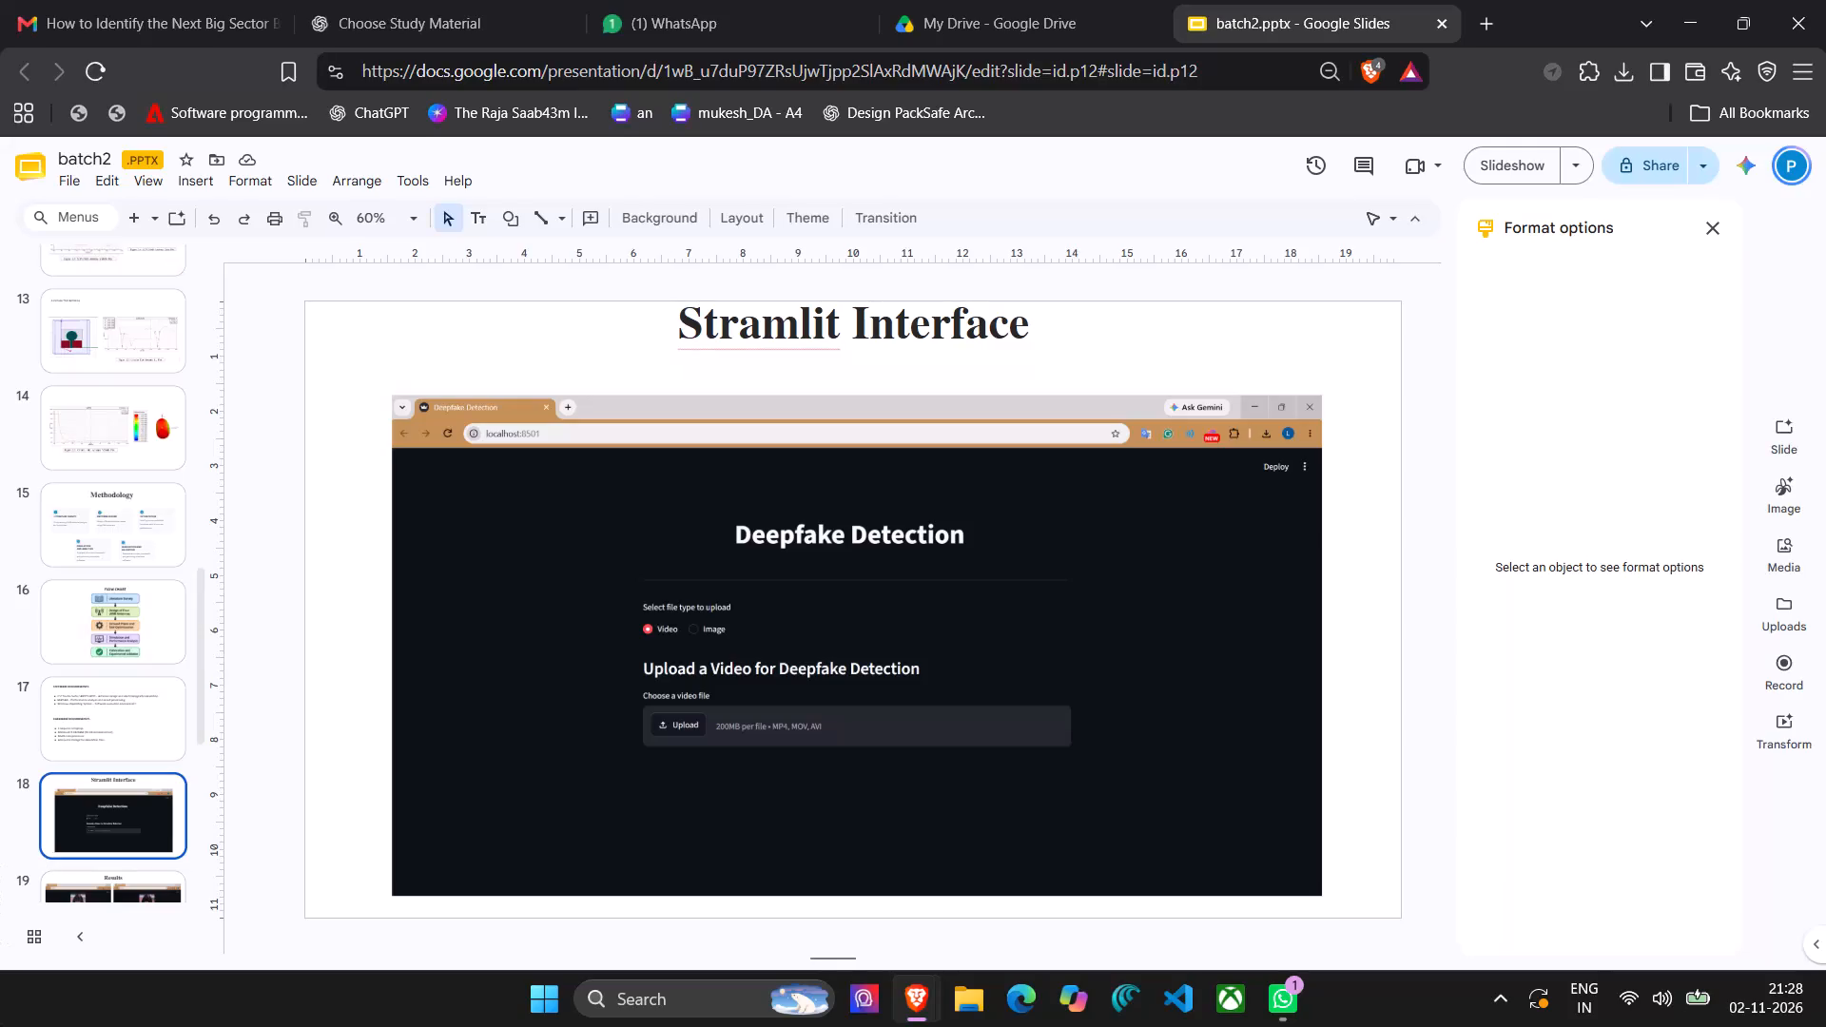
Add a new blank slide directly after the software and hardware requirements slide.
{"action": "left_click", "coordinate": [135, 746]}
{"action": "right_click", "coordinate": [135, 746]}
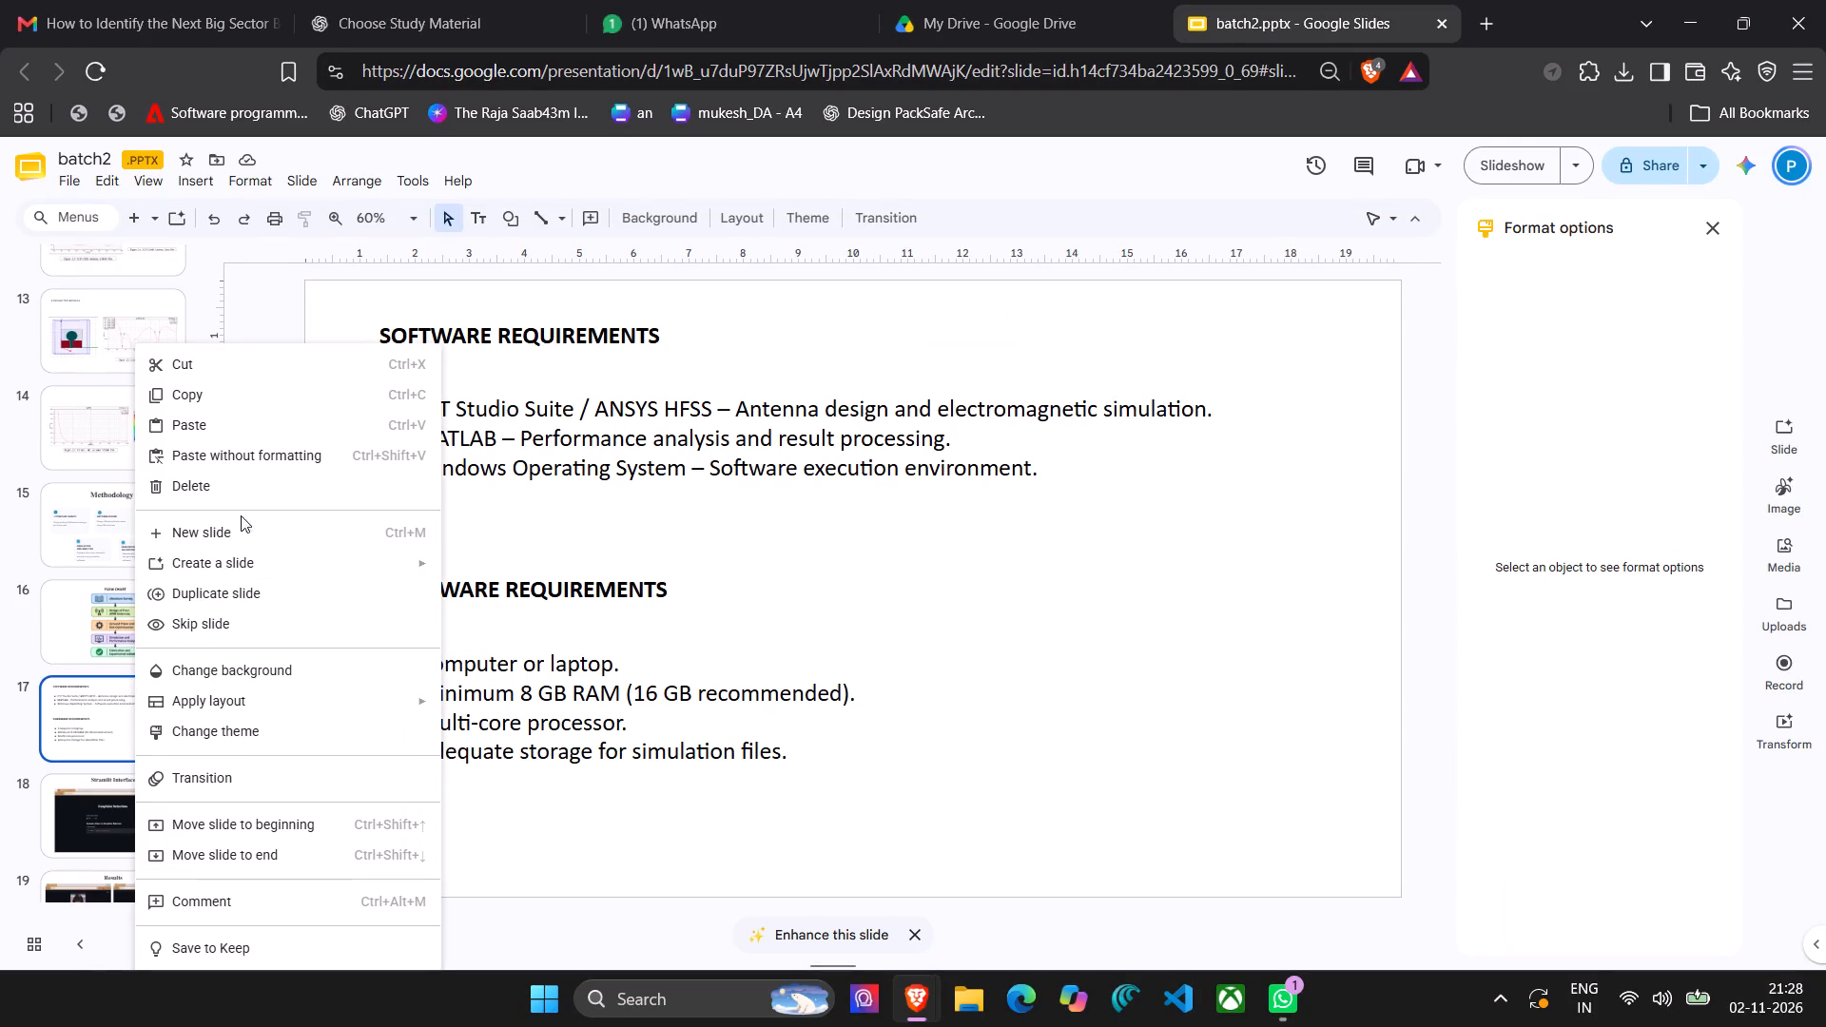
{"action": "left_click", "coordinate": [241, 529]}
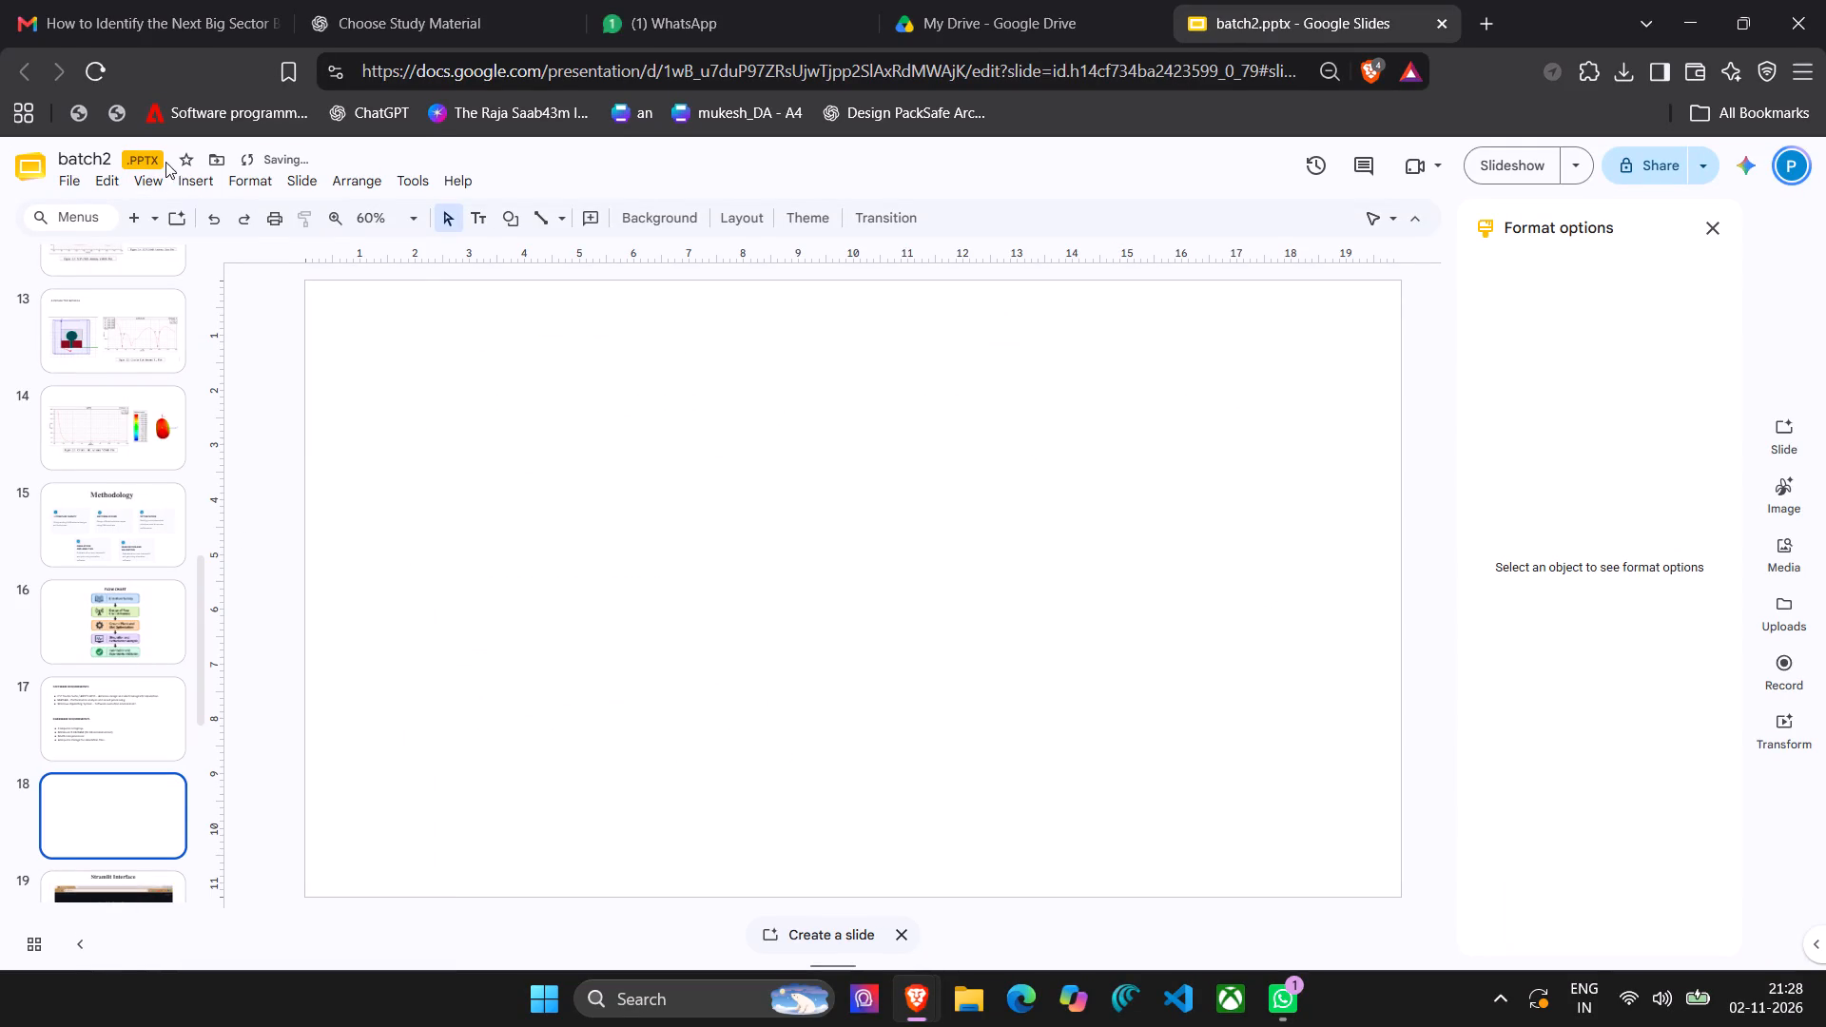
Insert a text box on the new blank slide 18.
{"action": "left_click", "coordinate": [189, 175]}
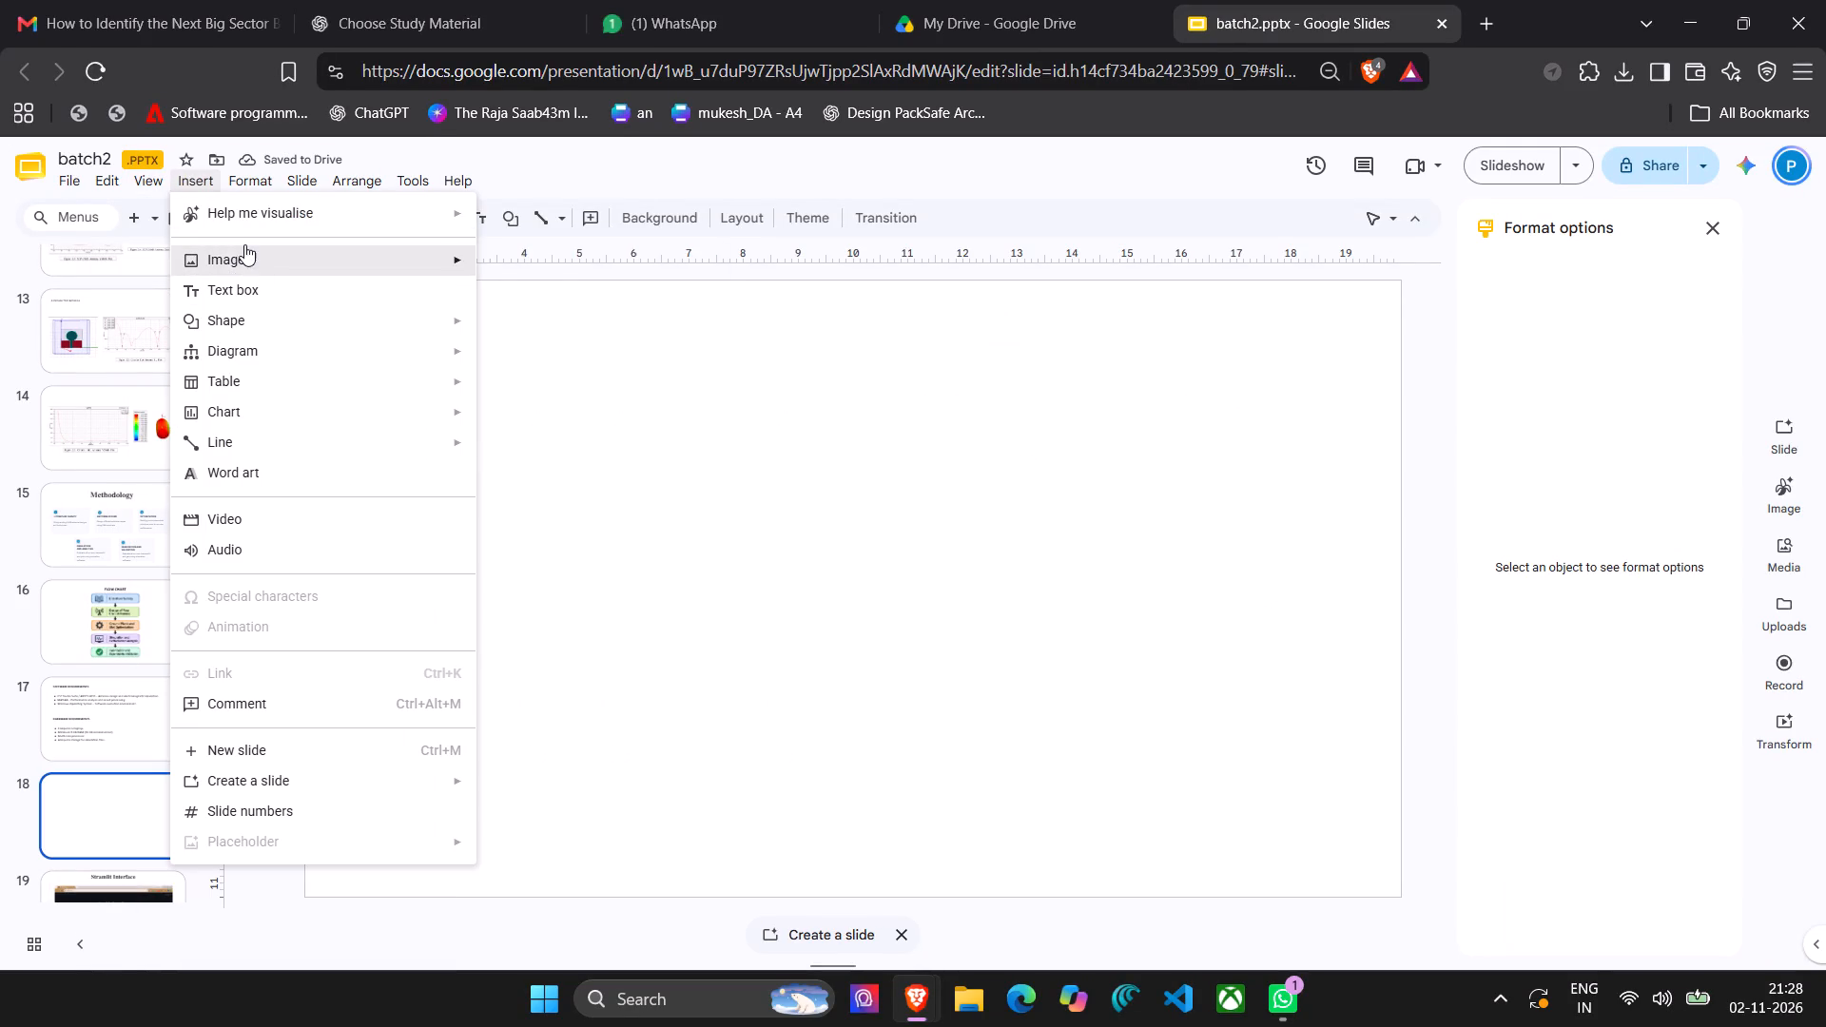
{"action": "left_click", "coordinate": [251, 297]}
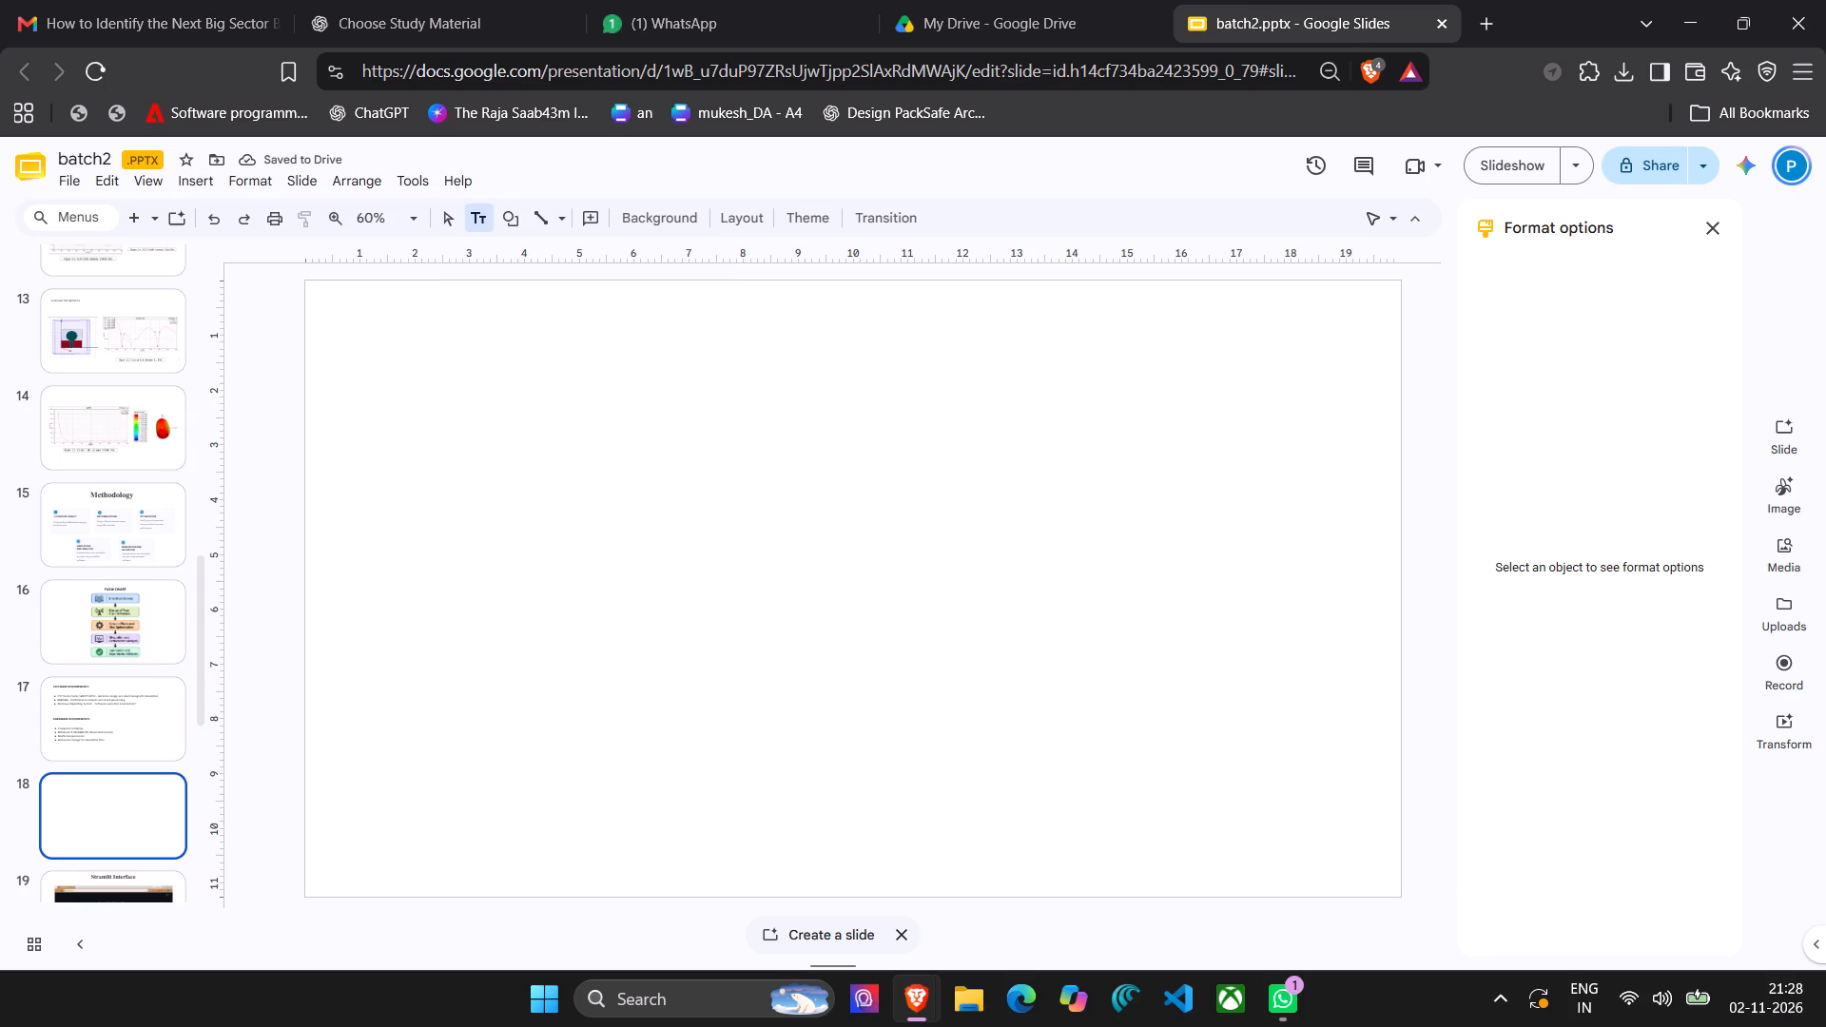
Place a text box on blank slide 18 containing the heading "LITERATURE SURVEY" in bold.
{"action": "left_click", "coordinate": [378, 349]}
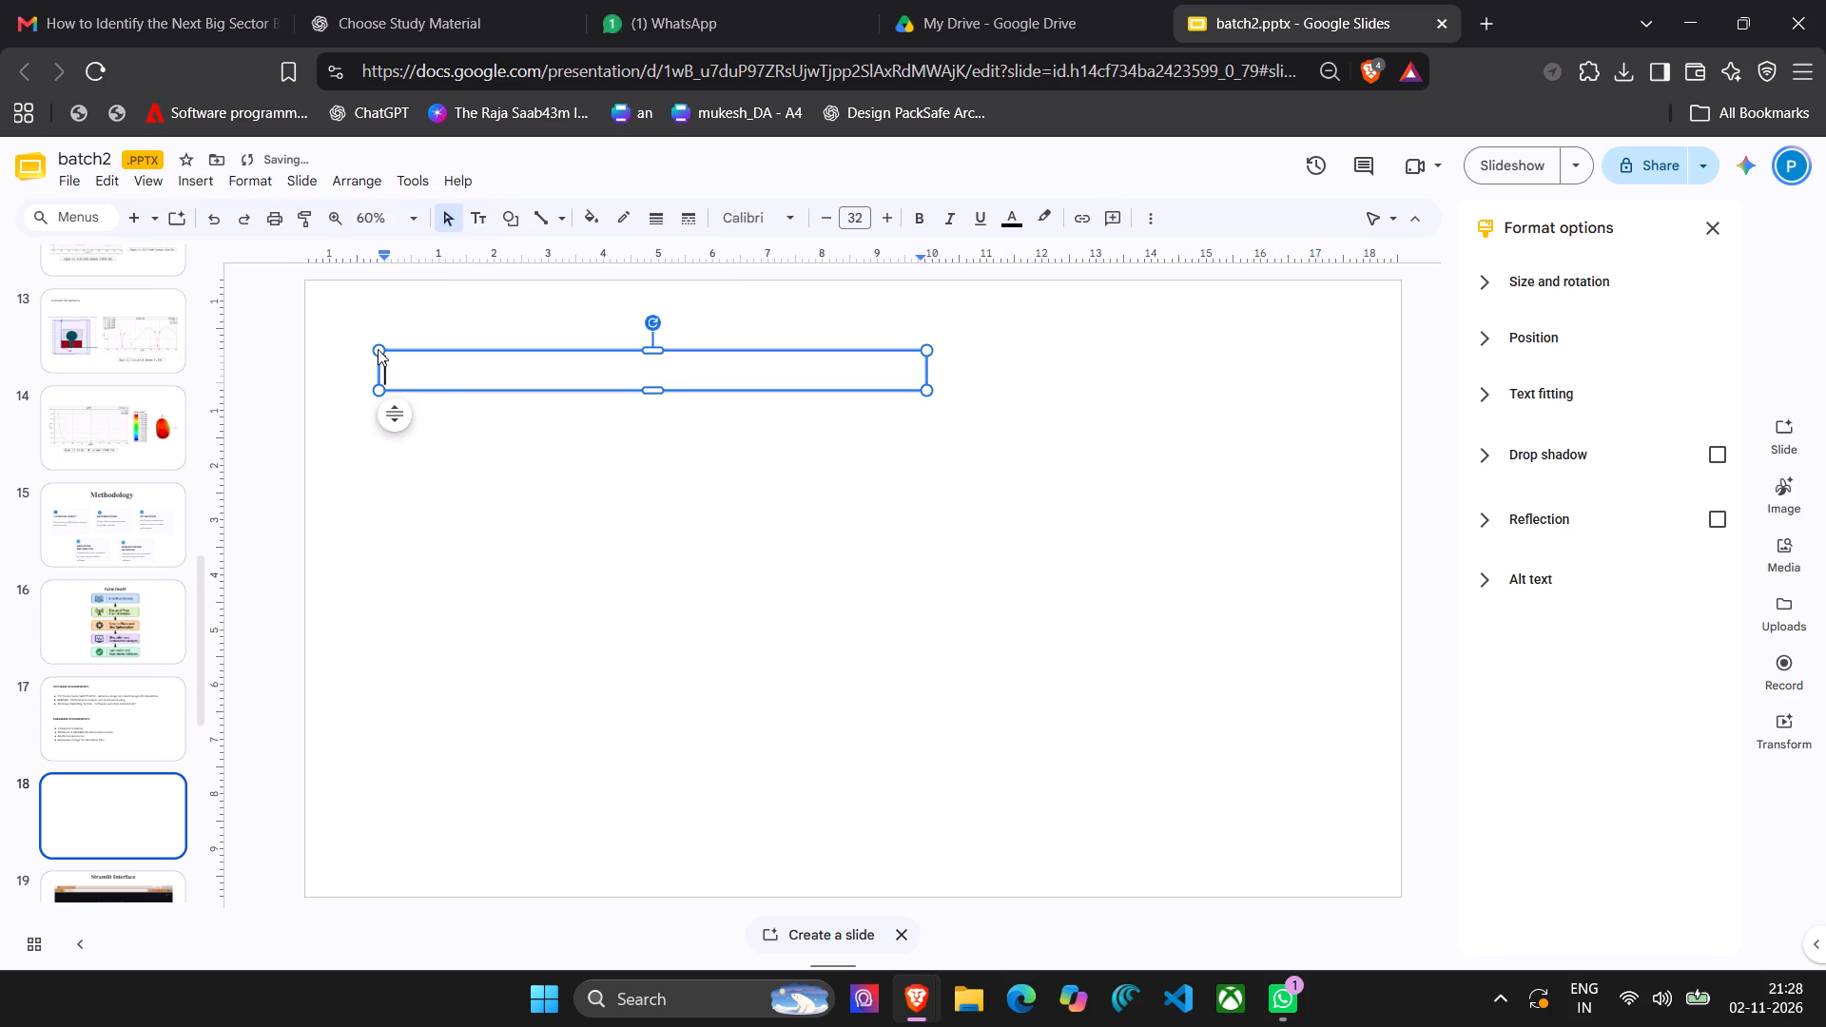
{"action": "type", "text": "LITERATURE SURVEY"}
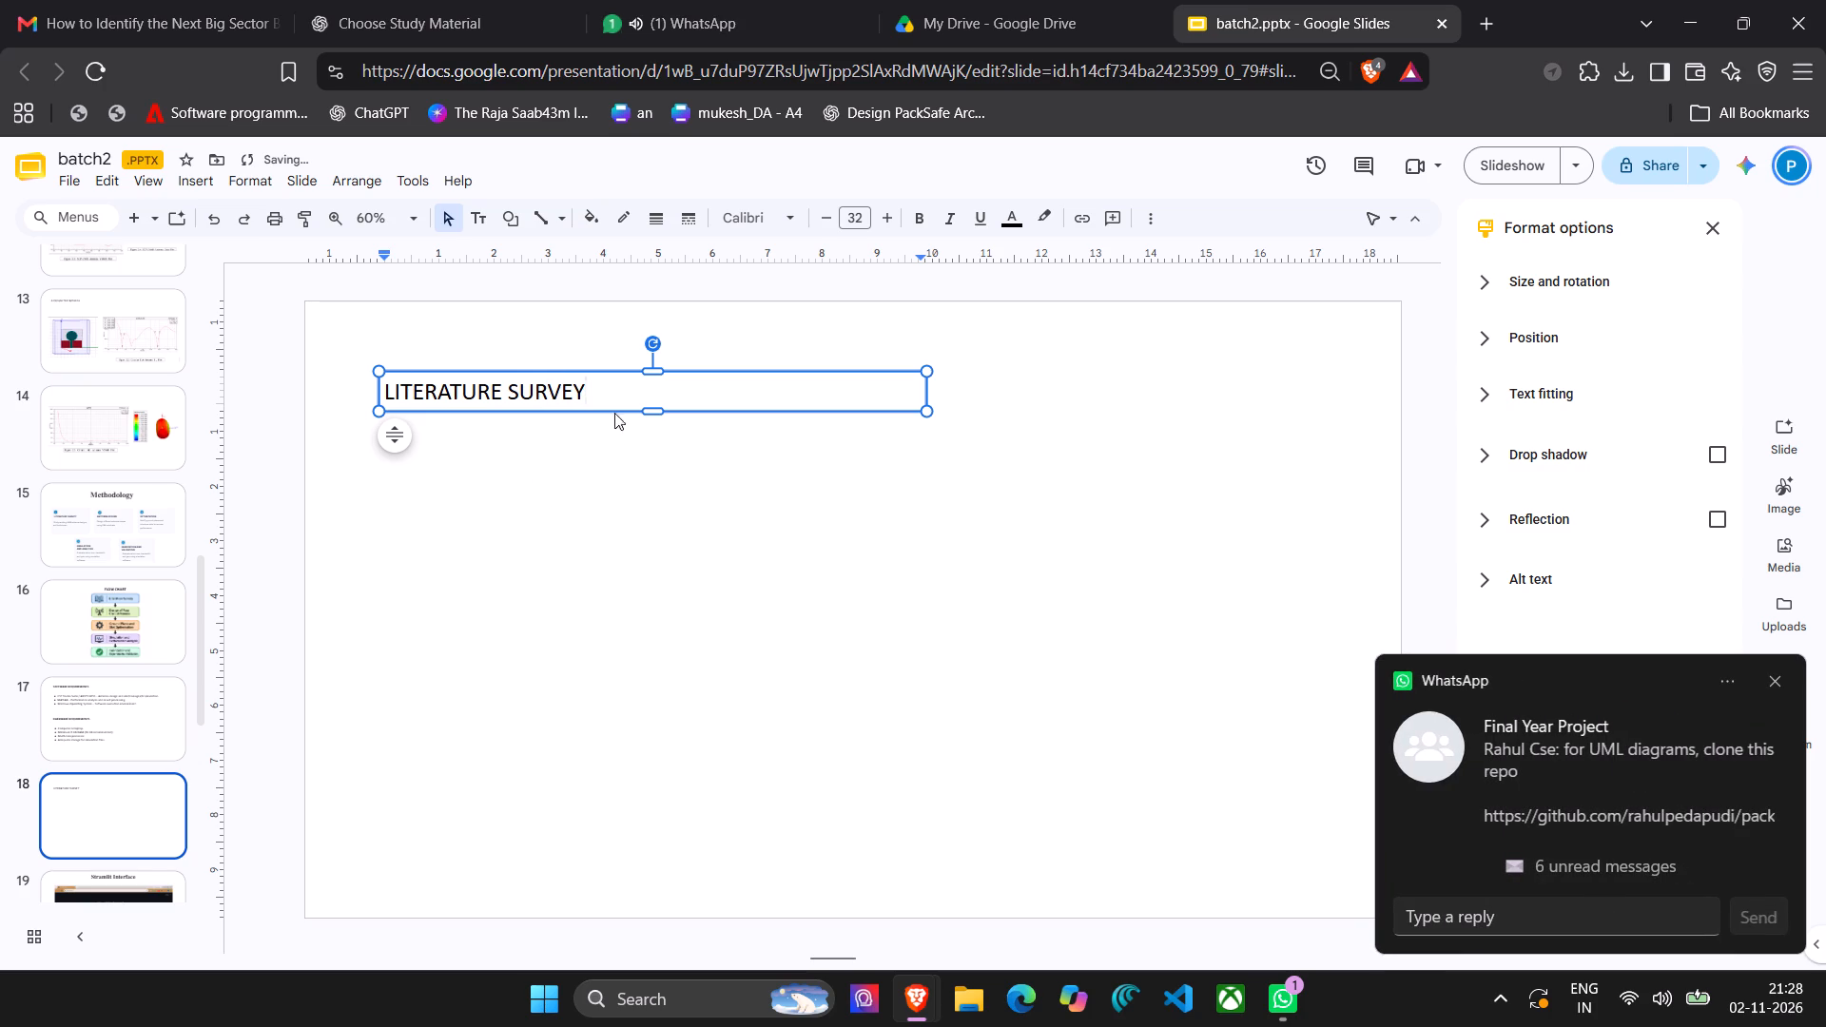
{"action": "left_click_drag", "start_coordinate": [601, 380], "coordinate": [323, 380]}
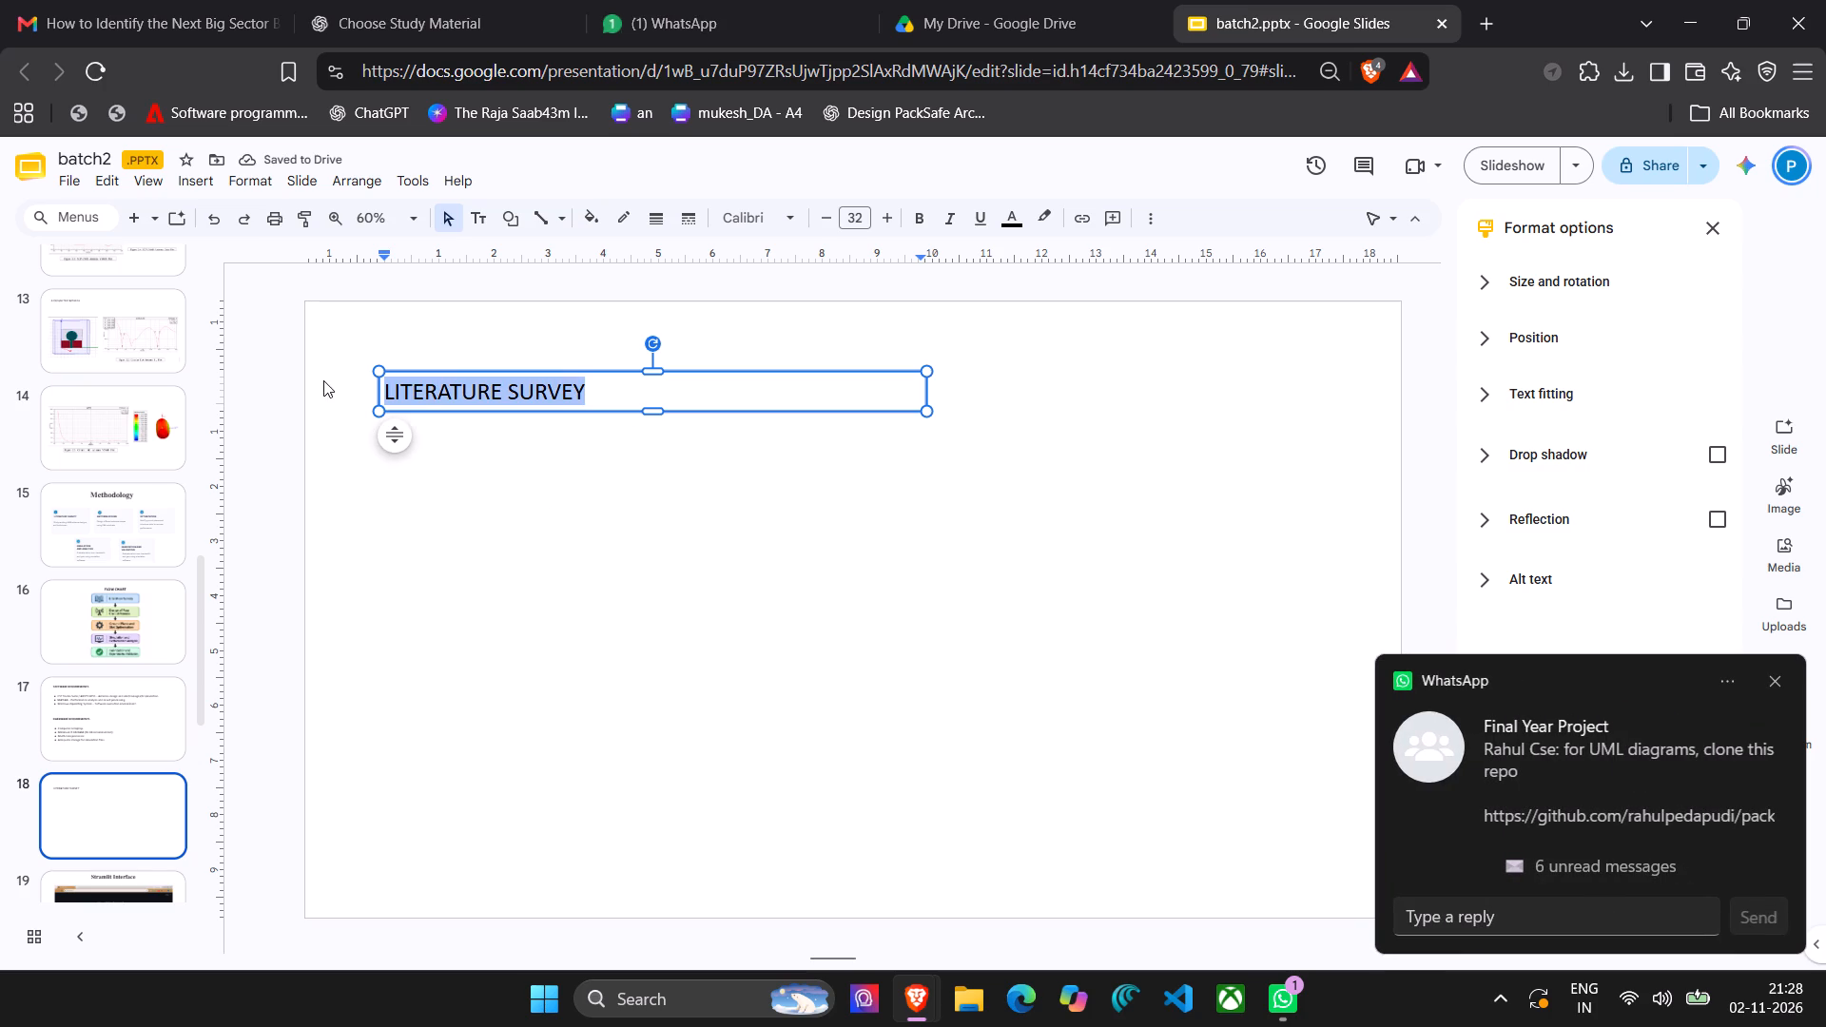
{"action": "left_click", "coordinate": [915, 218]}
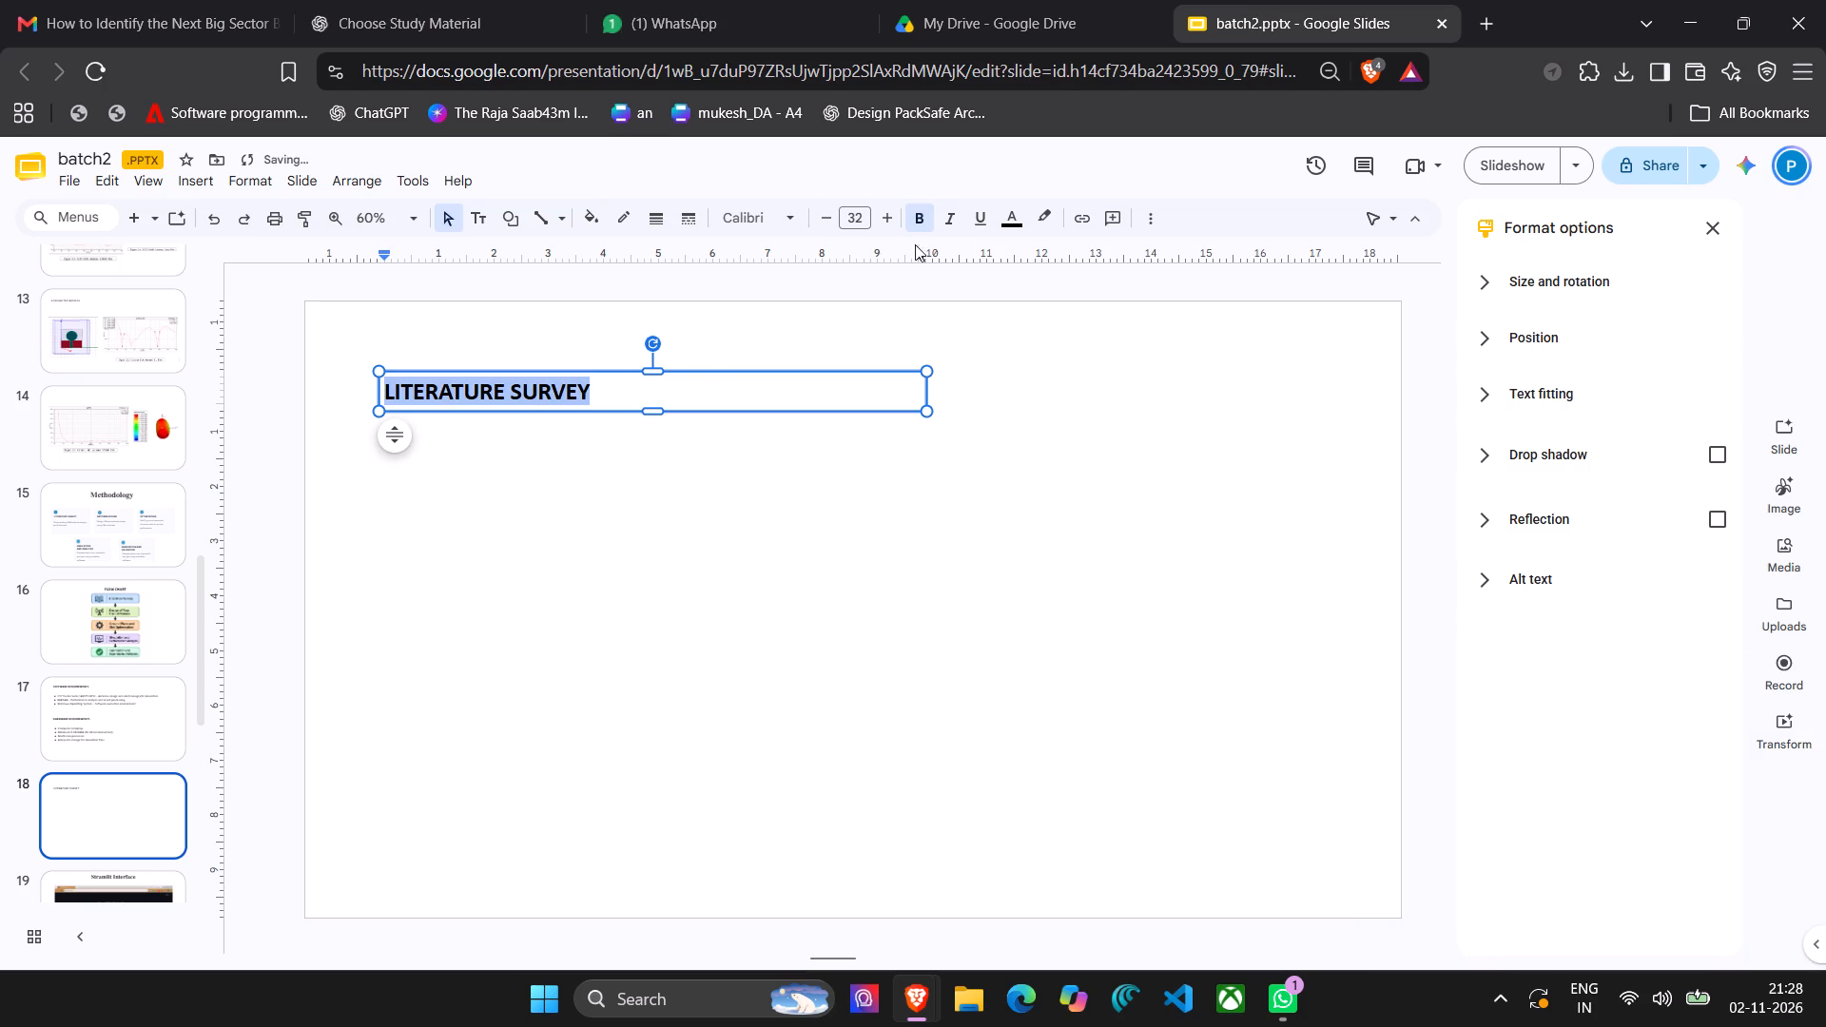
Move the LITERATURE SURVEY text box to the top middle of the slide and centre-align its text.
{"action": "left_click_drag", "start_coordinate": [682, 413], "coordinate": [865, 360]}
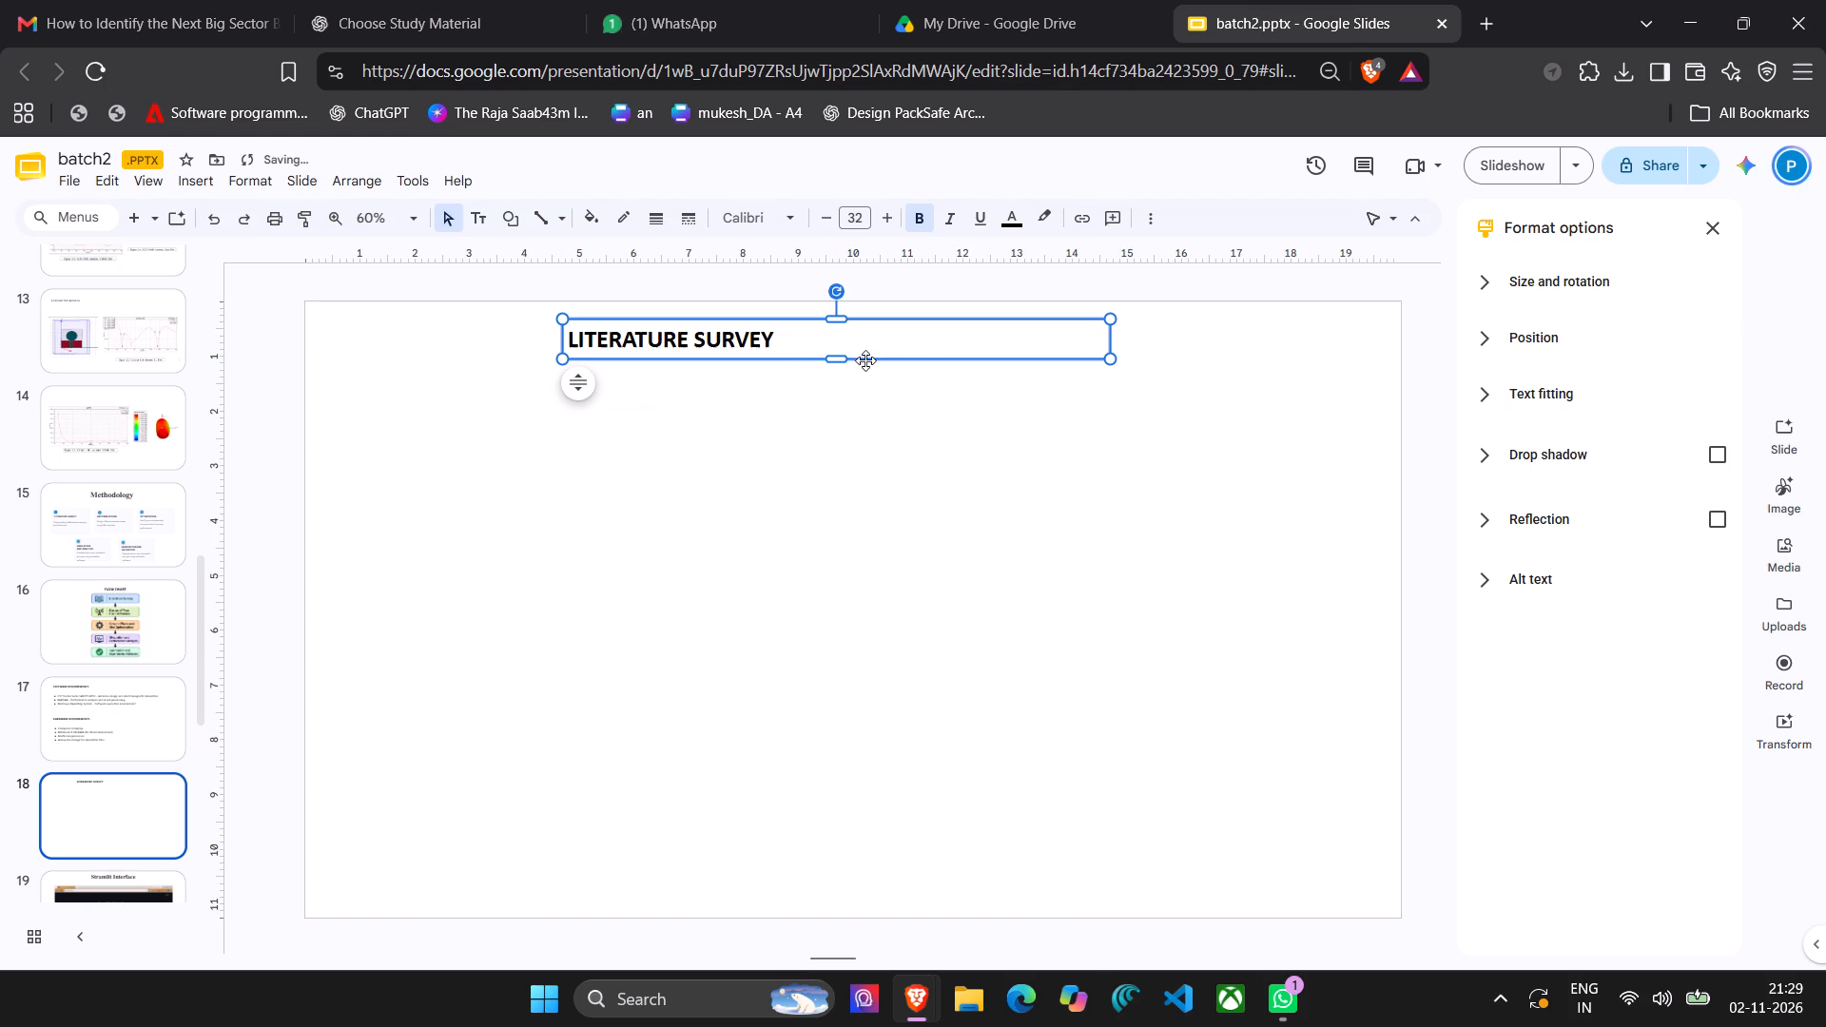
{"action": "left_click", "coordinate": [786, 342]}
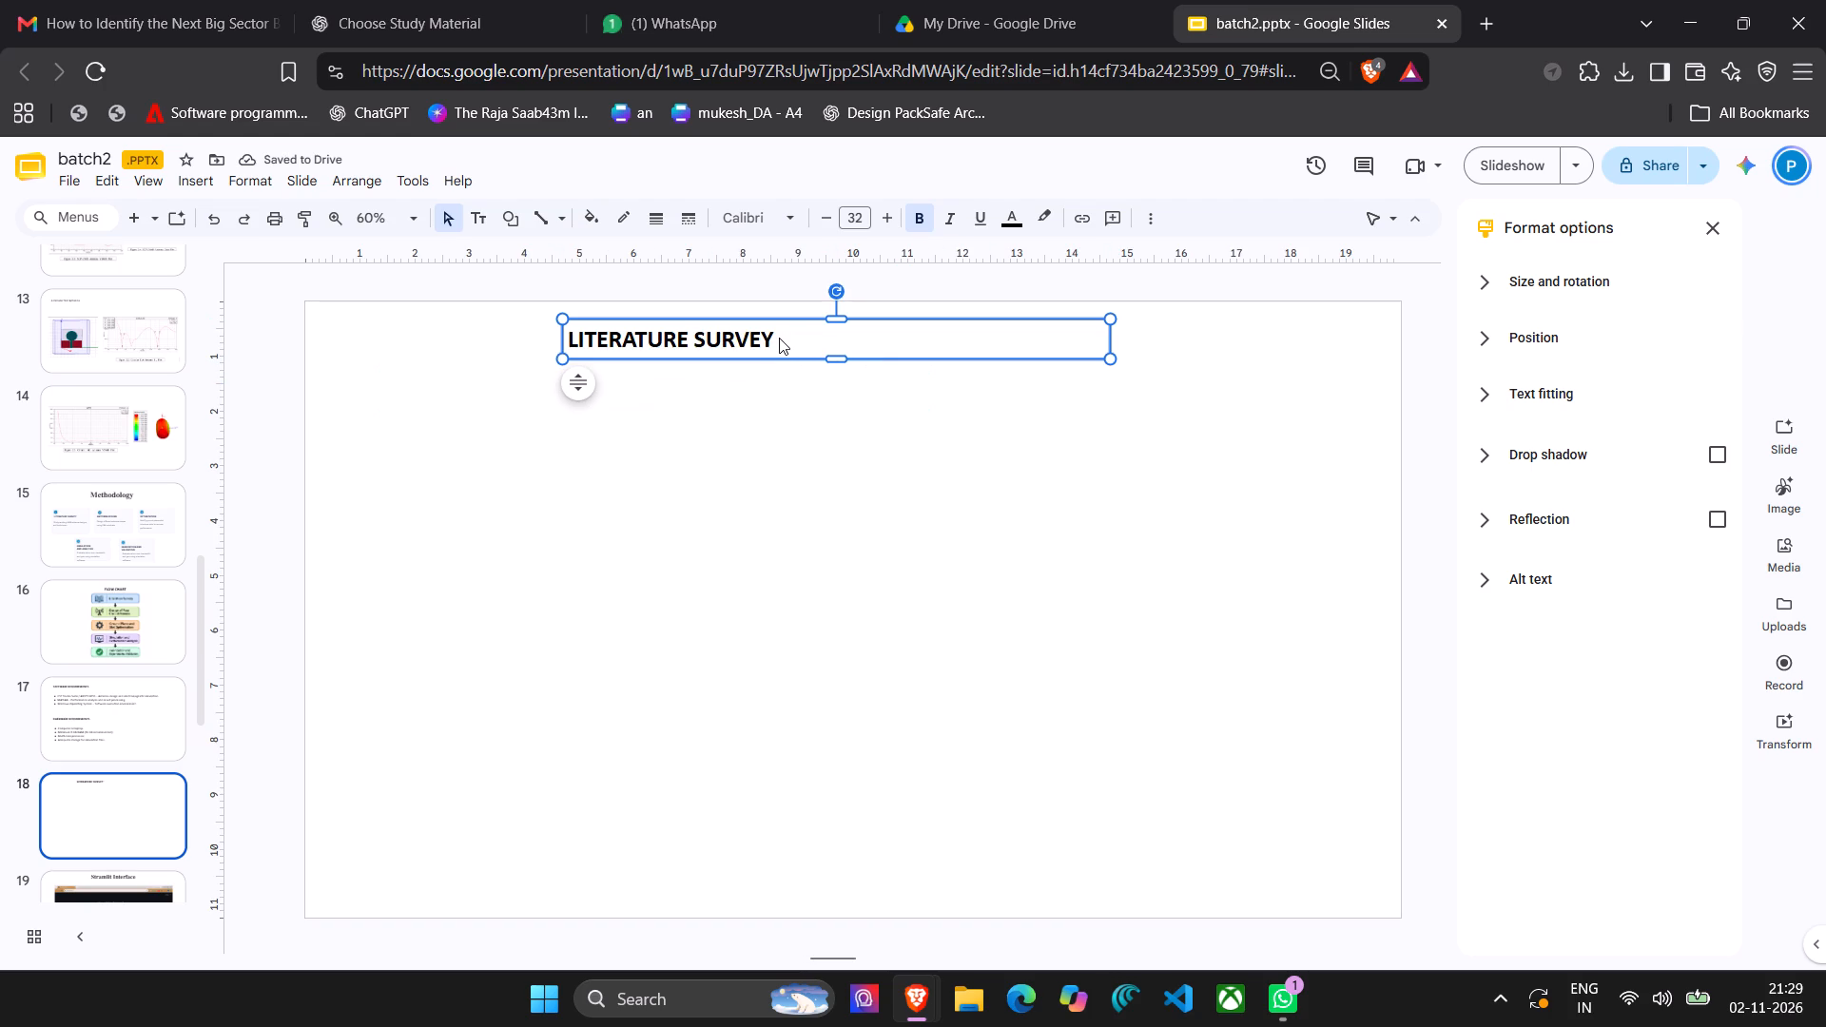
{"action": "double_click", "coordinate": [779, 338]}
{"action": "left_click_drag", "start_coordinate": [774, 338], "coordinate": [532, 328]}
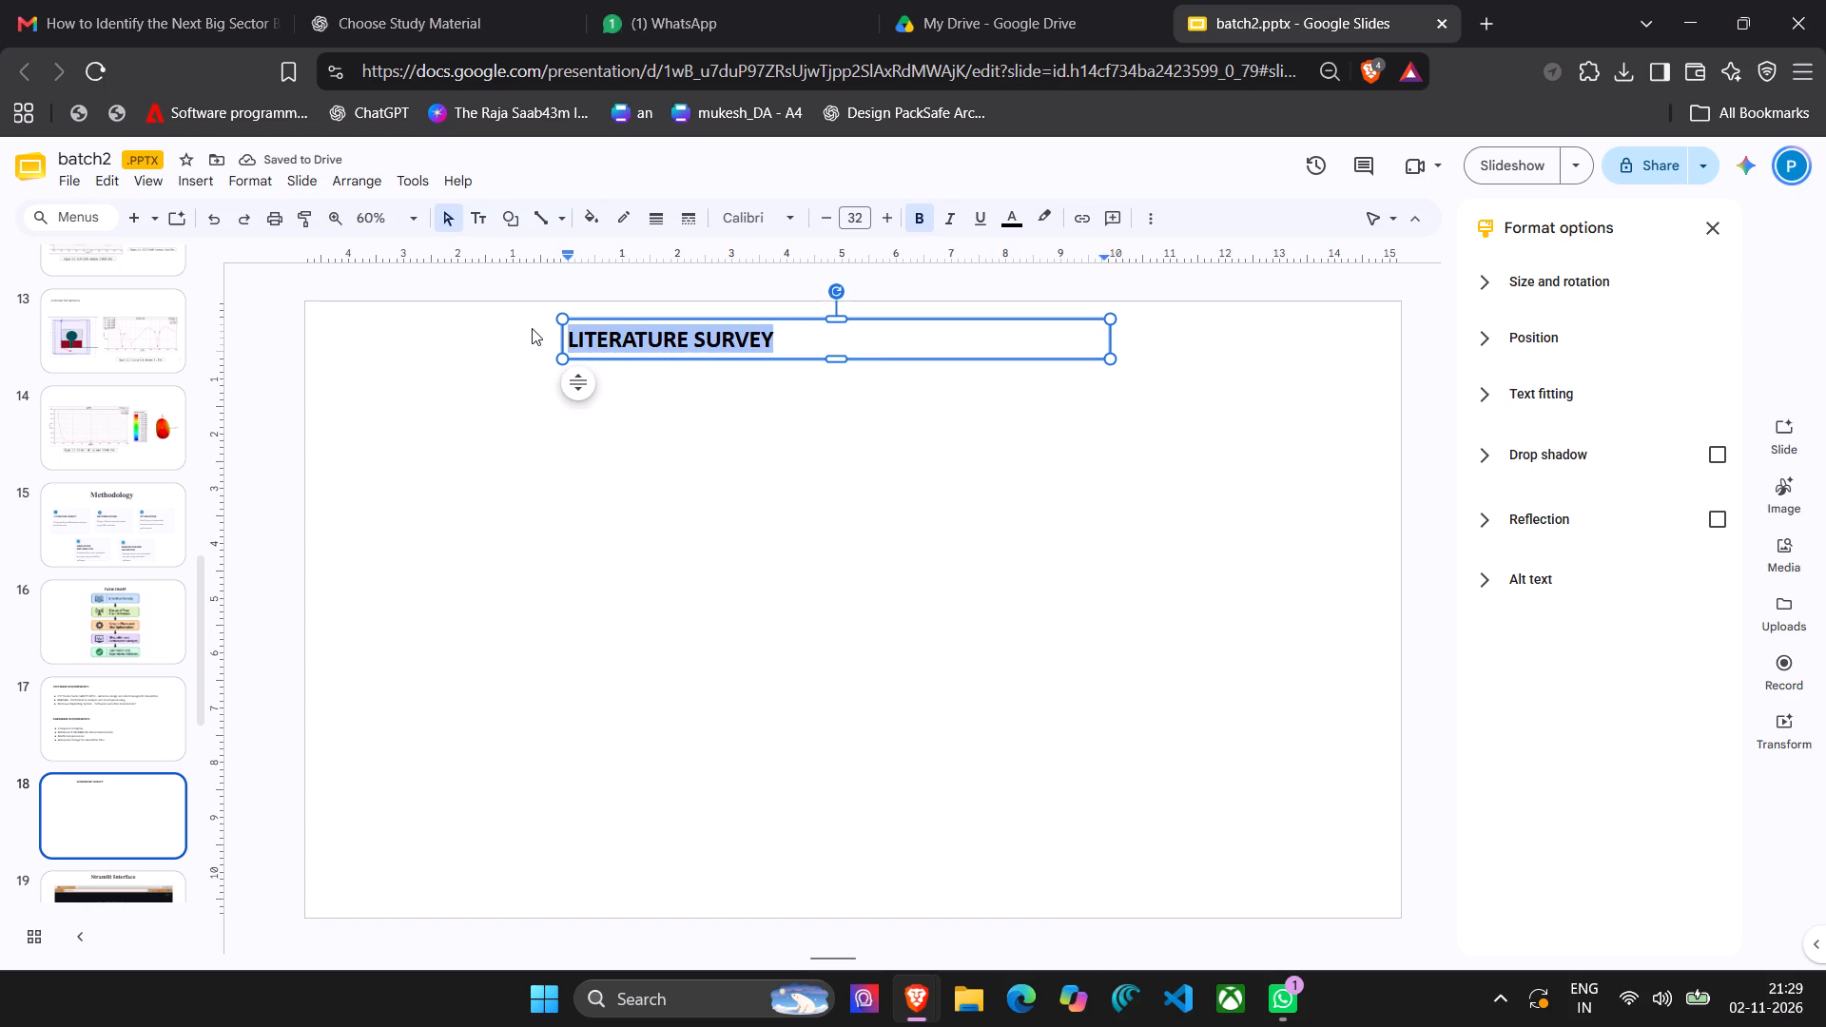
{"action": "left_click", "coordinate": [1150, 219]}
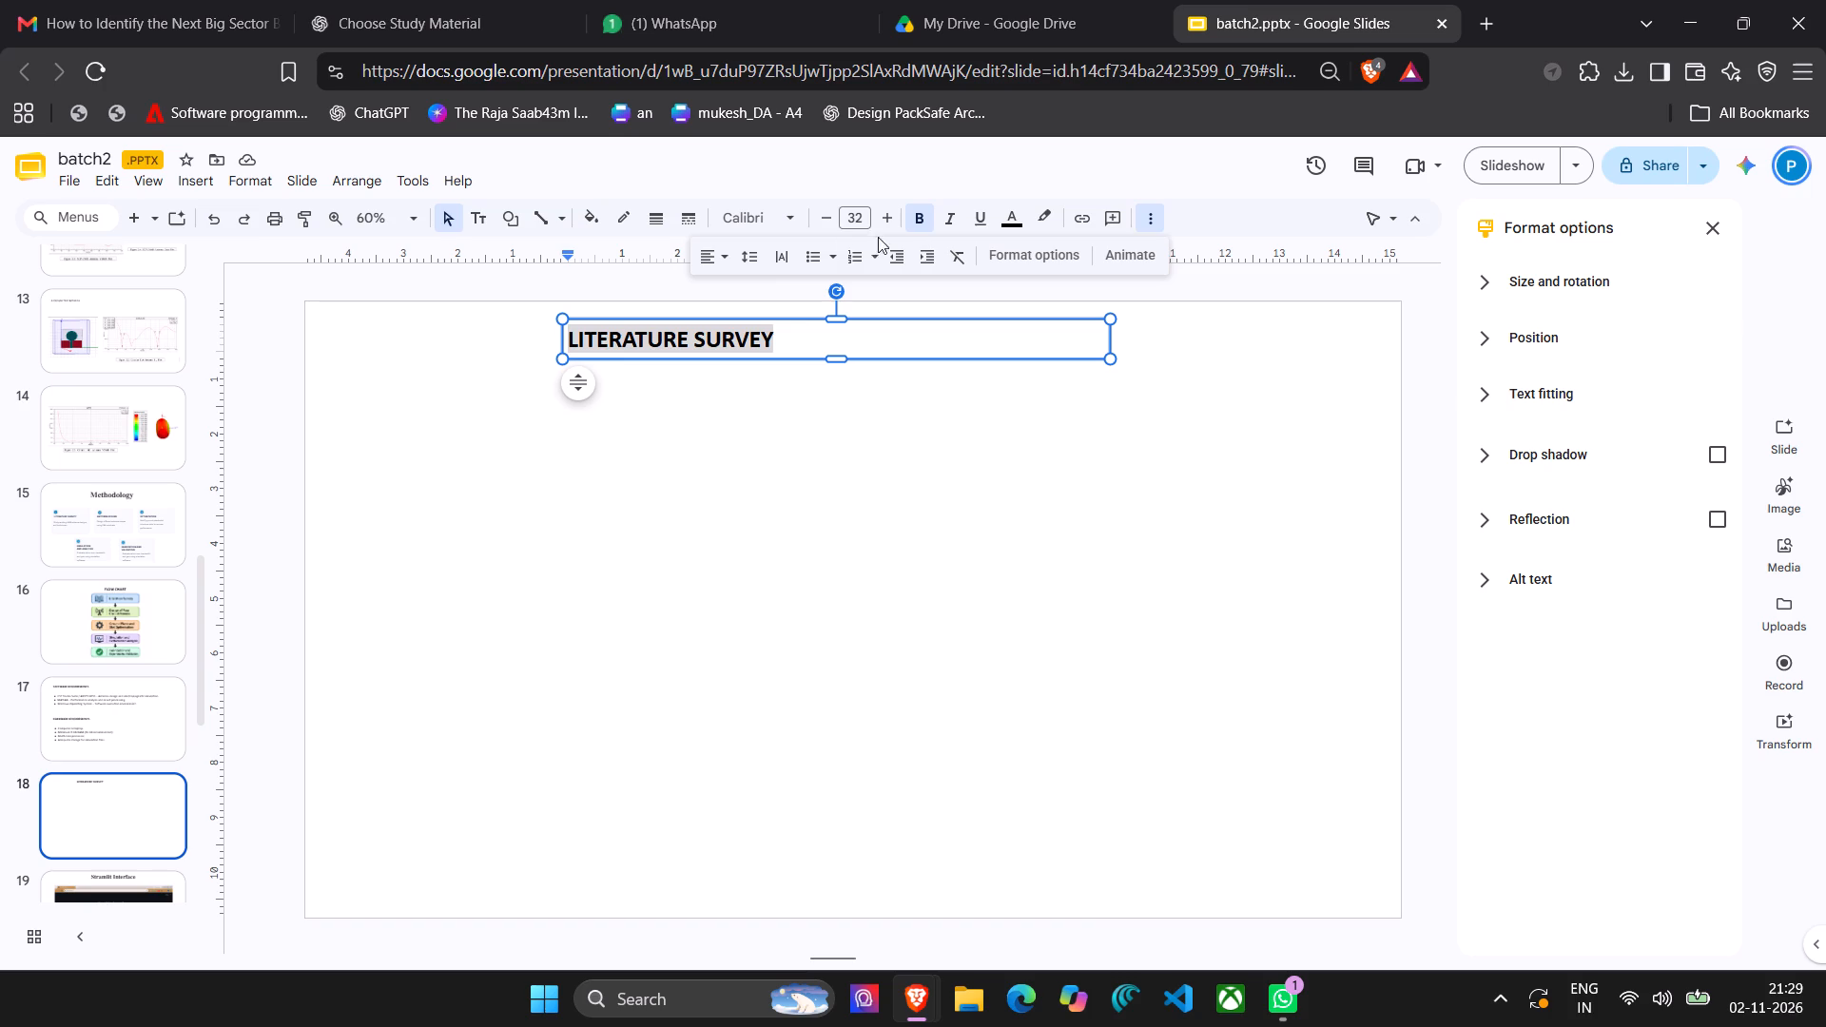
{"action": "left_click", "coordinate": [709, 255]}
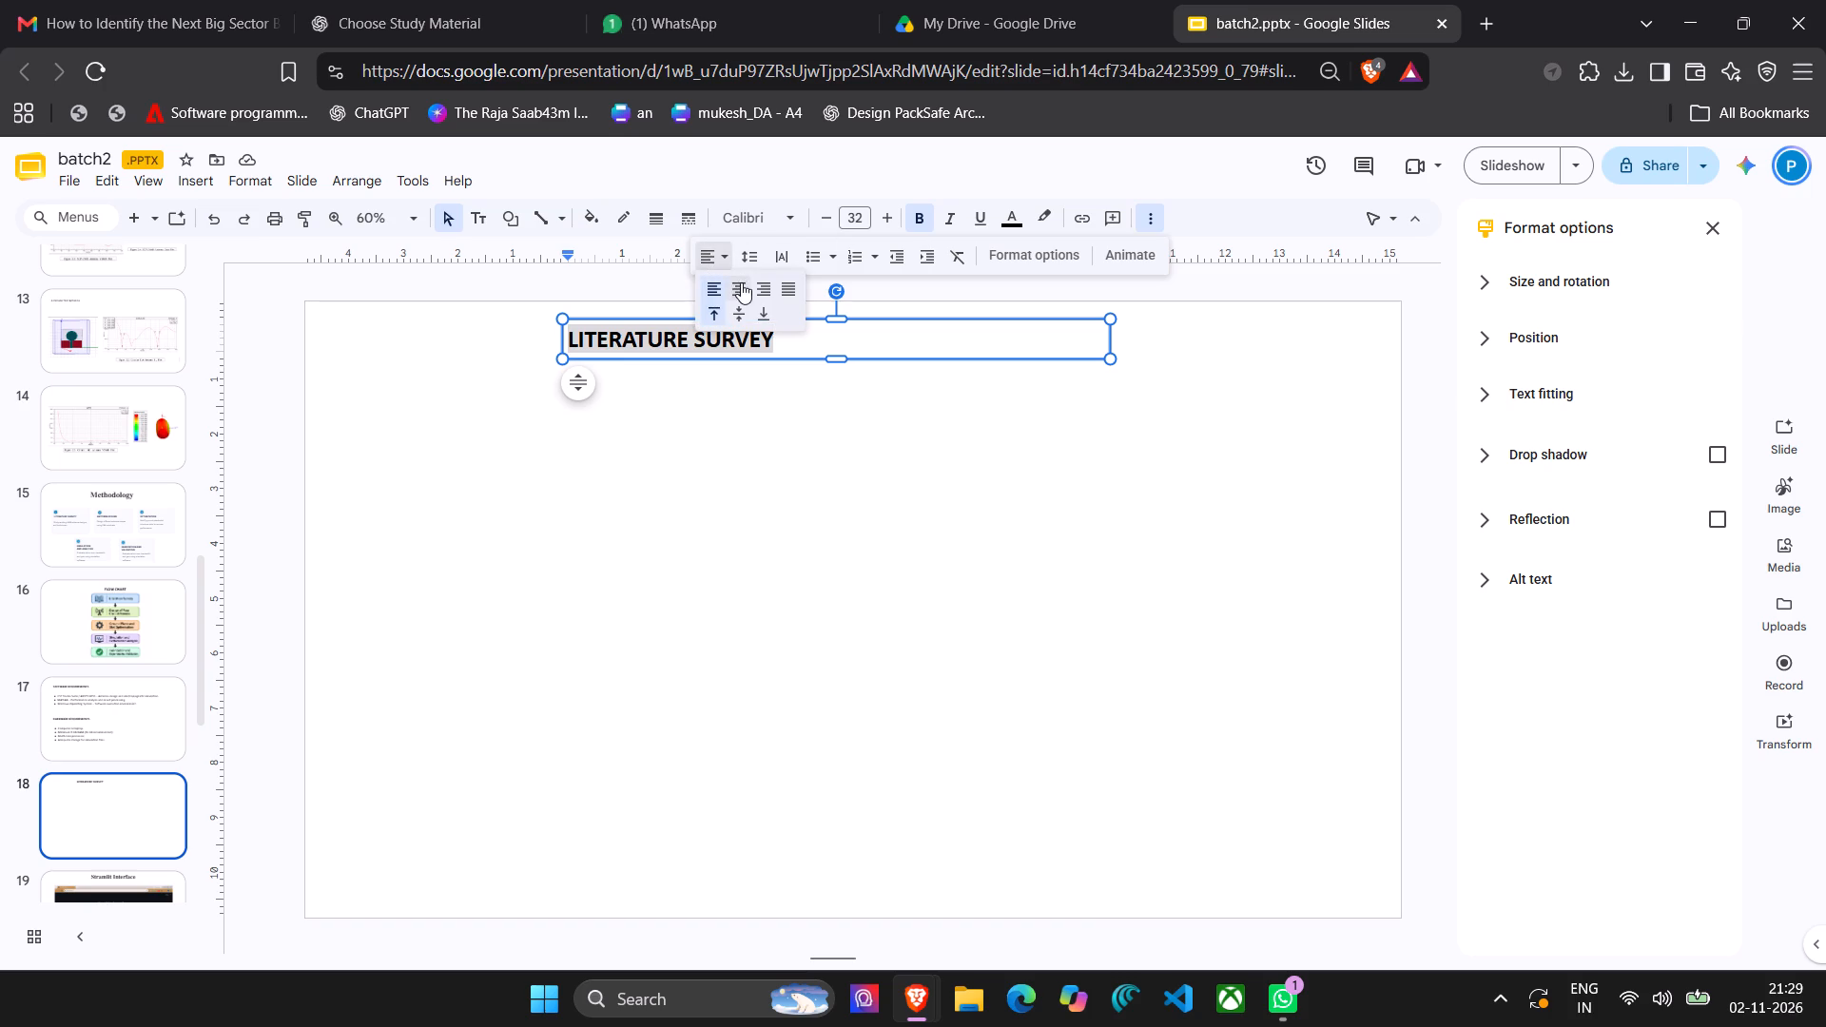
{"action": "left_click", "coordinate": [741, 282]}
{"action": "left_click", "coordinate": [744, 555]}
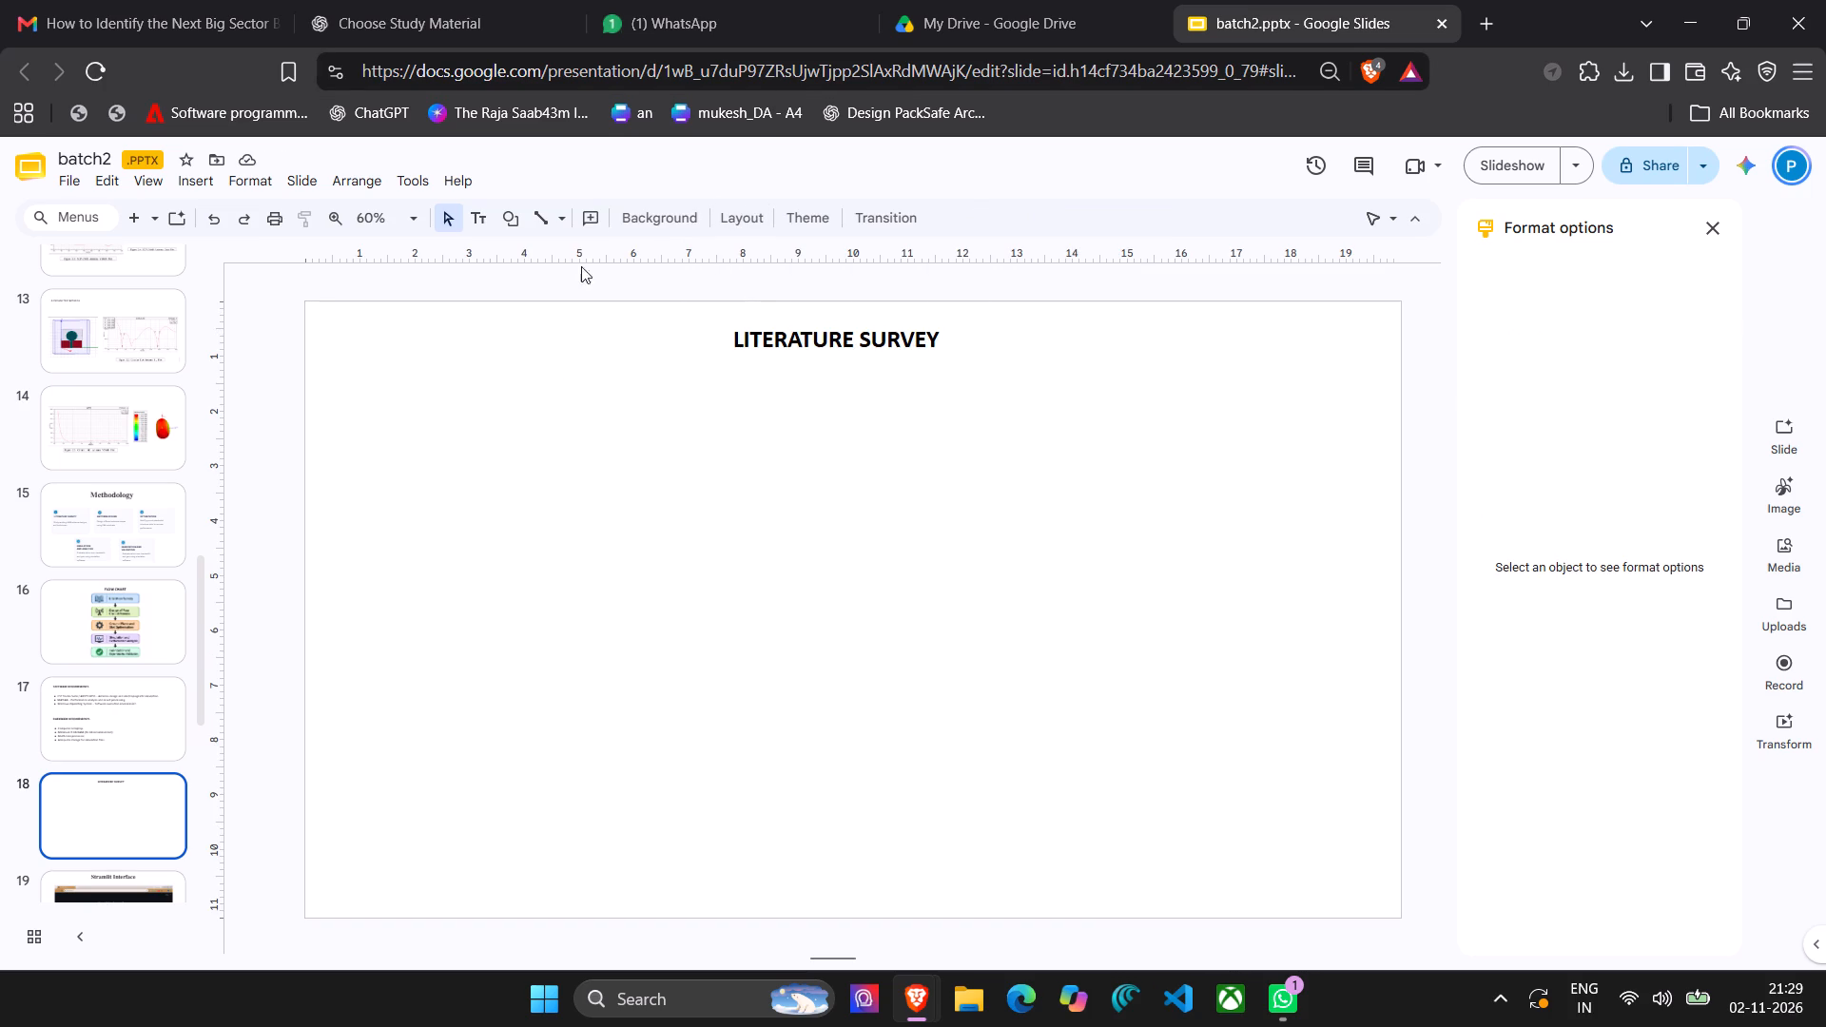
Start inserting a new element on the LITERATURE SURVEY slide.
{"action": "left_click", "coordinate": [195, 179]}
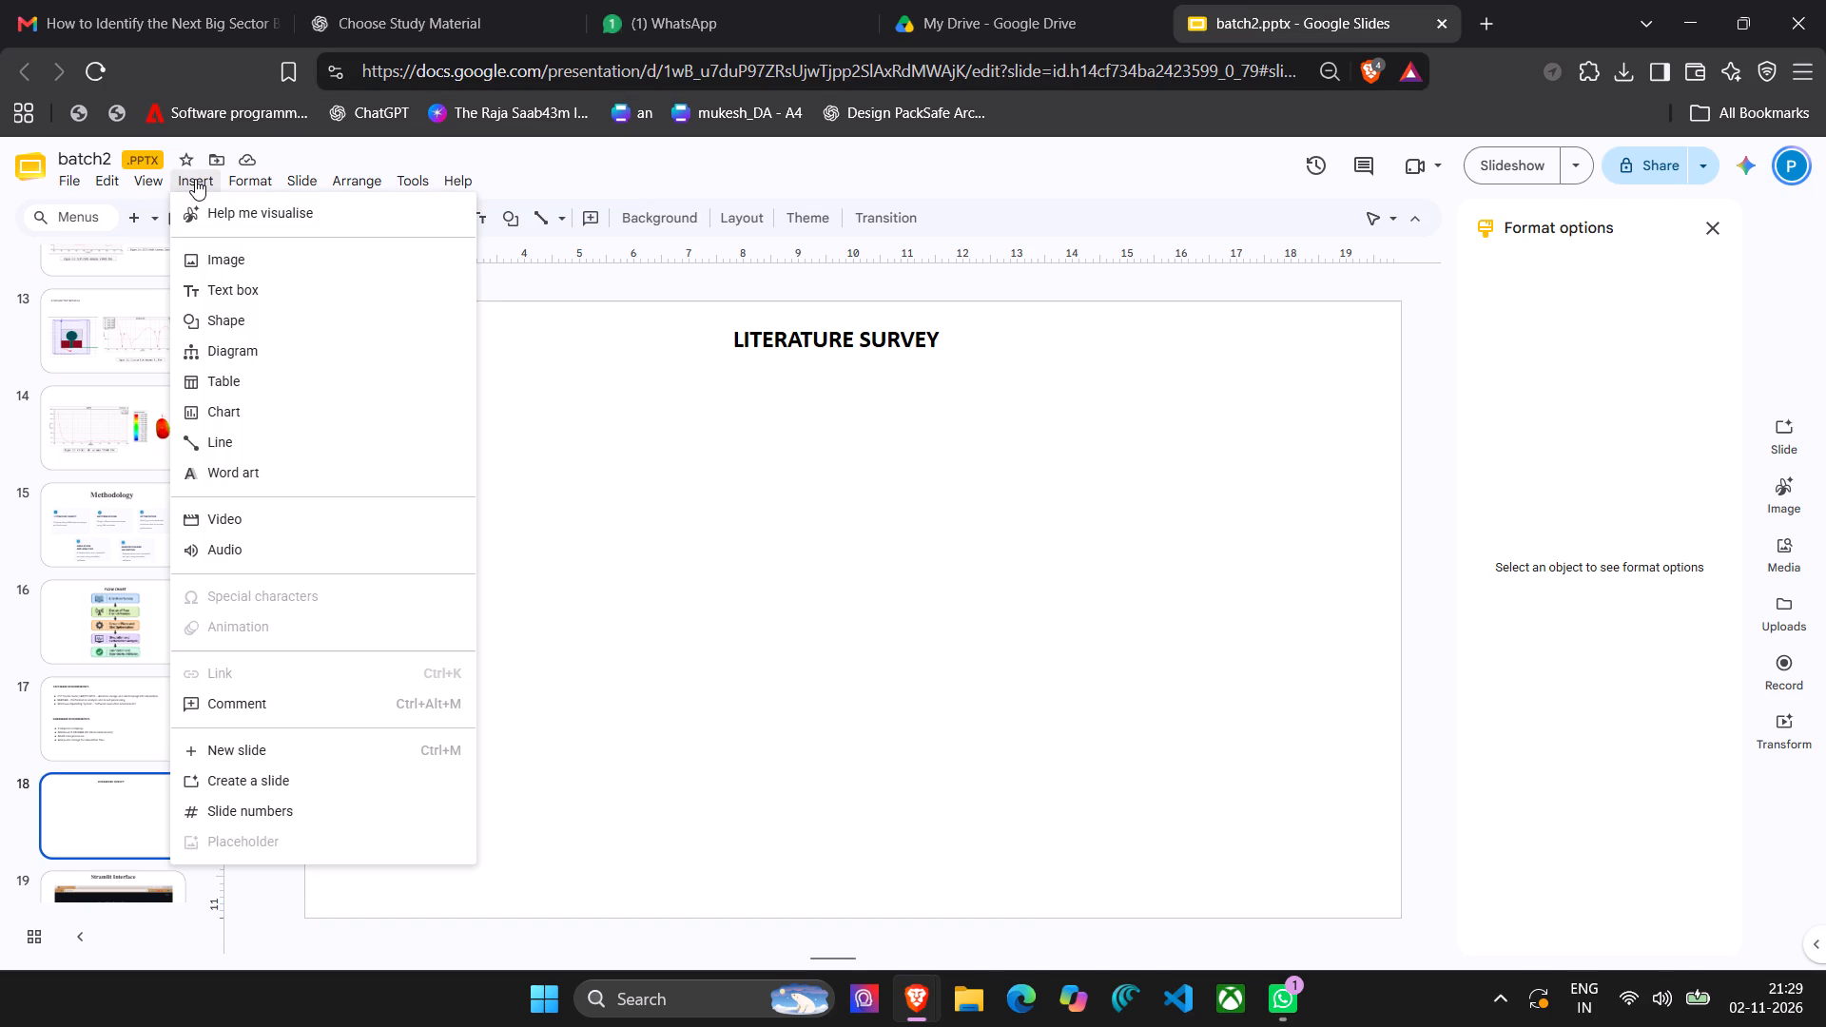
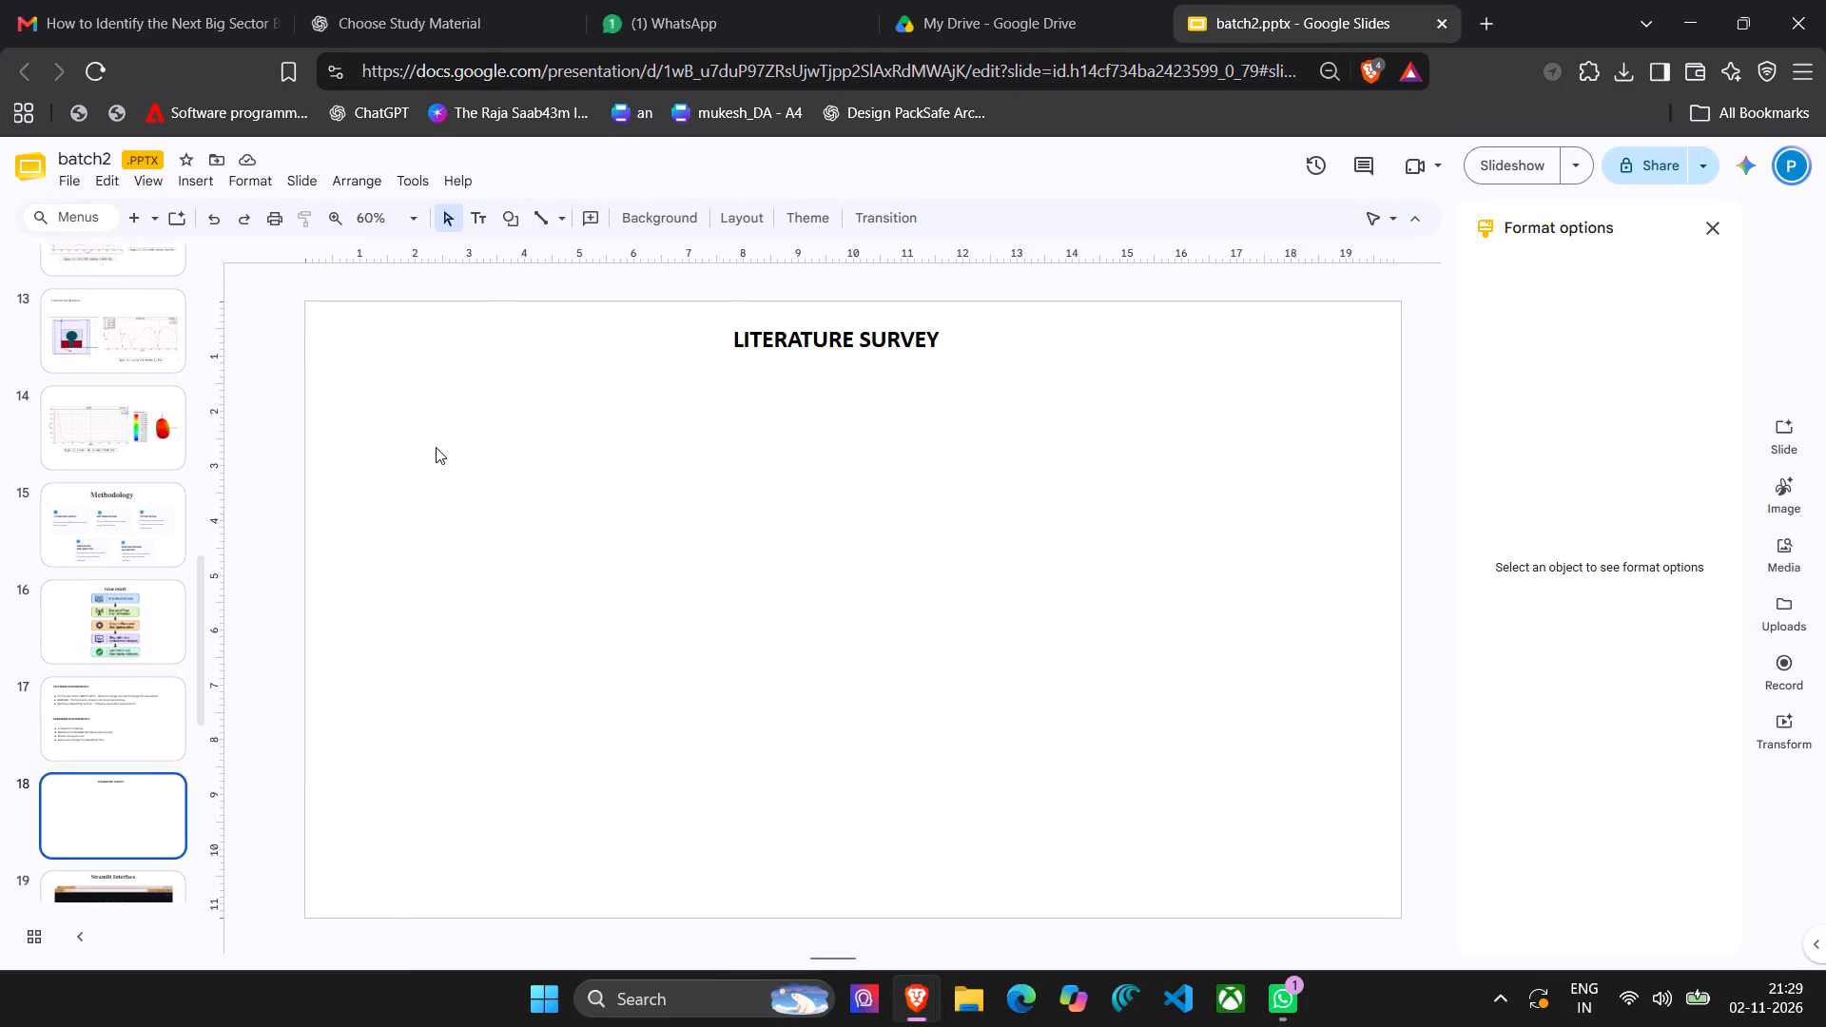
Insert another text box on the LITERATURE SURVEY slide, in addition to its title.
{"action": "left_click", "coordinate": [436, 447]}
{"action": "left_click", "coordinate": [206, 186]}
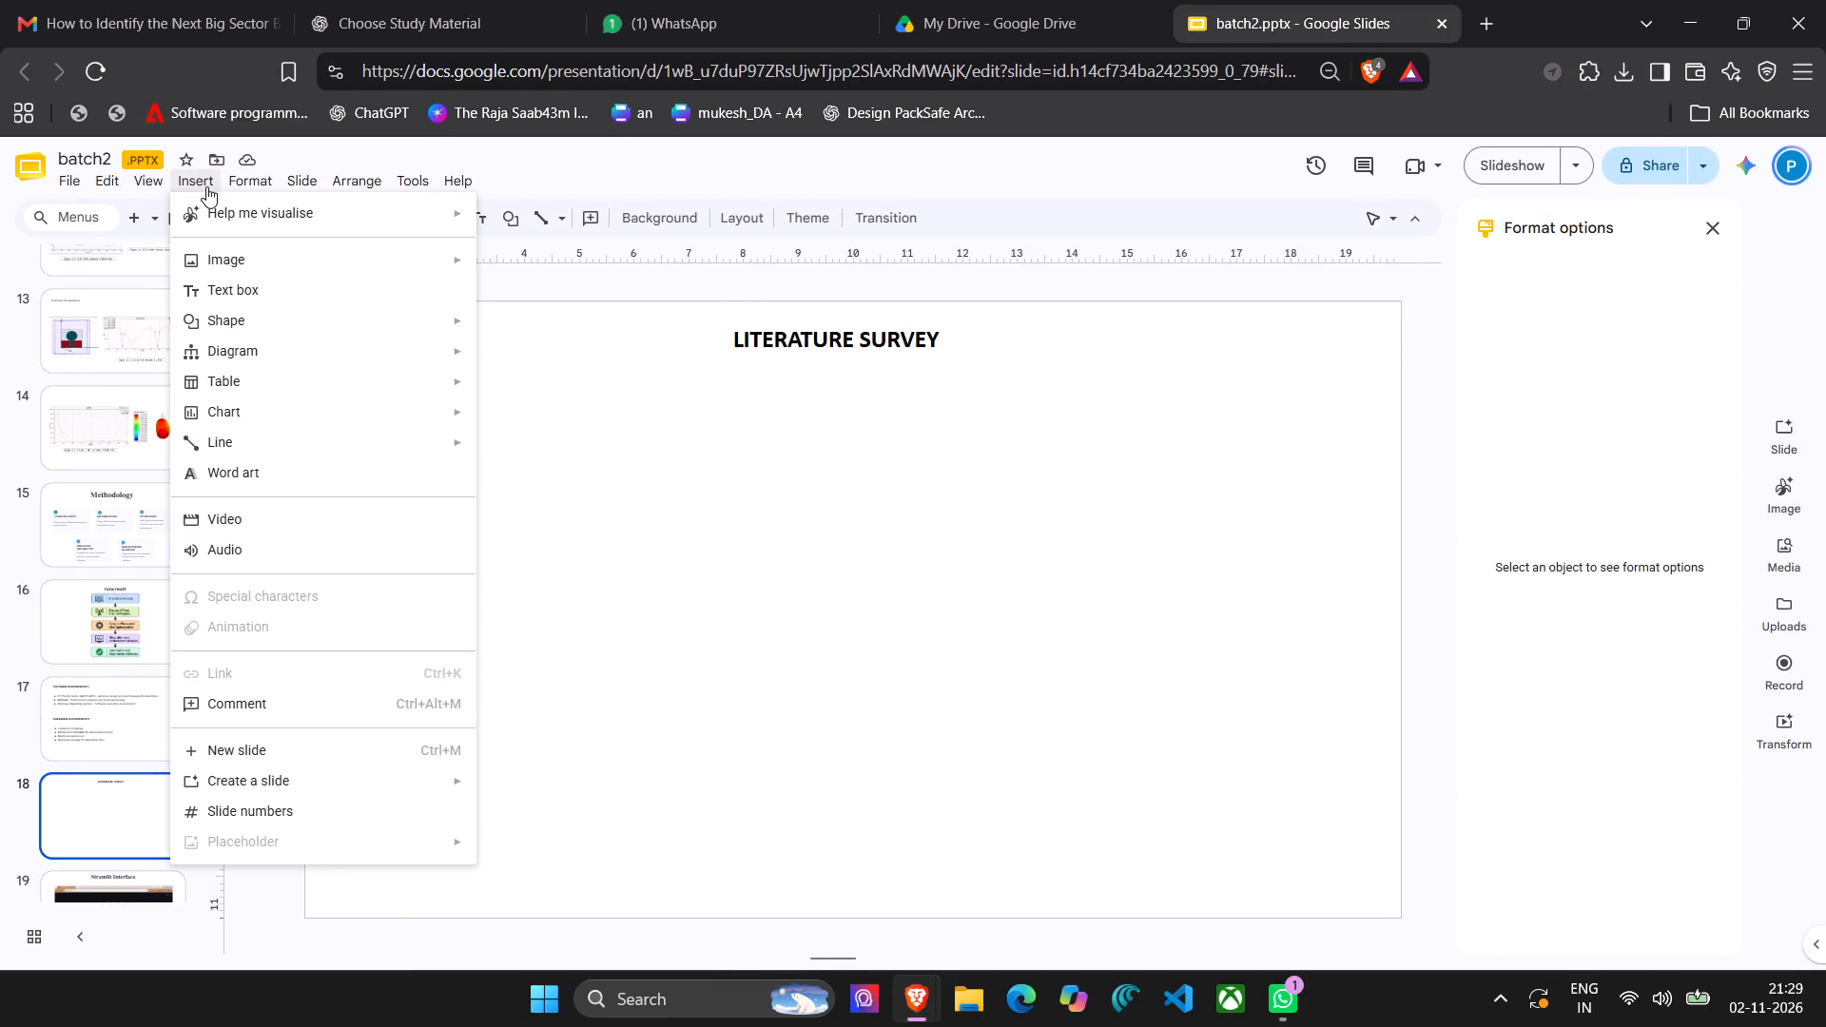
{"action": "left_click", "coordinate": [235, 281]}
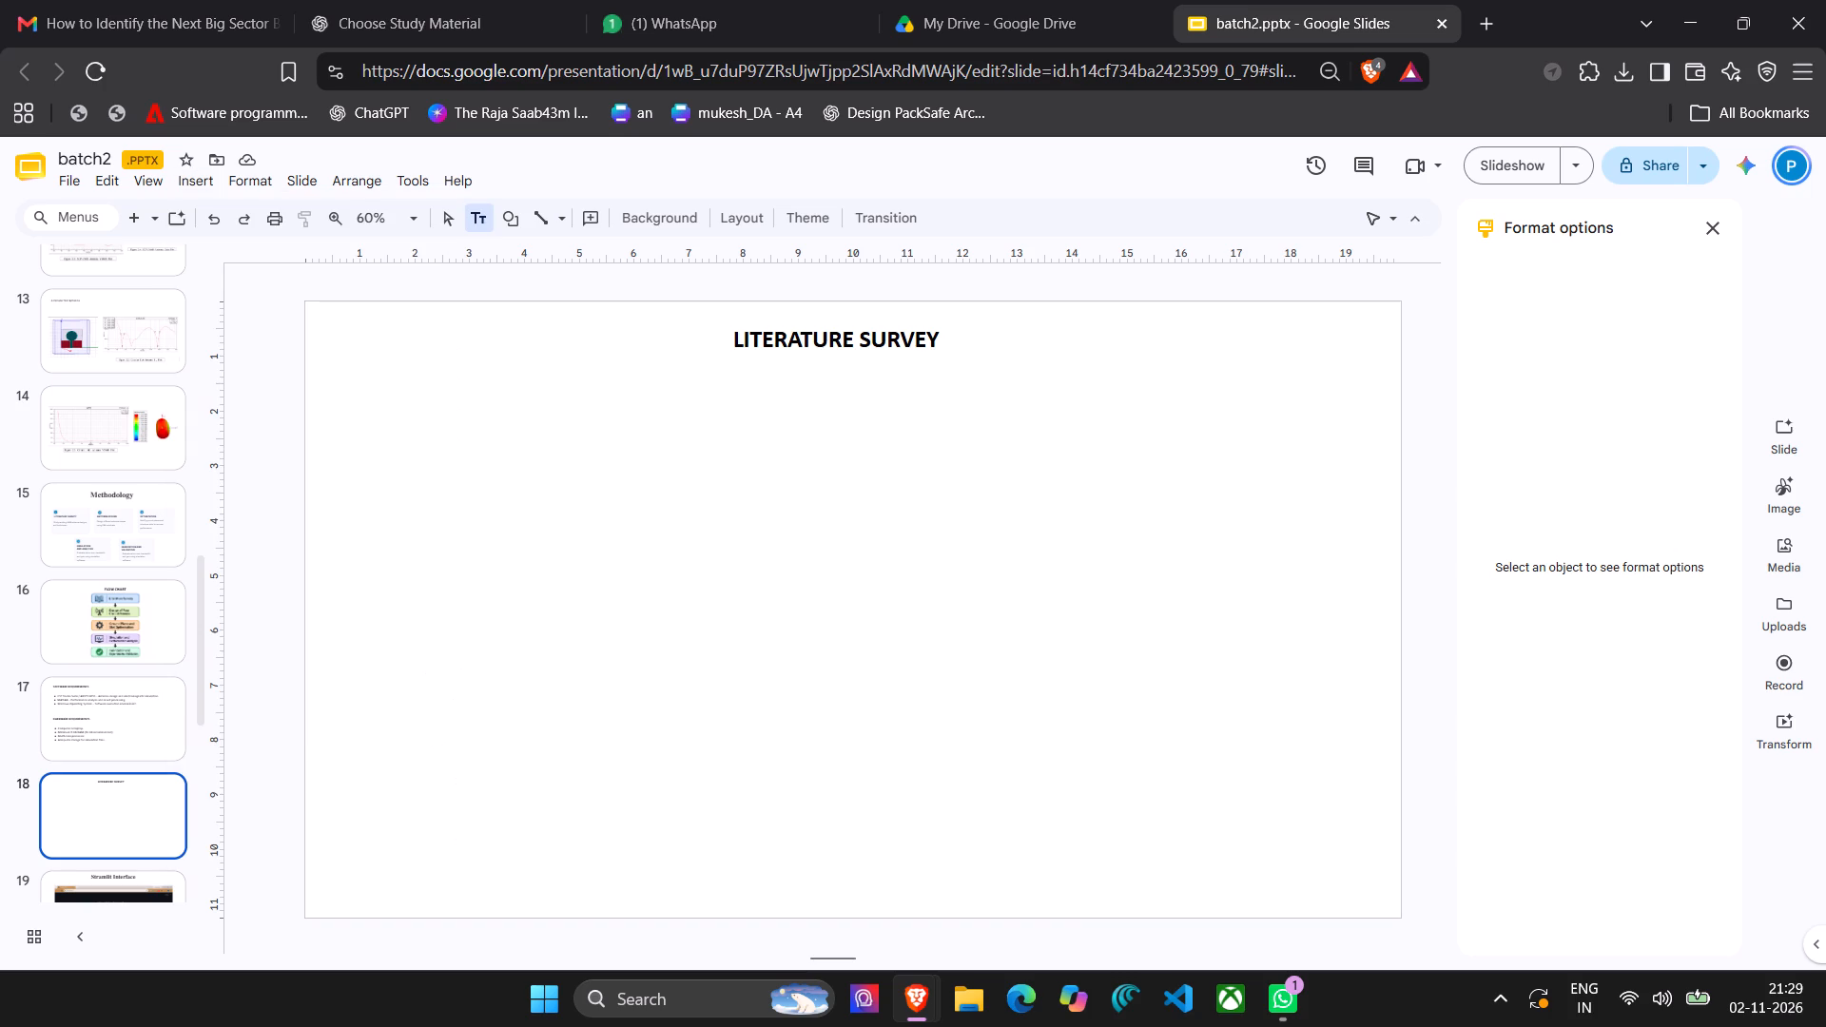
Paste the copied list of five UWB antenna papers with their DOI links into a text box below the LITERATURE SURVEY title.
{"action": "left_click", "coordinate": [406, 454]}
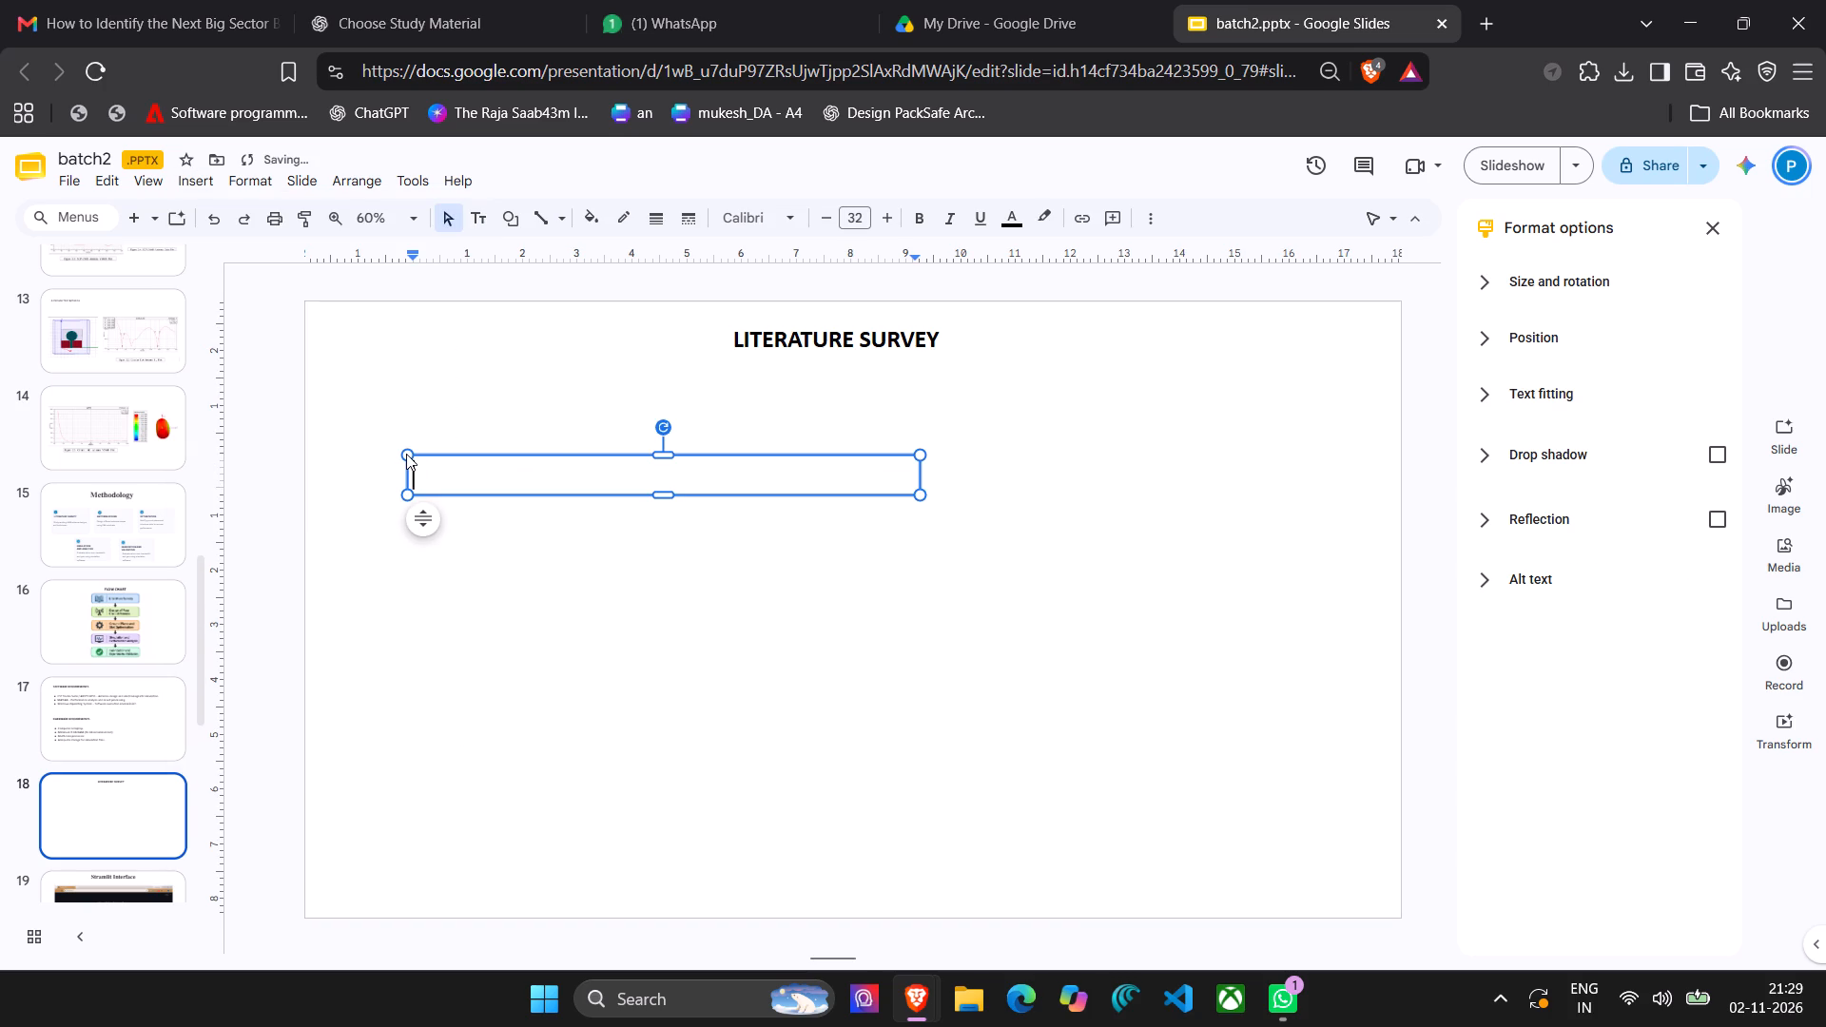
{"action": "key", "text": "ctrl+v"}
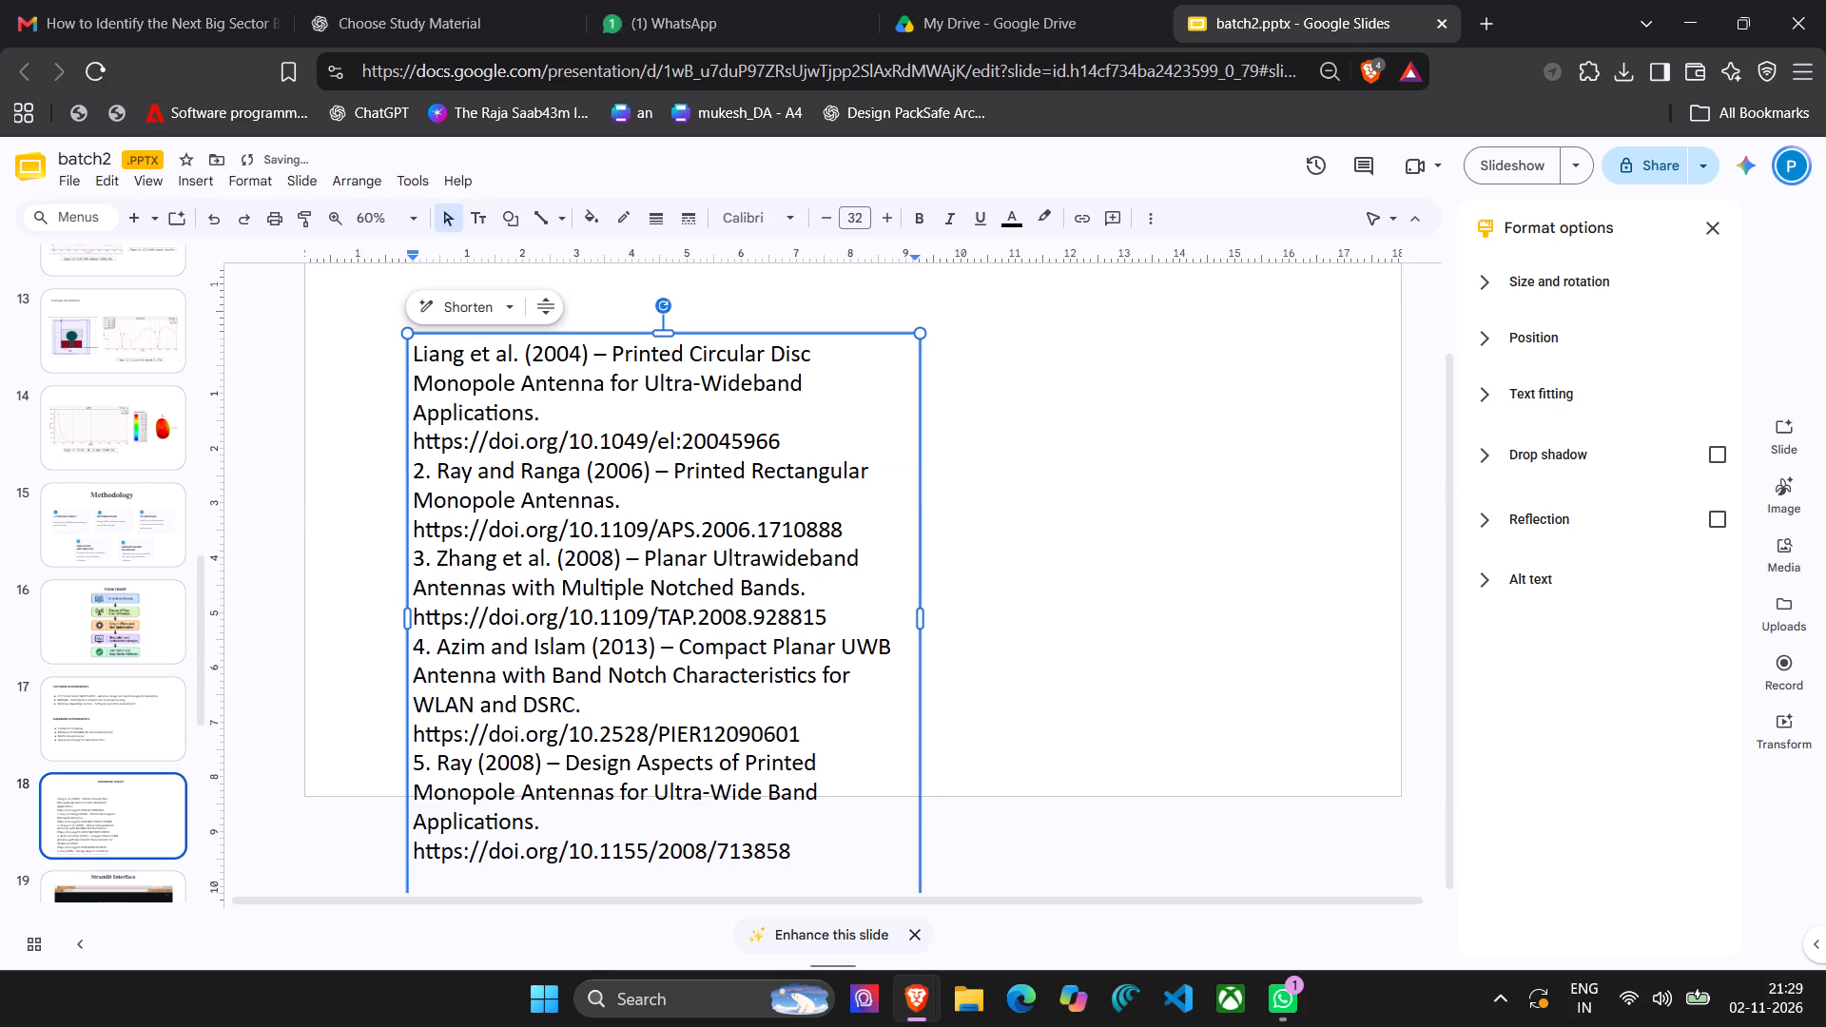
Format all the pasted reference text as a bulleted list.
{"action": "left_click_drag", "start_coordinate": [800, 851], "coordinate": [481, 505]}
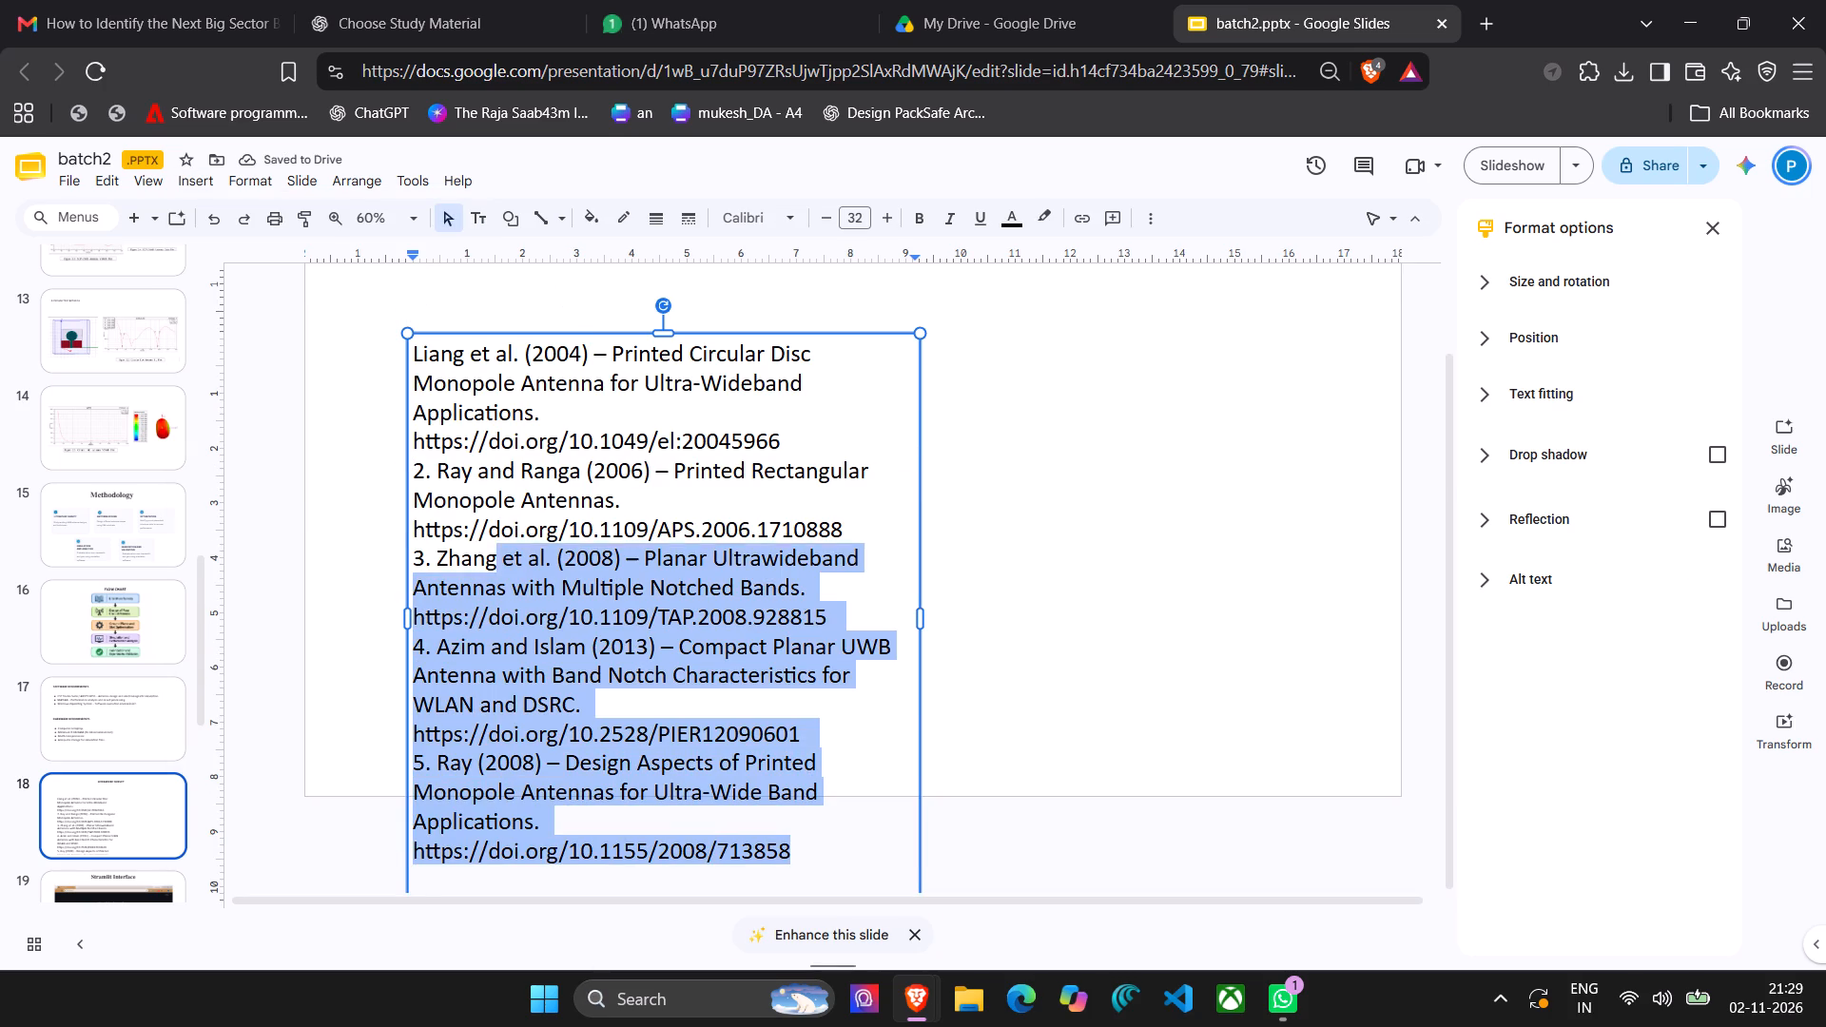
{"action": "left_click_drag", "start_coordinate": [481, 505], "coordinate": [398, 263]}
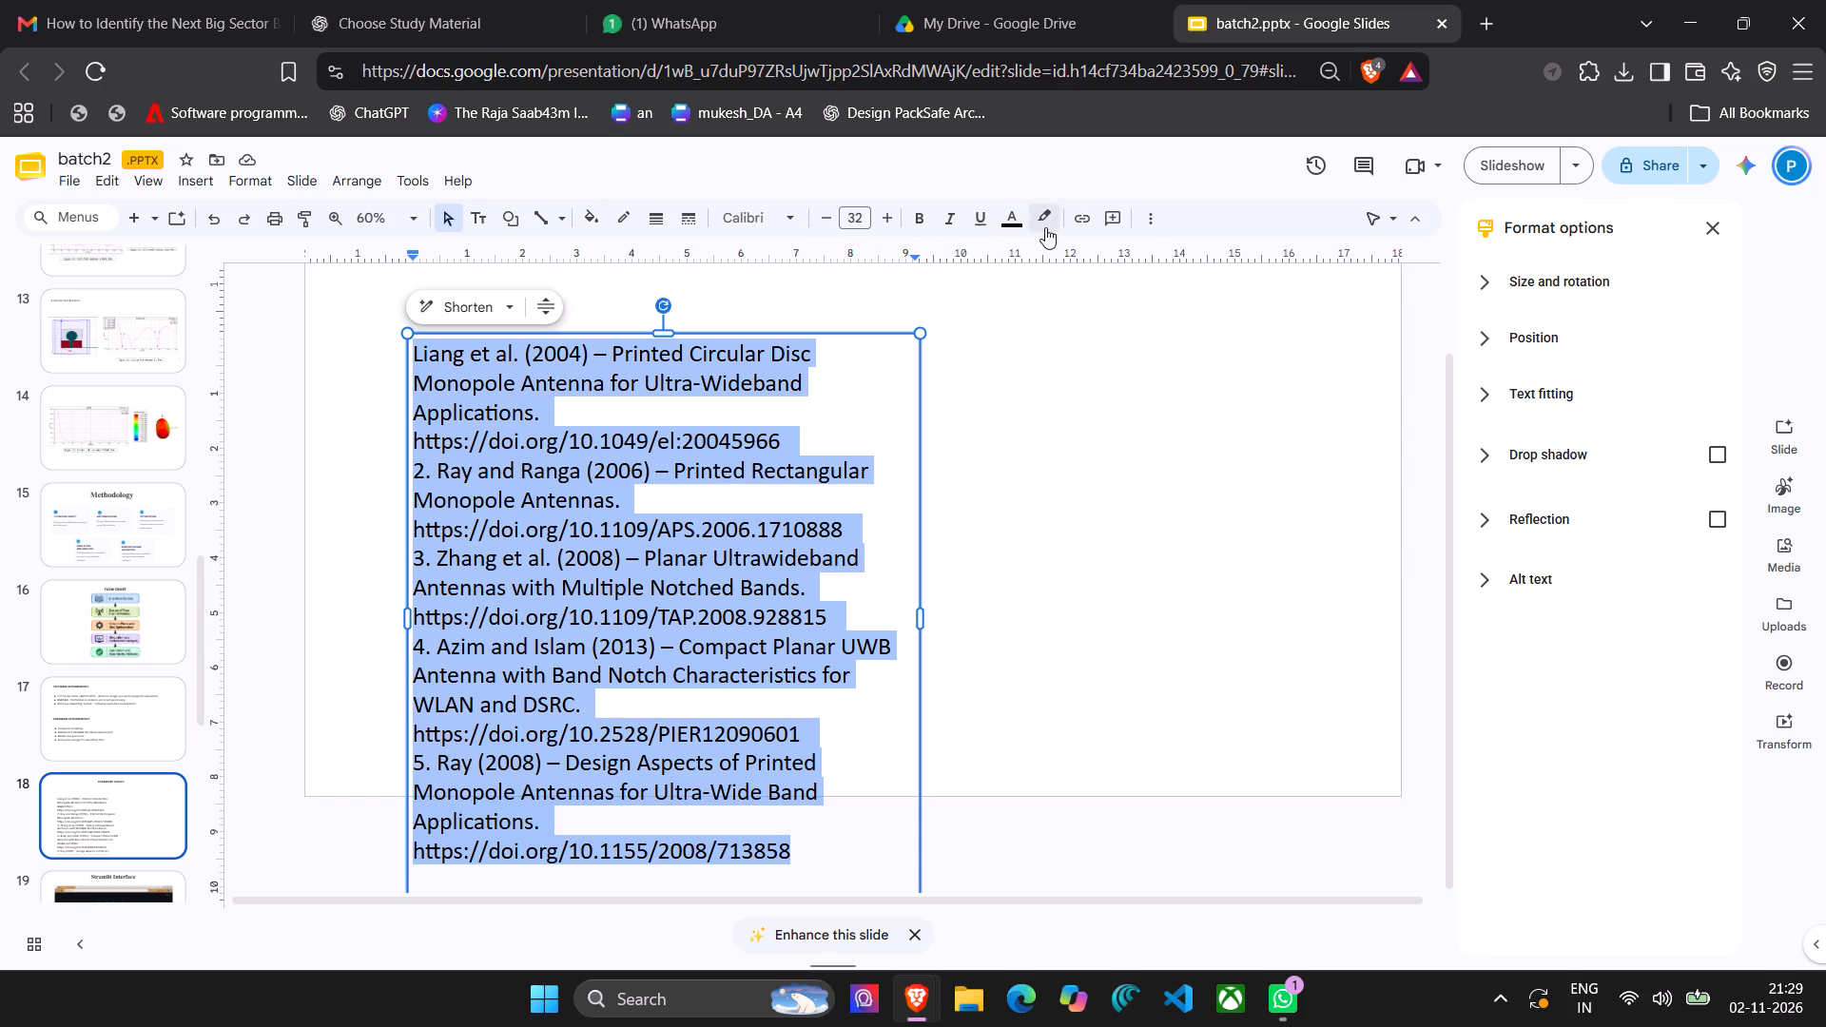
{"action": "left_click", "coordinate": [1148, 227]}
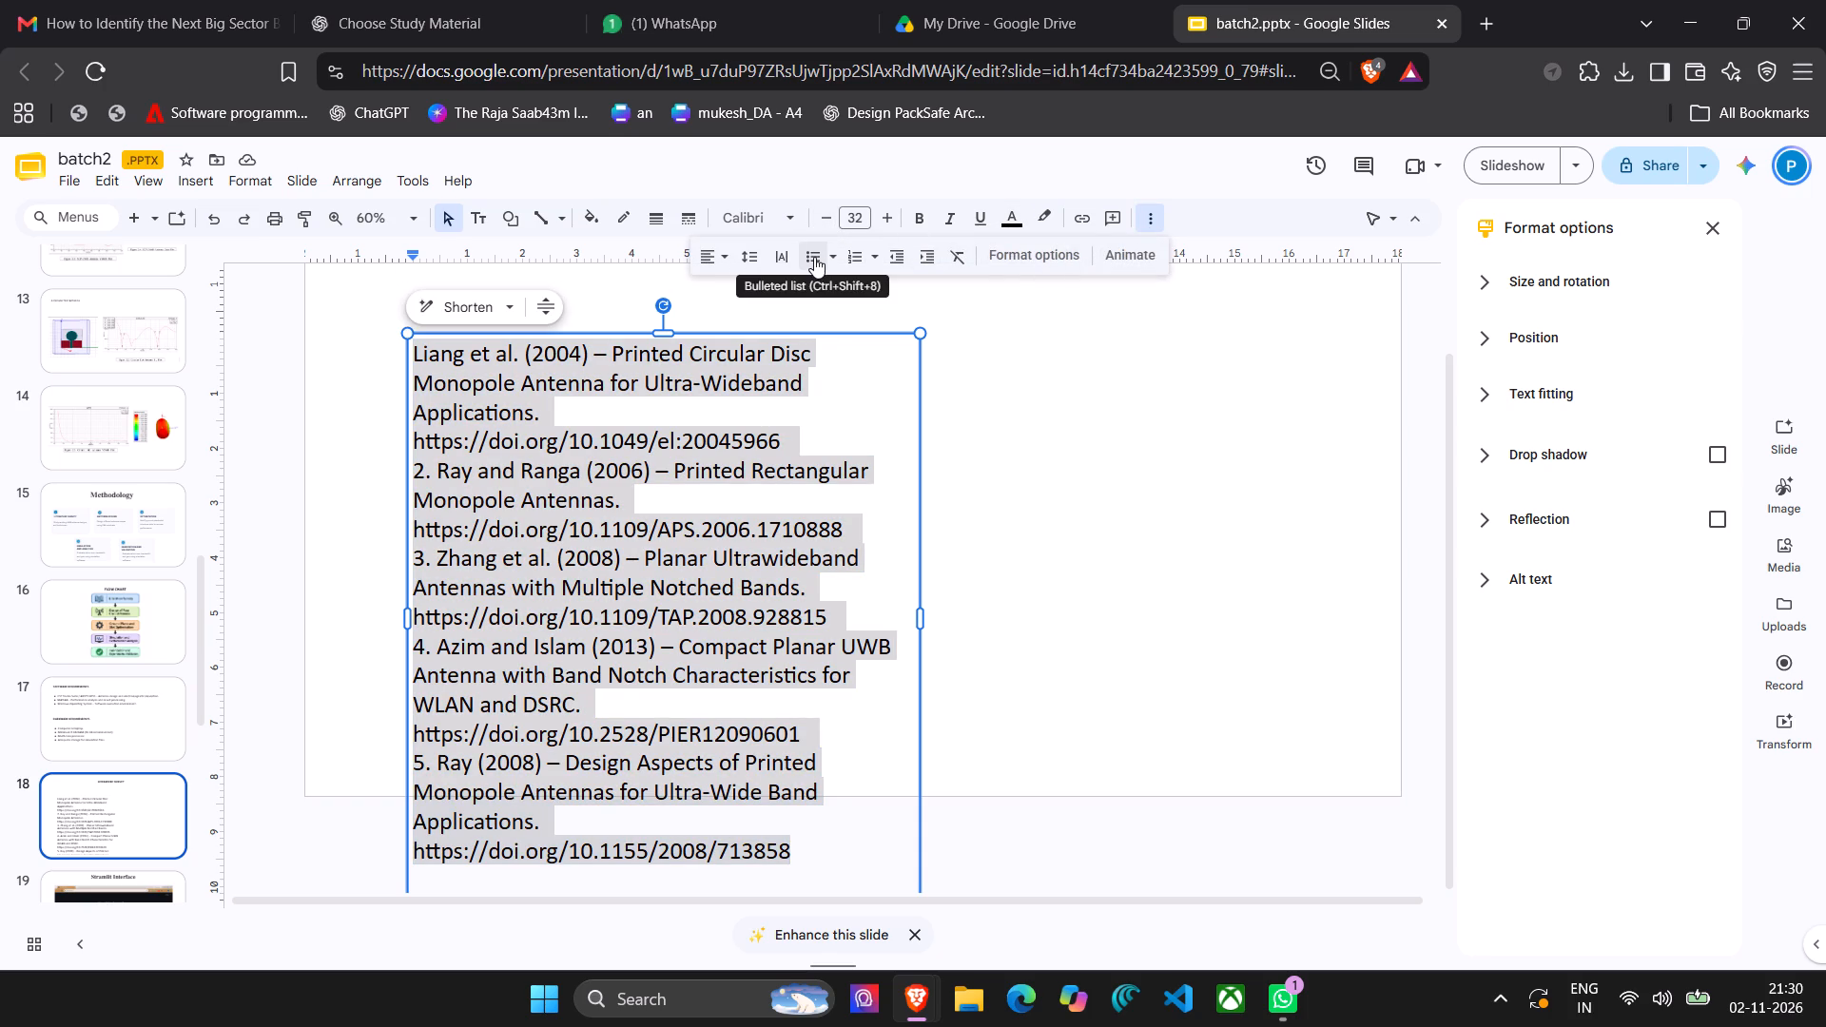
{"action": "left_click", "coordinate": [814, 257]}
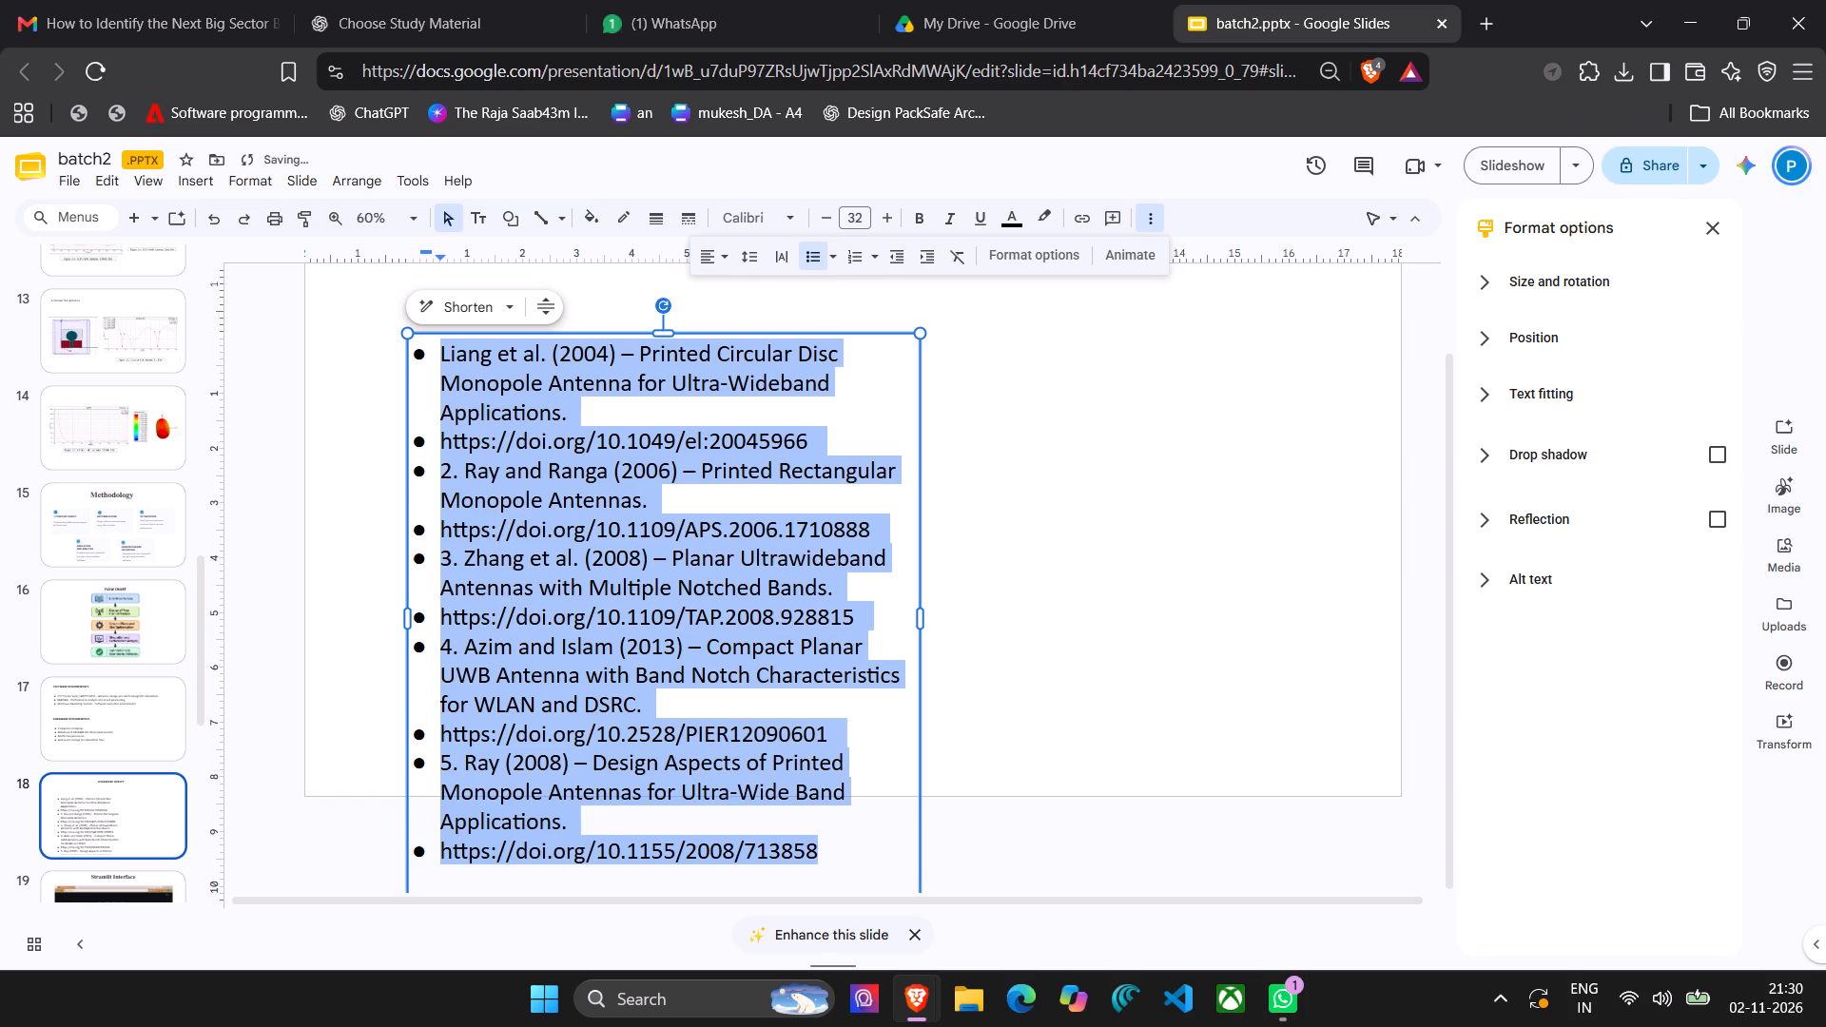
Widen the references text box to span most of the slide and move it up closer beneath the LITERATURE SURVEY title.
{"action": "left_click_drag", "start_coordinate": [920, 618], "coordinate": [1135, 569]}
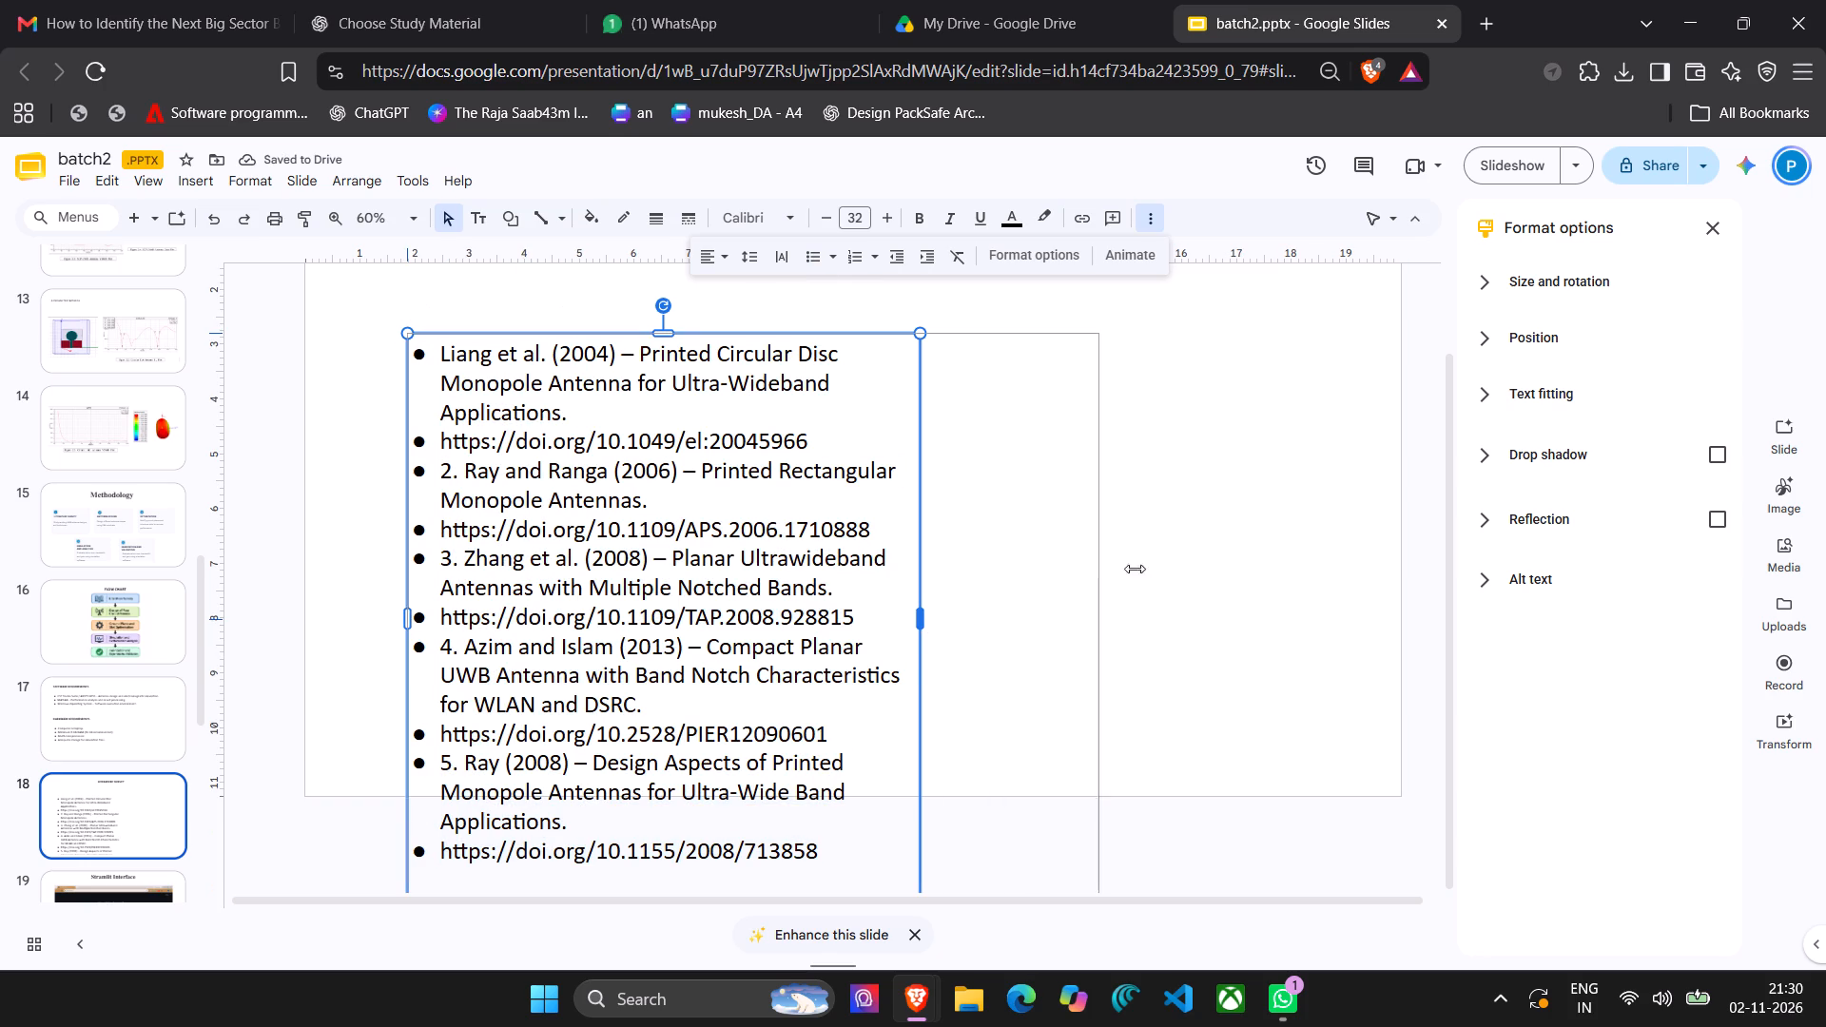
{"action": "left_click_drag", "start_coordinate": [1135, 569], "coordinate": [1339, 531]}
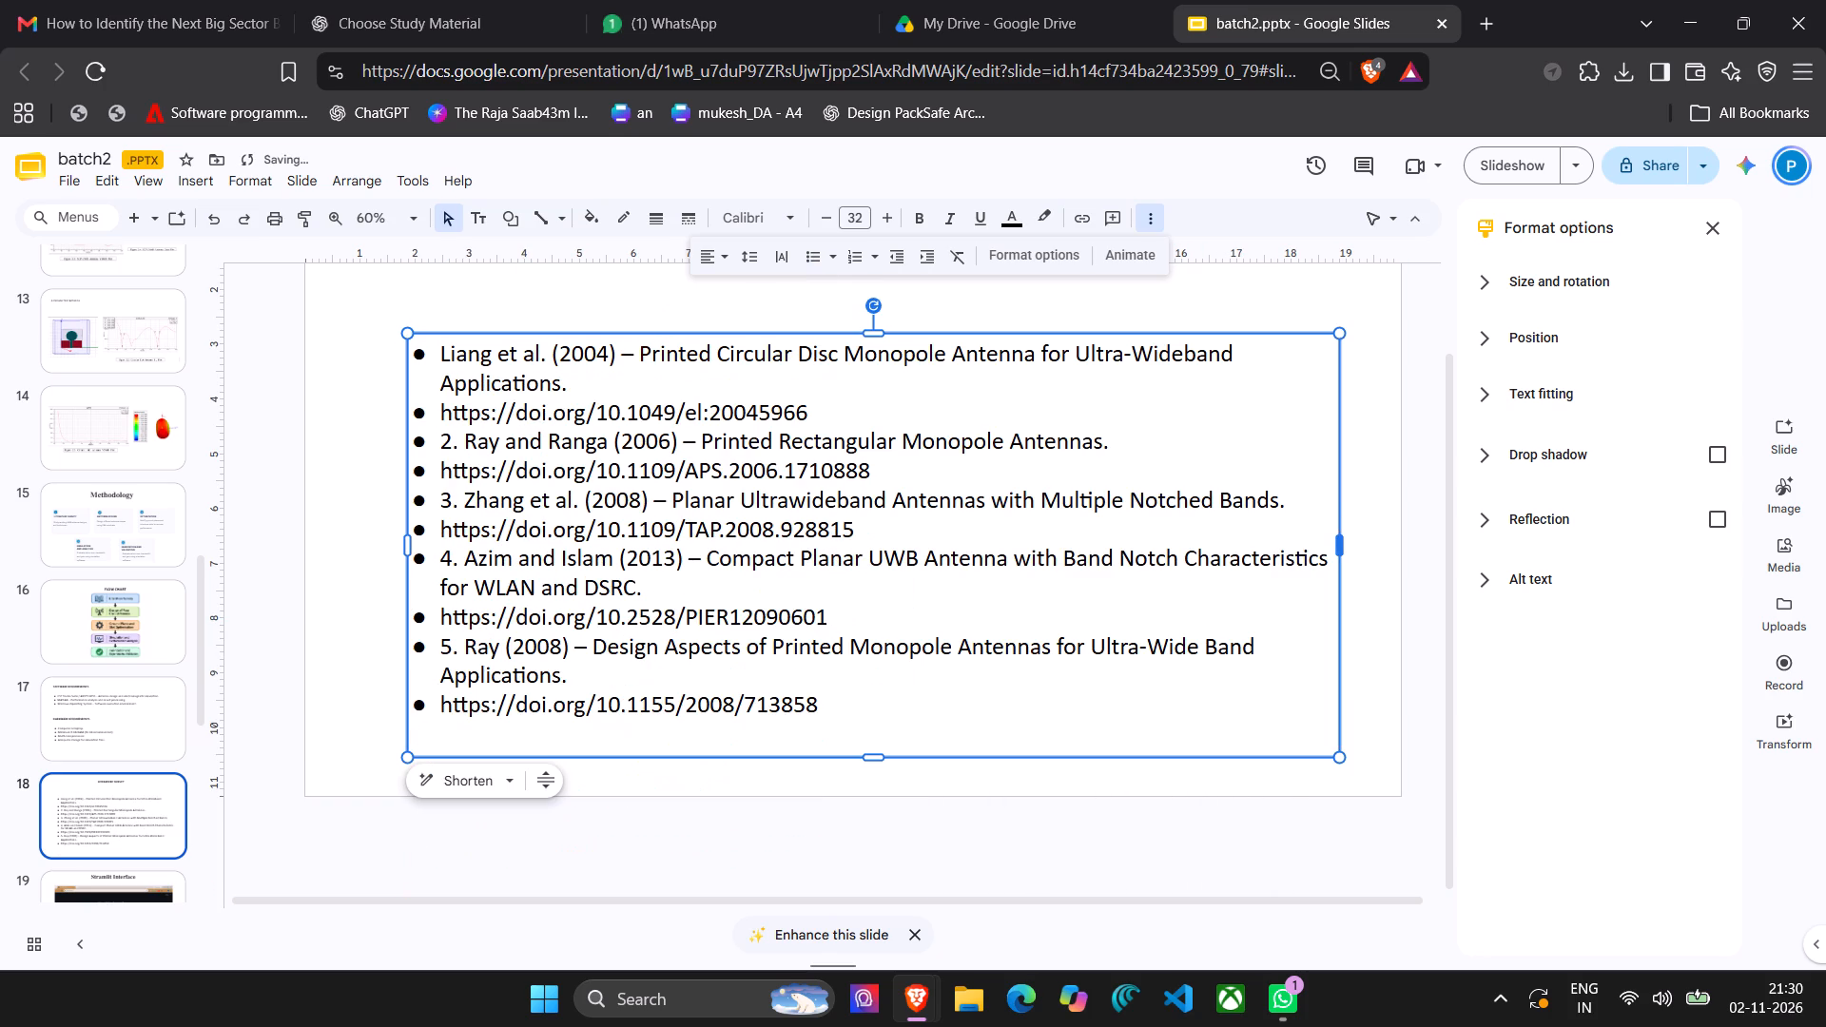
{"action": "scroll", "coordinate": [996, 583], "scroll_direction": "up", "scroll_amount": 1}
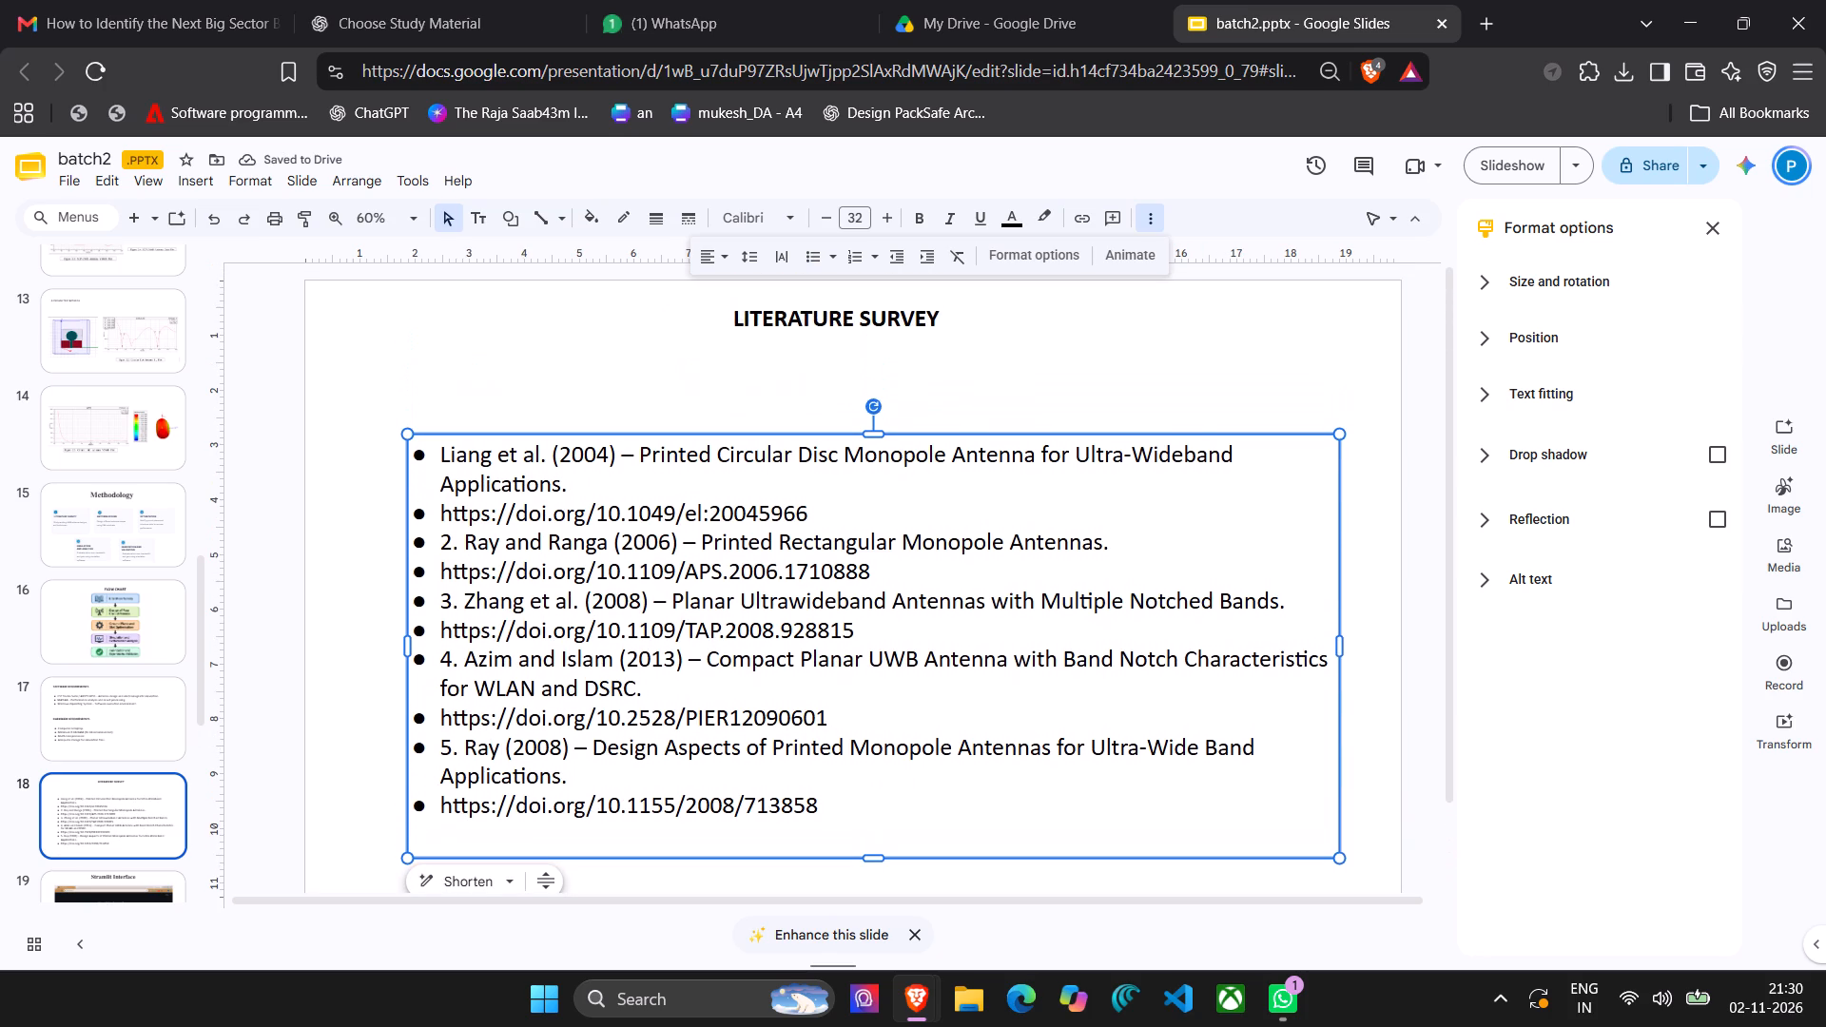
{"action": "scroll", "coordinate": [996, 583], "scroll_direction": "up", "scroll_amount": 1}
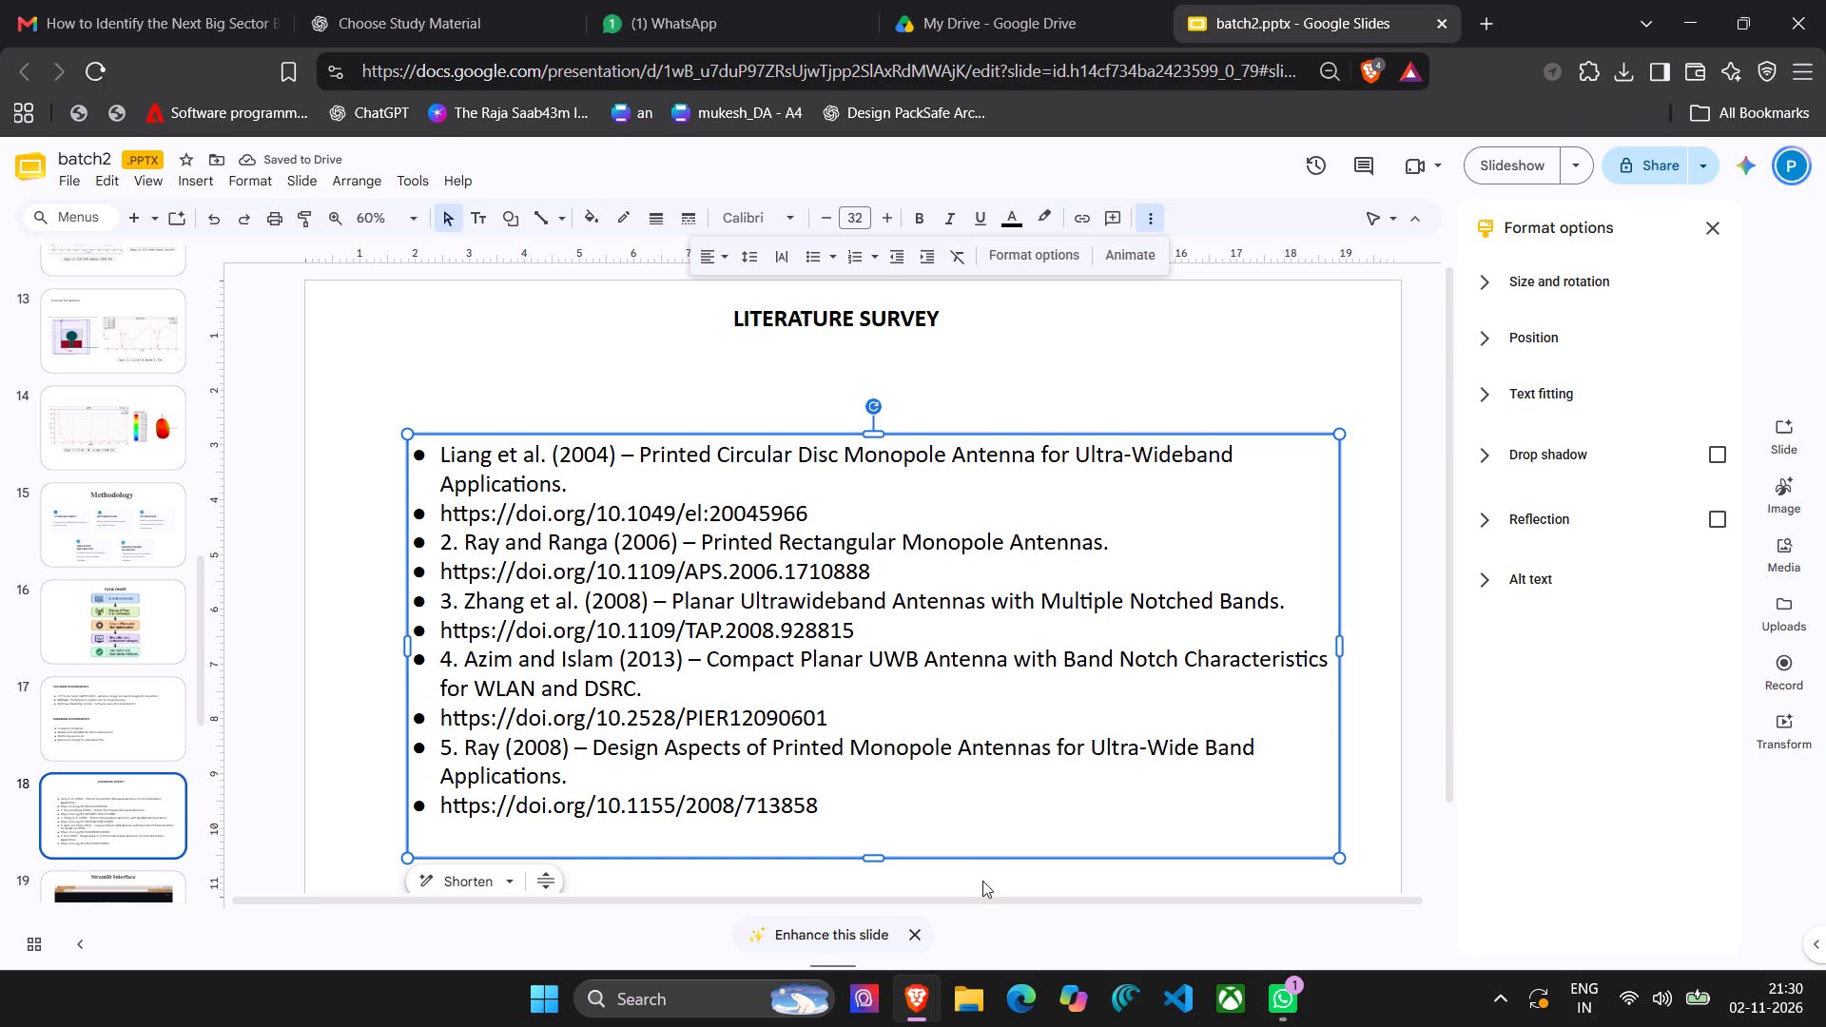
{"action": "left_click_drag", "start_coordinate": [983, 860], "coordinate": [950, 820]}
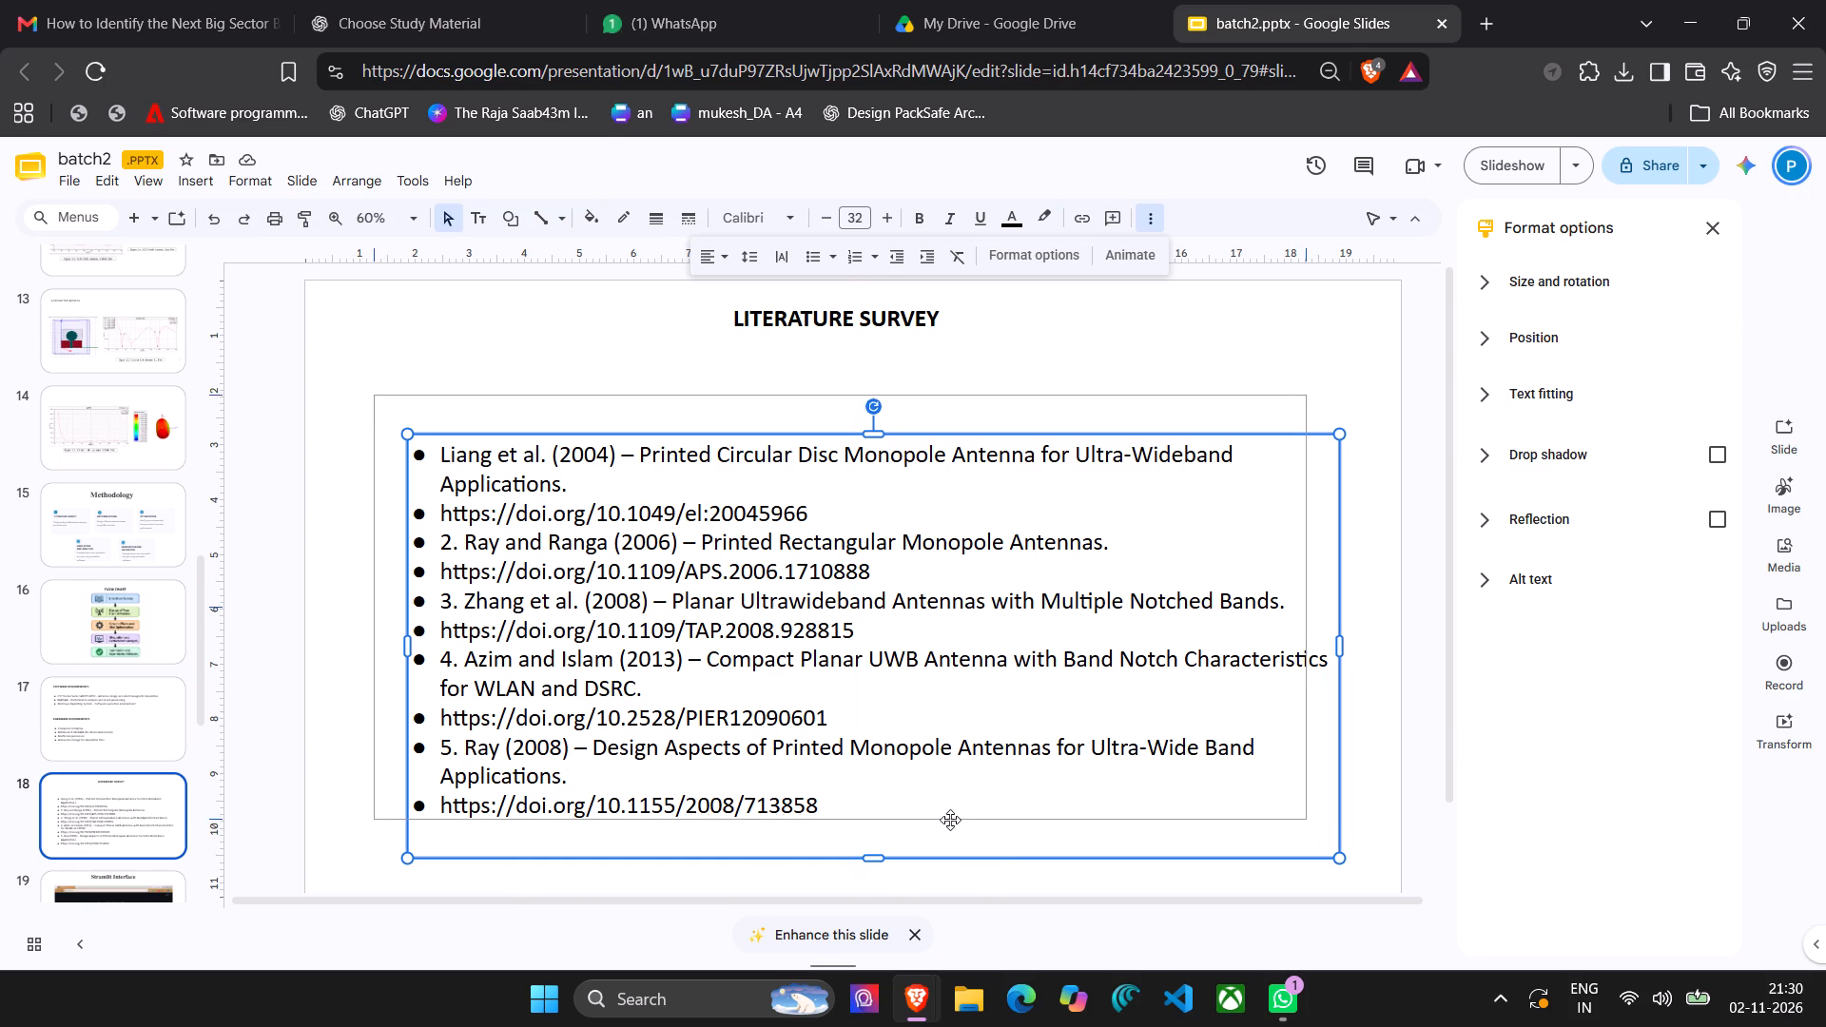
{"action": "left_click_drag", "start_coordinate": [950, 820], "coordinate": [965, 801]}
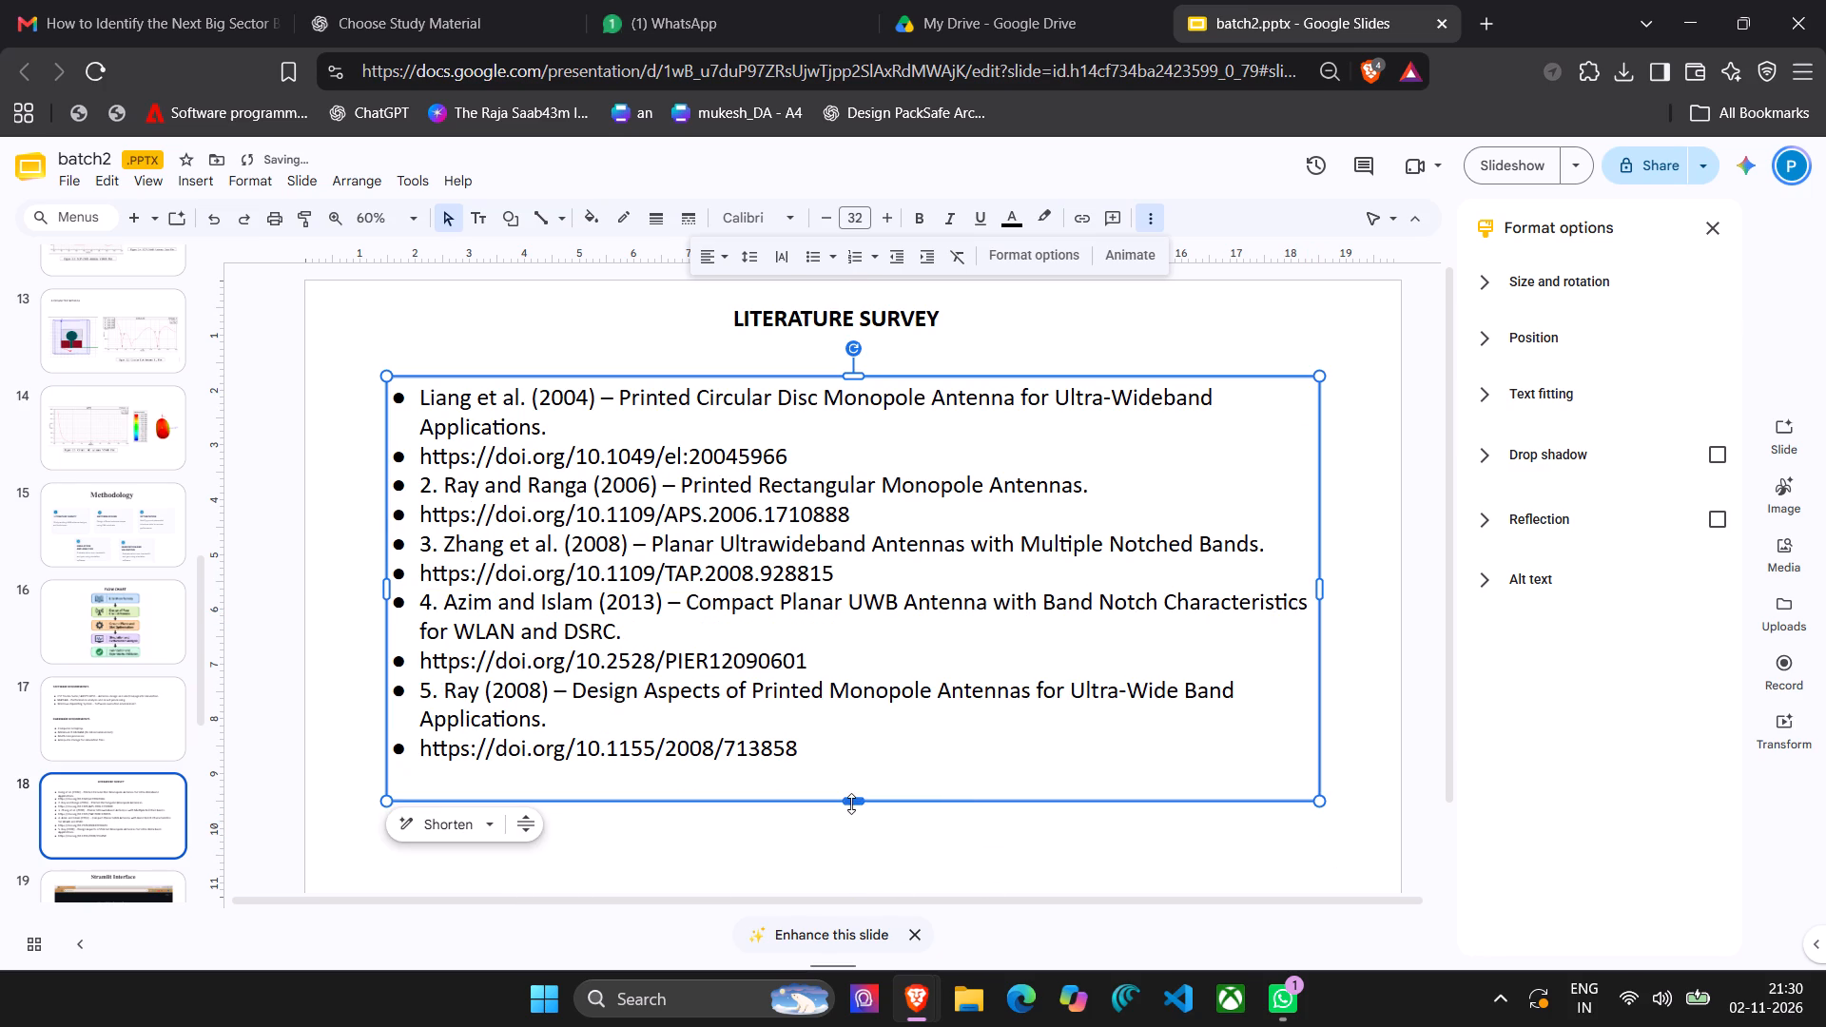
Remove the bullets from the five DOI link lines so that only the paper titles are bulleted.
{"action": "left_click", "coordinate": [406, 665]}
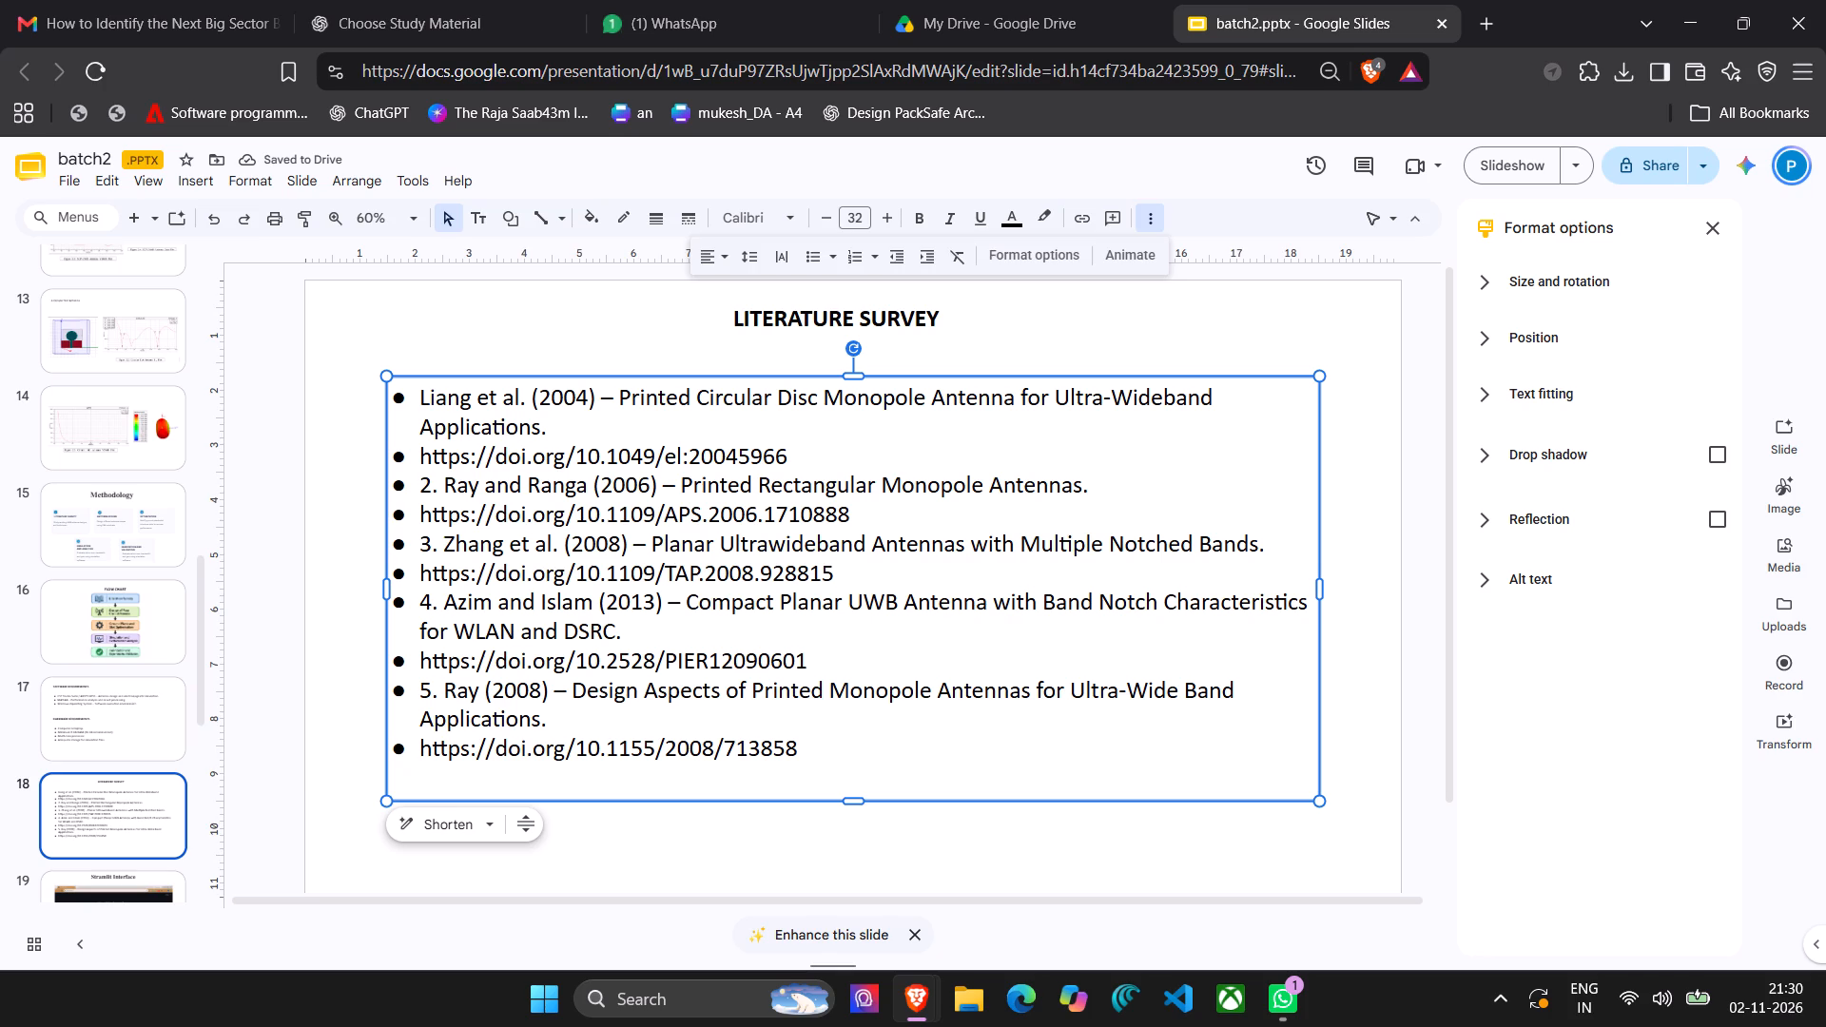
{"action": "key", "text": "BackSpace"}
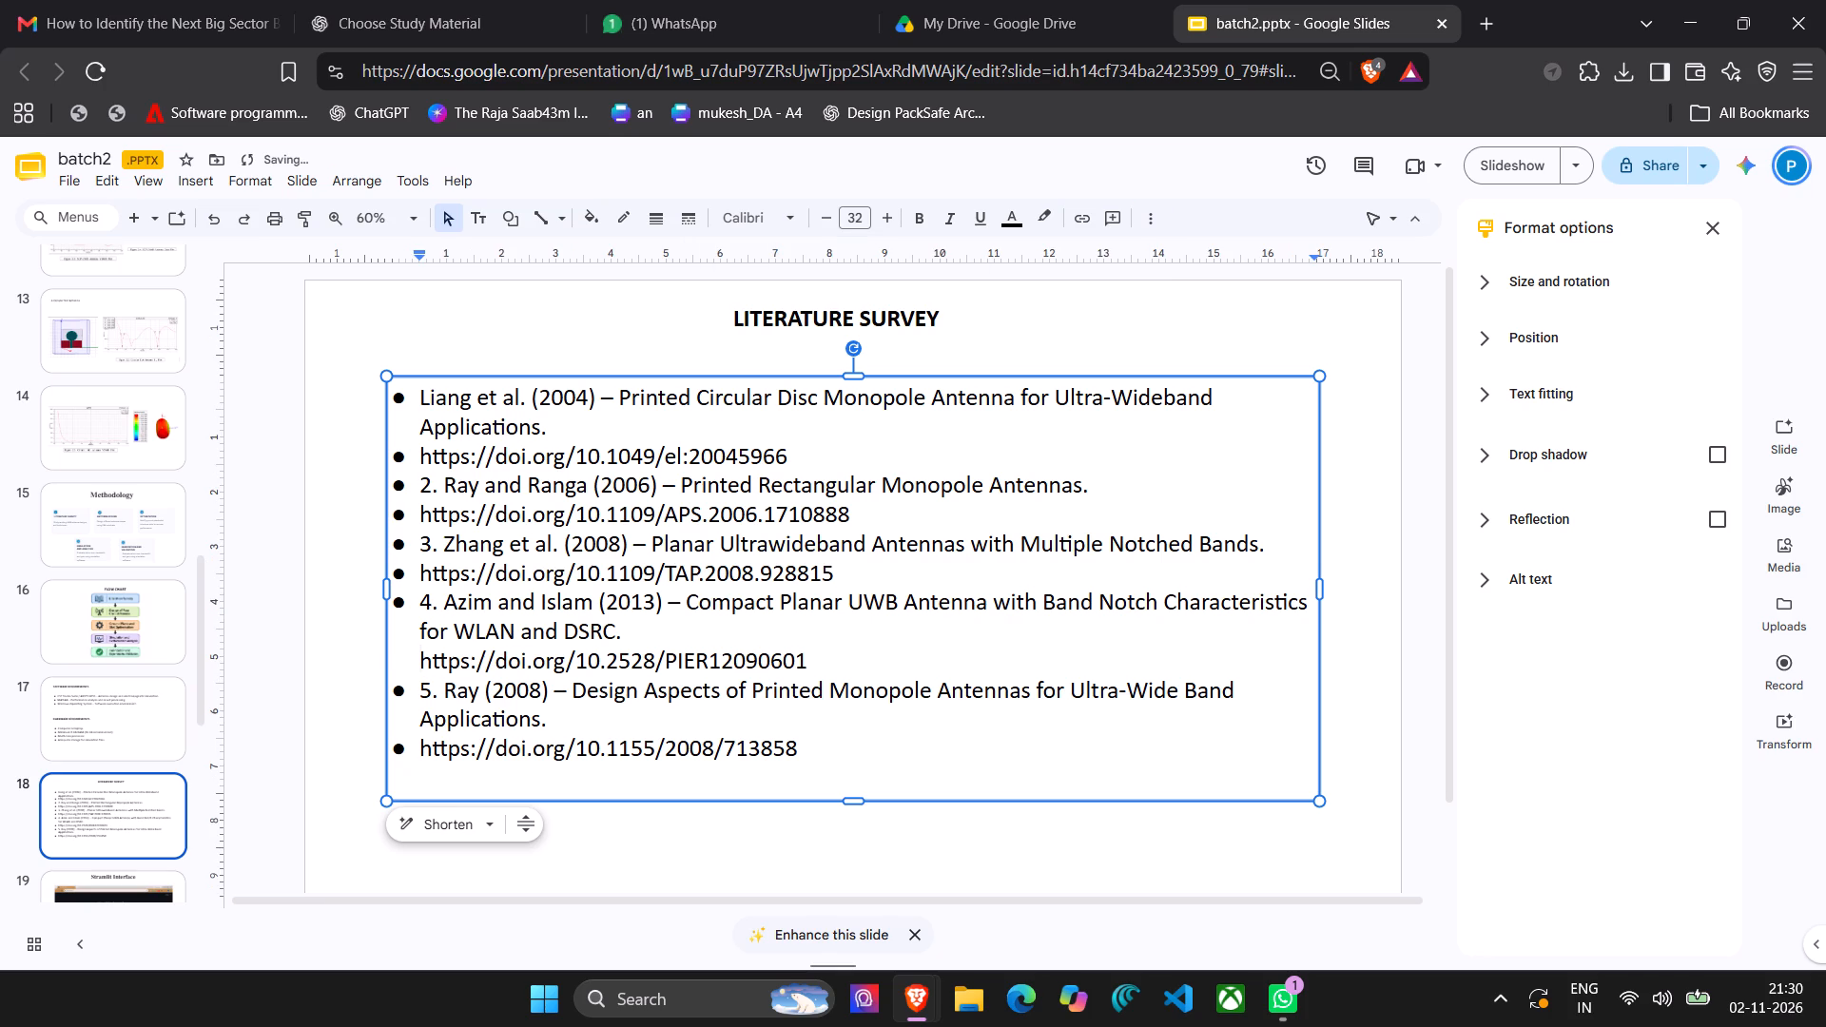
{"action": "left_click", "coordinate": [403, 579]}
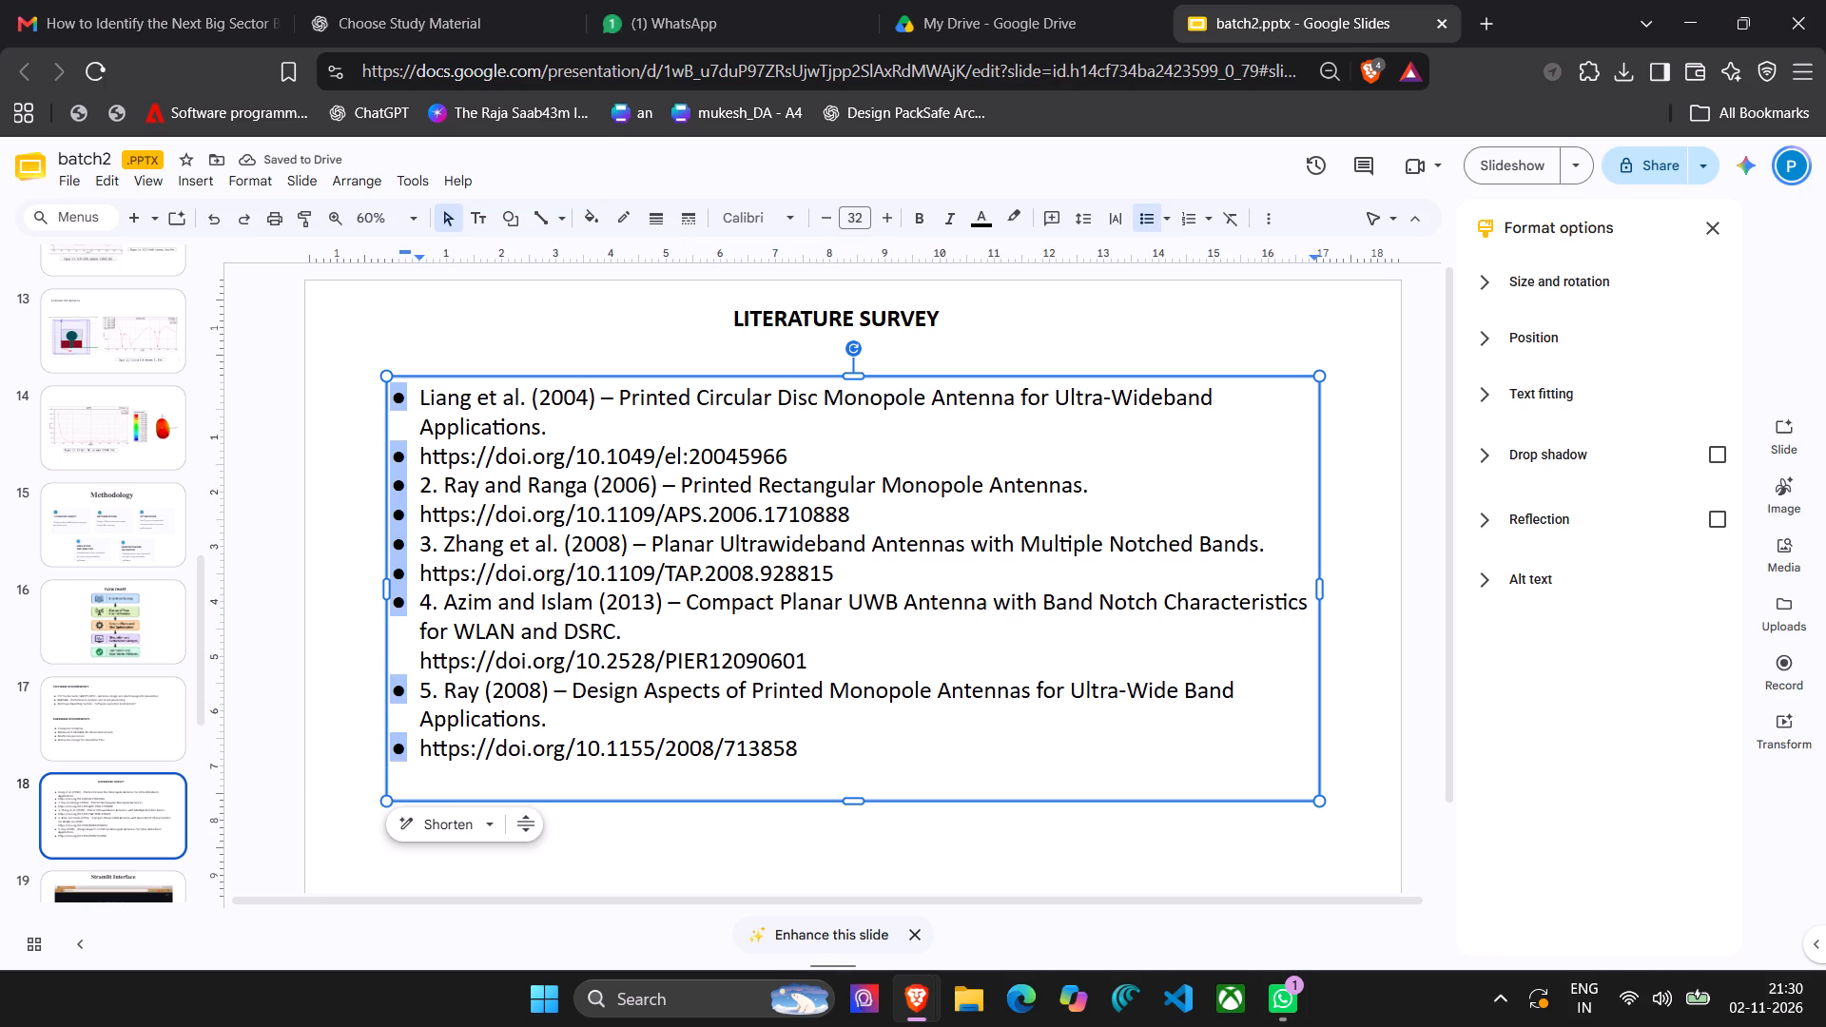
{"action": "left_click", "coordinate": [403, 579]}
{"action": "key", "text": "BackSpace"}
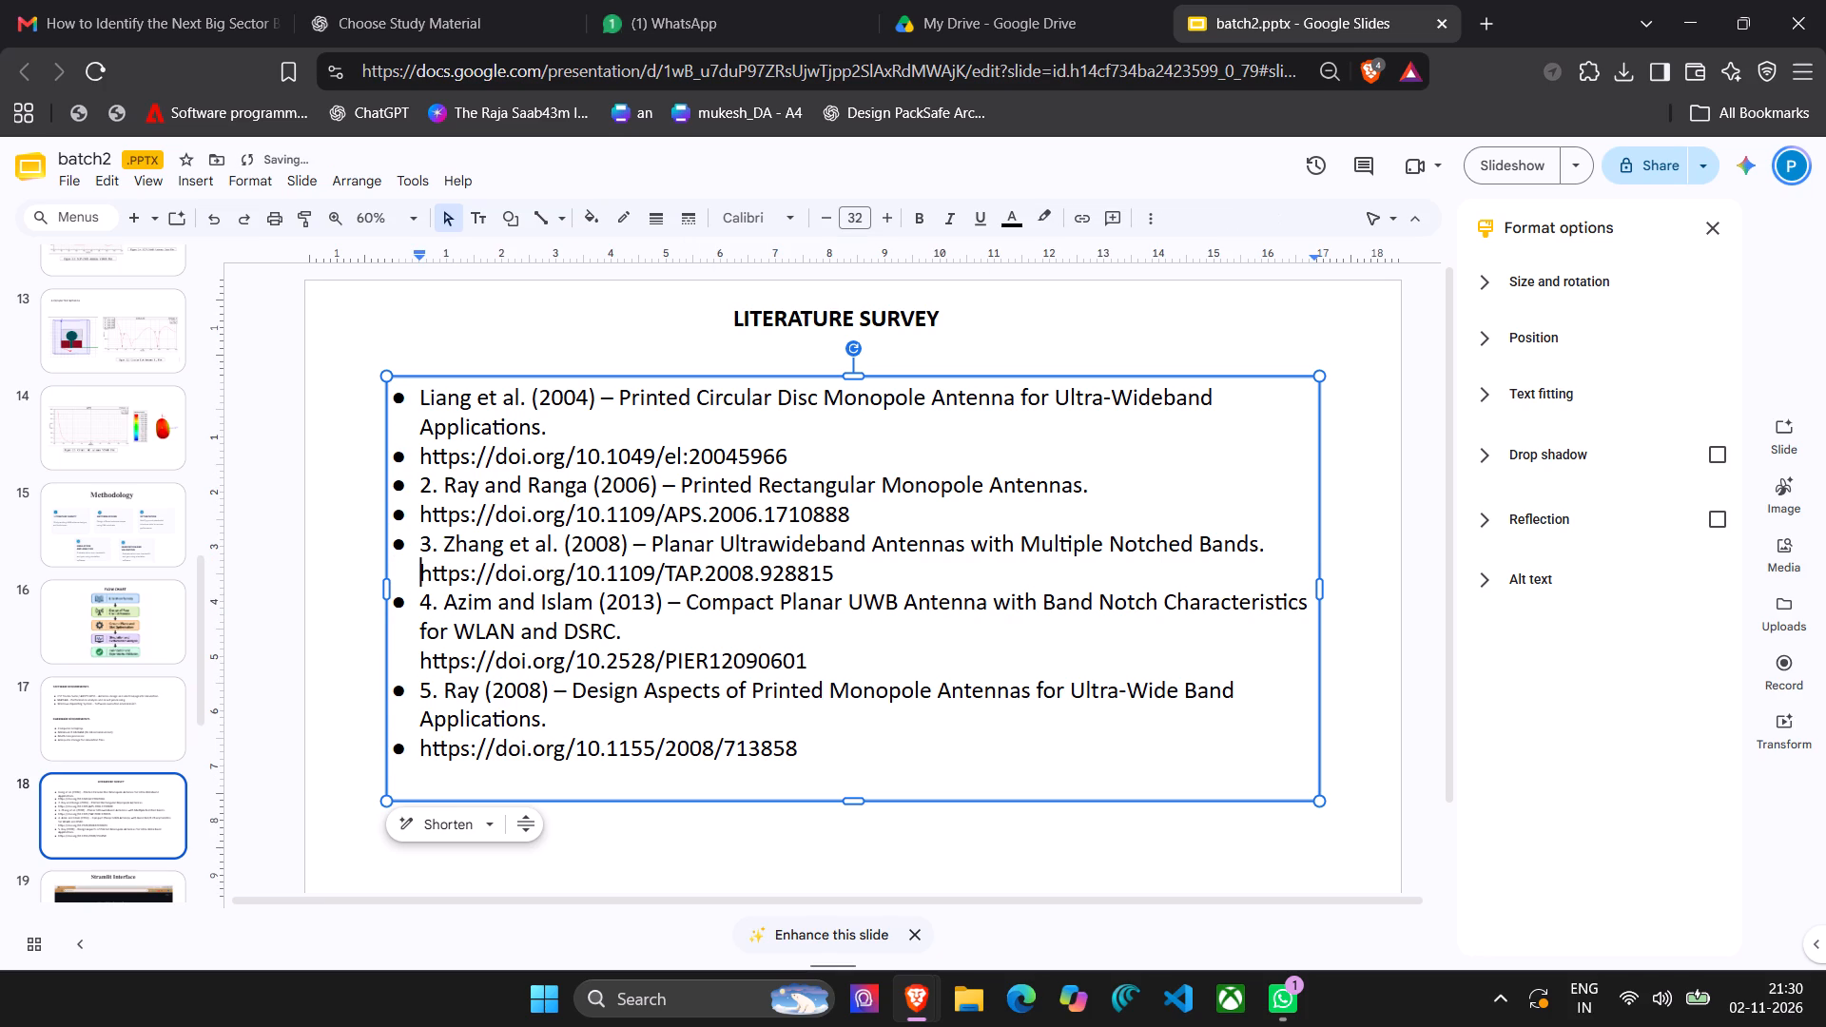
{"action": "left_click", "coordinate": [406, 514]}
{"action": "key", "text": "BackSpace"}
{"action": "left_click", "coordinate": [405, 455]}
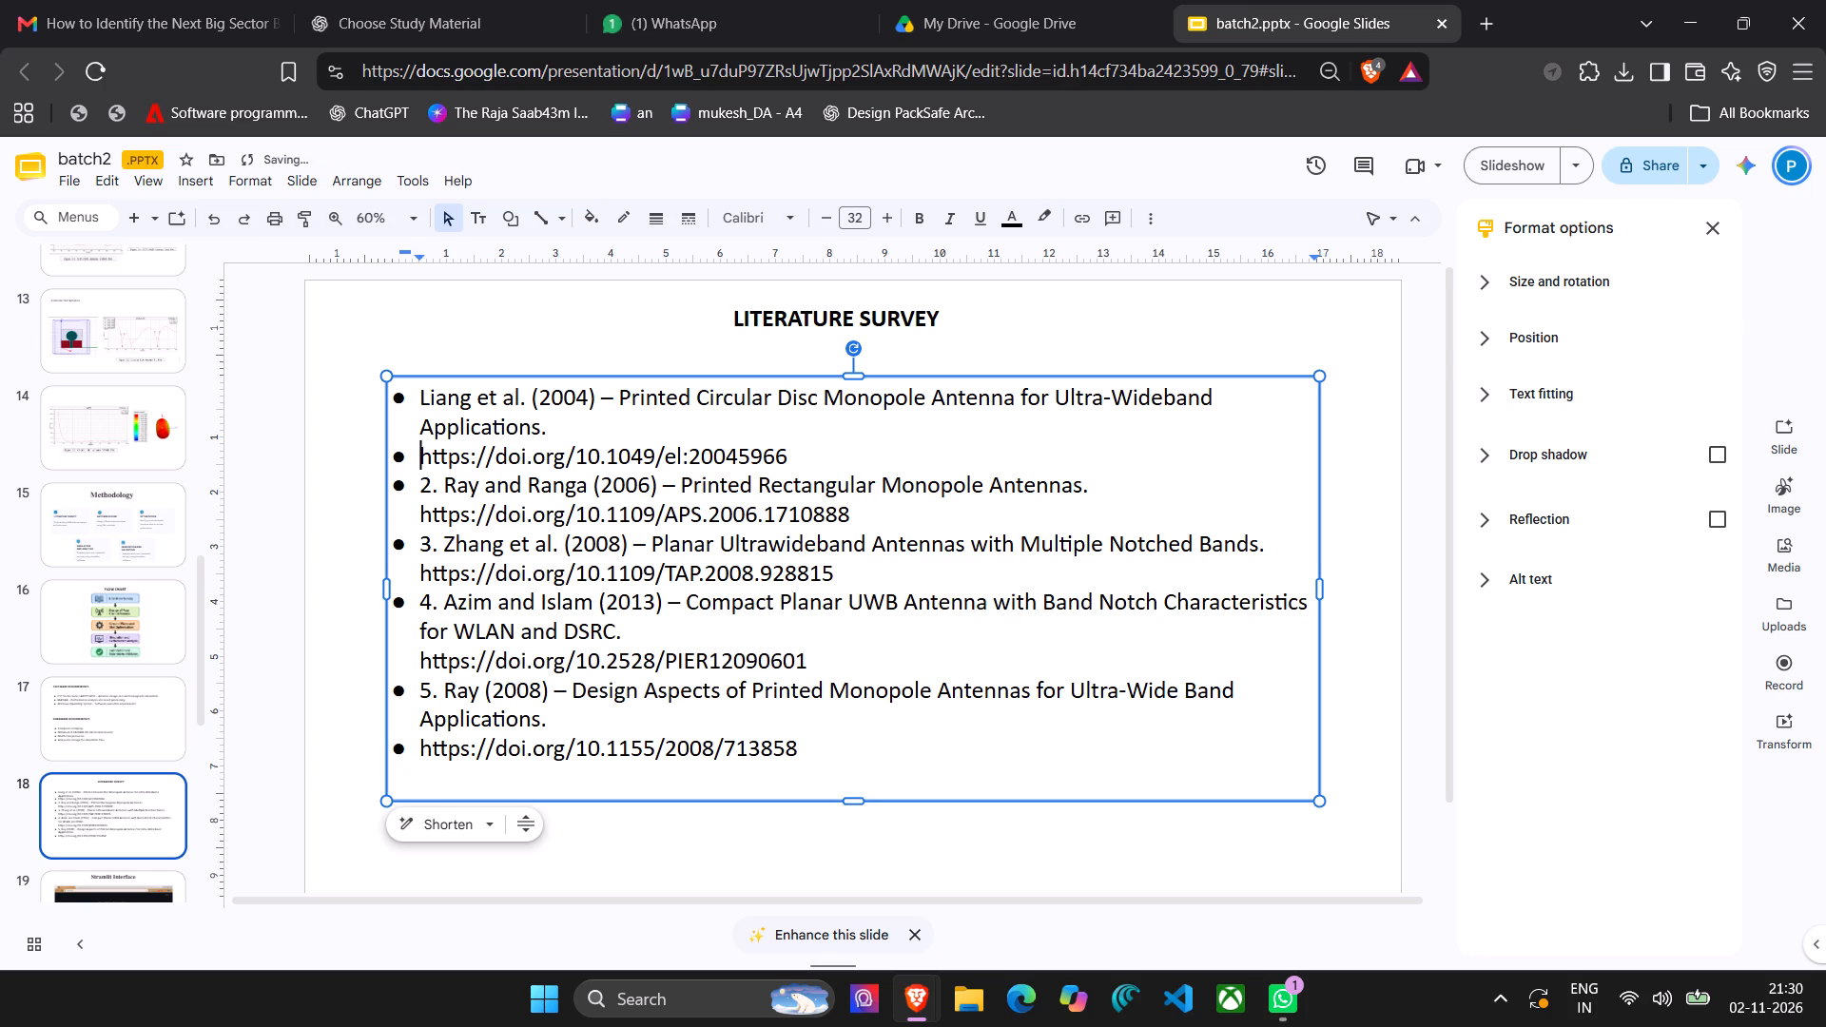
{"action": "key", "text": "BackSpace"}
{"action": "left_click", "coordinate": [407, 752]}
{"action": "key", "text": "BackSpace"}
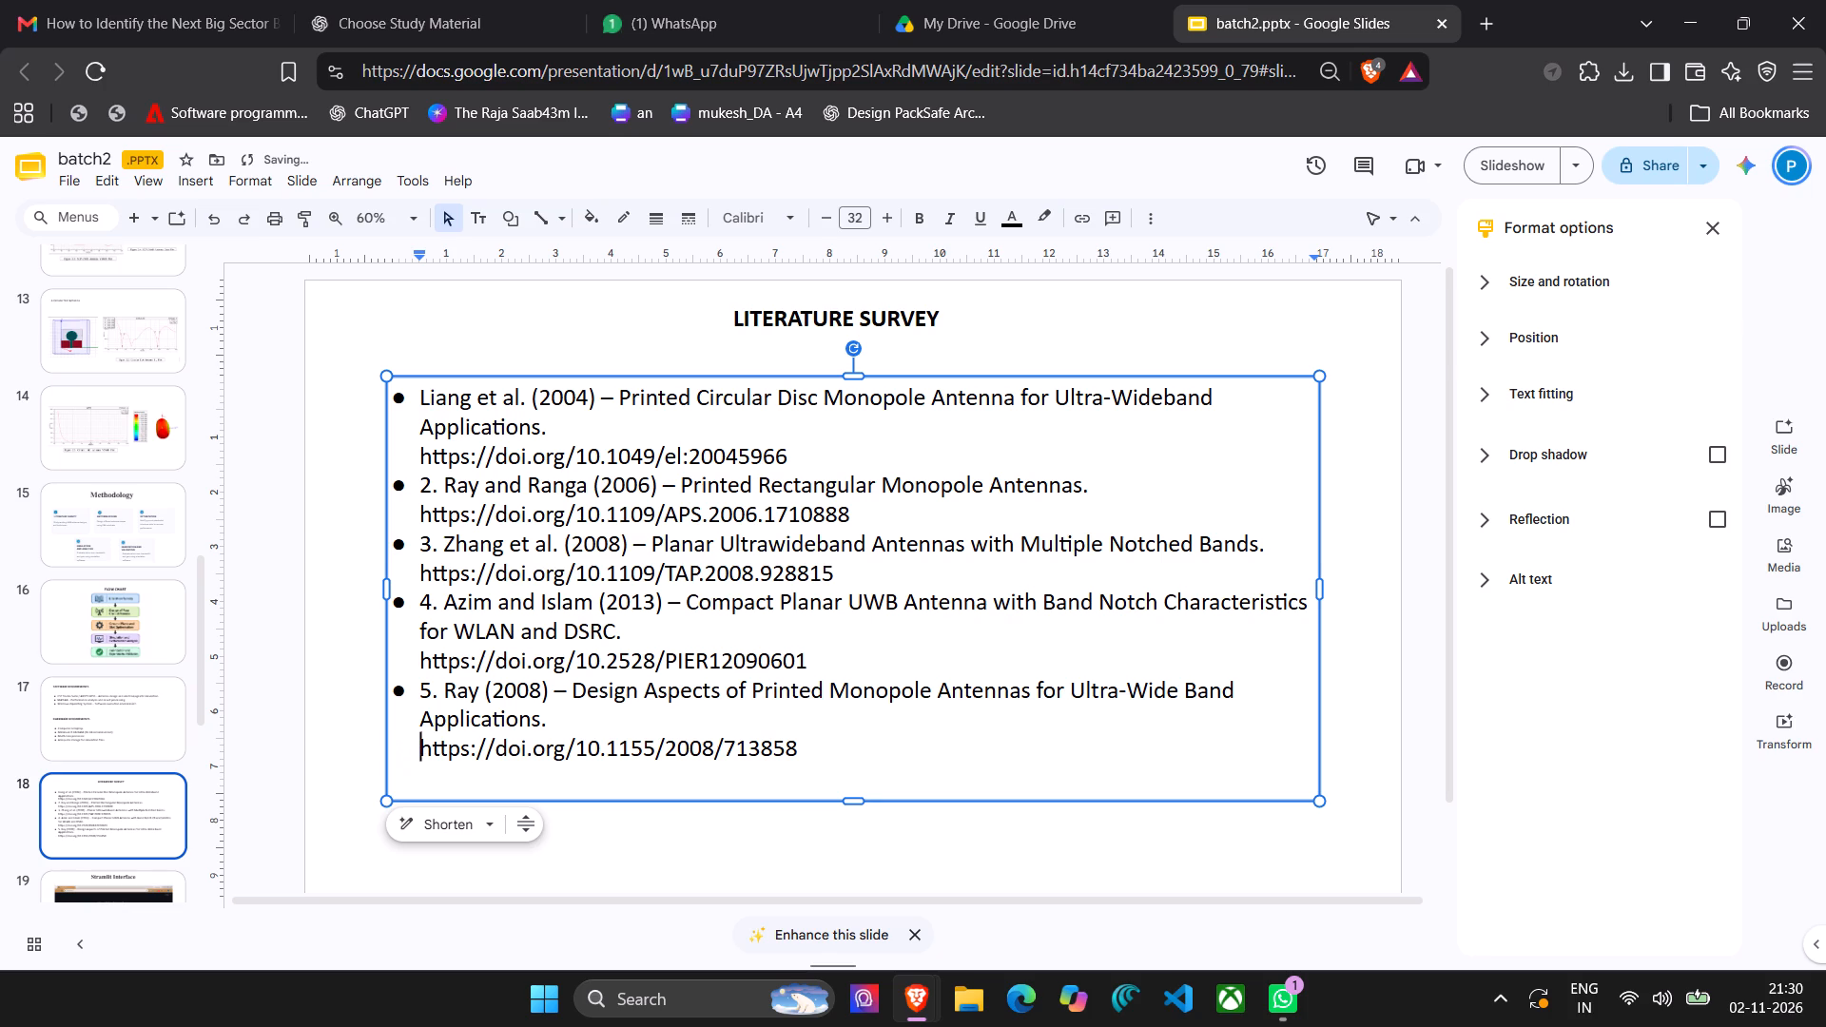
{"action": "left_click", "coordinate": [855, 759]}
{"action": "left_click", "coordinate": [863, 823]}
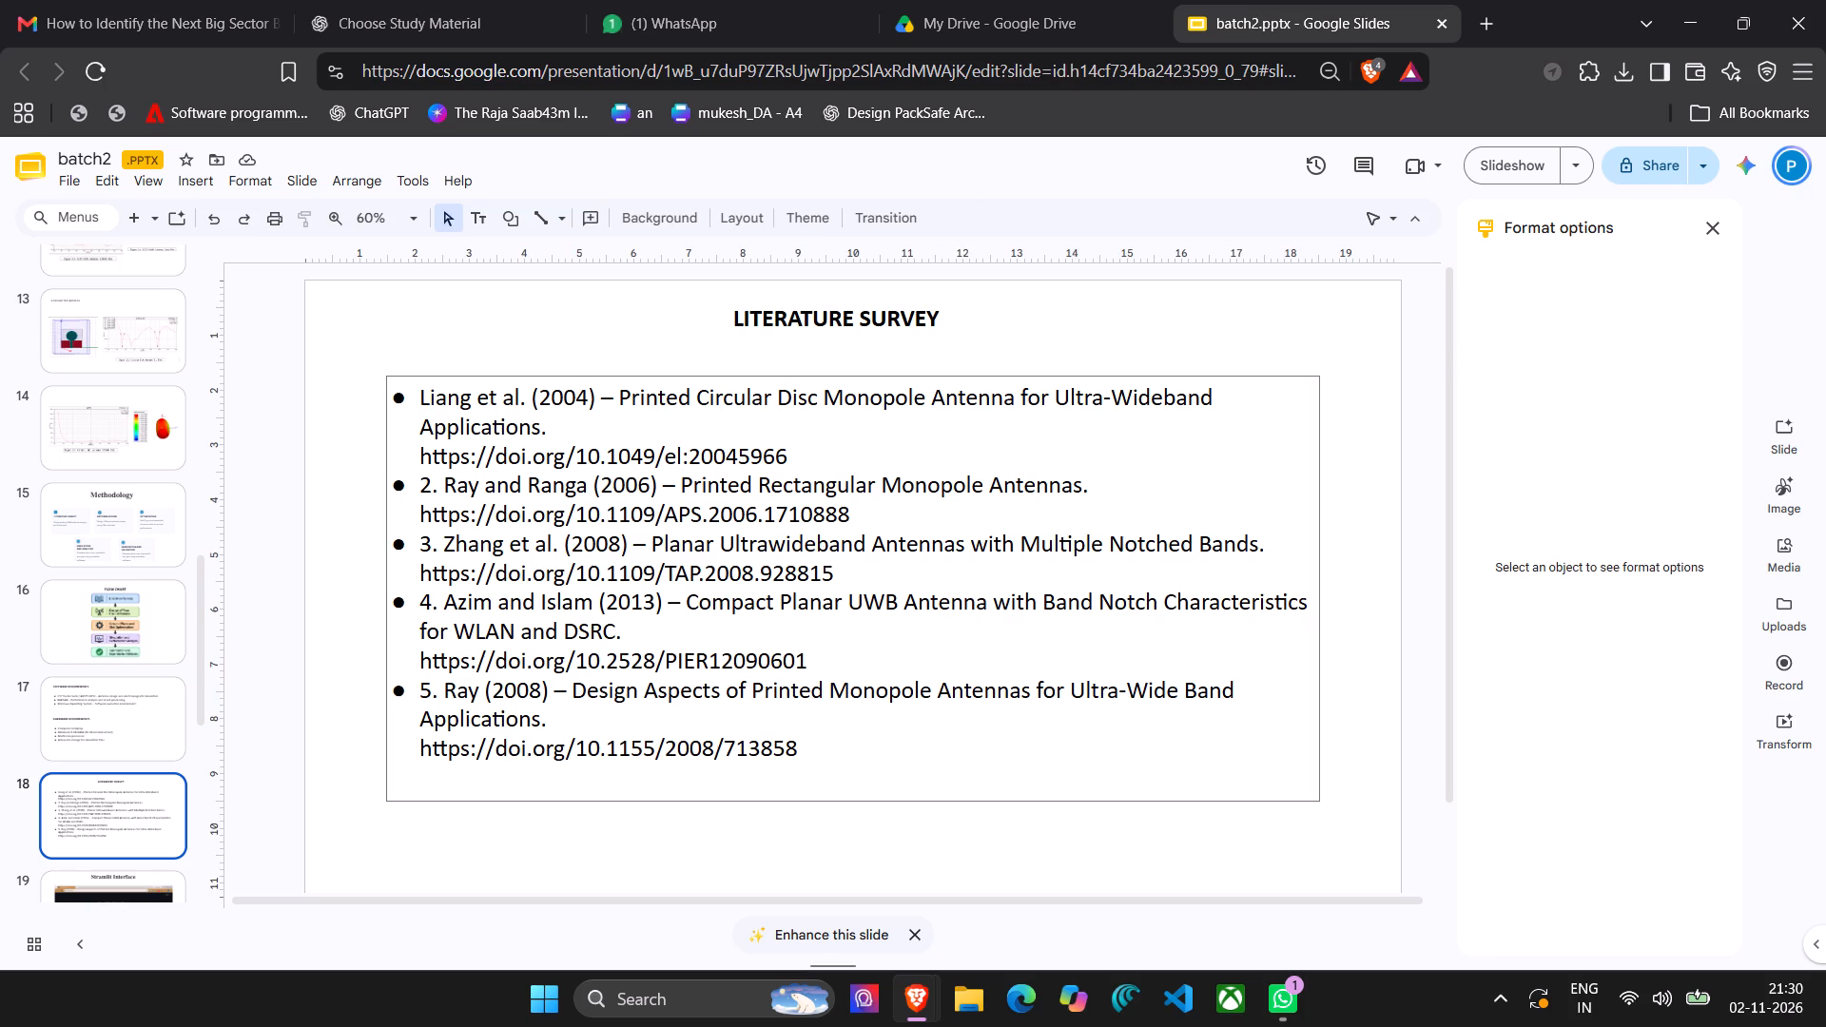
Delete the numbers 2. and 3. before the Ray and Ranga and Zhang et al. entries, keeping their bullets.
{"action": "left_click", "coordinate": [443, 490]}
{"action": "key", "text": "BackSpace"}
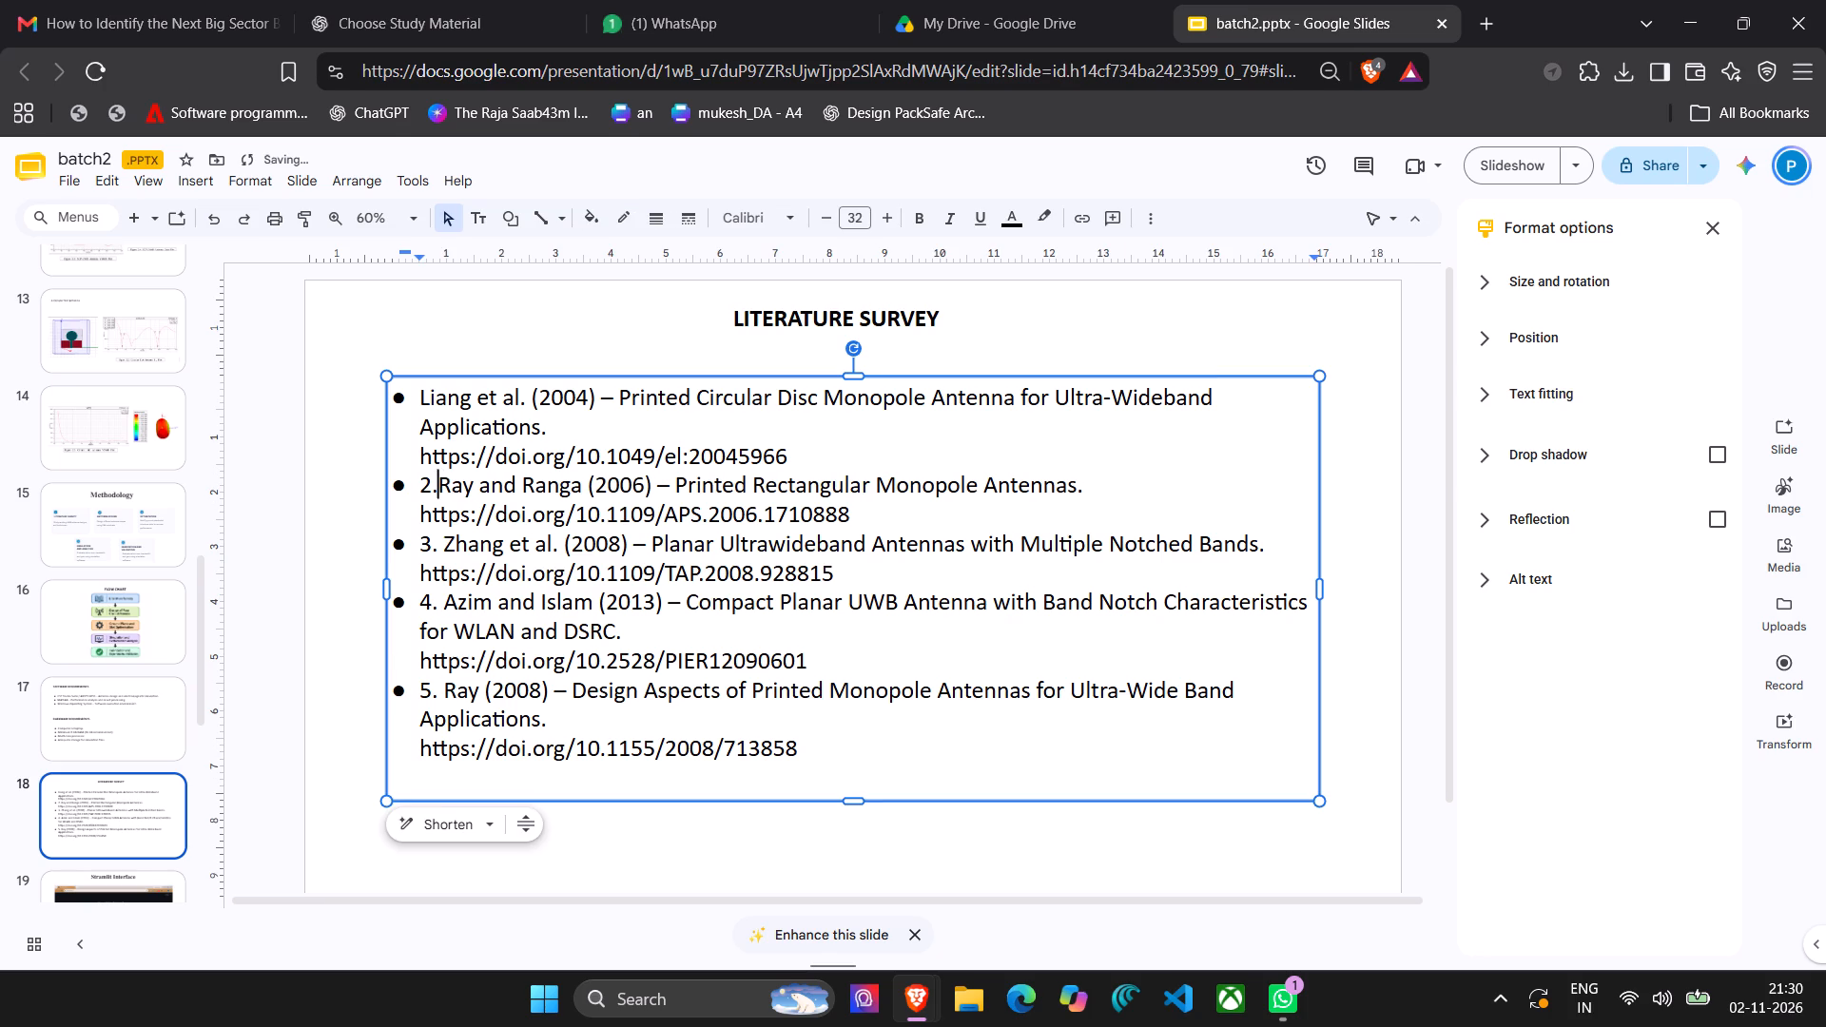
{"action": "key", "text": "BackSpace"}
{"action": "key", "text": "BackSpace"}
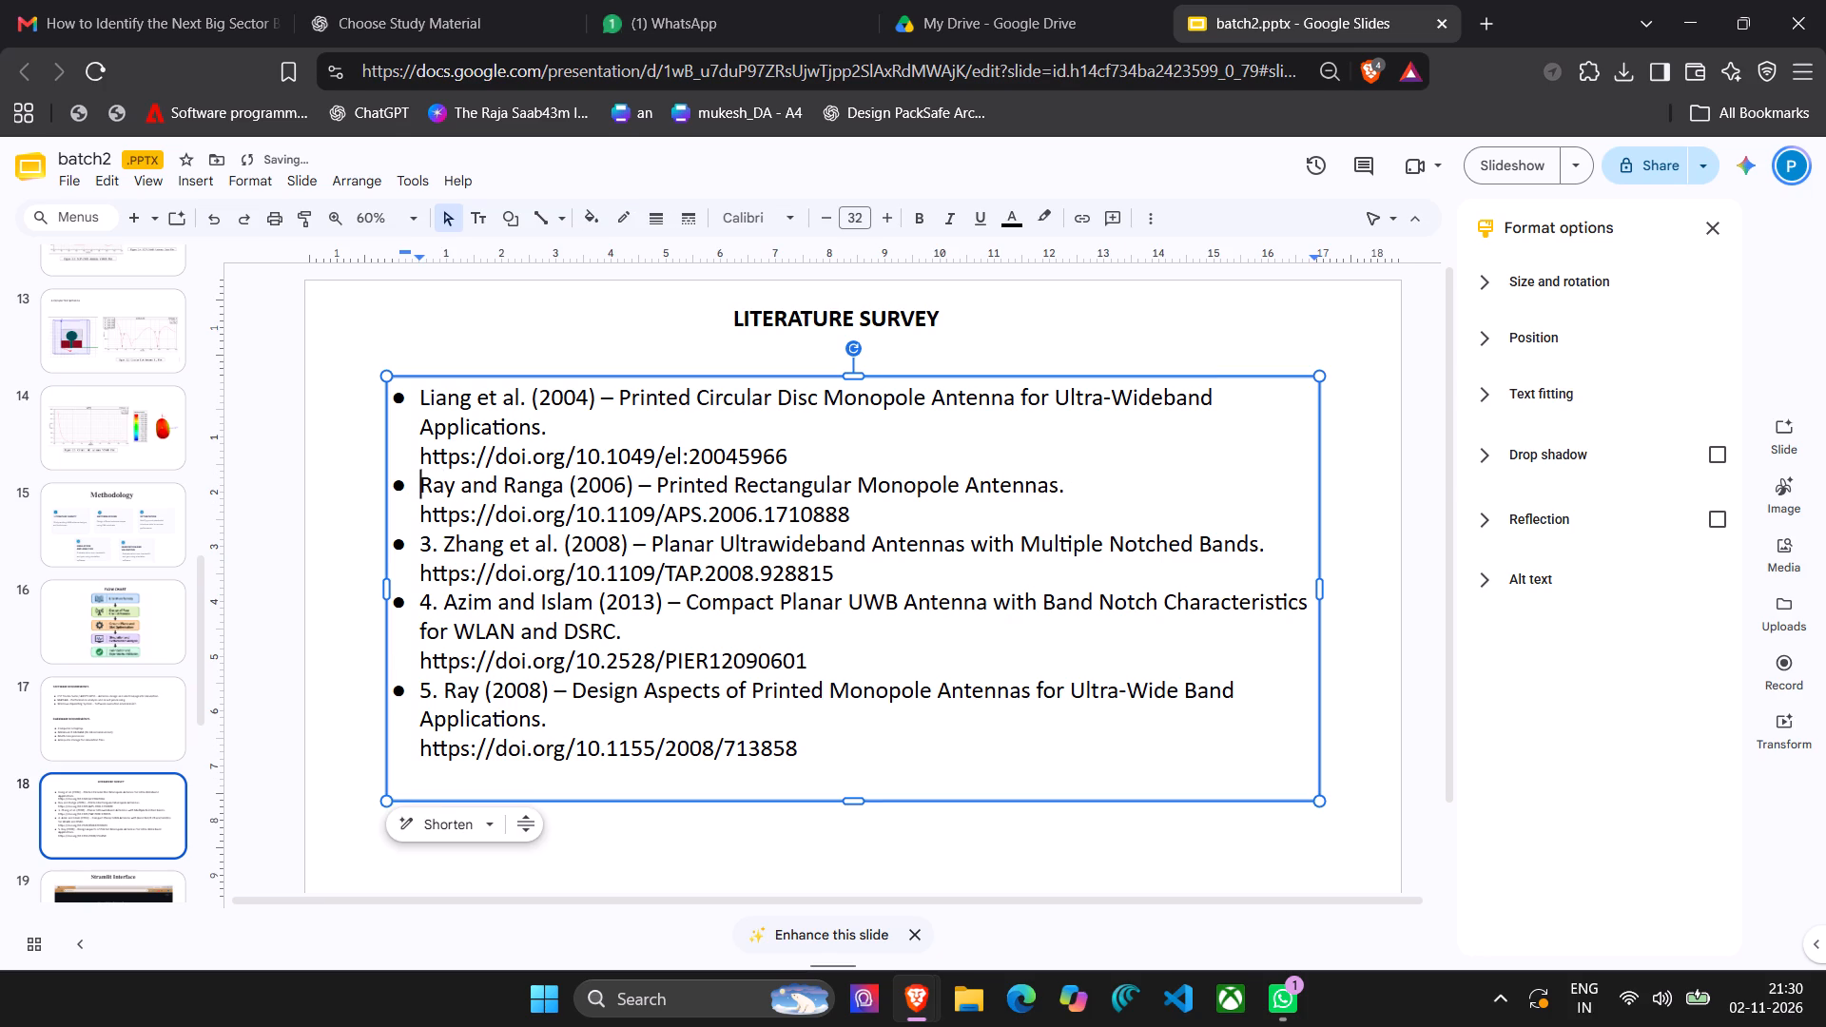
{"action": "left_click", "coordinate": [433, 543]}
{"action": "key", "text": "Right"}
{"action": "key", "text": "BackSpace"}
{"action": "key", "text": "BackSpace"}
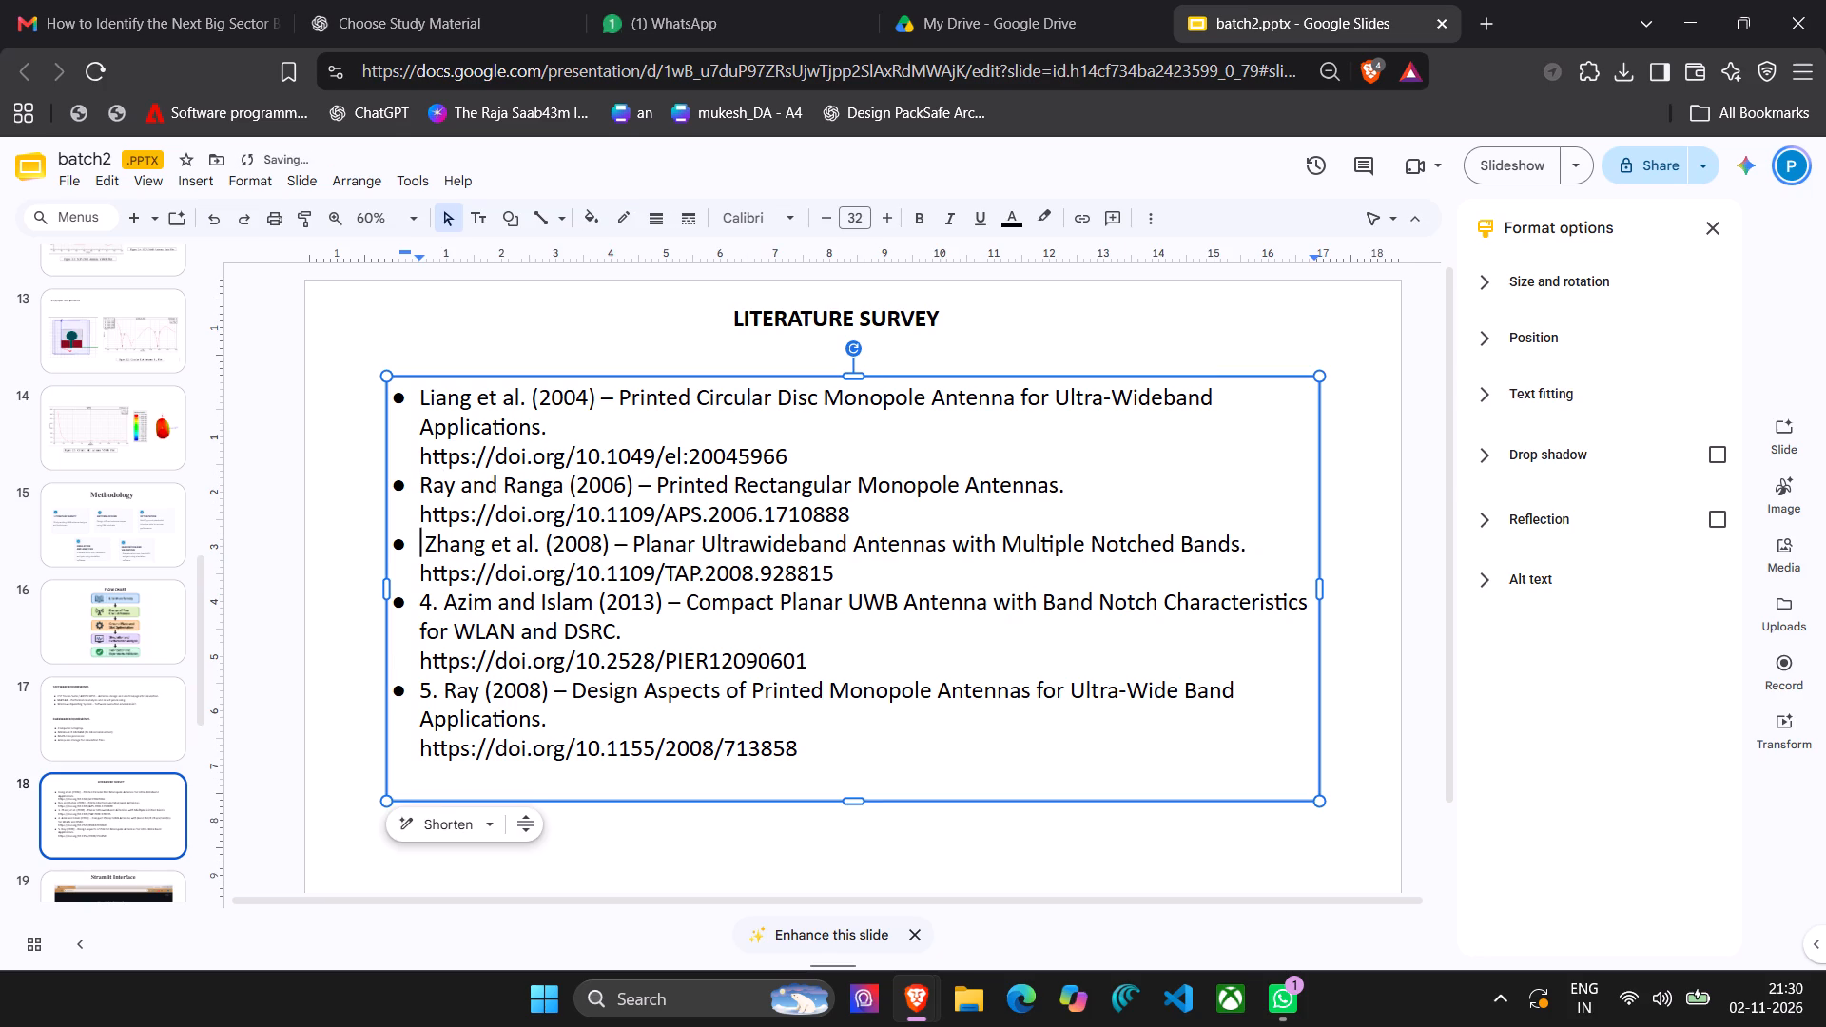
{"action": "key", "text": "BackSpace"}
{"action": "key", "text": "ctrl+z"}
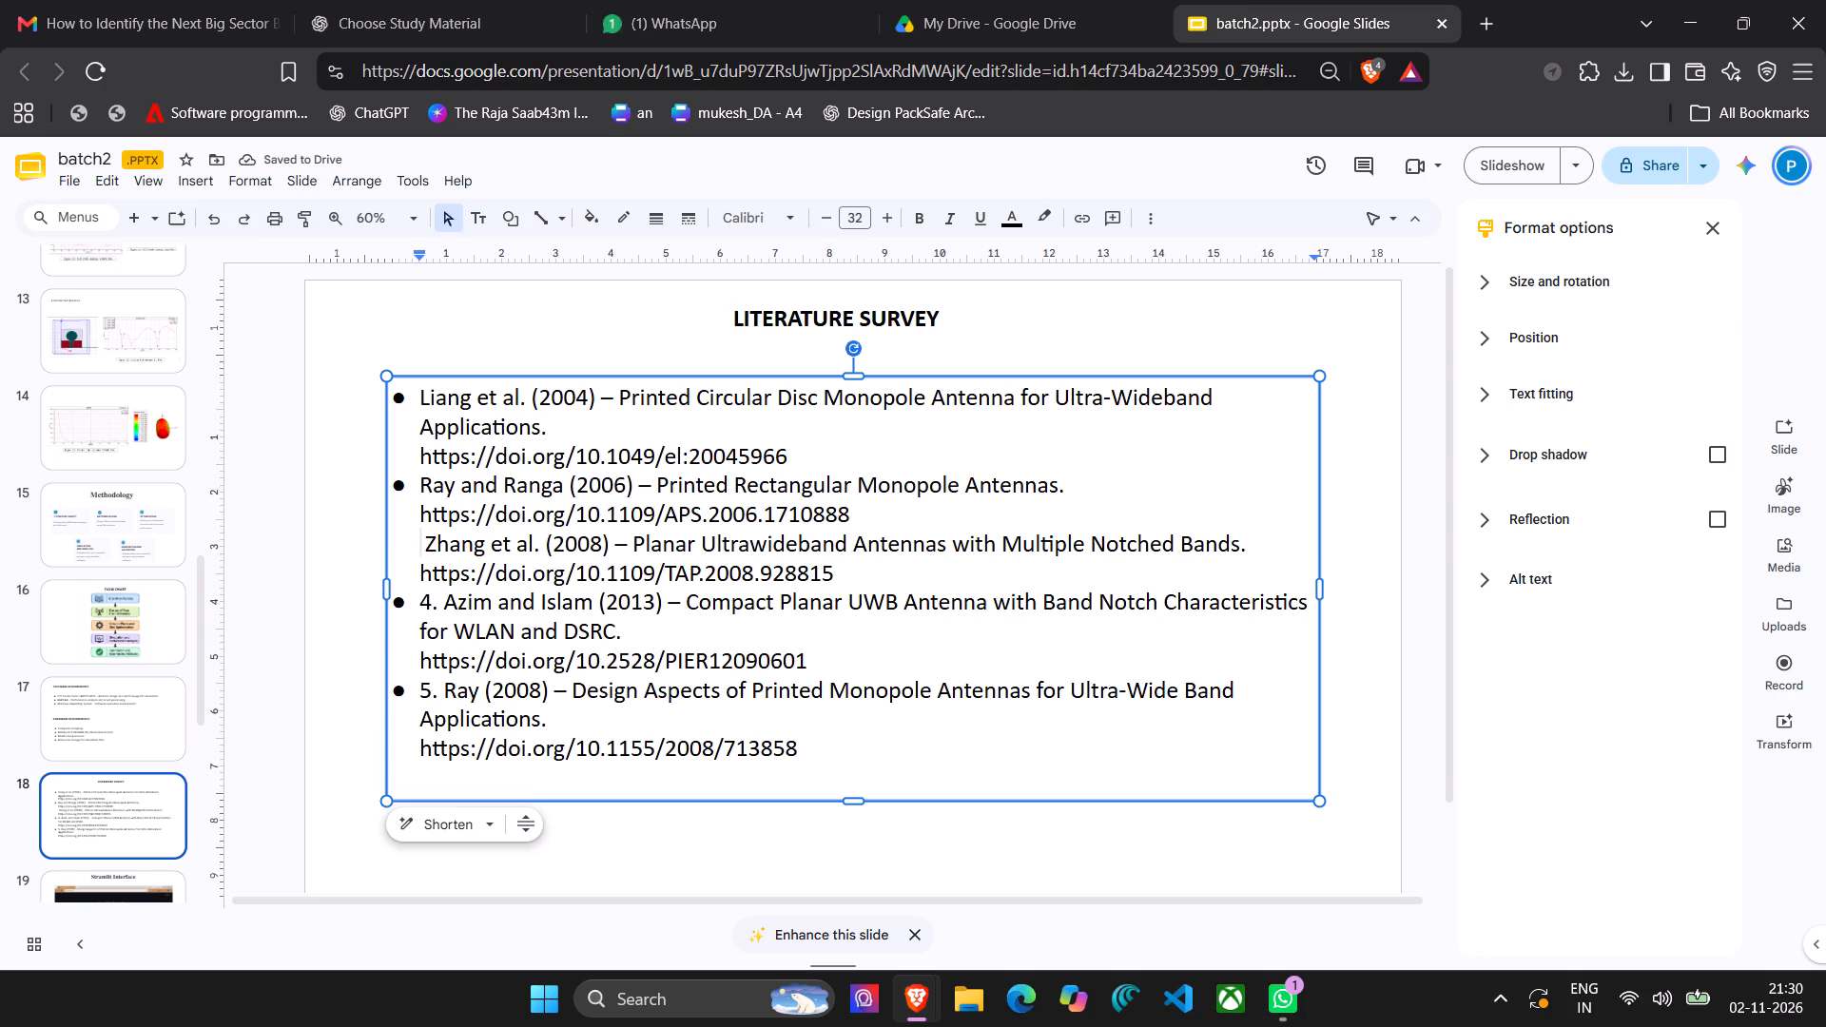
{"action": "key", "text": "BackSpace"}
{"action": "key", "text": "BackSpace"}
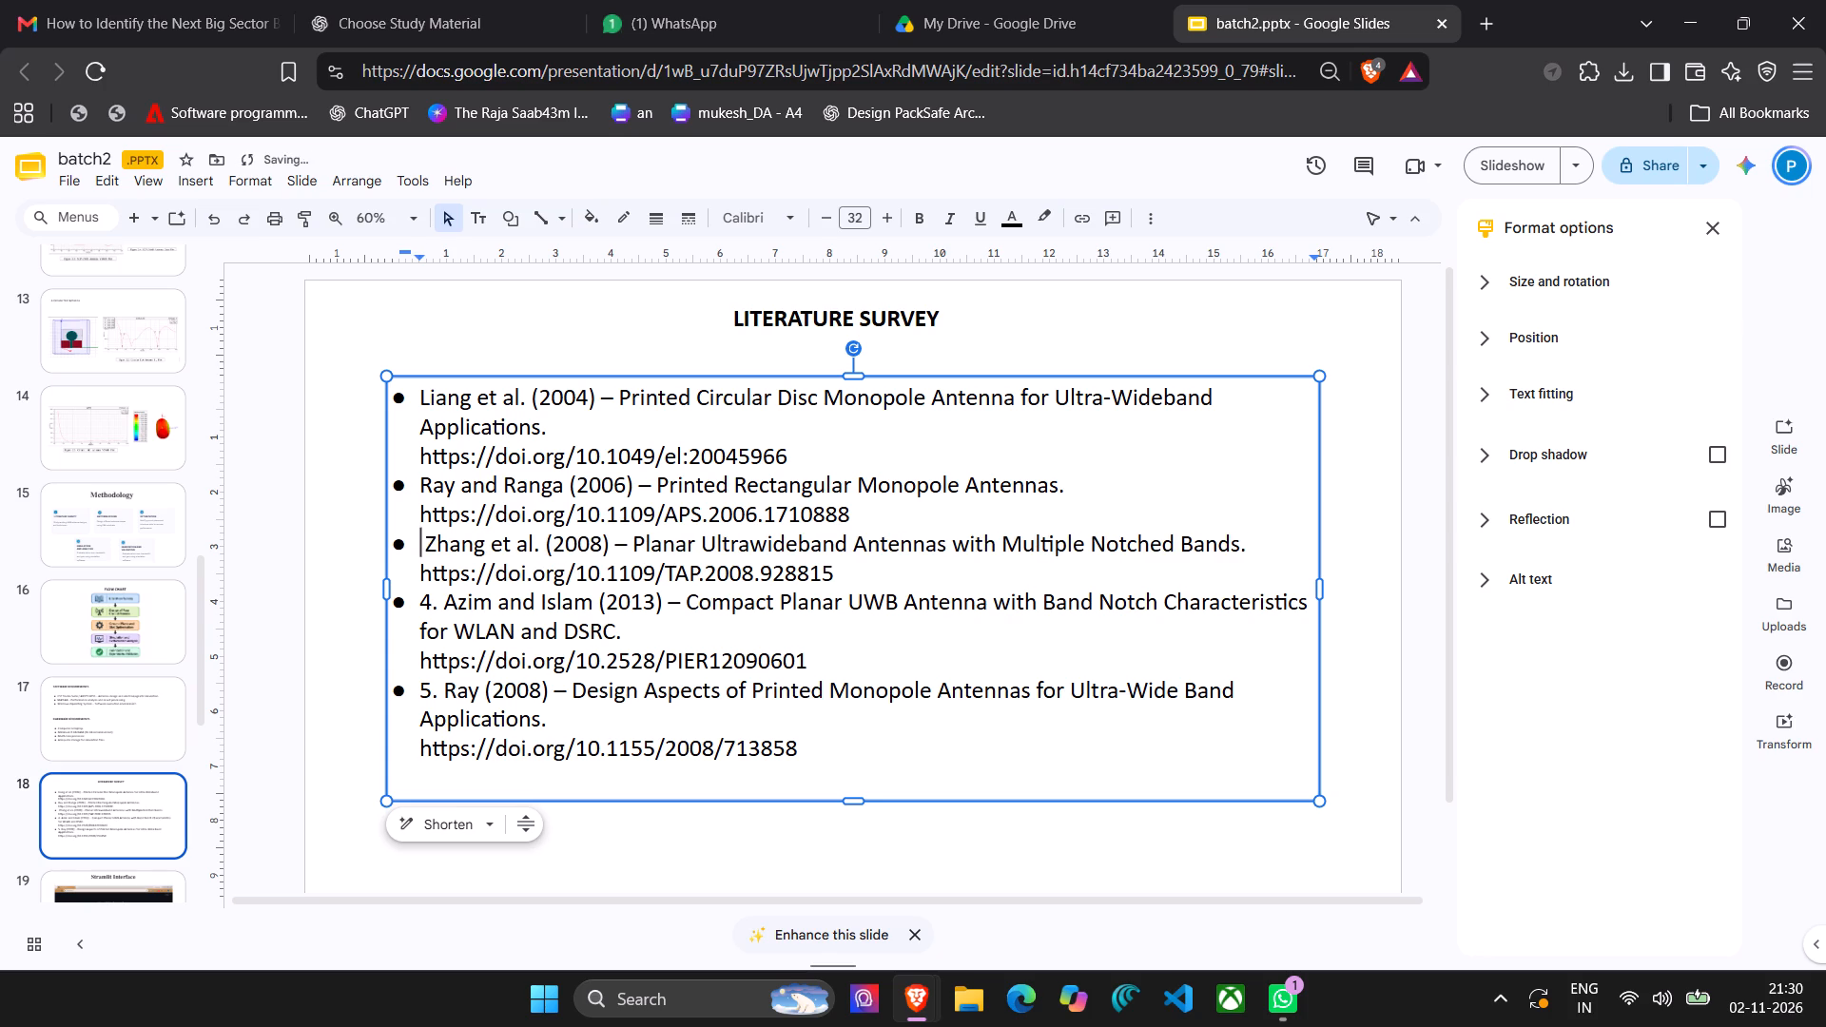
{"action": "key", "text": "Right"}
{"action": "key", "text": "BackSpace"}
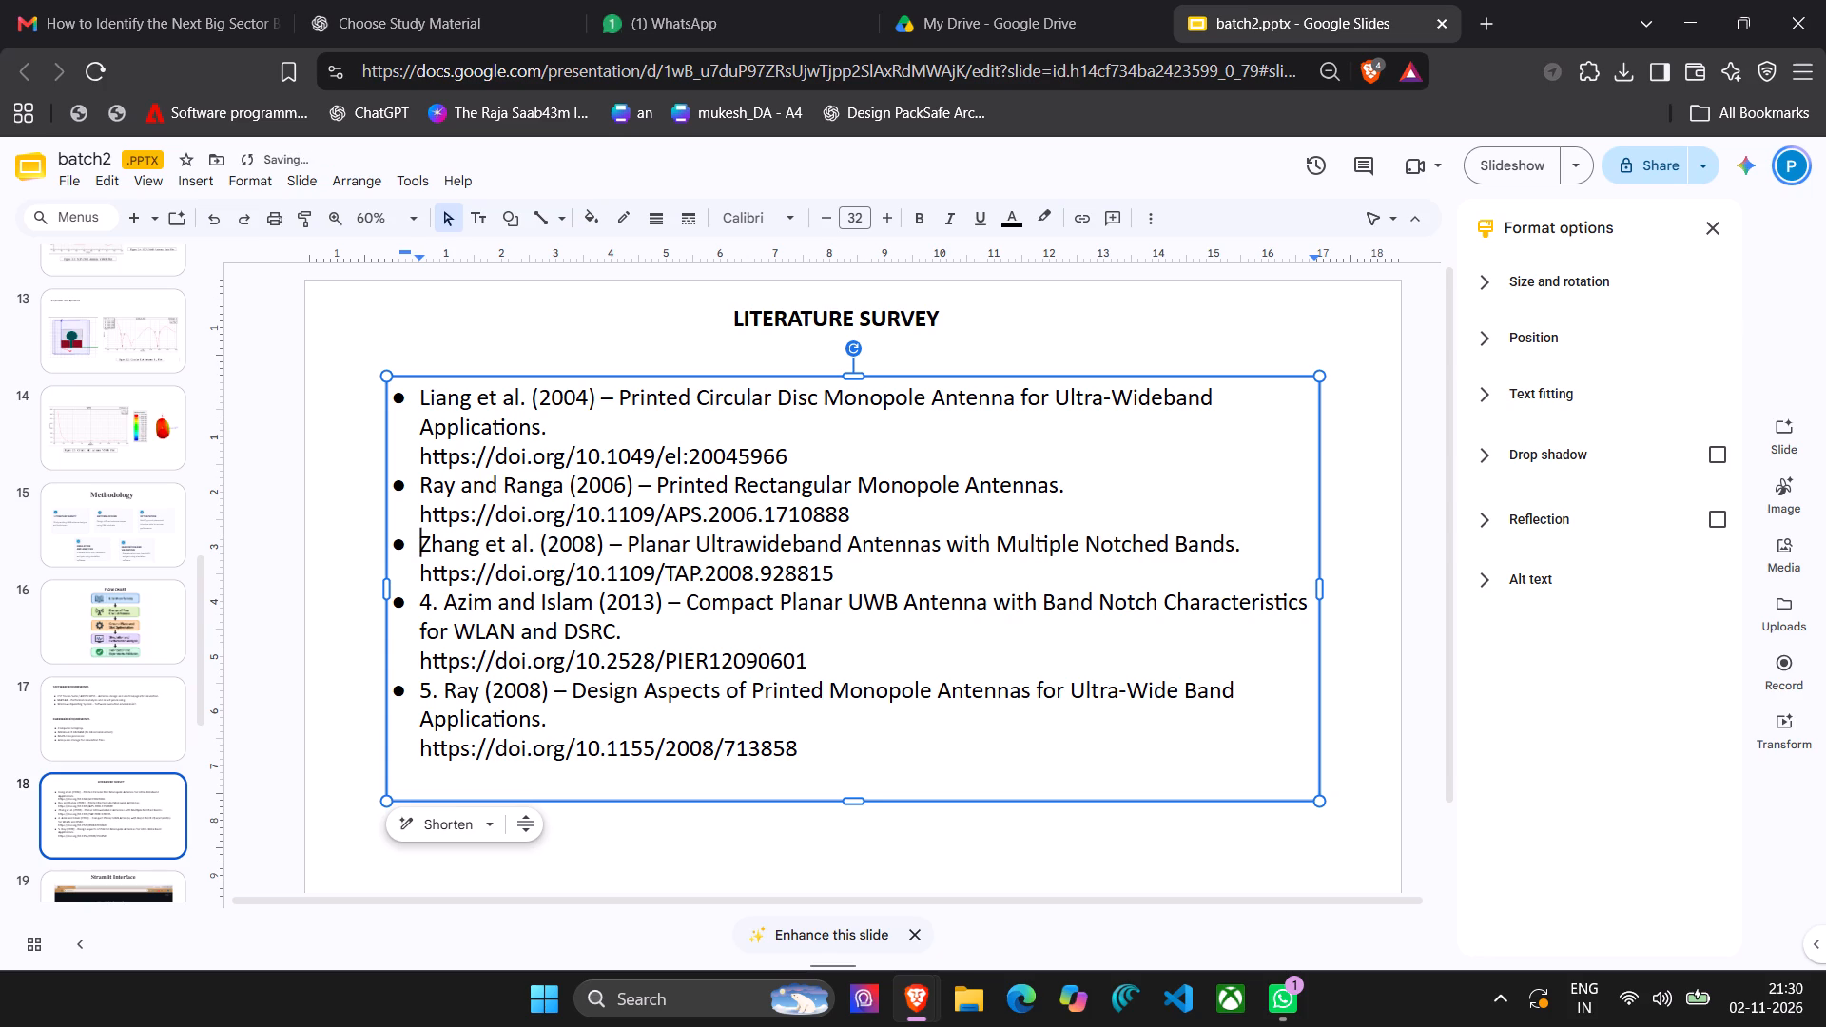
Delete the numbers 4. and 5. before the Azim and Islam (2013) and Ray (2008) entries.
{"action": "left_click", "coordinate": [444, 601]}
{"action": "key", "text": "BackSpace"}
{"action": "key", "text": "BackSpace"}
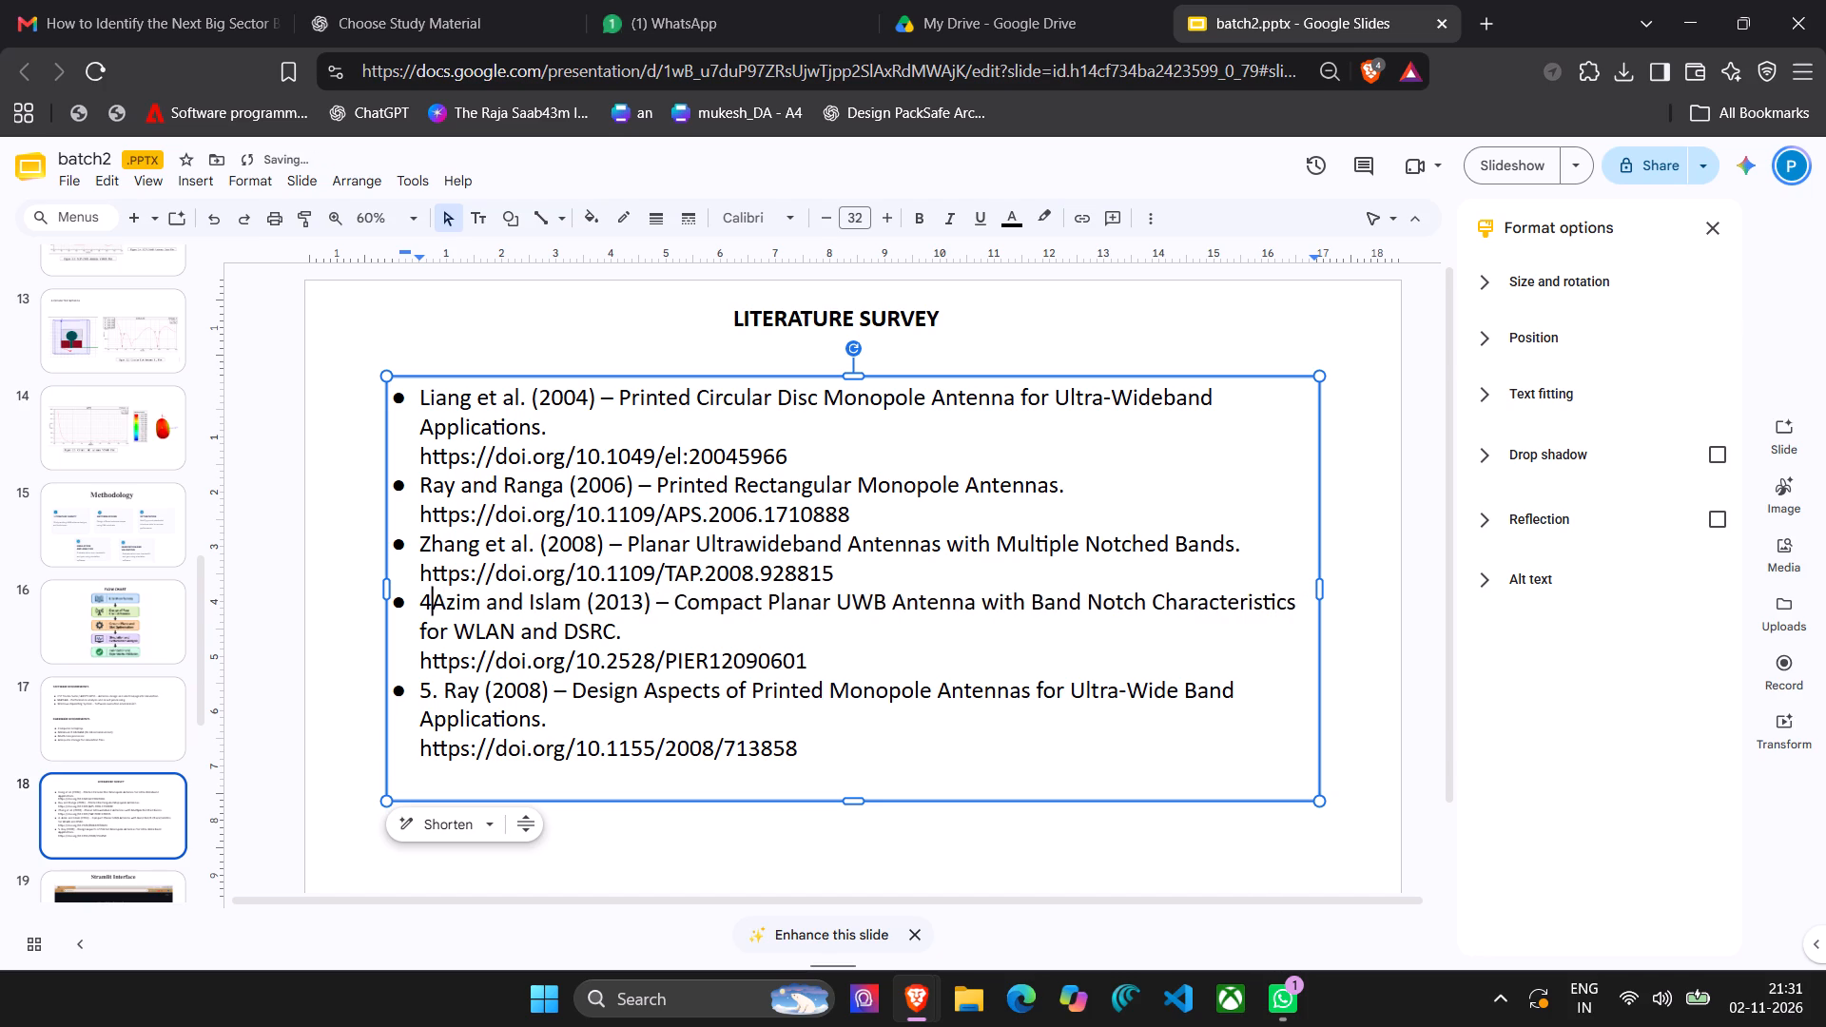
{"action": "key", "text": "BackSpace"}
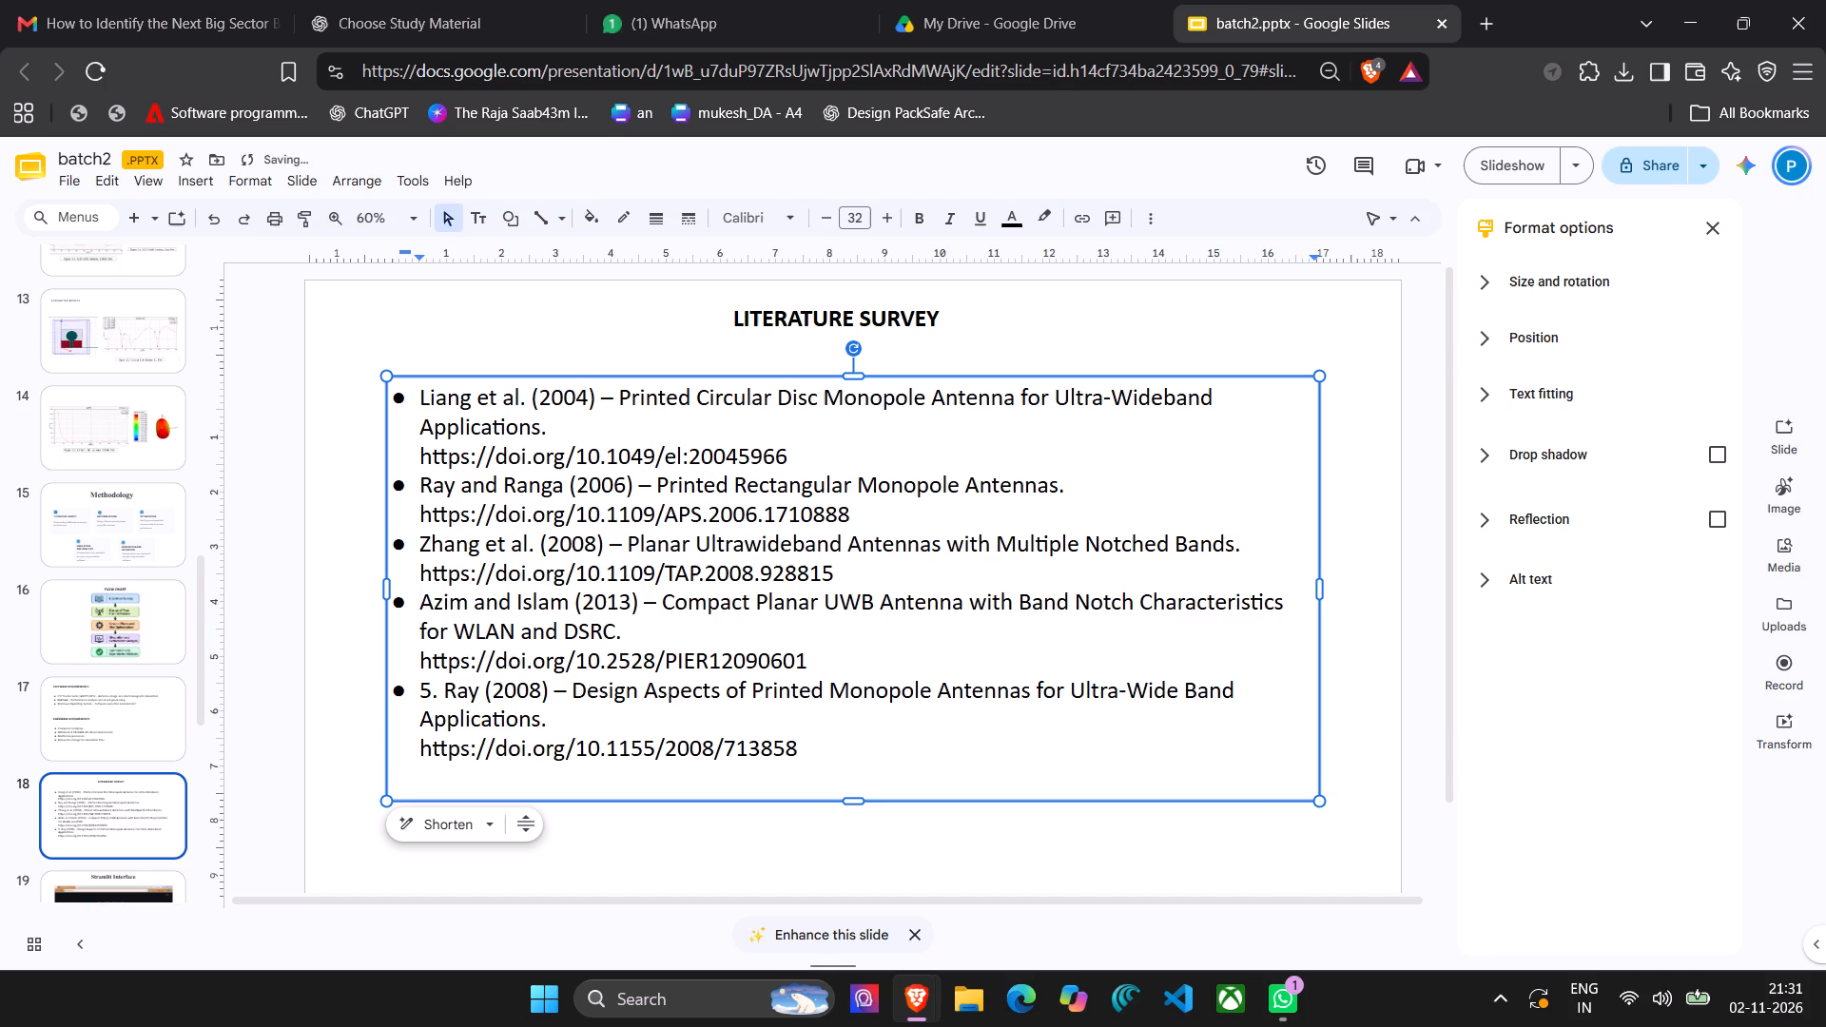
{"action": "left_click", "coordinate": [444, 685]}
{"action": "key", "text": "BackSpace"}
{"action": "key", "text": "BackSpace"}
{"action": "key", "text": "BackSpace"}
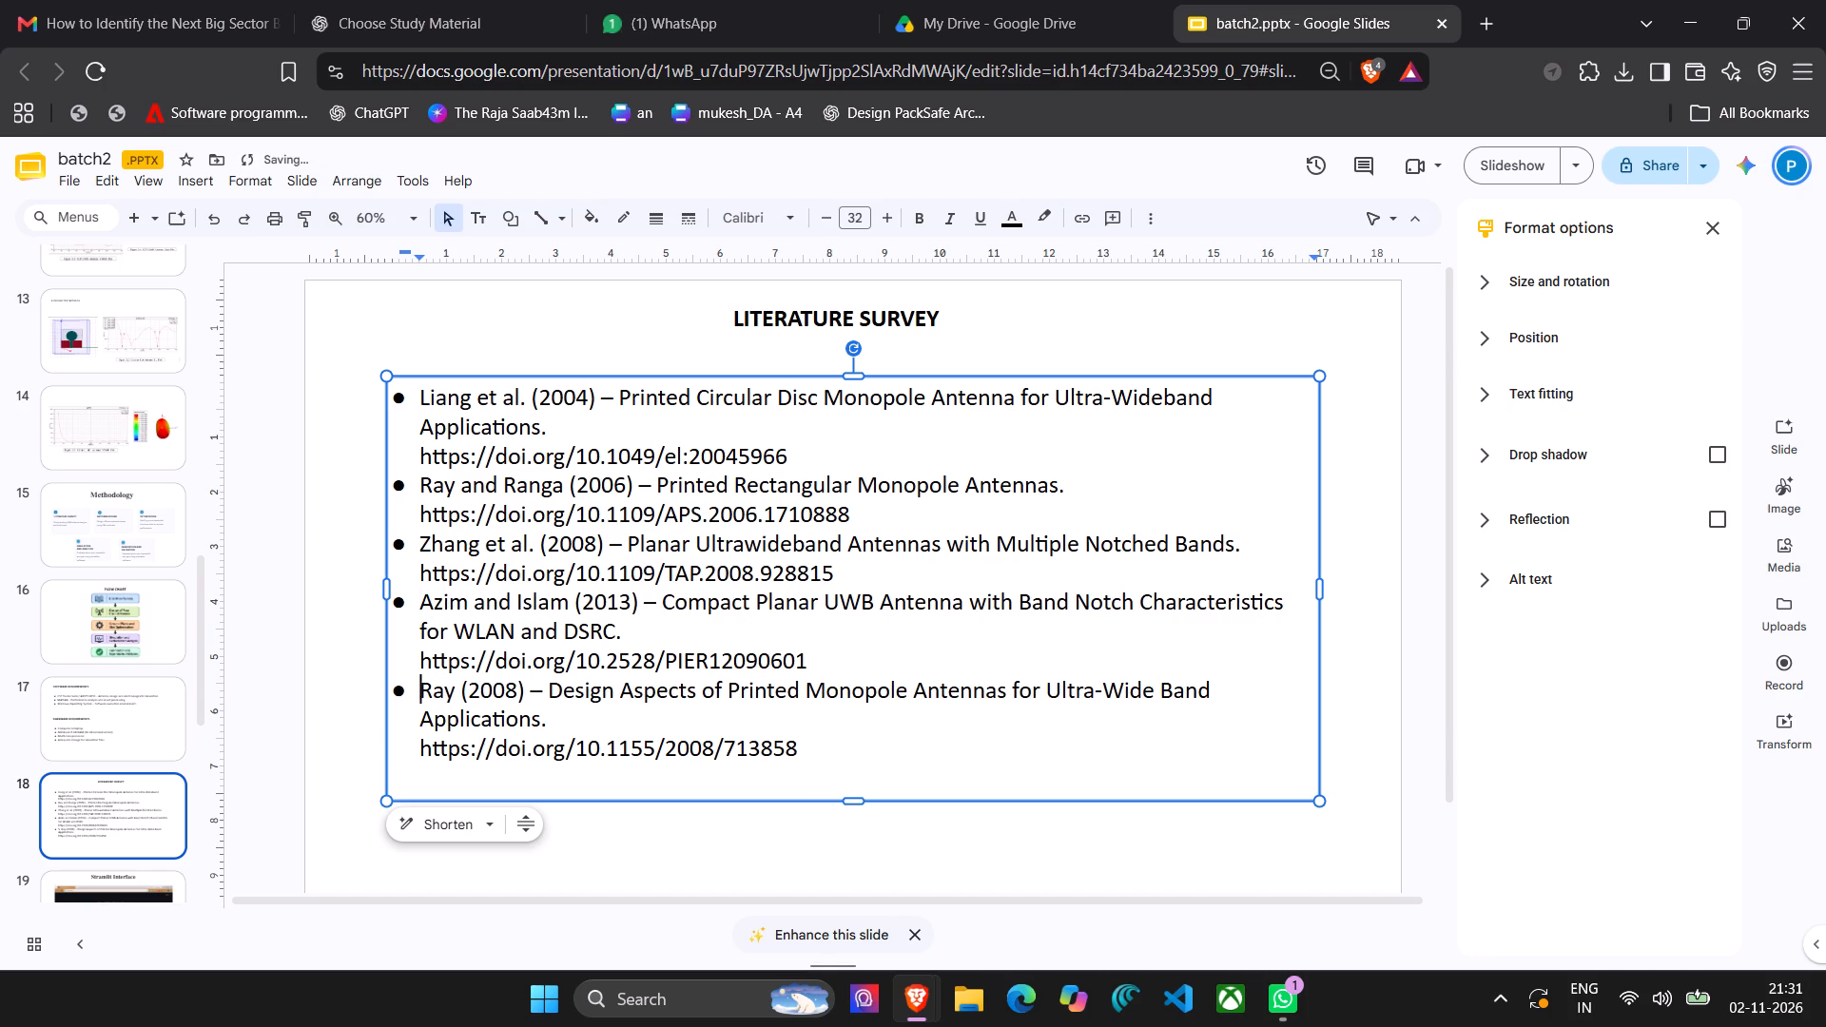
{"action": "left_click", "coordinate": [681, 828]}
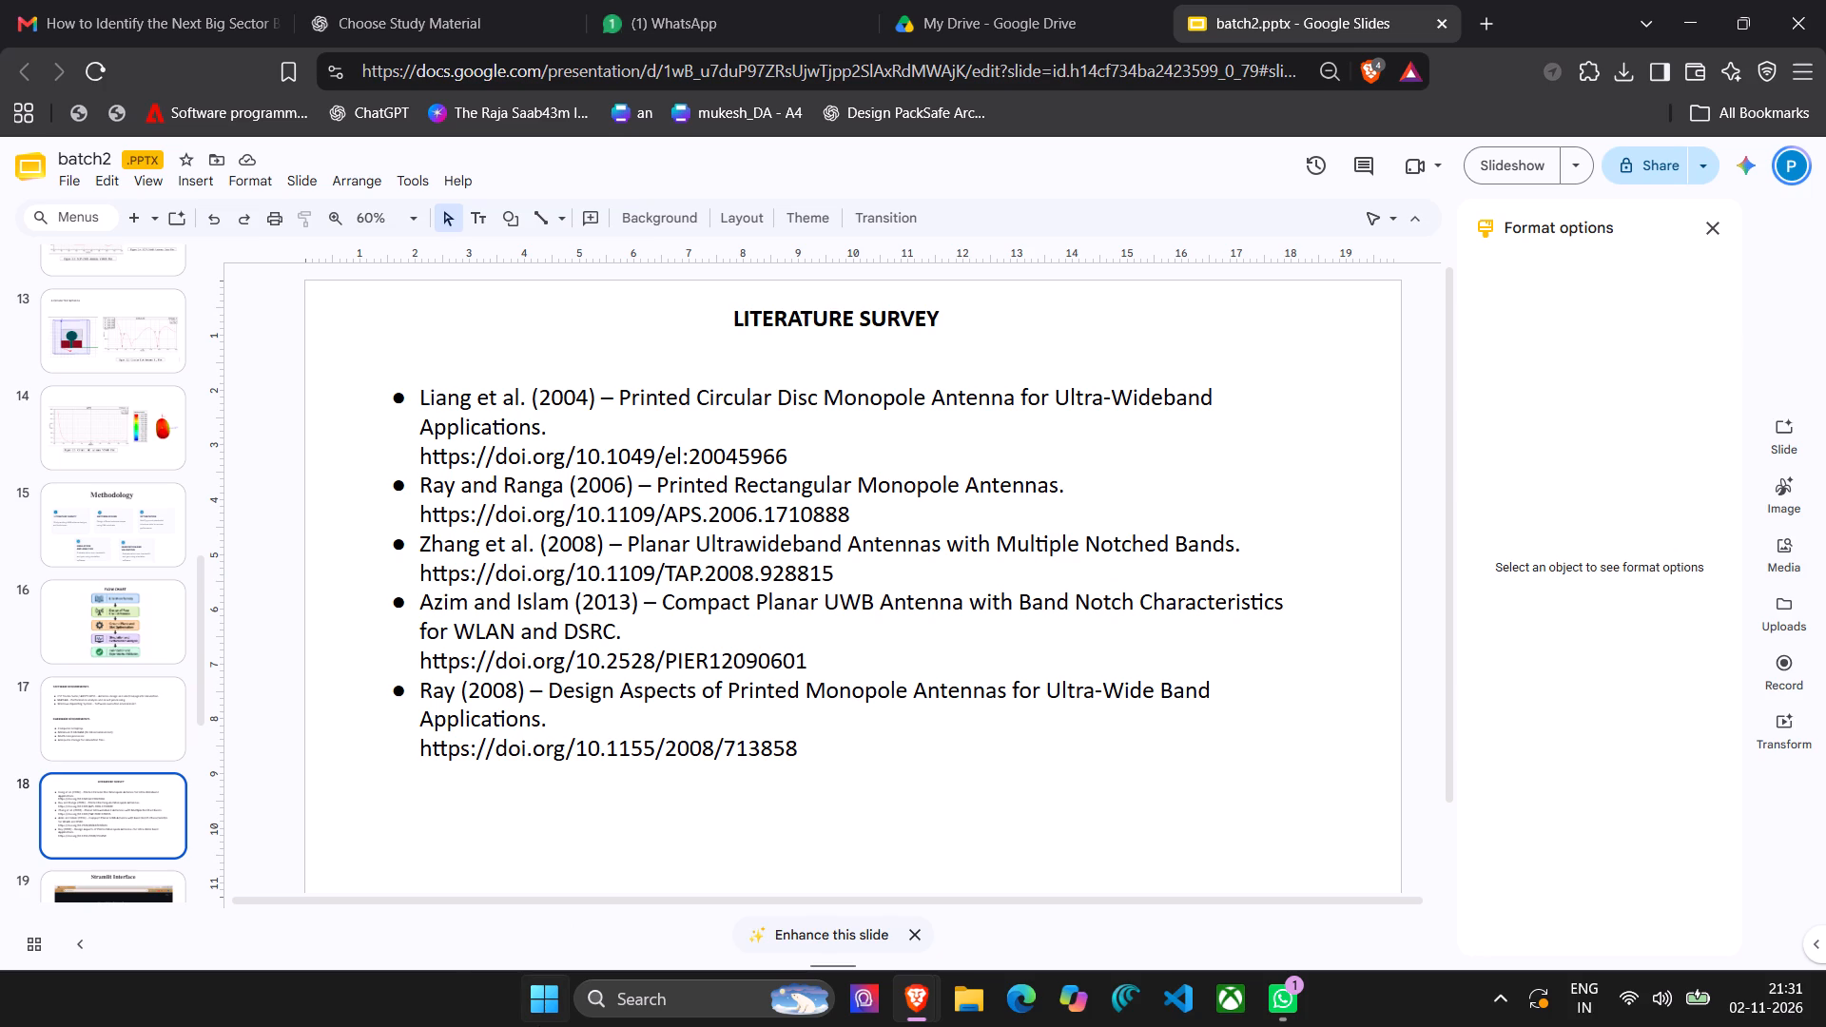
Delete the six leftover deepfake-project slides between LITERATURE SURVEY and Thank you, from Stramlit Interface and the Results slides through Applications and References.
{"action": "scroll", "coordinate": [142, 794], "scroll_direction": "down", "scroll_amount": 2}
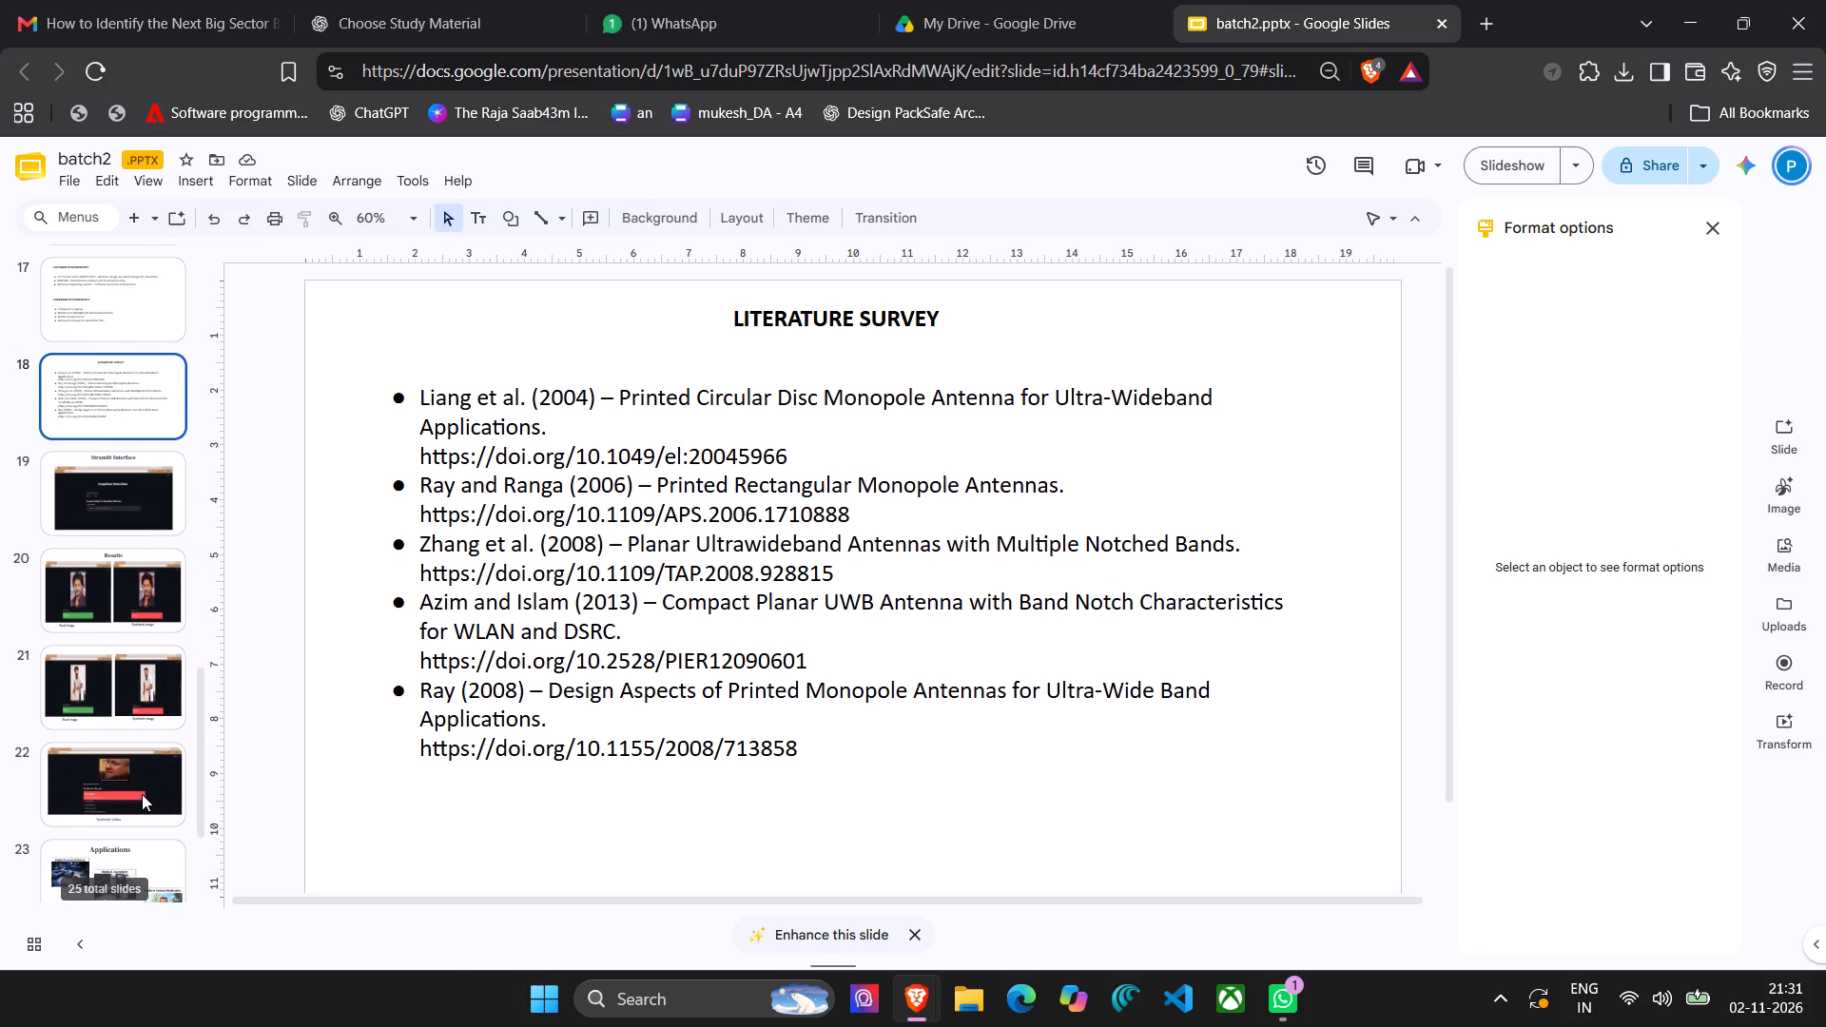
{"action": "left_click", "coordinate": [143, 495]}
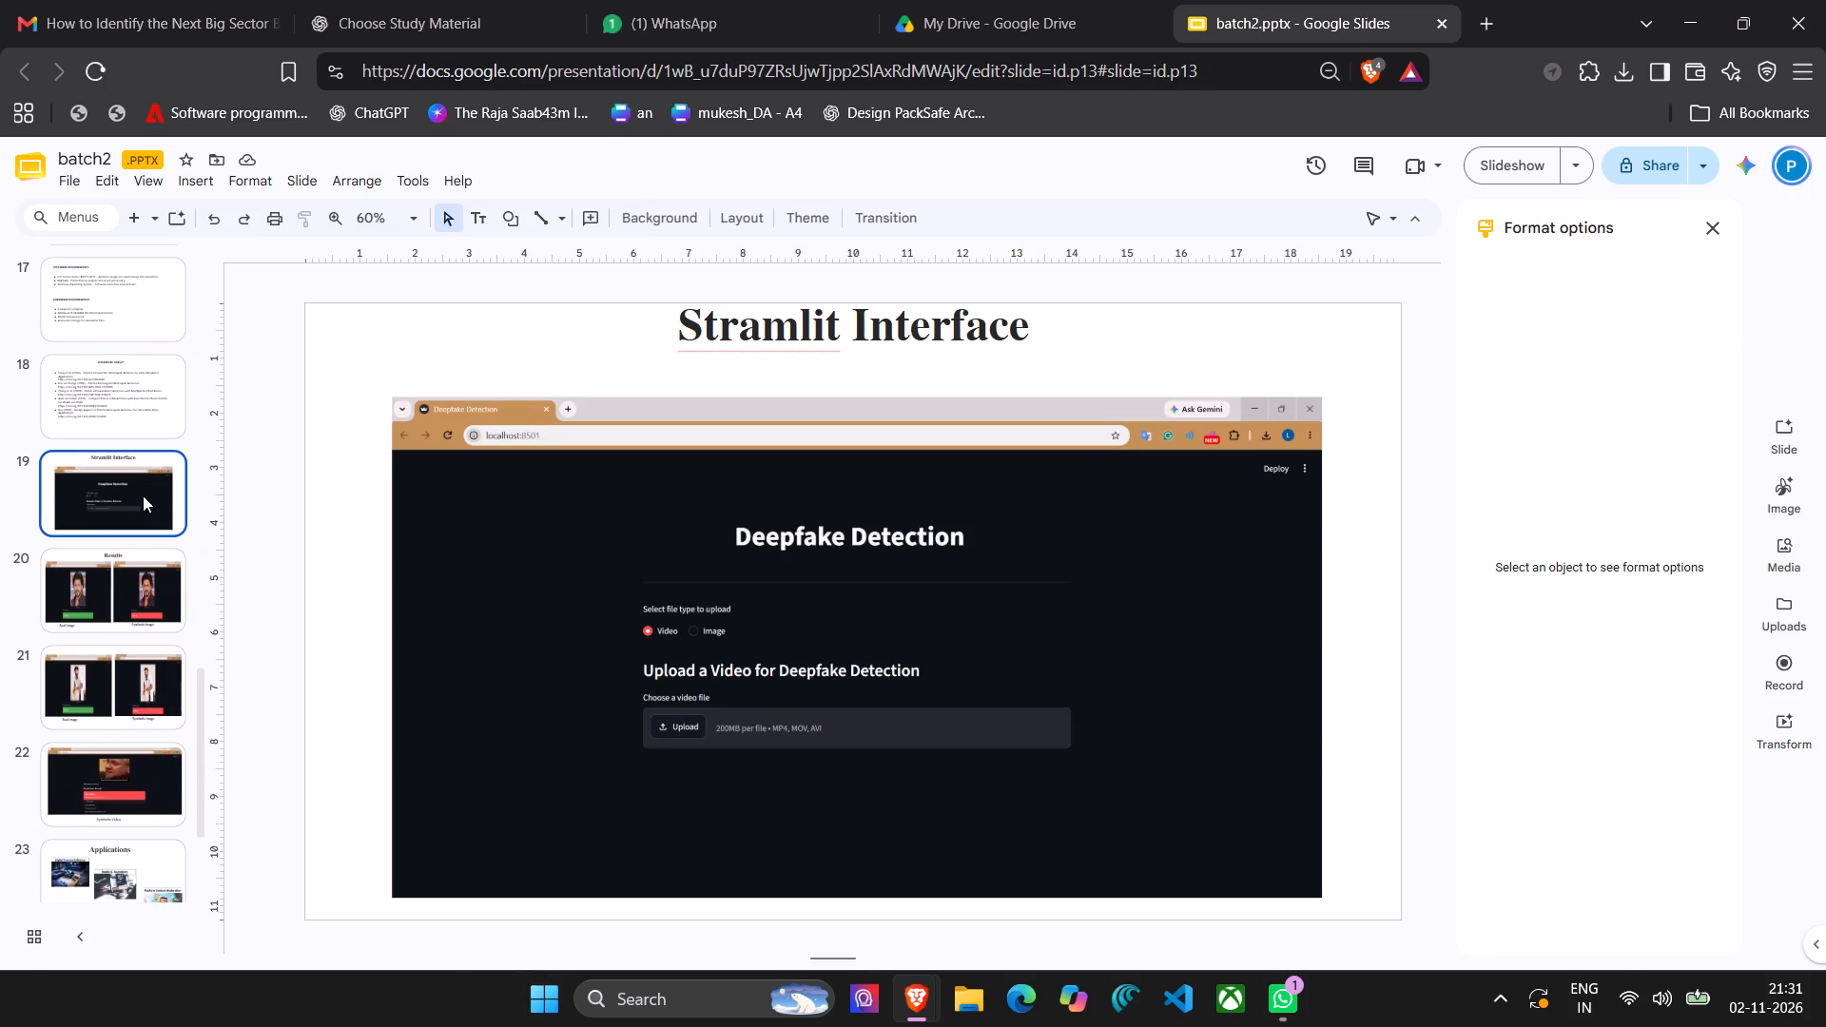
{"action": "key", "text": "Delete"}
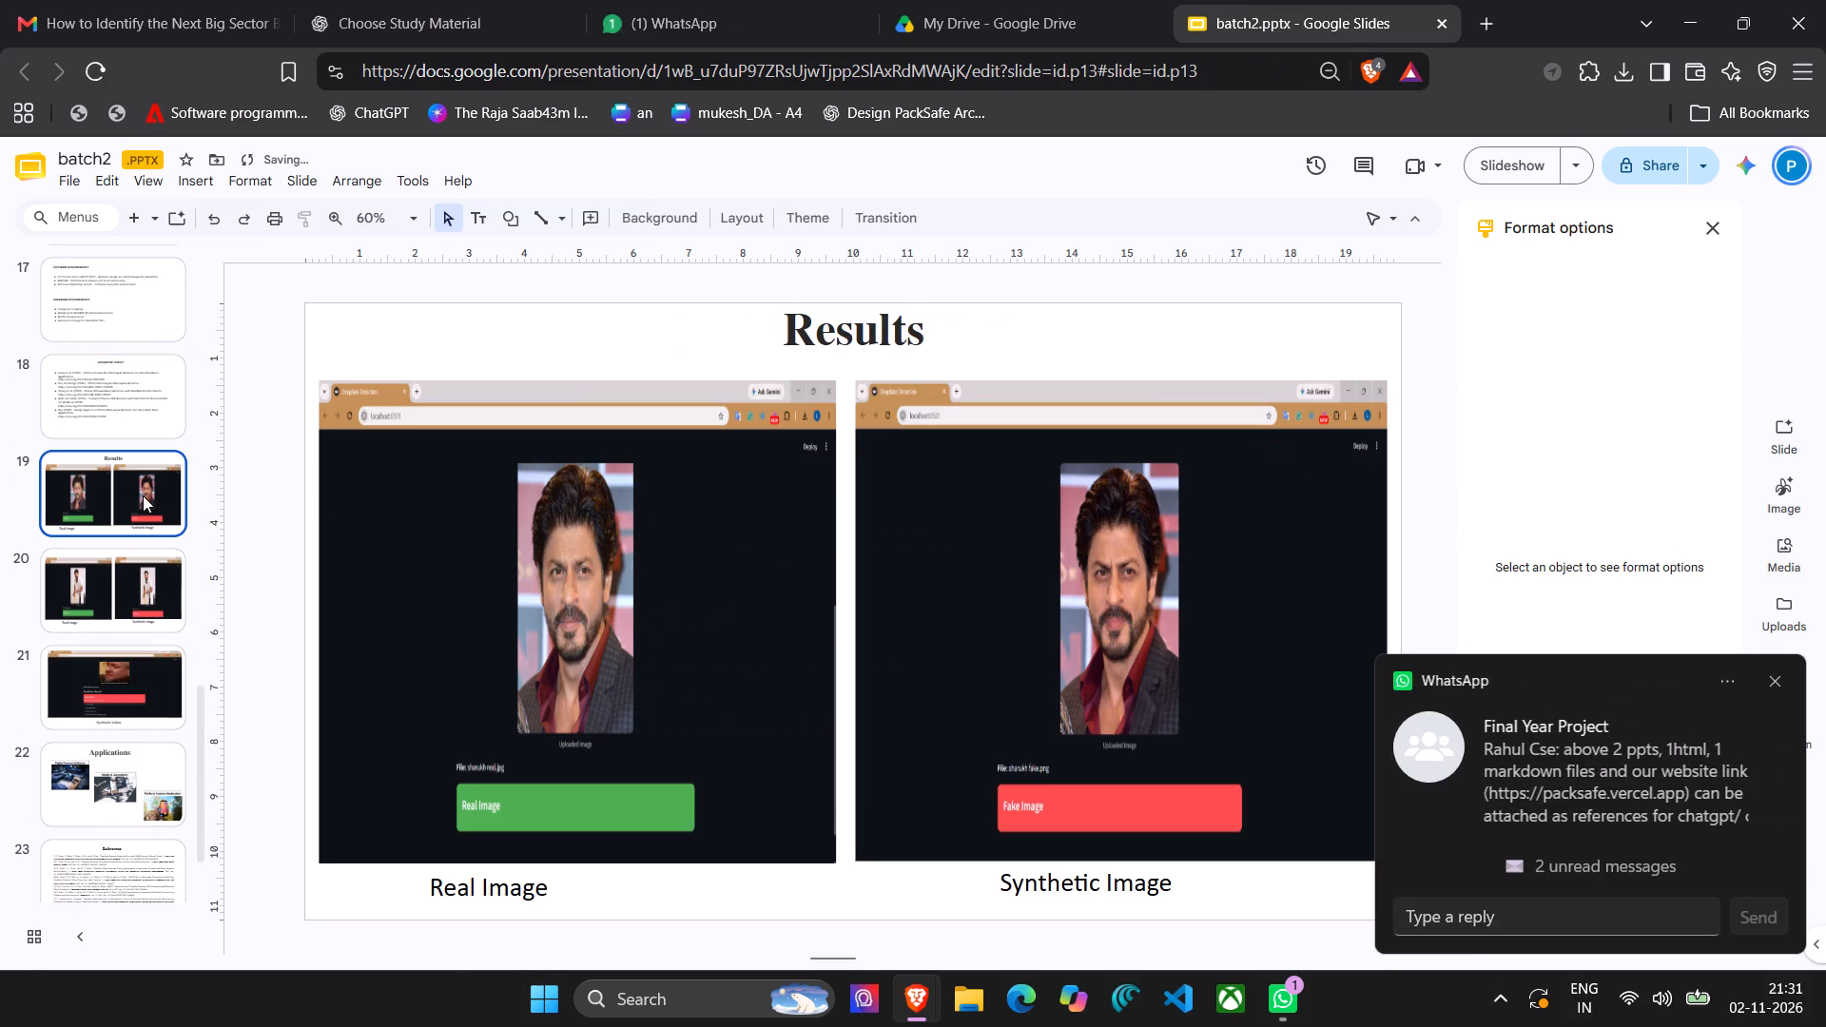
{"action": "key", "text": "Delete"}
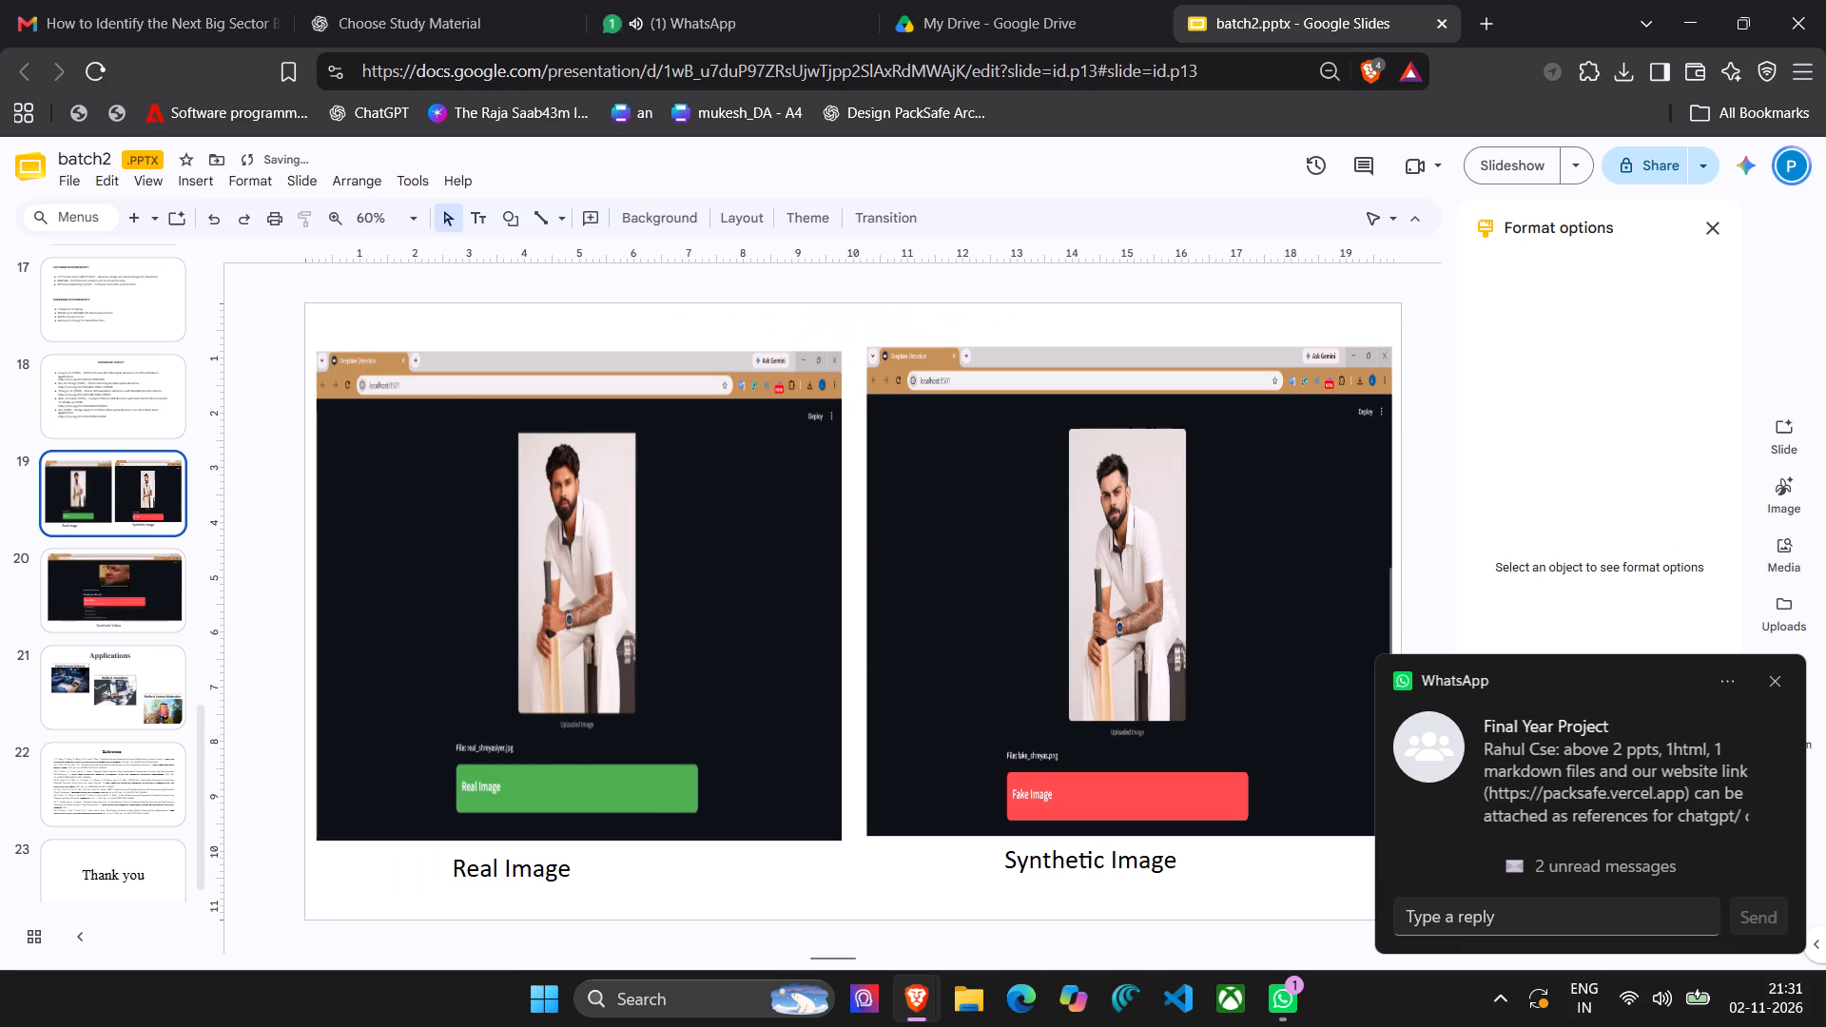
{"action": "key", "text": "Delete"}
{"action": "key", "text": "Delete"}
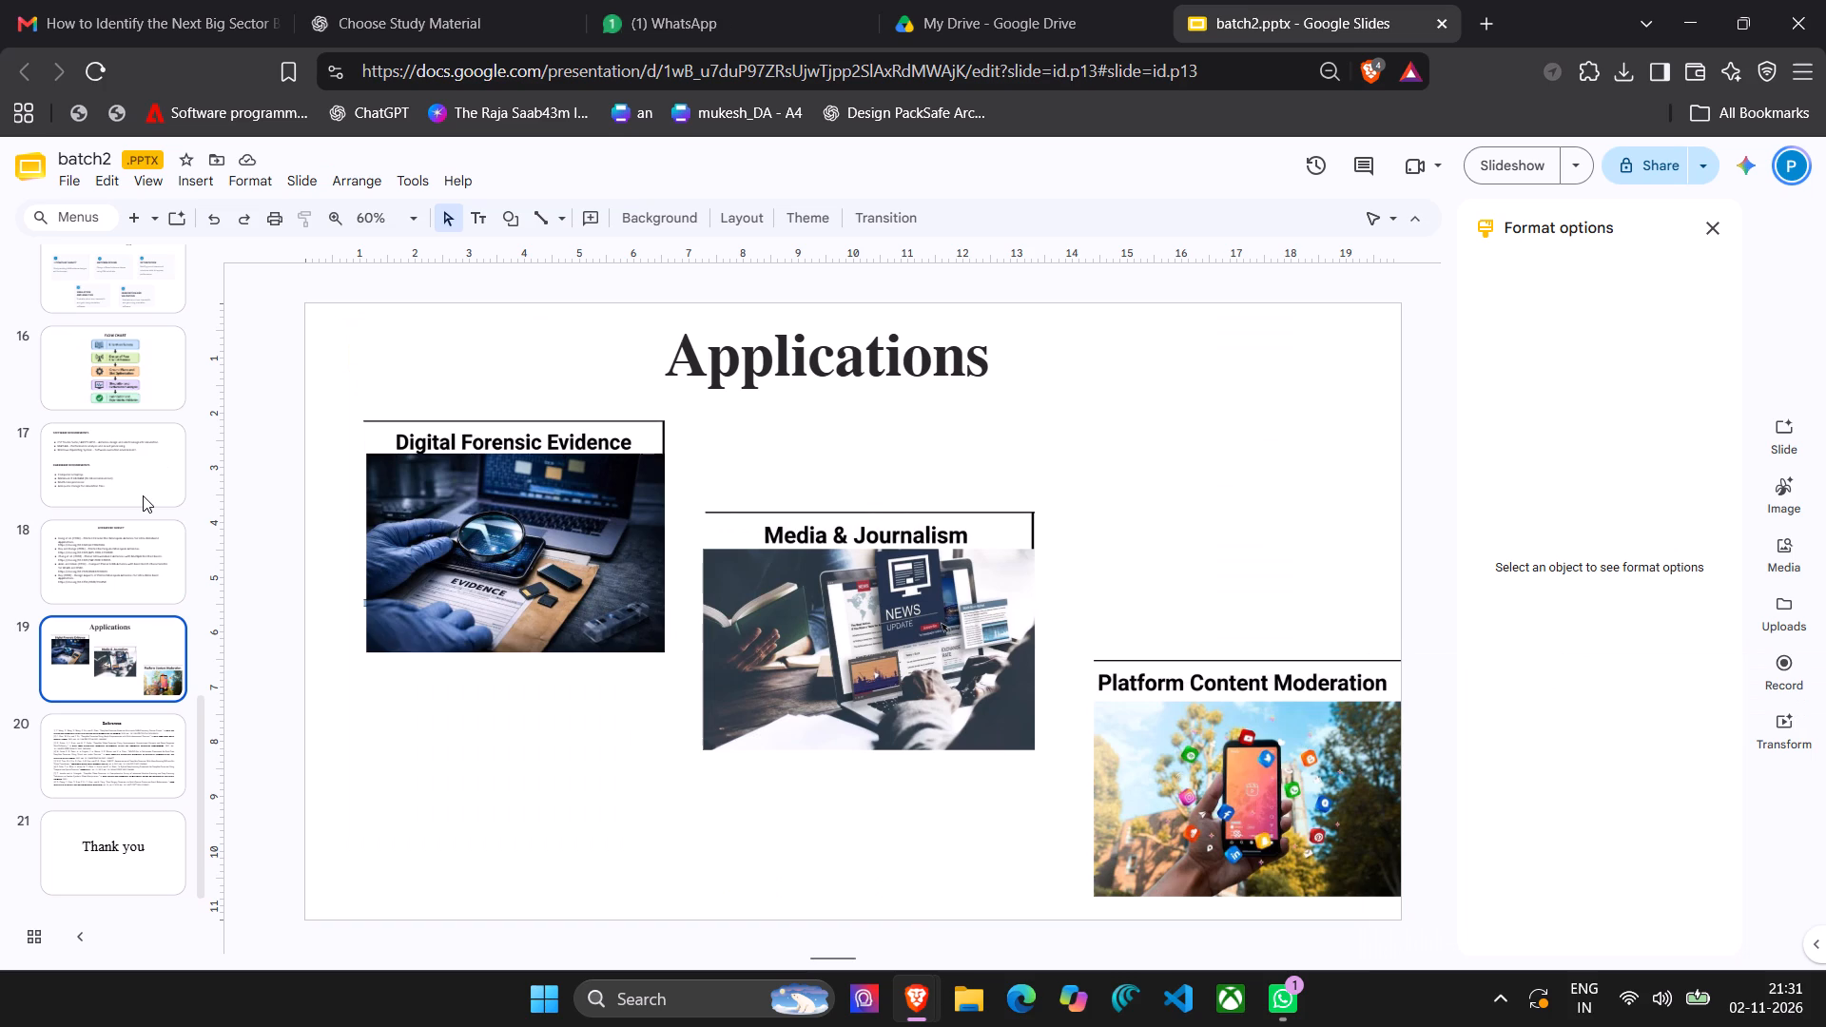
{"action": "key", "text": "Delete"}
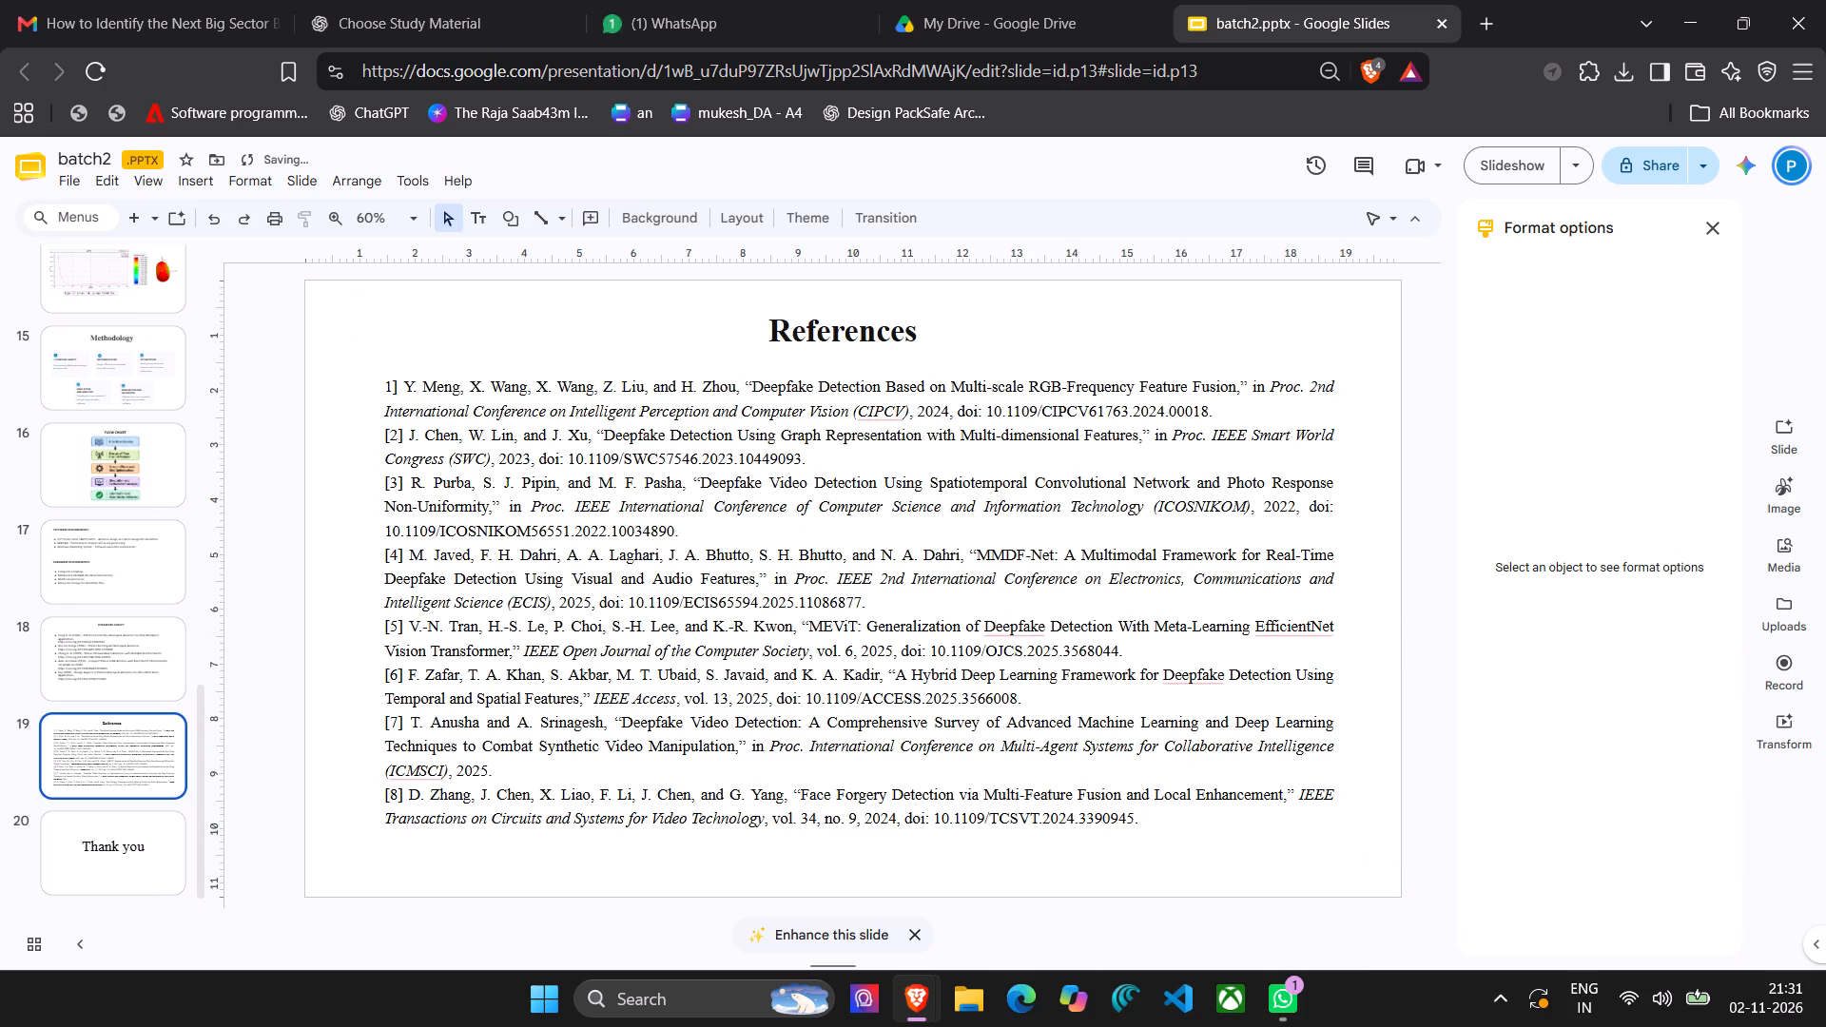
{"action": "key", "text": "Delete"}
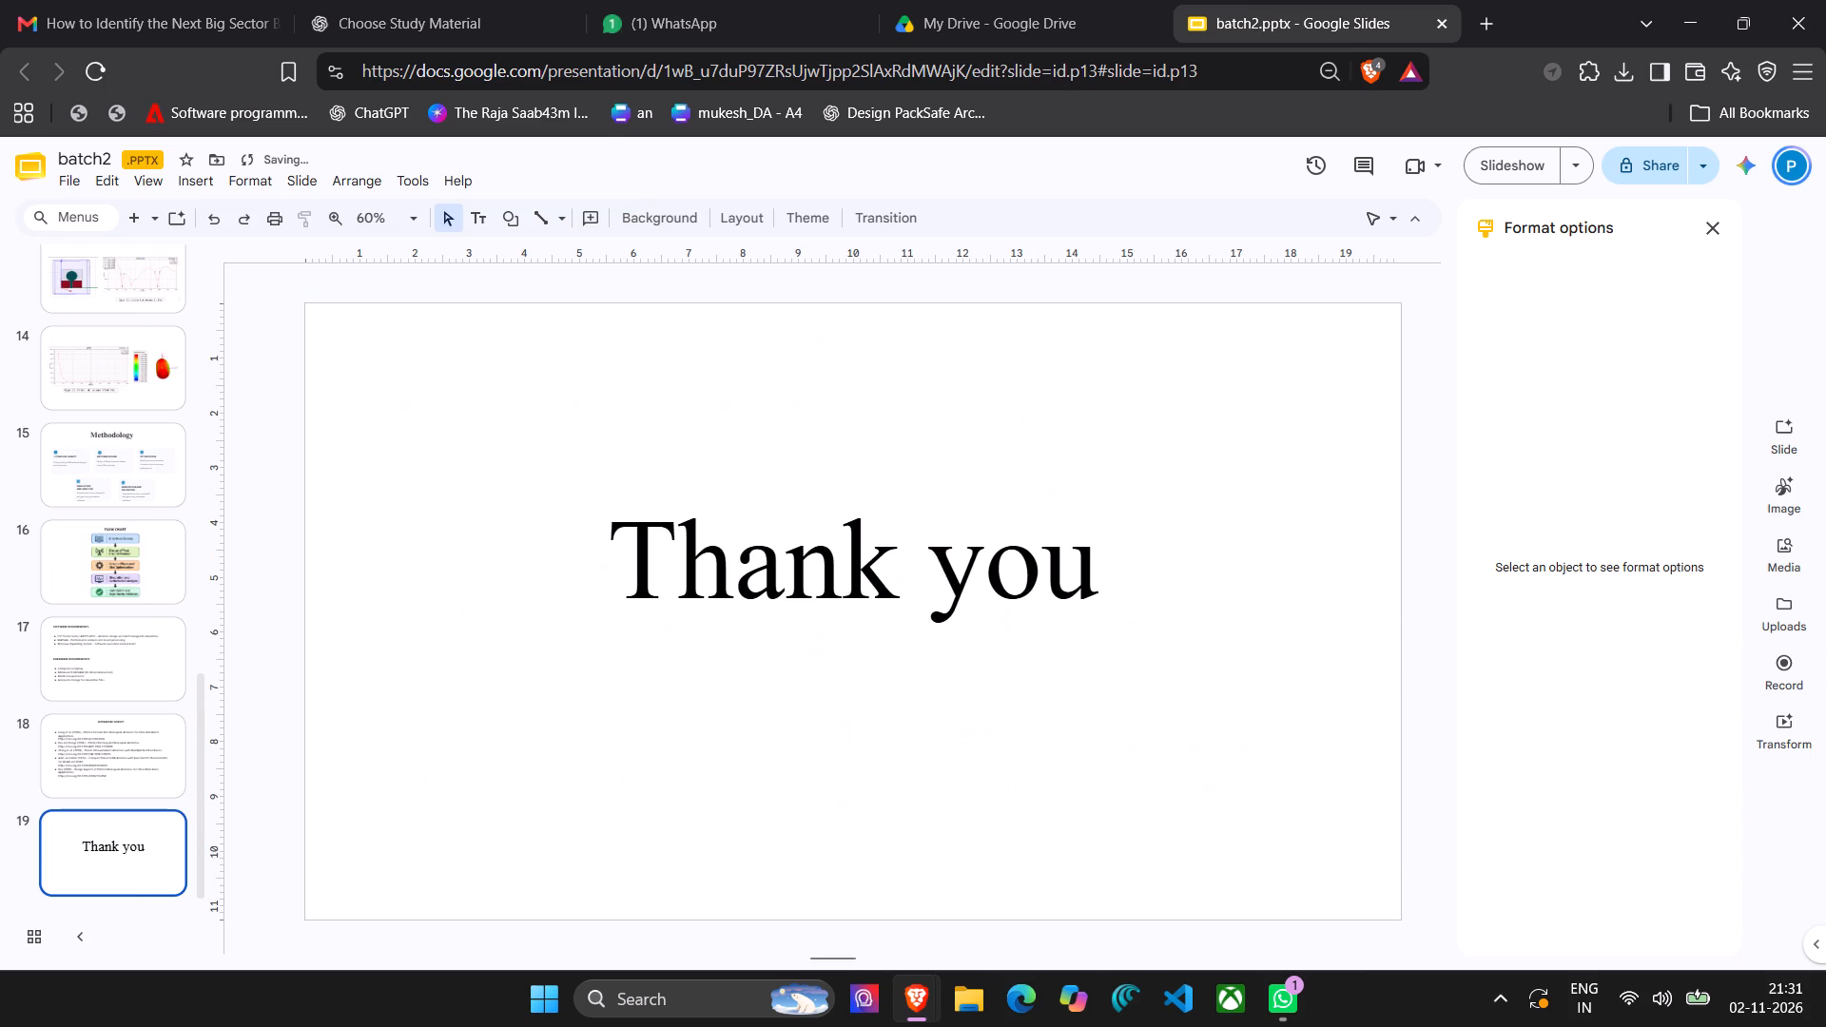
Add a new blank slide directly after the literature survey slide.
{"action": "left_click", "coordinate": [137, 755]}
{"action": "right_click", "coordinate": [137, 755]}
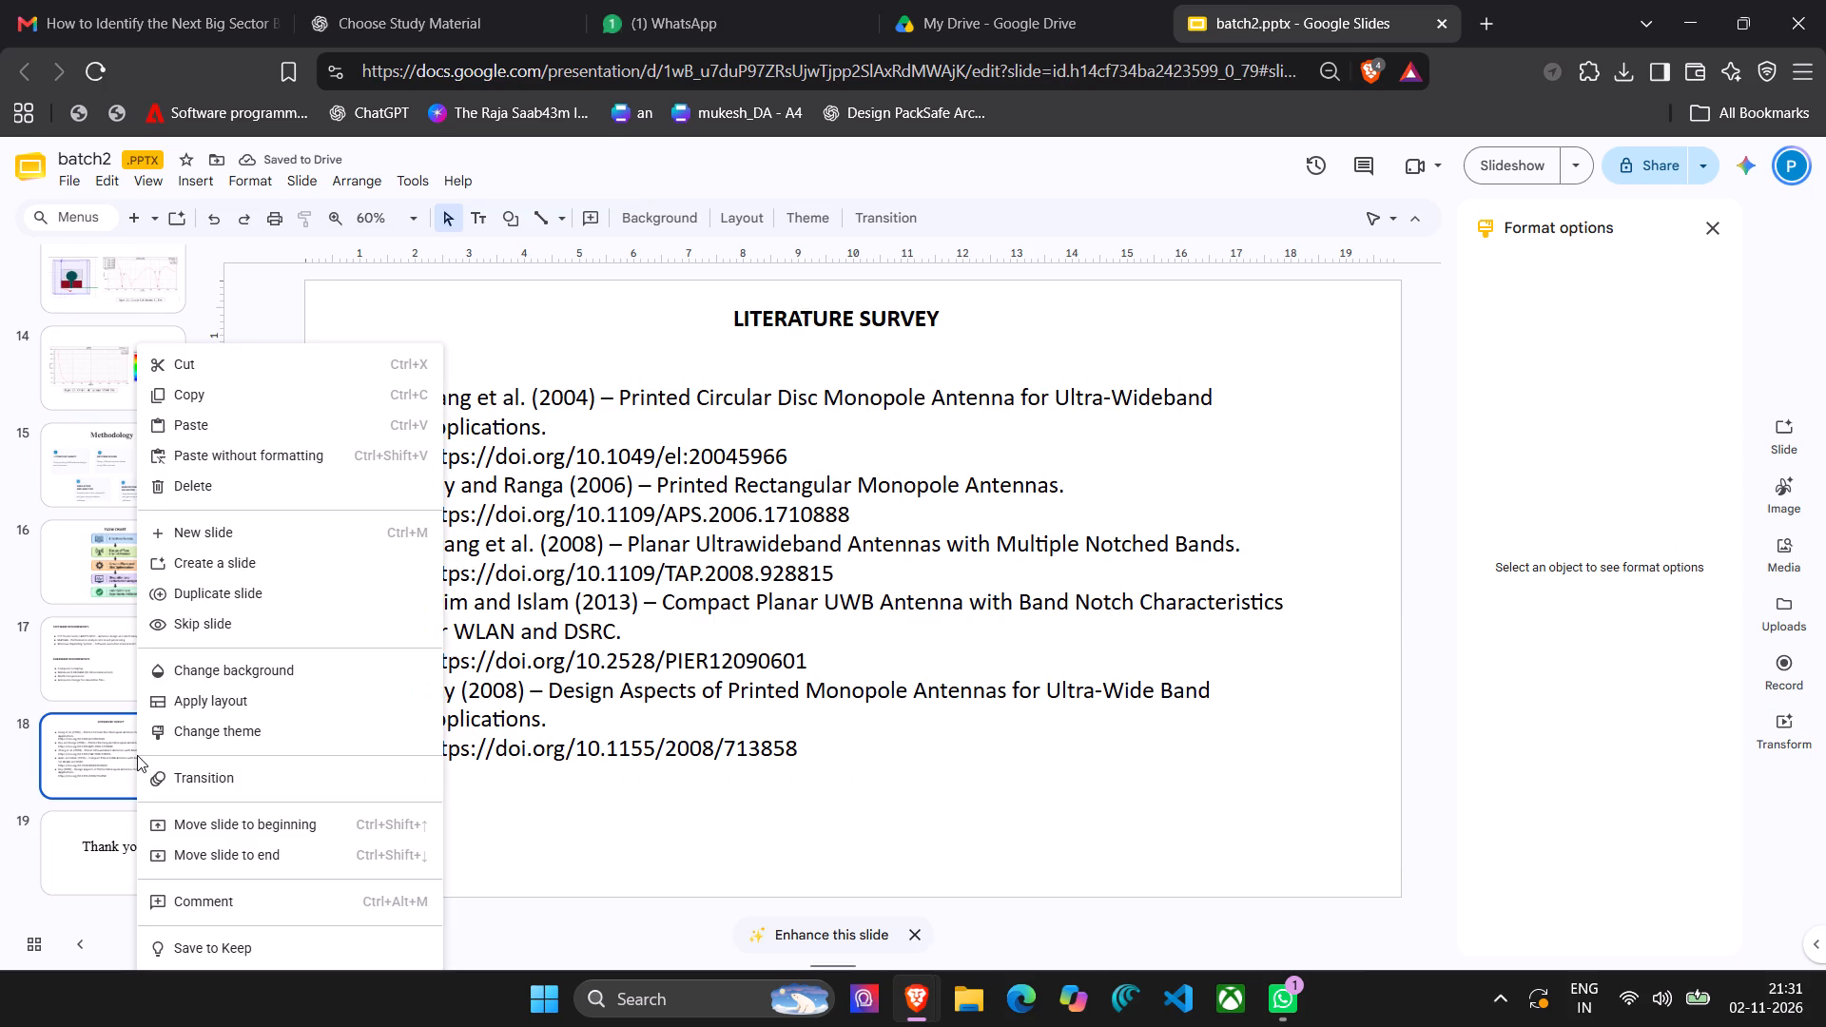
{"action": "left_click", "coordinate": [216, 533]}
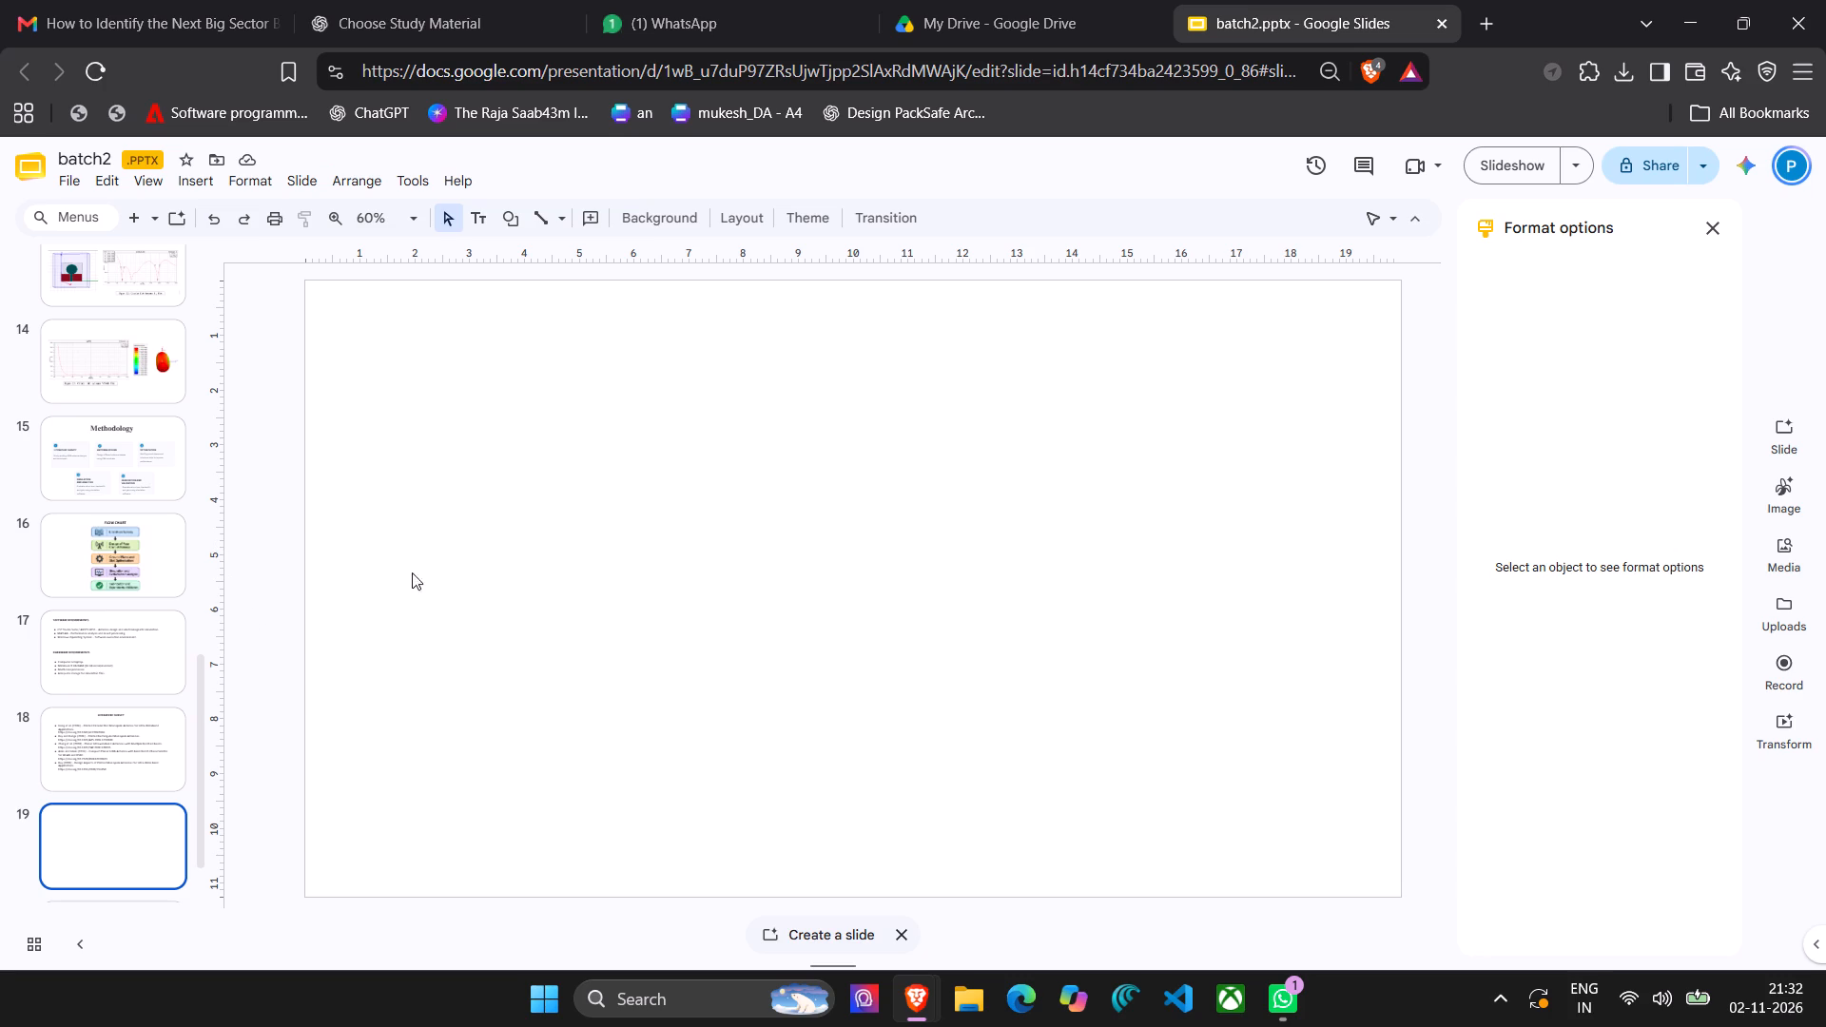
Add a text box near the top of the blank slide 19 with the bold heading TOOLS UTILISATION.
{"action": "left_click", "coordinate": [188, 185]}
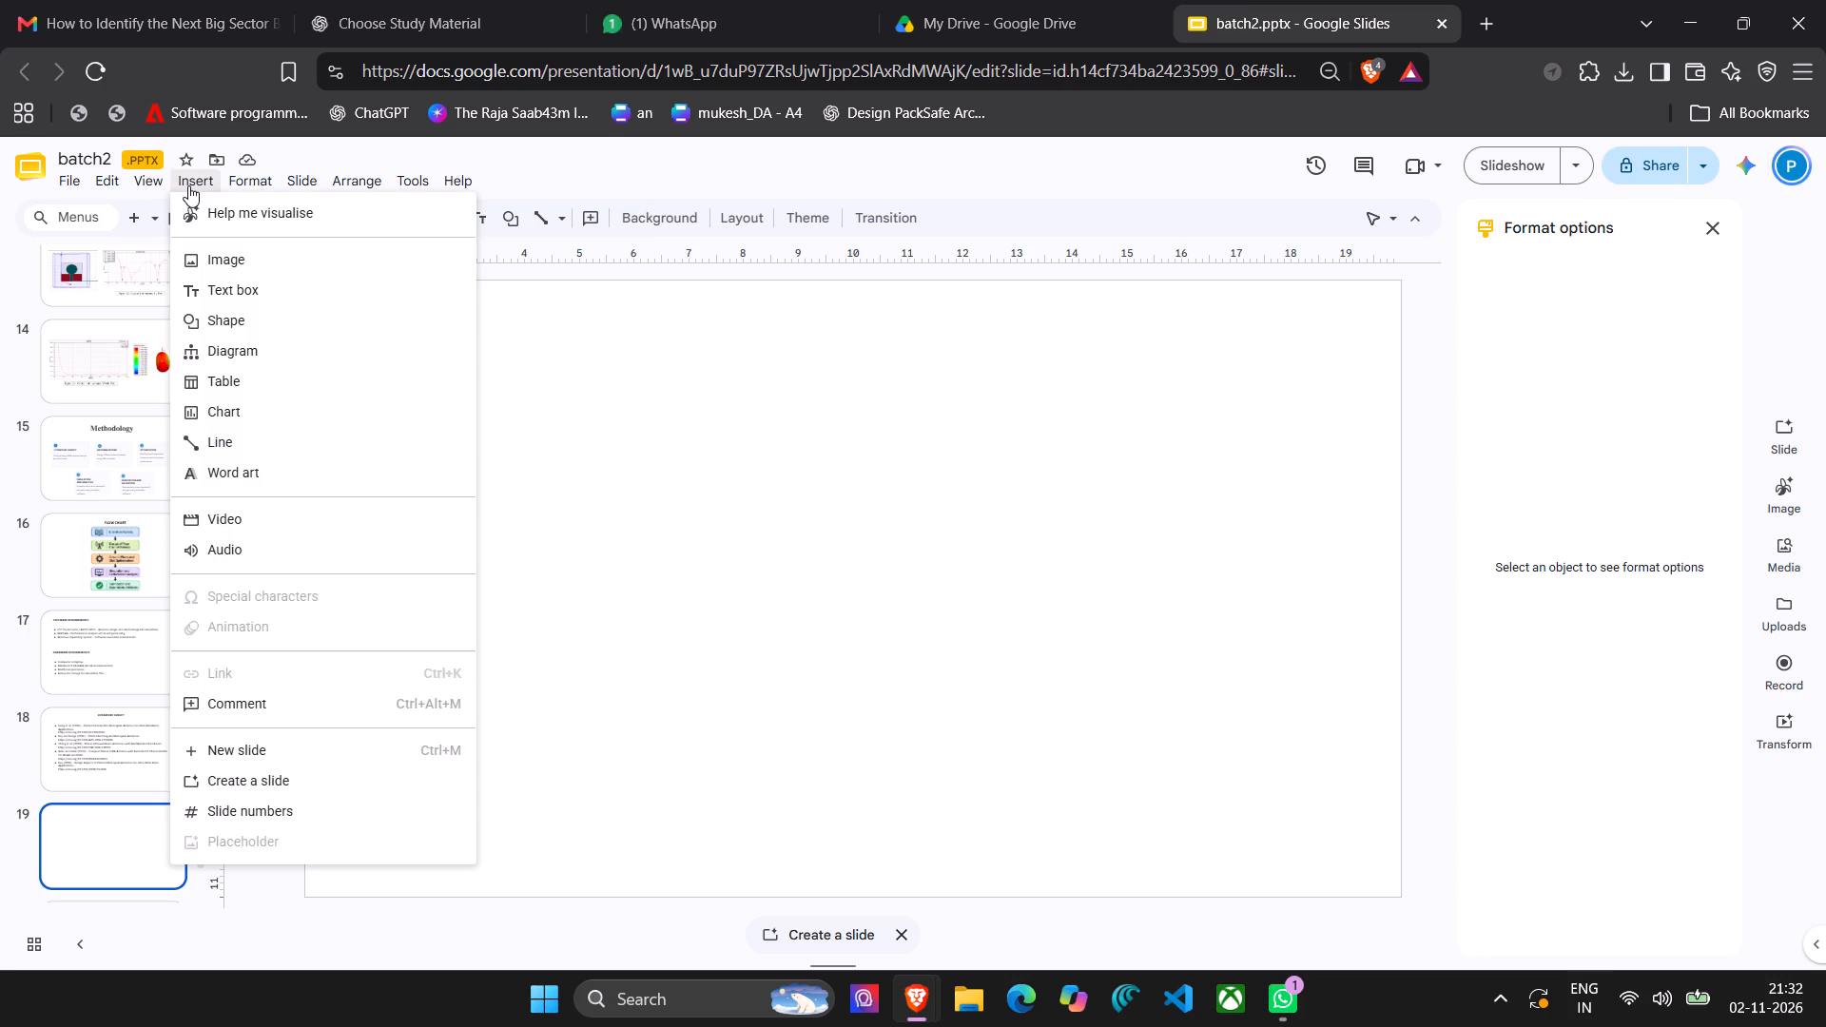
{"action": "left_click", "coordinate": [252, 285]}
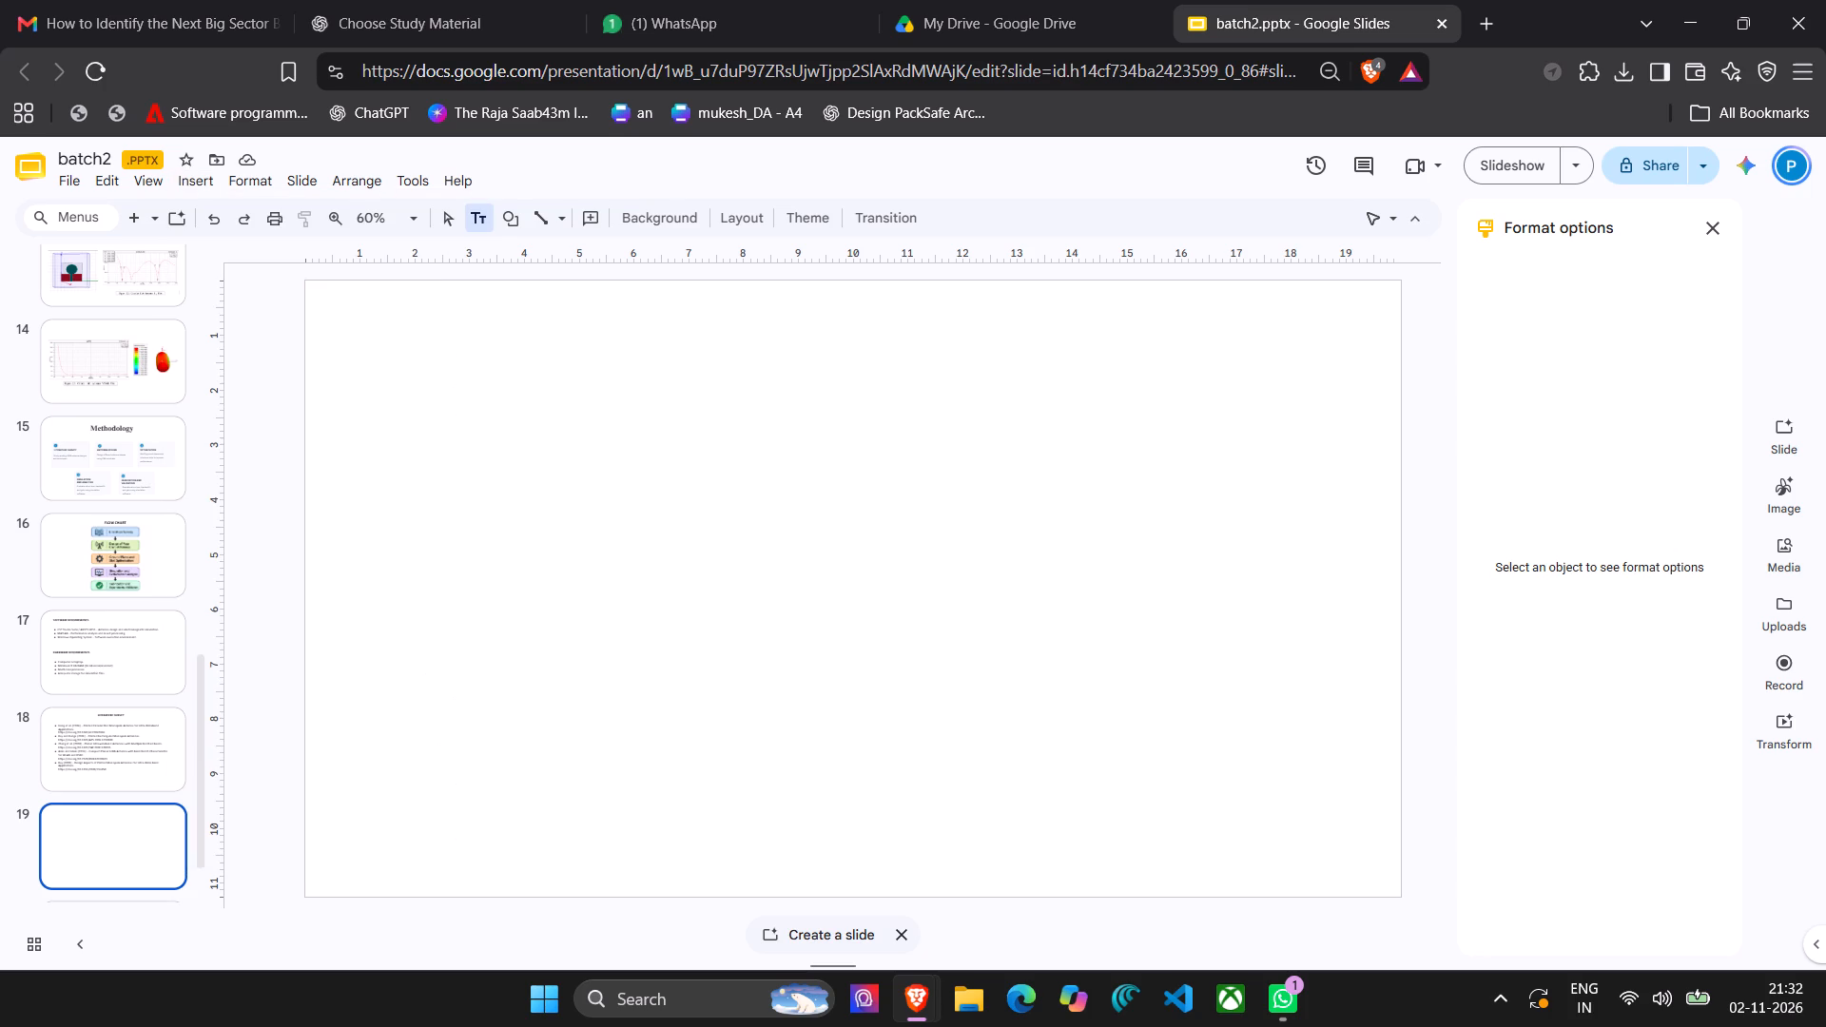
{"action": "left_click", "coordinate": [418, 331]}
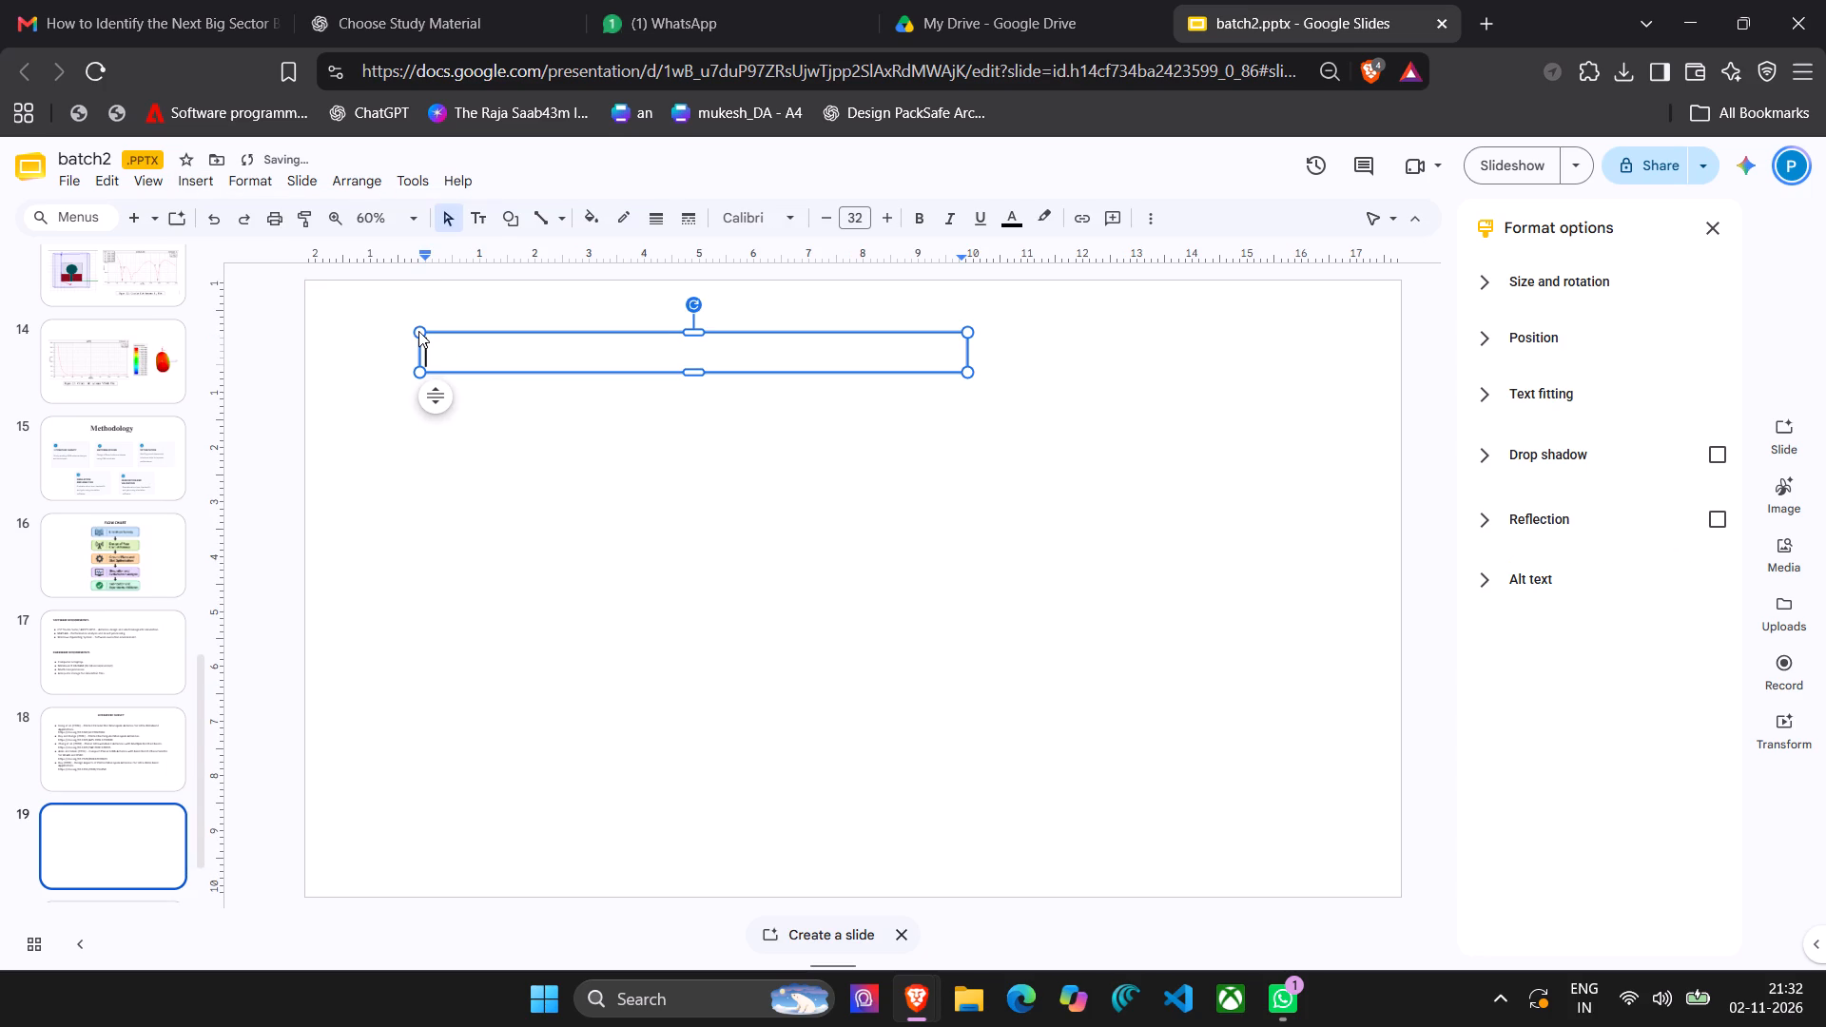
{"action": "type", "text": "TOOLS UTILI"}
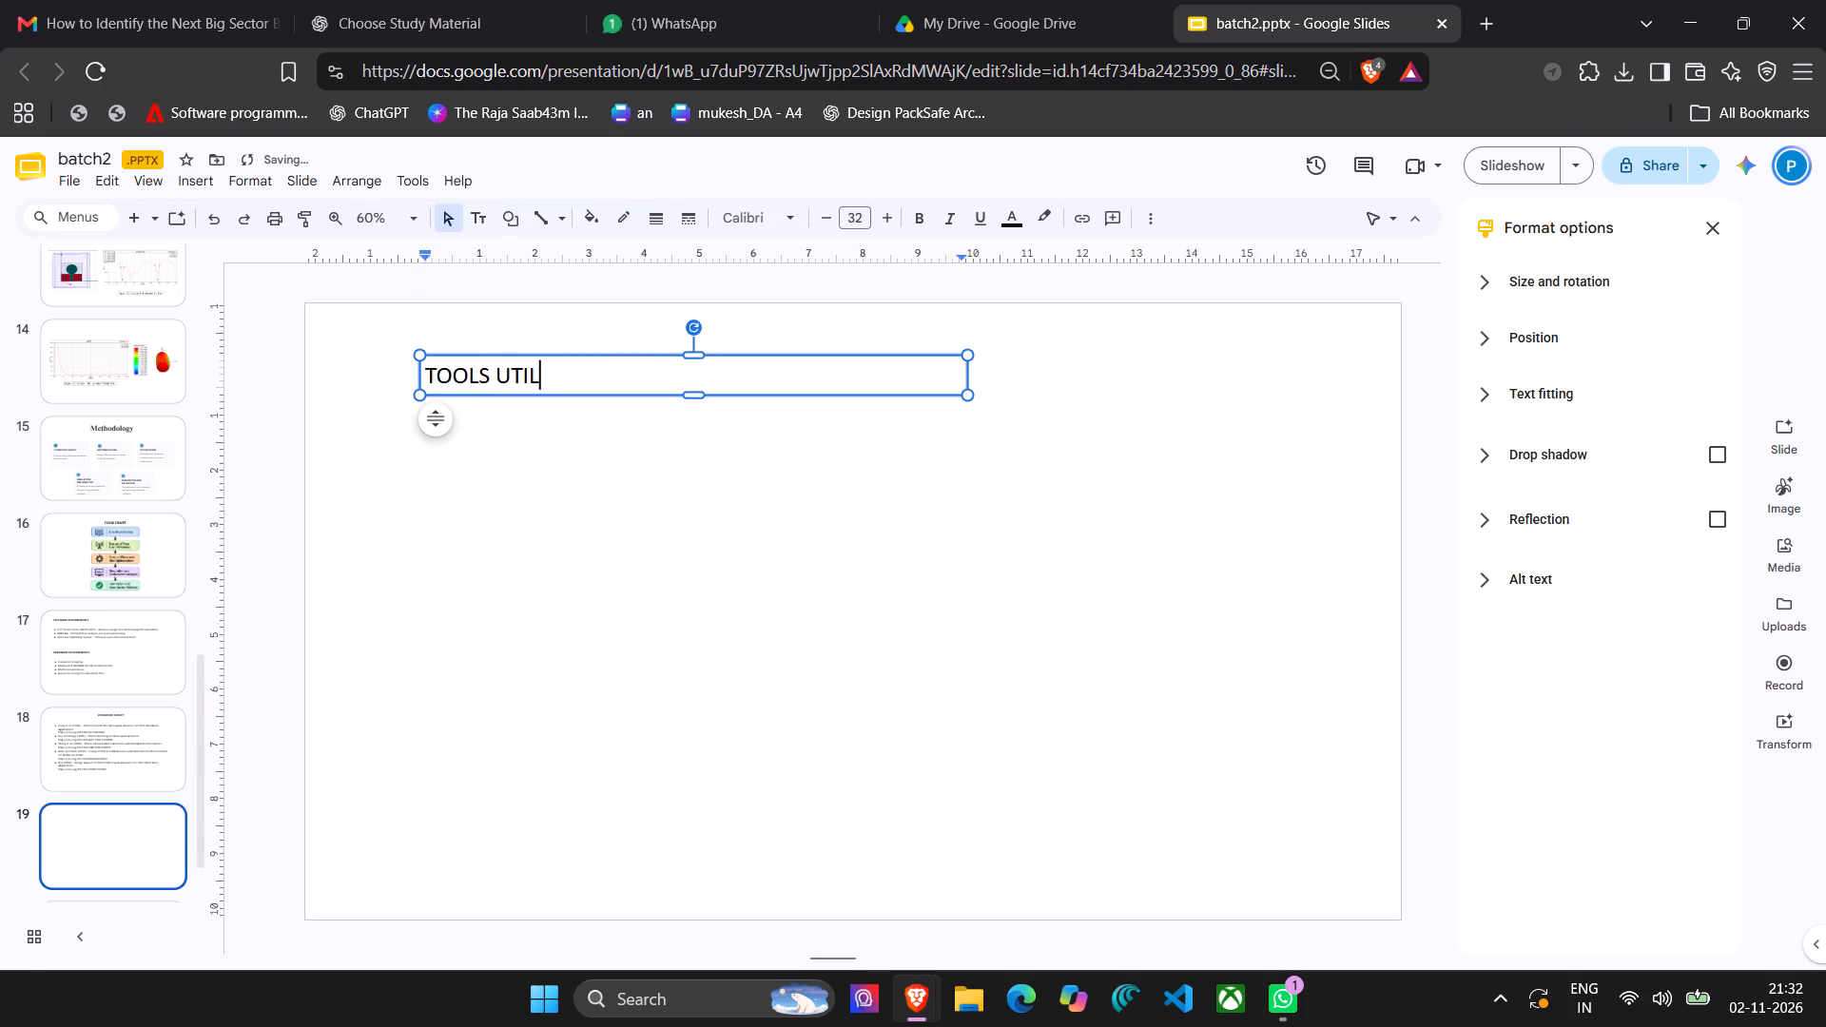
{"action": "type", "text": "SATION"}
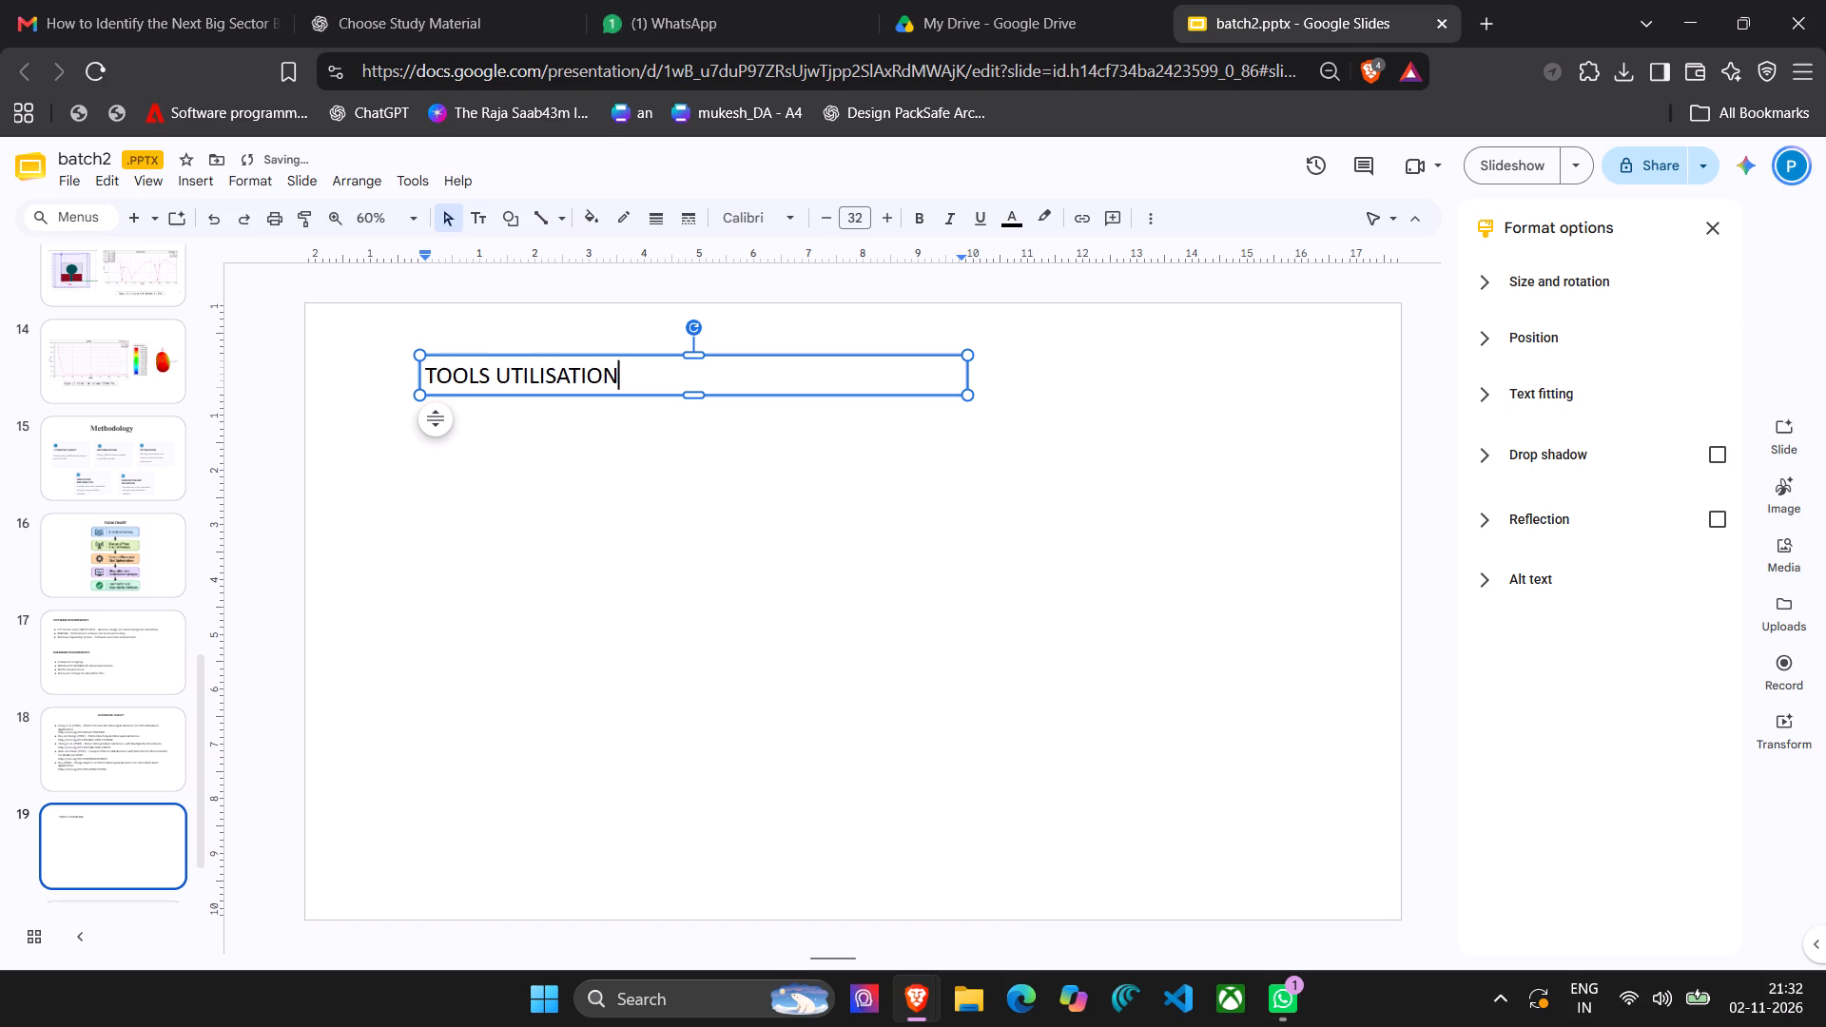
{"action": "left_click_drag", "start_coordinate": [623, 374], "coordinate": [404, 358]}
{"action": "left_click", "coordinate": [927, 211]}
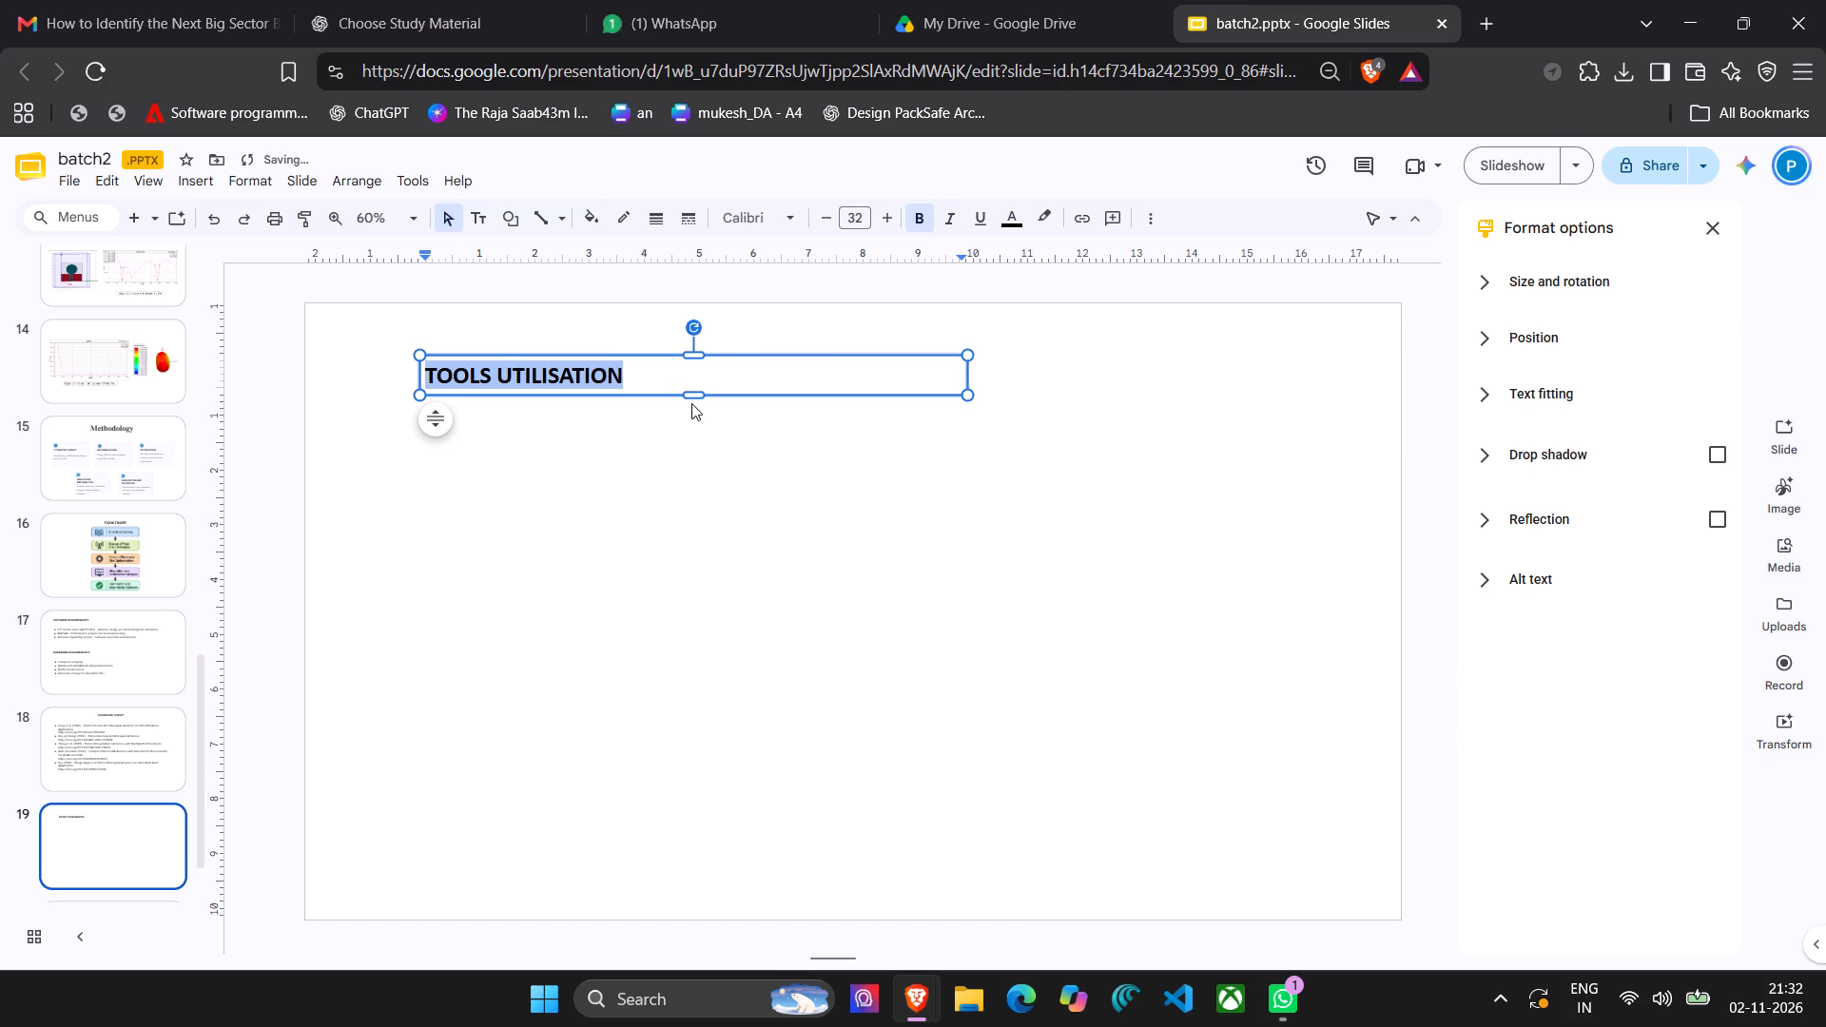
Leave the TOOLS UTILISATION heading and start inserting another text box on slide 19.
{"action": "left_click", "coordinate": [518, 434]}
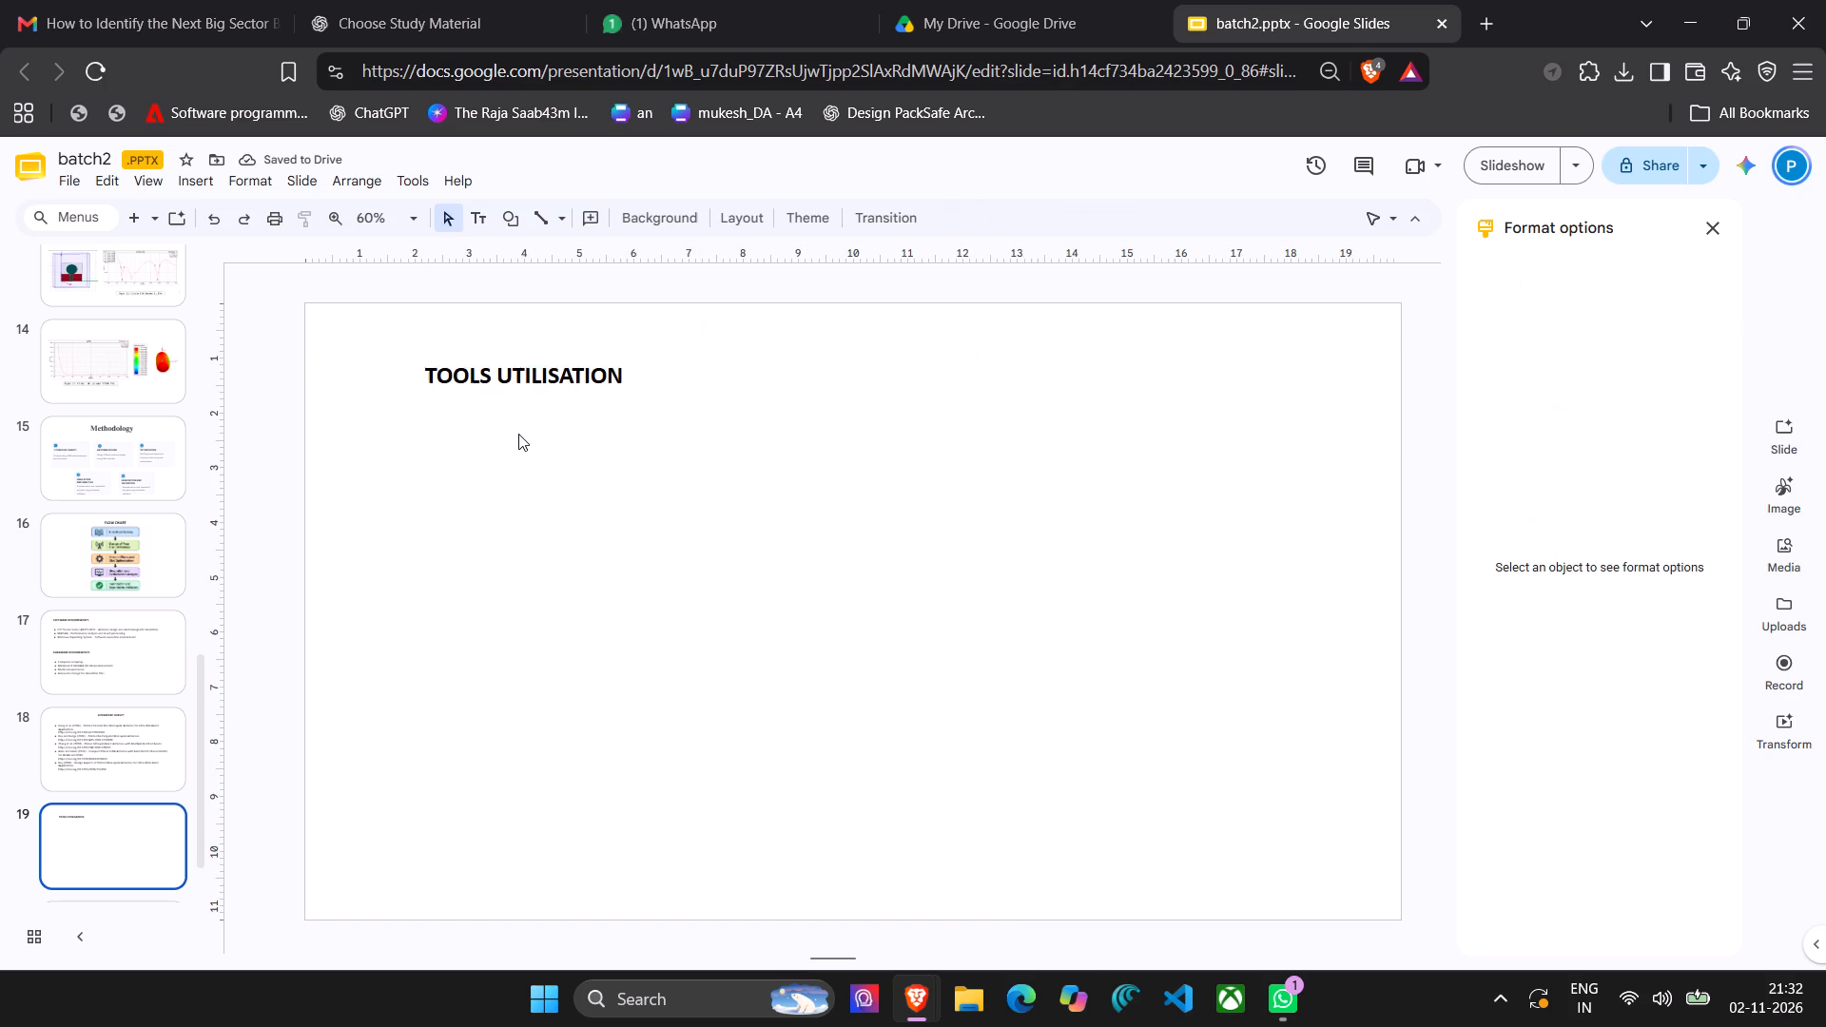
{"action": "left_click", "coordinate": [200, 183]}
{"action": "left_click", "coordinate": [239, 286]}
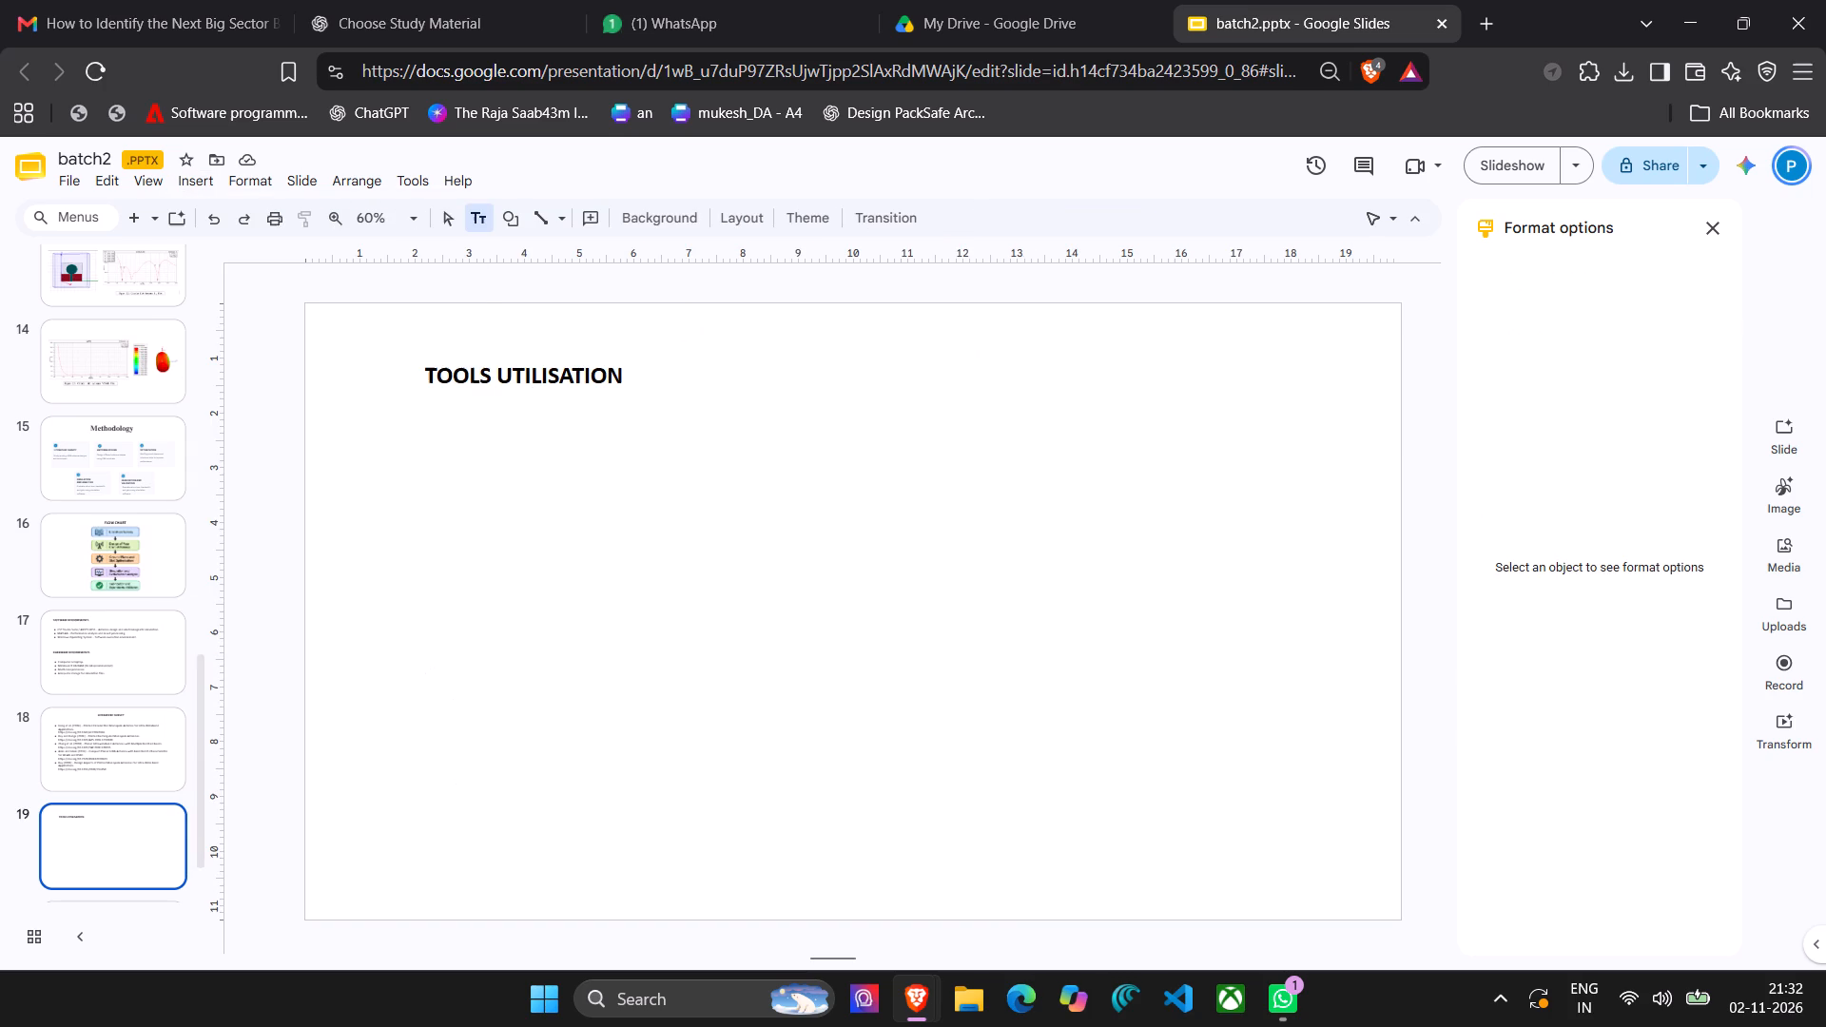
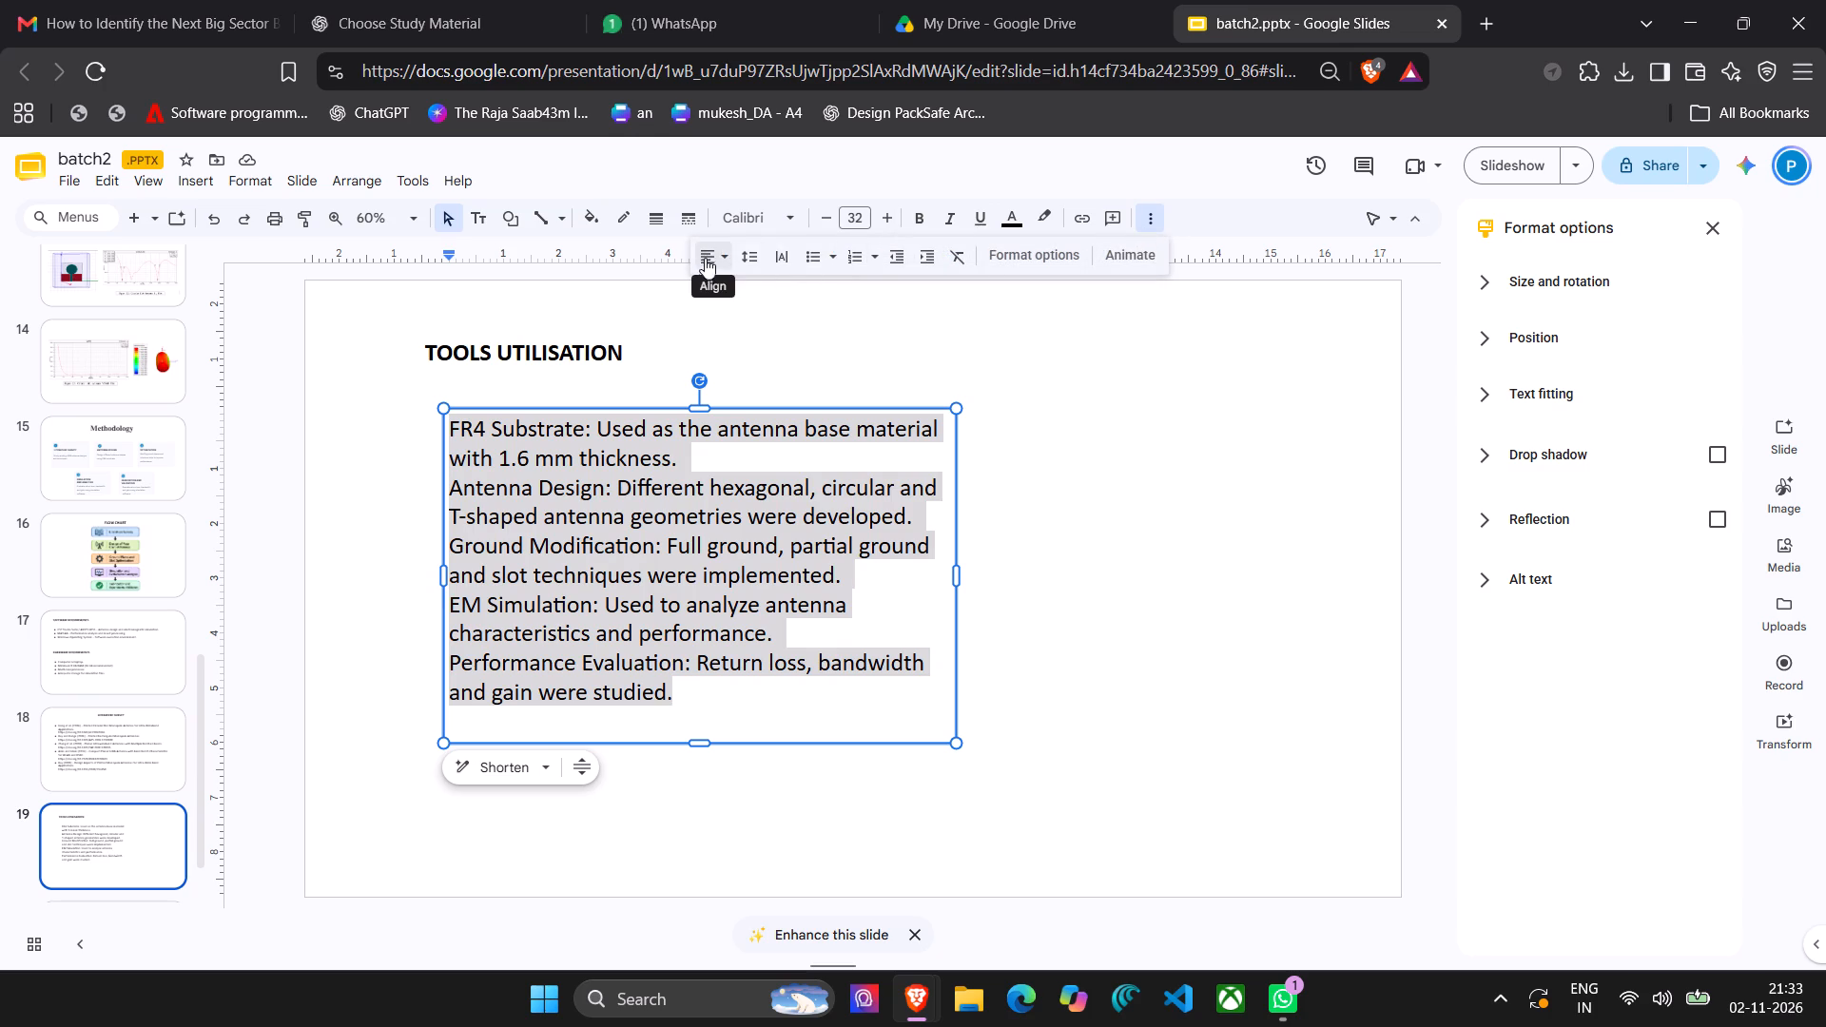
Format the five tools utilisation paragraphs, from FR4 Substrate to Performance Evaluation, as a bulleted list.
{"action": "left_click", "coordinate": [815, 254]}
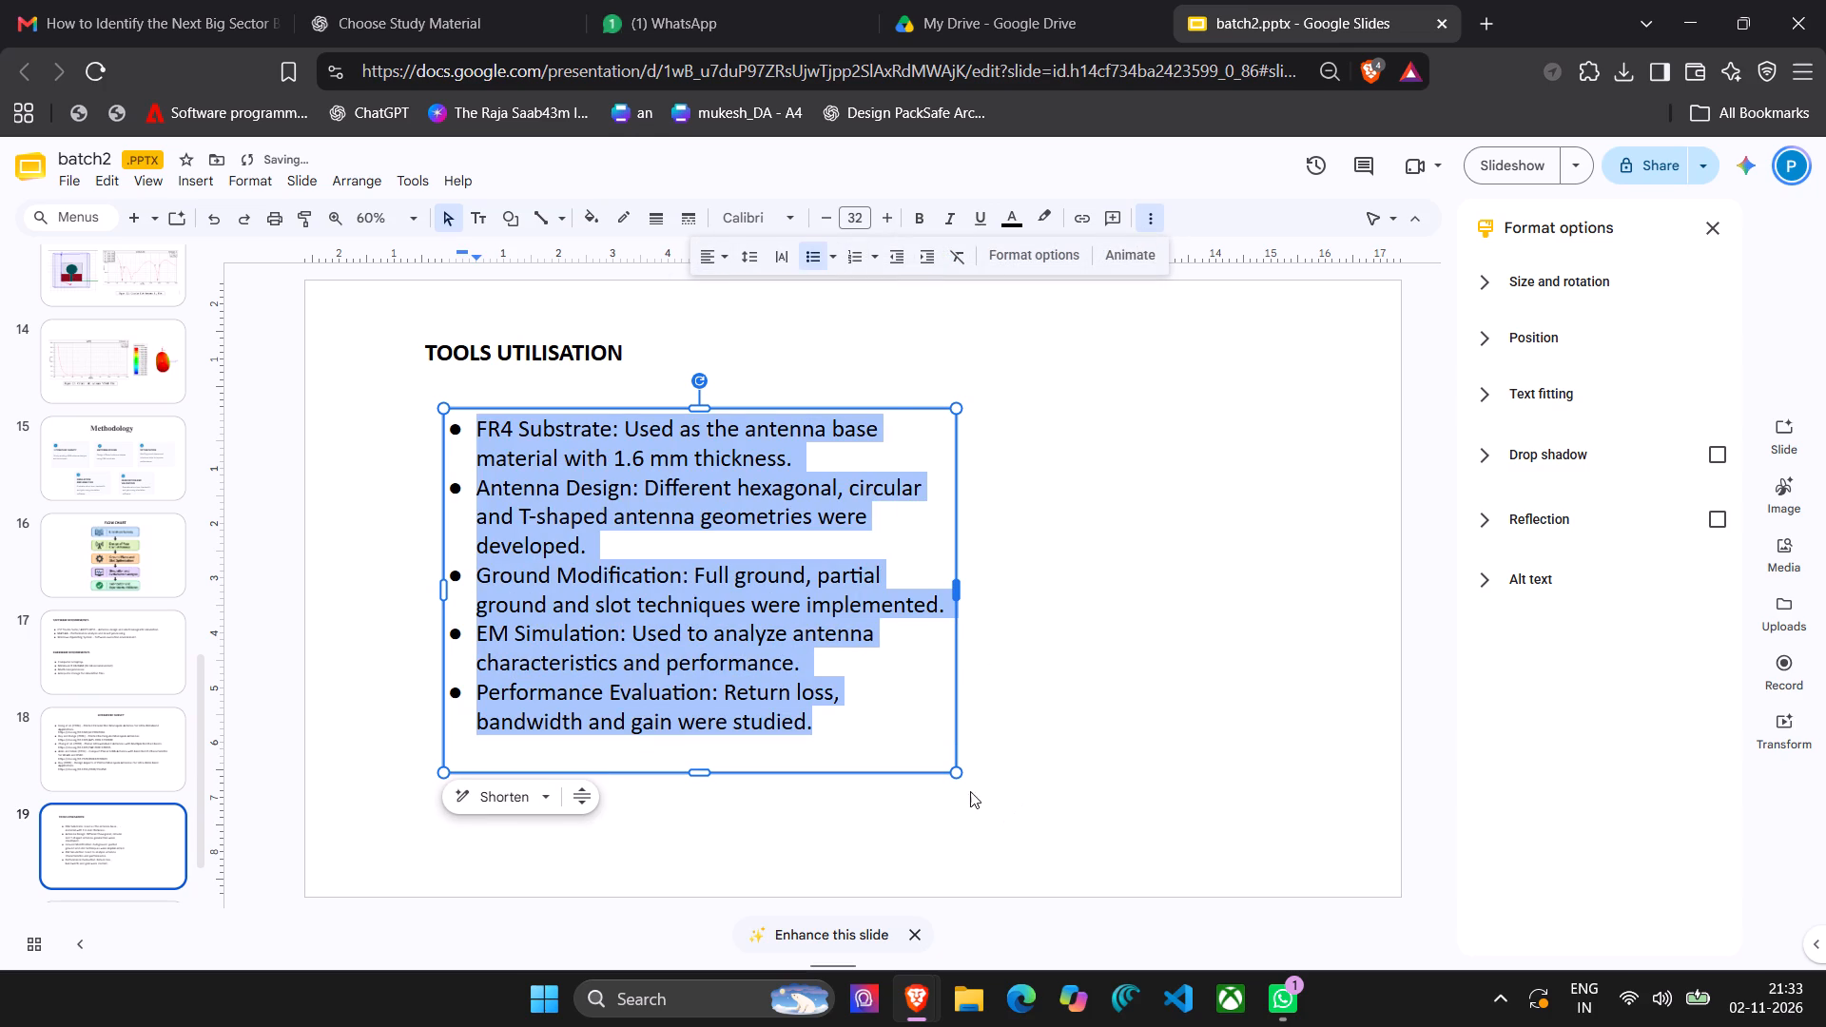
Widen the bulleted text box on both sides to span most of the slide and move it up just beneath the TOOLS UTILISATION heading.
{"action": "left_click_drag", "start_coordinate": [953, 773], "coordinate": [1214, 589]}
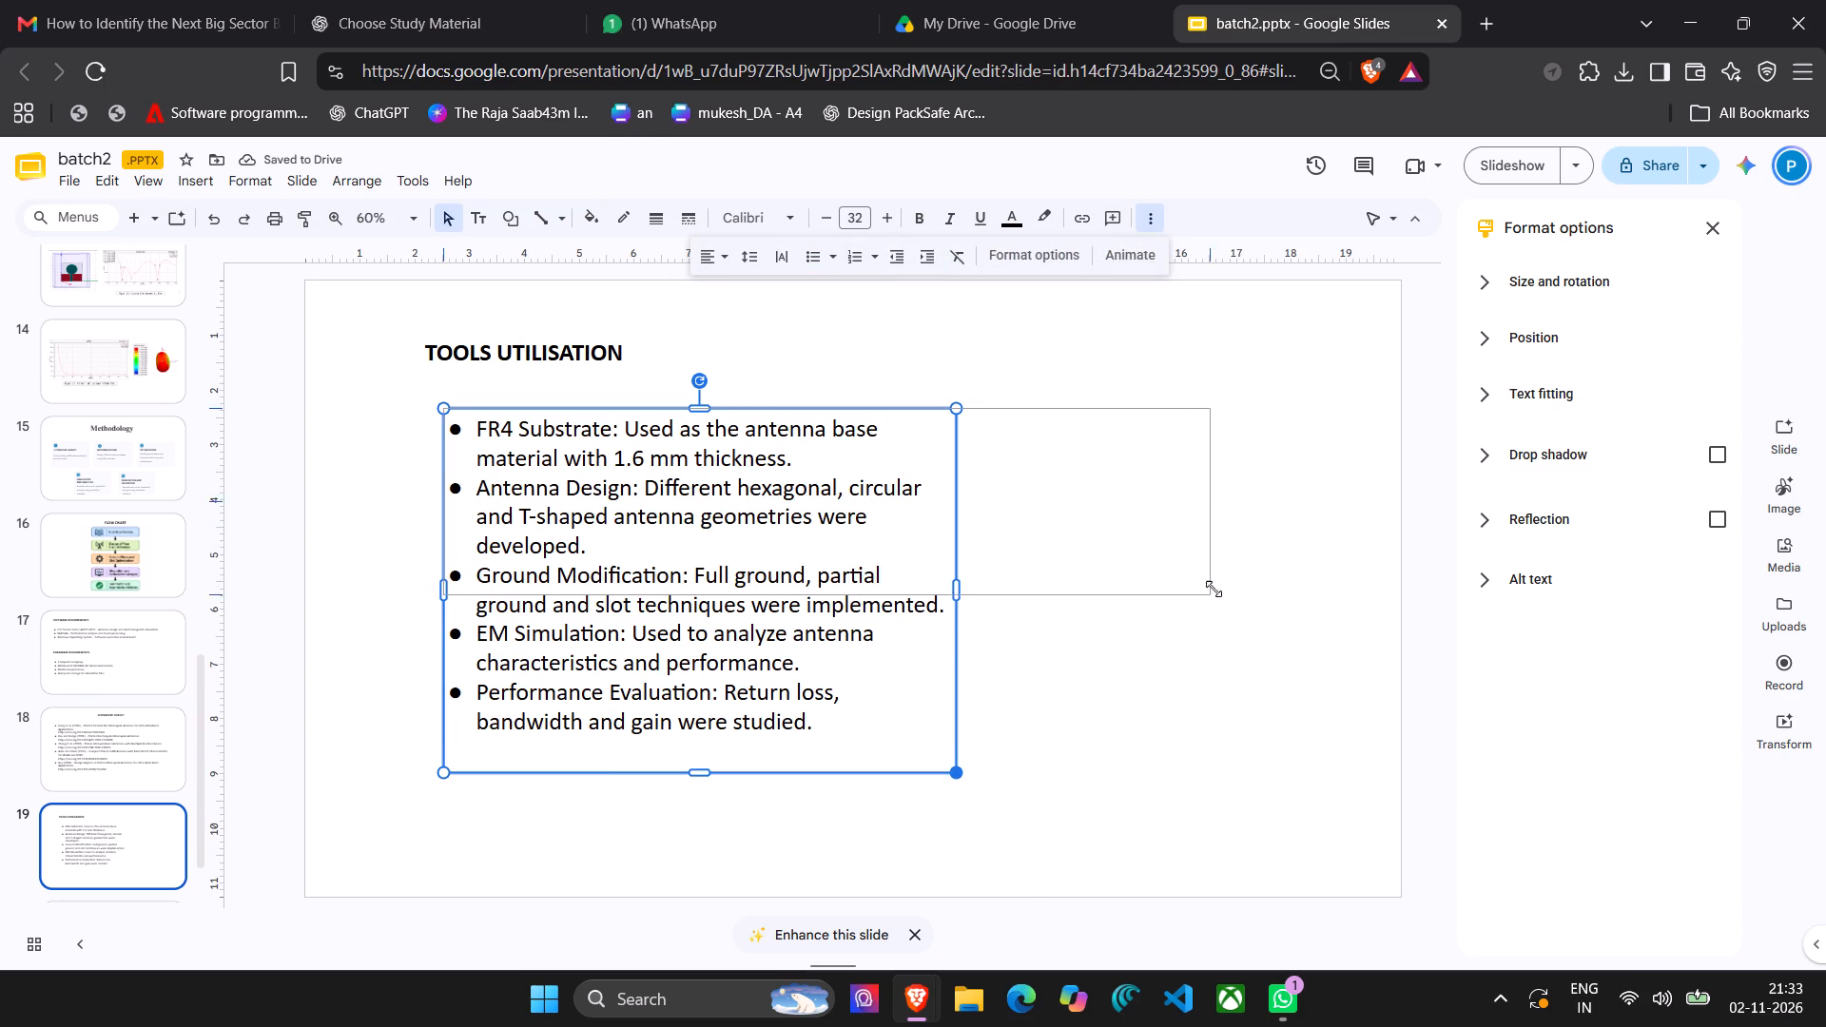
{"action": "left_click_drag", "start_coordinate": [1214, 589], "coordinate": [1340, 544]}
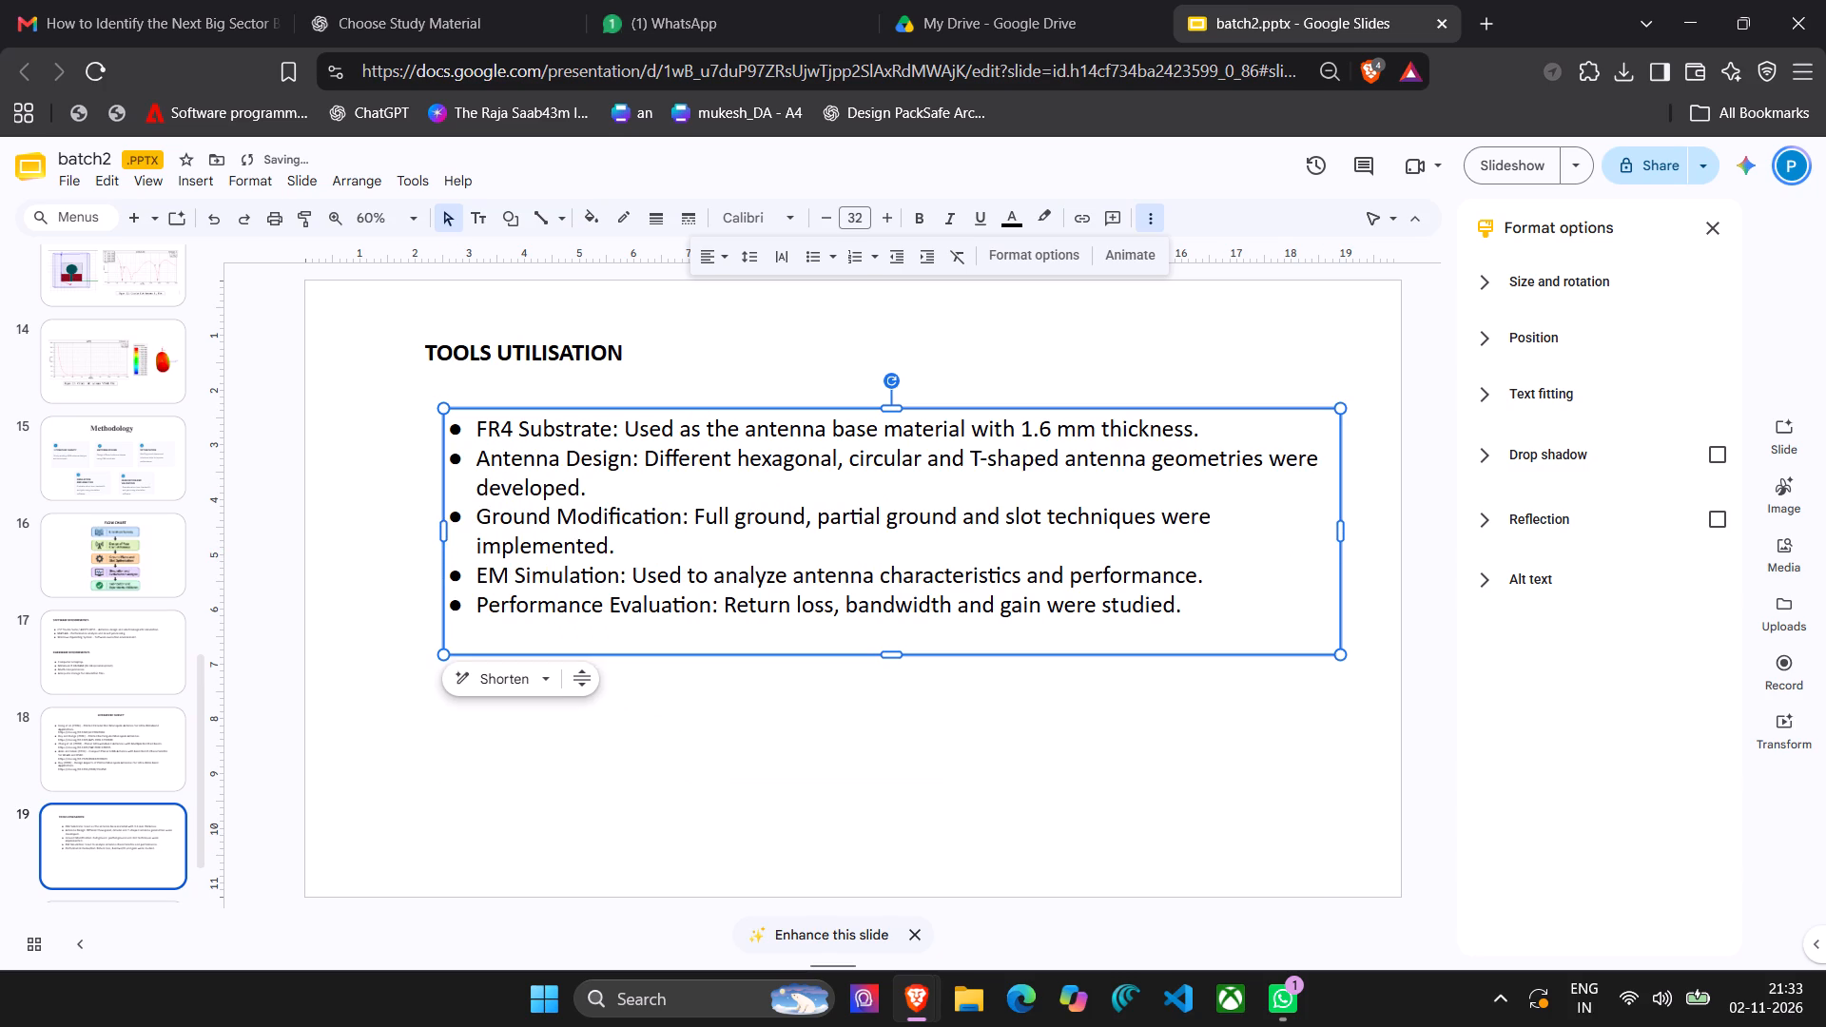
{"action": "left_click_drag", "start_coordinate": [443, 528], "coordinate": [348, 521]}
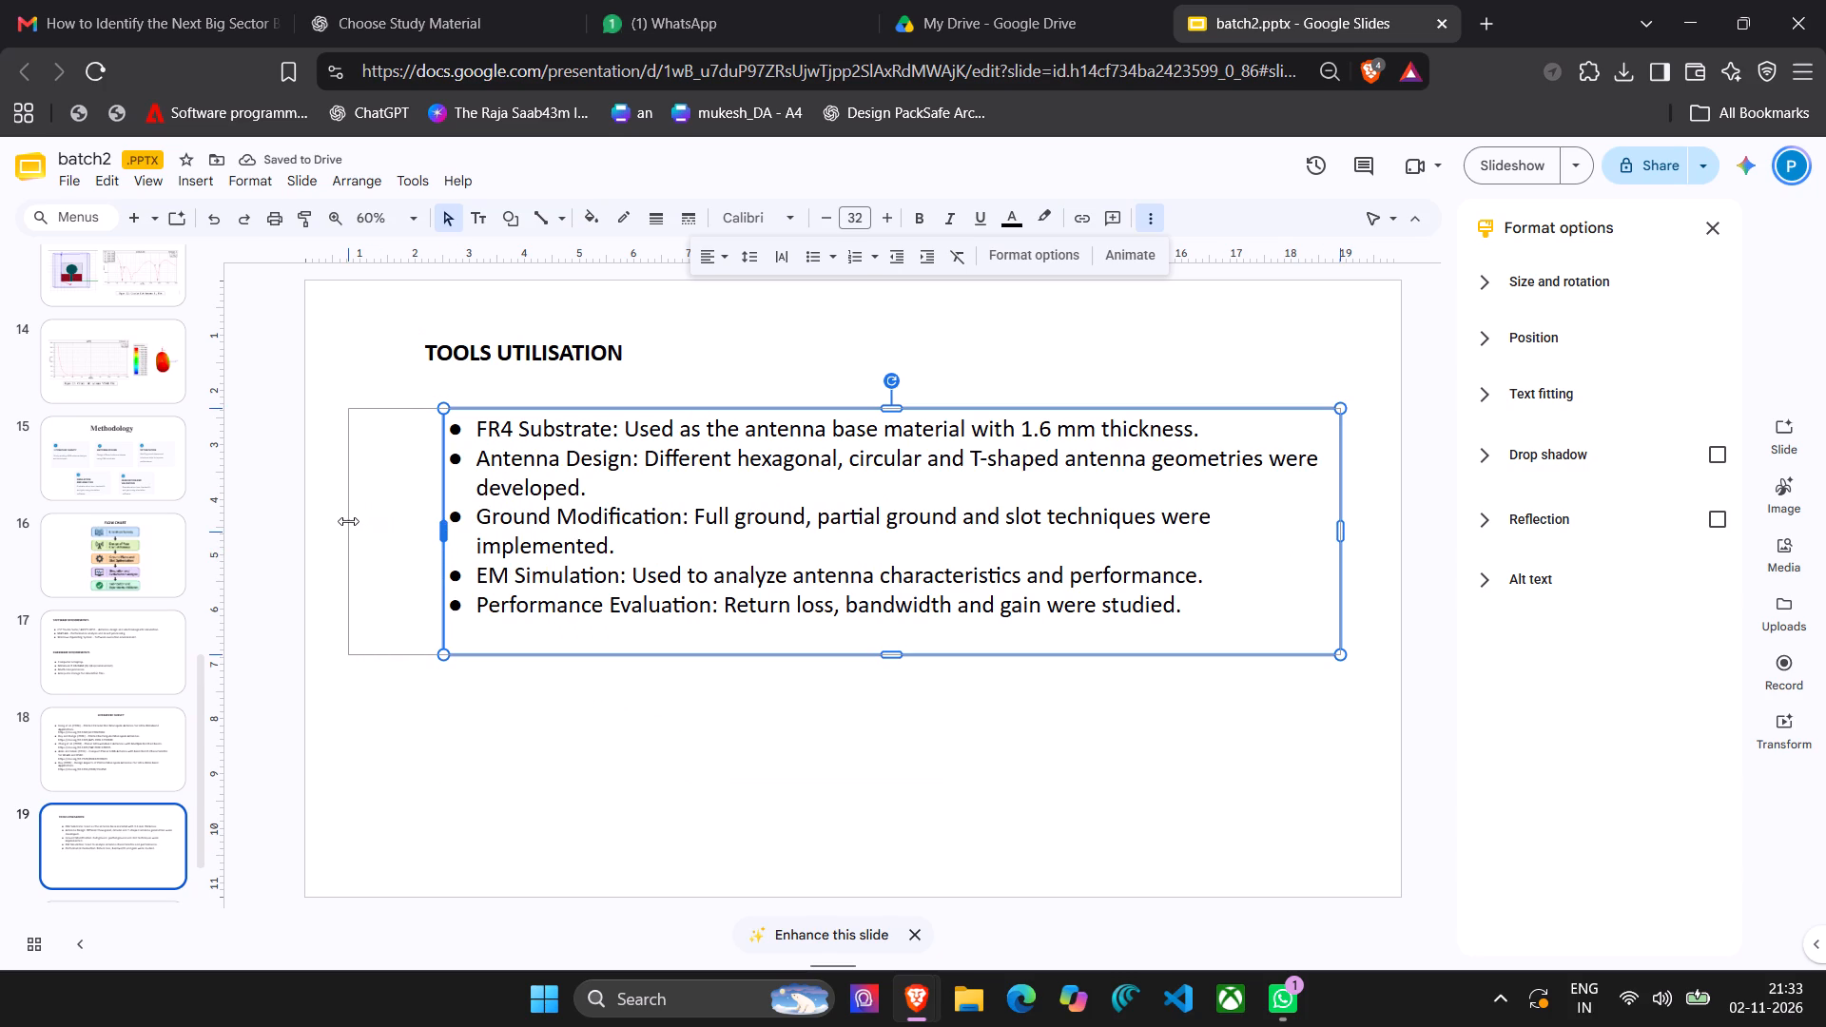
{"action": "left_click_drag", "start_coordinate": [348, 521], "coordinate": [359, 521]}
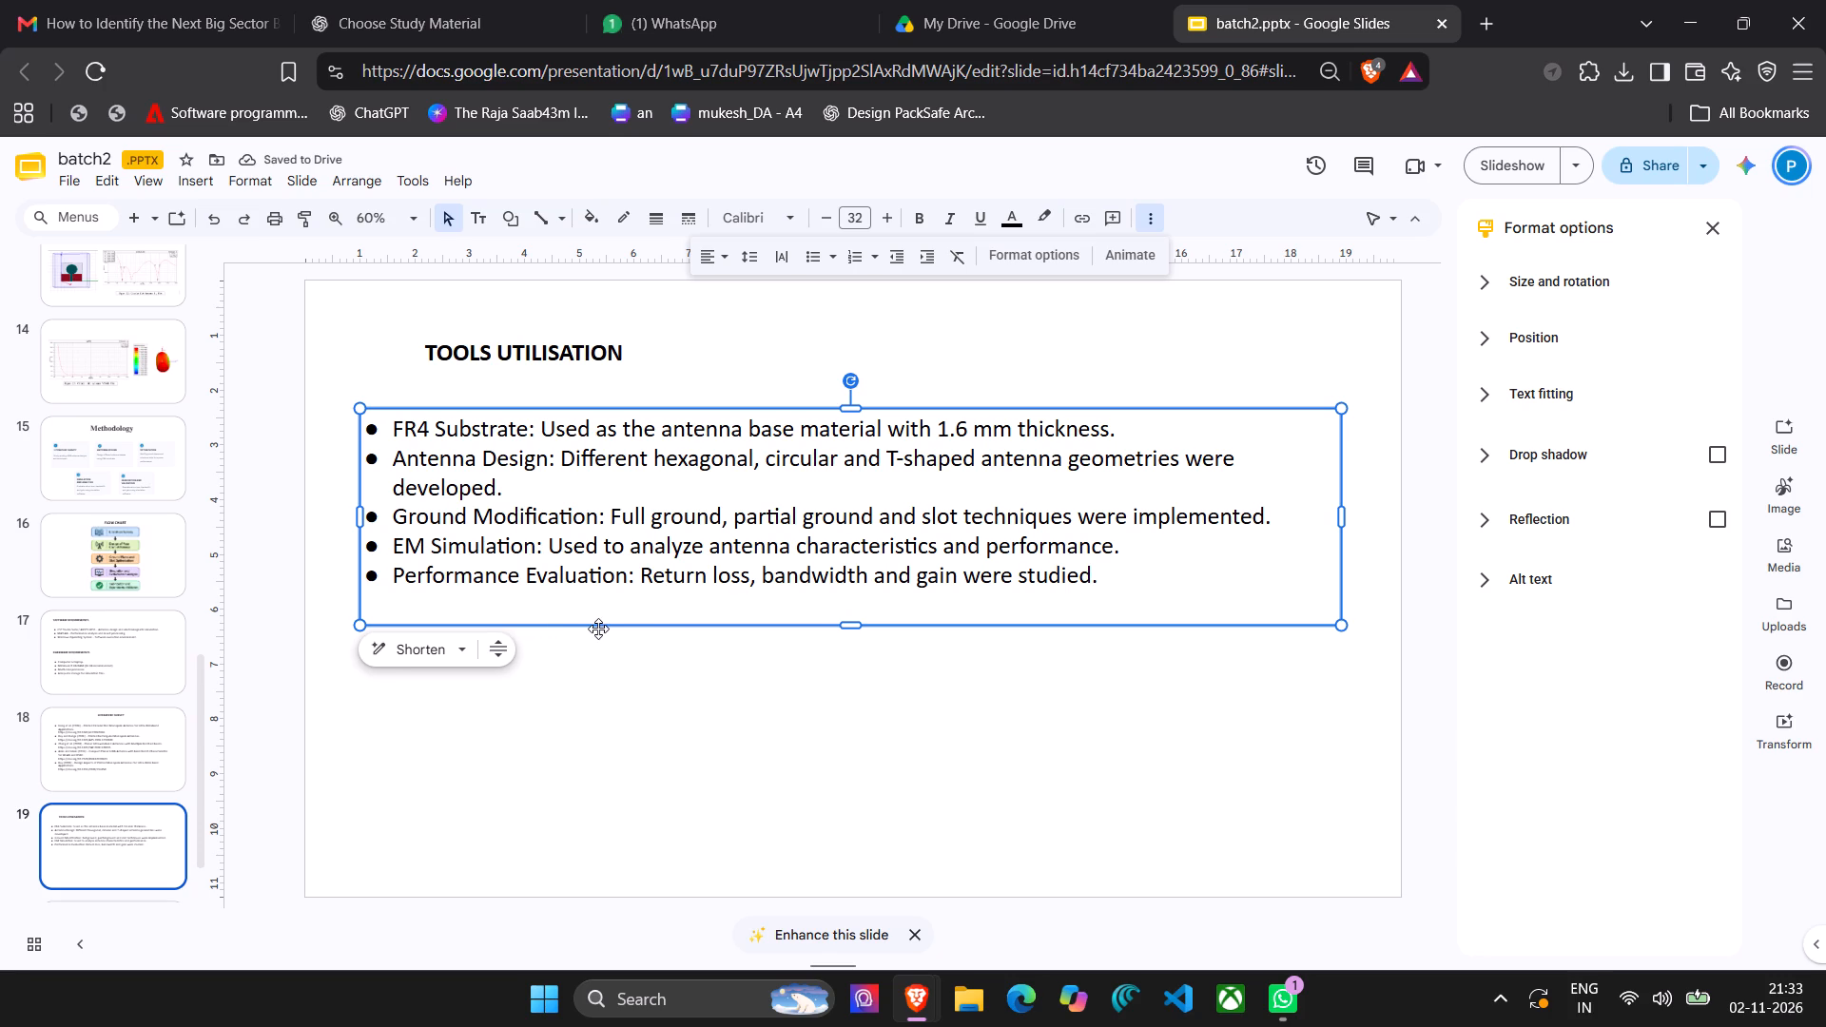
{"action": "left_click_drag", "start_coordinate": [852, 627], "coordinate": [852, 598]}
{"action": "left_click_drag", "start_coordinate": [964, 626], "coordinate": [960, 598]}
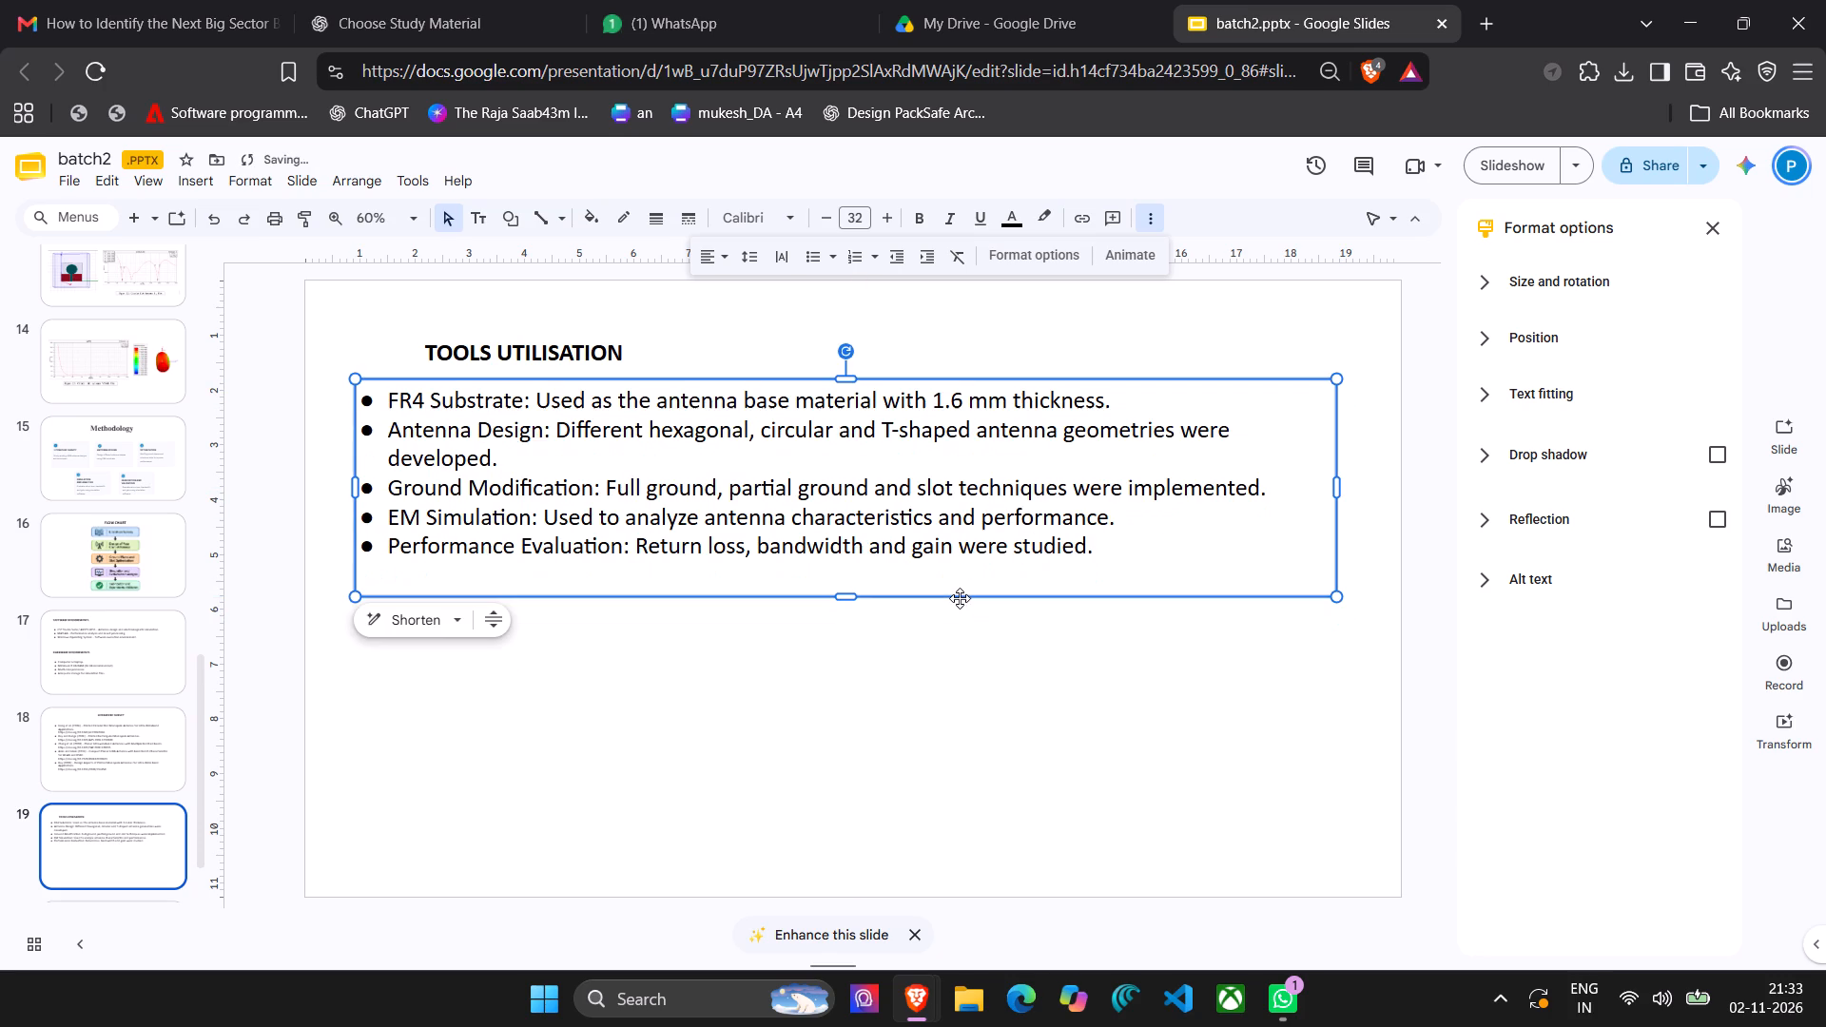
{"action": "left_click", "coordinate": [826, 728]}
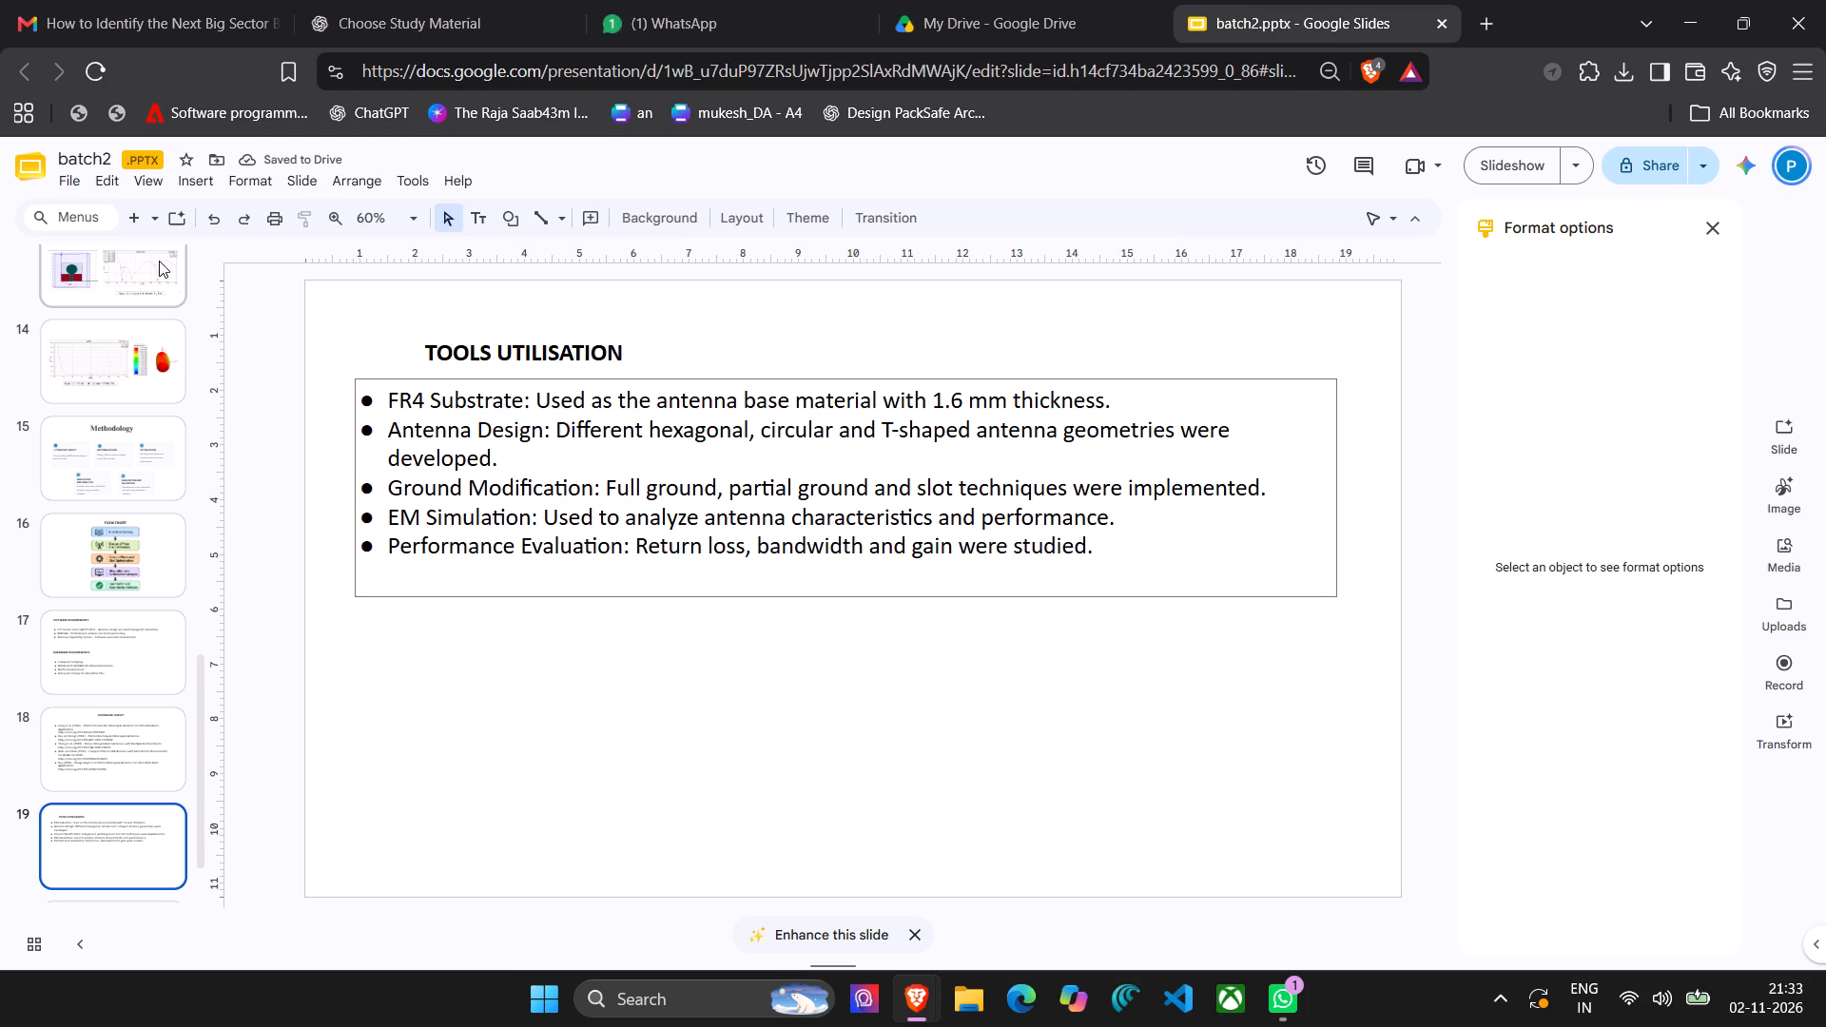
Add a text box below the bulleted list with the bold heading PRIMARY RESULTS.
{"action": "left_click", "coordinate": [184, 184]}
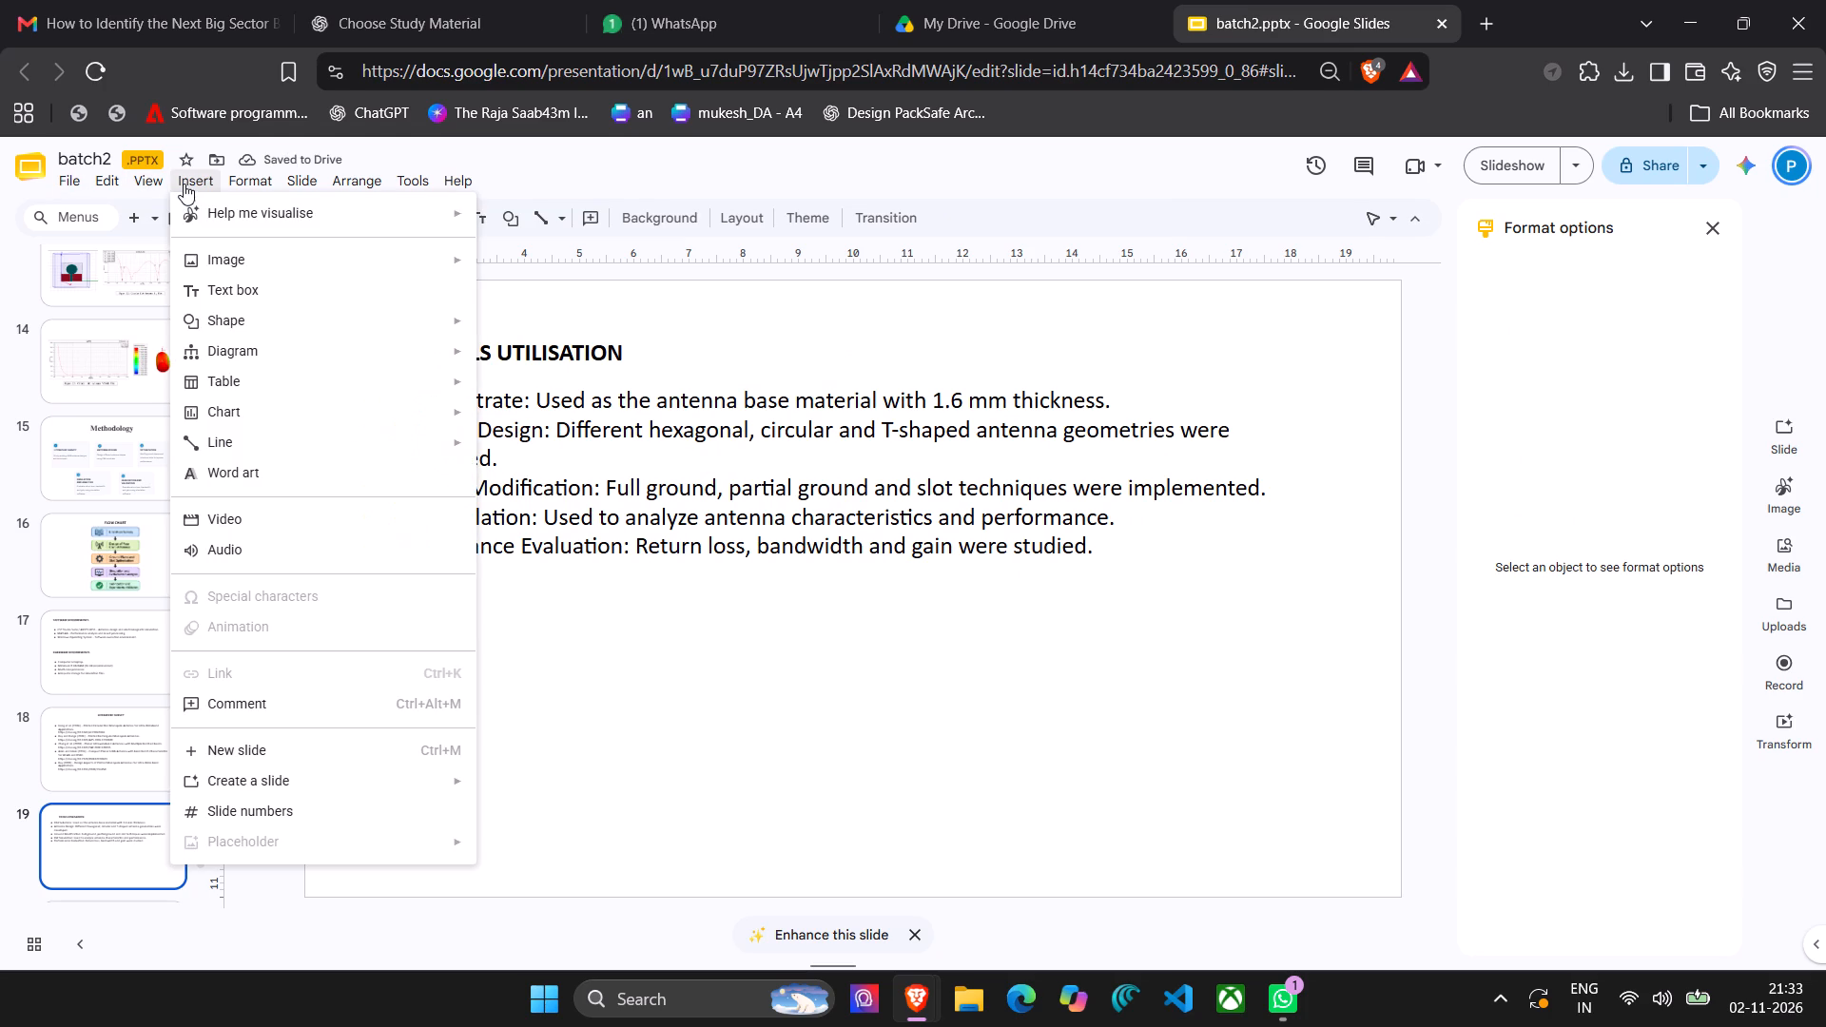
{"action": "left_click", "coordinate": [237, 291]}
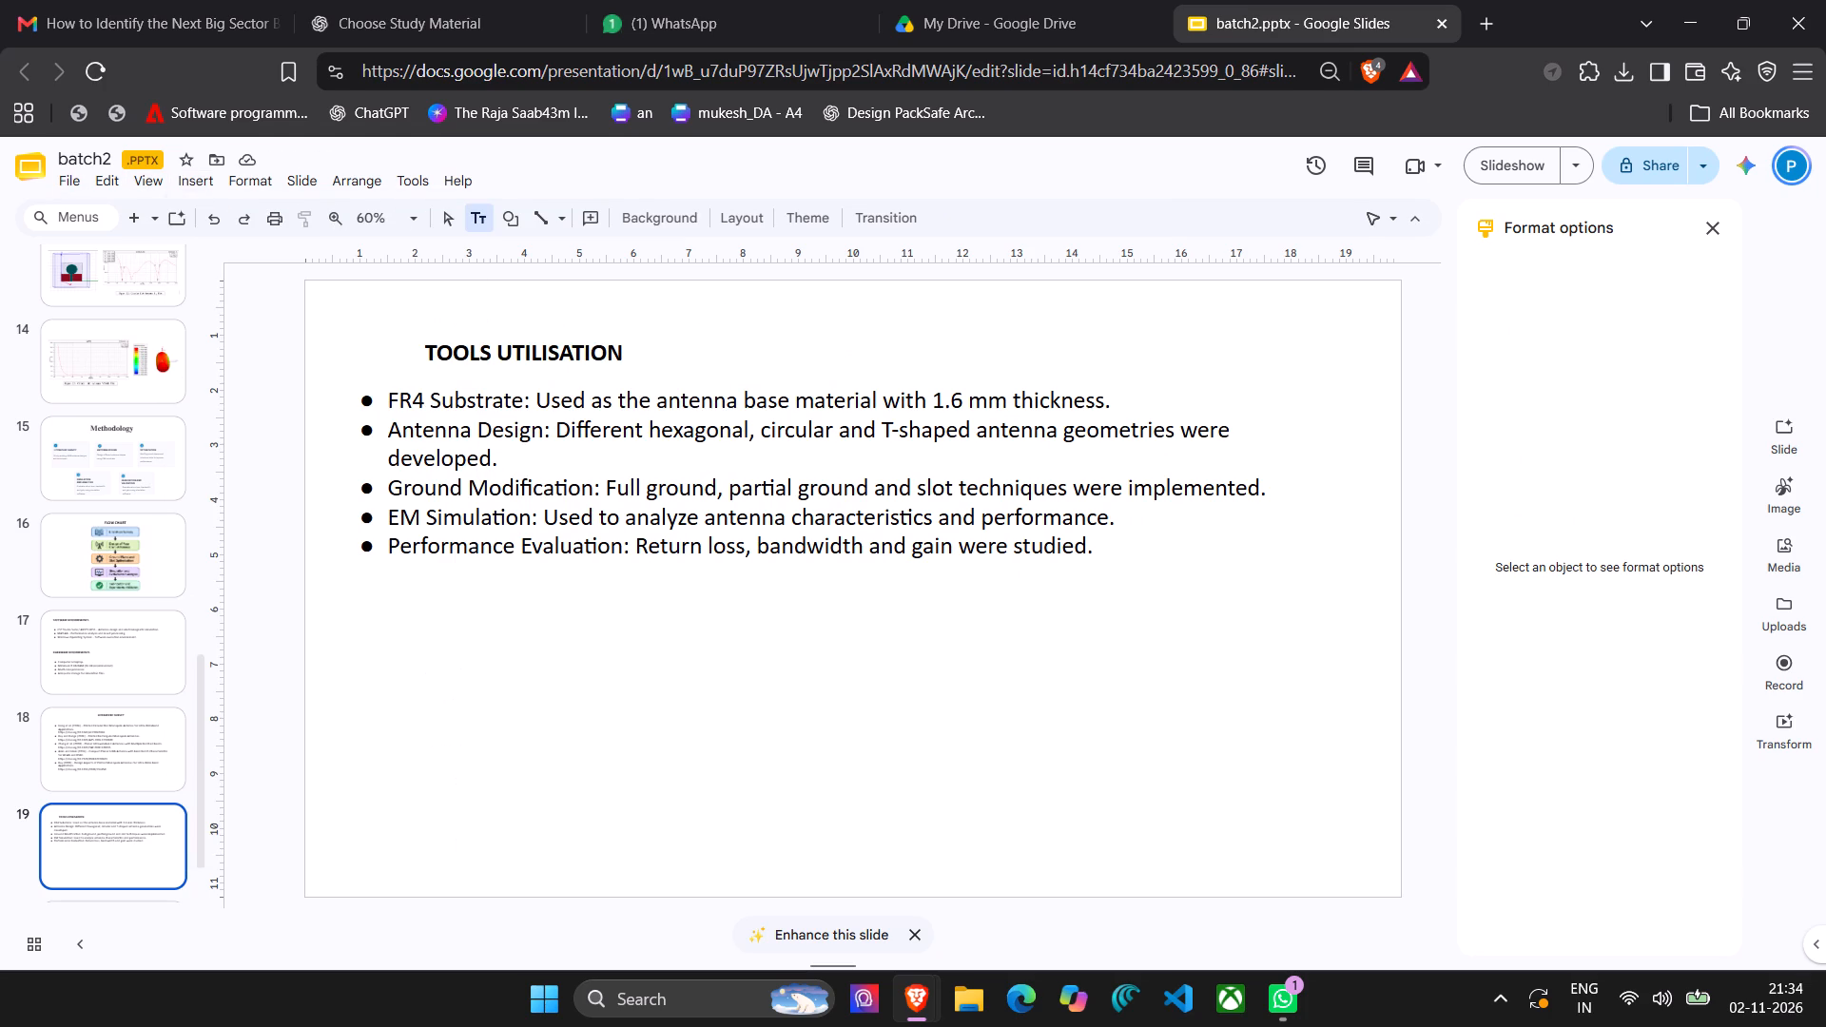
{"action": "left_click", "coordinate": [398, 592]}
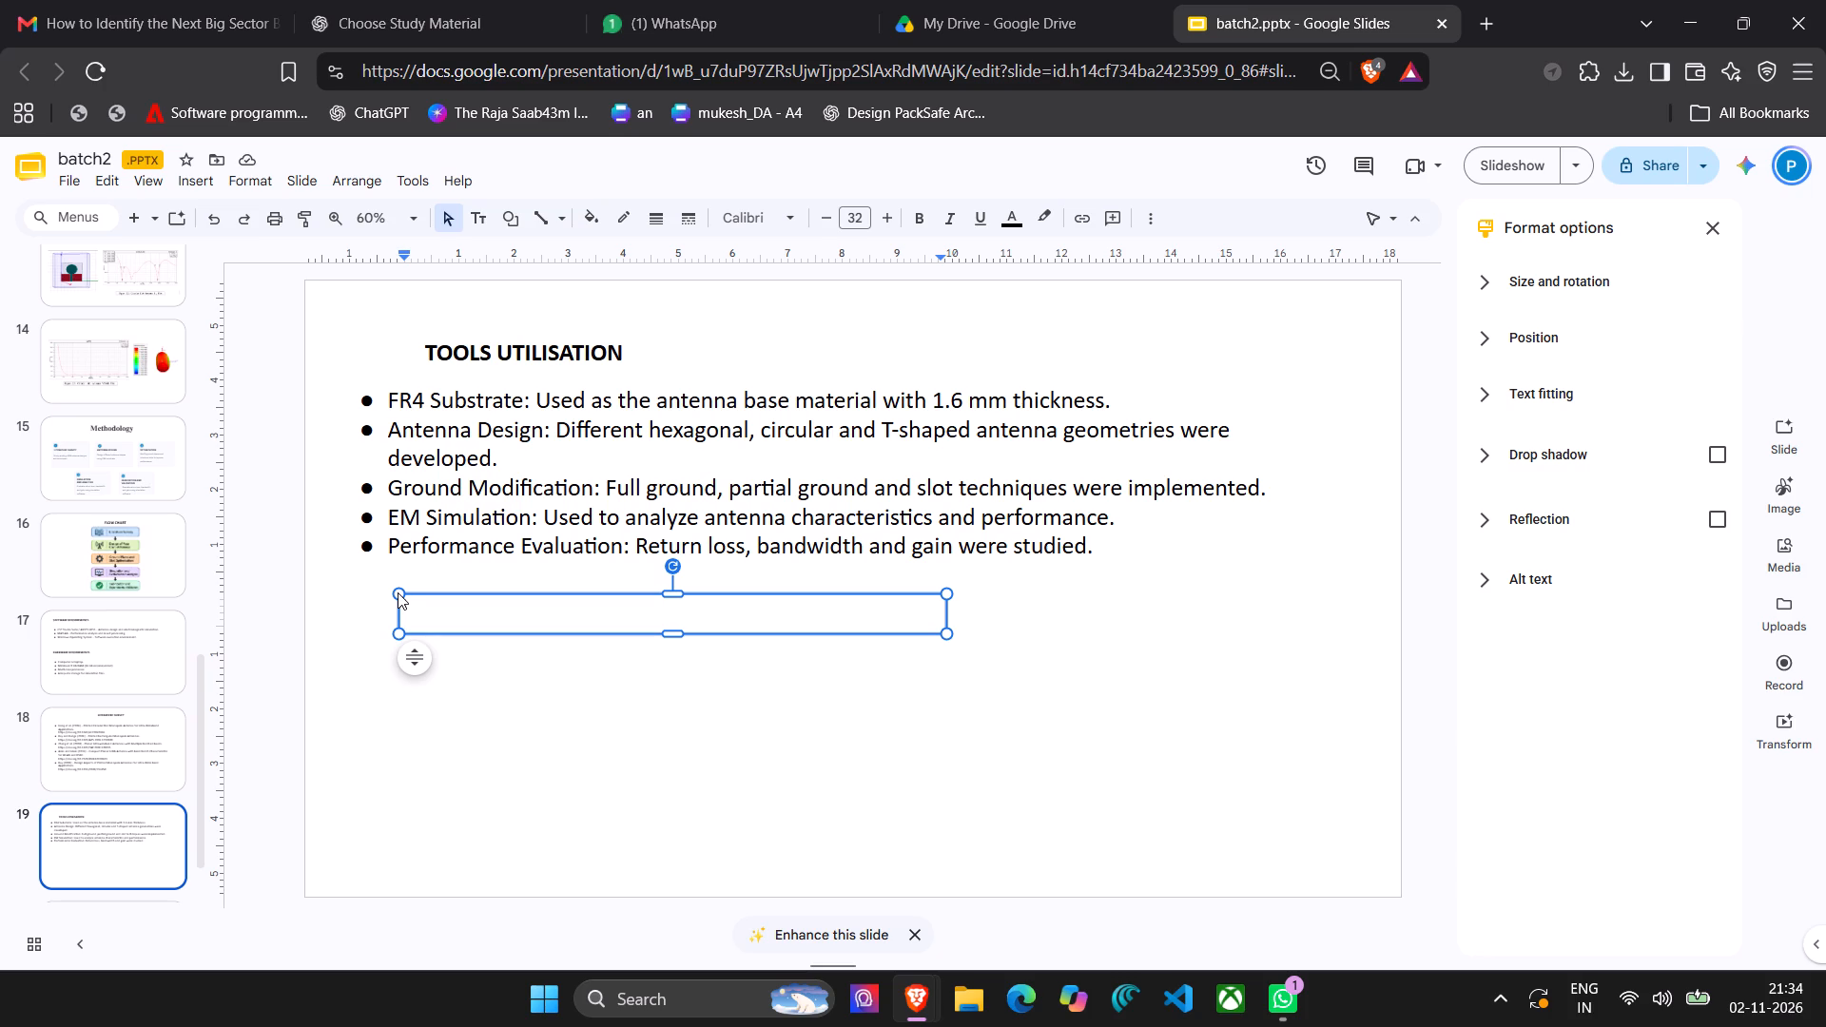
{"action": "type", "text": "PRIMARY RESULTS"}
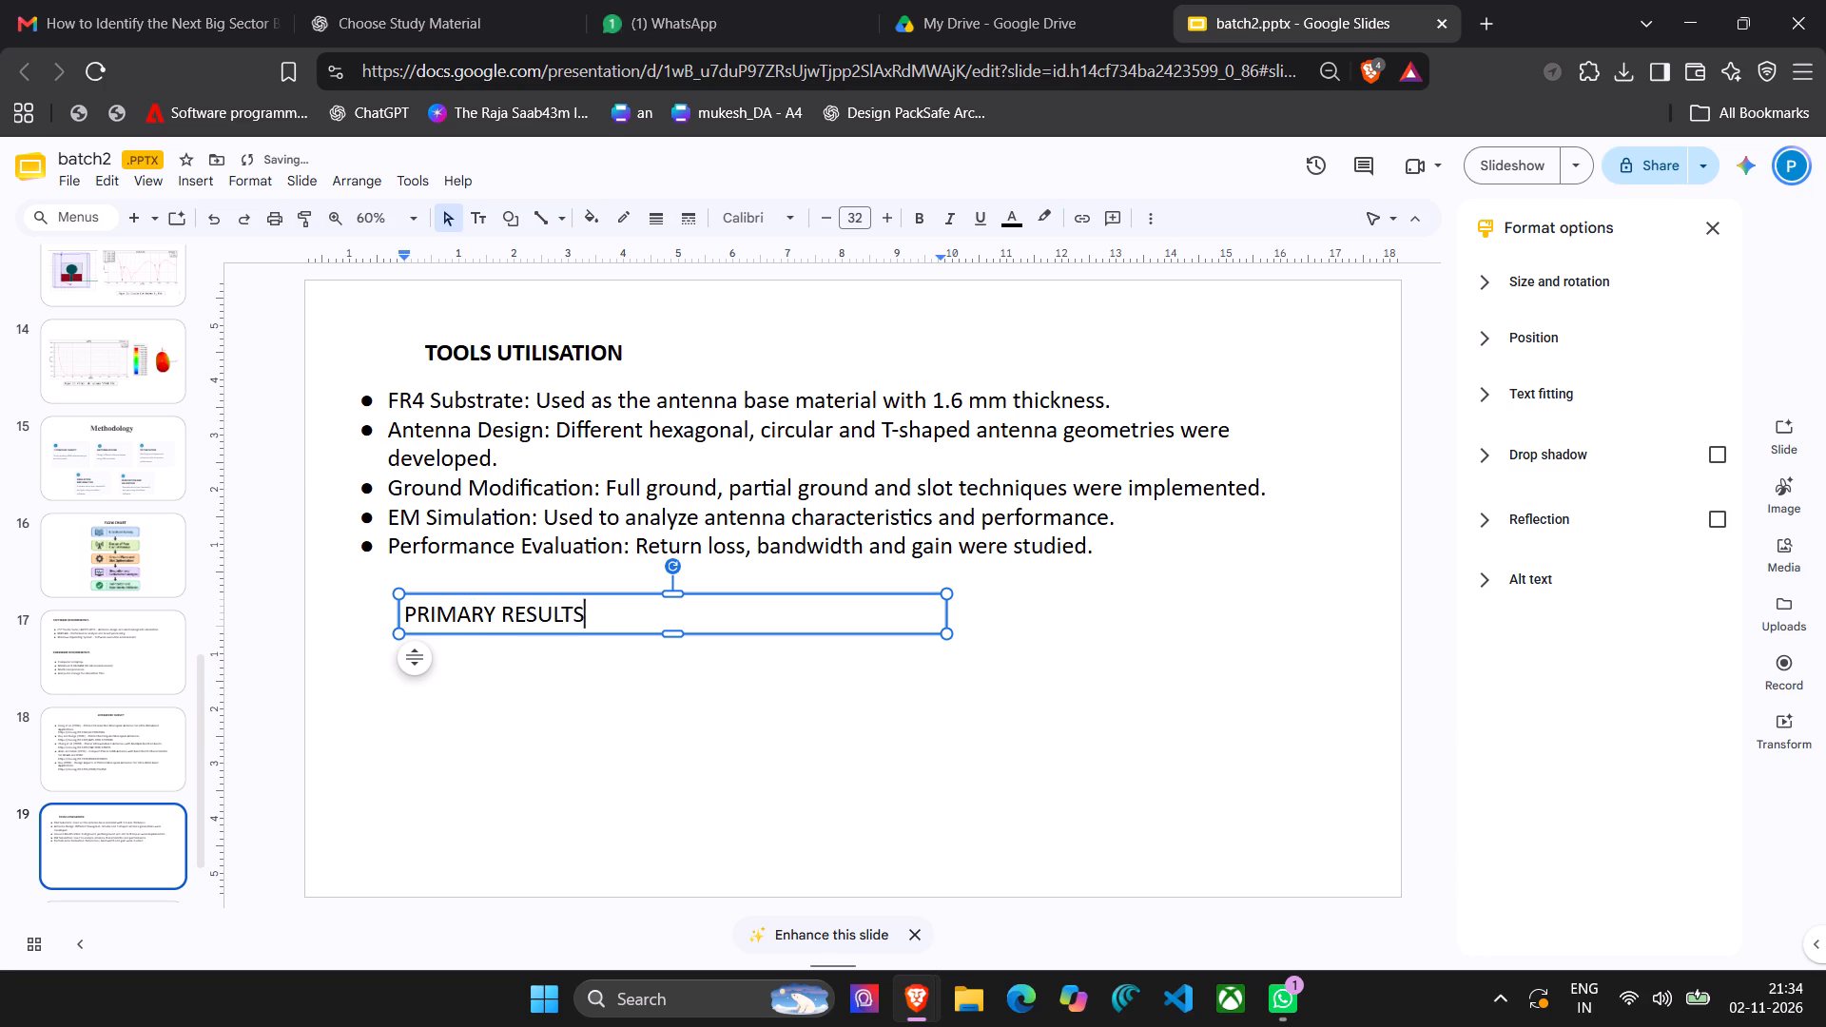
{"action": "left_click_drag", "start_coordinate": [592, 614], "coordinate": [393, 612]}
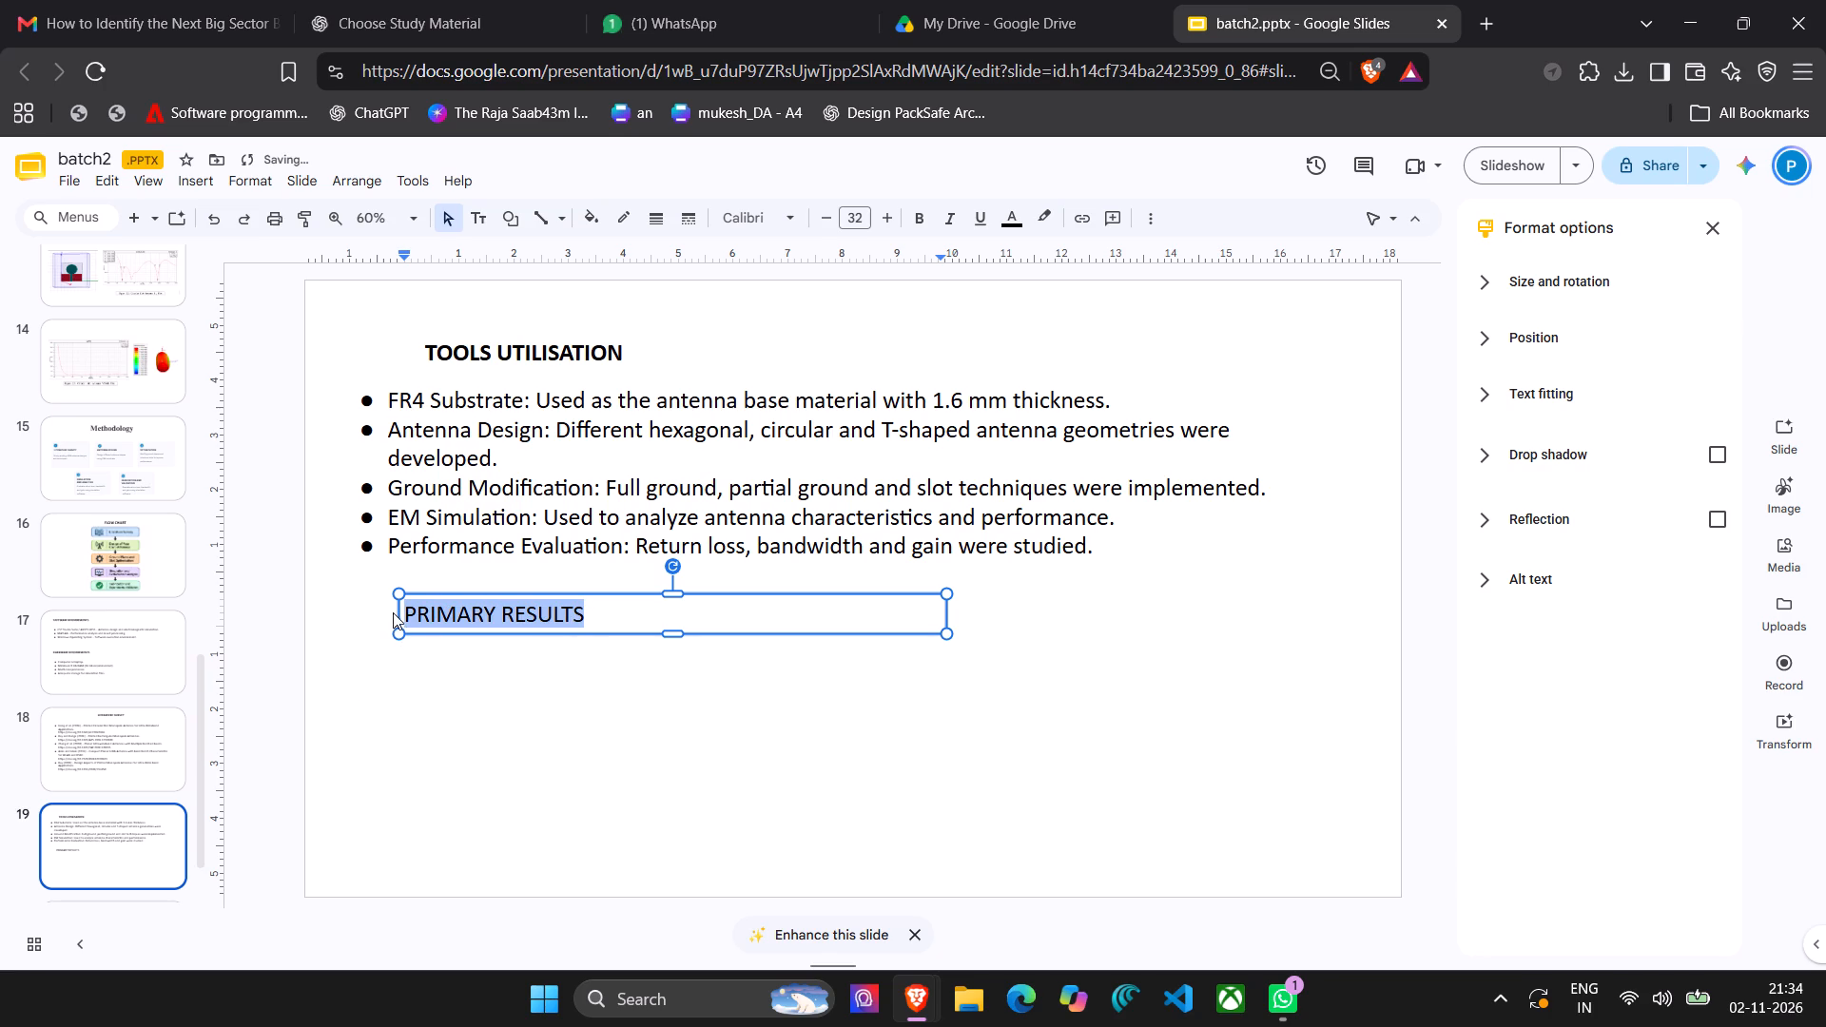
{"action": "left_click_drag", "start_coordinate": [393, 612], "coordinate": [387, 612]}
{"action": "left_click", "coordinate": [924, 218]}
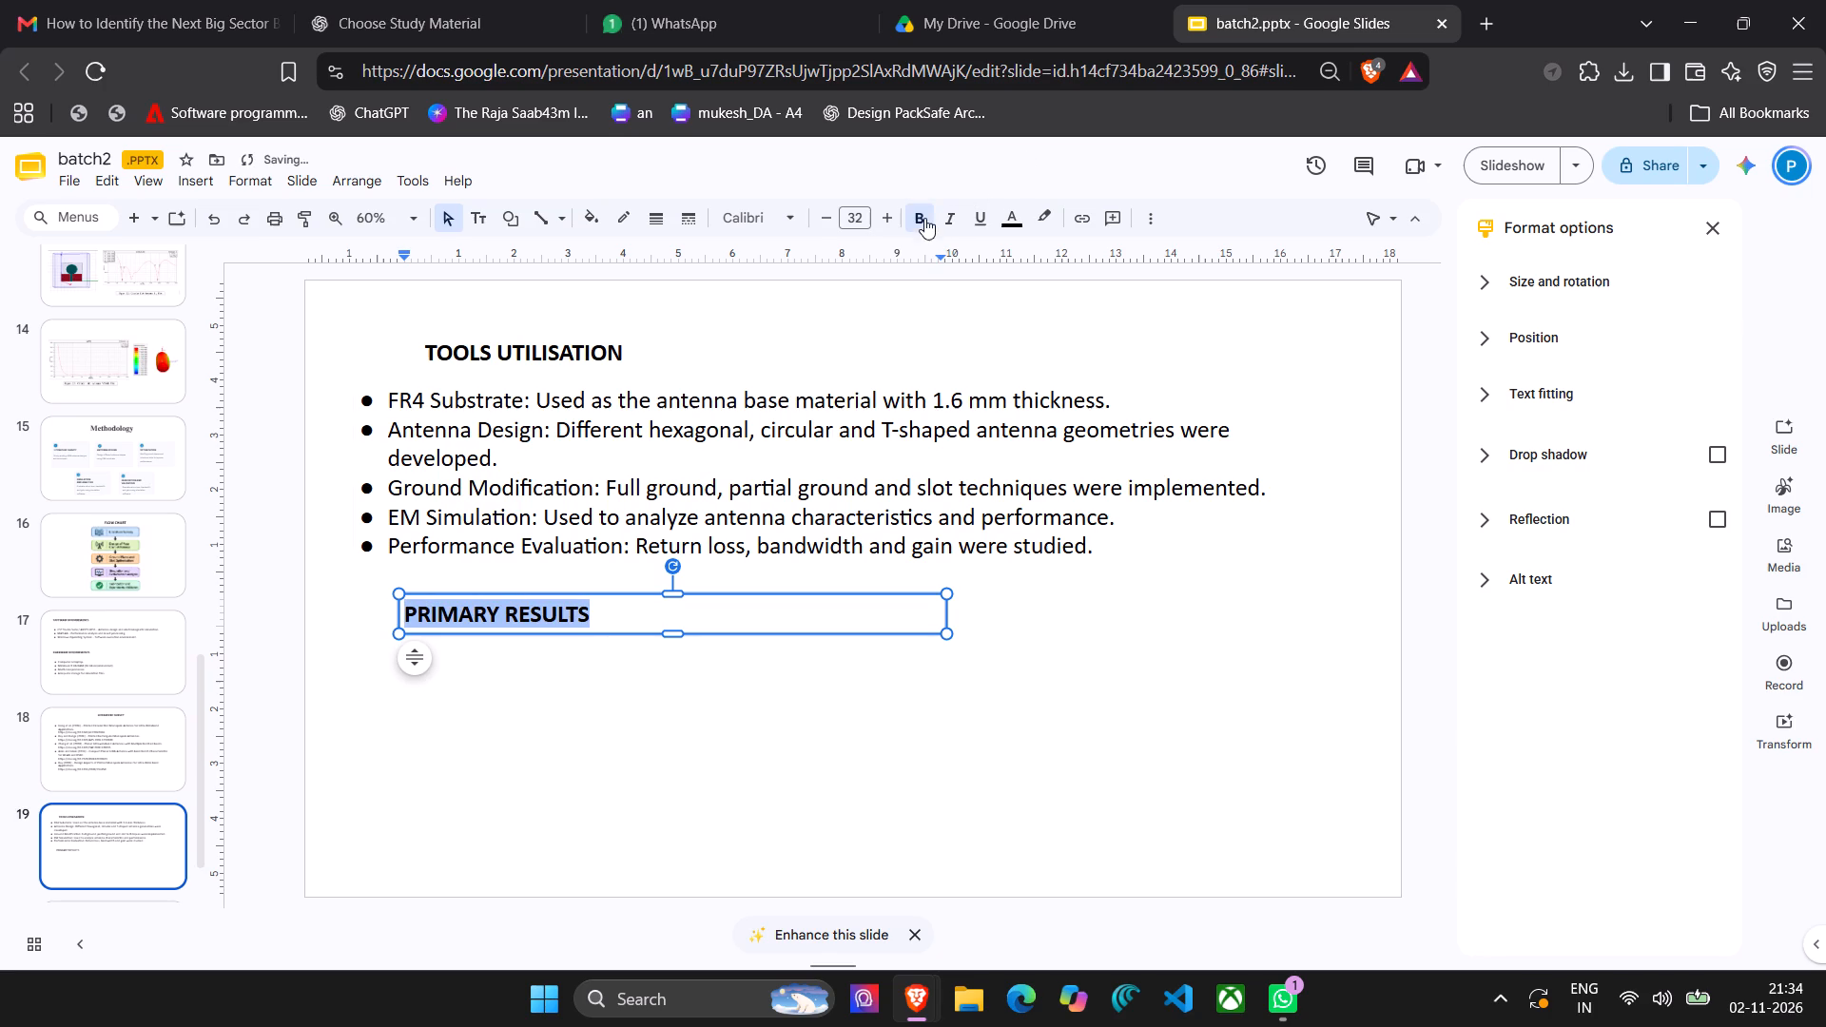
{"action": "left_click", "coordinate": [767, 690]}
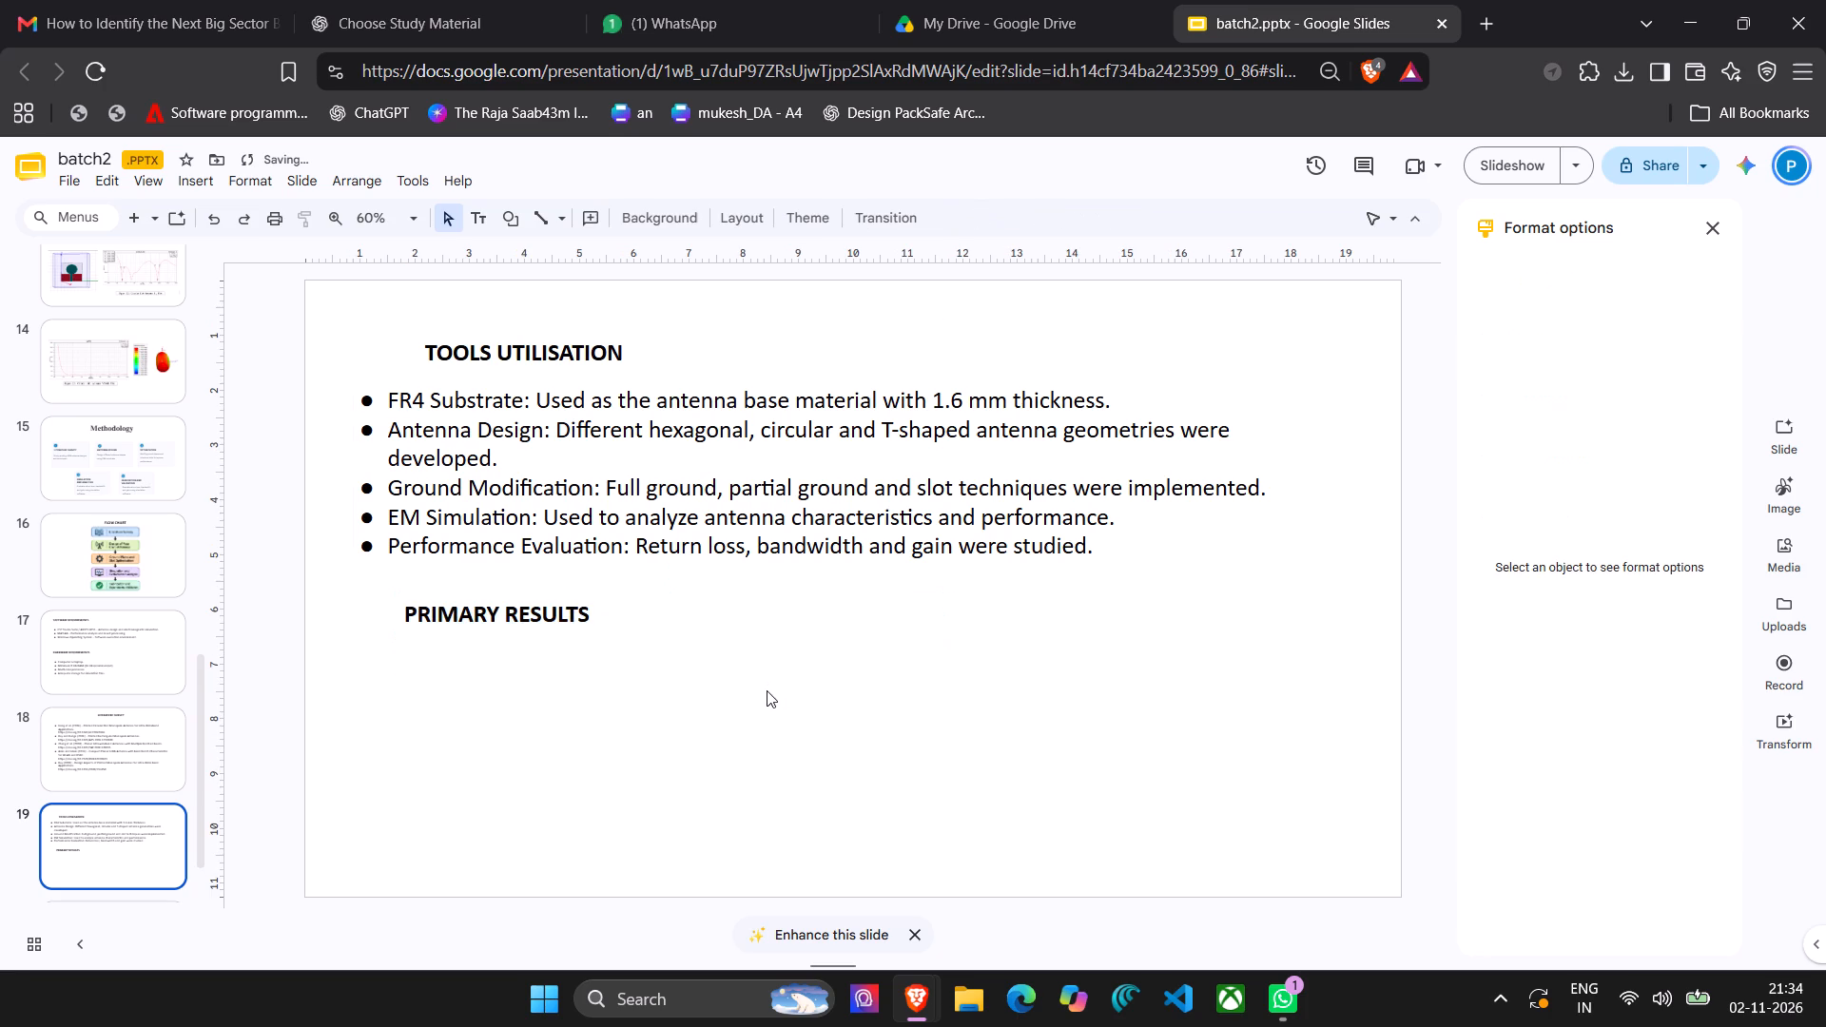
Shift the TOOLS UTILISATION heading slightly left and up, so it starts near the bullet text's left edge with a gap above the list.
{"action": "left_click", "coordinate": [517, 351]}
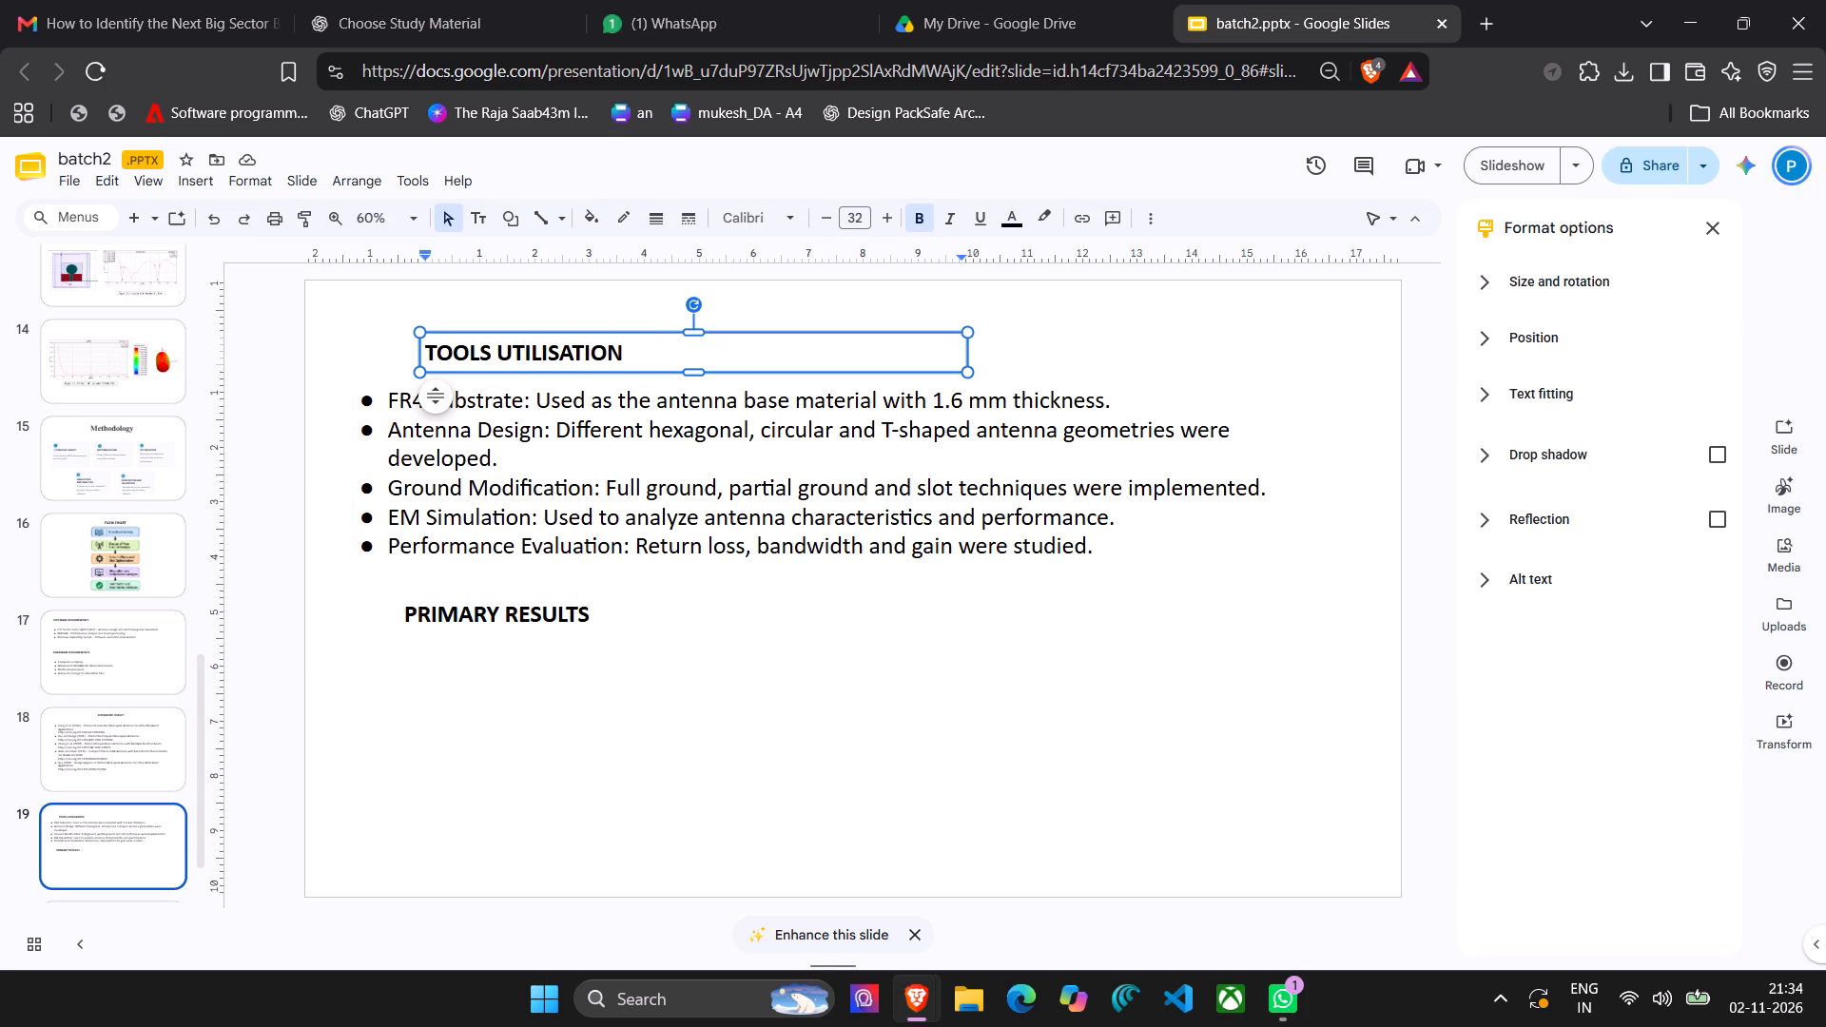
{"action": "left_click_drag", "start_coordinate": [646, 332], "coordinate": [610, 330]}
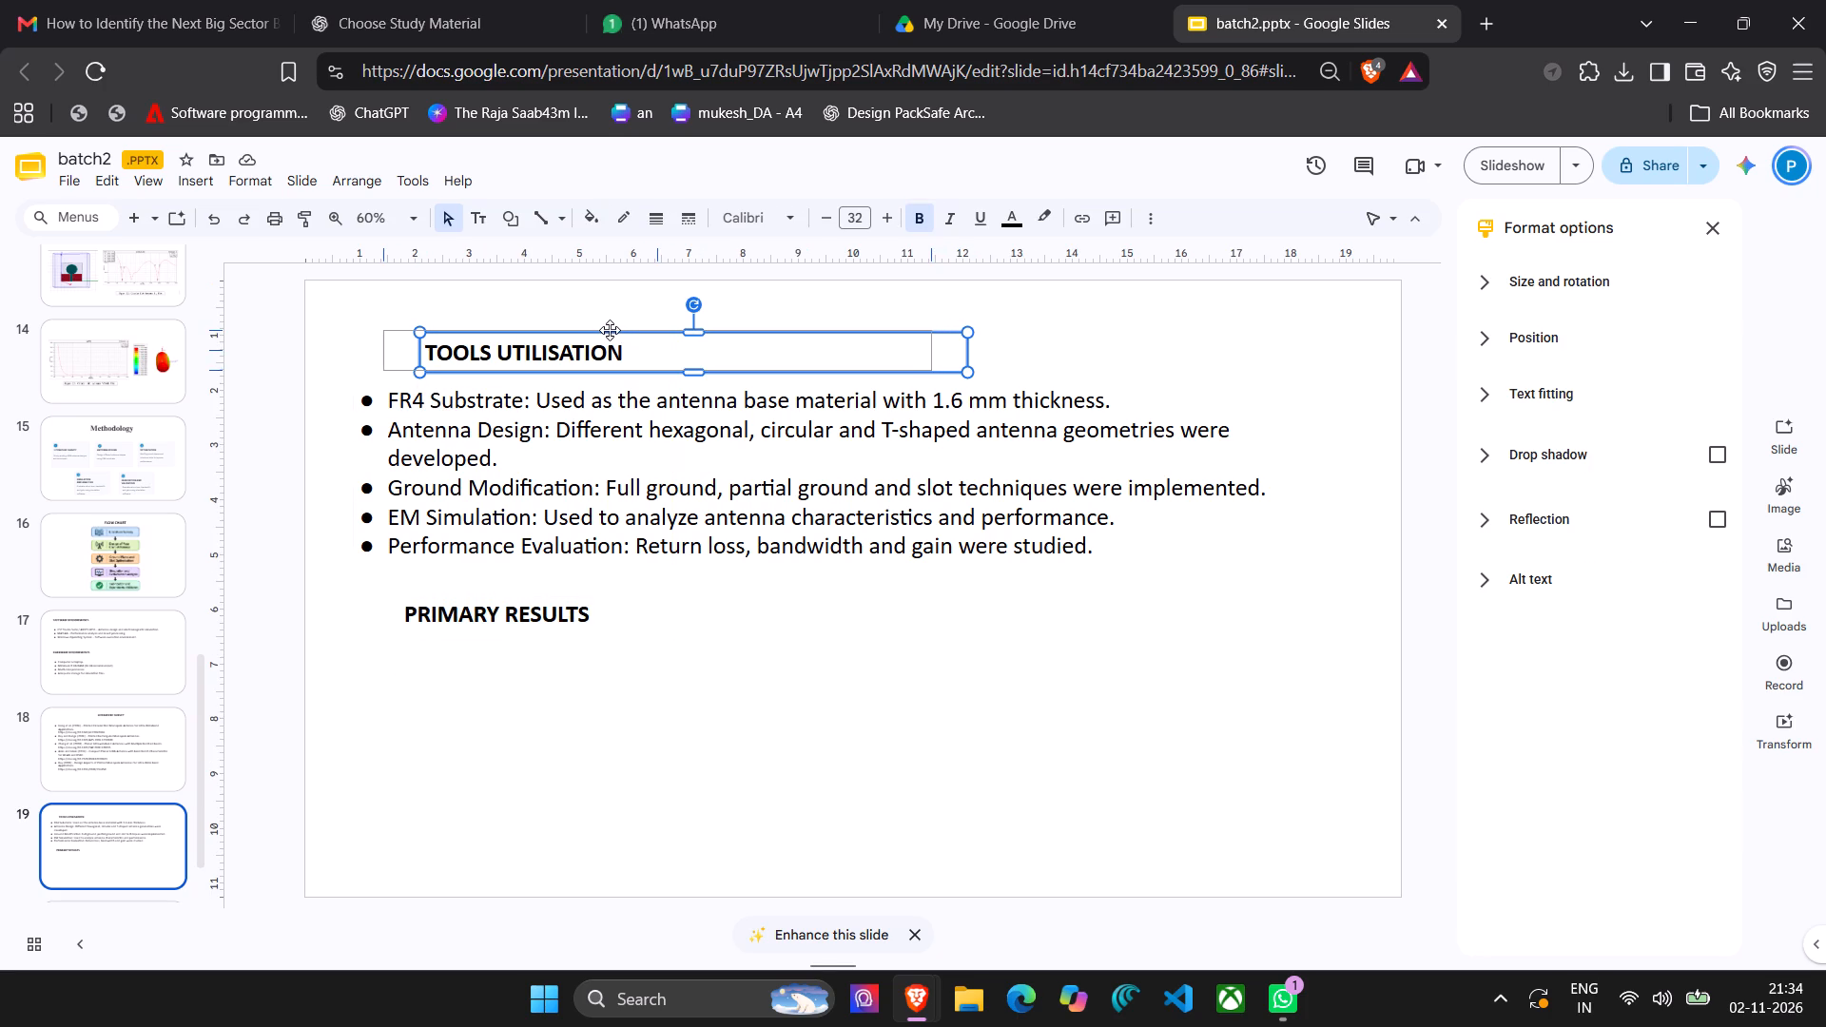
{"action": "left_click_drag", "start_coordinate": [610, 330], "coordinate": [617, 326]}
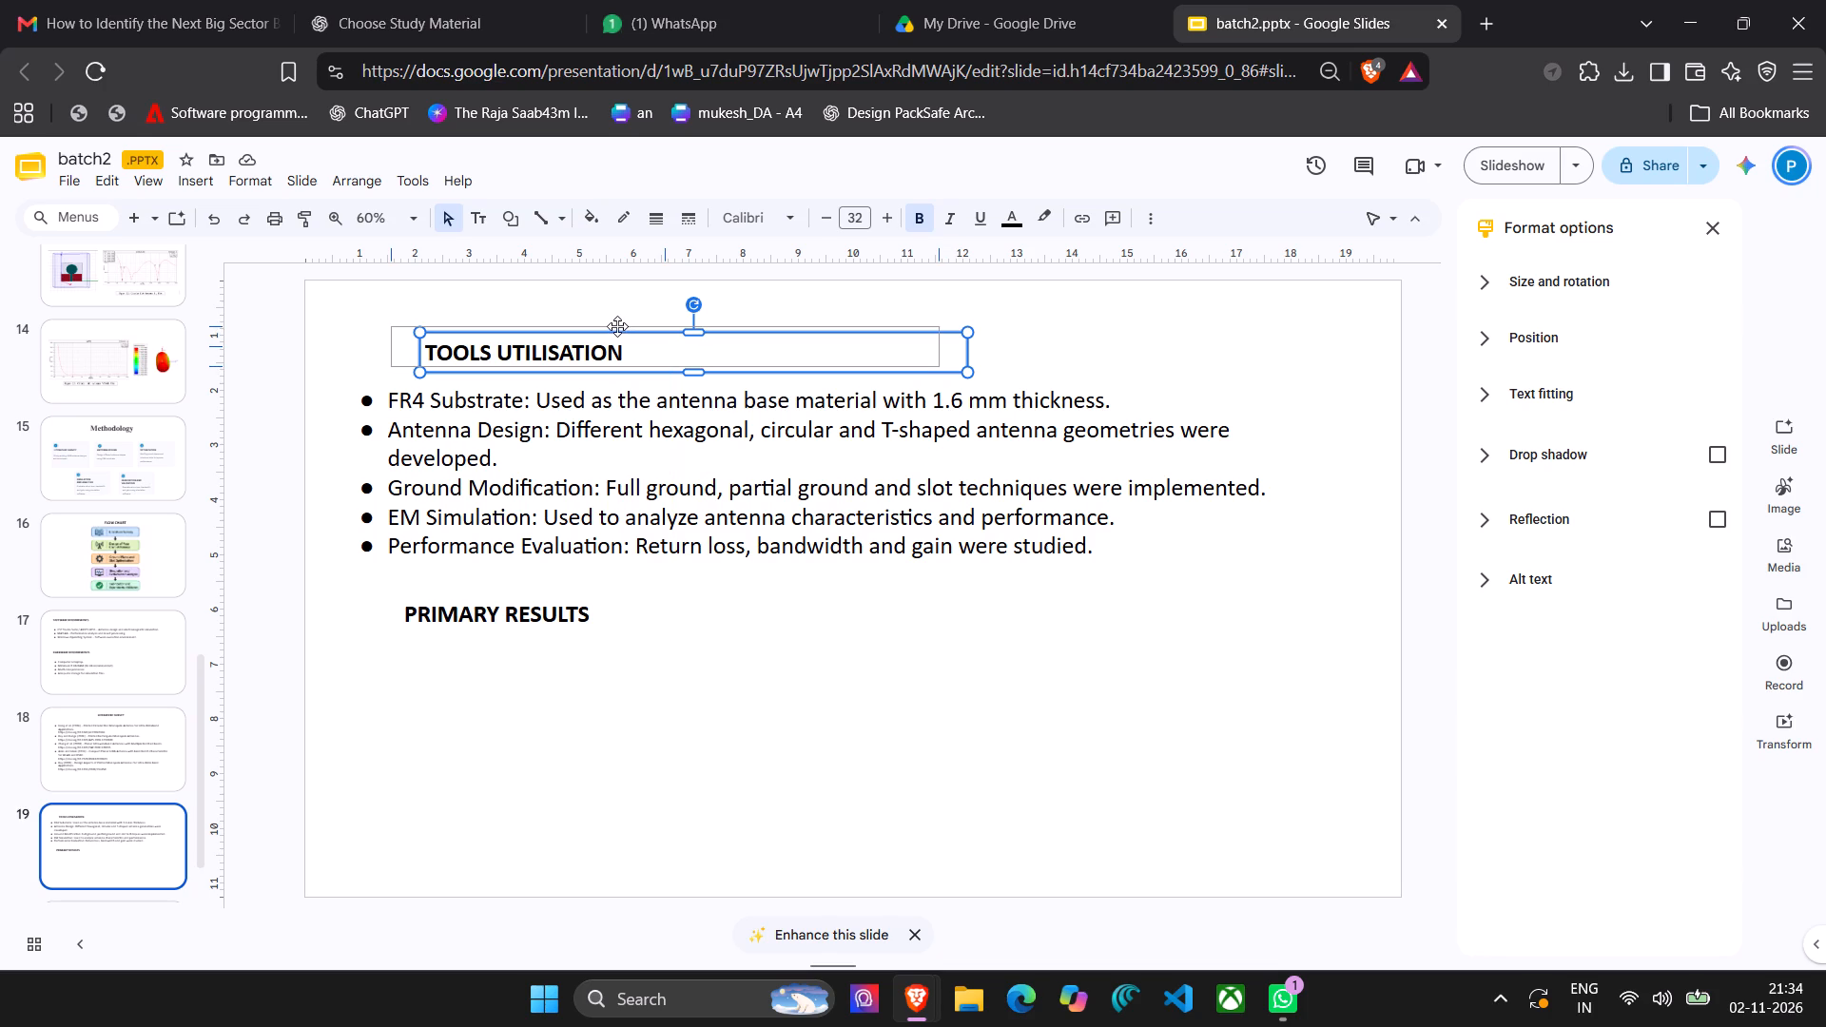
{"action": "left_click_drag", "start_coordinate": [617, 326], "coordinate": [616, 325]}
Shift the PRIMARY RESULTS heading slightly left and up, so it starts near the left edge of the bullet text above.
{"action": "left_click", "coordinate": [581, 619]}
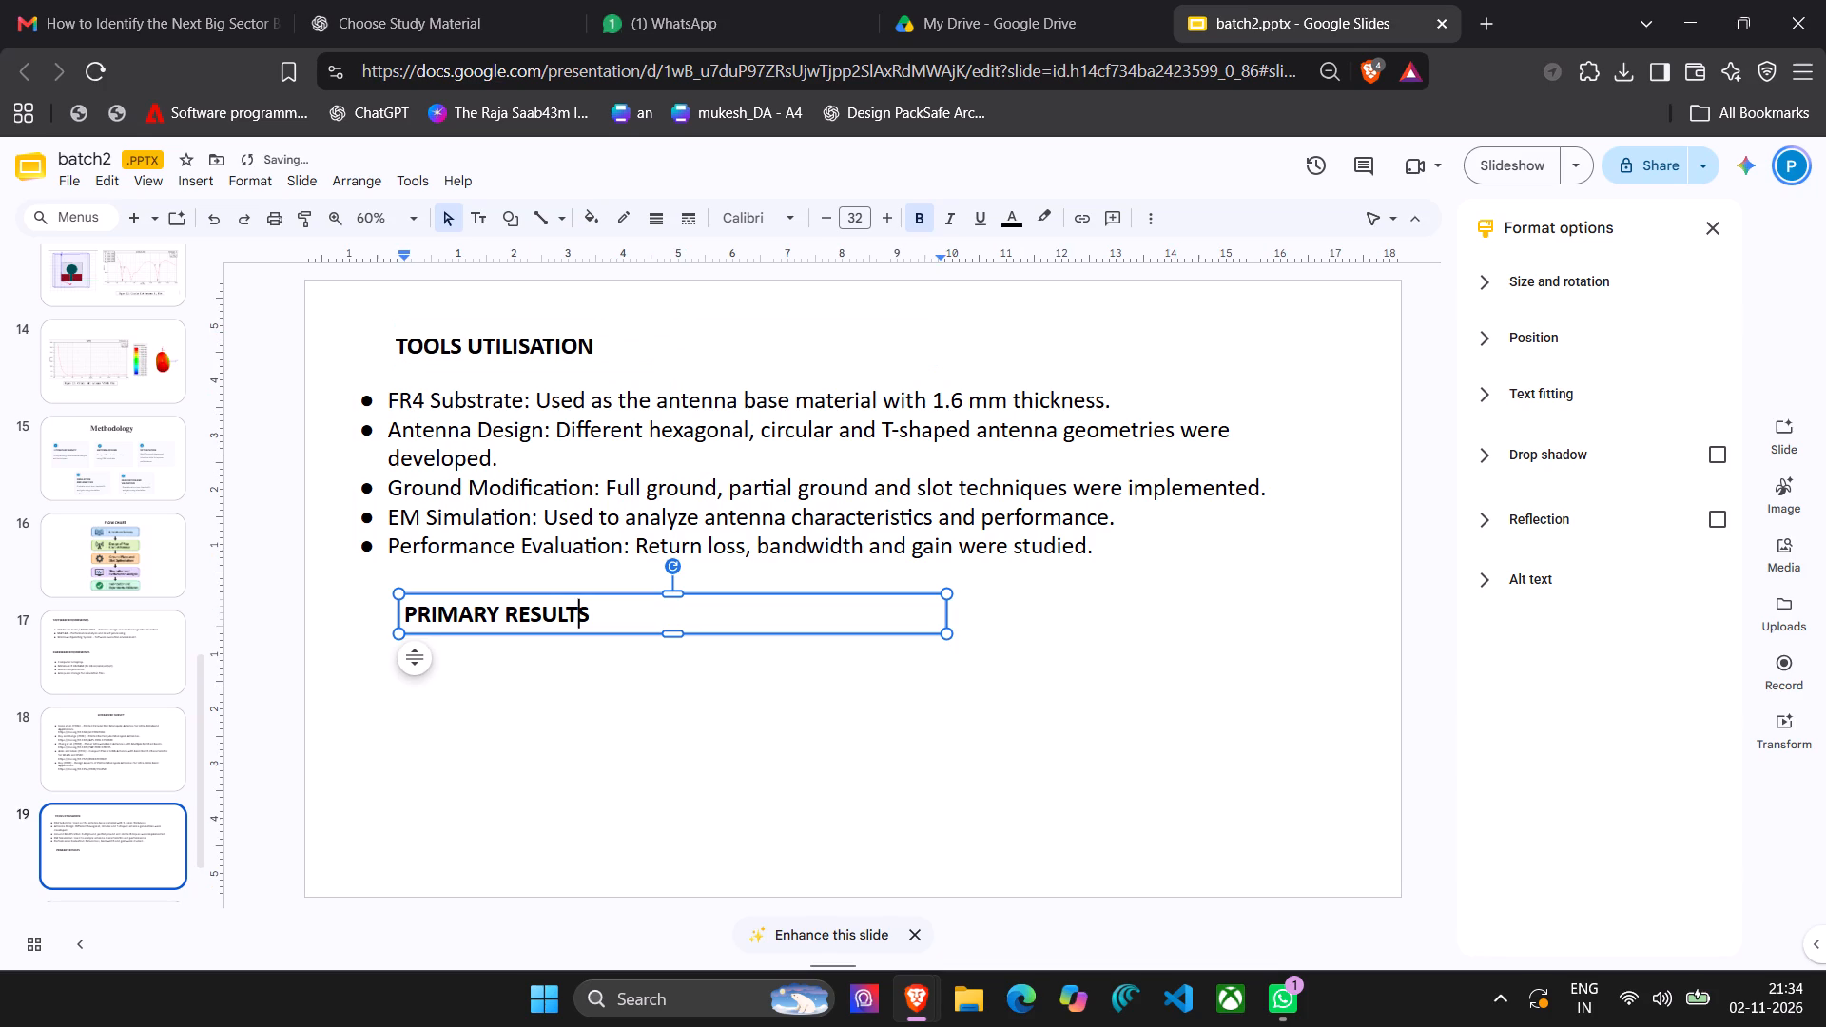
{"action": "left_click_drag", "start_coordinate": [607, 637], "coordinate": [604, 637]}
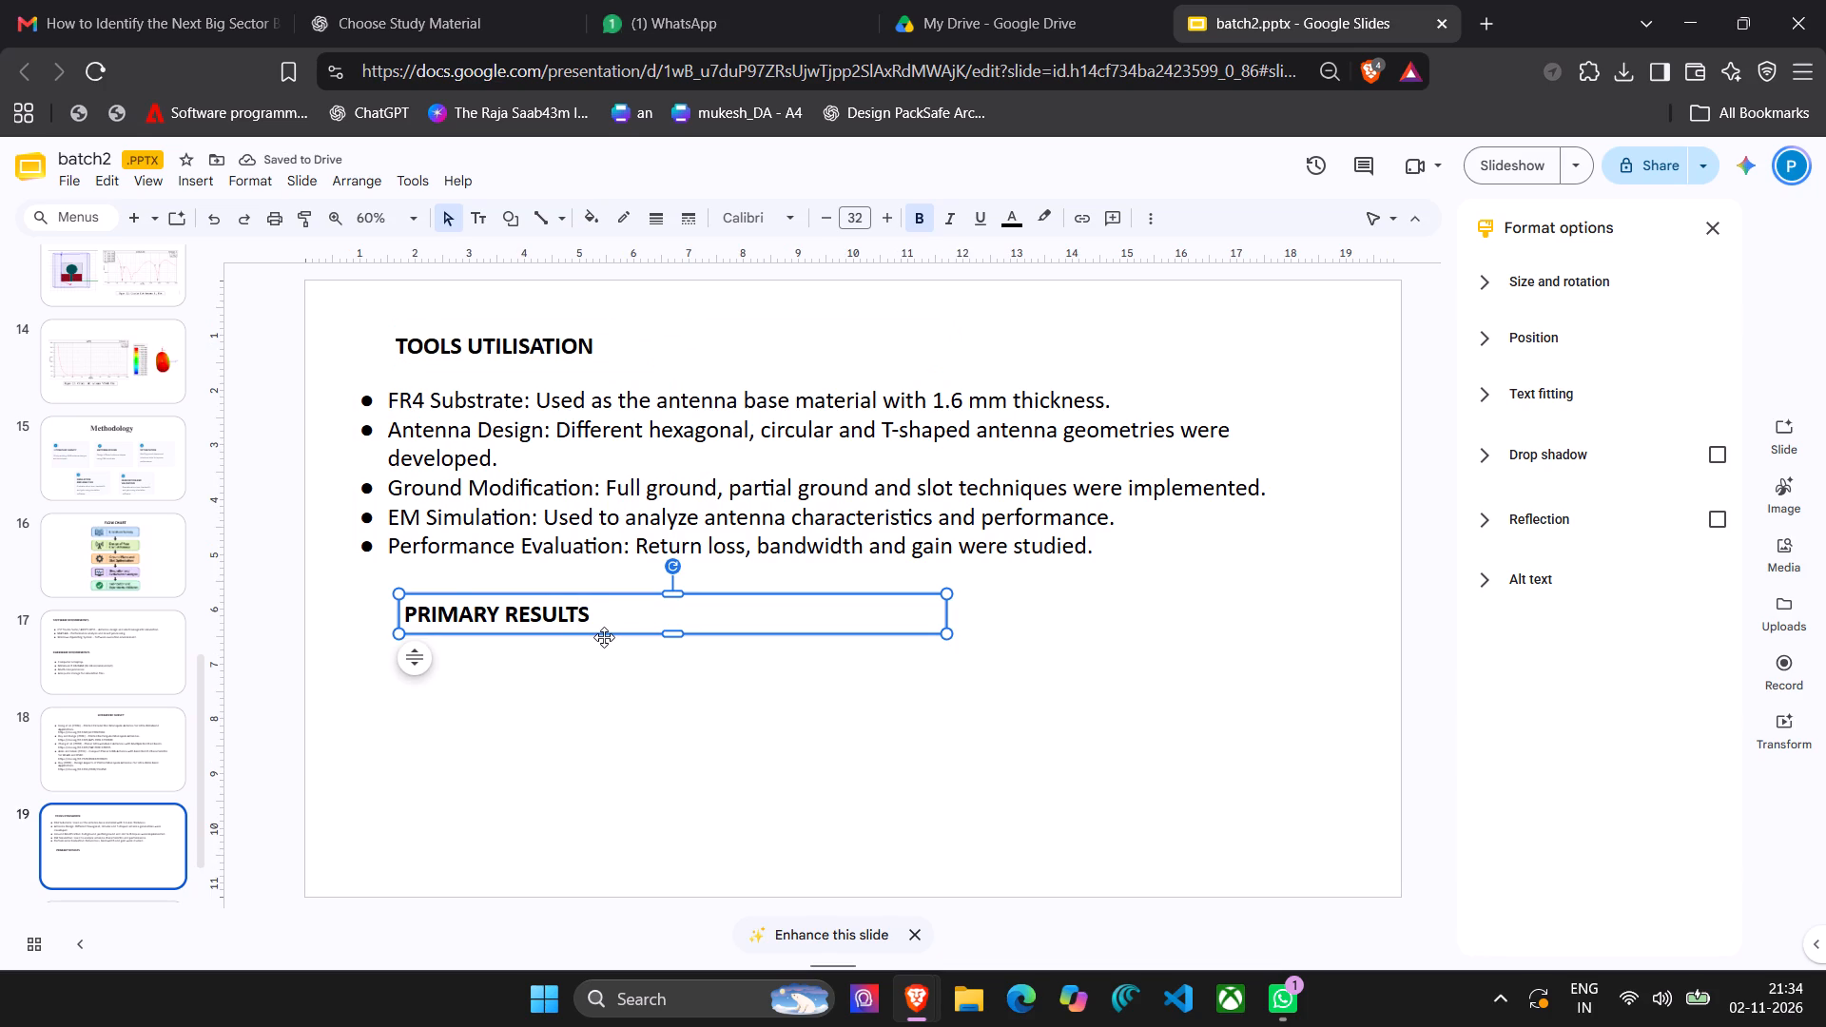
{"action": "left_click_drag", "start_coordinate": [604, 637], "coordinate": [571, 633]}
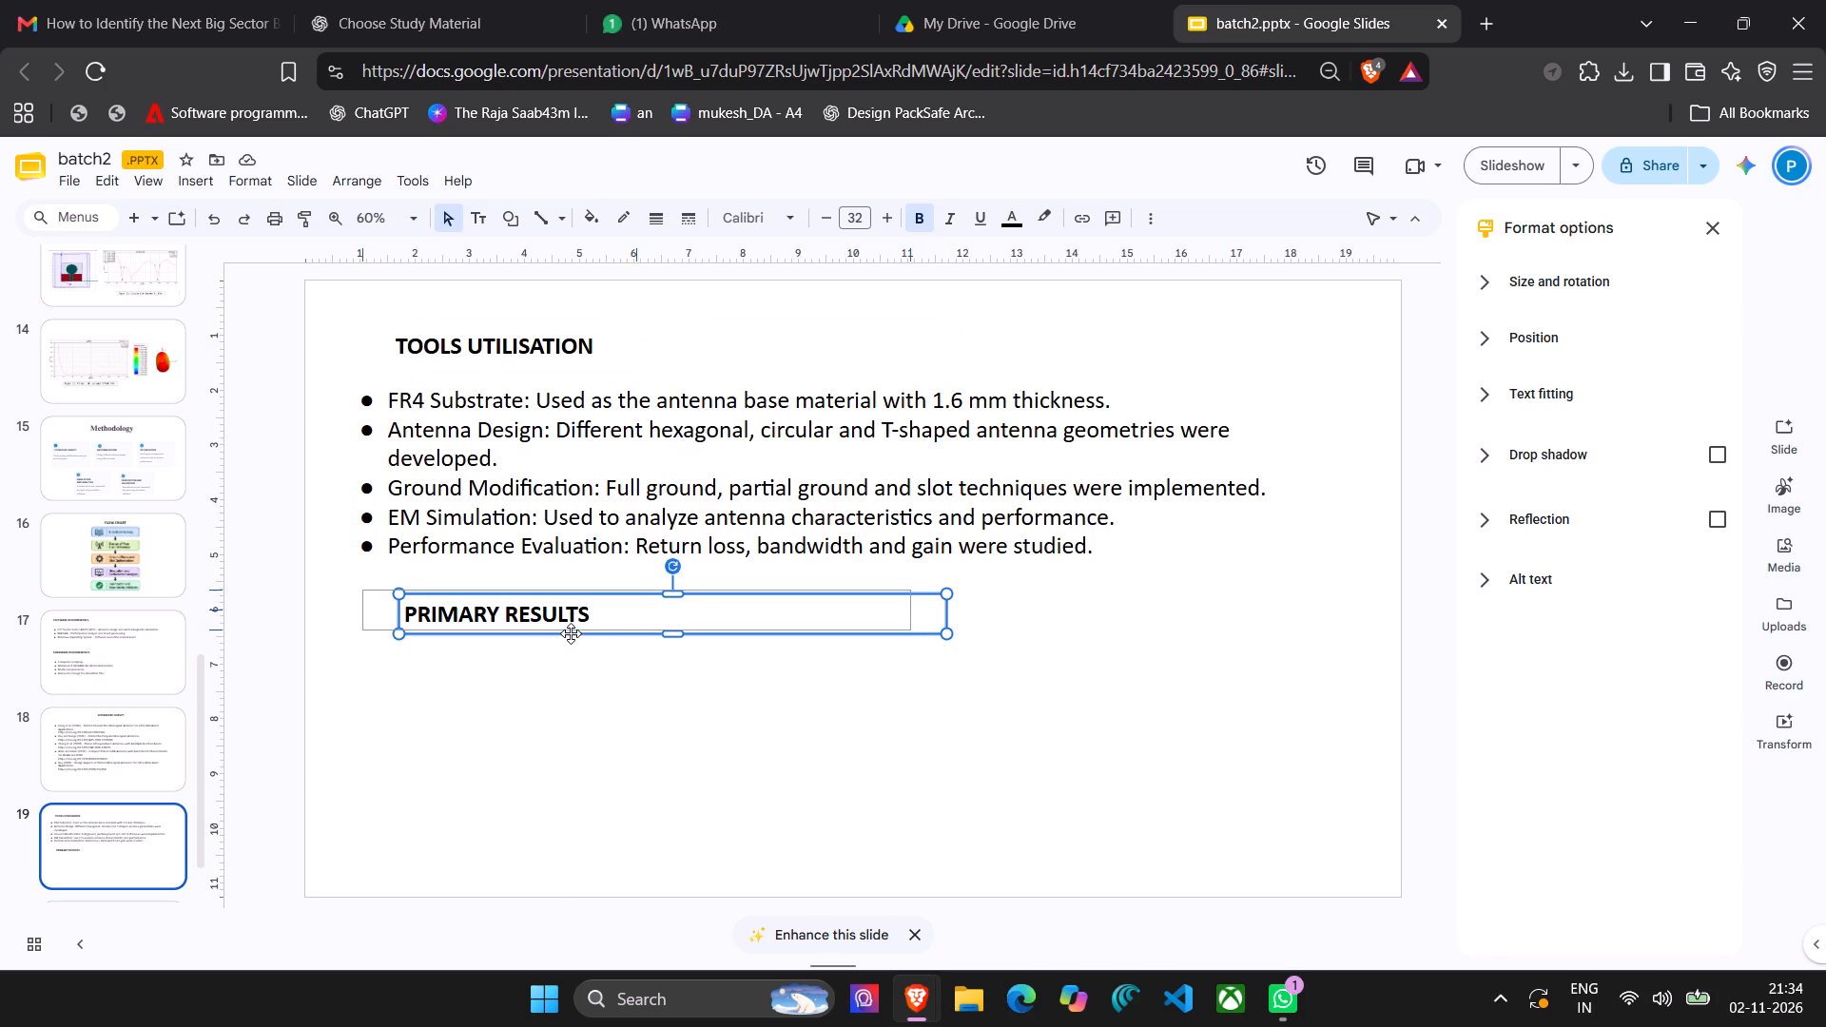
{"action": "left_click_drag", "start_coordinate": [571, 633], "coordinate": [564, 631]}
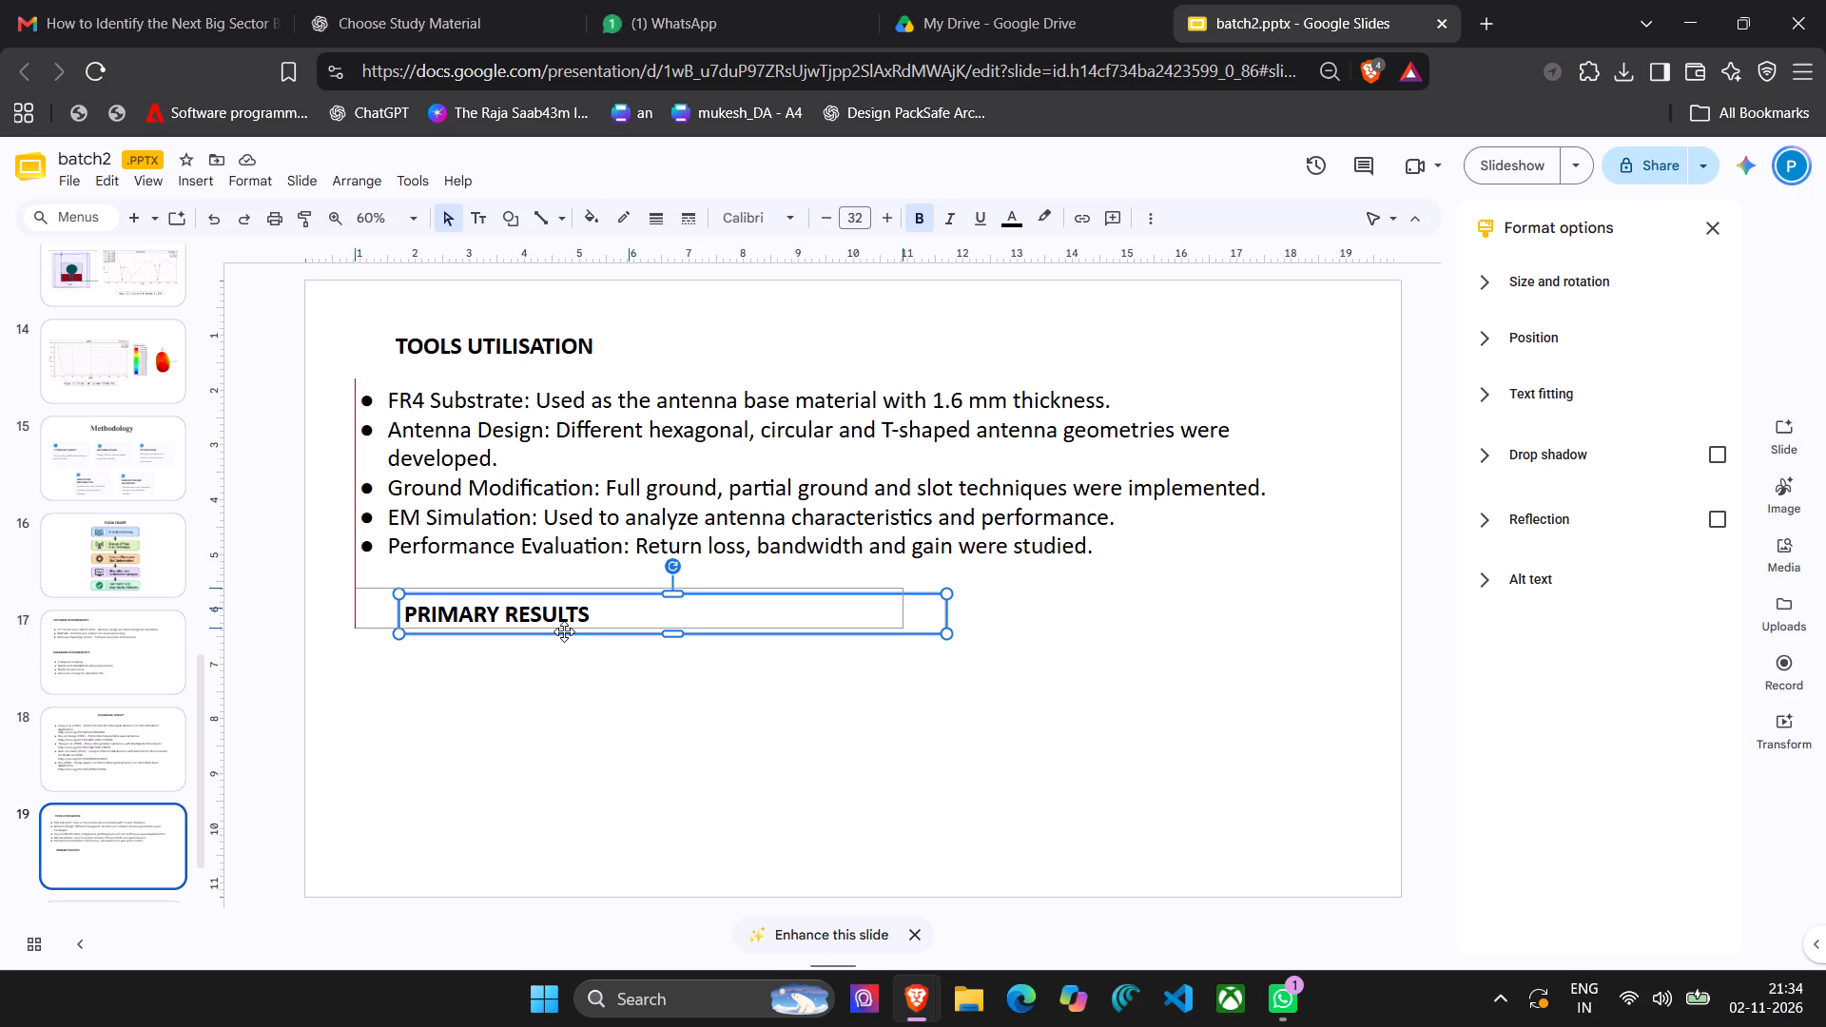
{"action": "left_click_drag", "start_coordinate": [564, 631], "coordinate": [586, 633]}
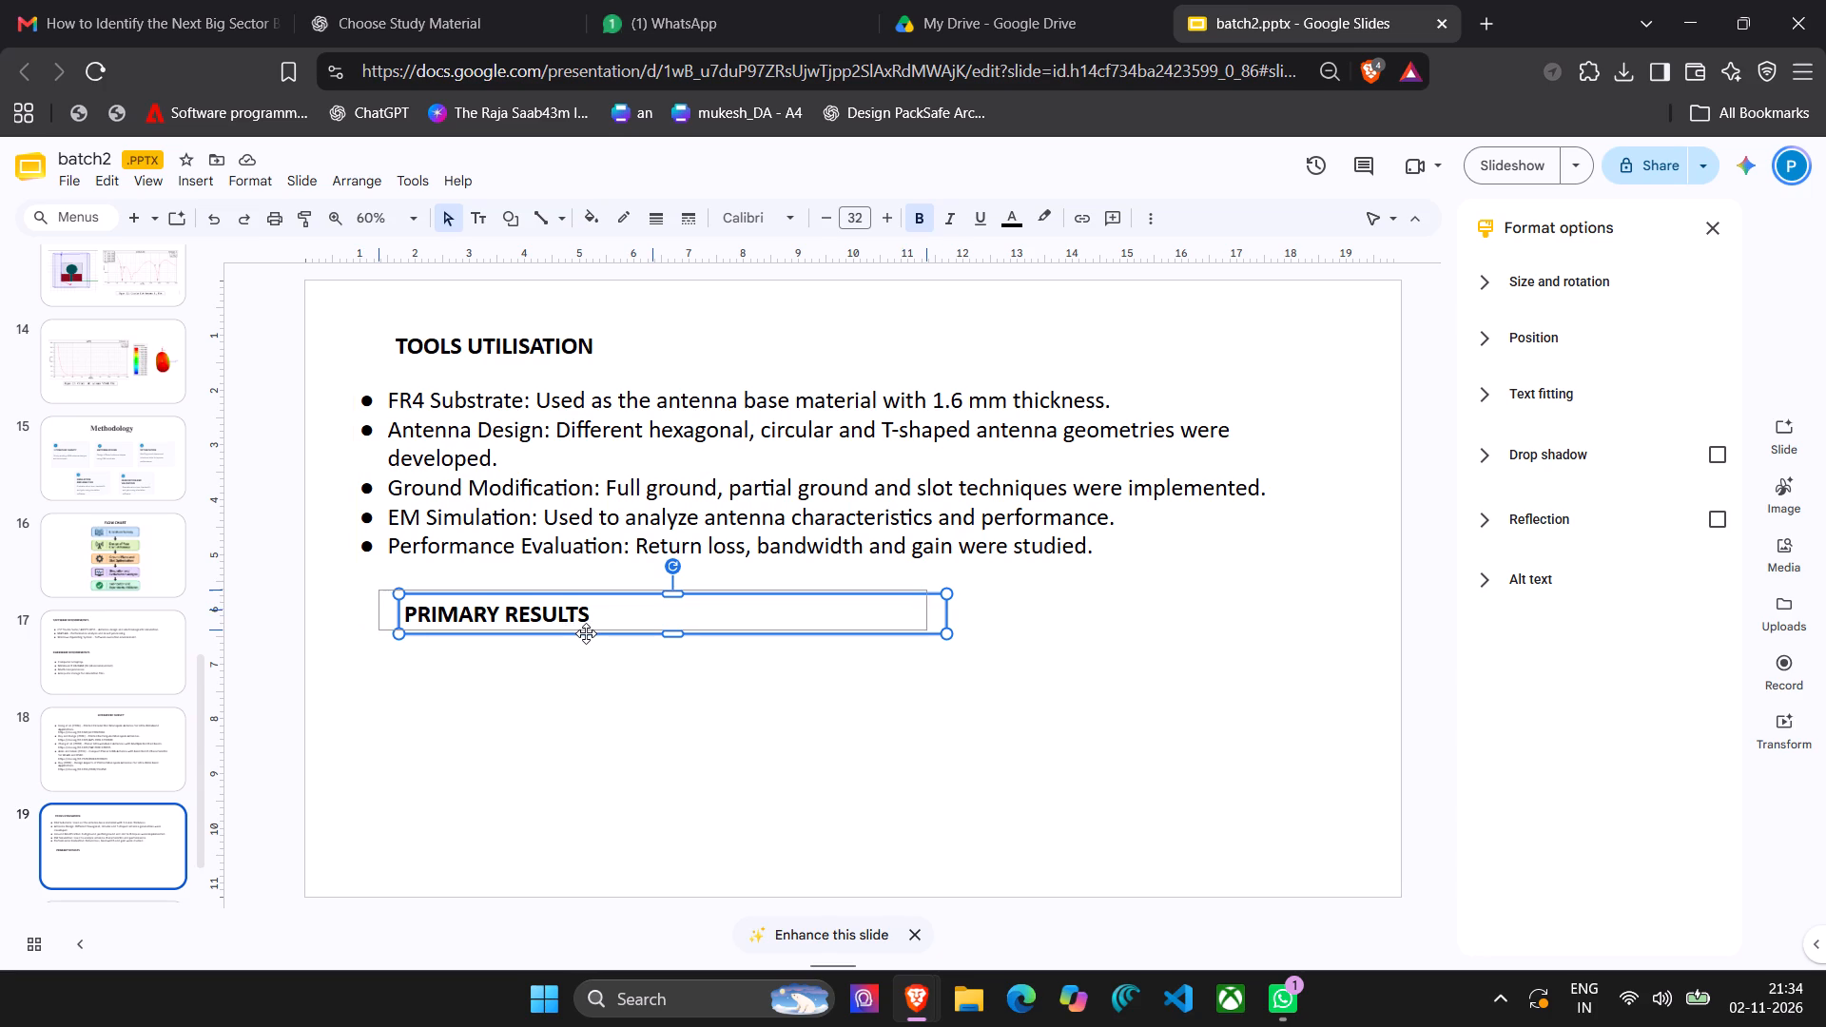
{"action": "left_click_drag", "start_coordinate": [586, 633], "coordinate": [583, 631]}
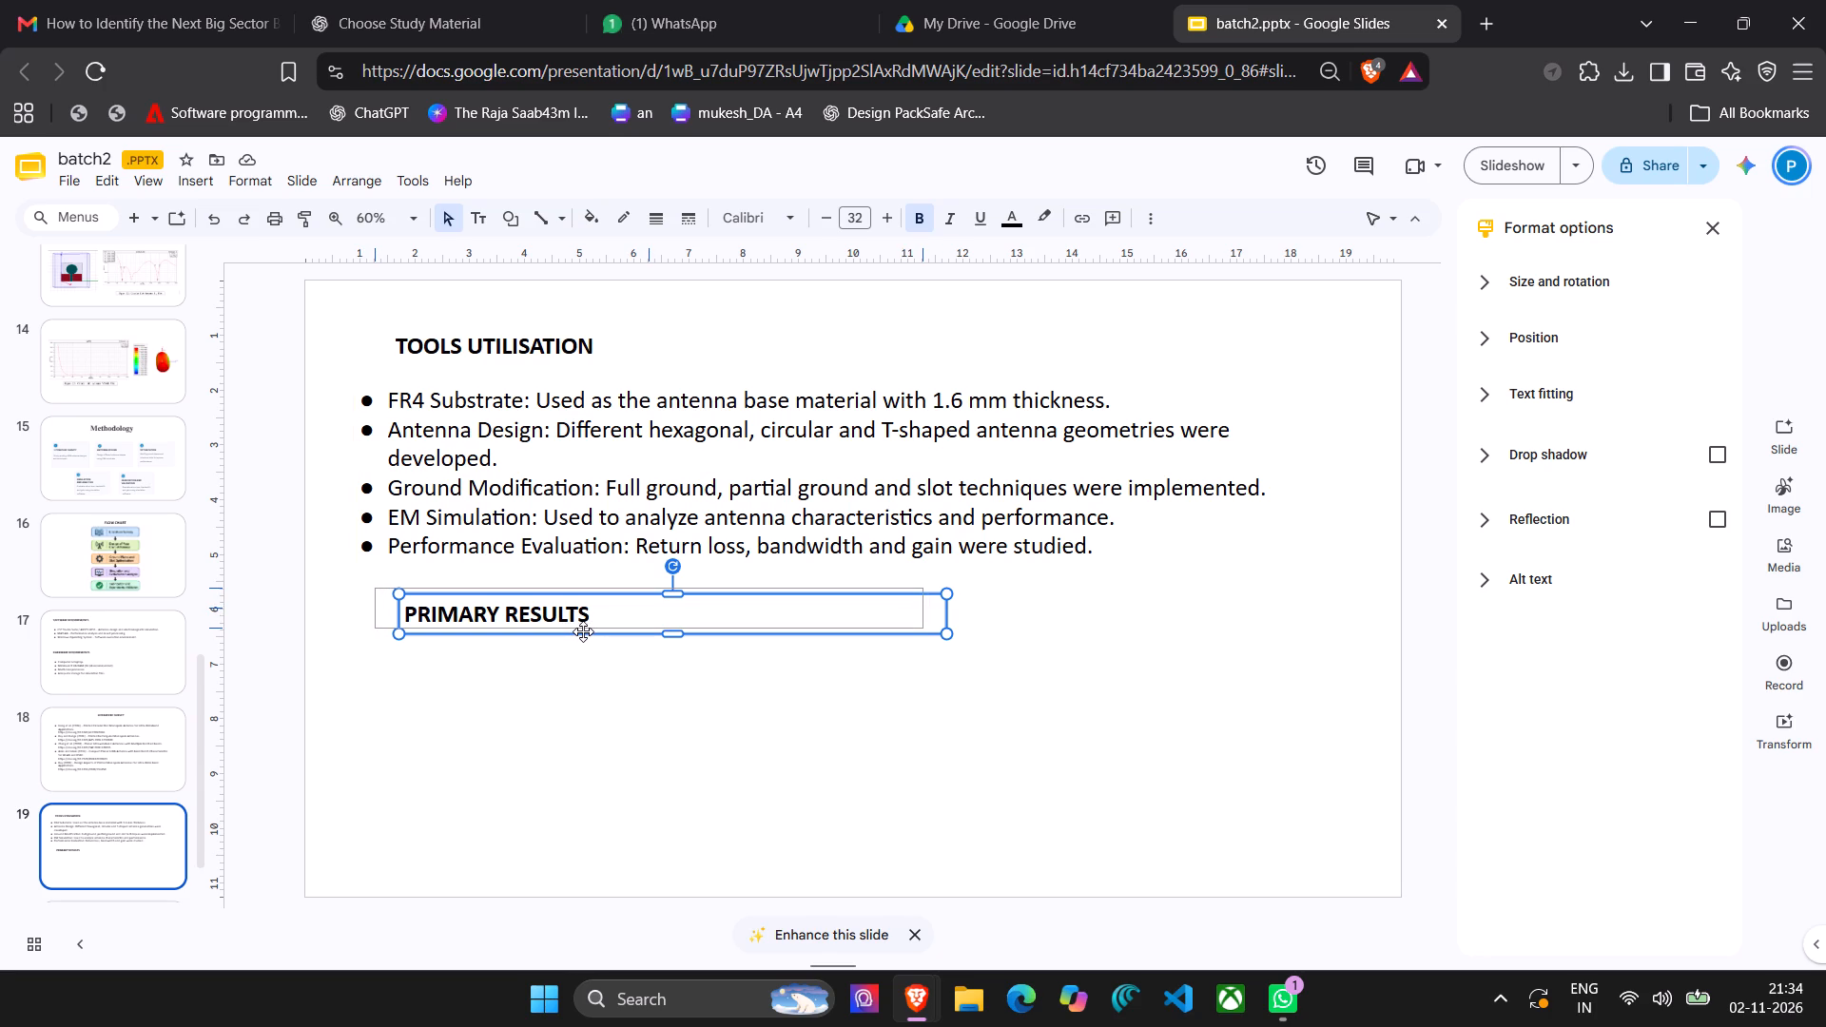
{"action": "left_click_drag", "start_coordinate": [583, 631], "coordinate": [581, 631]}
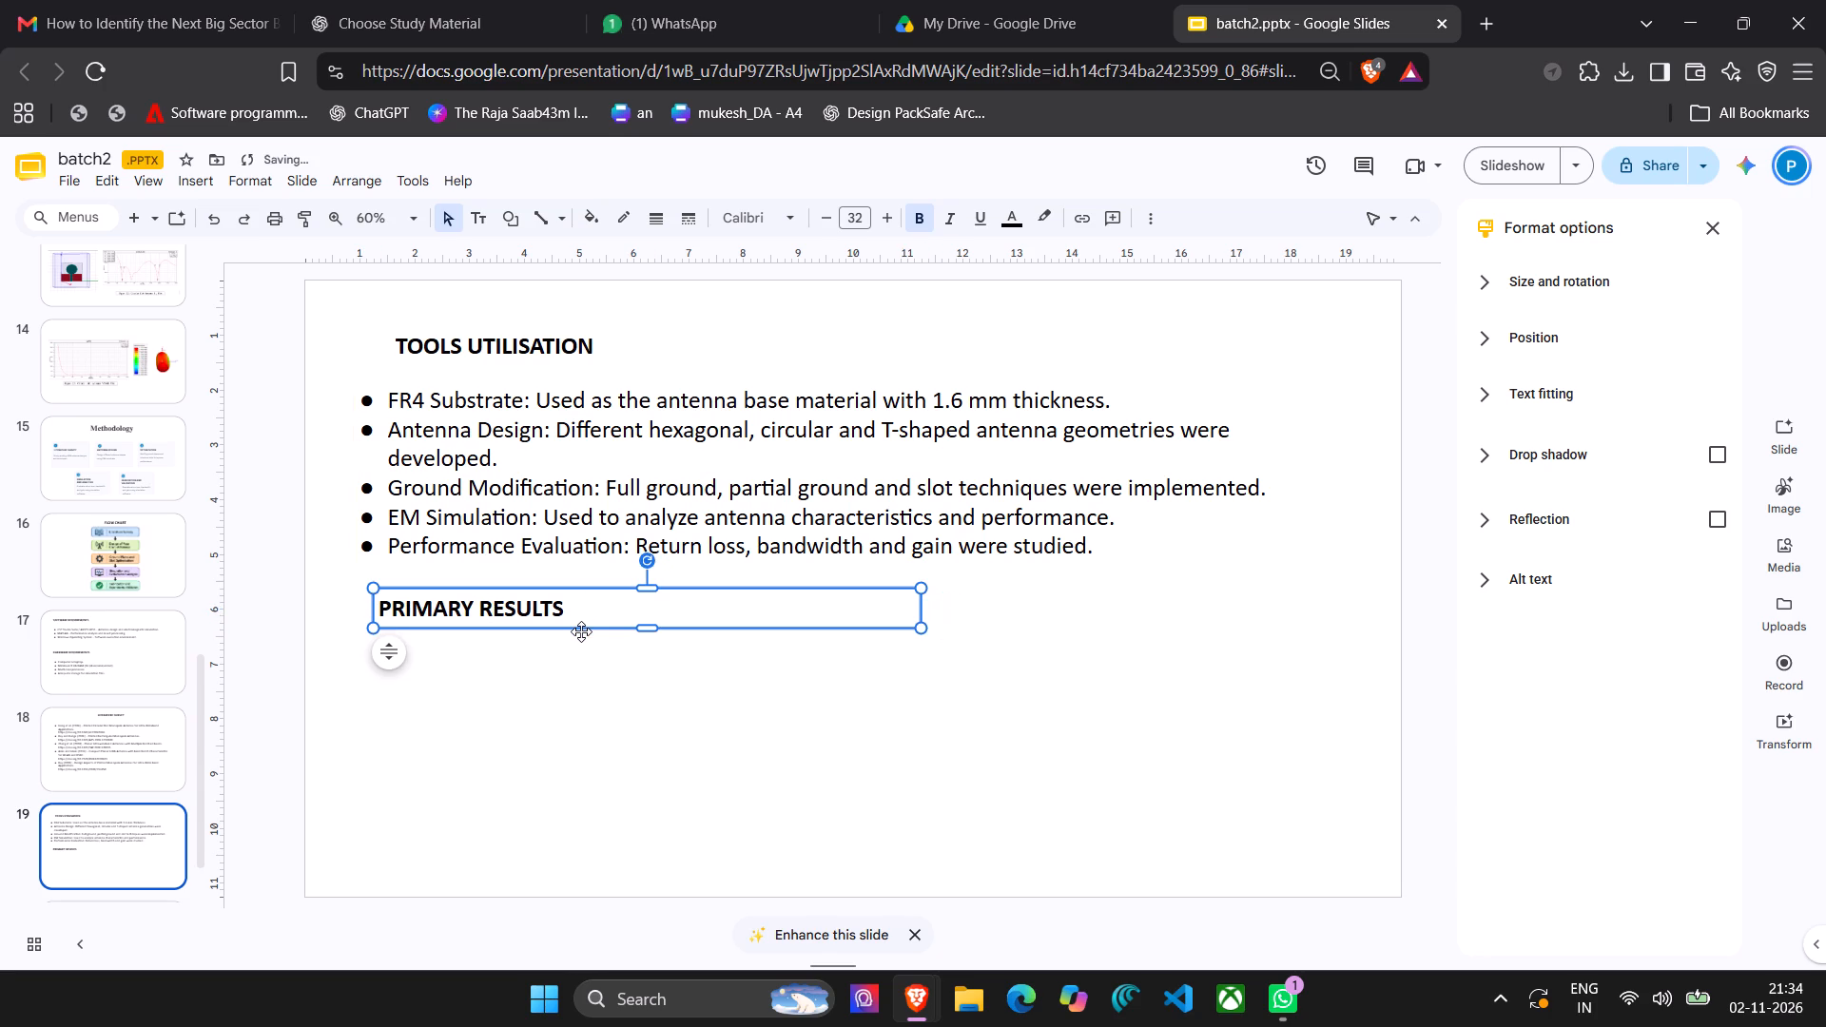
Move the PRIMARY RESULTS heading slightly right so its text lines up with the left edge of the TOOLS UTILISATION heading.
{"action": "left_click_drag", "start_coordinate": [581, 631], "coordinate": [583, 631]}
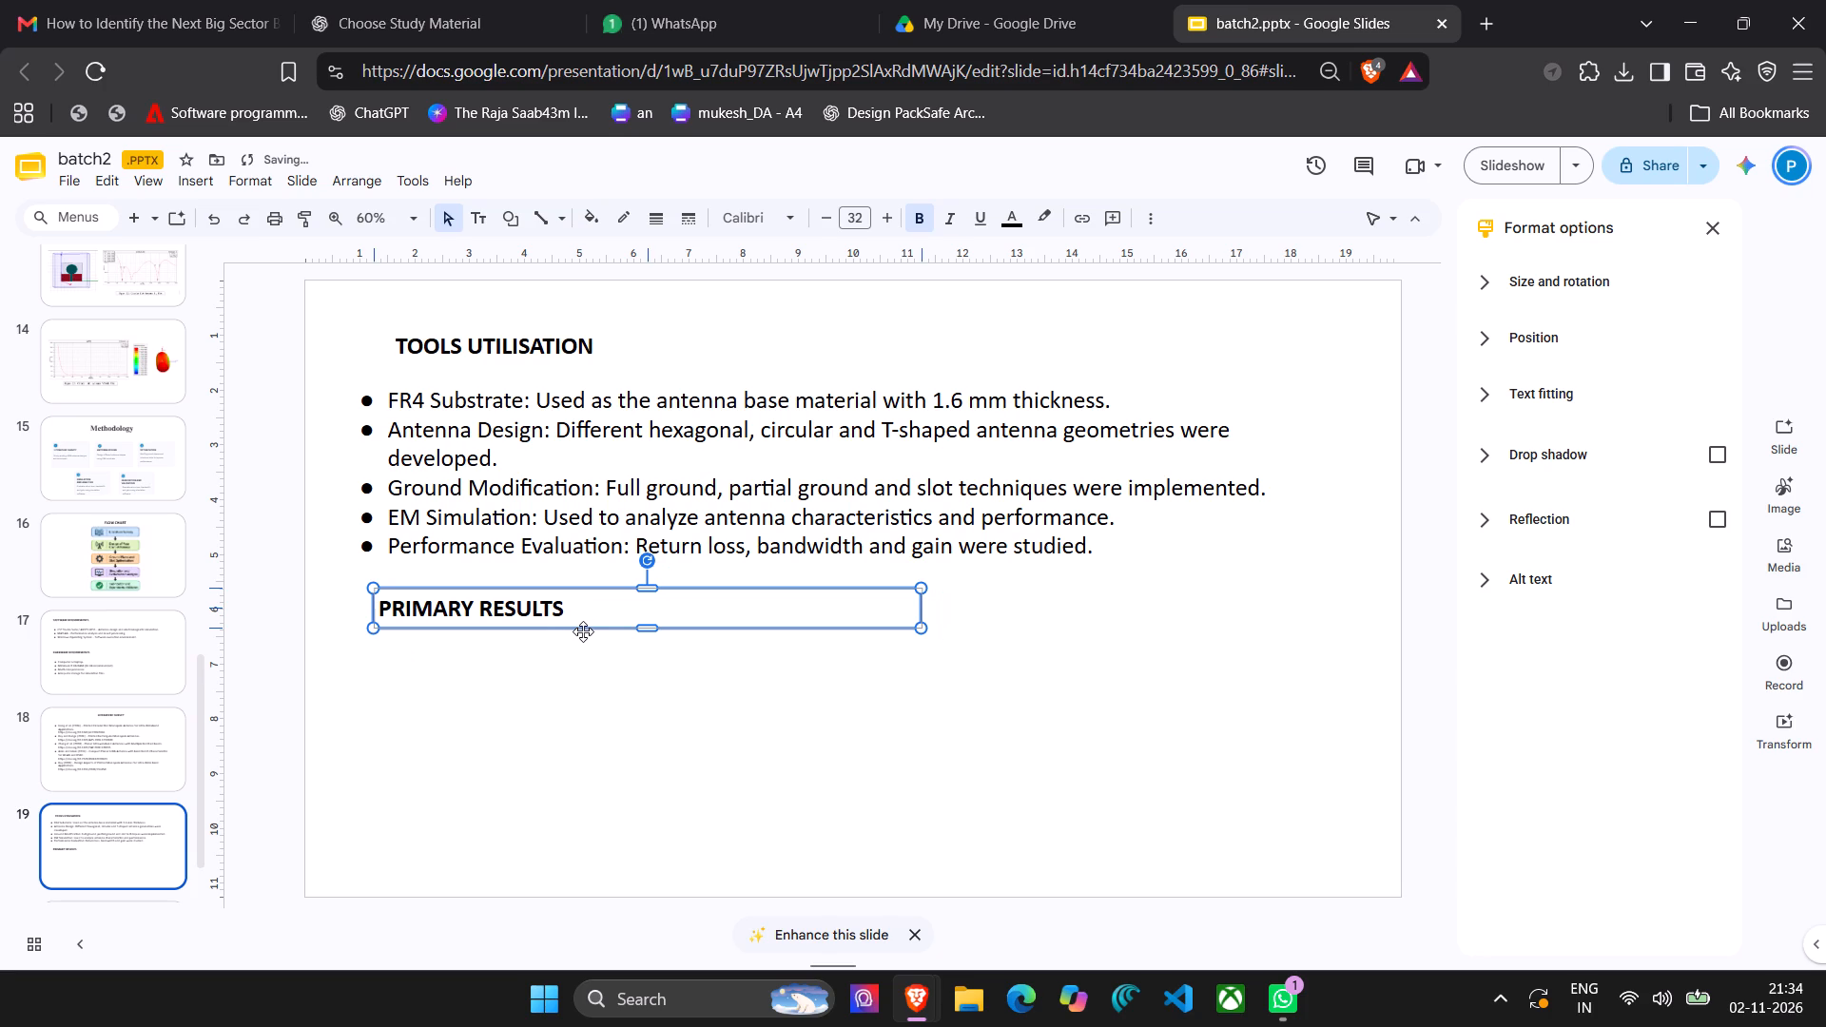
{"action": "left_click_drag", "start_coordinate": [583, 631], "coordinate": [598, 630]}
{"action": "left_click", "coordinate": [590, 692]}
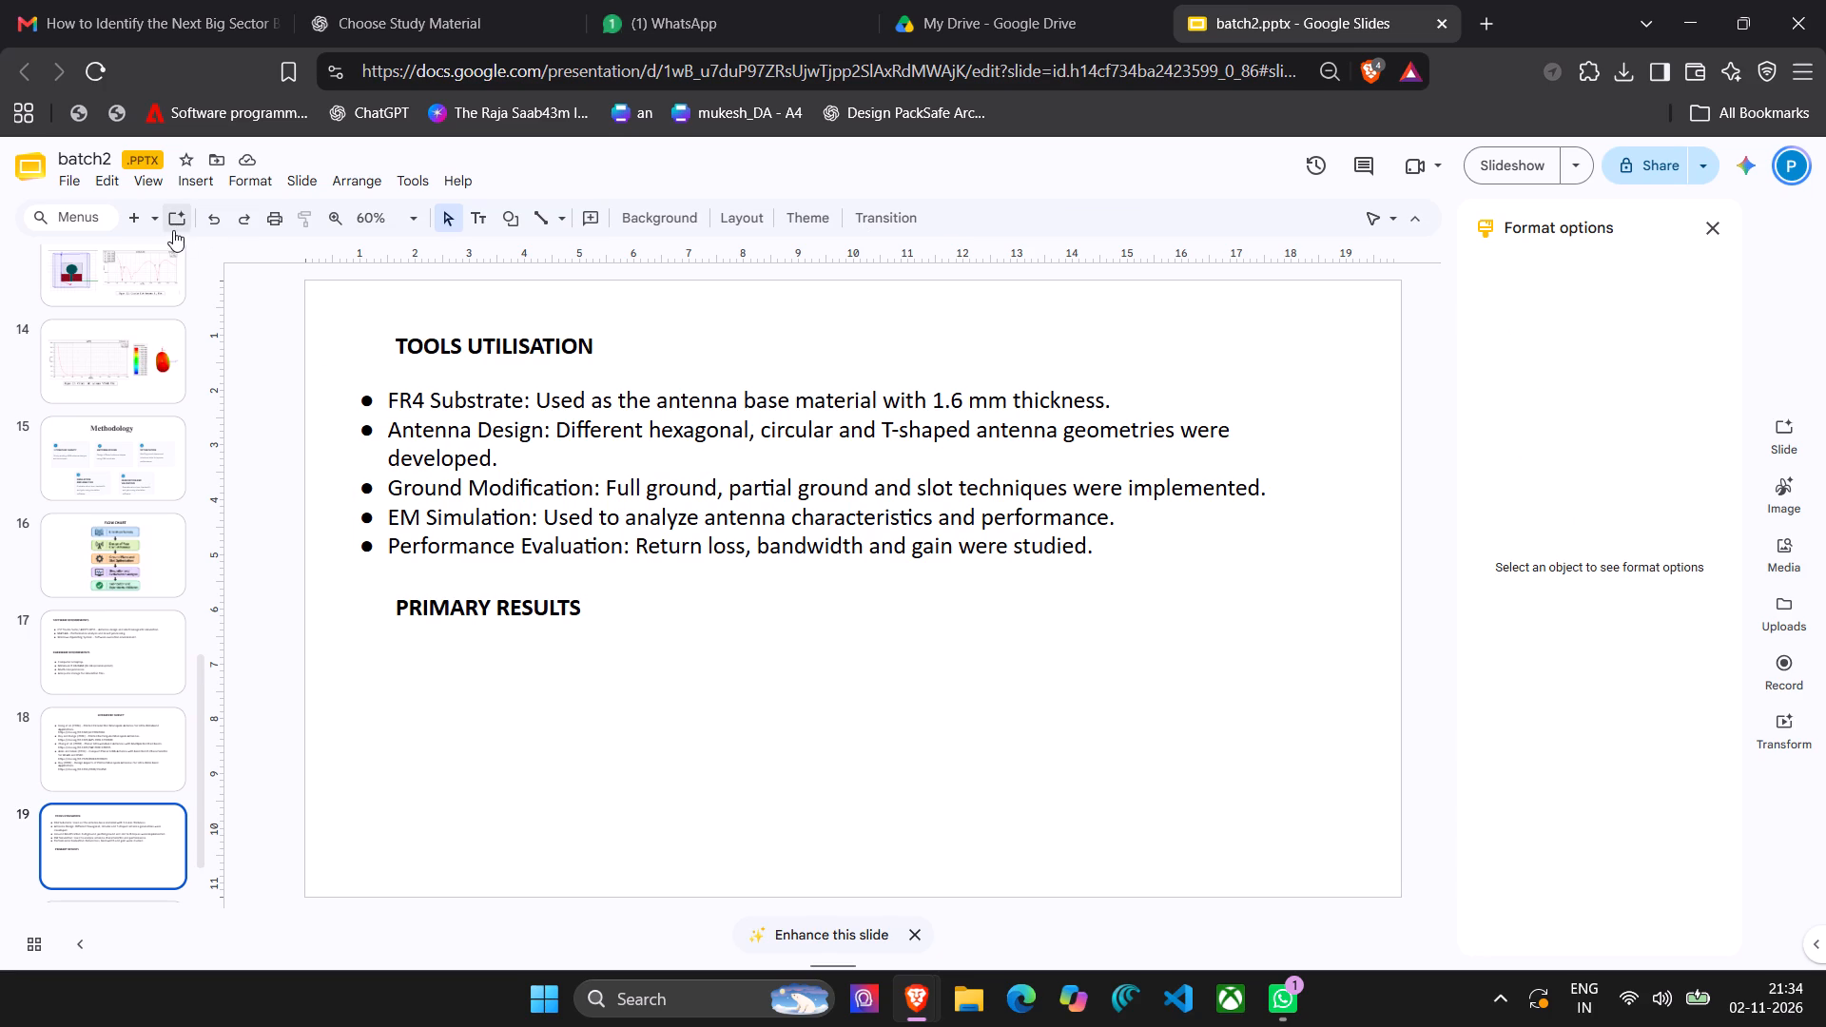
Start inserting another text box on the TOOLS UTILISATION slide.
{"action": "left_click", "coordinate": [80, 176]}
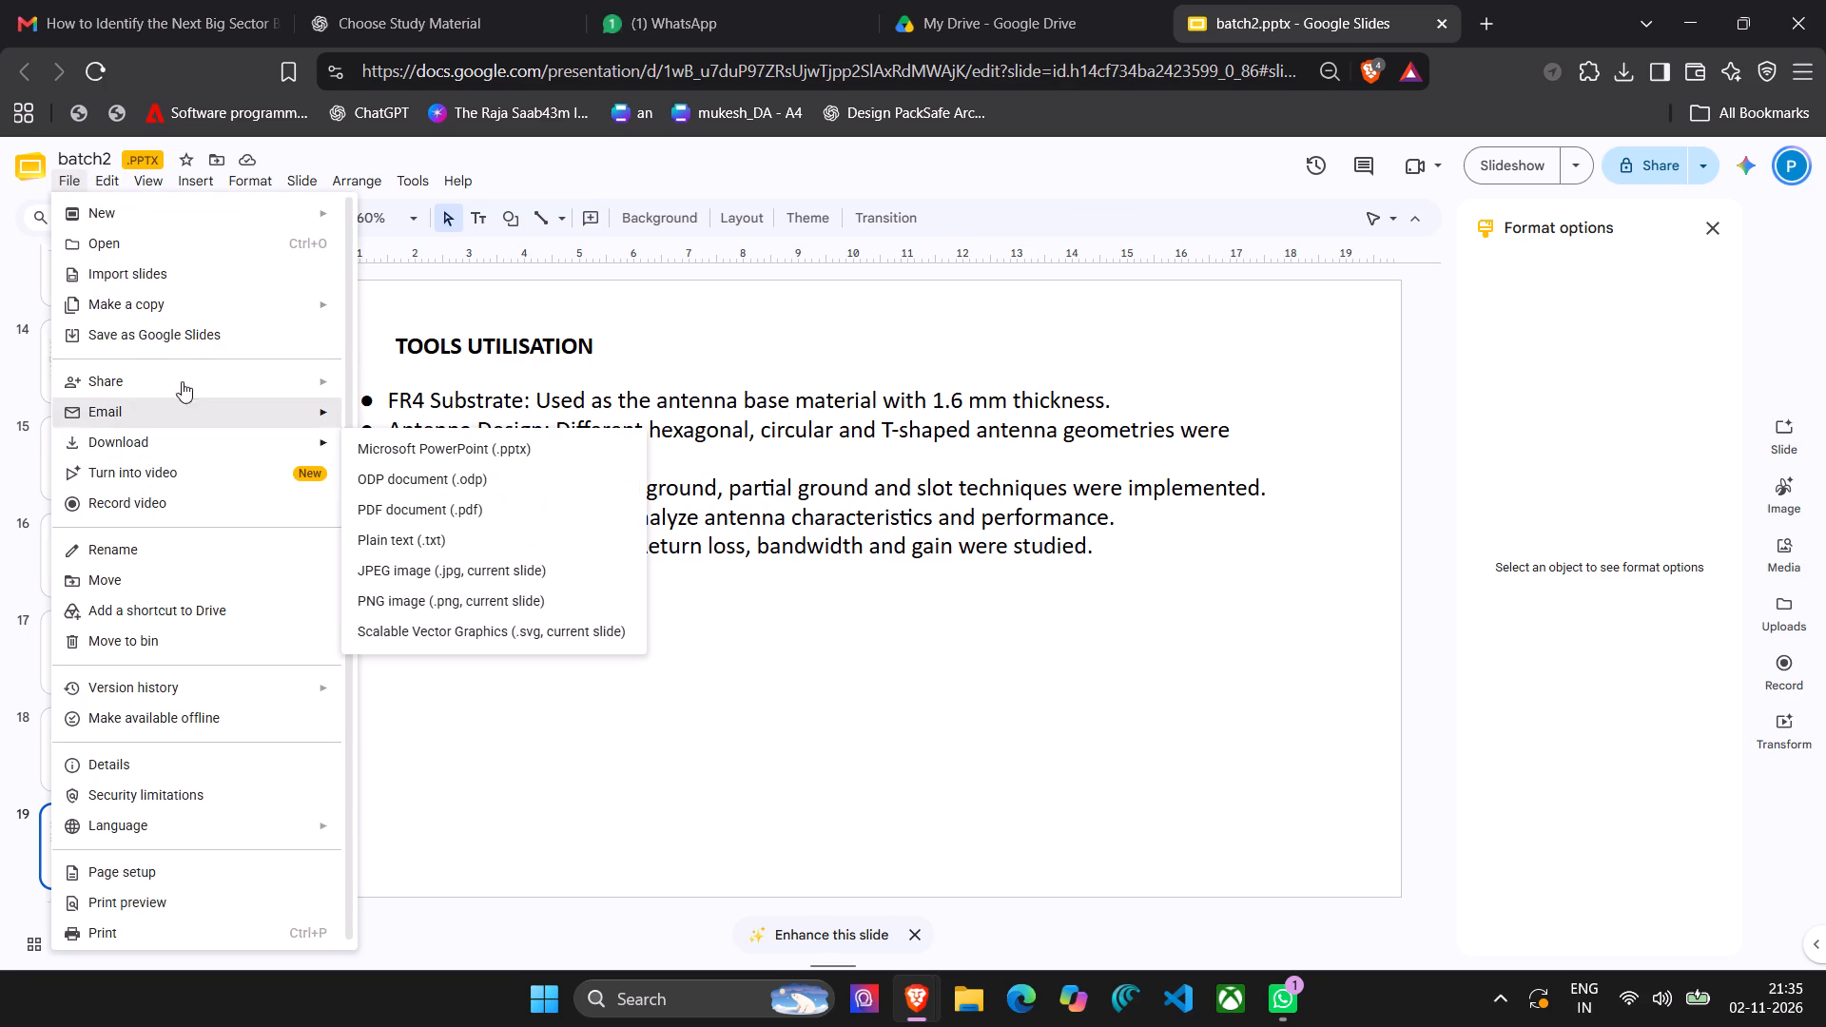
{"action": "left_click", "coordinate": [525, 766]}
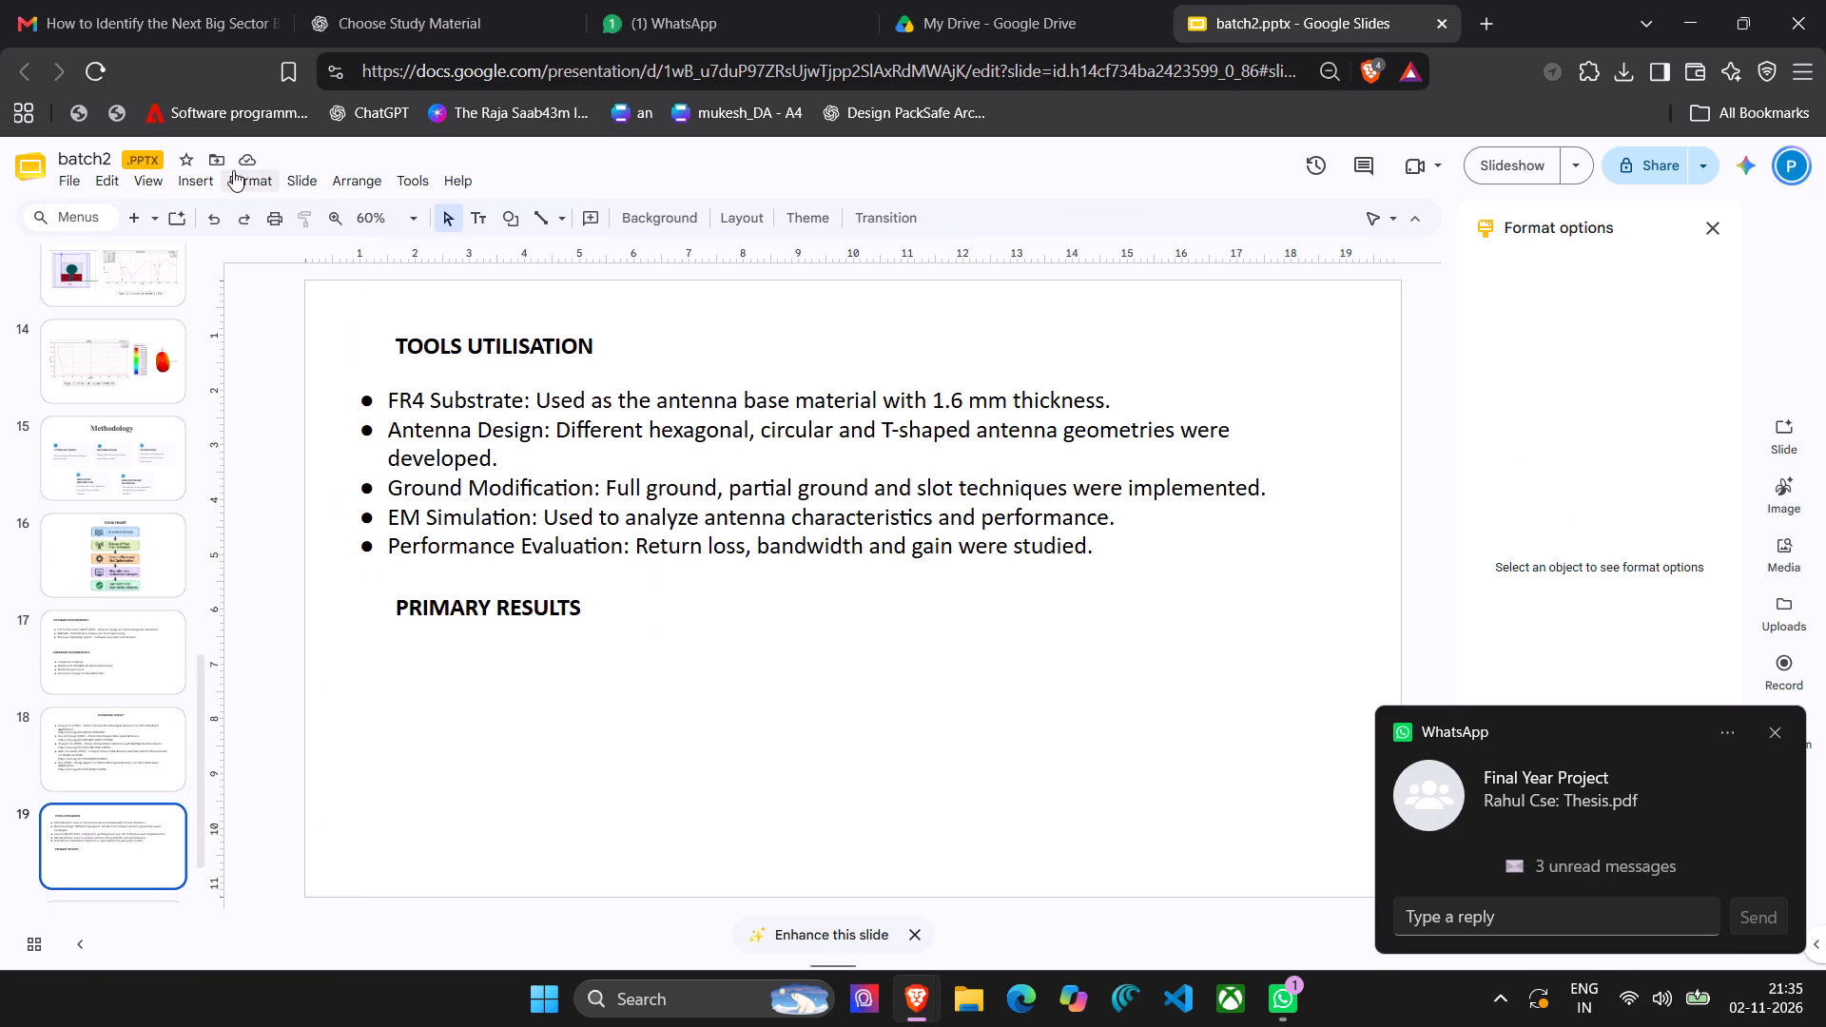
{"action": "left_click", "coordinate": [207, 172]}
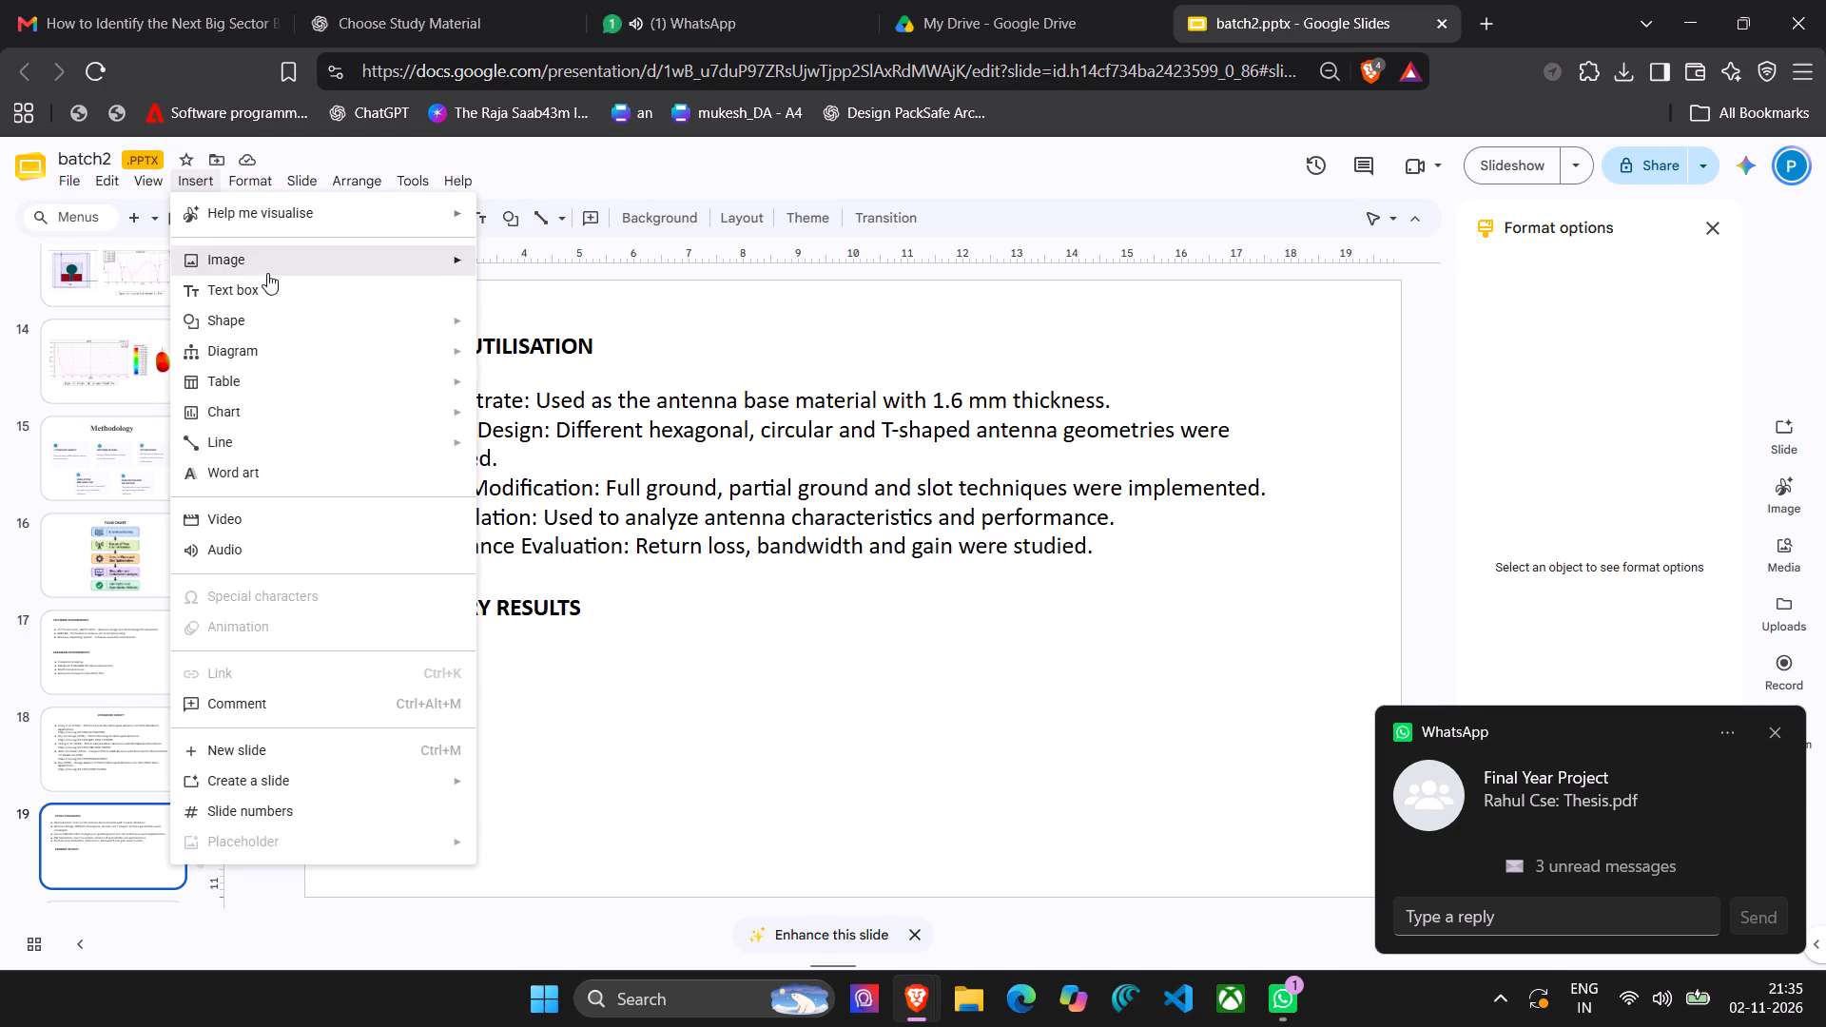
{"action": "left_click", "coordinate": [269, 292]}
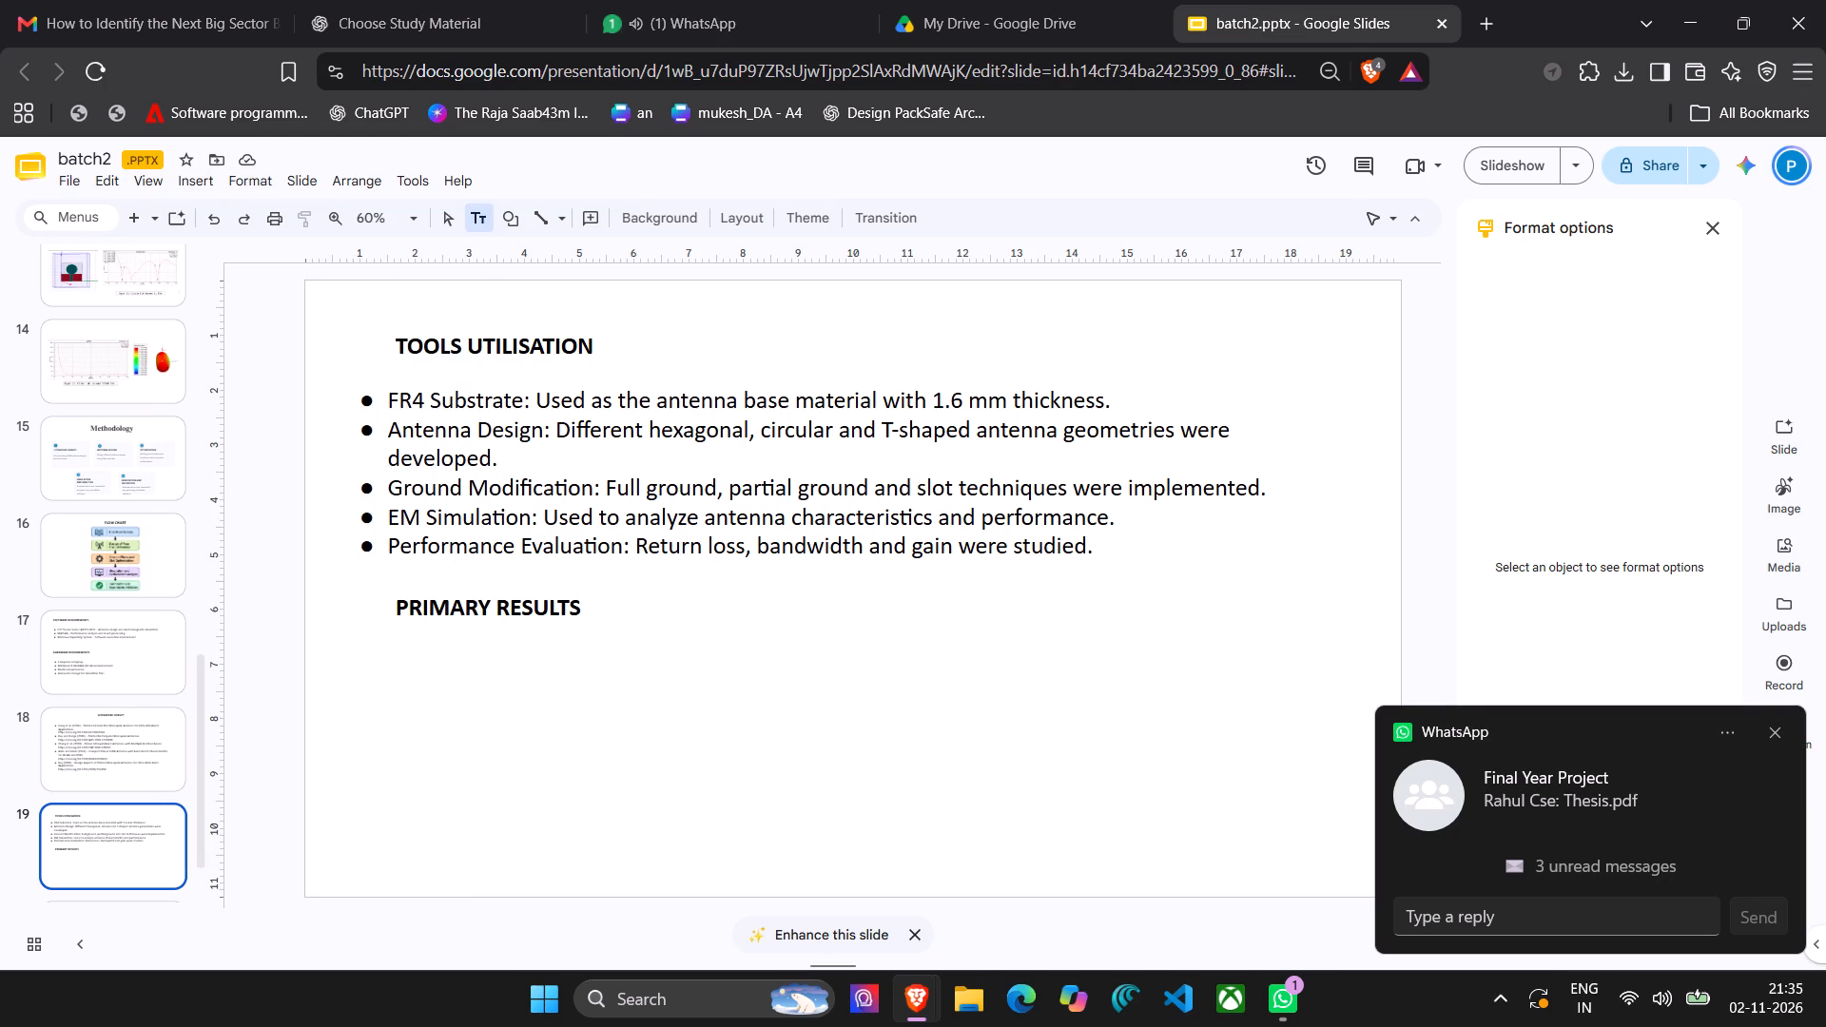
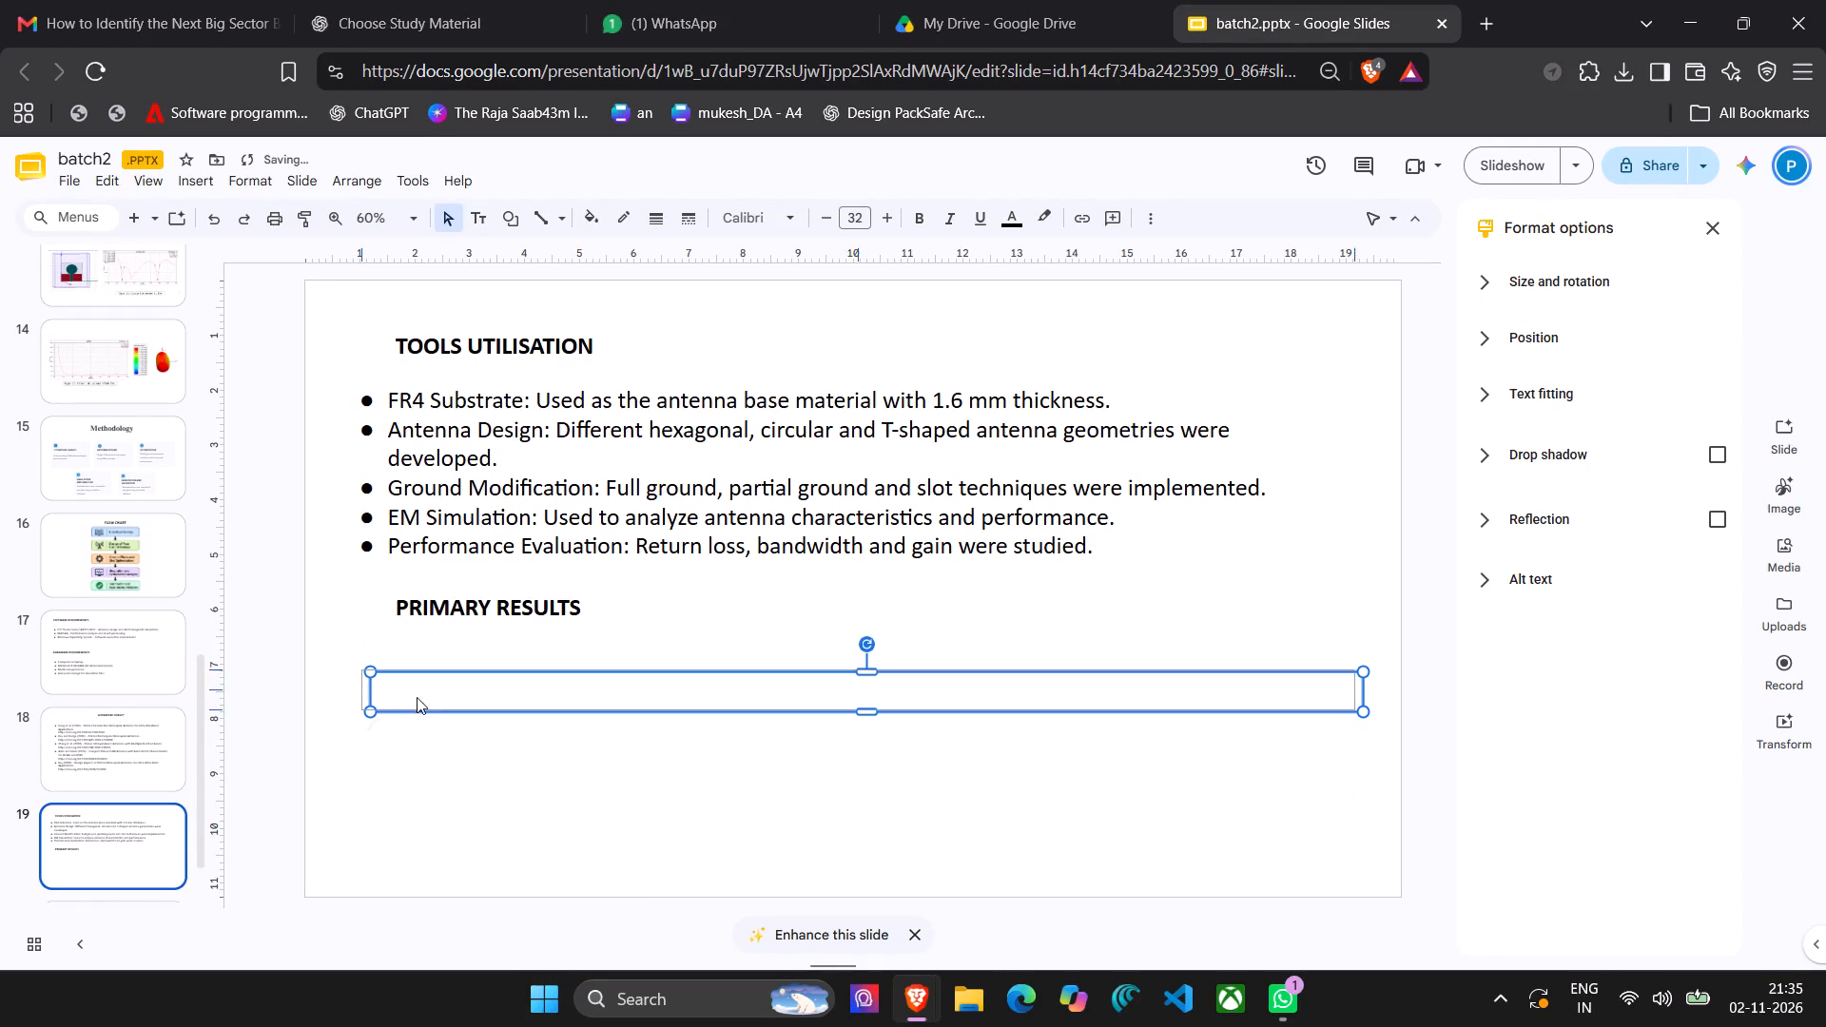
Fill the empty text box under PRIMARY RESULTS with the copied antenna bandwidth results, from hexagonal full ground (0.468 GHz) to T-shaped trapezoidal (14.55 GHz, 11.55 dBi).
{"action": "left_click_drag", "start_coordinate": [417, 697], "coordinate": [412, 696]}
{"action": "left_click", "coordinate": [412, 696]}
{"action": "left_click", "coordinate": [375, 689]}
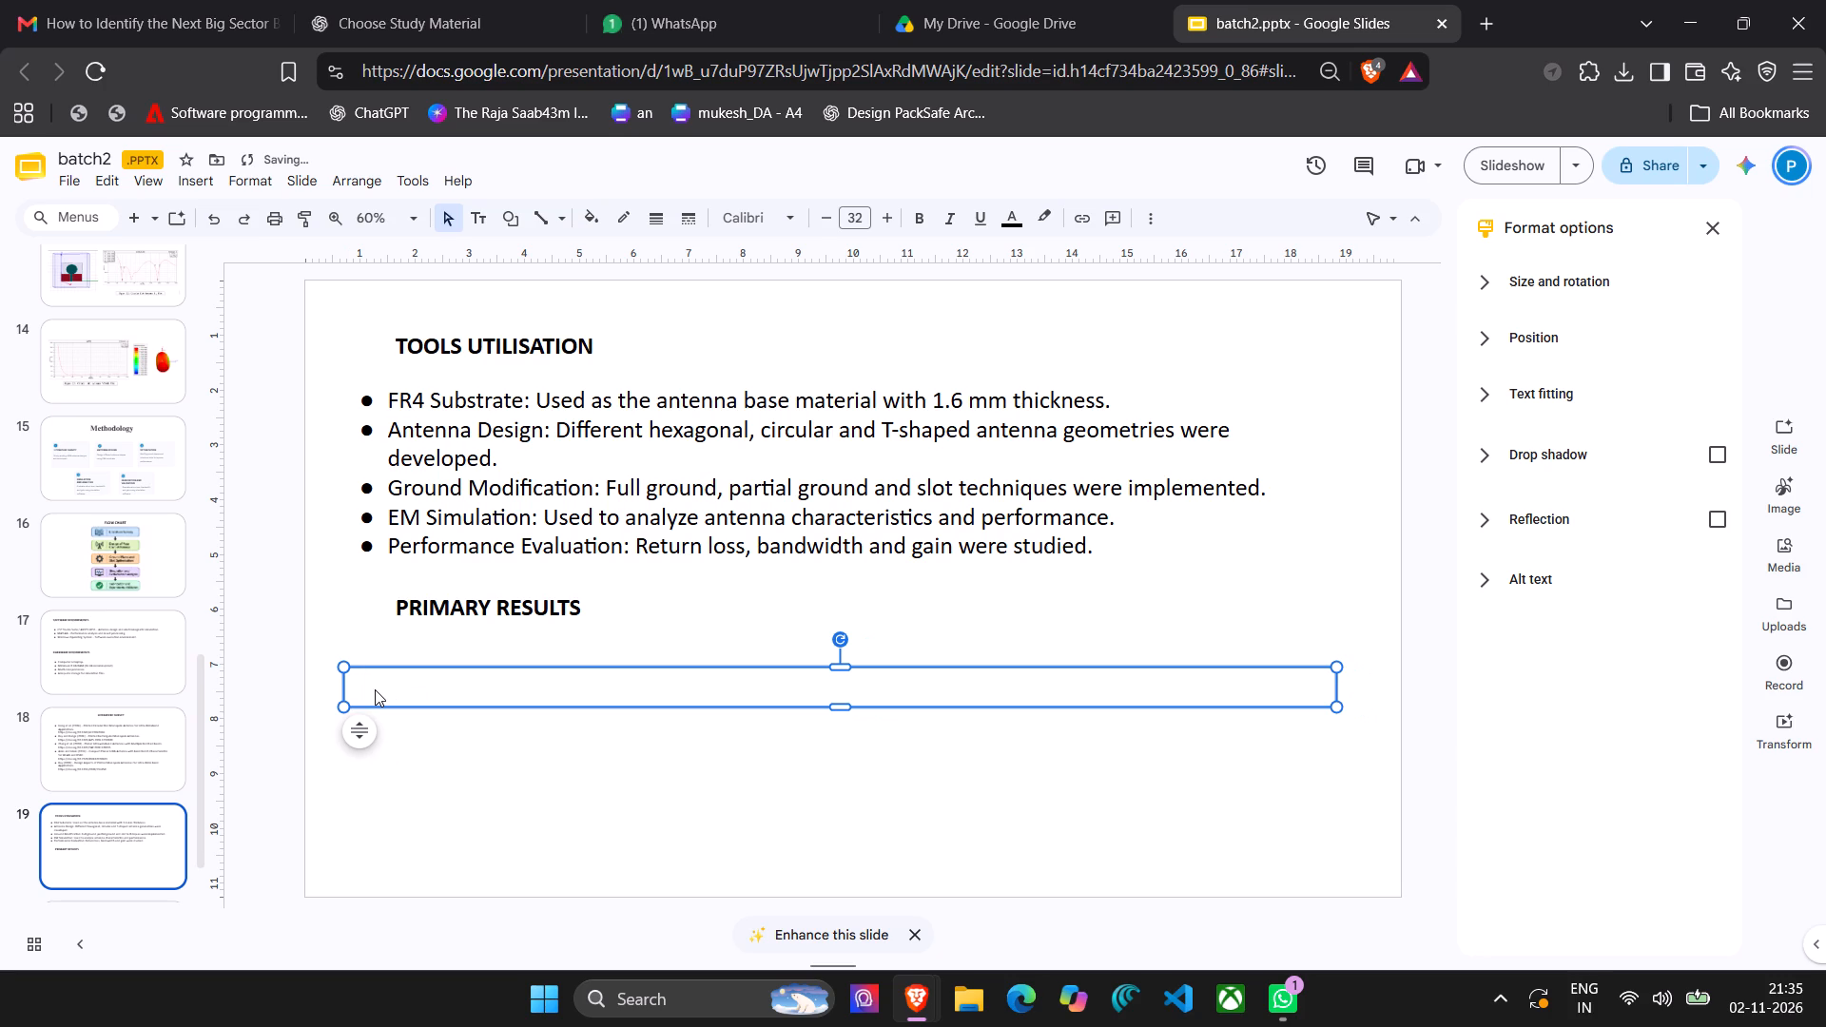
{"action": "key", "text": "ctrl+v"}
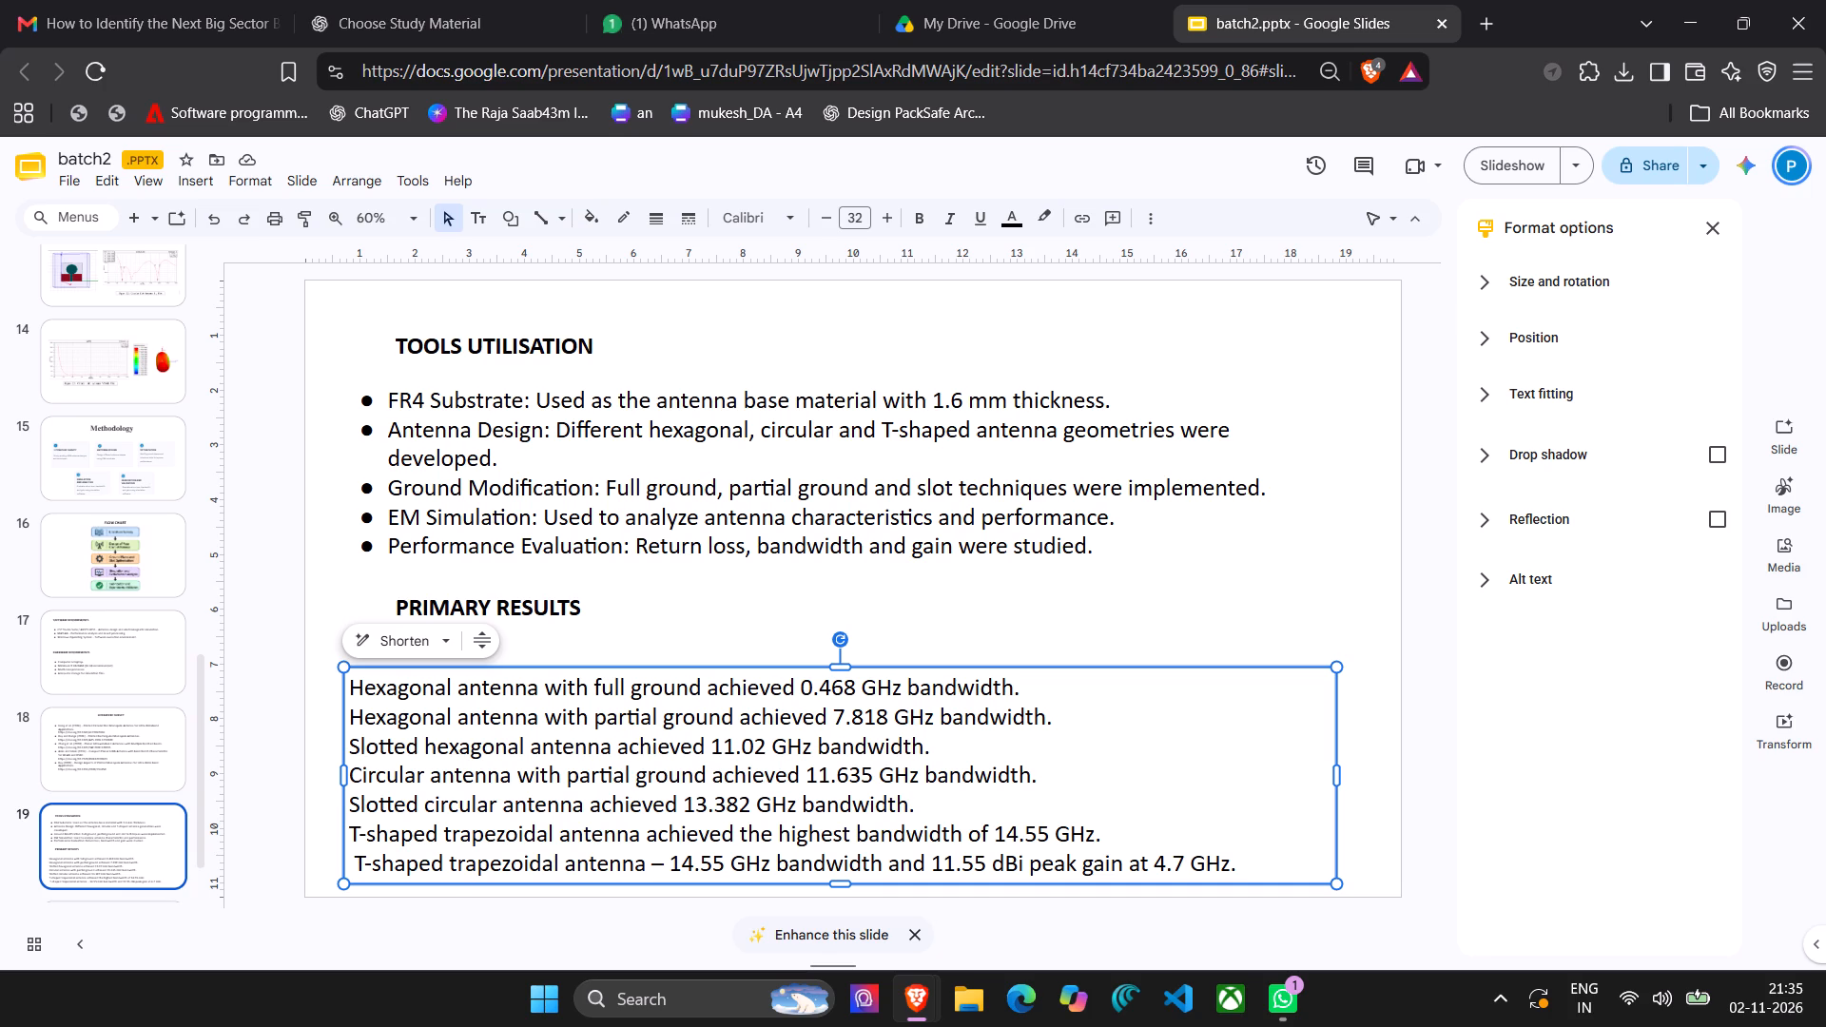
Turn all the antenna result lines beneath PRIMARY RESULTS into a bulleted list.
{"action": "left_click_drag", "start_coordinate": [1235, 864], "coordinate": [352, 692]}
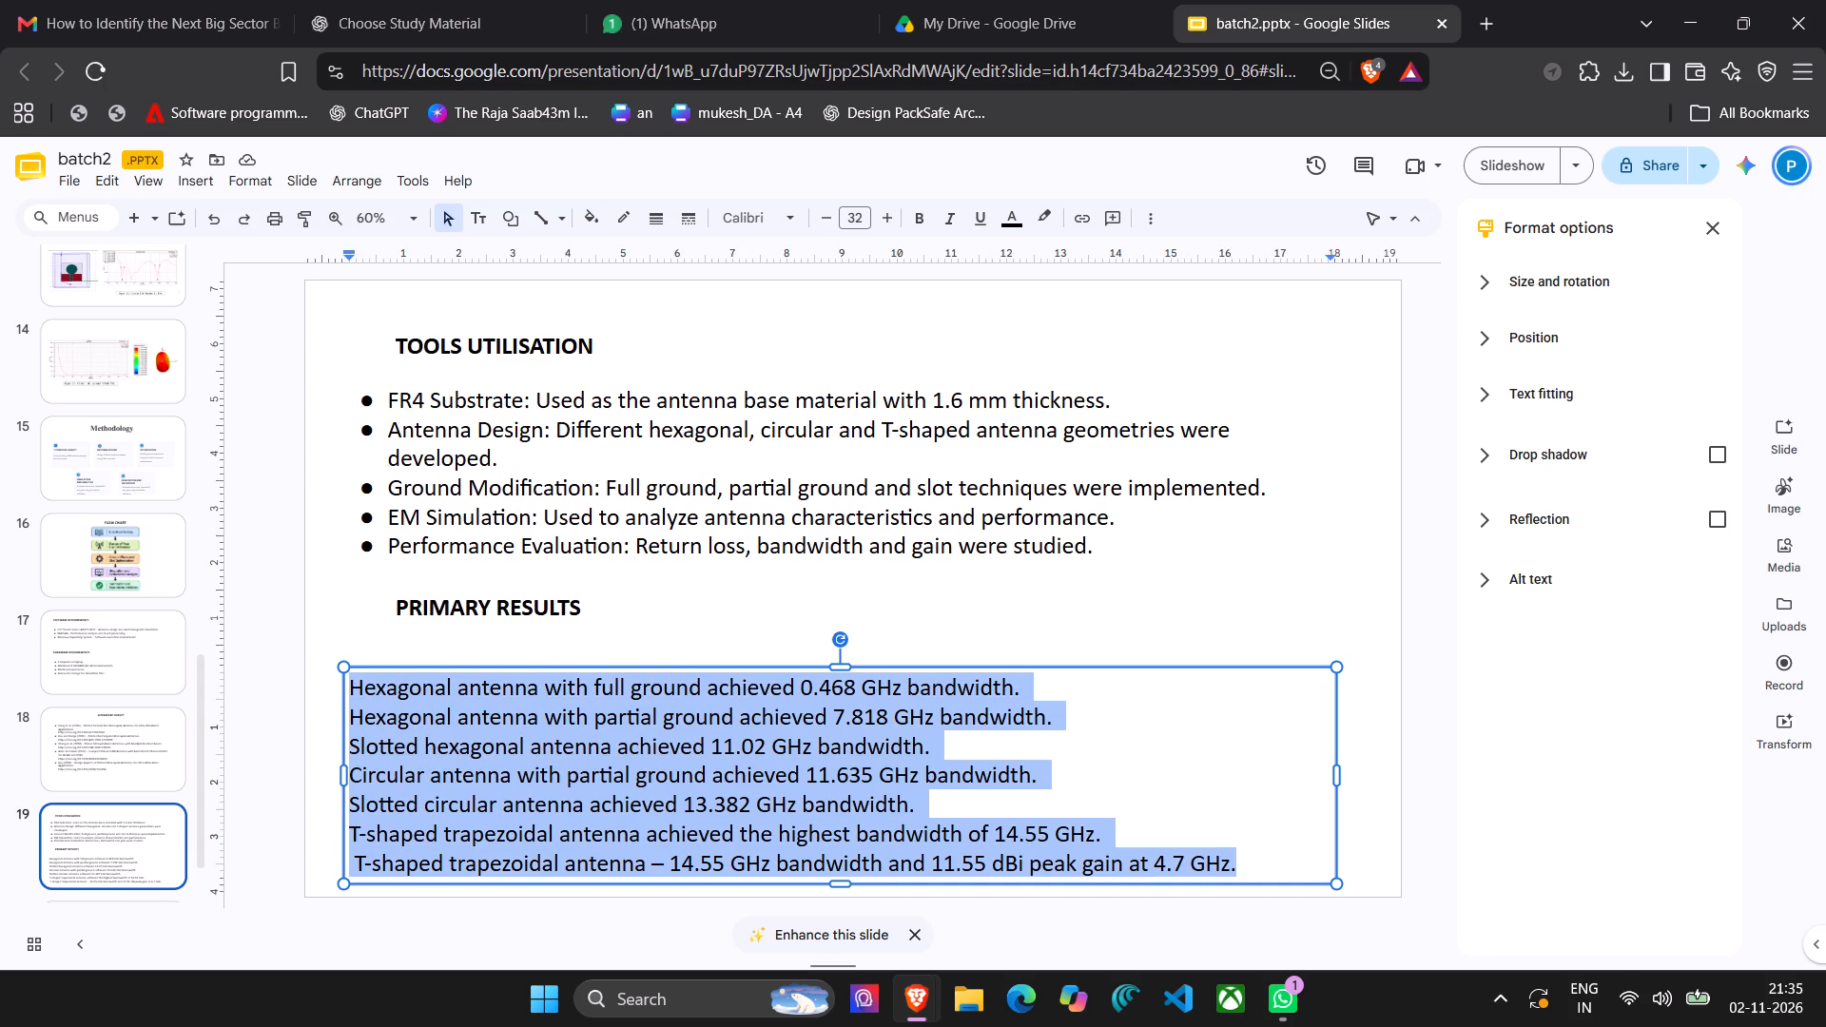
{"action": "left_click_drag", "start_coordinate": [352, 692], "coordinate": [327, 692]}
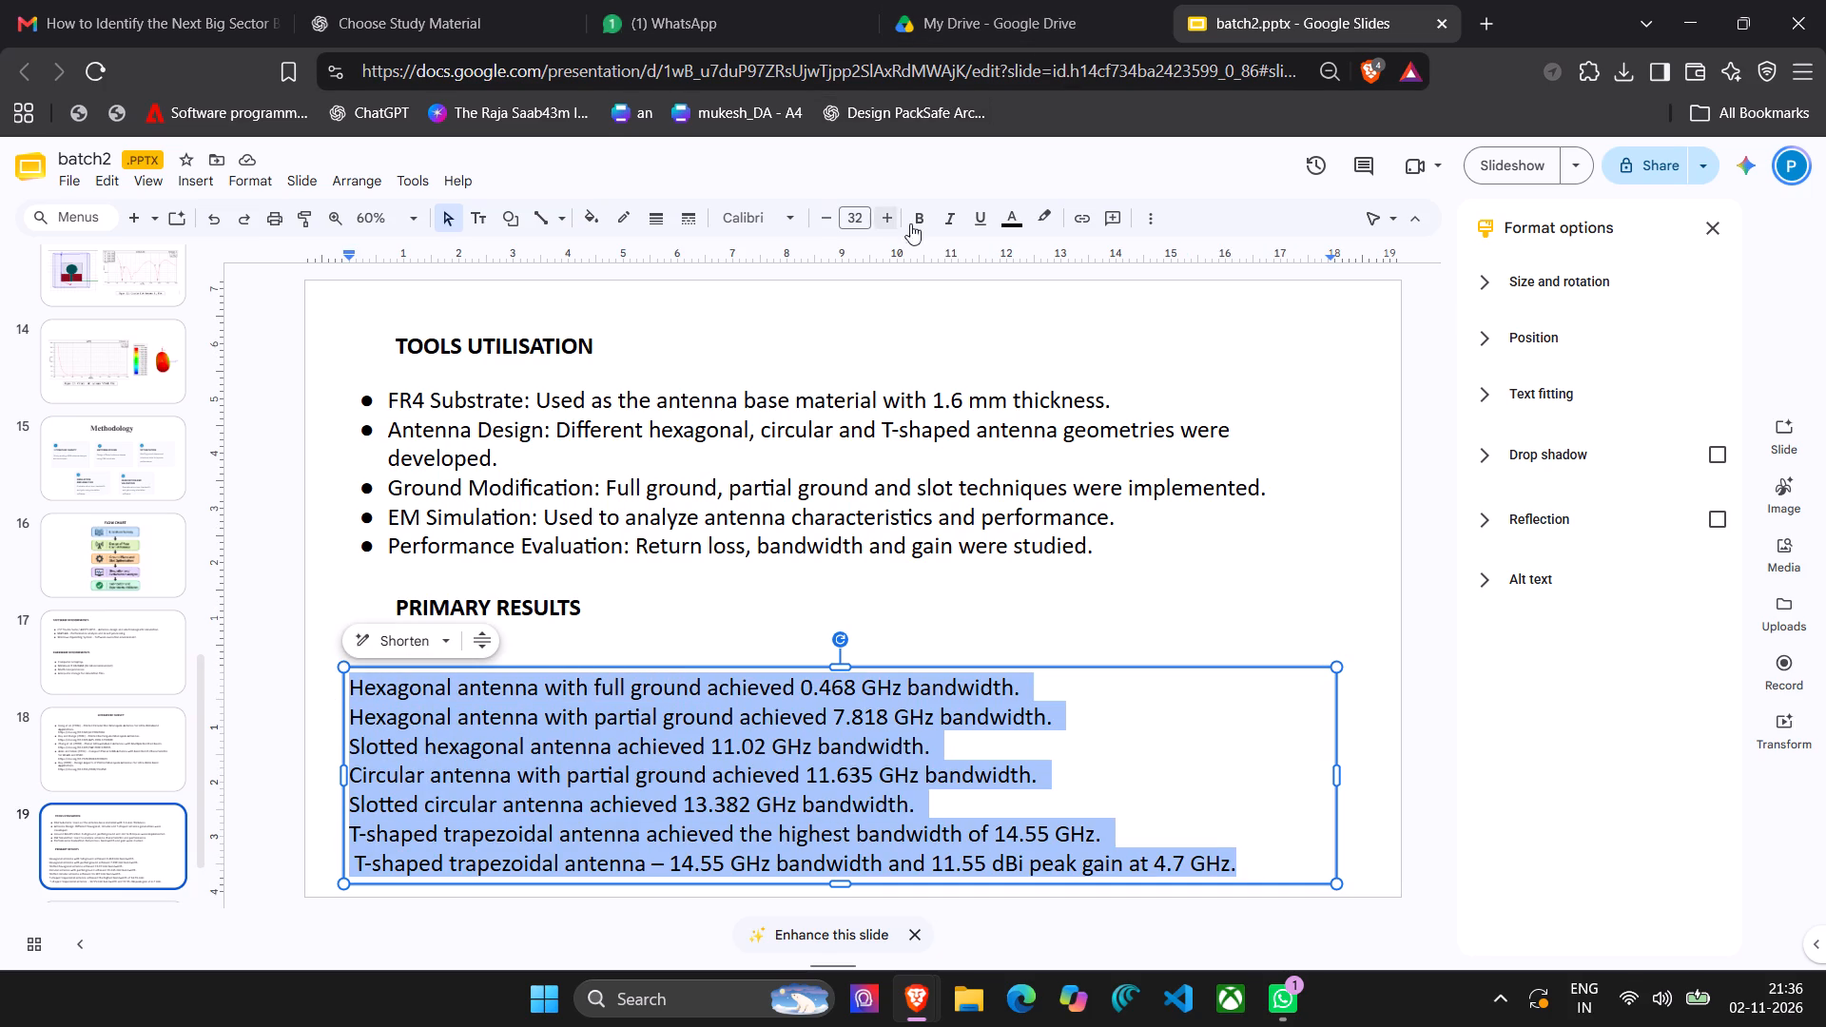
{"action": "left_click", "coordinate": [1155, 223]}
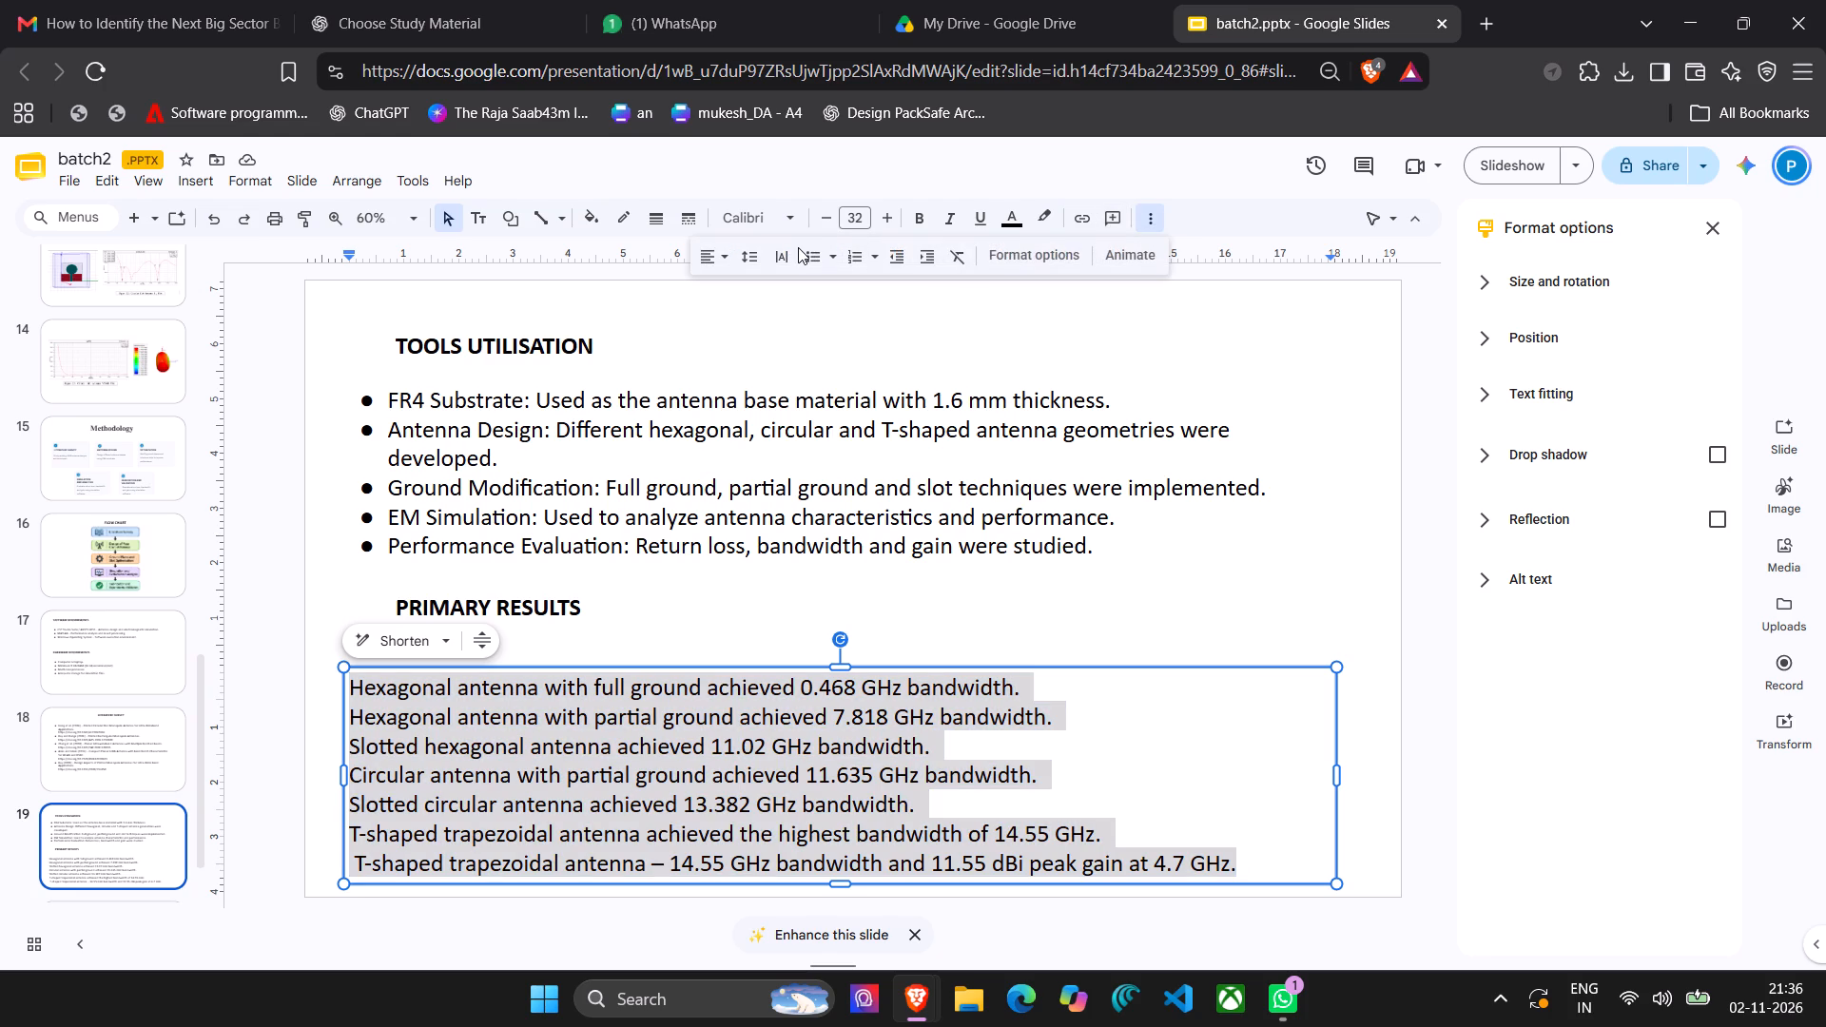
{"action": "left_click", "coordinate": [806, 254]}
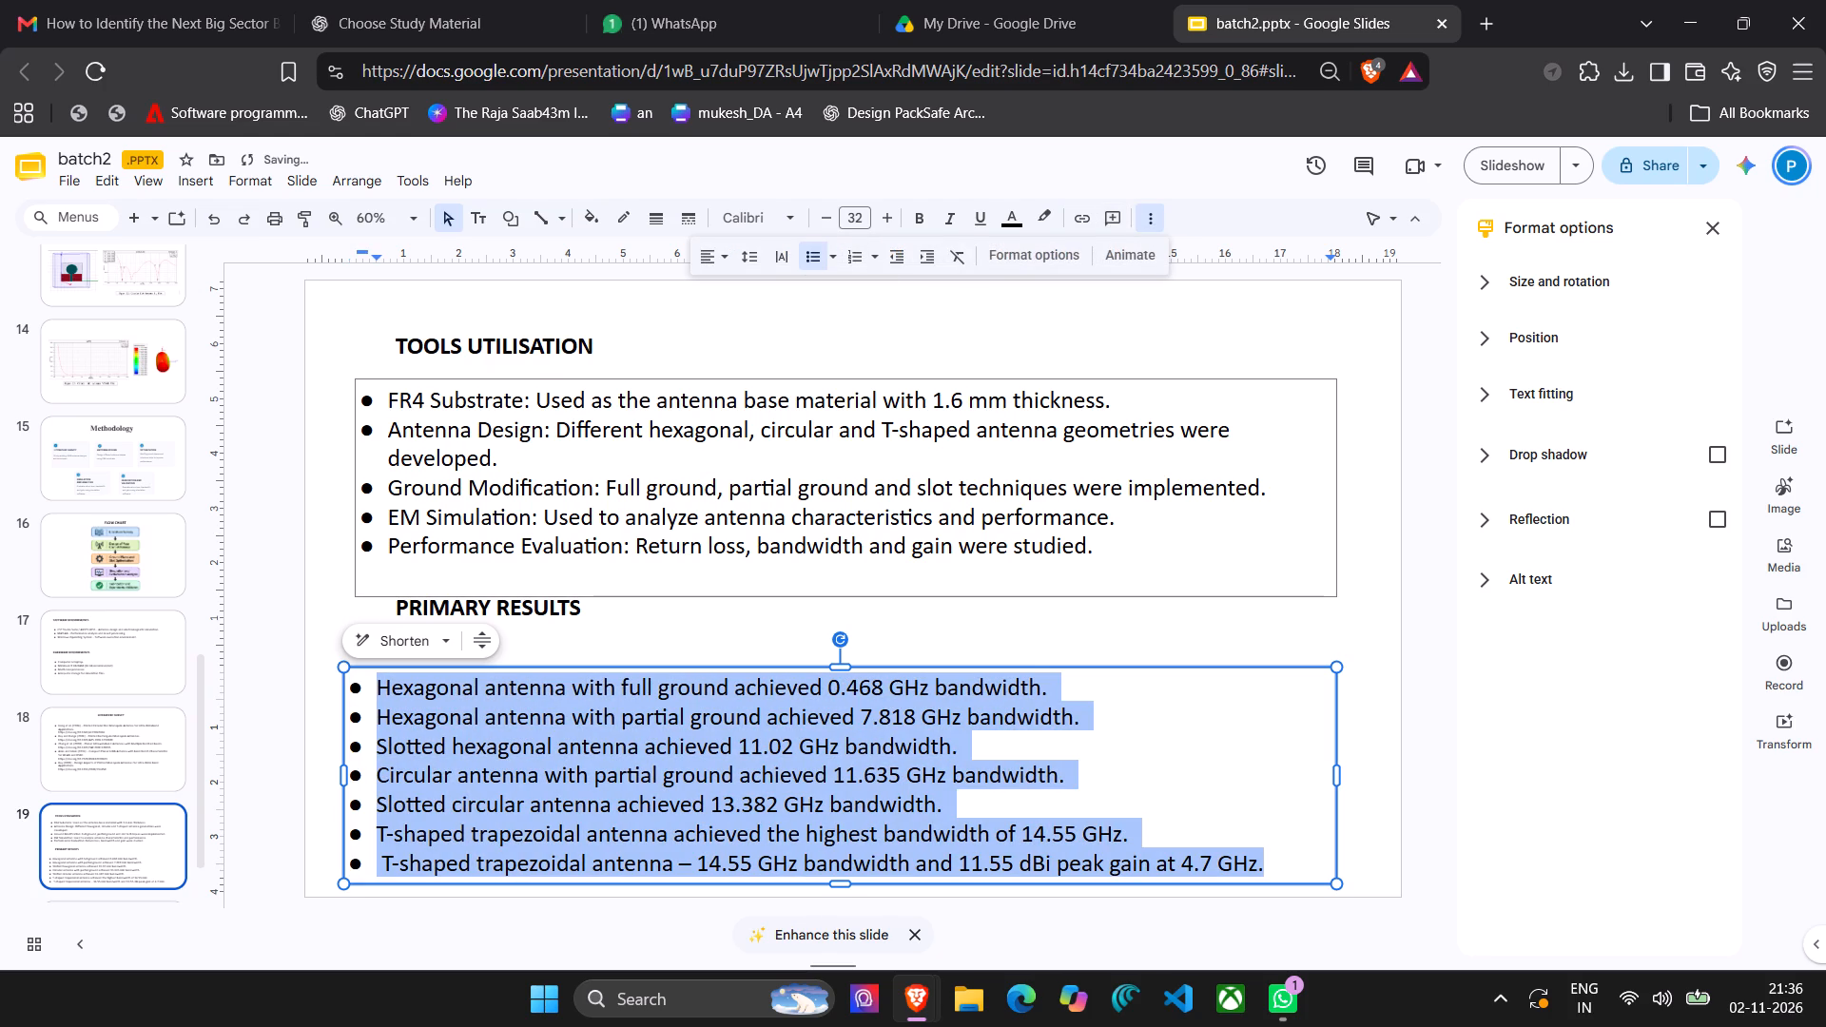
Insert a bold, unbulleted line reading BEST RESULT: between the slotted circular antenna bullet and the first T-shaped trapezoidal antenna bullet.
{"action": "left_click", "coordinate": [963, 805]}
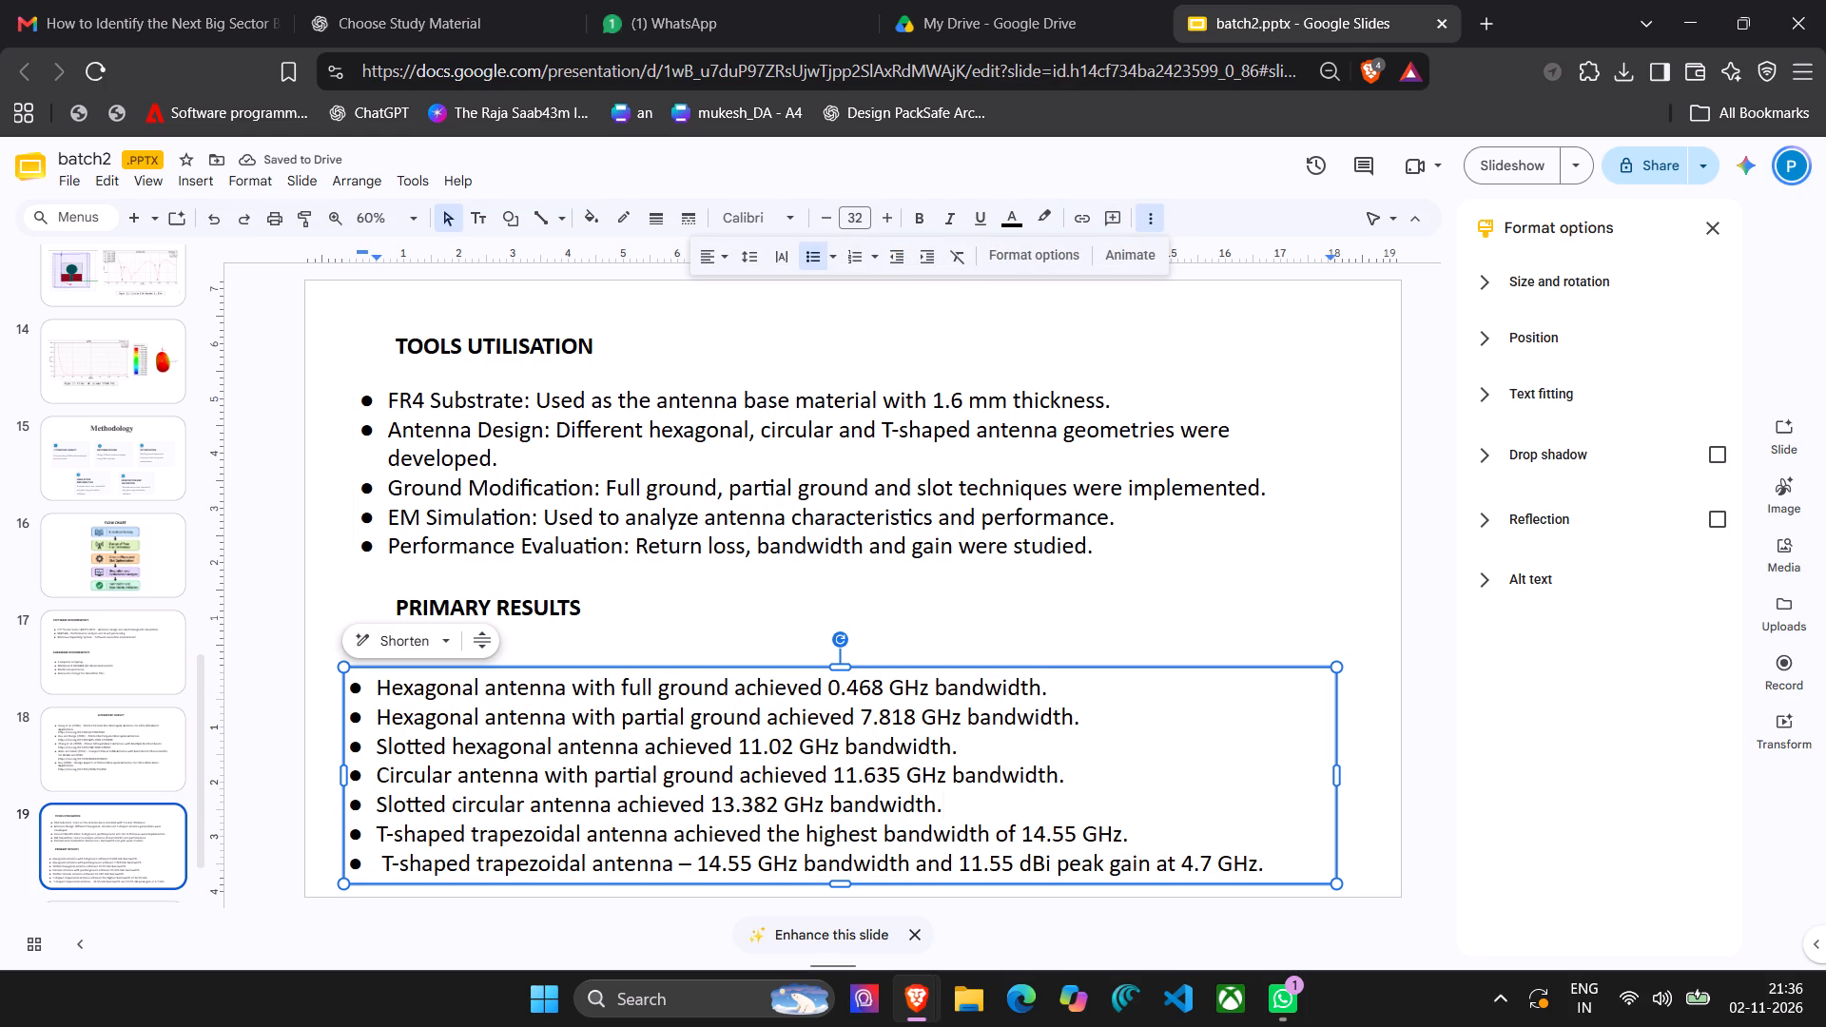
{"action": "key", "text": "Return"}
{"action": "key", "text": "BackSpace"}
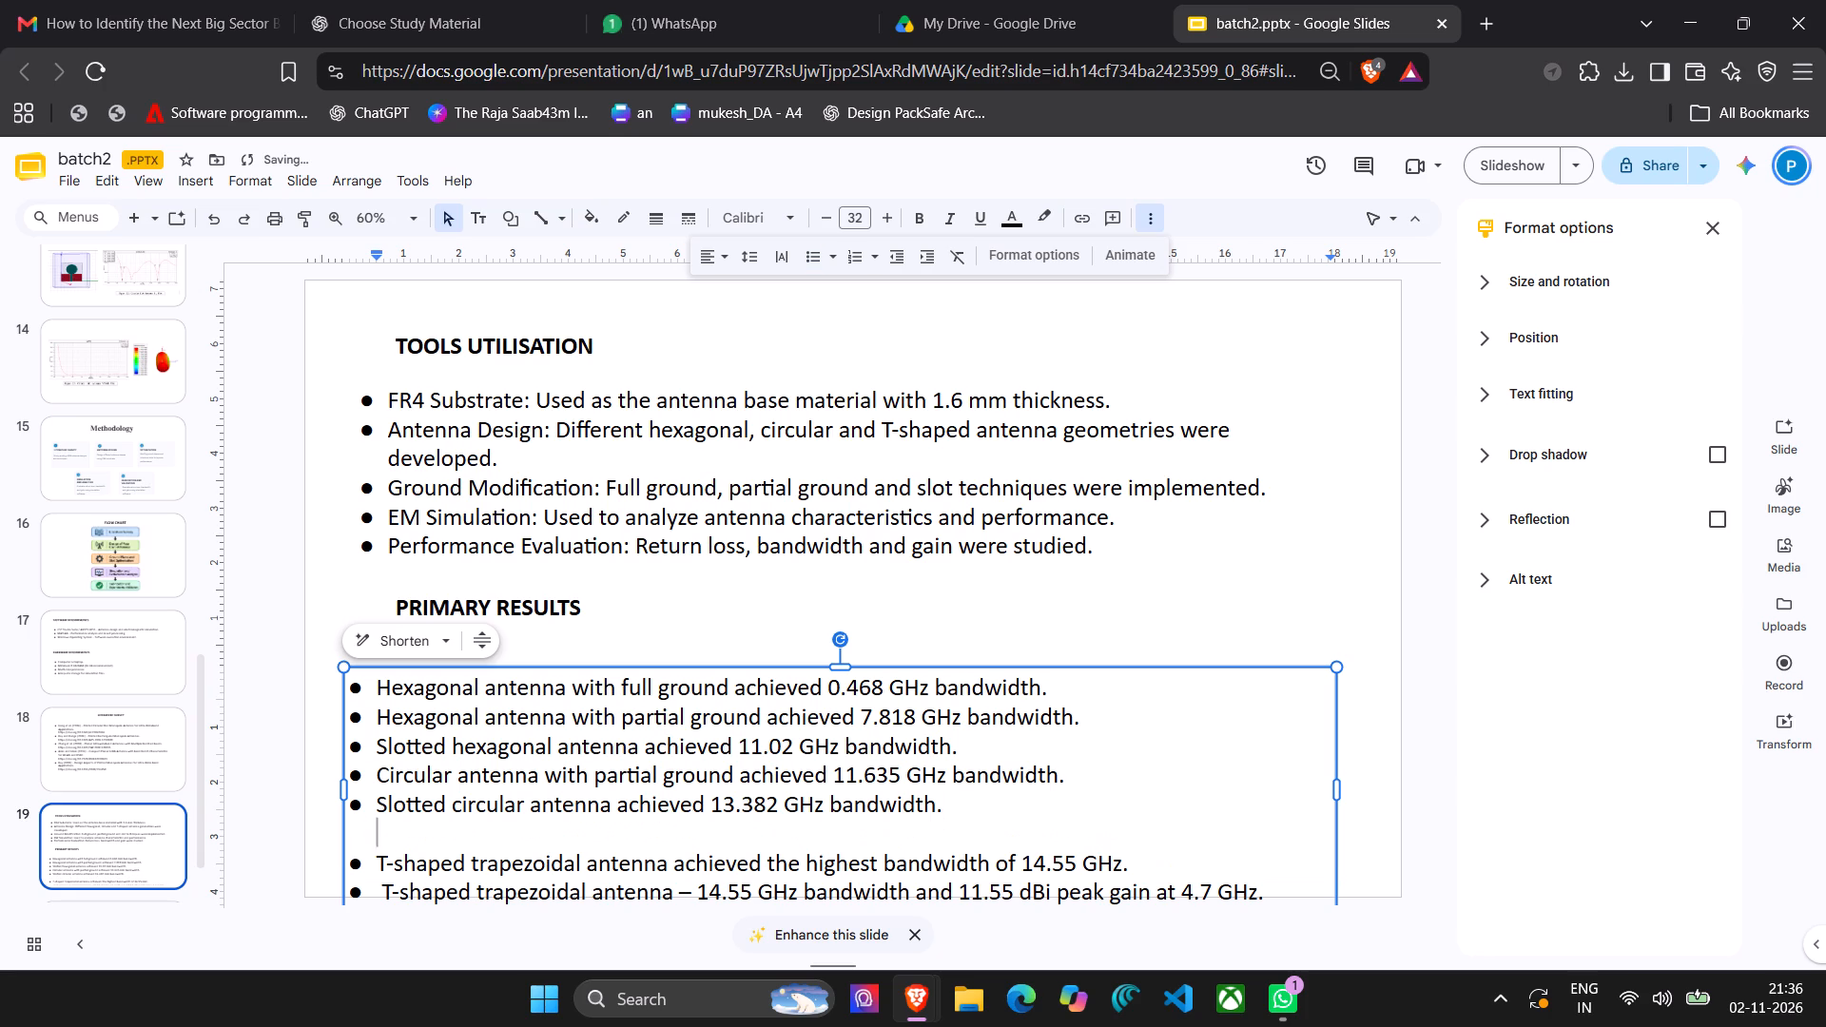
{"action": "type", "text": "BEST RESULY"}
{"action": "key", "text": "BackSpace"}
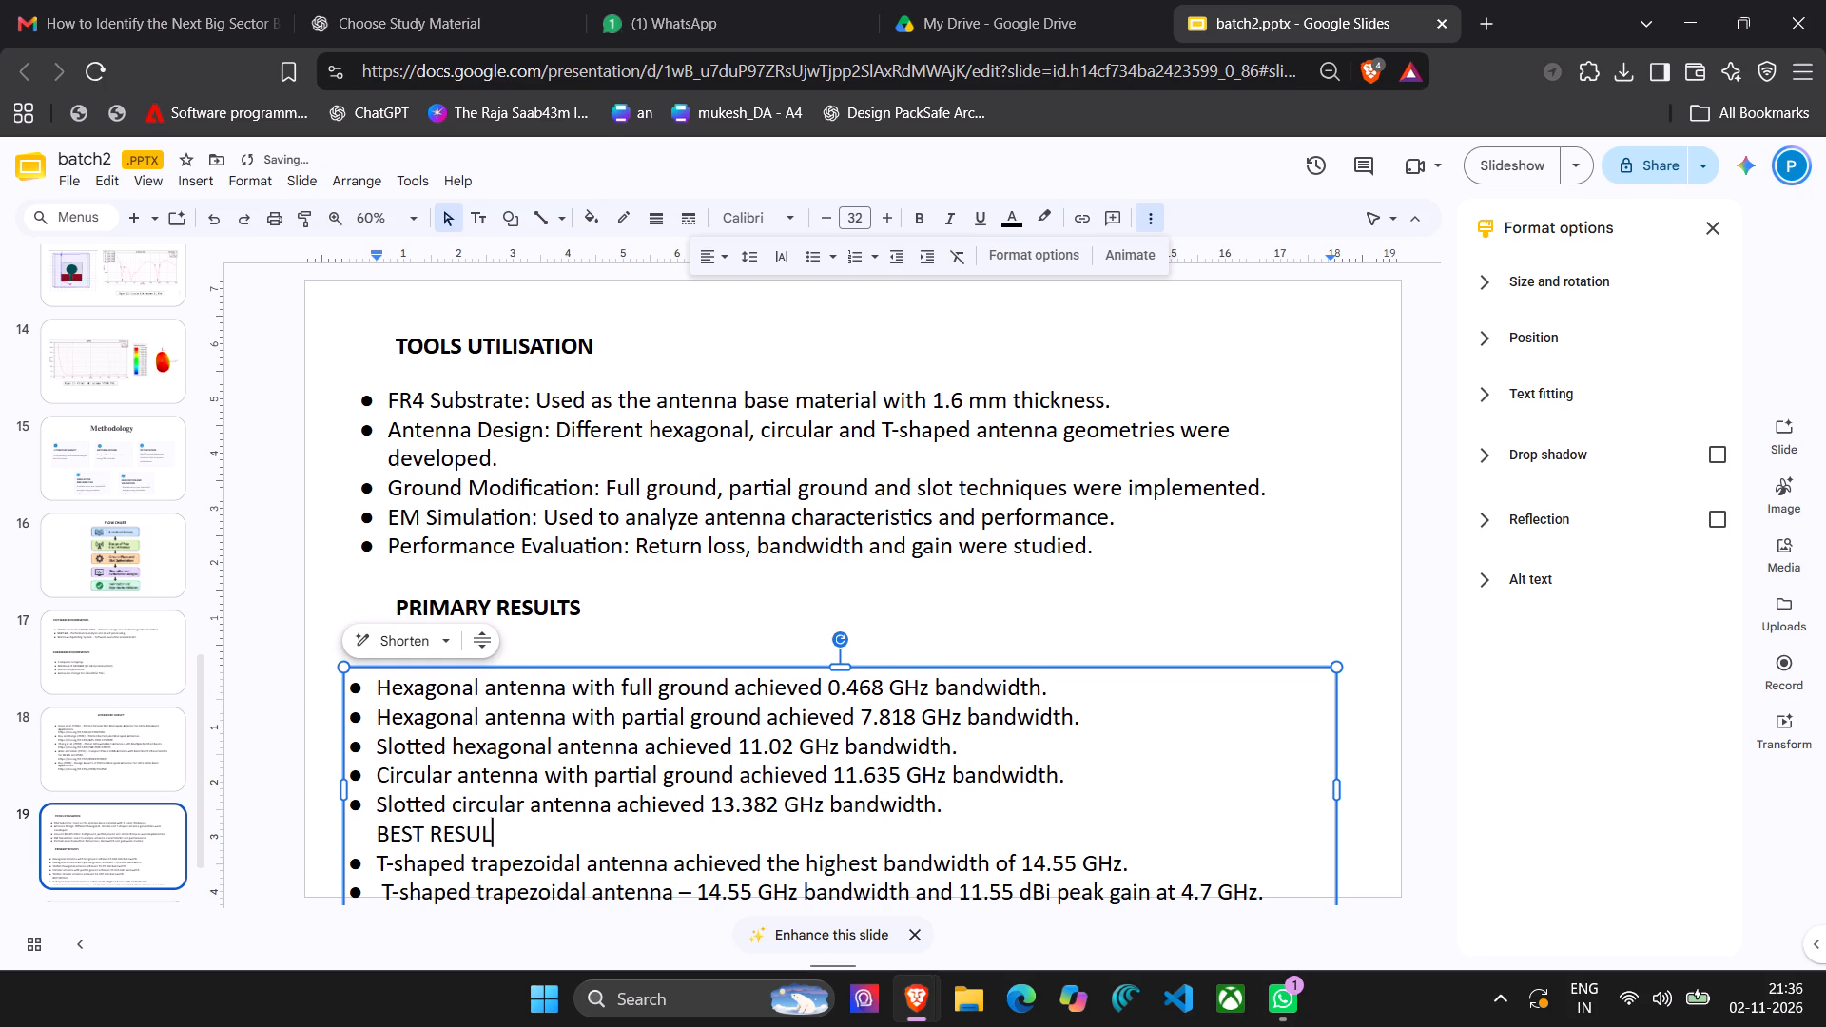
{"action": "key", "text": "t"}
{"action": "key", "text": "shift+colon"}
{"action": "left_click_drag", "start_coordinate": [506, 831], "coordinate": [370, 824]}
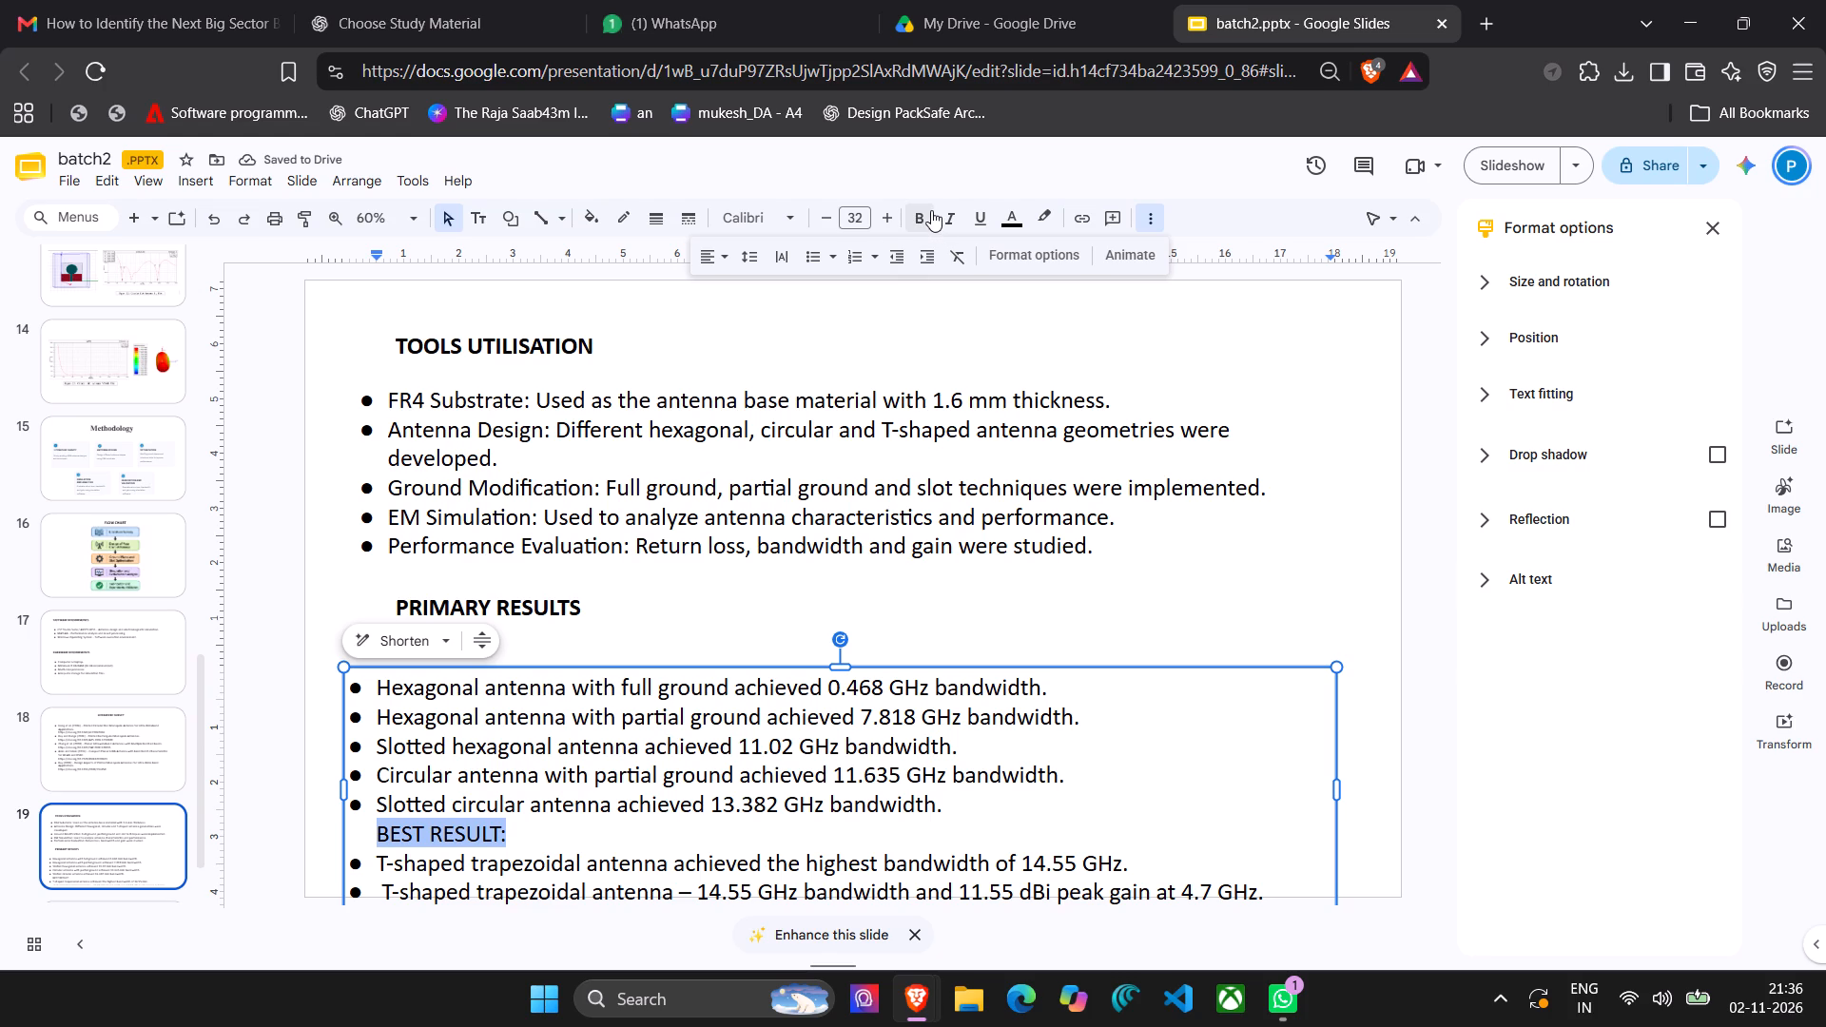
{"action": "left_click", "coordinate": [931, 210]}
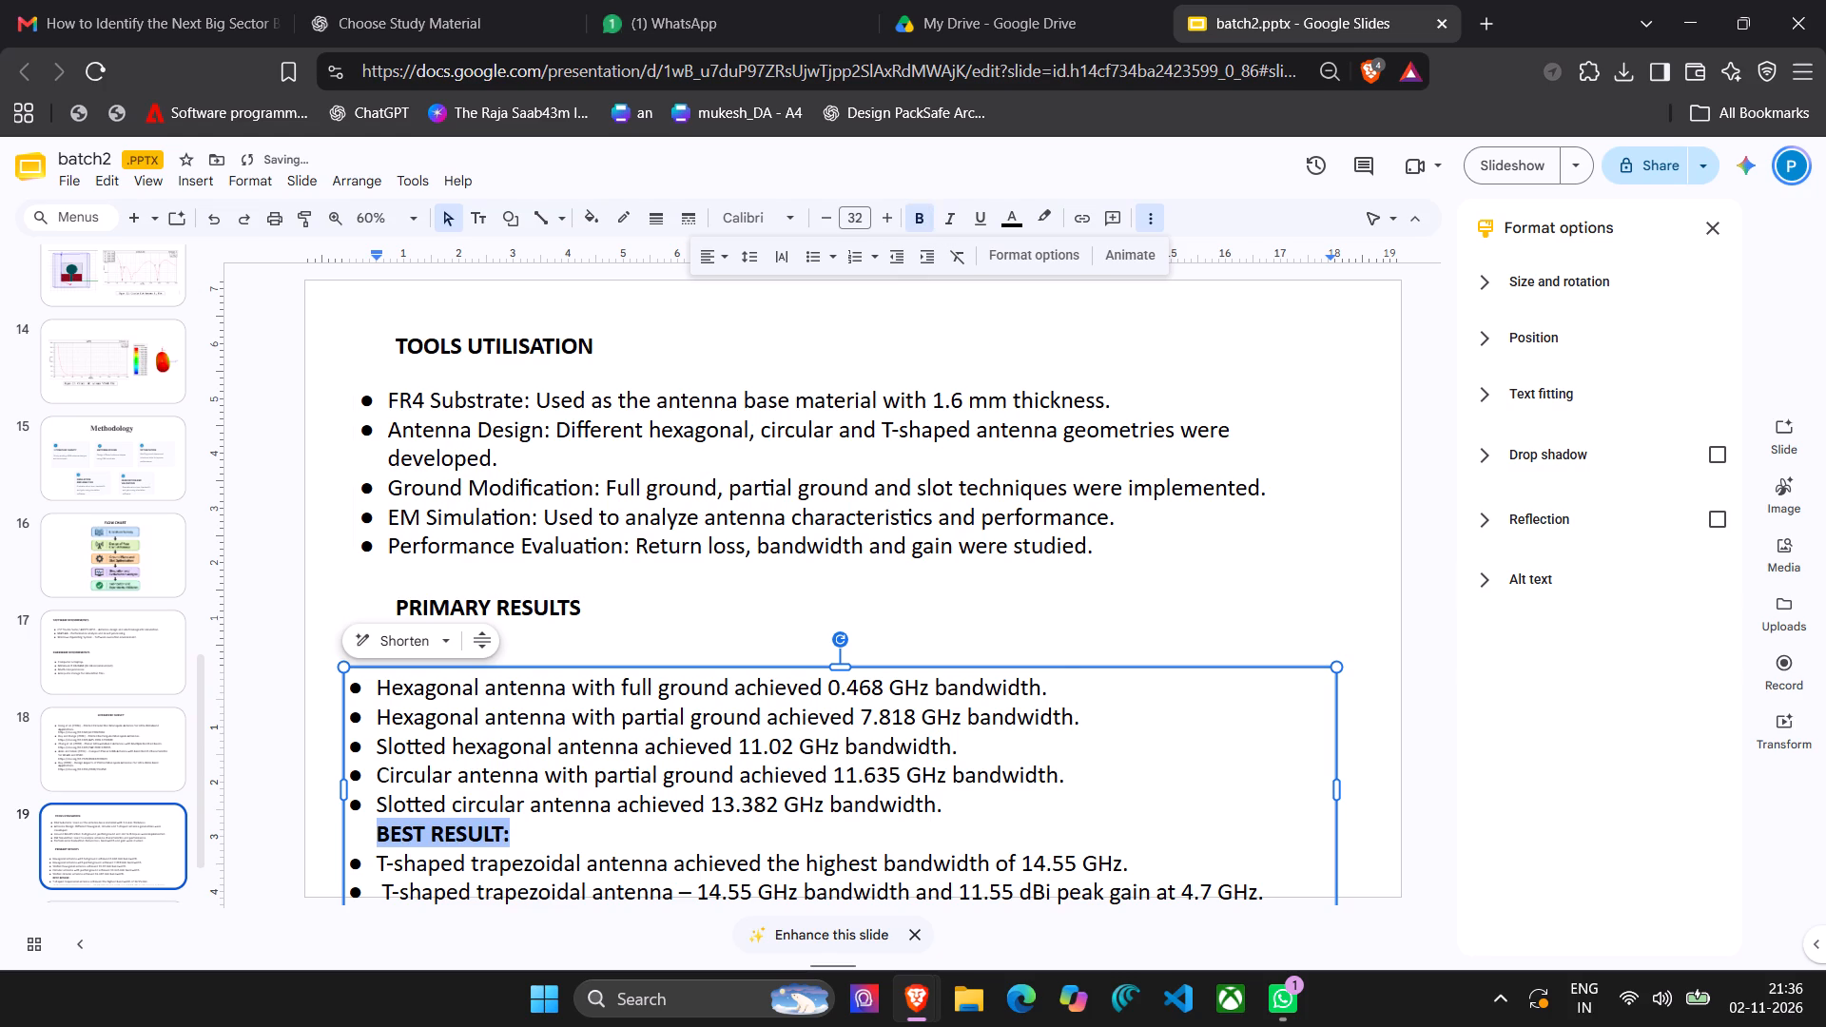
{"action": "left_click", "coordinate": [1106, 765]}
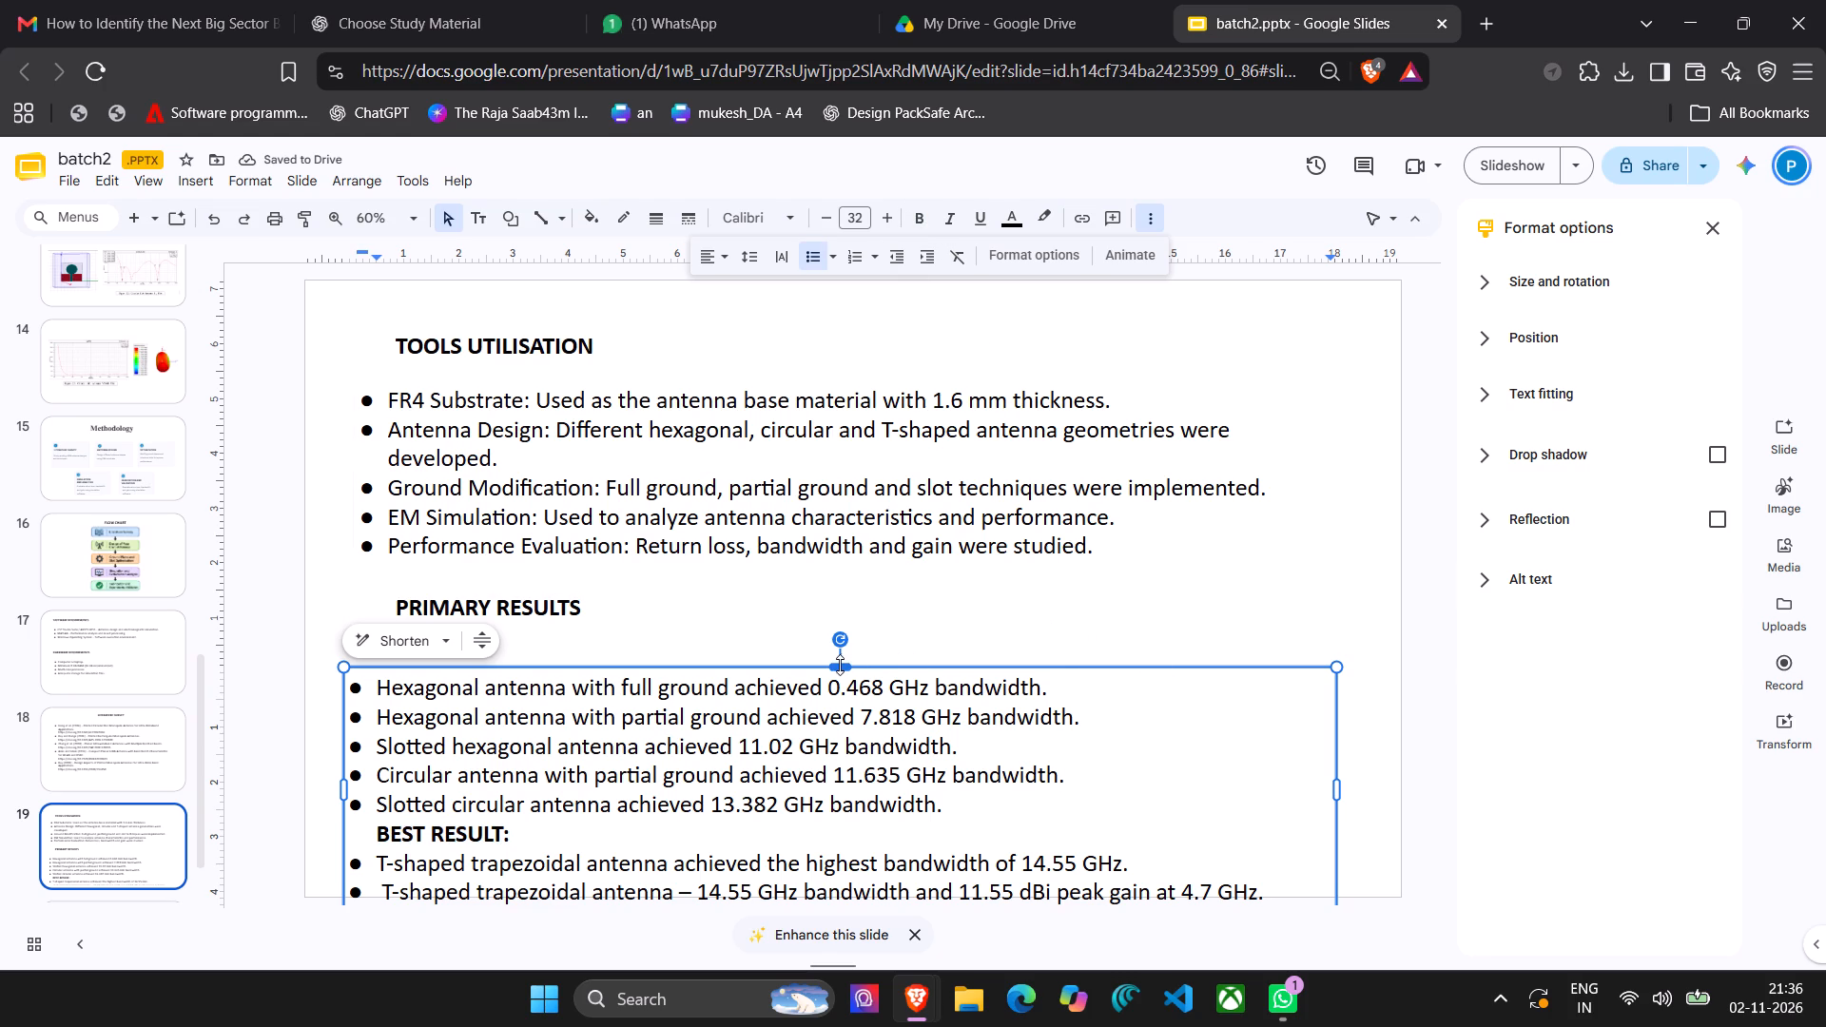
Move the bulleted results text box up so it sits directly beneath the PRIMARY RESULTS heading and fits within the slide.
{"action": "left_click_drag", "start_coordinate": [840, 667], "coordinate": [838, 628]}
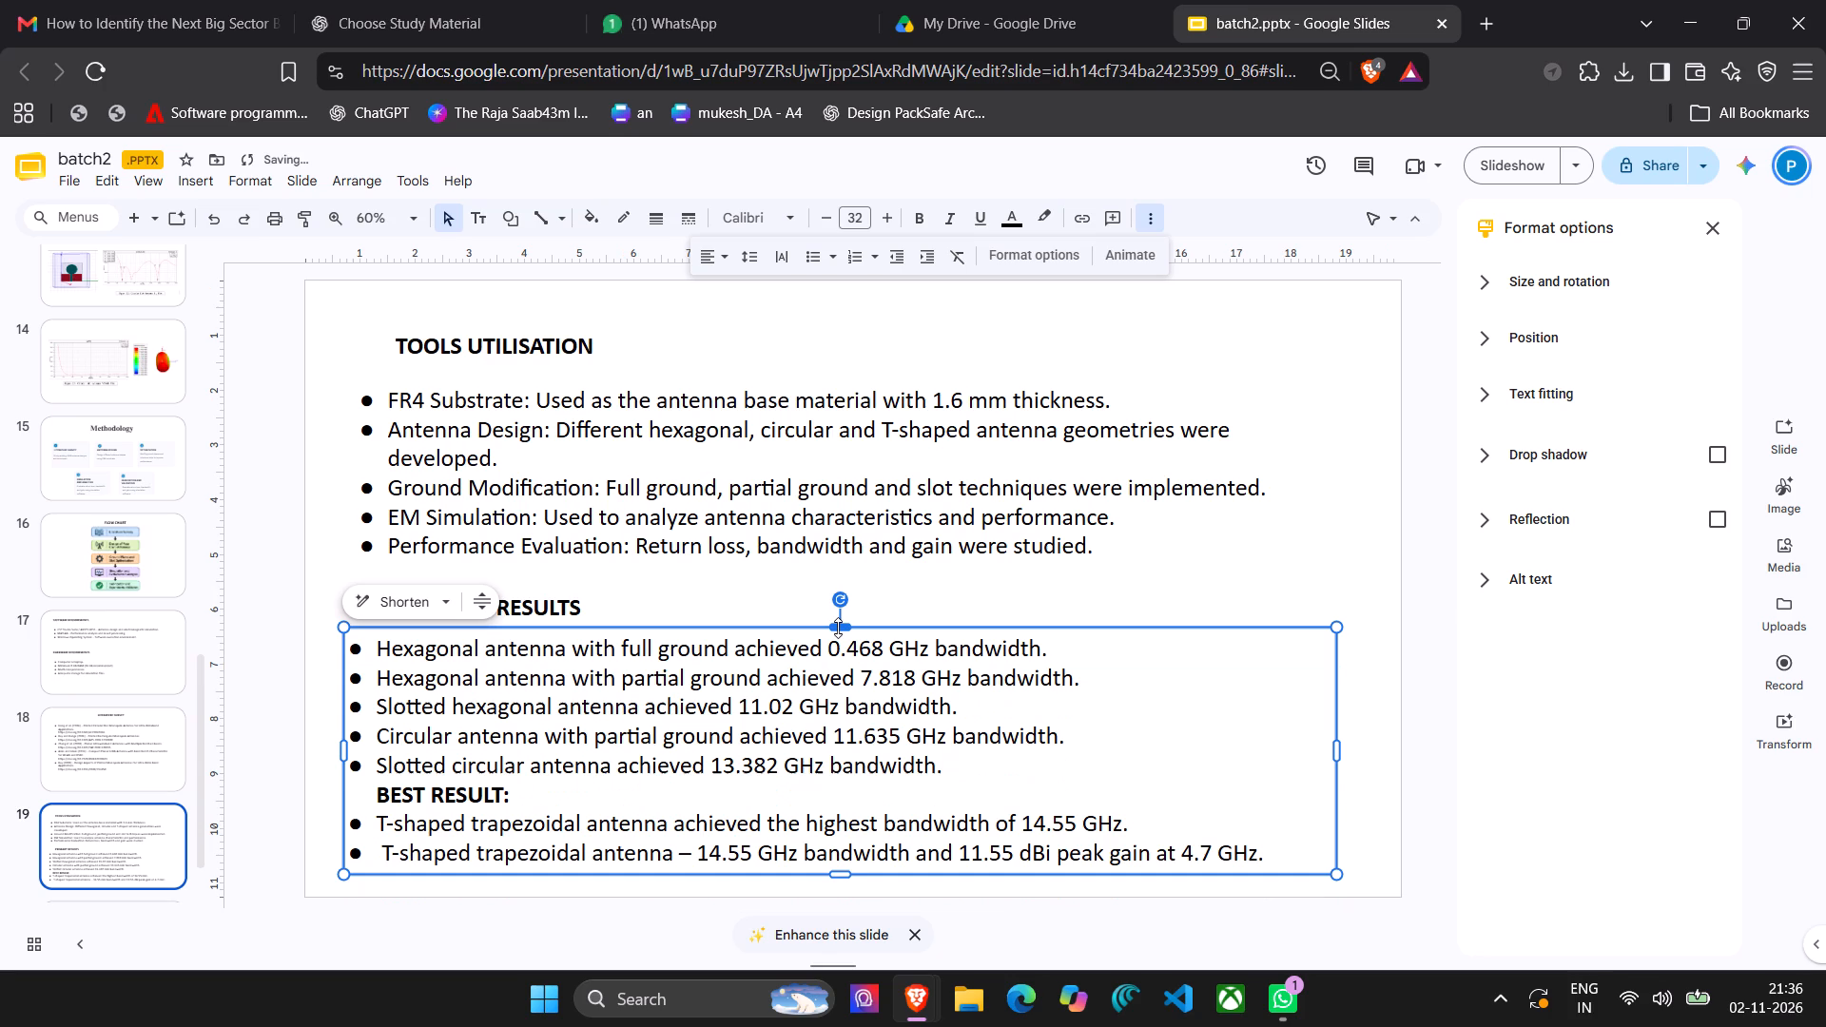
{"action": "left_click", "coordinate": [1182, 613]}
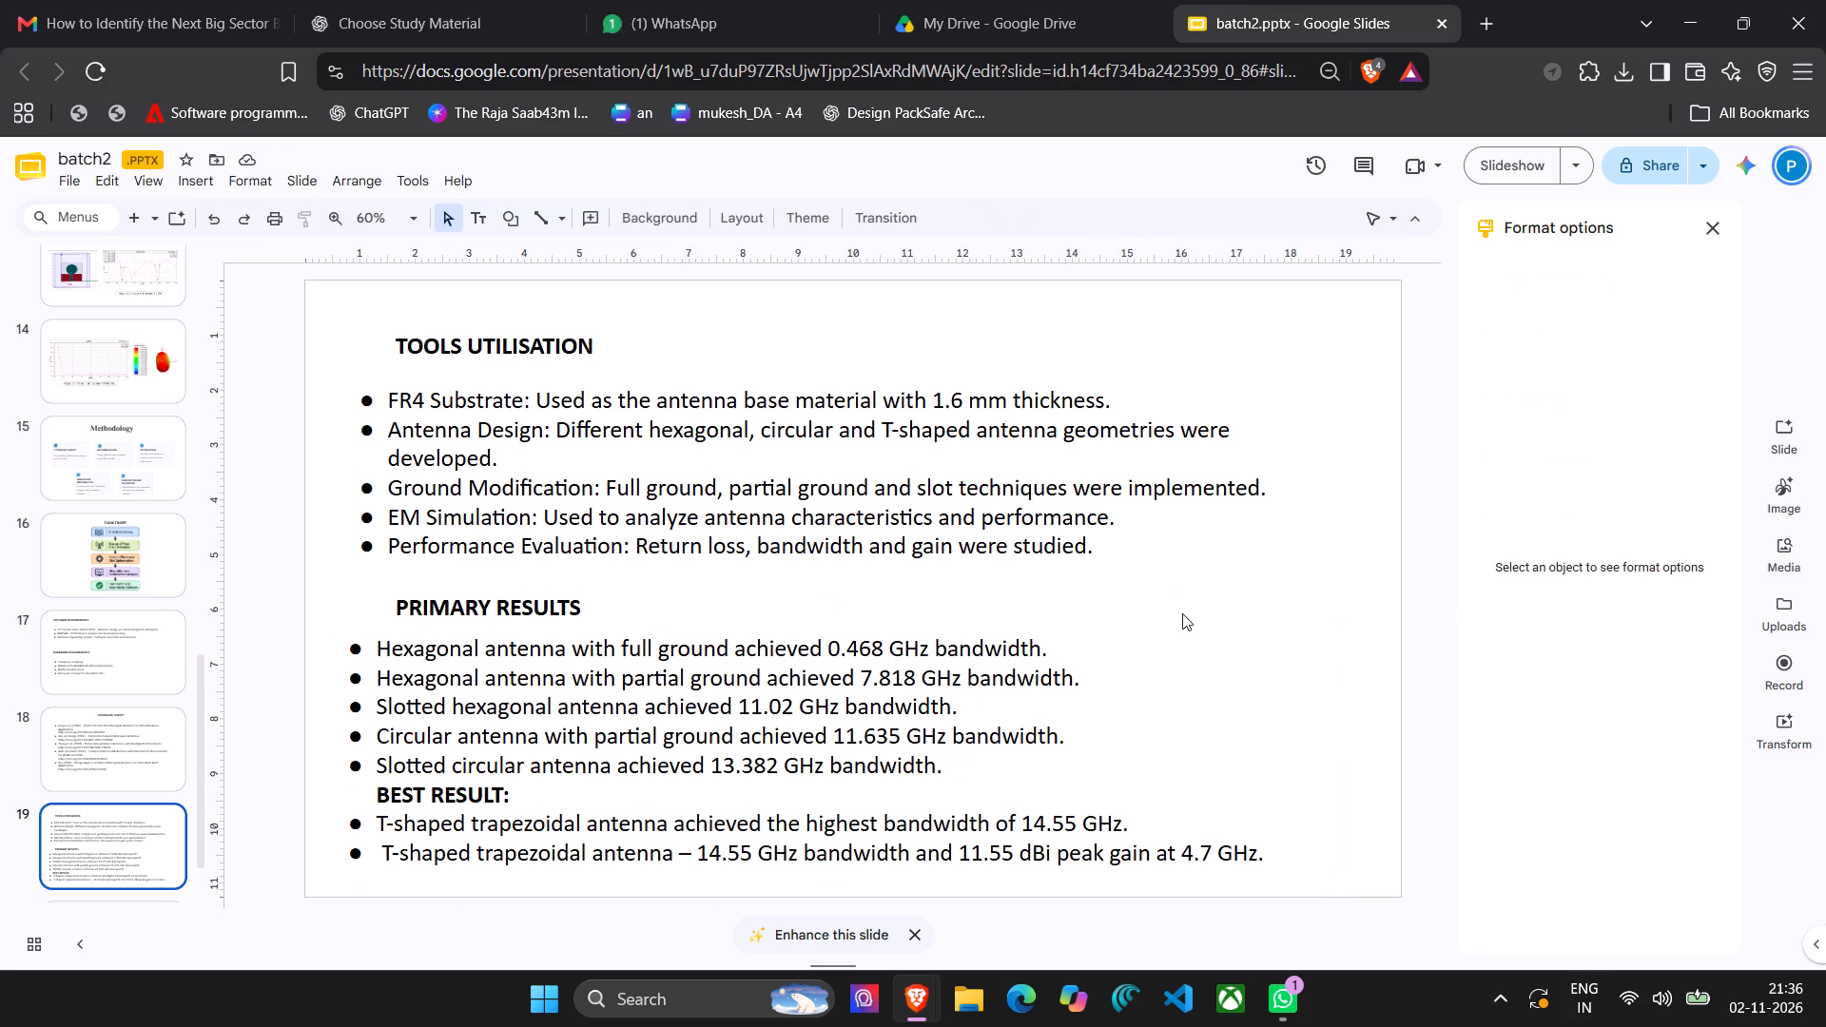
Indent the BEST RESULT: line slightly with two leading spaces.
{"action": "left_click", "coordinate": [373, 791]}
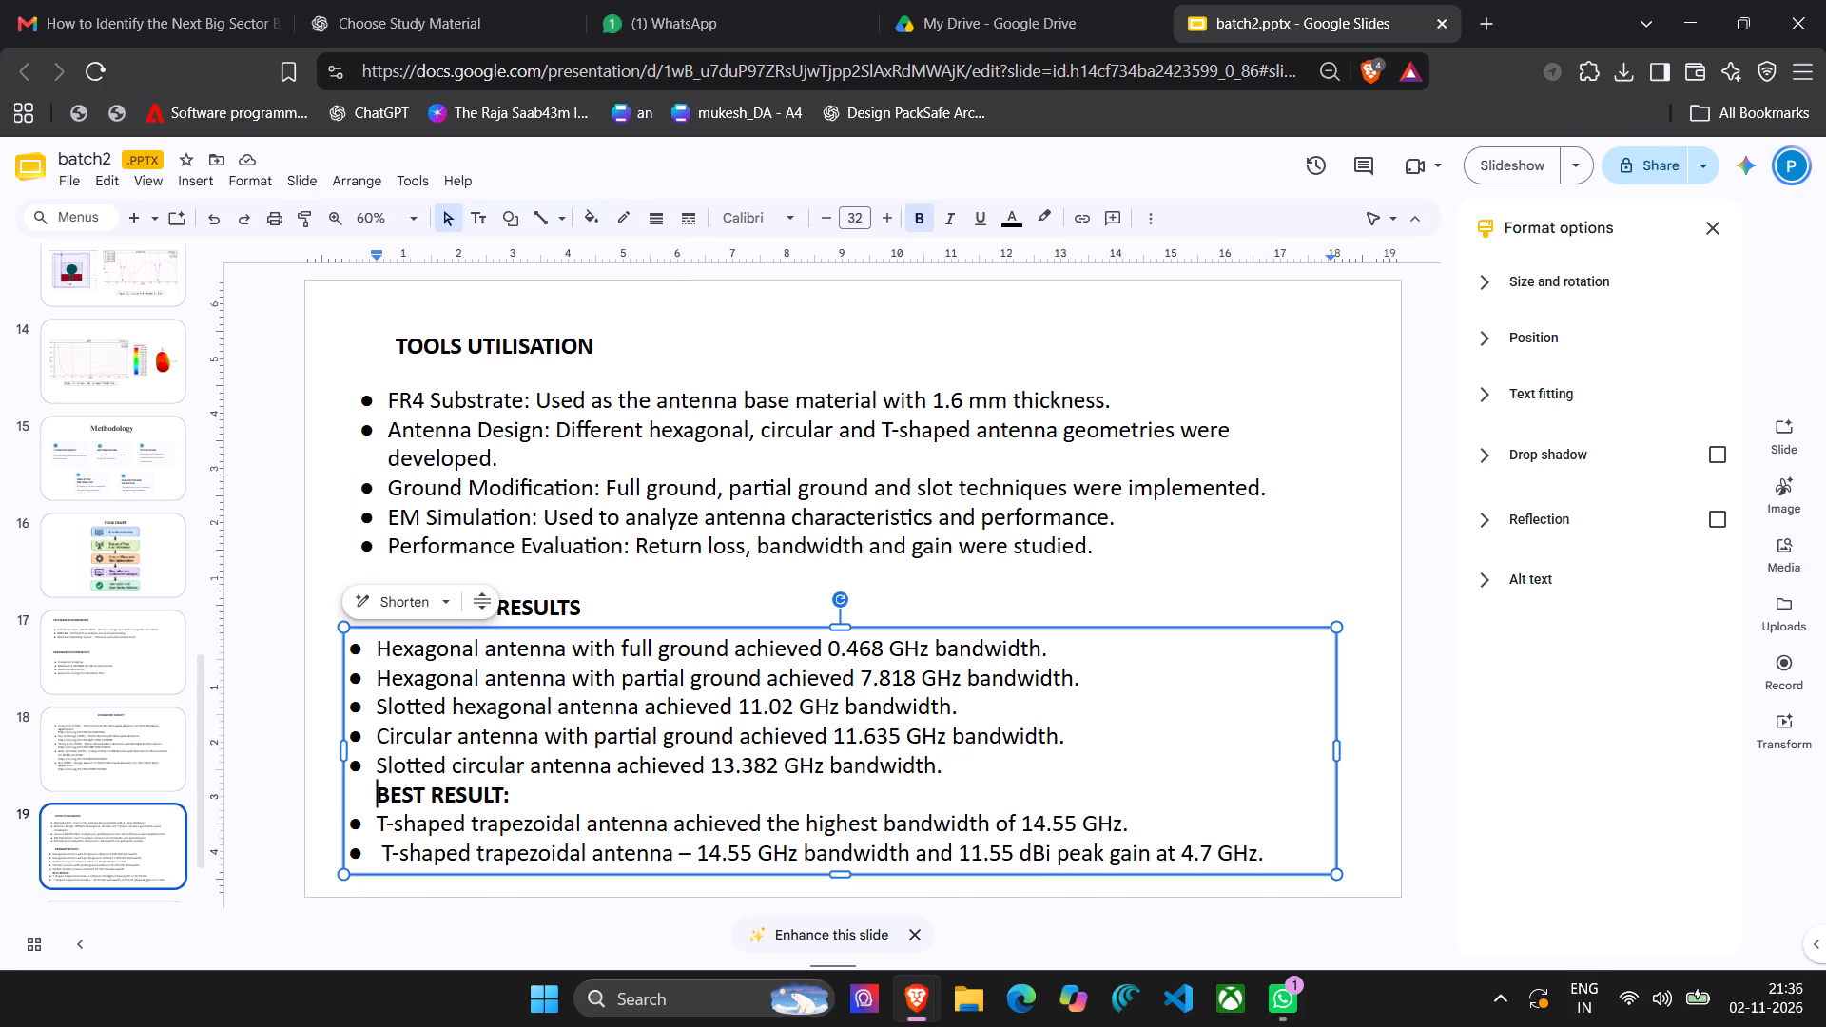
{"action": "key", "text": "space"}
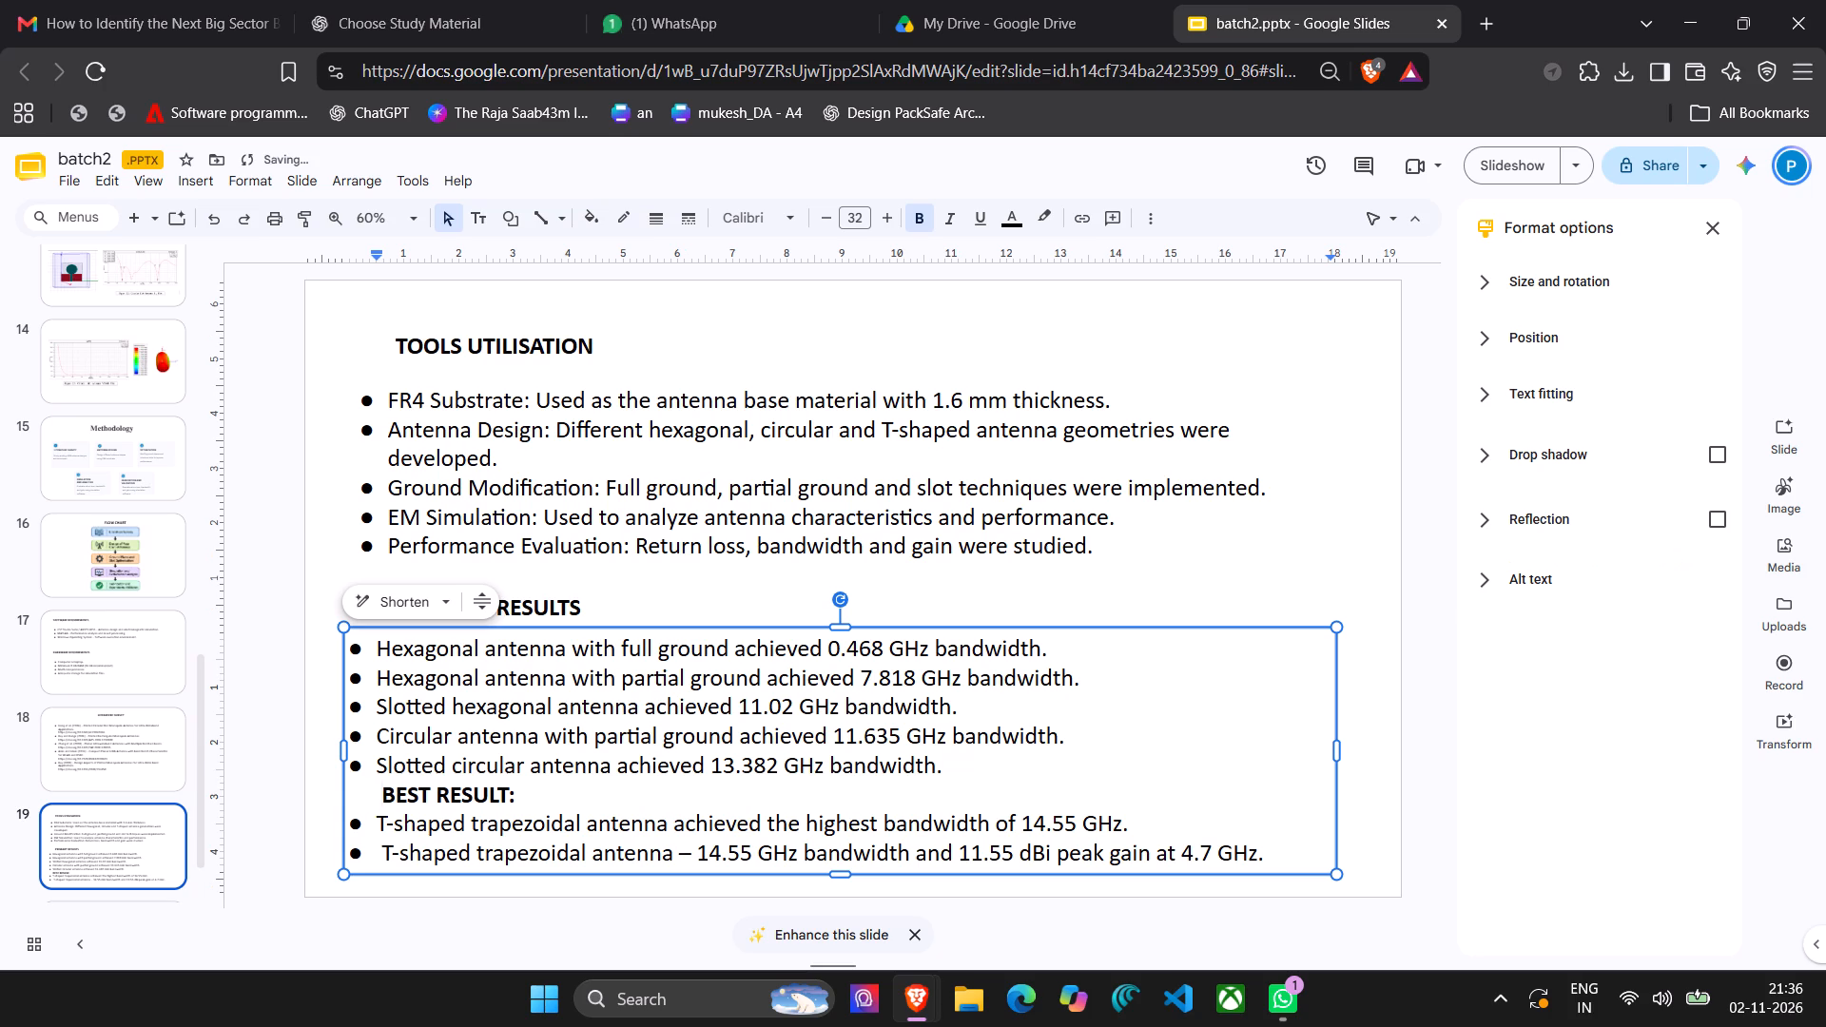
{"action": "left_click", "coordinate": [323, 765]}
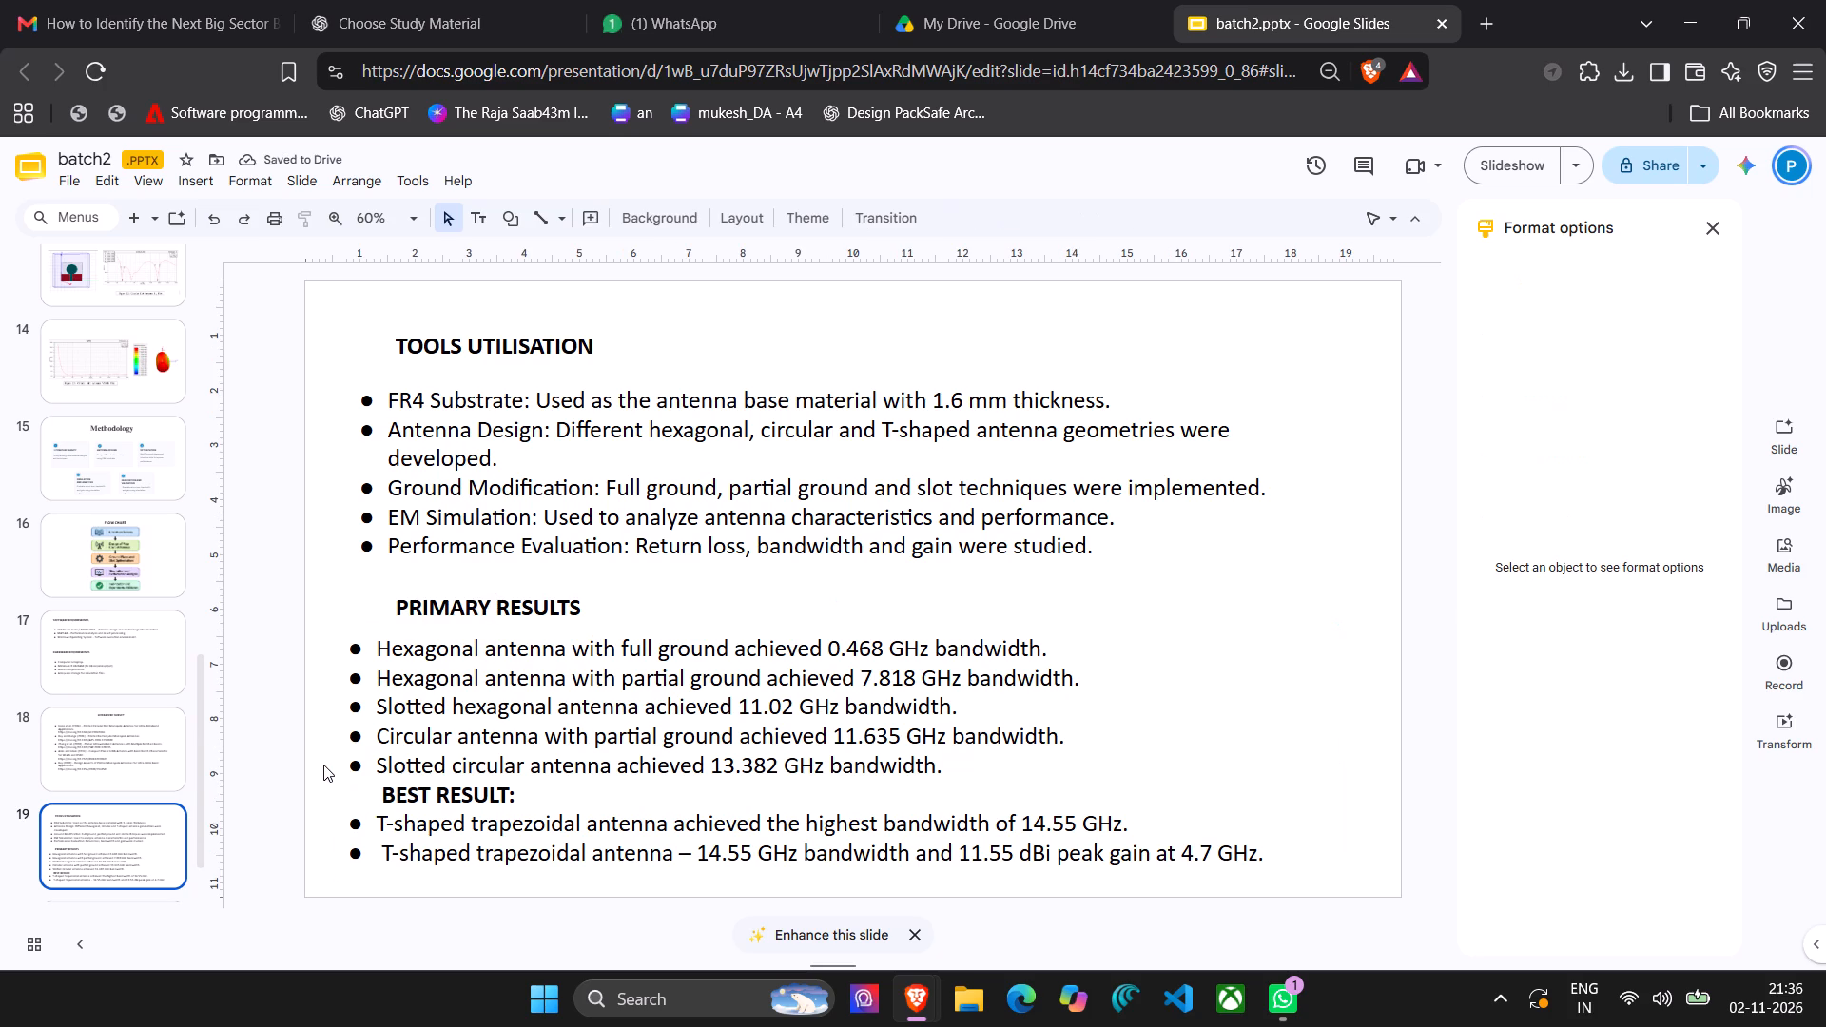
{"action": "left_click", "coordinate": [362, 795]}
{"action": "key", "text": "space"}
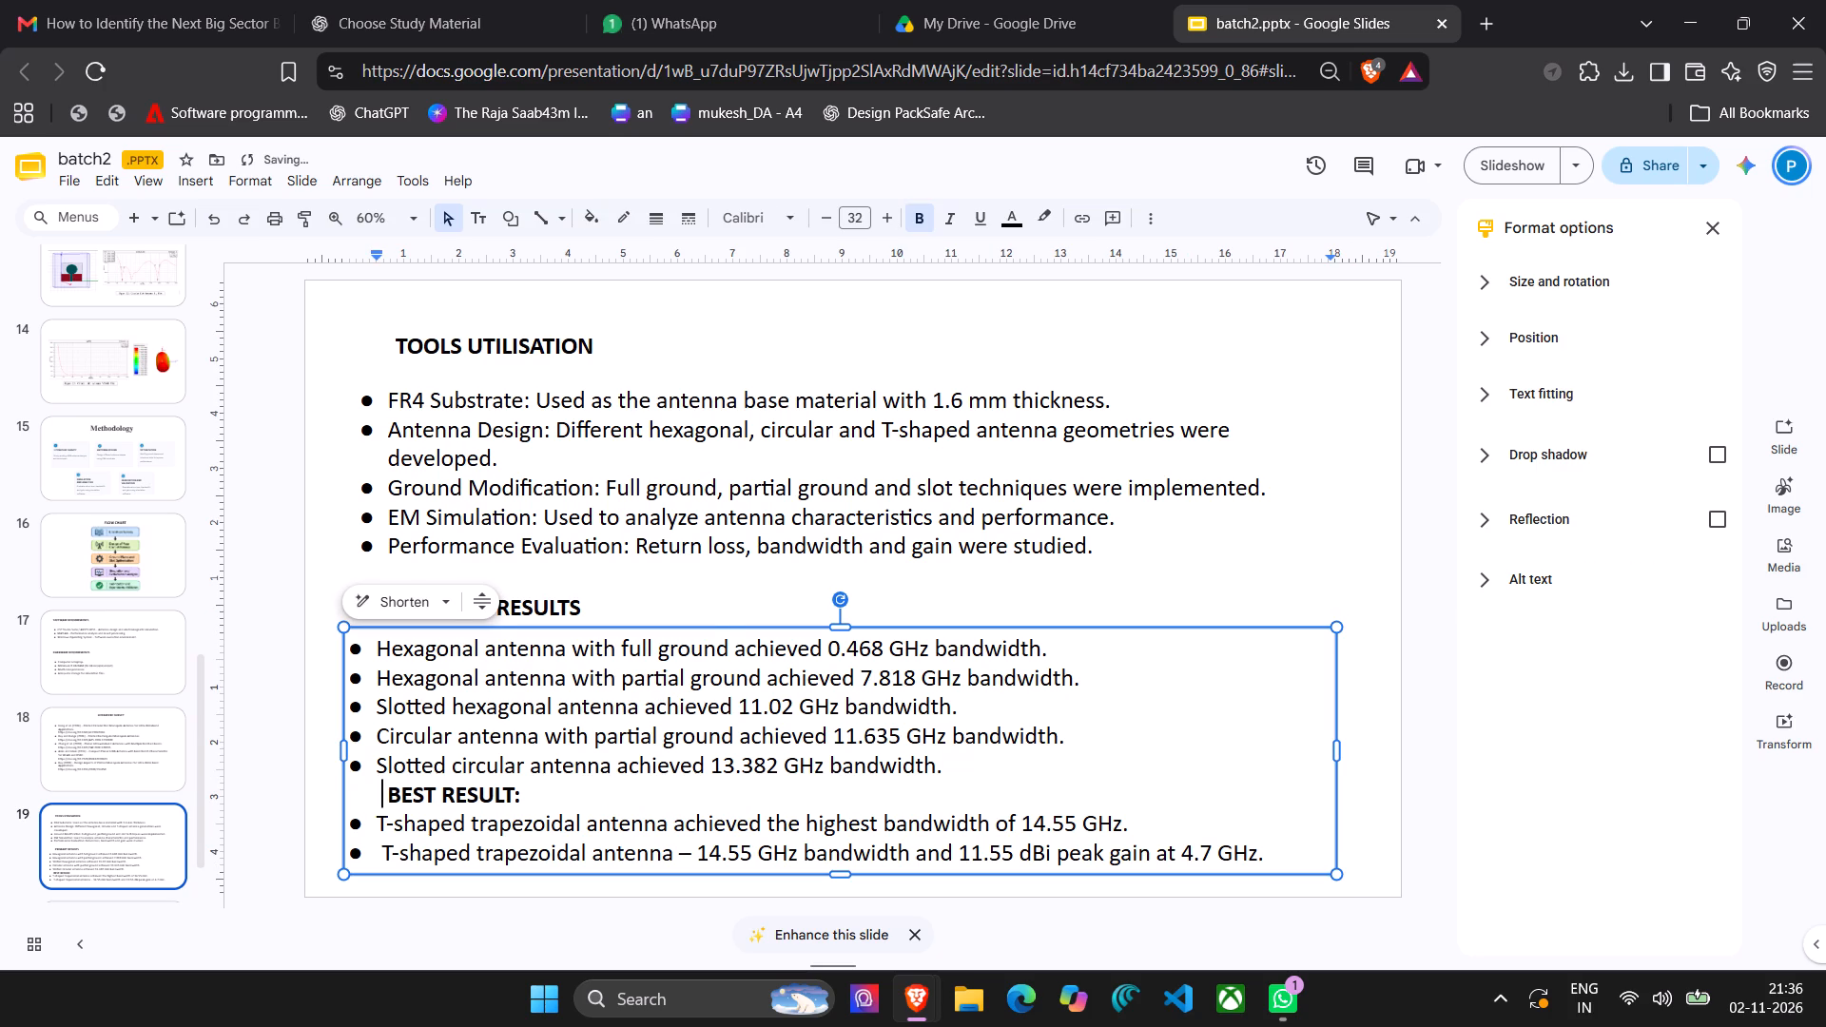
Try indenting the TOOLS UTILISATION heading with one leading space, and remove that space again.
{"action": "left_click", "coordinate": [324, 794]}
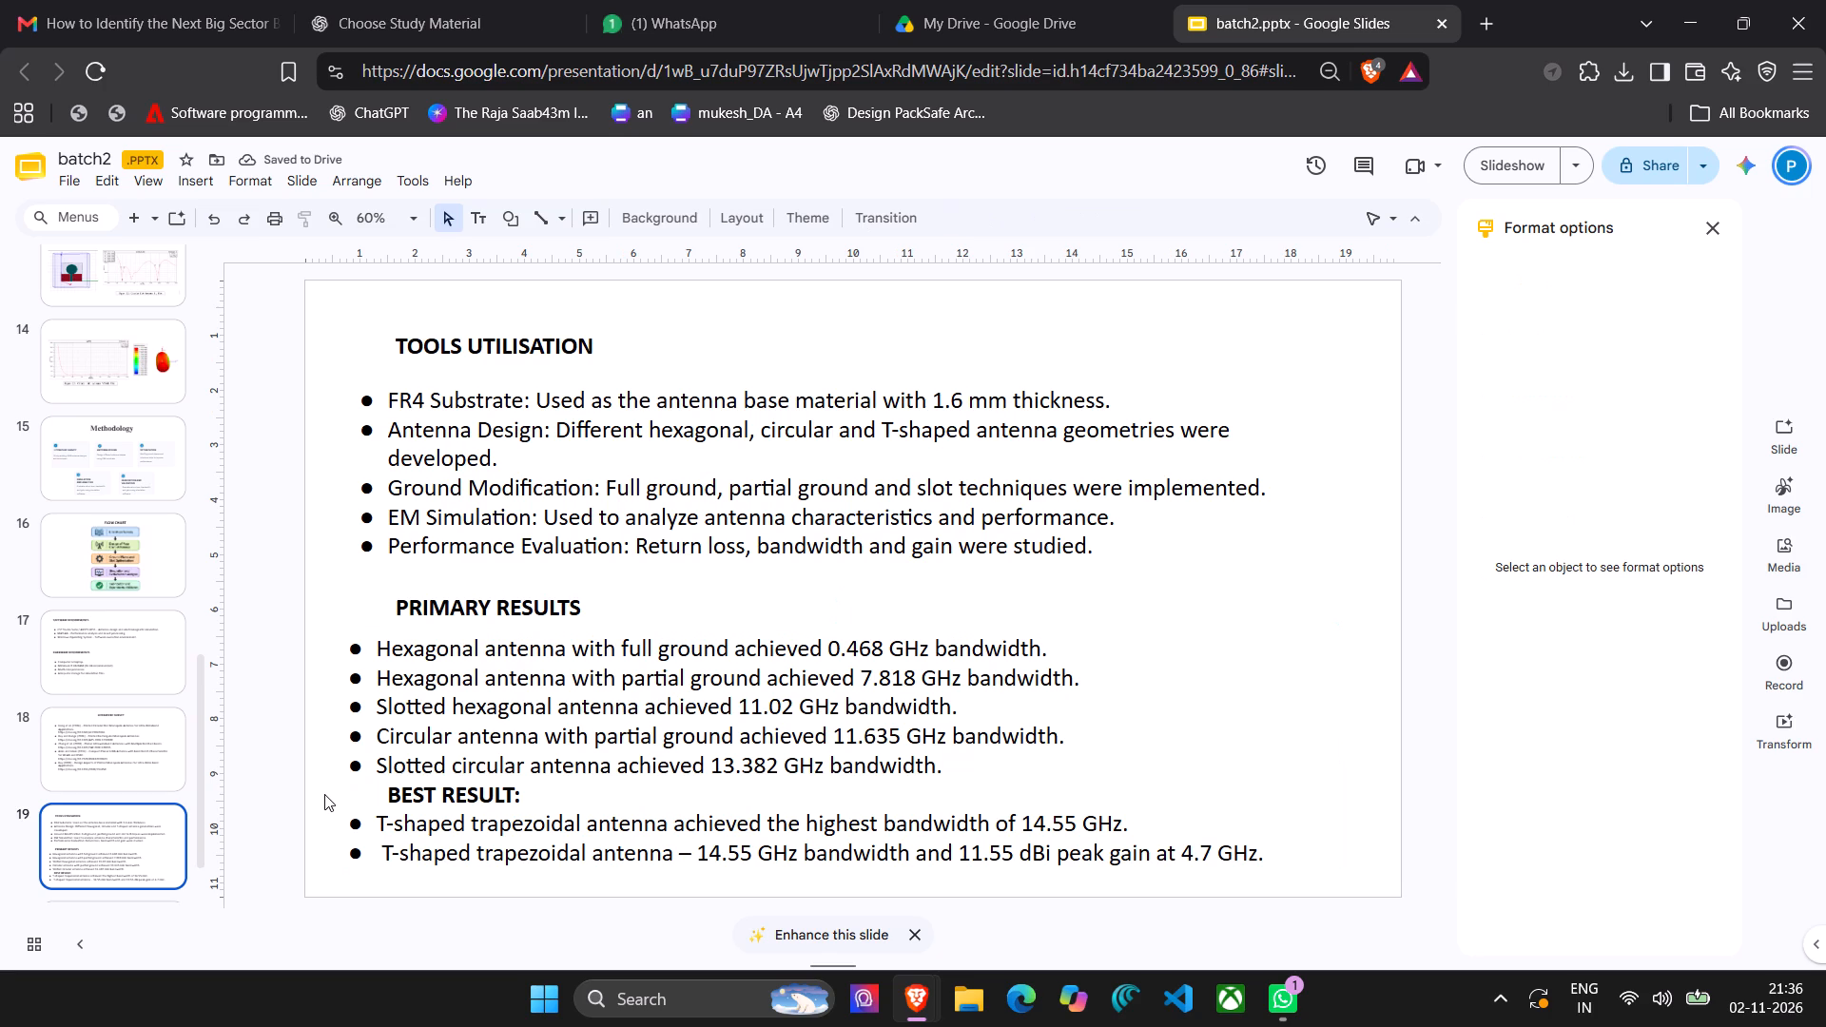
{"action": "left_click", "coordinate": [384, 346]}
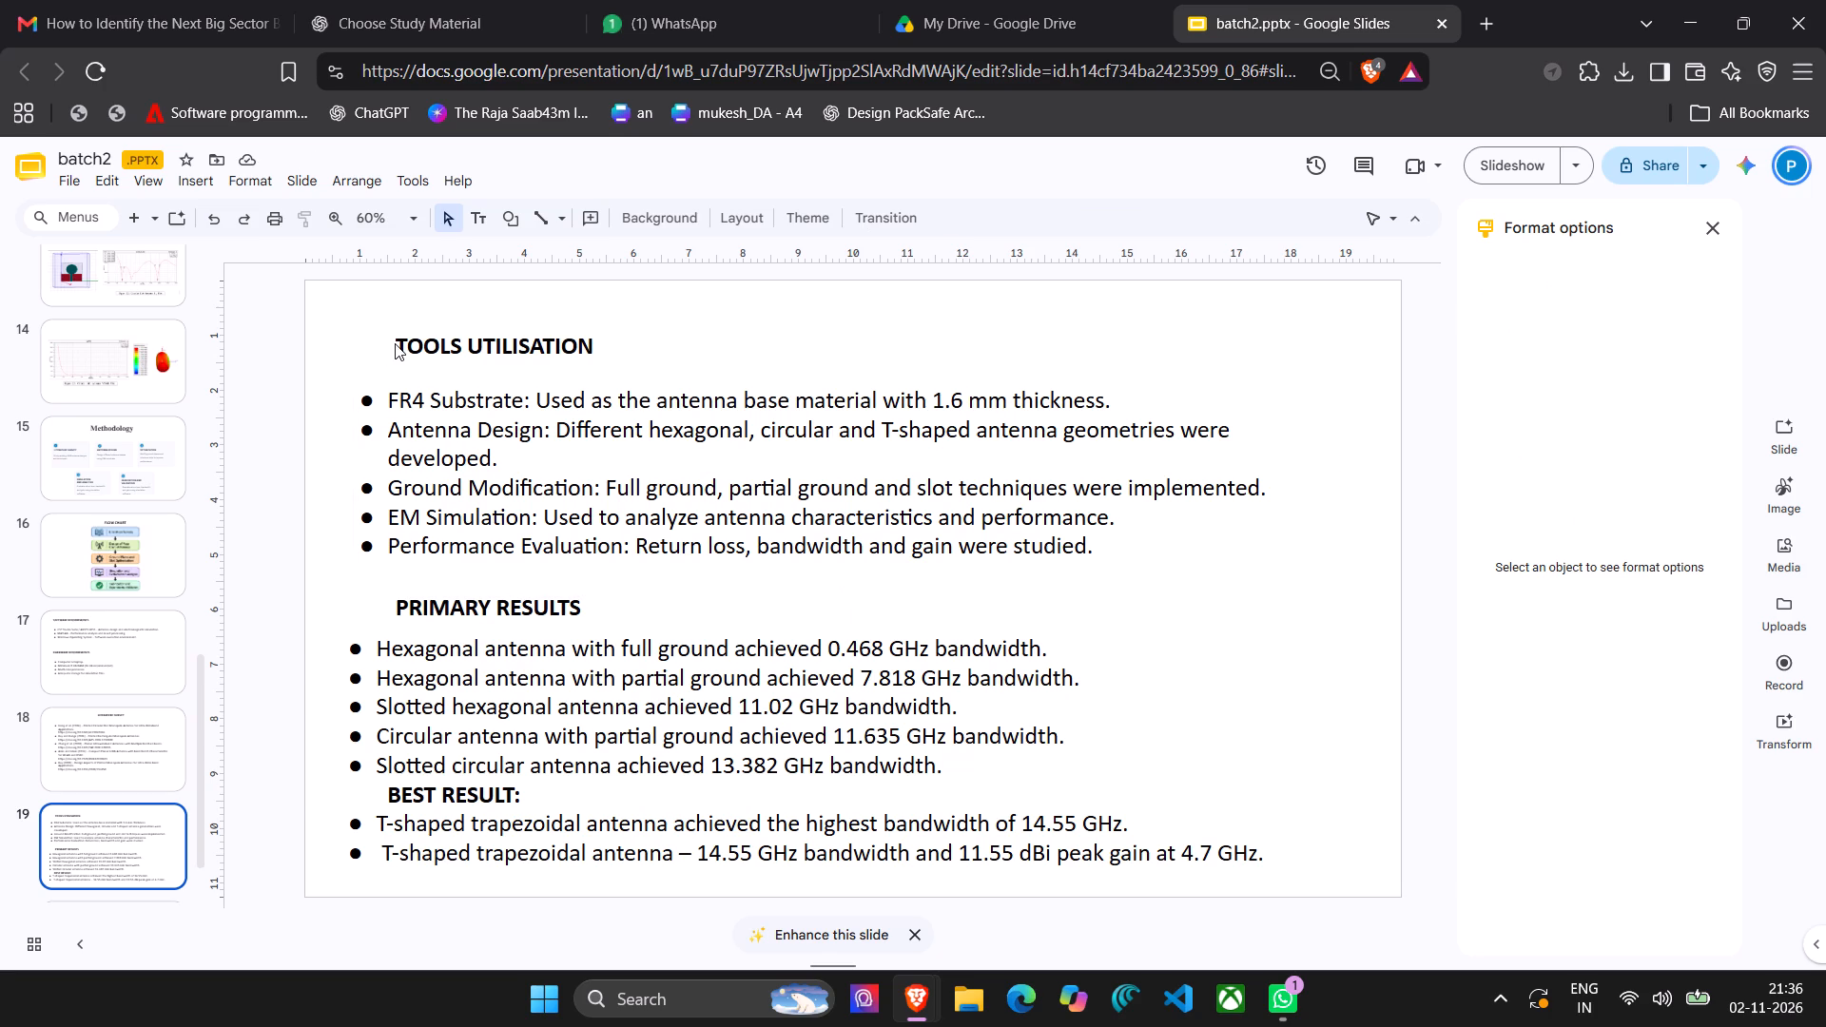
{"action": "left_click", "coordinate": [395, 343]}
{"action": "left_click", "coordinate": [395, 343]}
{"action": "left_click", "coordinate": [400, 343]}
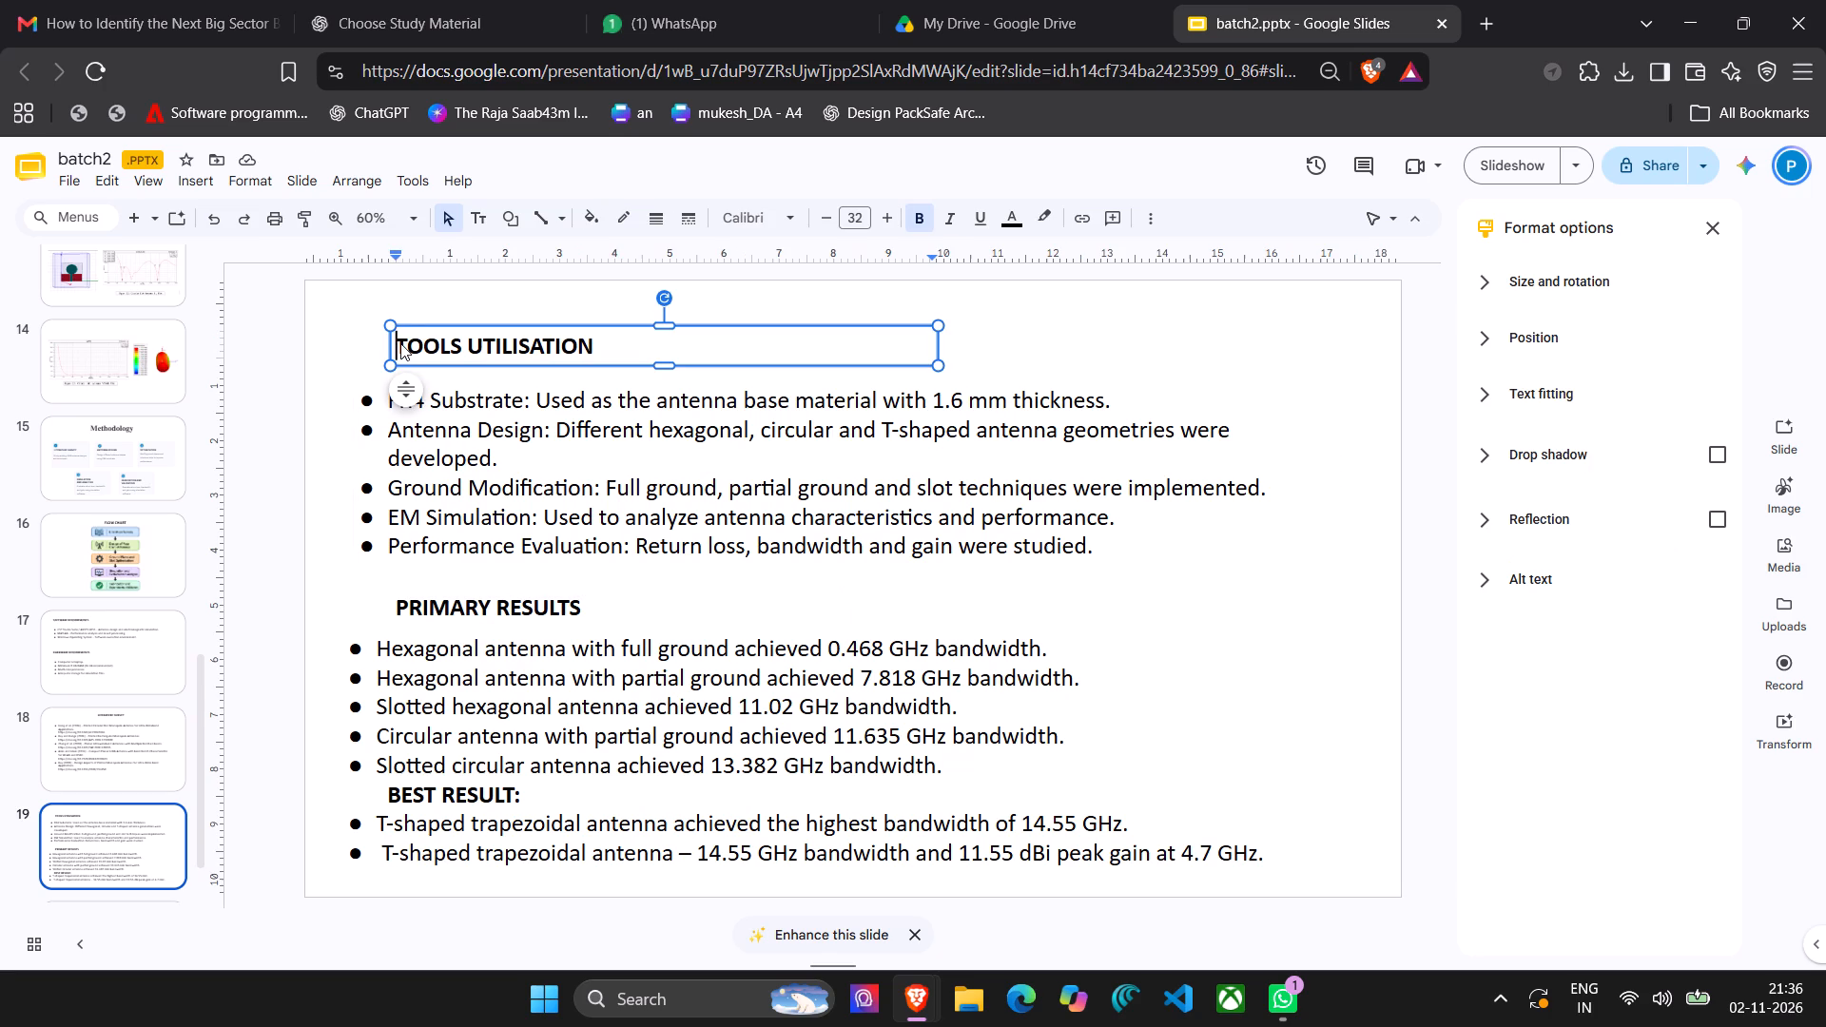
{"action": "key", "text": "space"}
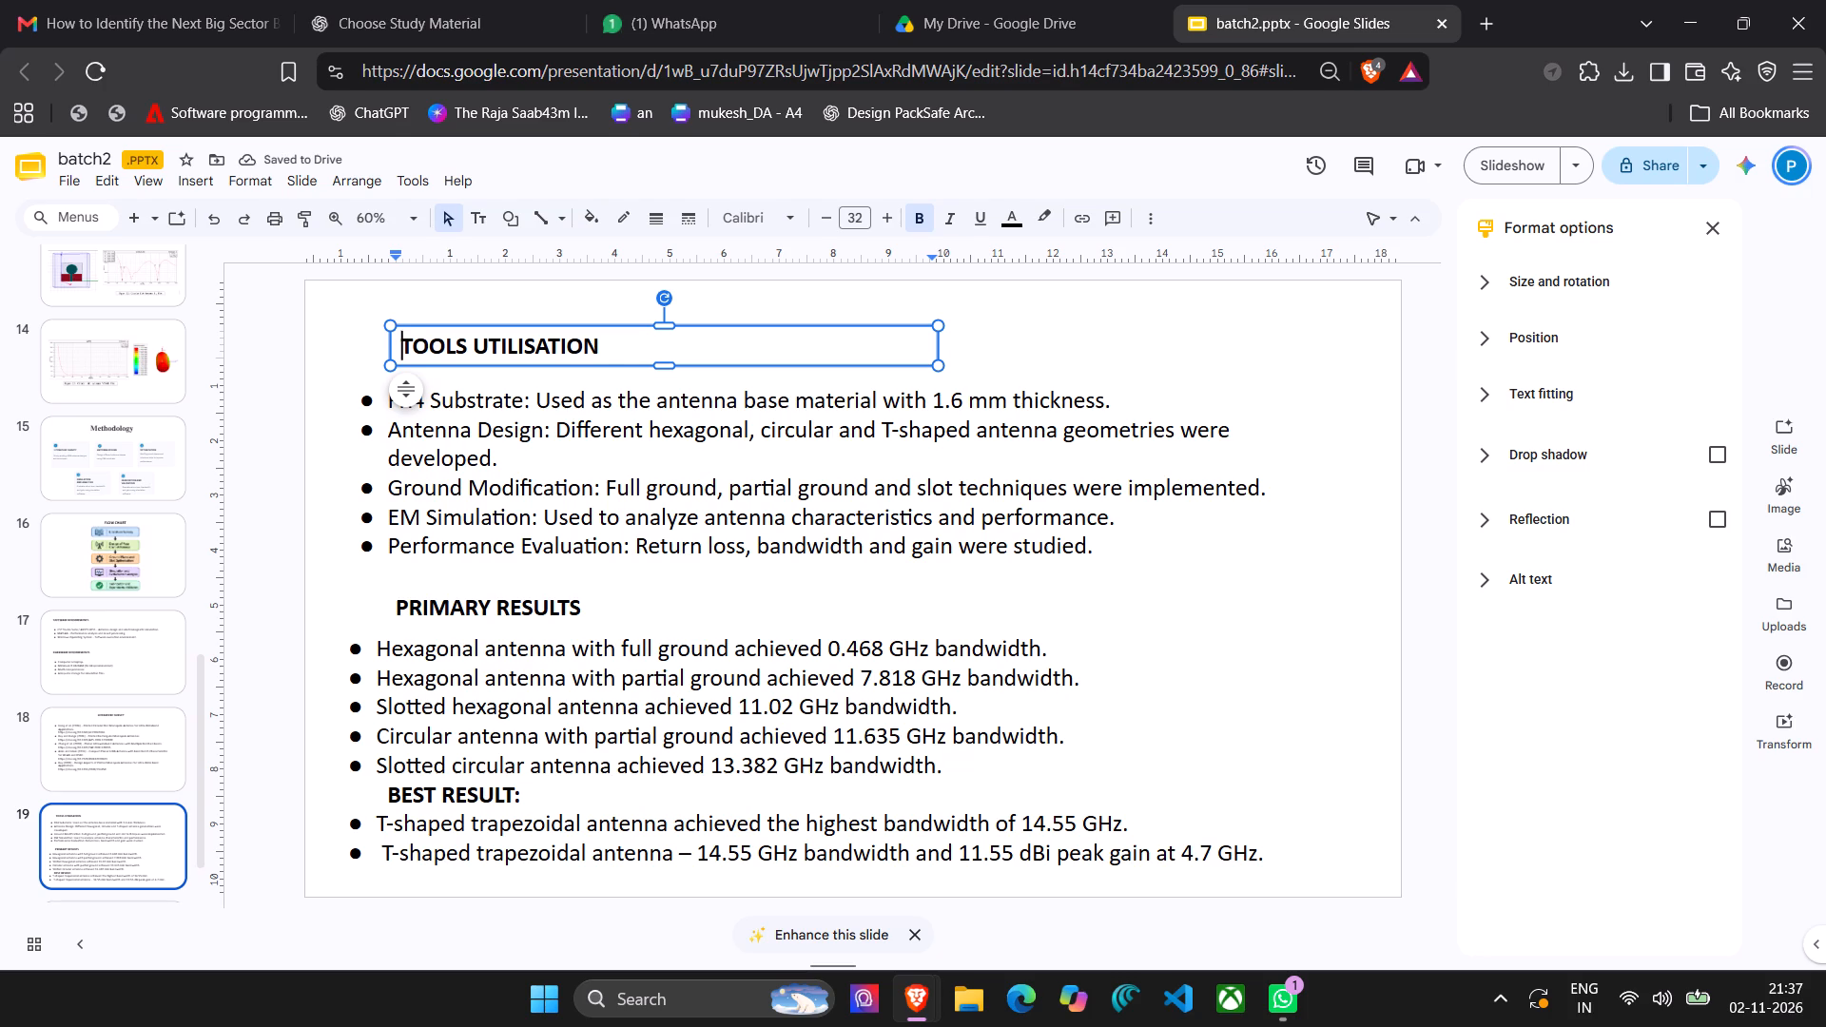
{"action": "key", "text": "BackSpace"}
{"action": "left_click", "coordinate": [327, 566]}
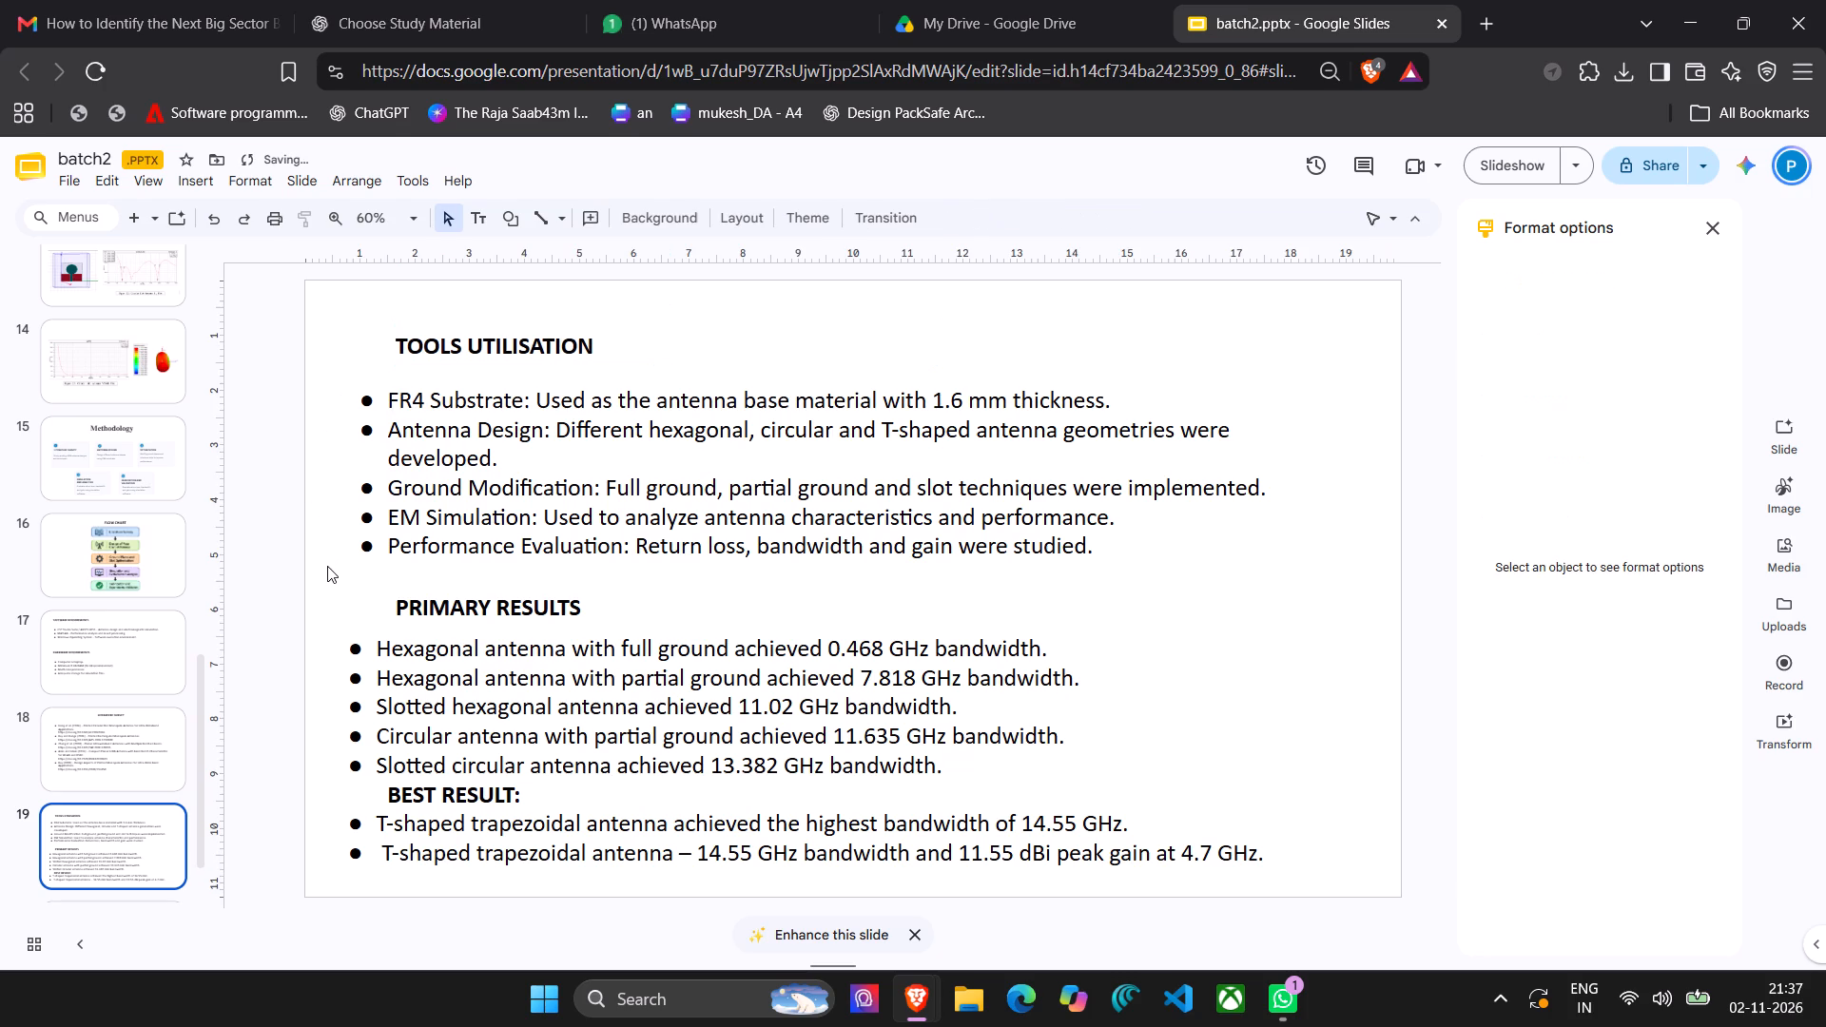
Shift the PRIMARY RESULTS heading and its bulleted results text box slightly upwards, keeping the heading just above the first bullet.
{"action": "left_click", "coordinate": [429, 619]}
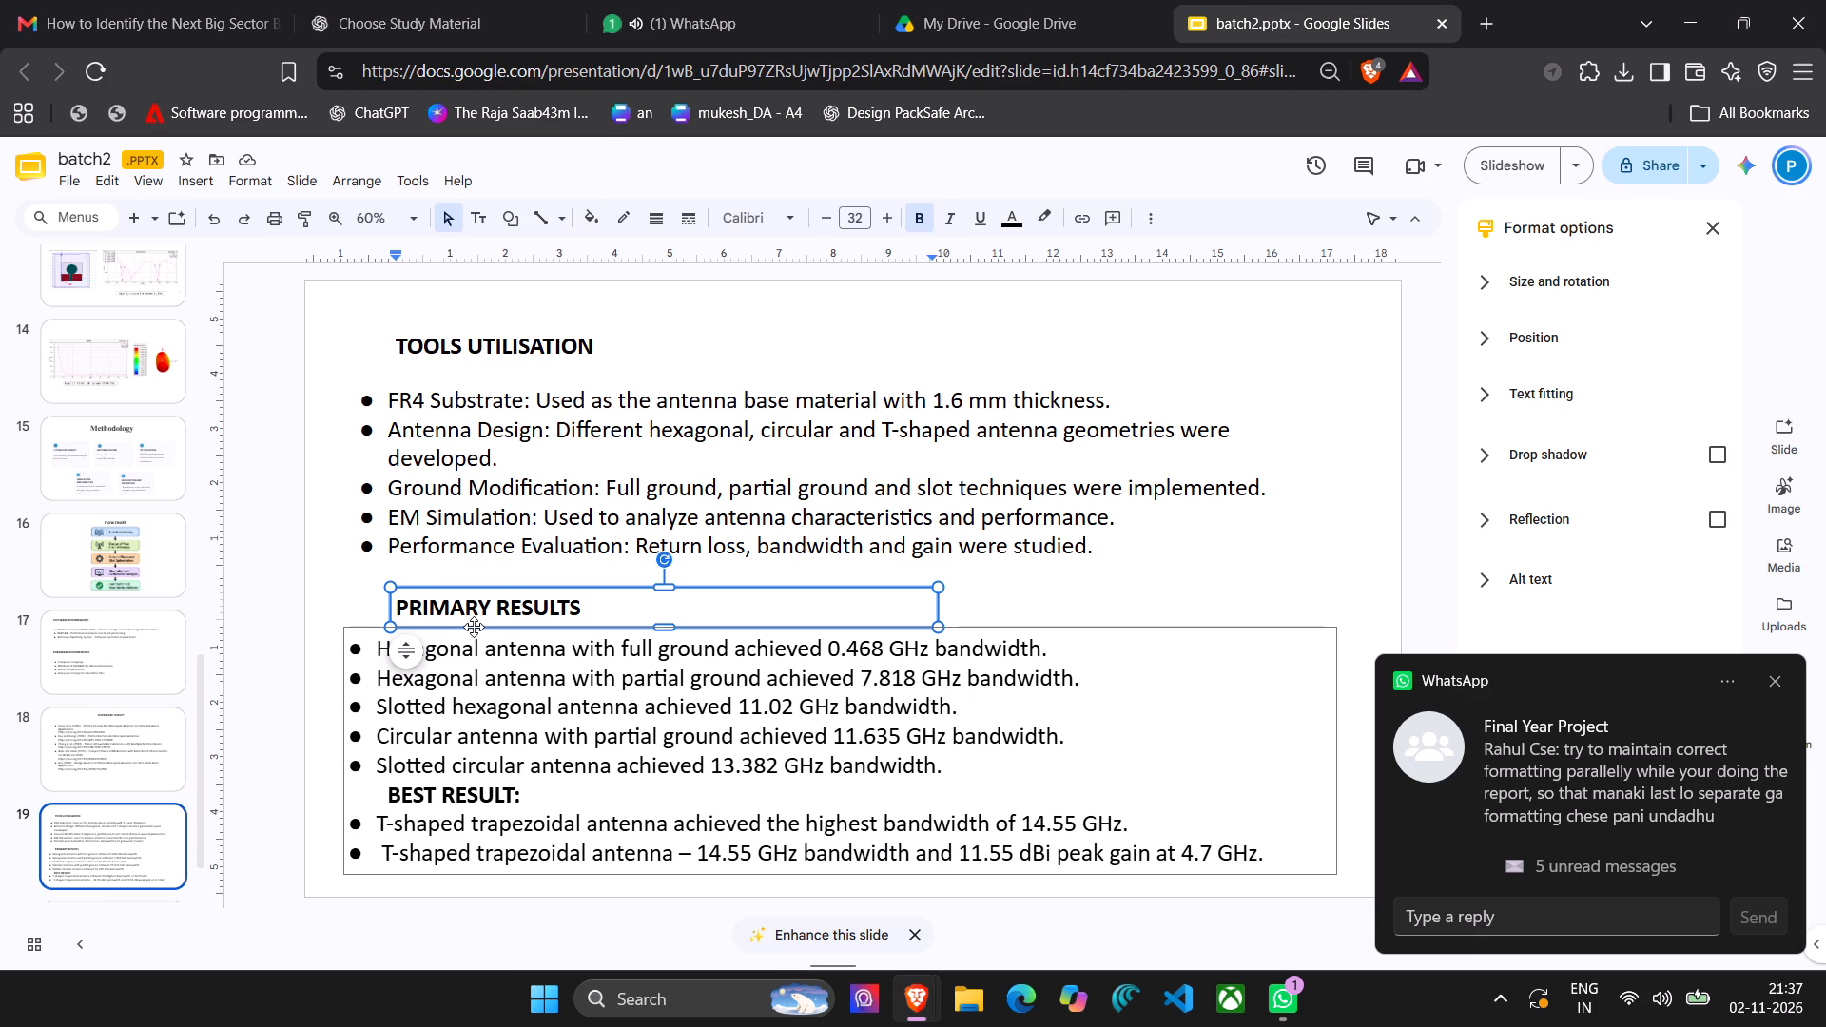
{"action": "left_click_drag", "start_coordinate": [474, 627], "coordinate": [474, 617]}
{"action": "left_click", "coordinate": [560, 591]}
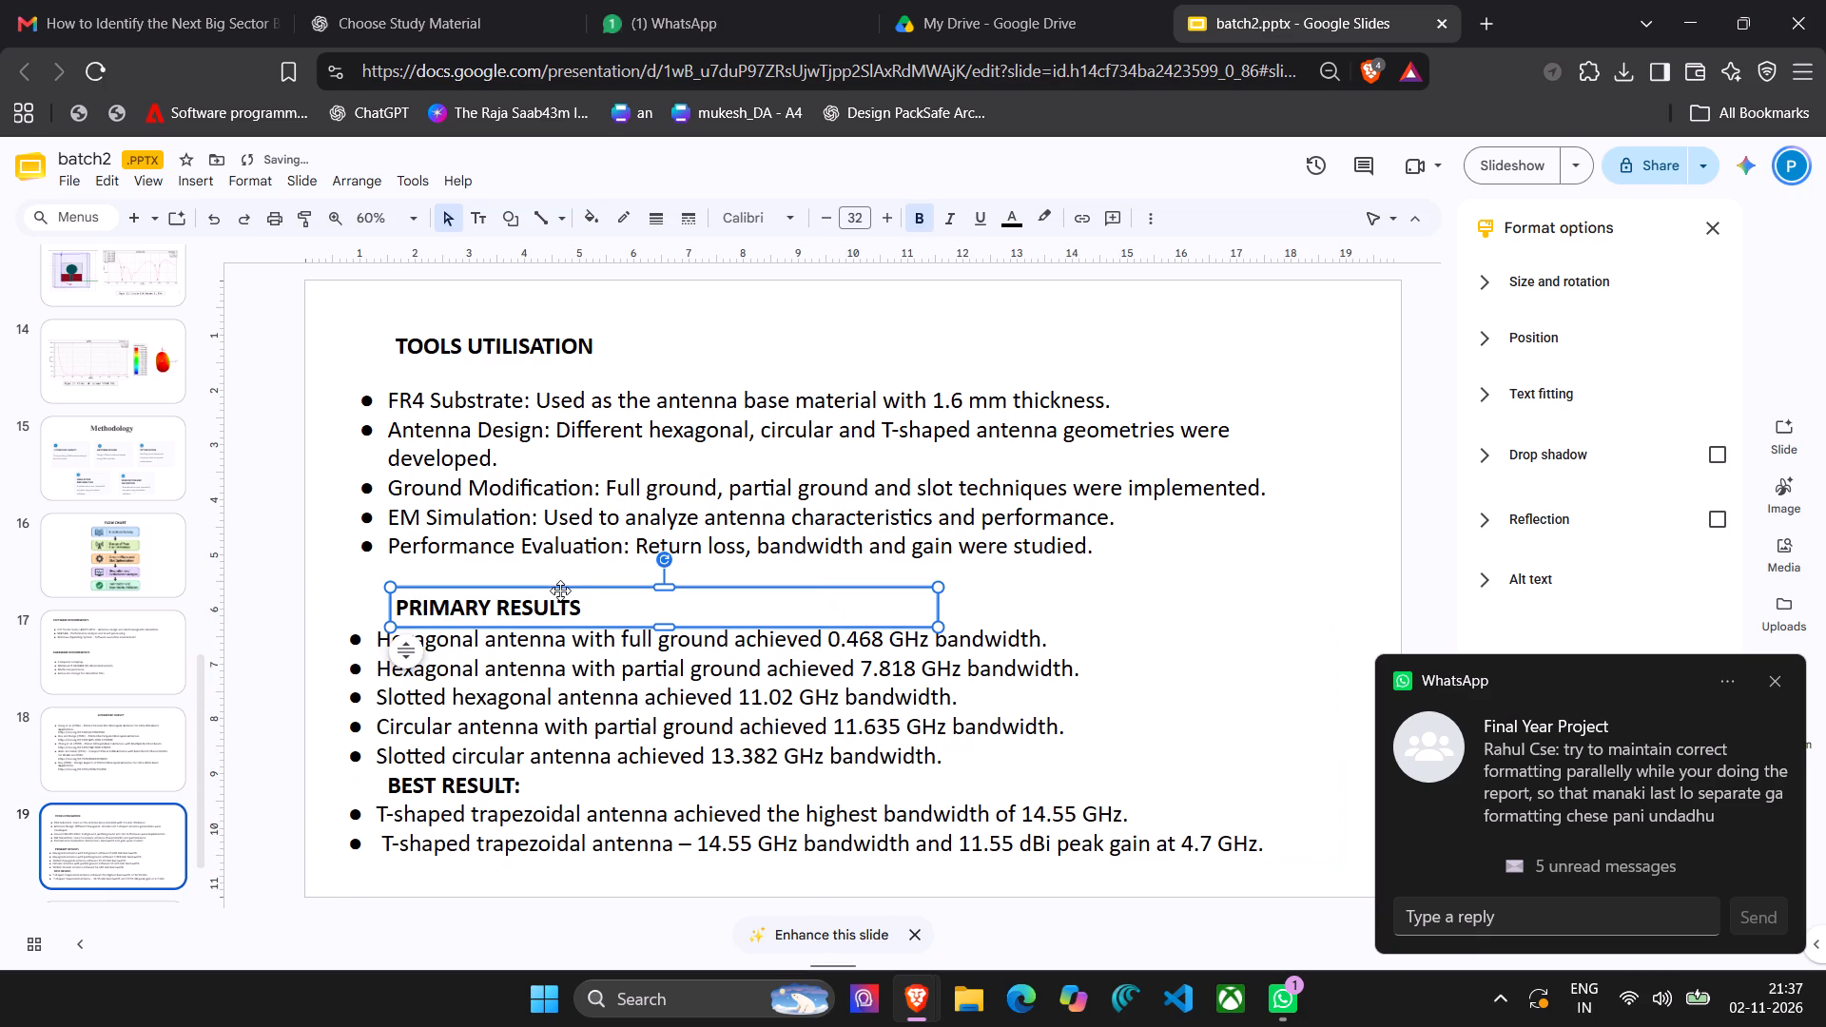
{"action": "triple_click", "coordinate": [560, 591]}
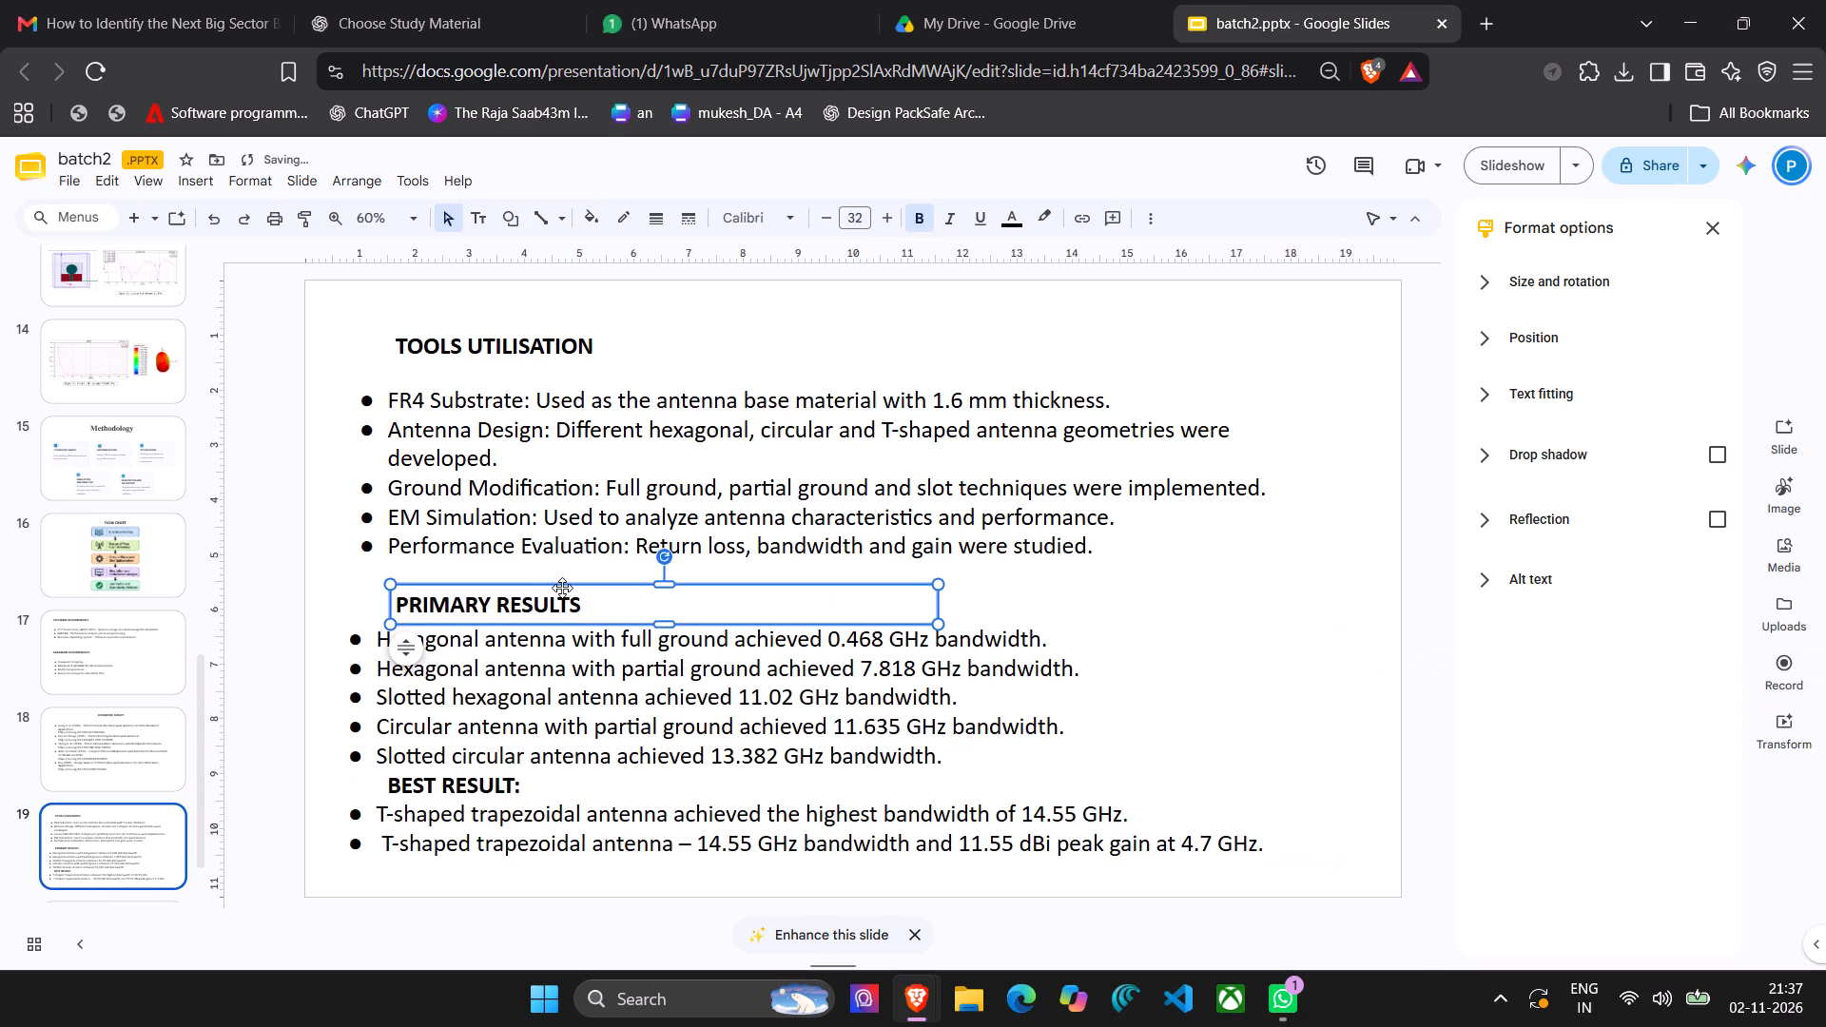
{"action": "left_click_drag", "start_coordinate": [562, 588], "coordinate": [562, 577]}
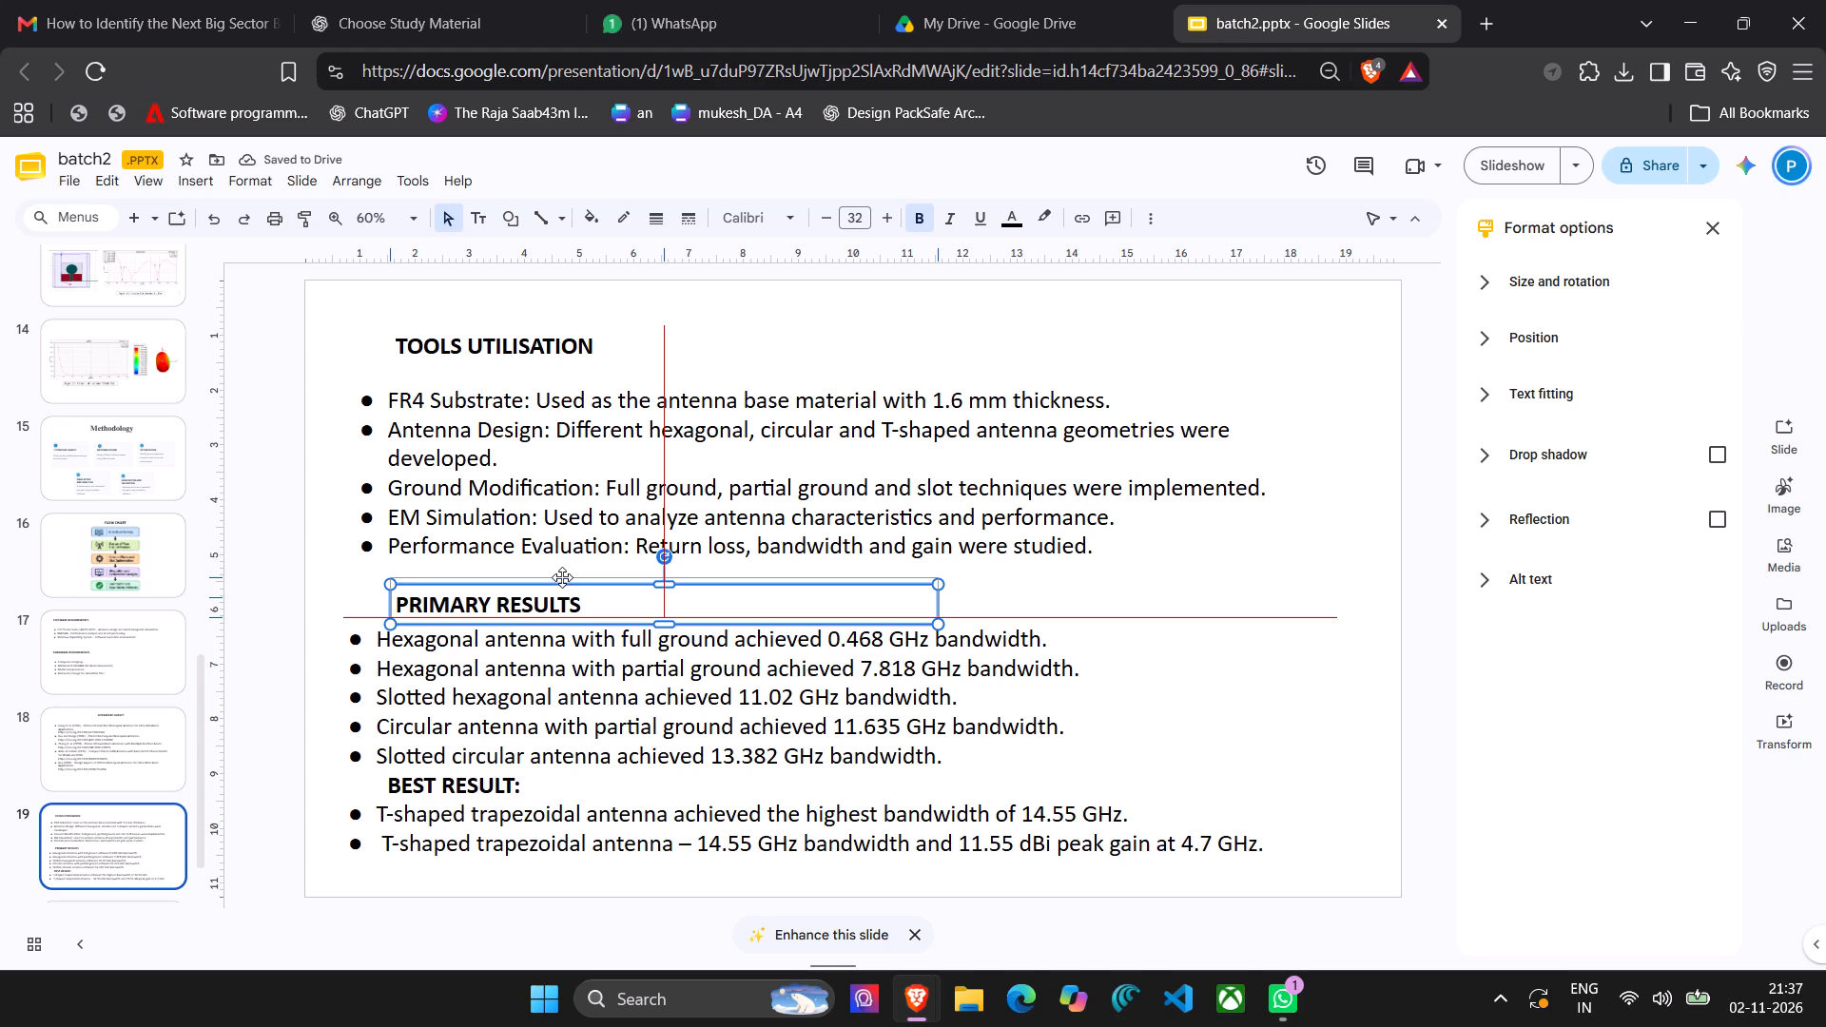
{"action": "left_click_drag", "start_coordinate": [562, 577], "coordinate": [562, 576]}
{"action": "left_click", "coordinate": [578, 660]}
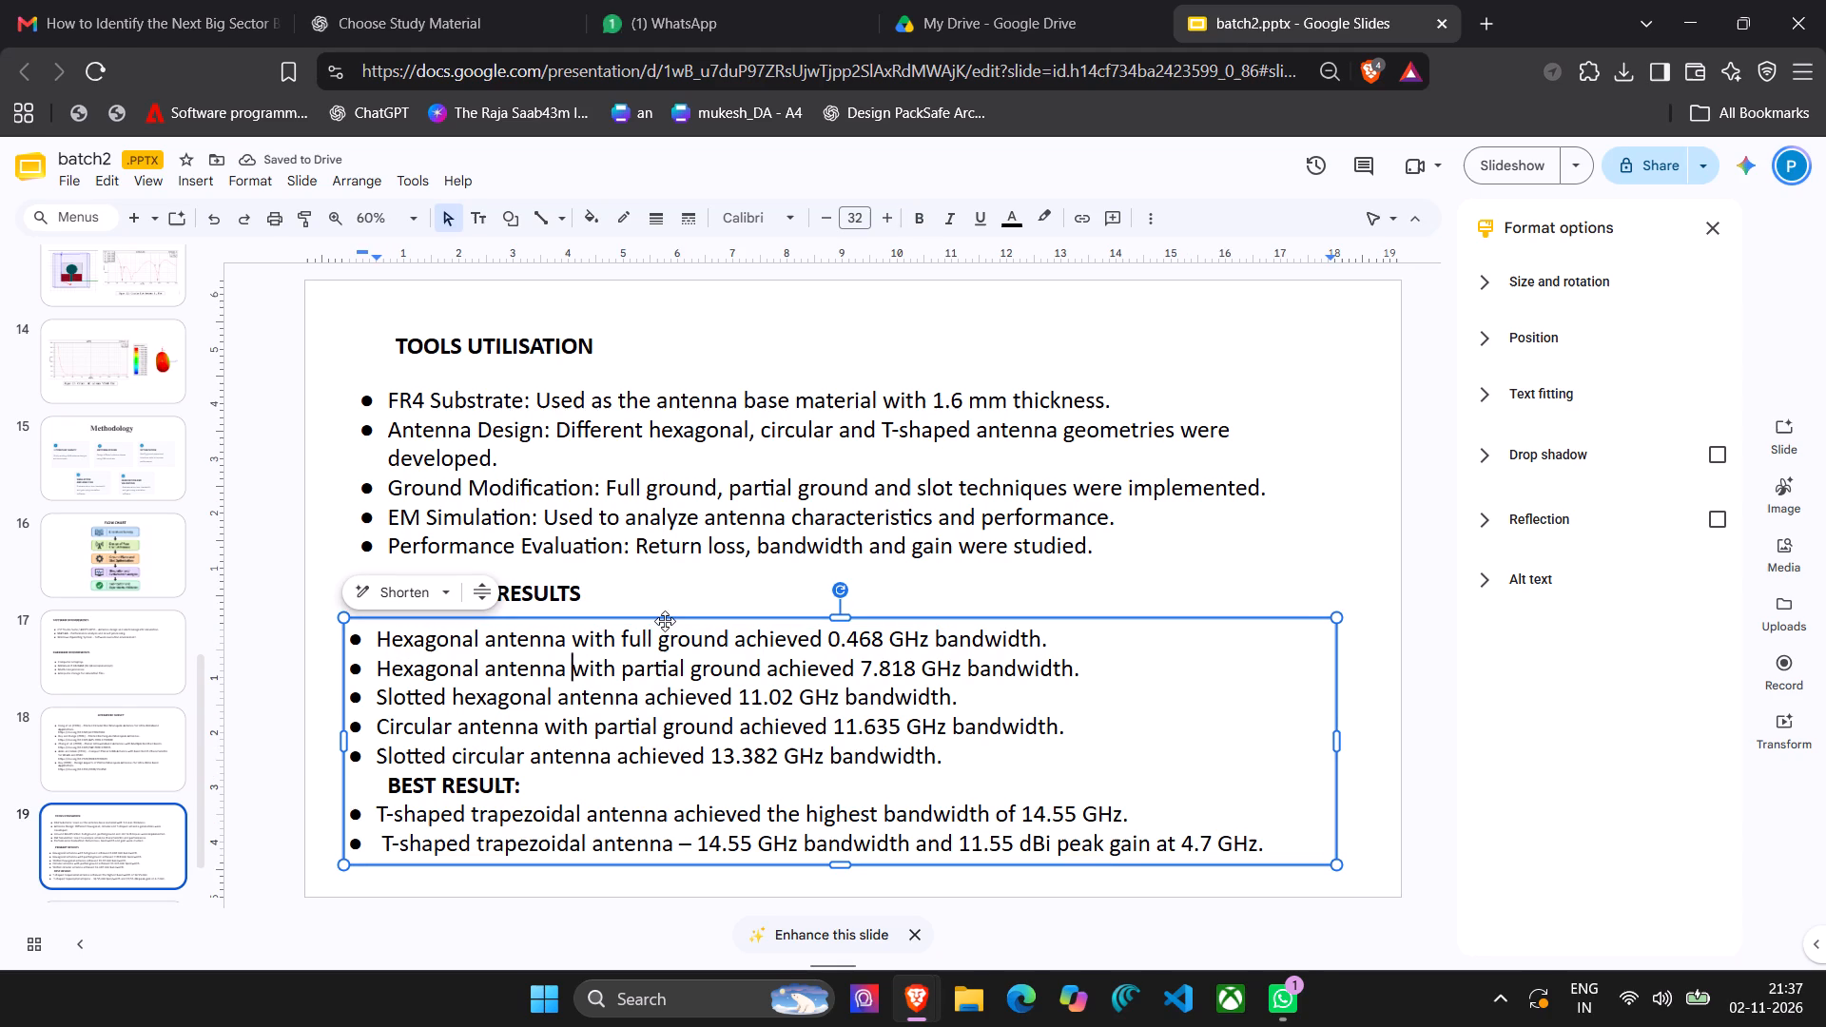
Nudge the bulleted results text box slightly up, closer to the PRIMARY RESULTS heading.
{"action": "left_click_drag", "start_coordinate": [665, 621], "coordinate": [665, 612]}
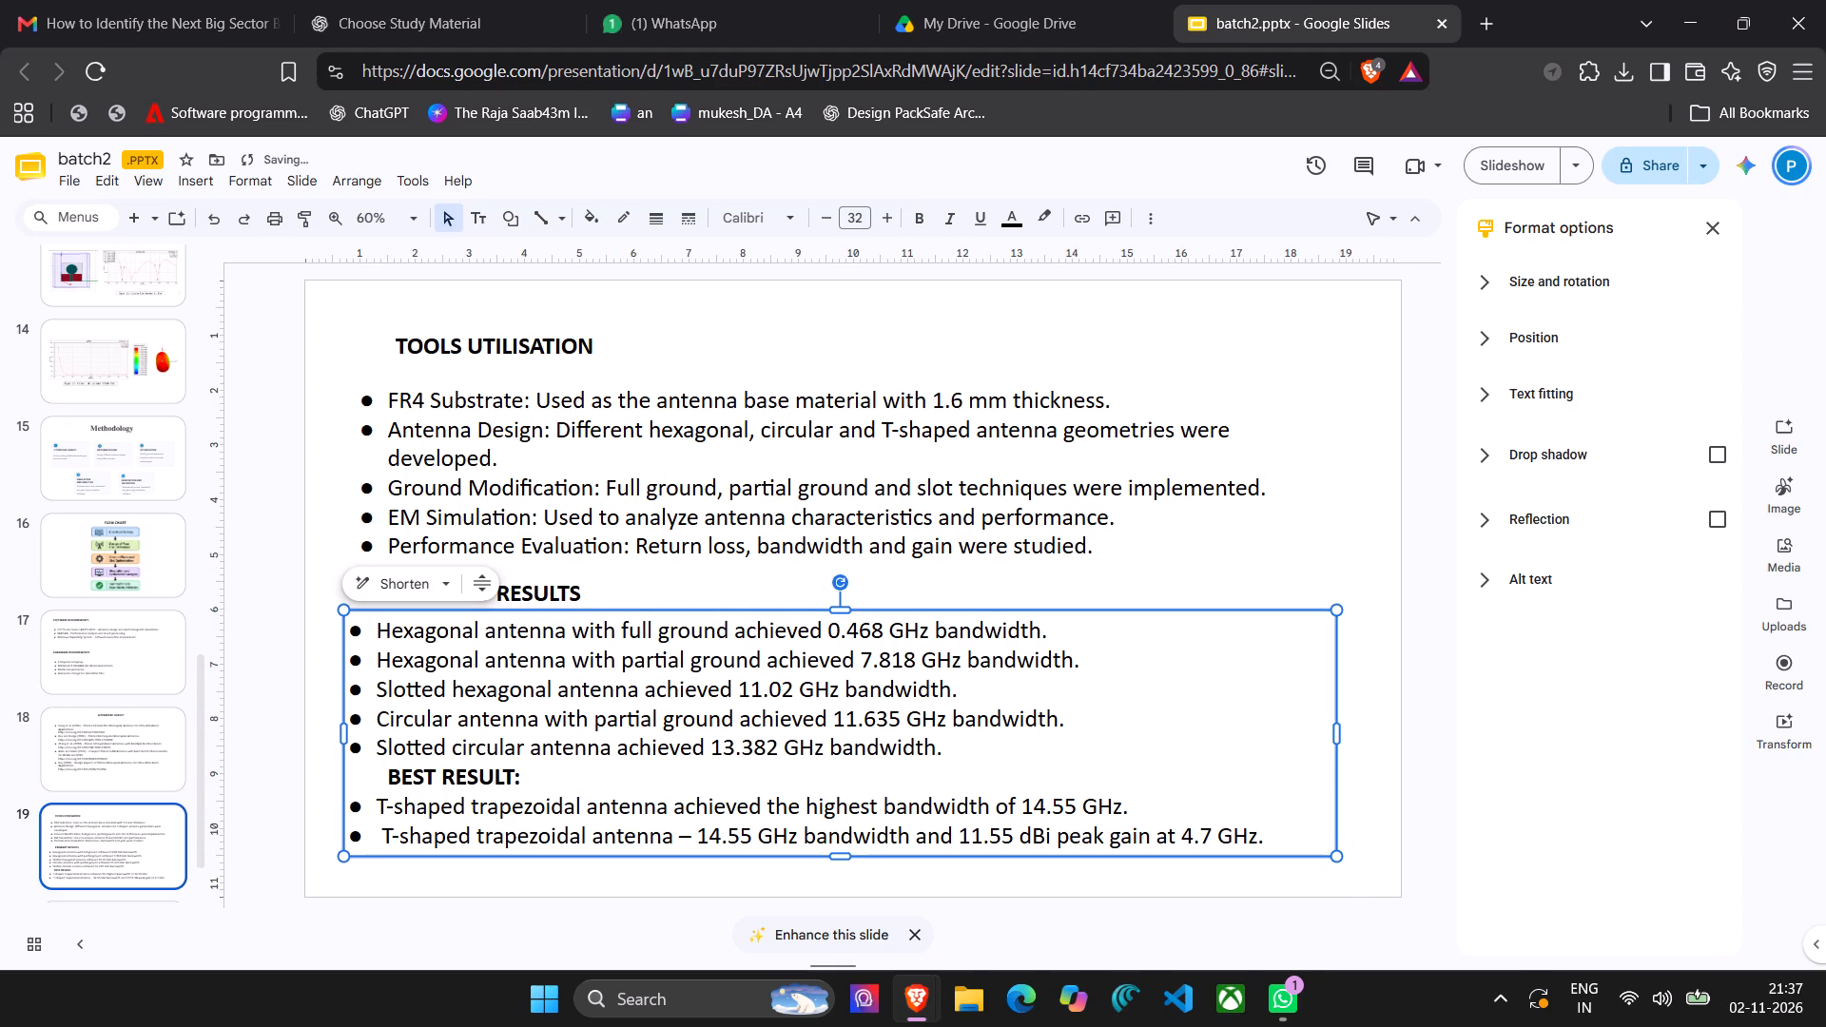
{"action": "left_click", "coordinate": [1360, 502]}
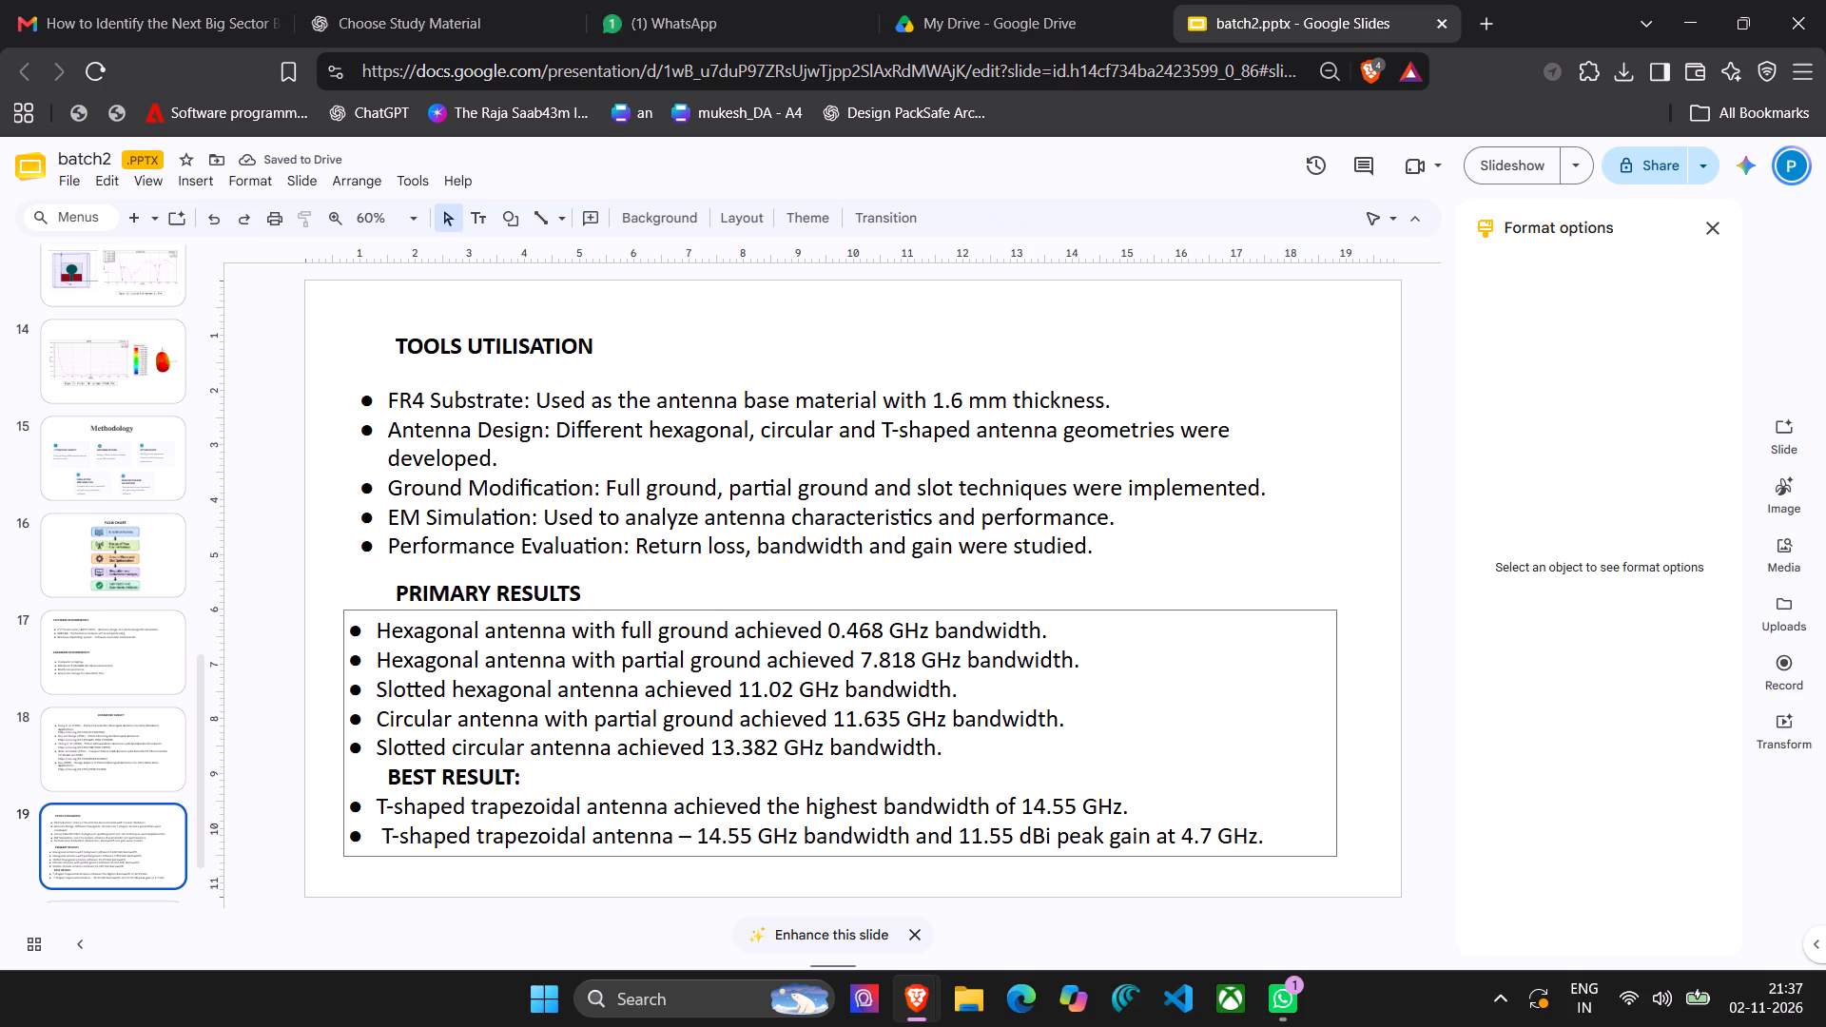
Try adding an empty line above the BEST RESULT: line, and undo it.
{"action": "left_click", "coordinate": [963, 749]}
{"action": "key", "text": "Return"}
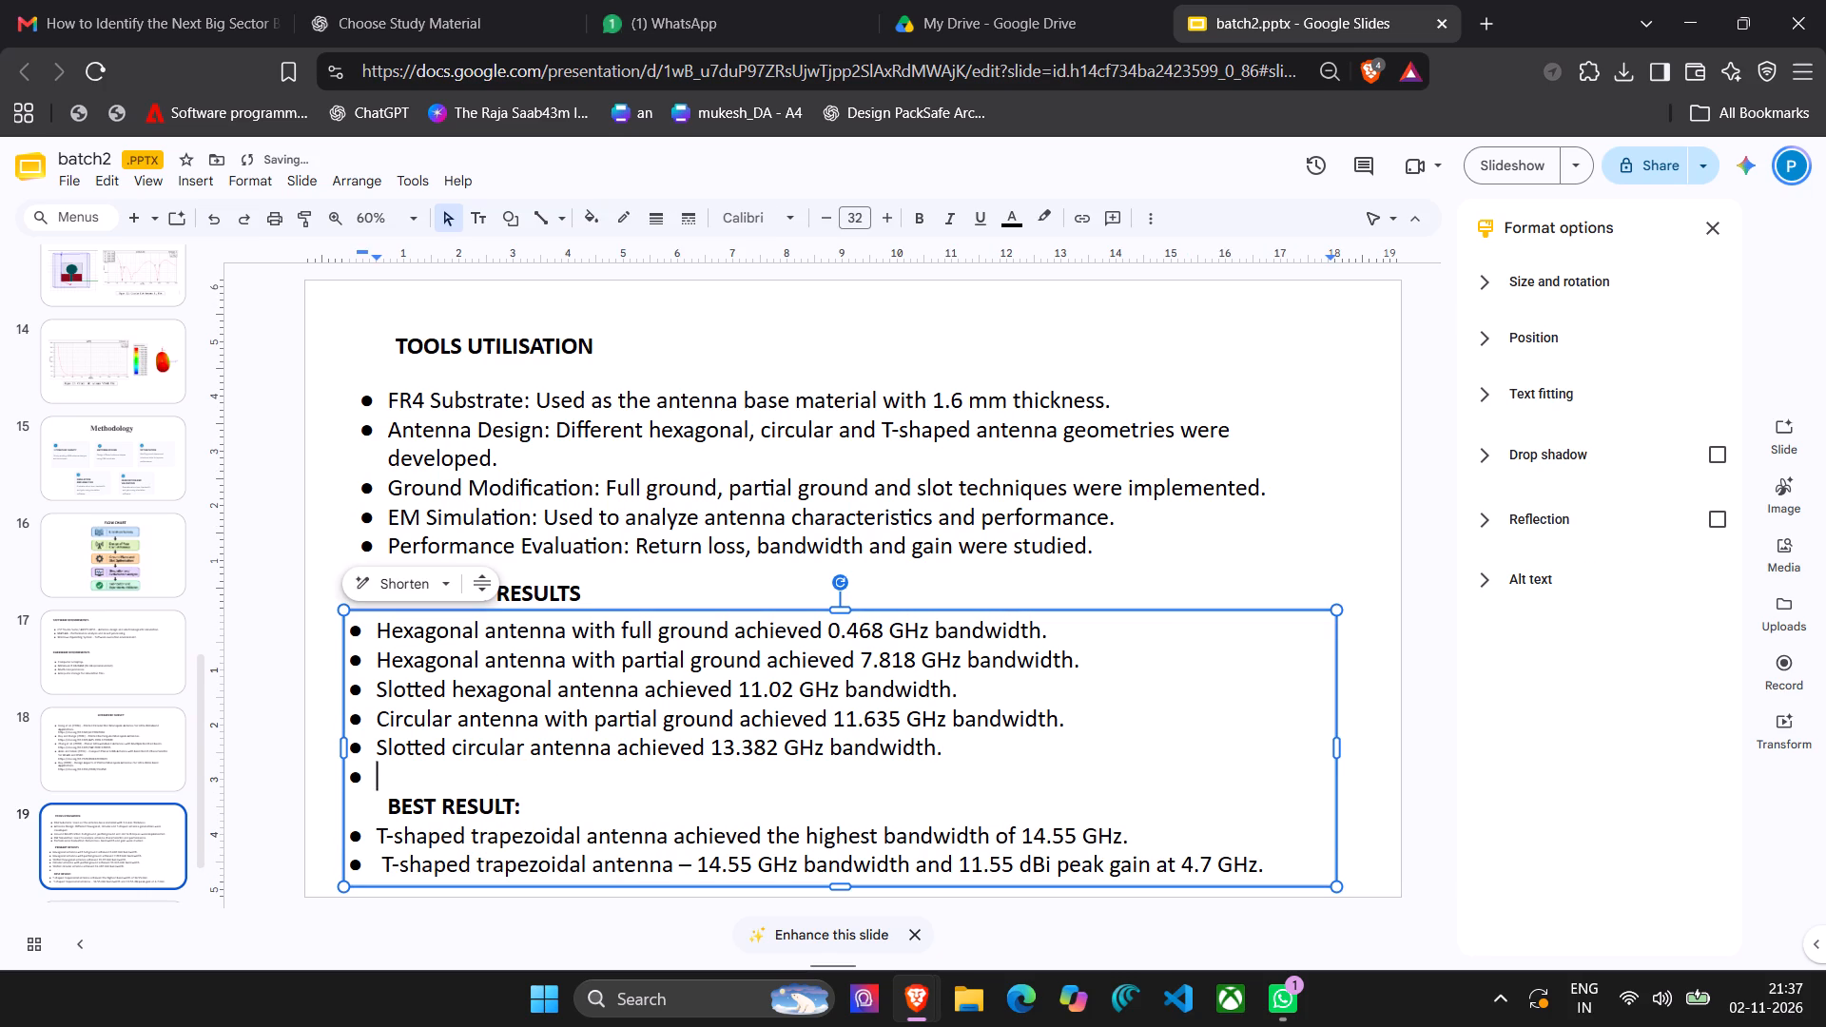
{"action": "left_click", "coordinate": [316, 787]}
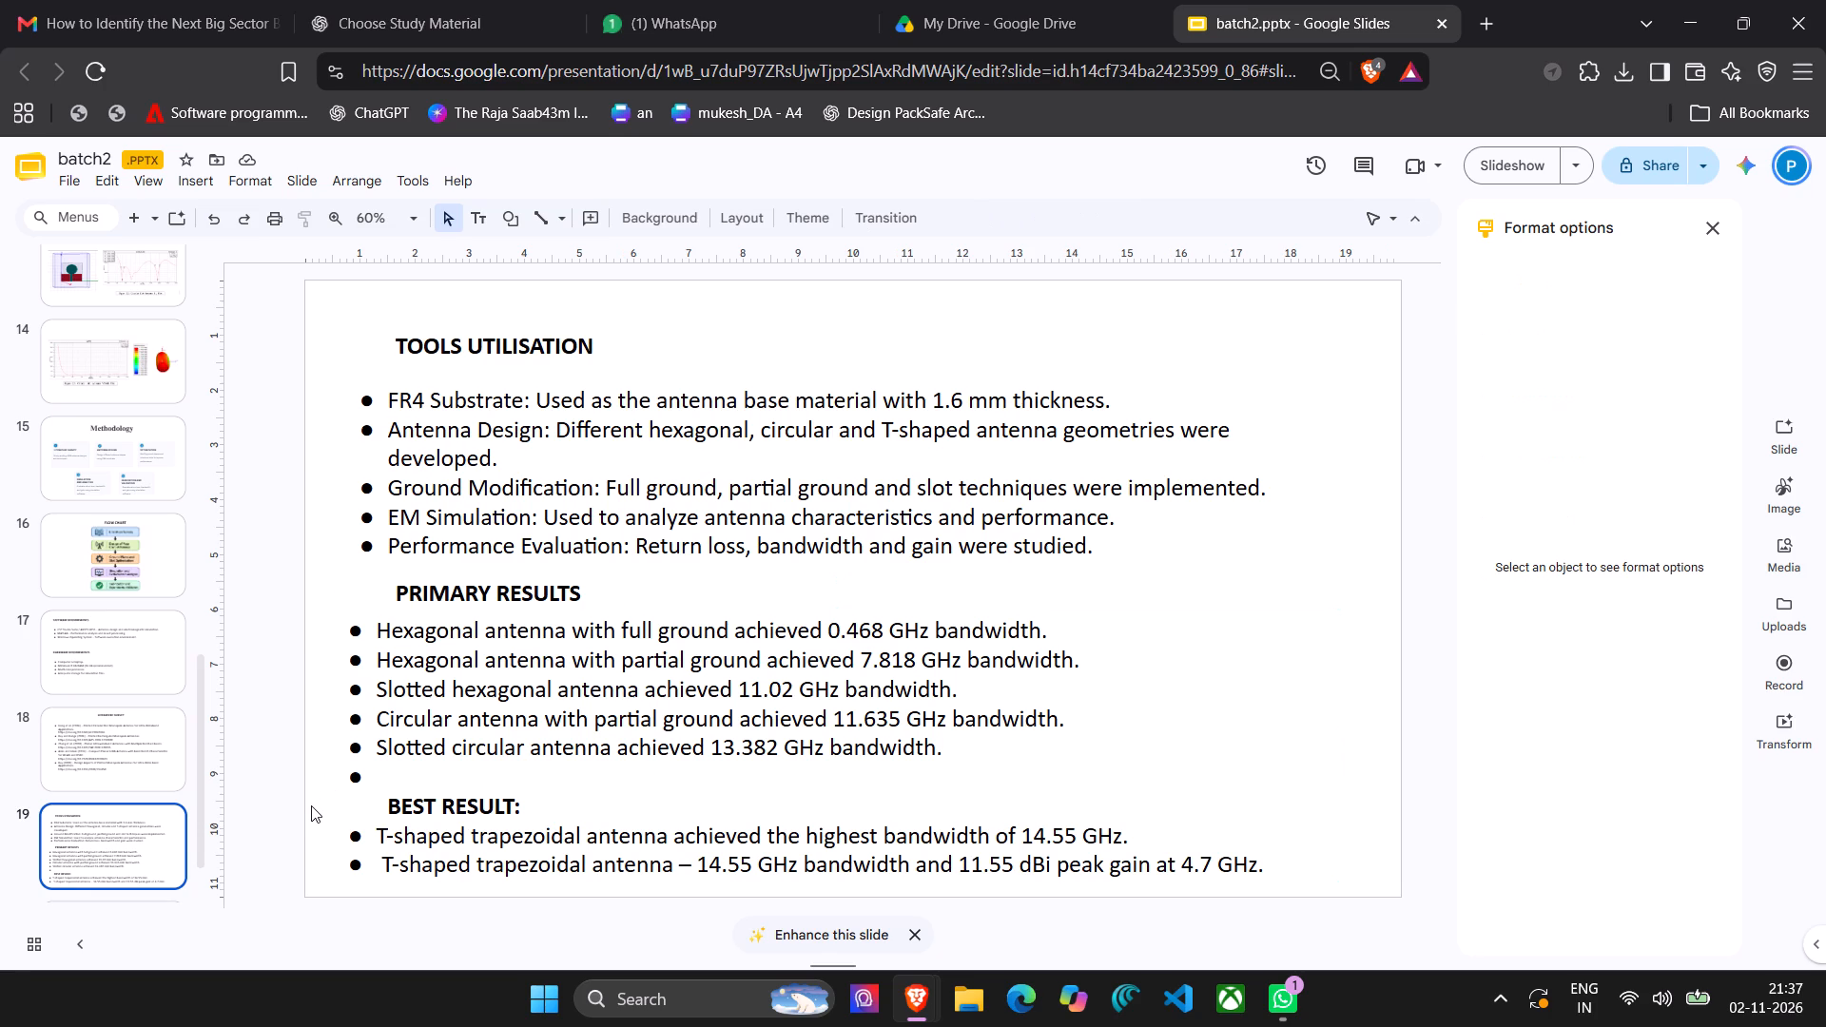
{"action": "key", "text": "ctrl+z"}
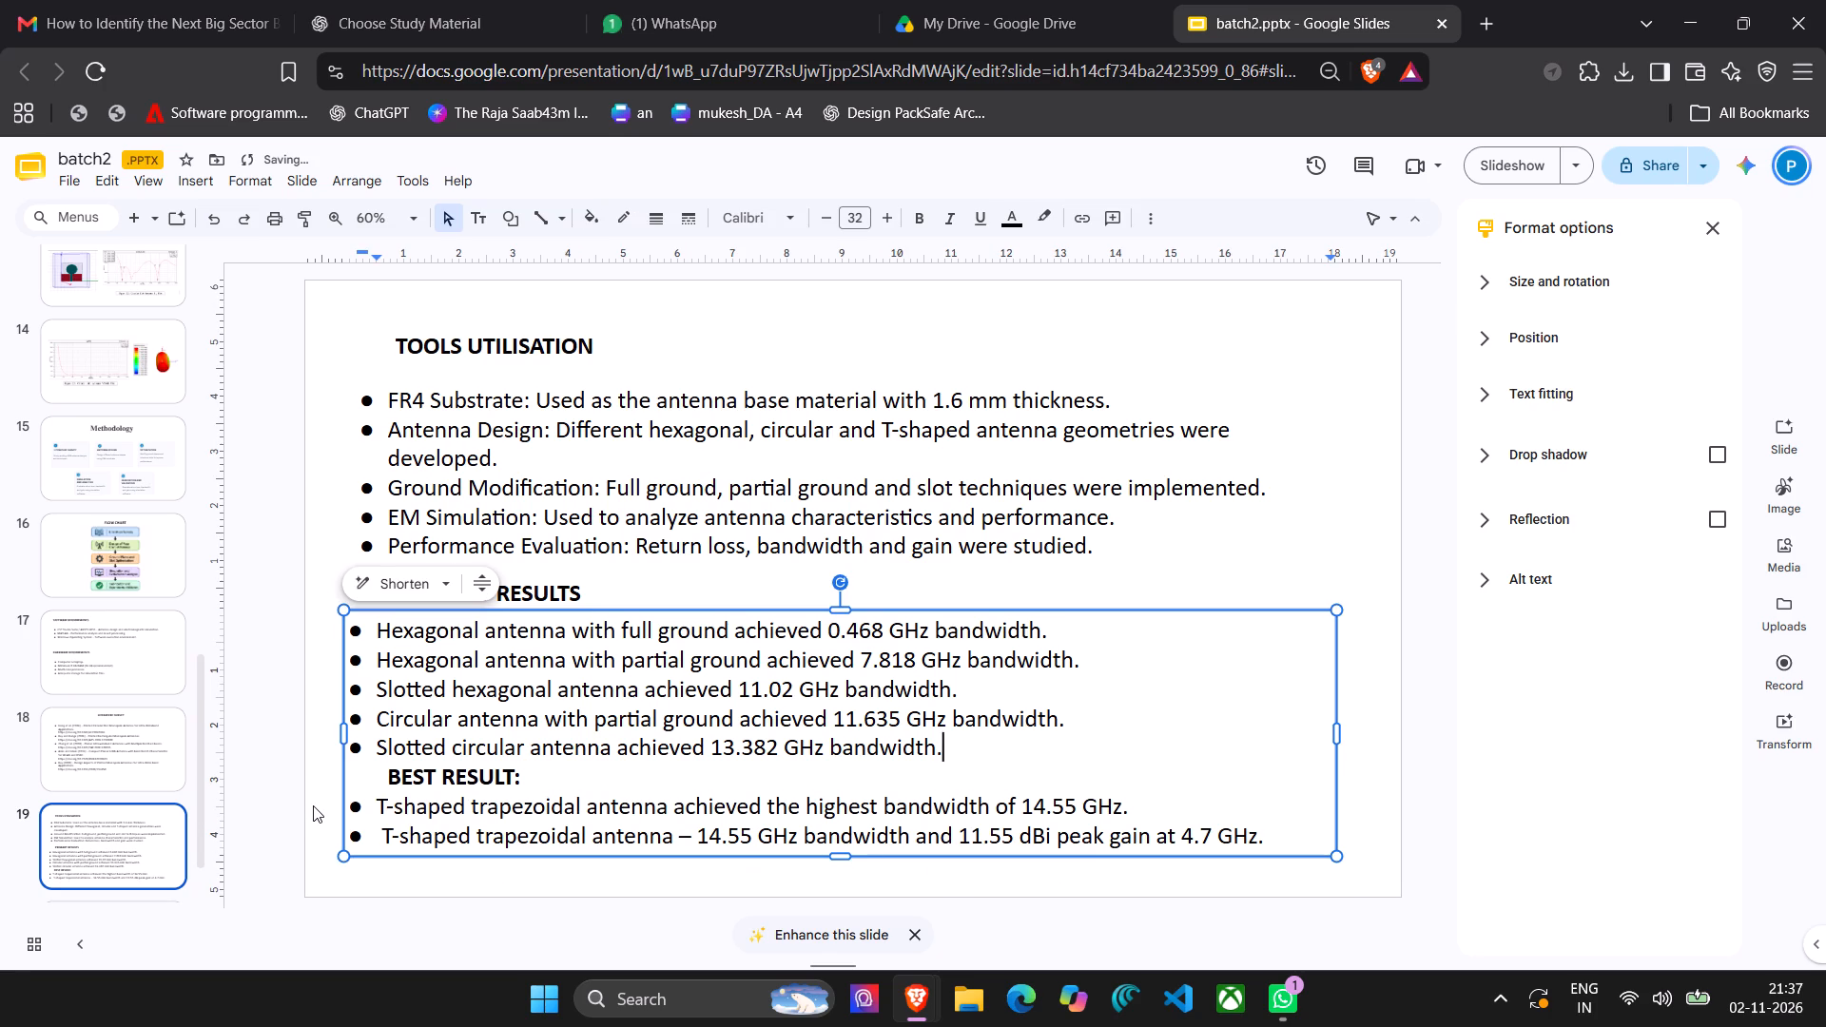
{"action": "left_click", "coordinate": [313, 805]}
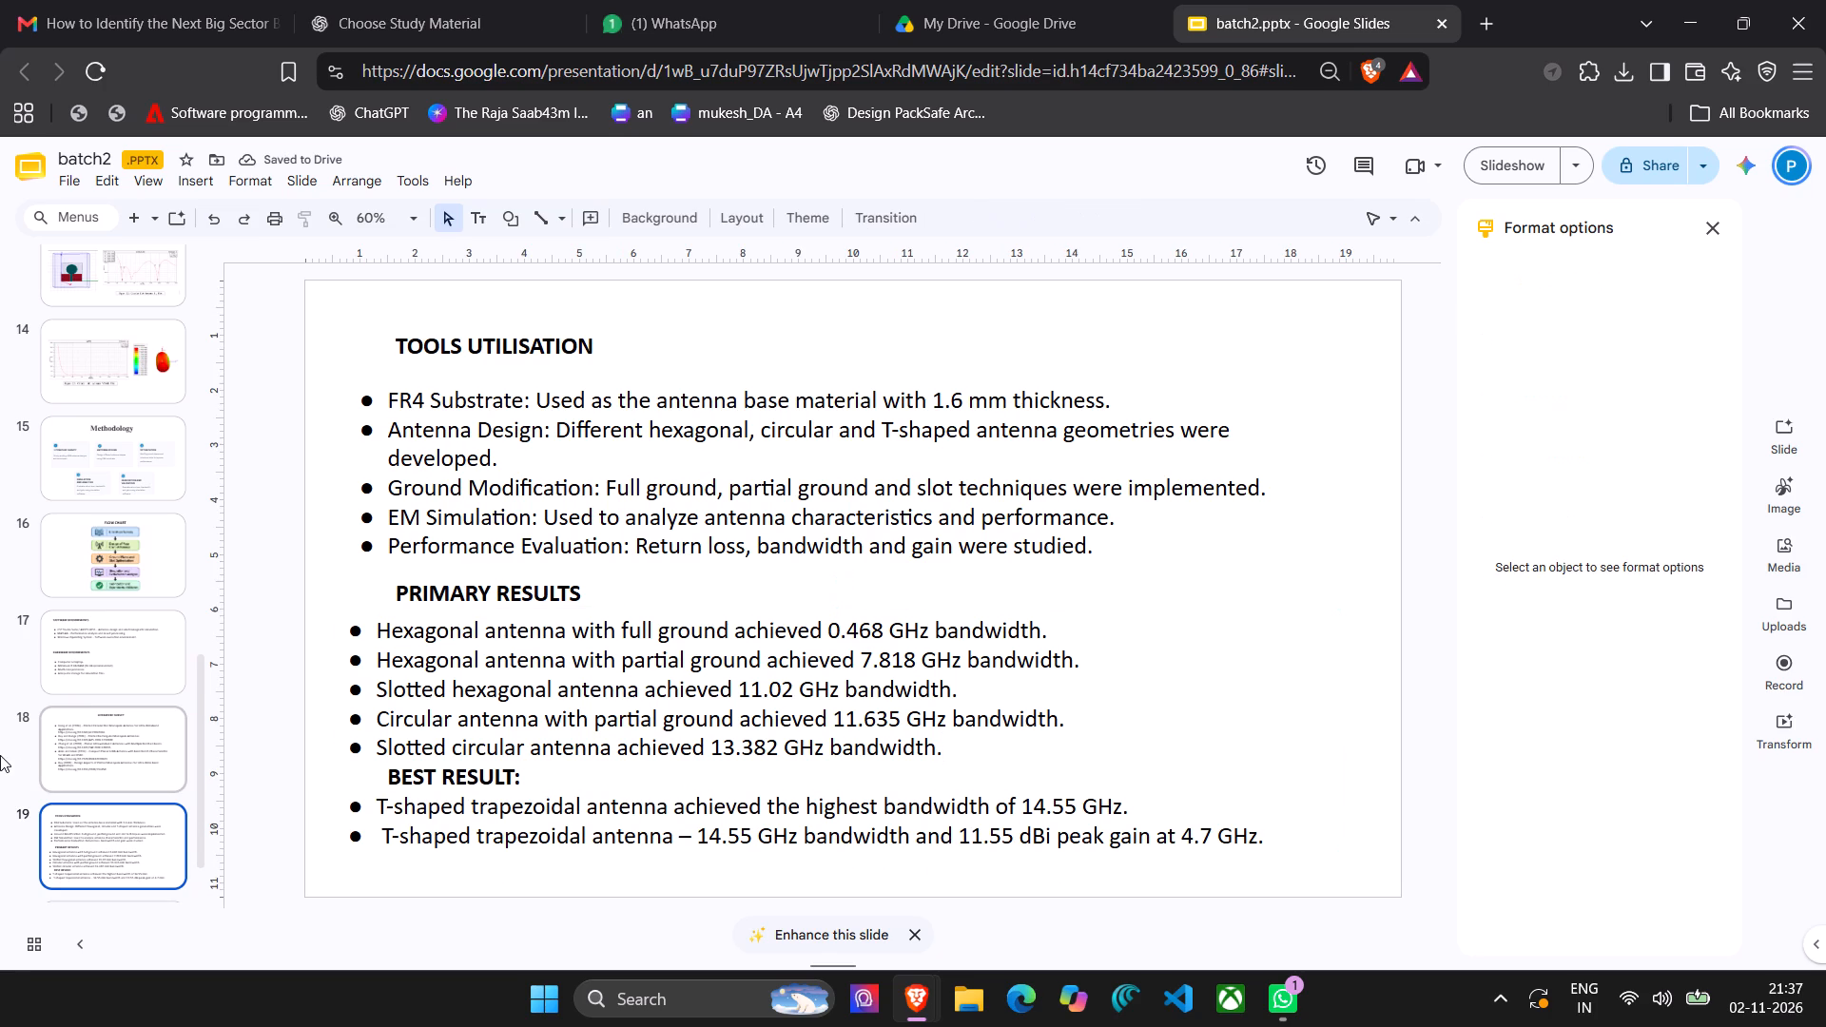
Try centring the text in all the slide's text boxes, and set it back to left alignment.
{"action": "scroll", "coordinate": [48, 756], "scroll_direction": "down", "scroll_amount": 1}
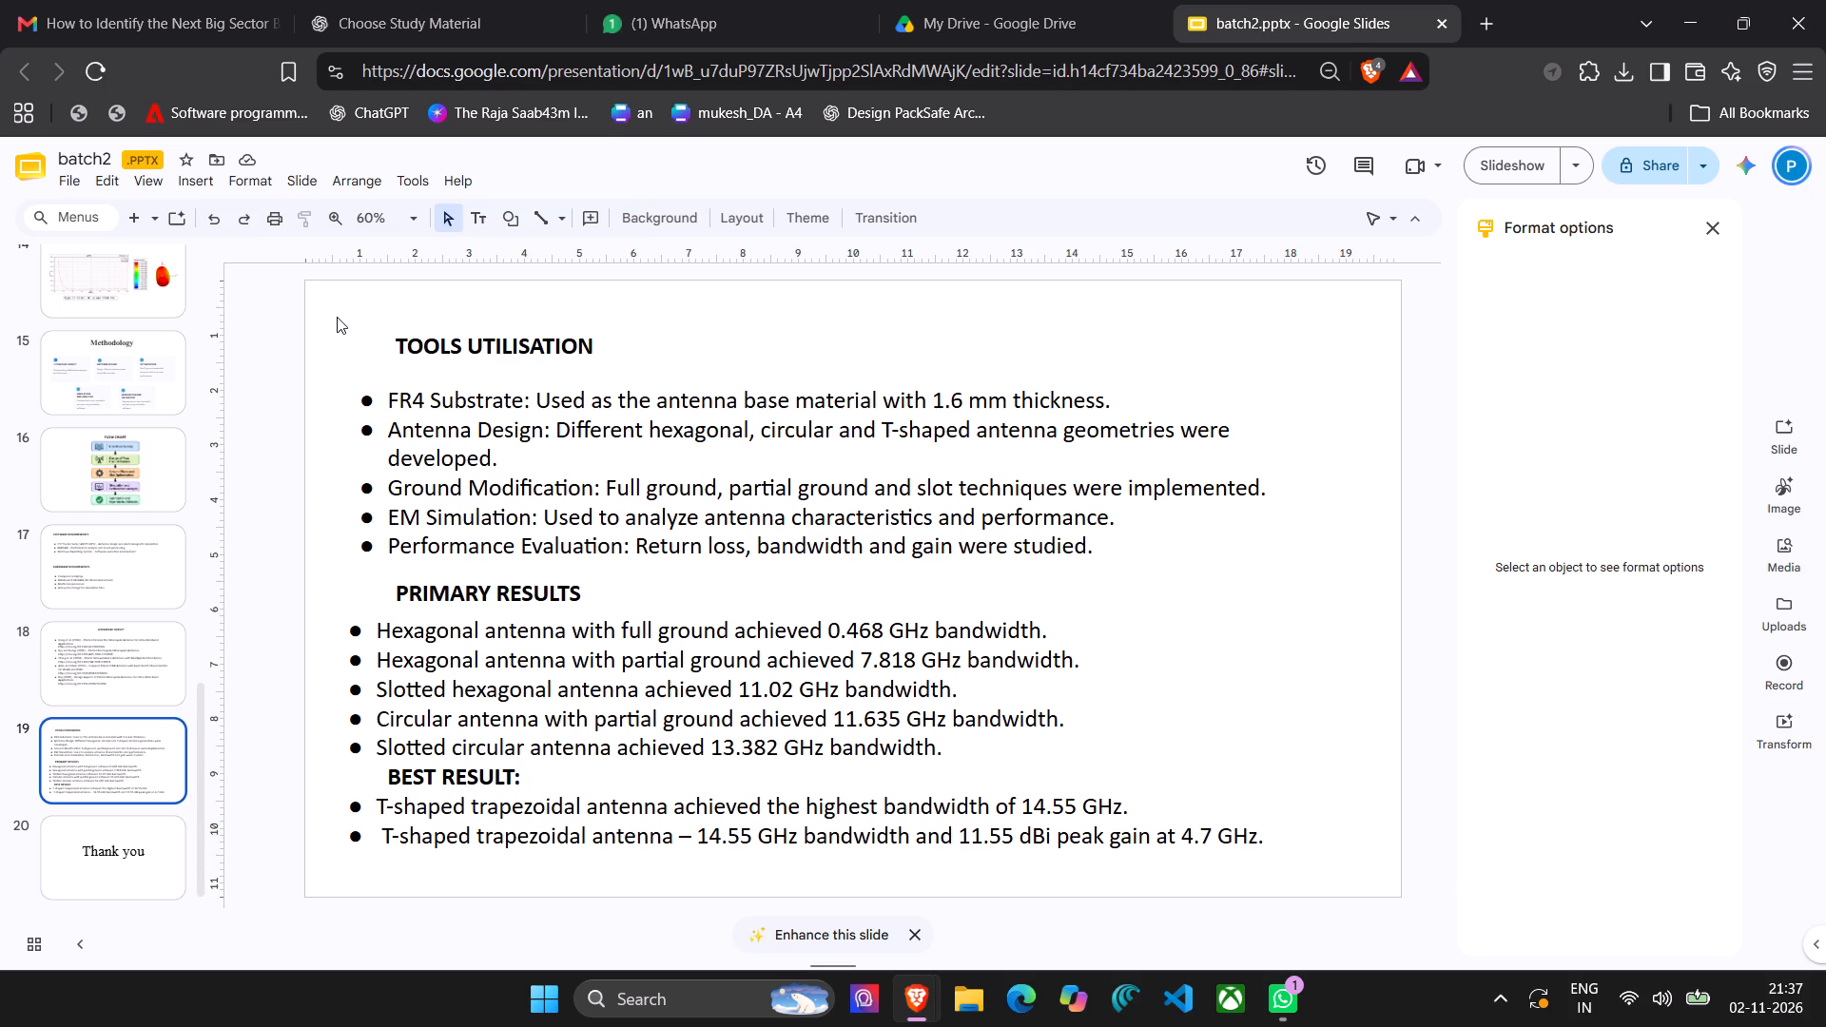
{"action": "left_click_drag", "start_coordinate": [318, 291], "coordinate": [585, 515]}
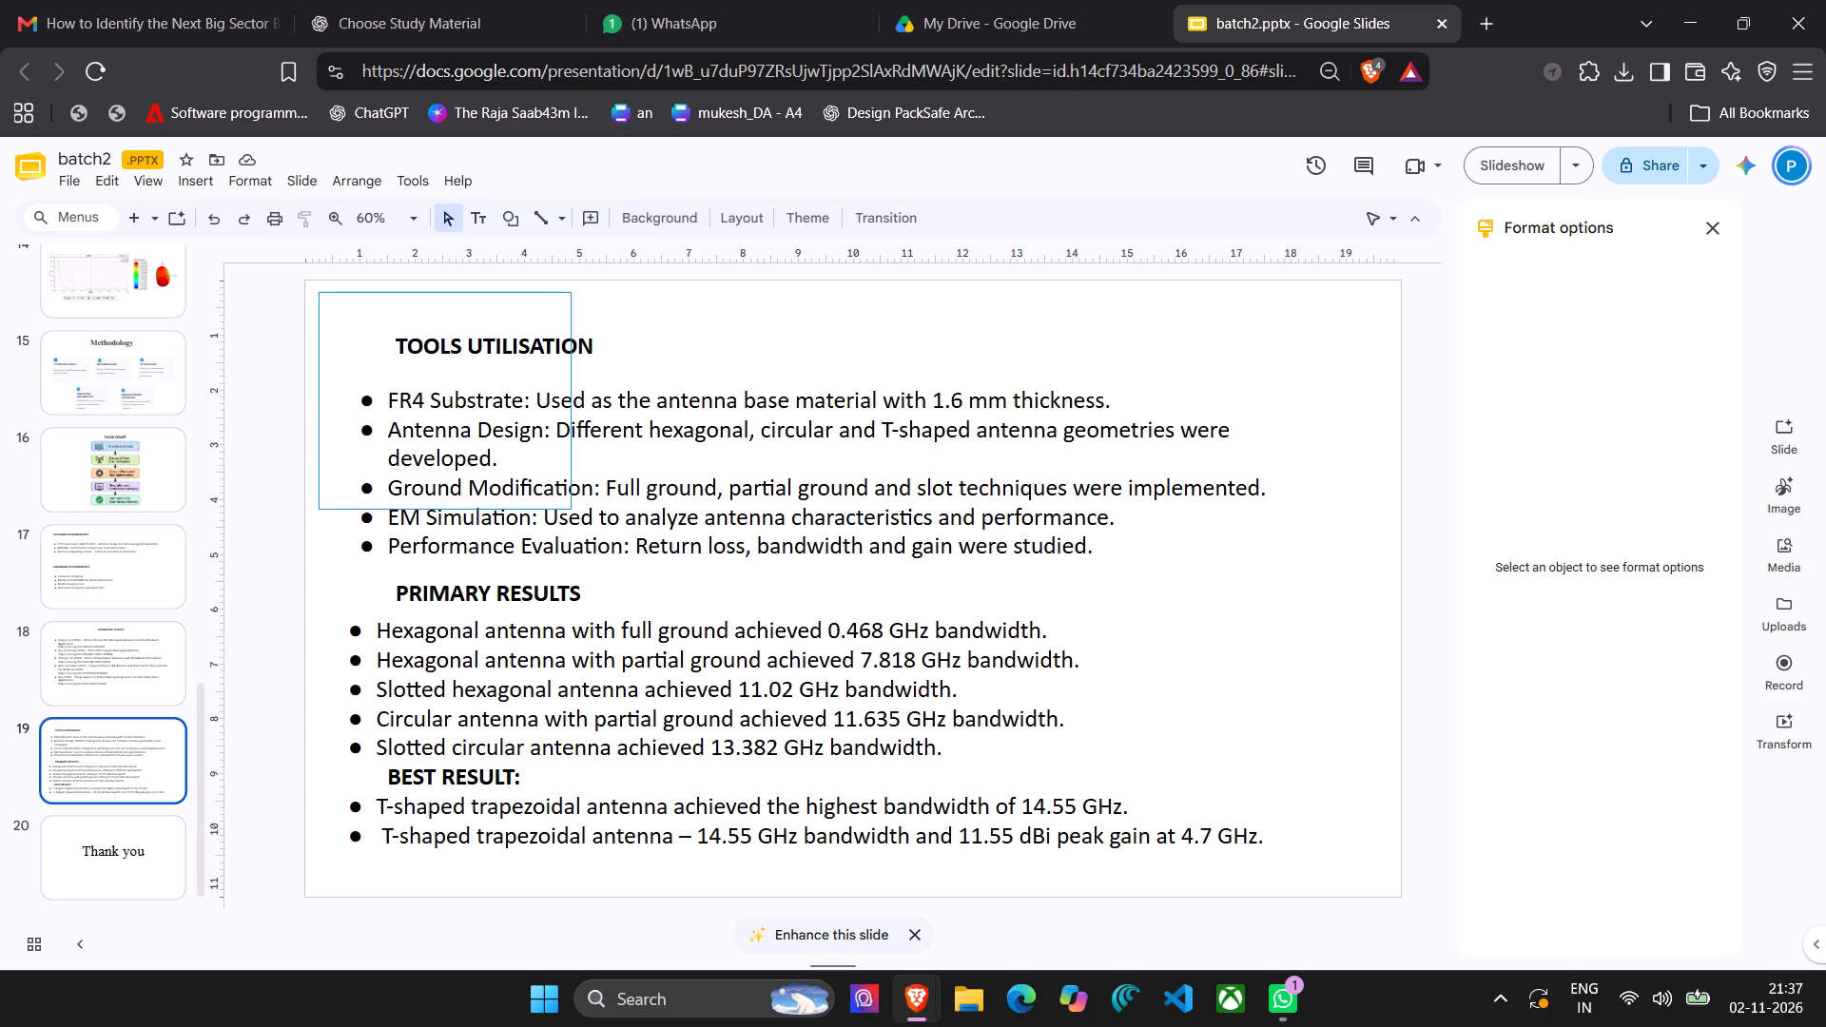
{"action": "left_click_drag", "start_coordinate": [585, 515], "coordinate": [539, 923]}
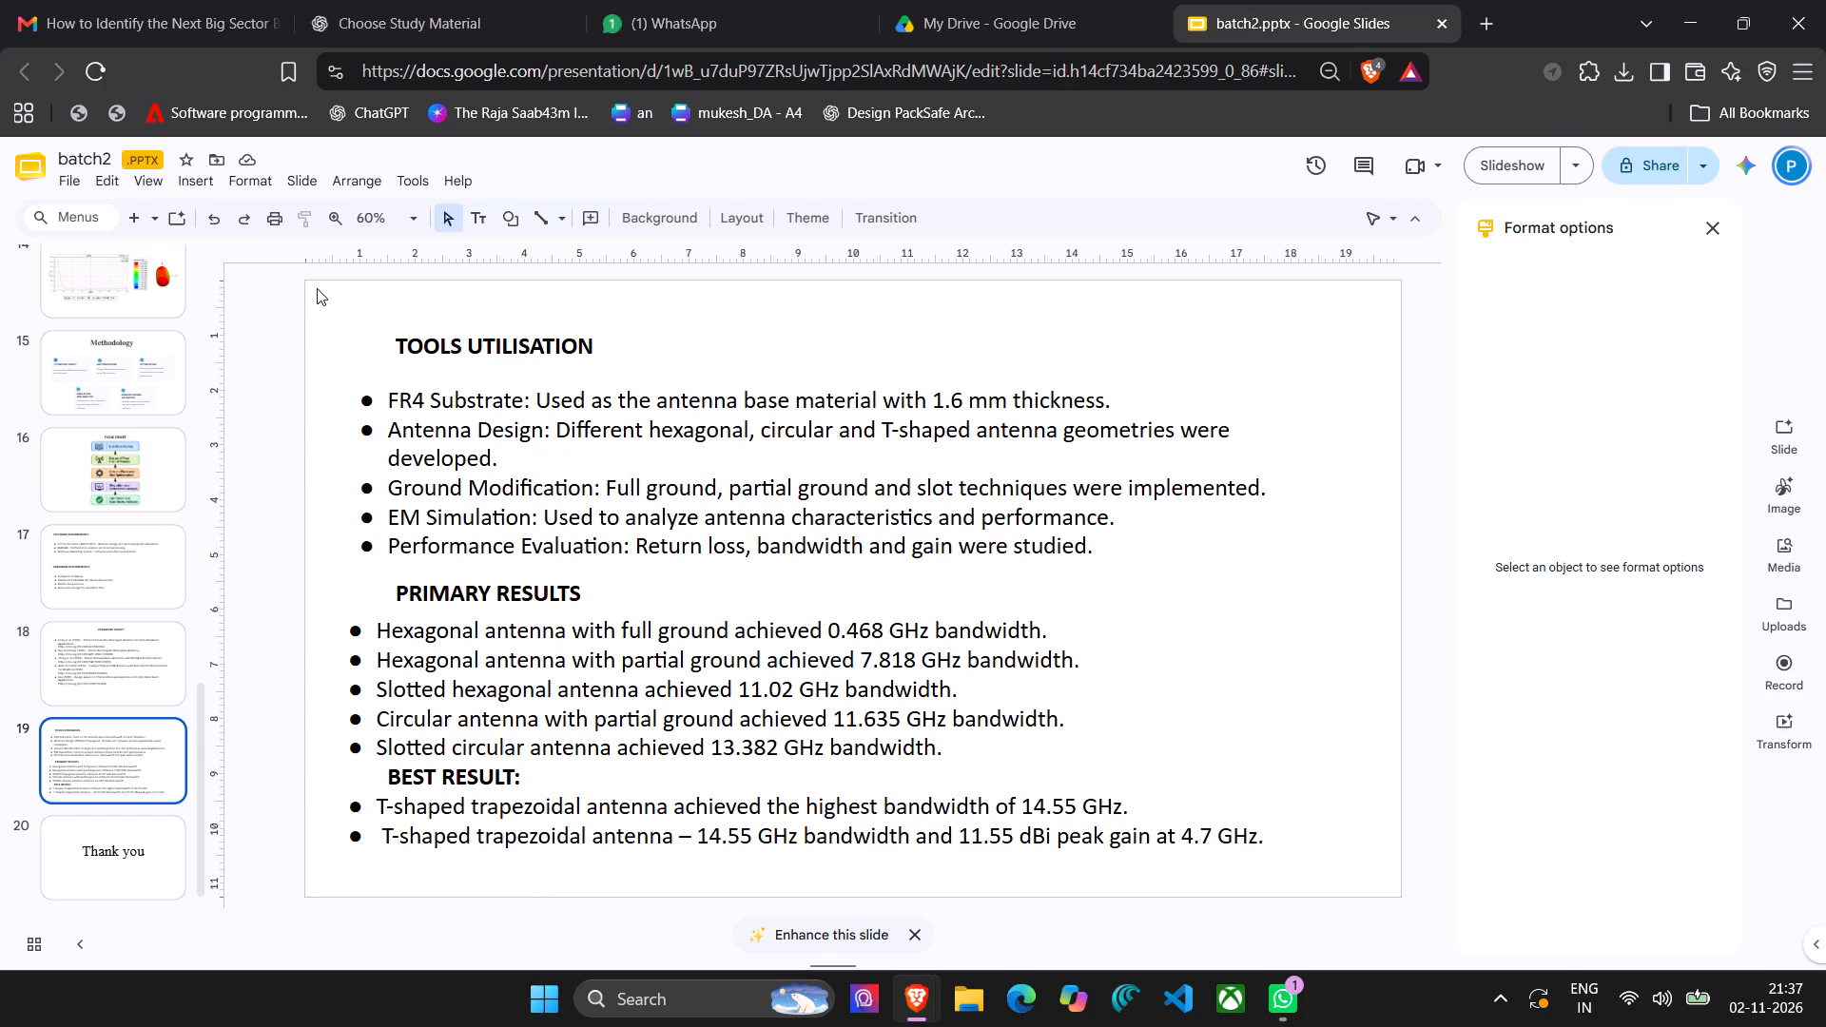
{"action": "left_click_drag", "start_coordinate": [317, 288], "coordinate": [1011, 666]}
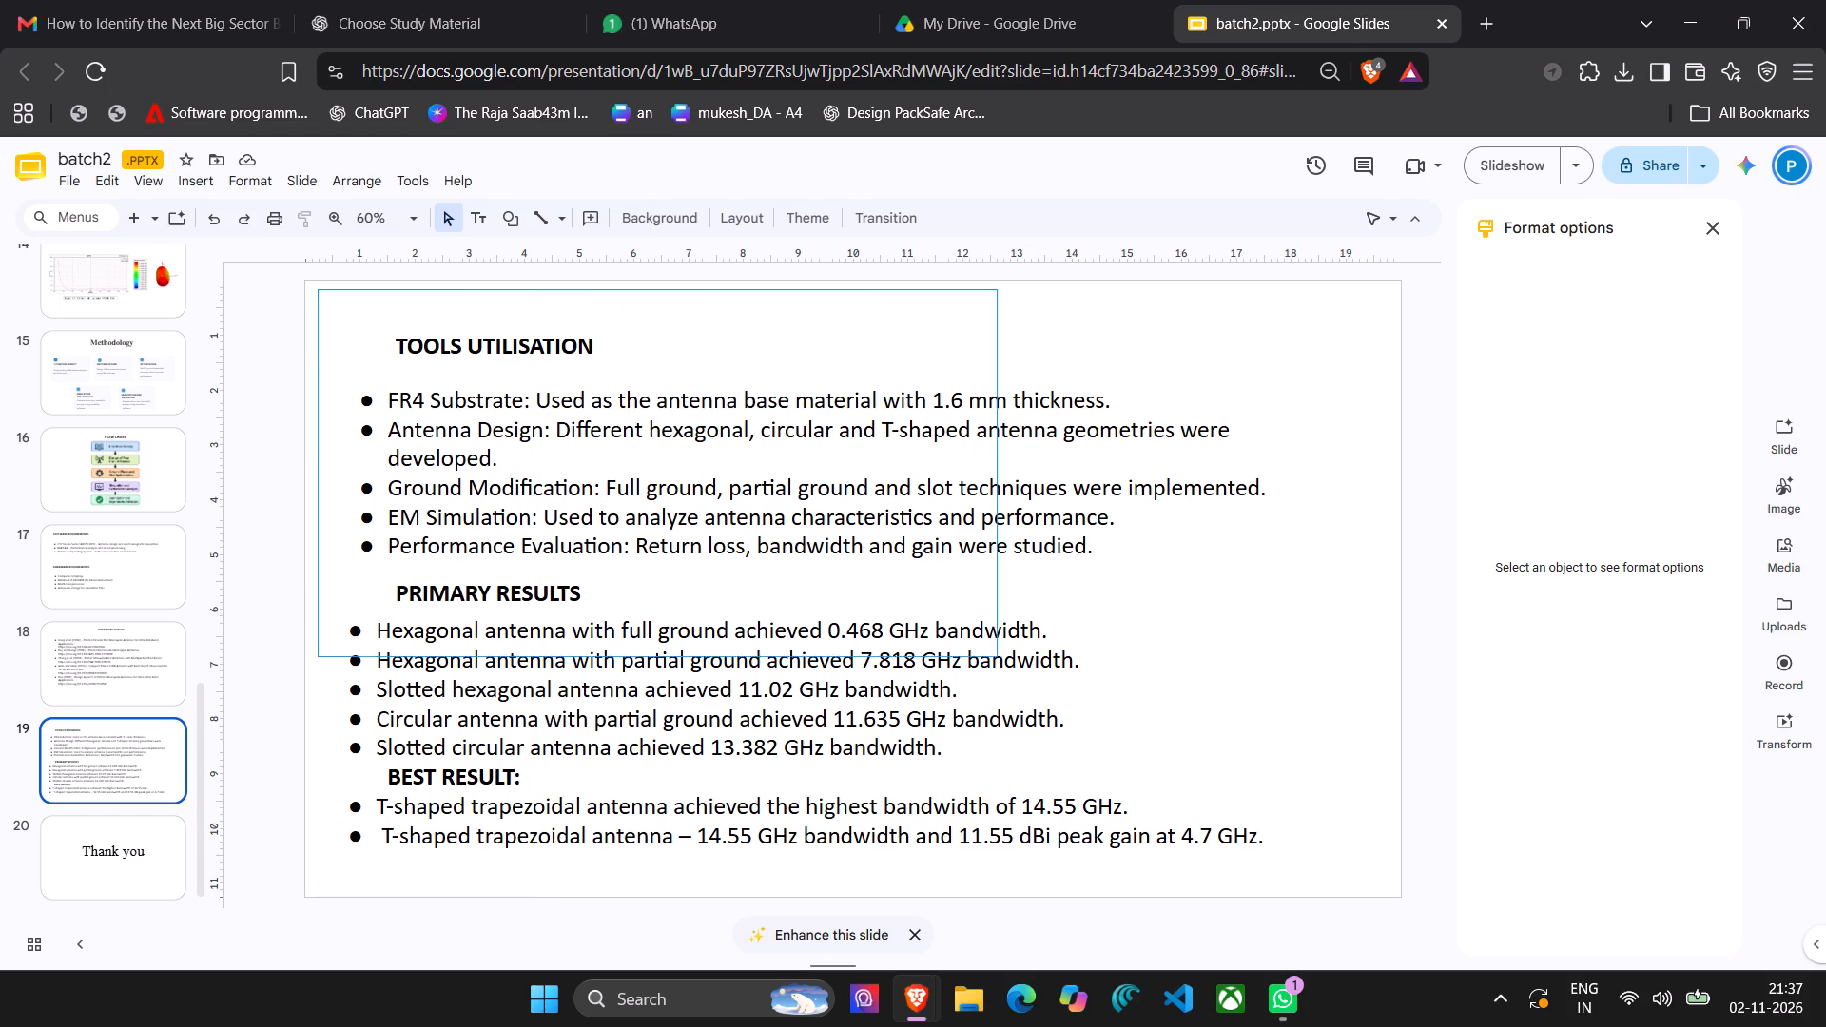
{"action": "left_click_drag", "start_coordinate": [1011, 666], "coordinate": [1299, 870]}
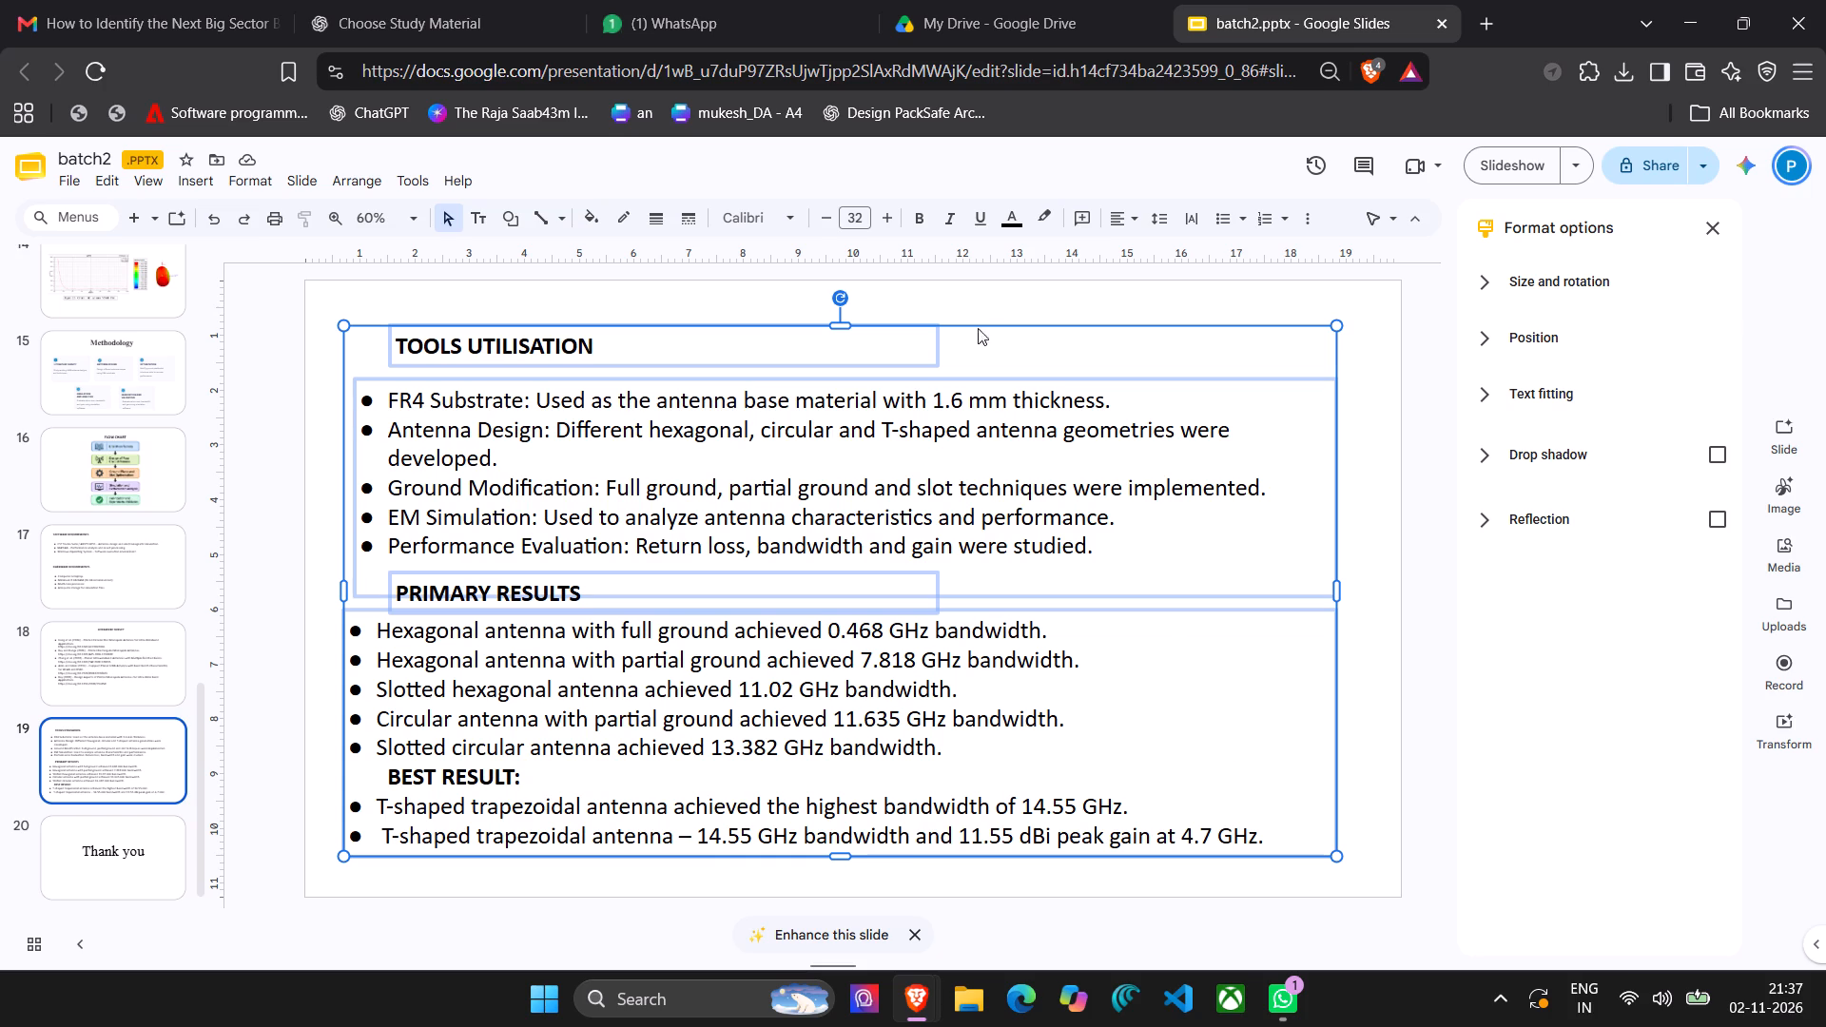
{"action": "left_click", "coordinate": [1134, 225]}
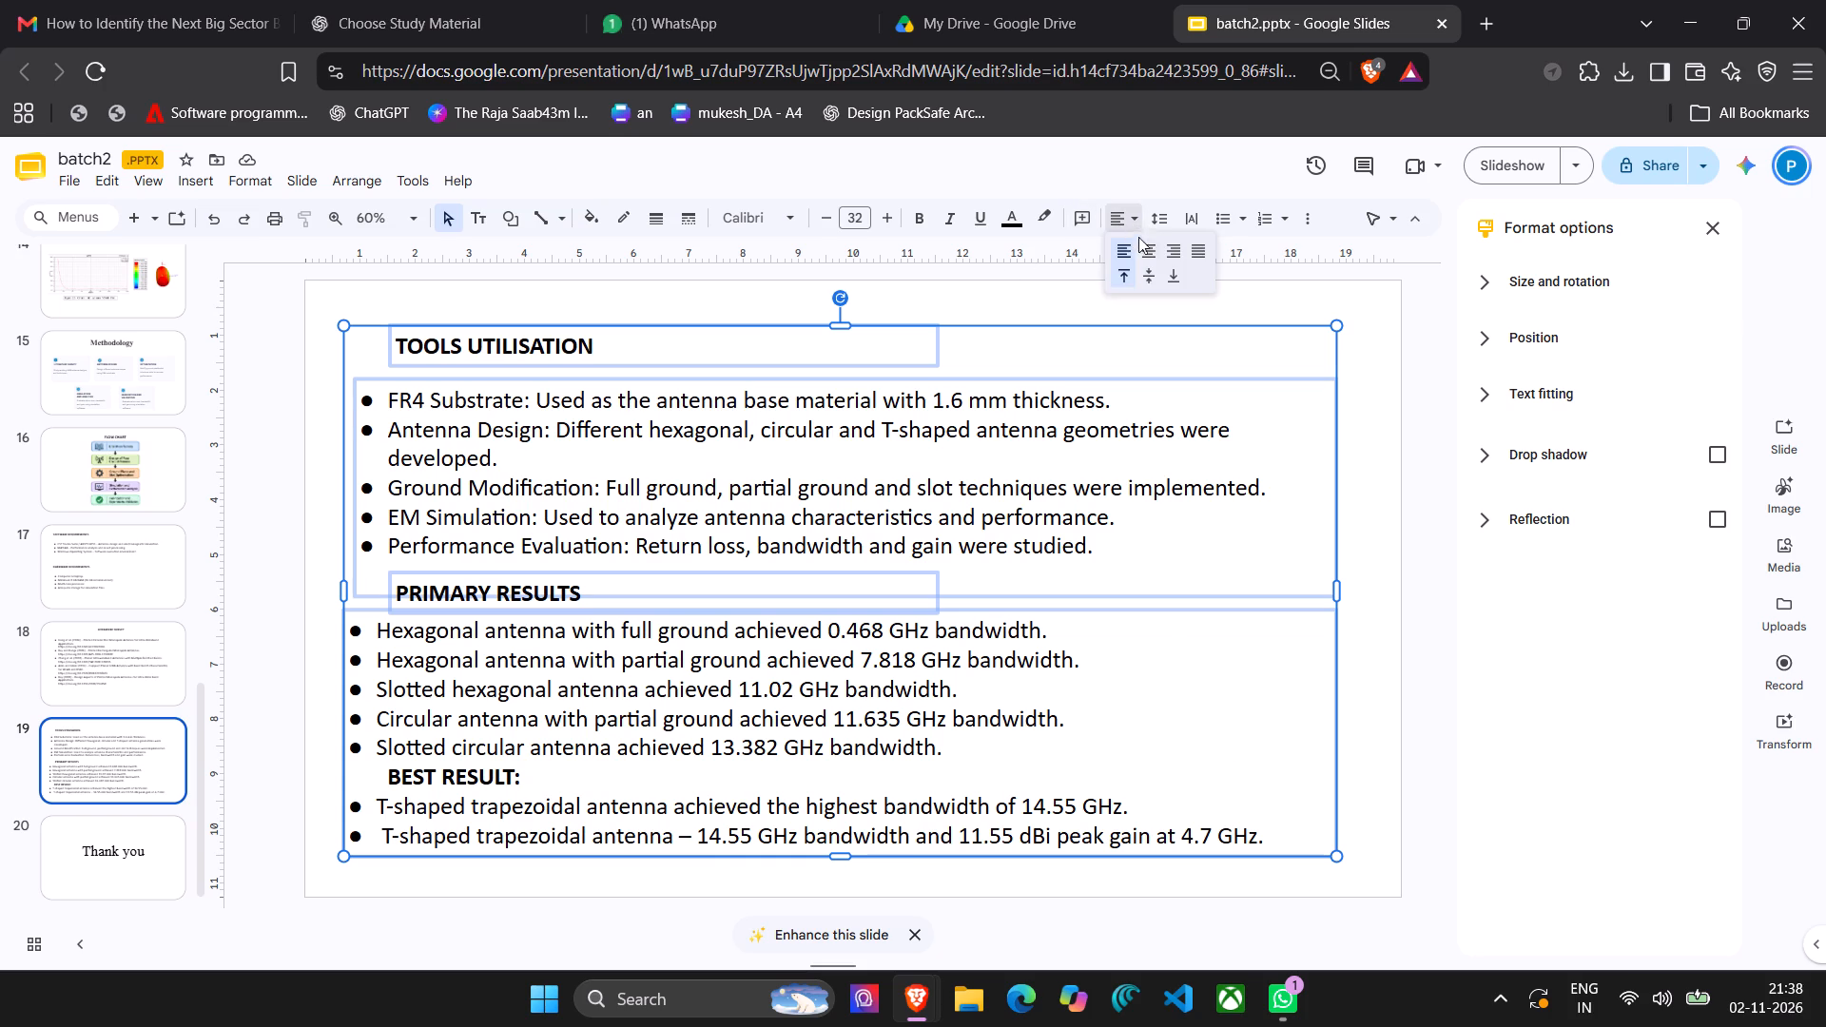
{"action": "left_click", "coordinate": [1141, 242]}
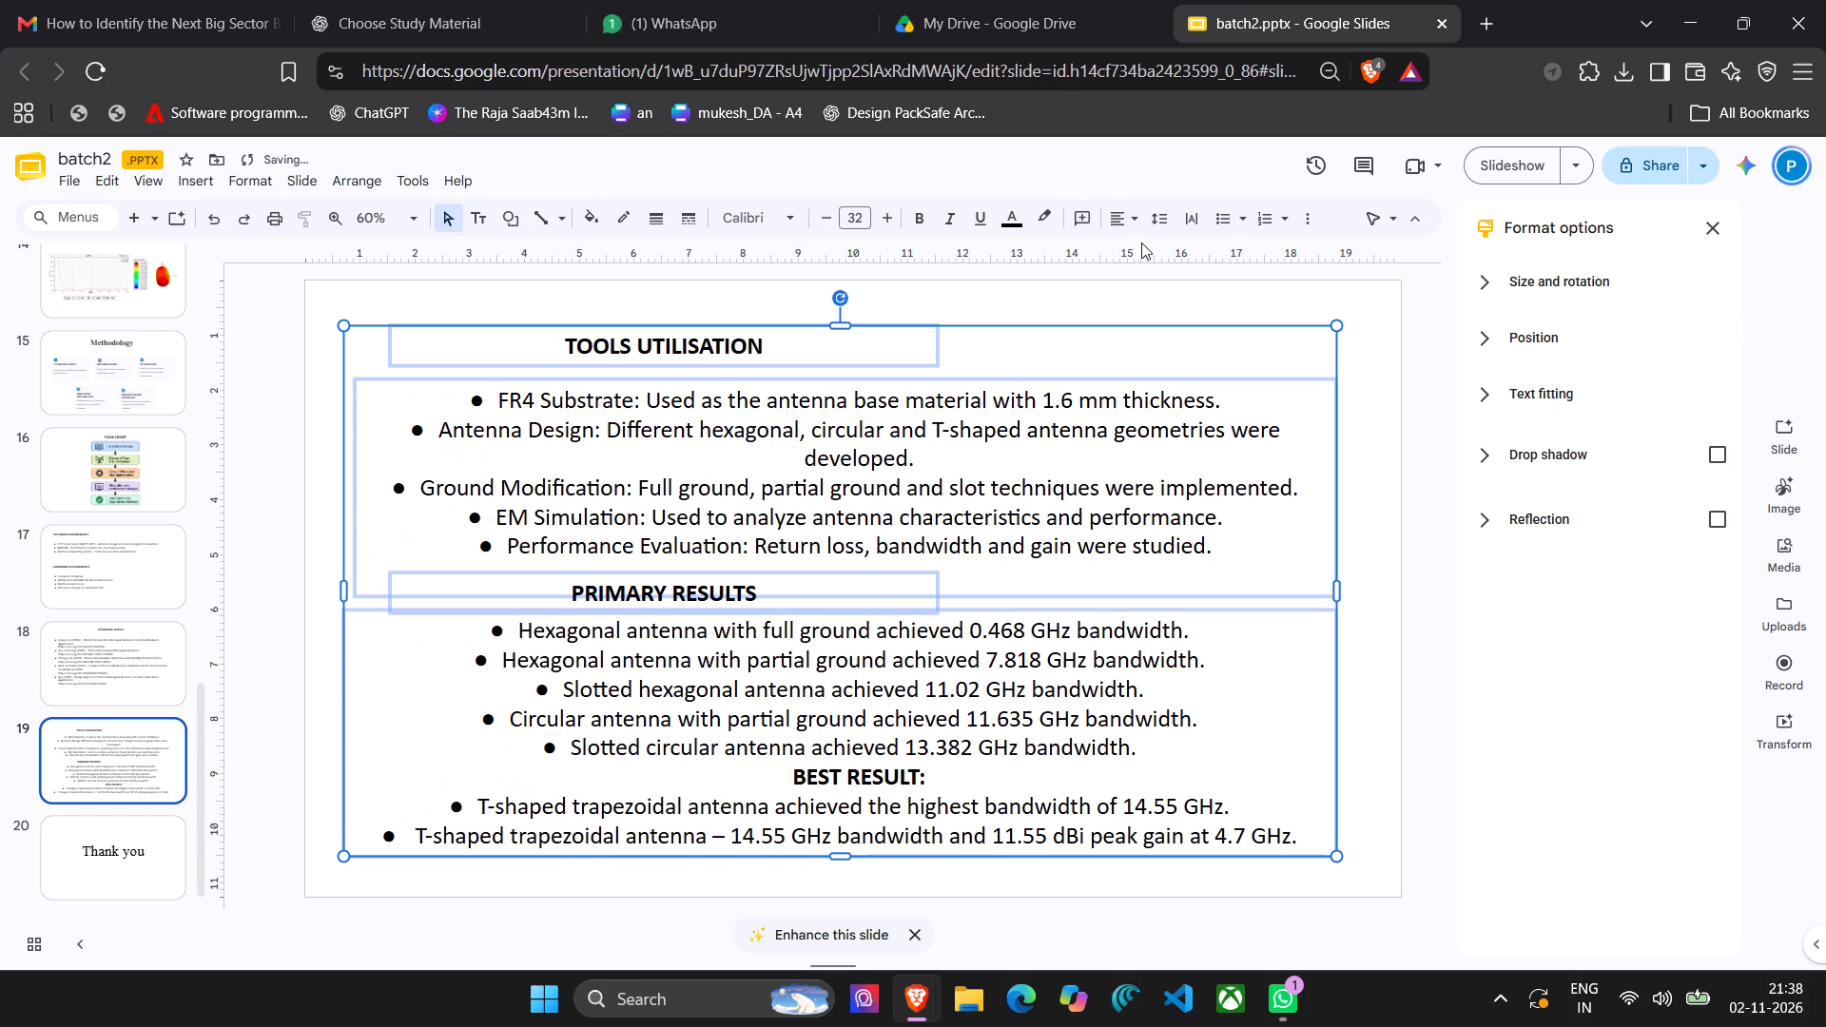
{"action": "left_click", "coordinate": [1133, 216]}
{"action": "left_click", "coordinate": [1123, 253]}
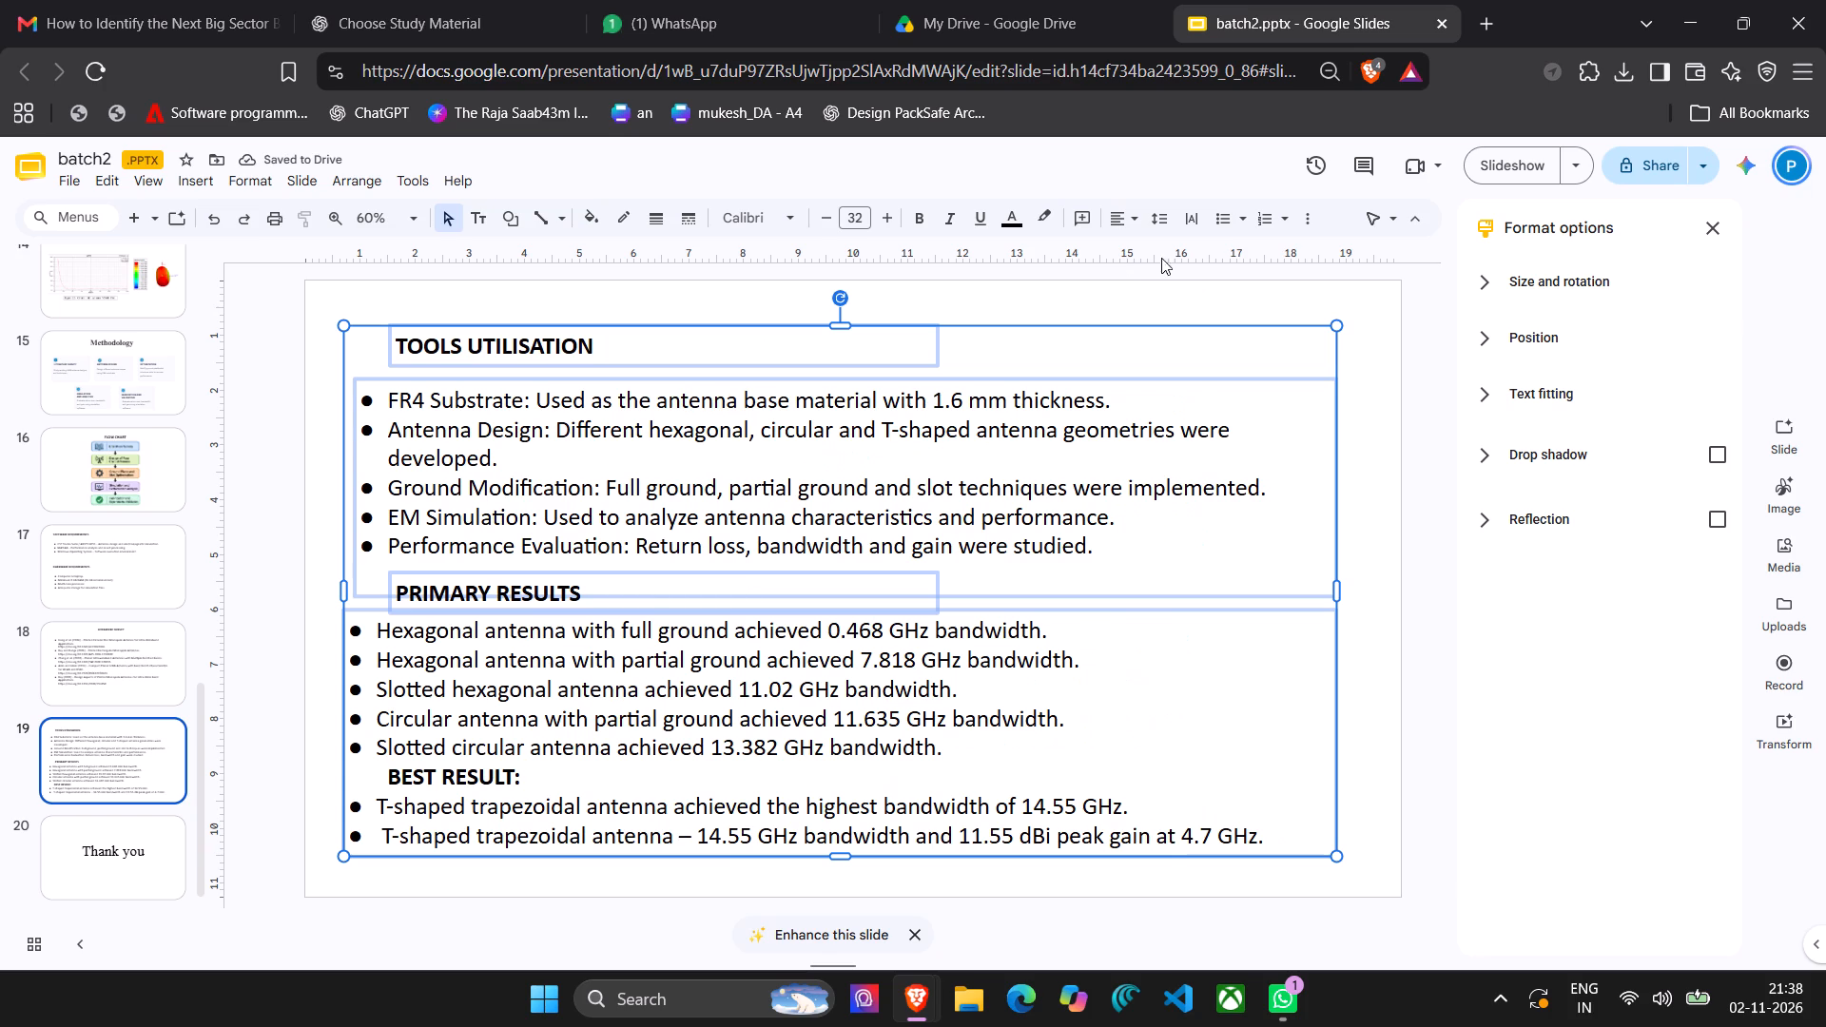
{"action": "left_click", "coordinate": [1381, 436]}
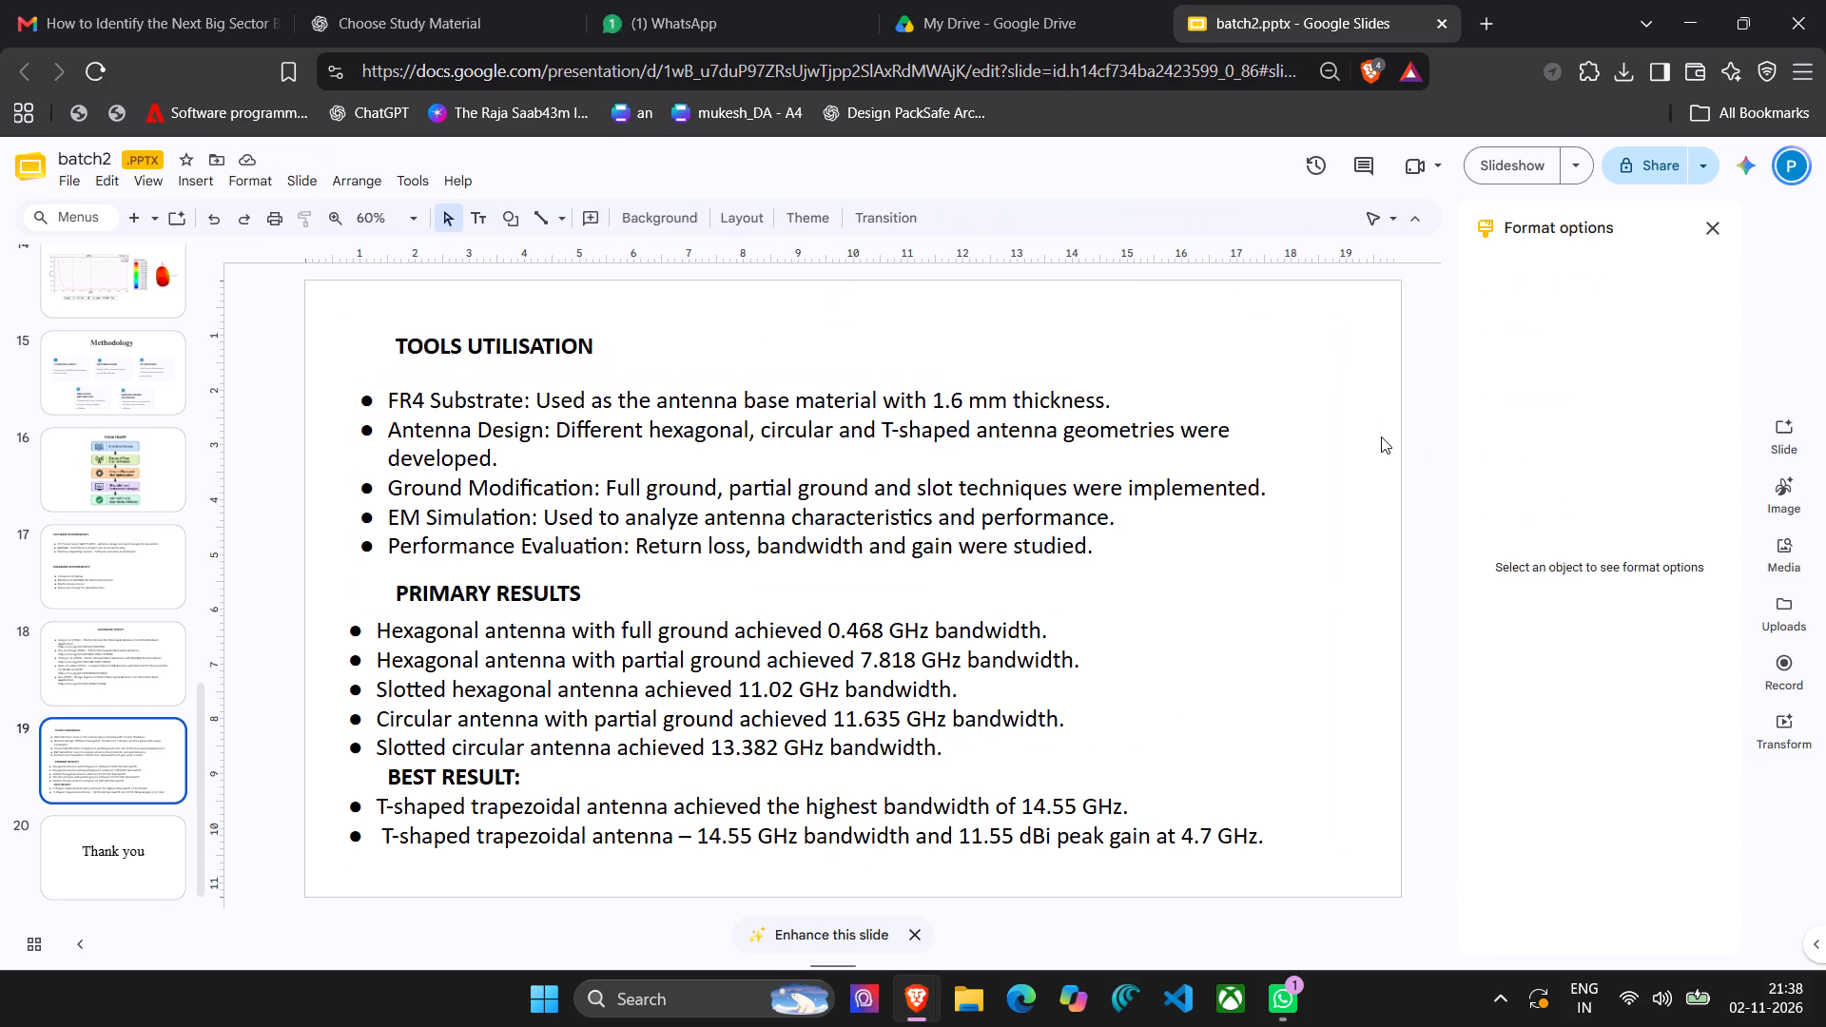
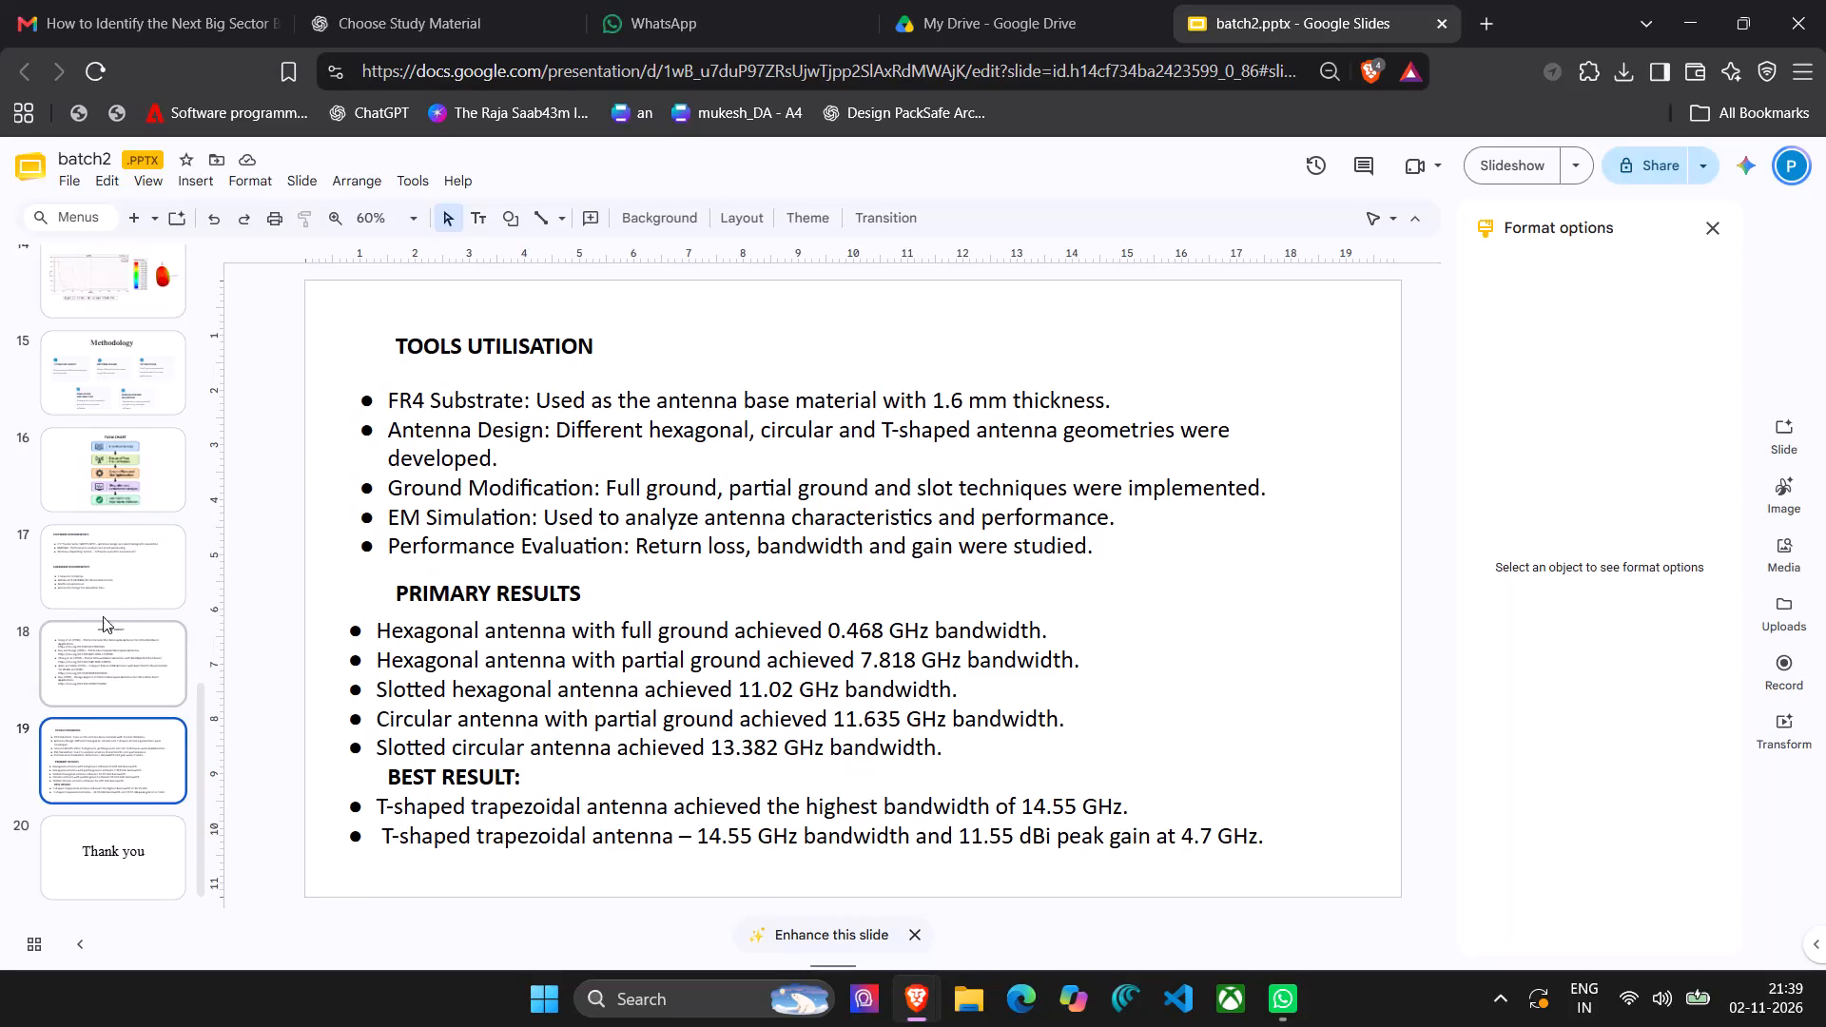
Centre the text in the Abstract slide's title and body text boxes.
{"action": "scroll", "coordinate": [98, 623], "scroll_direction": "down", "scroll_amount": 1}
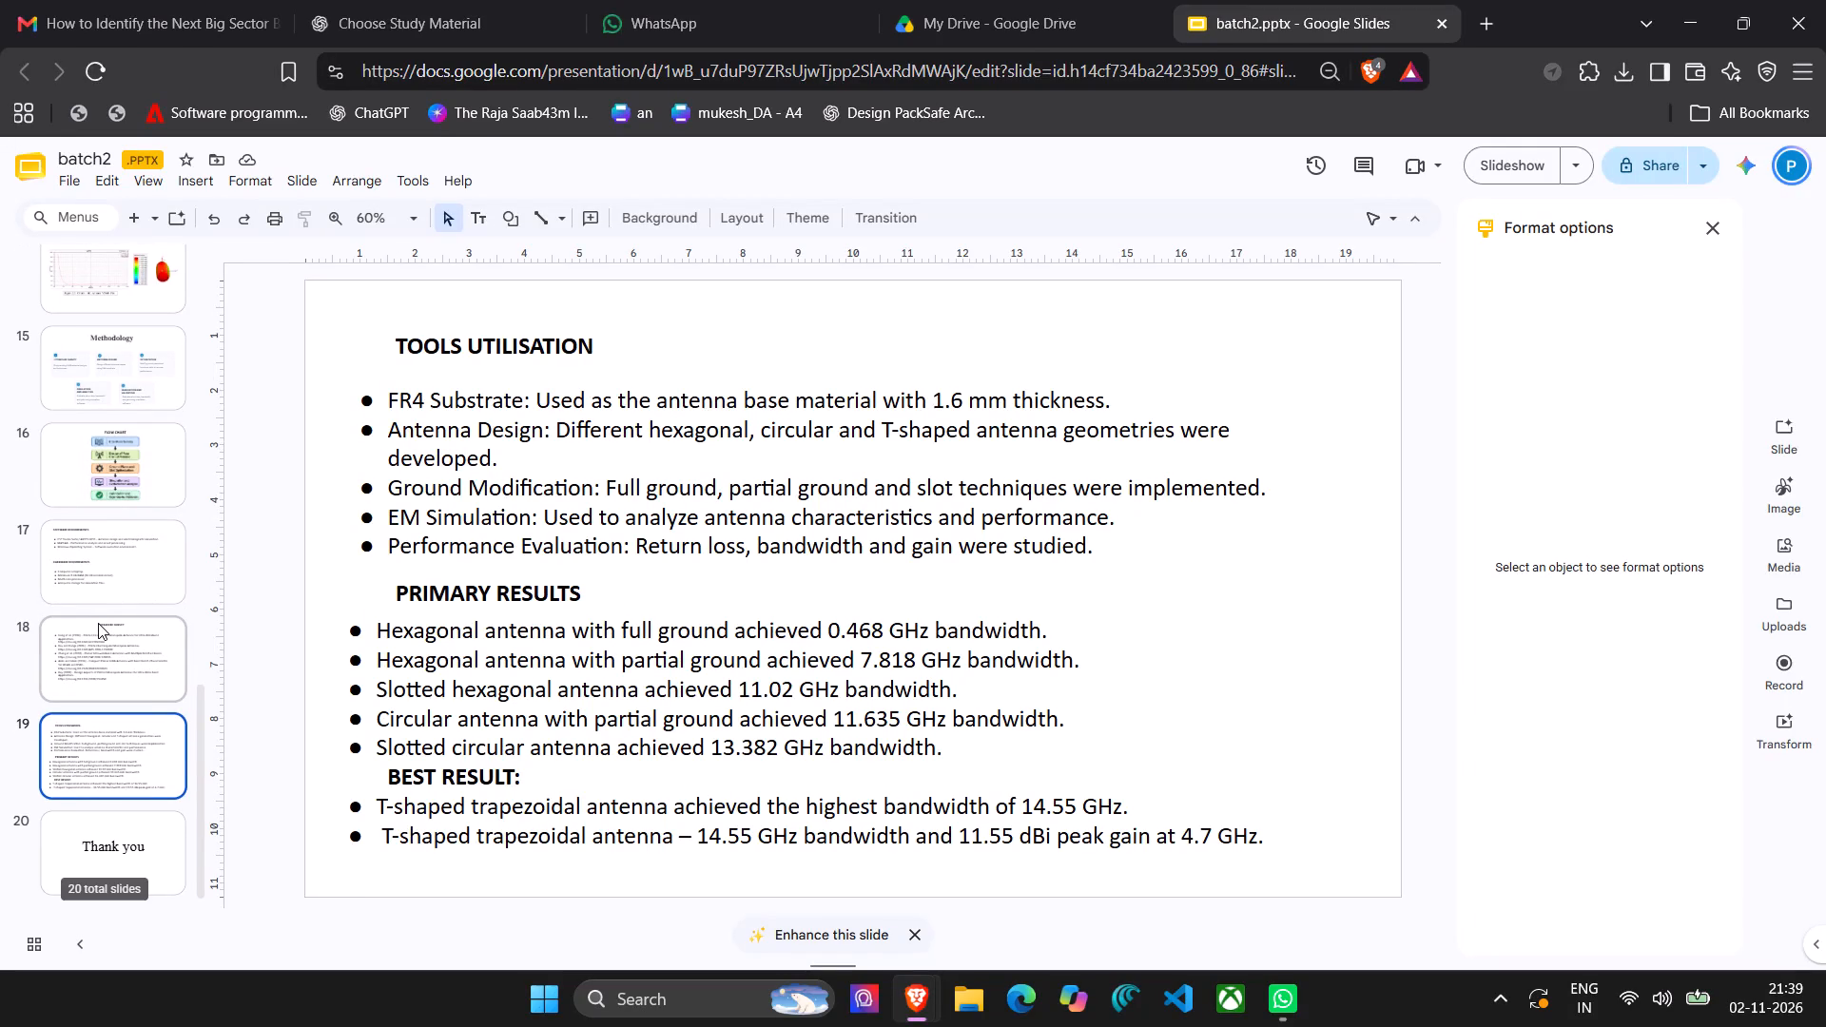
{"action": "scroll", "coordinate": [98, 623], "scroll_direction": "down", "scroll_amount": 1}
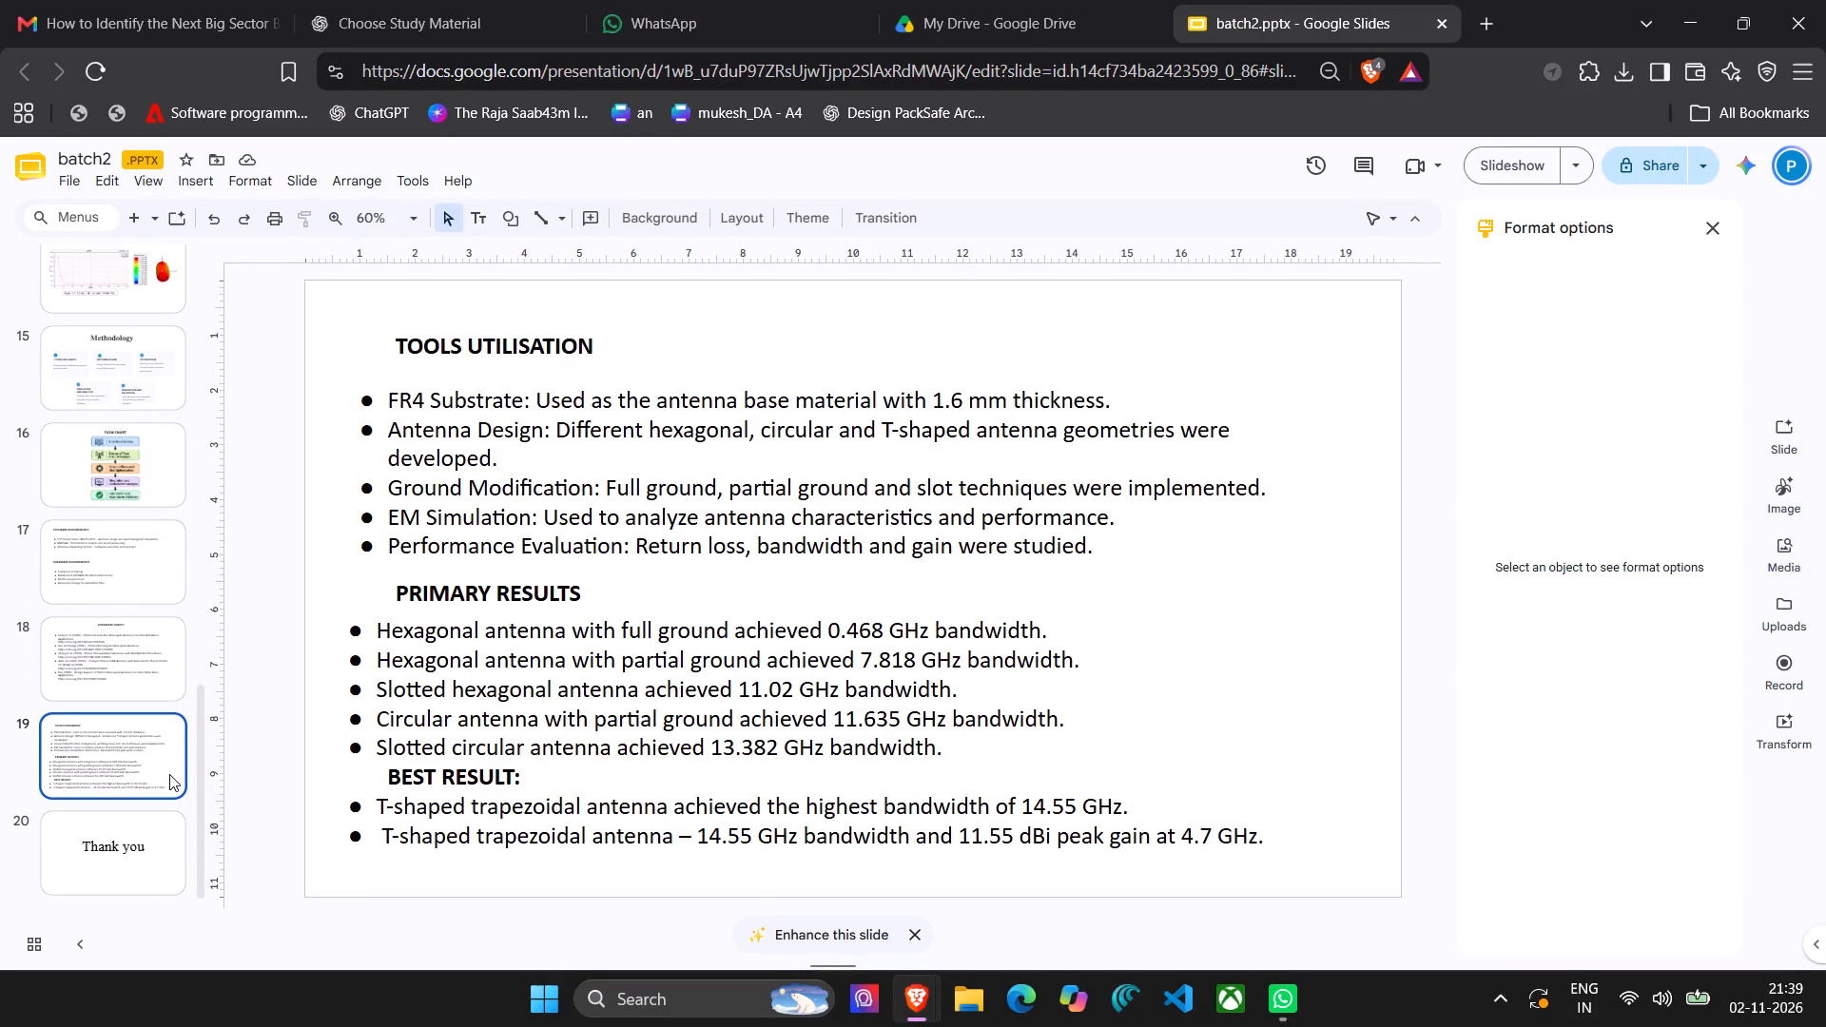
{"action": "scroll", "coordinate": [171, 610], "scroll_direction": "up", "scroll_amount": 6}
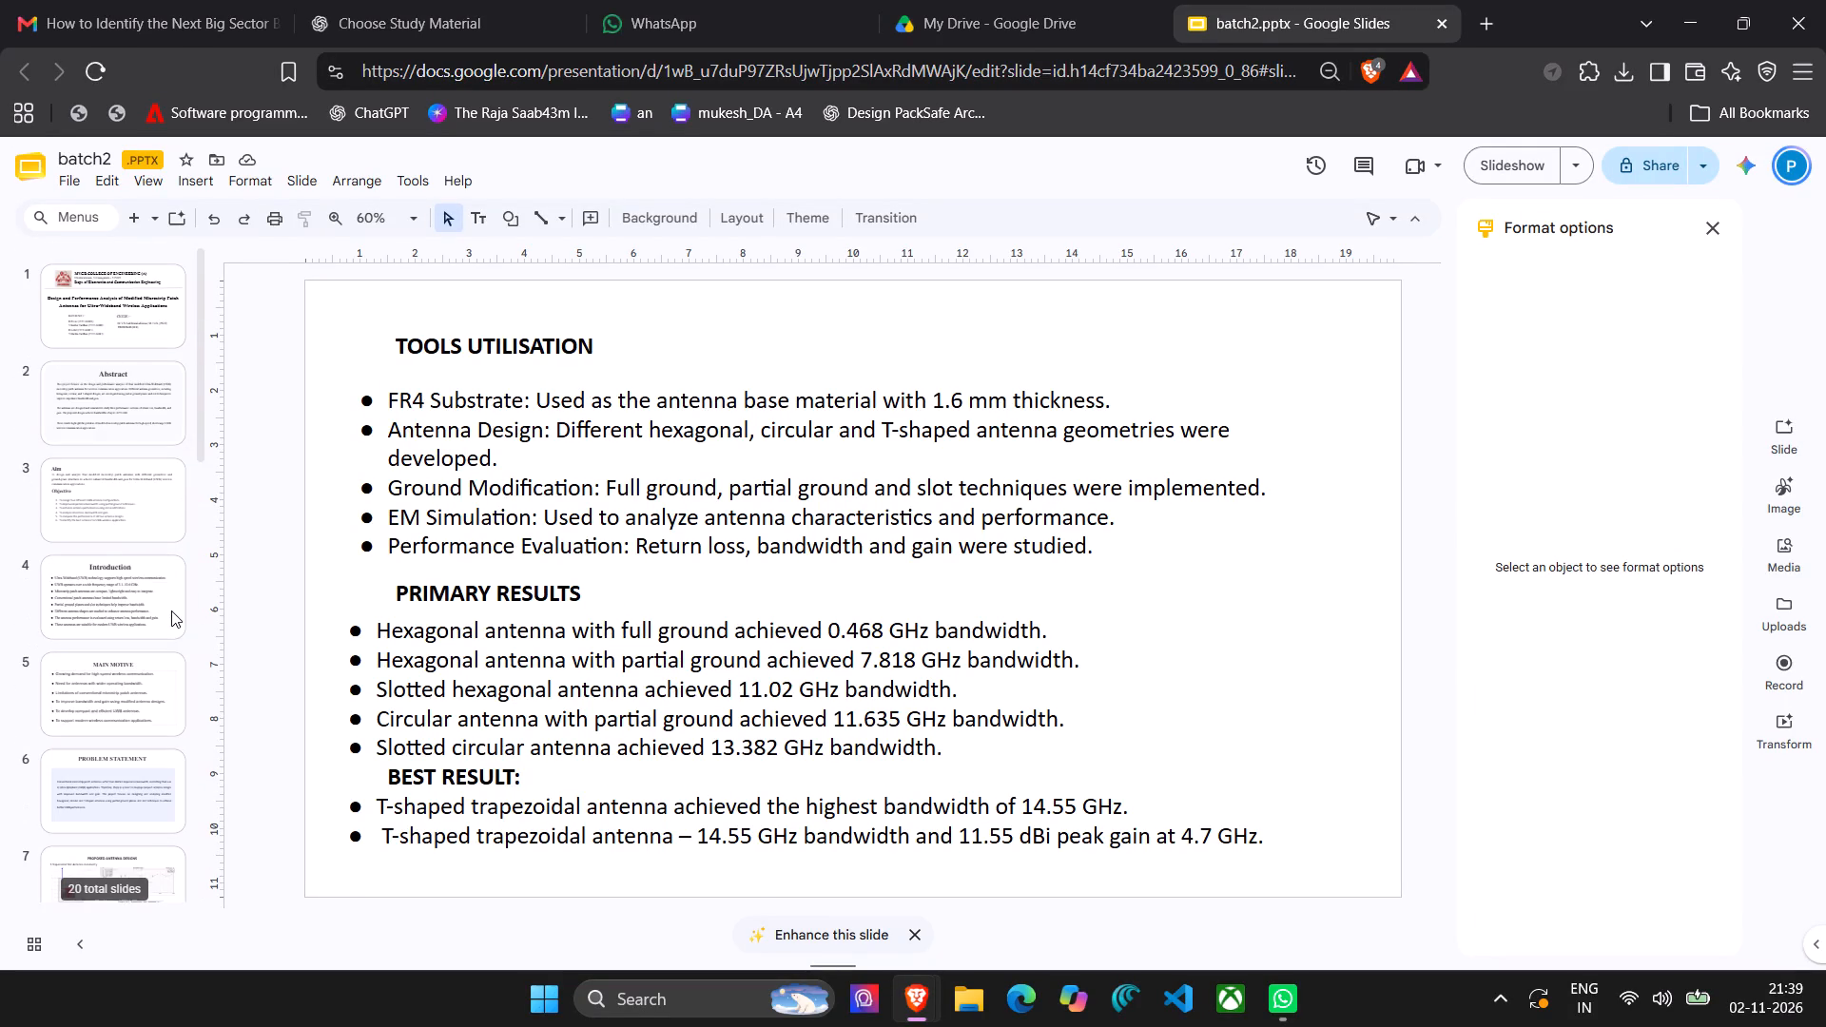
{"action": "left_click", "coordinate": [129, 365]}
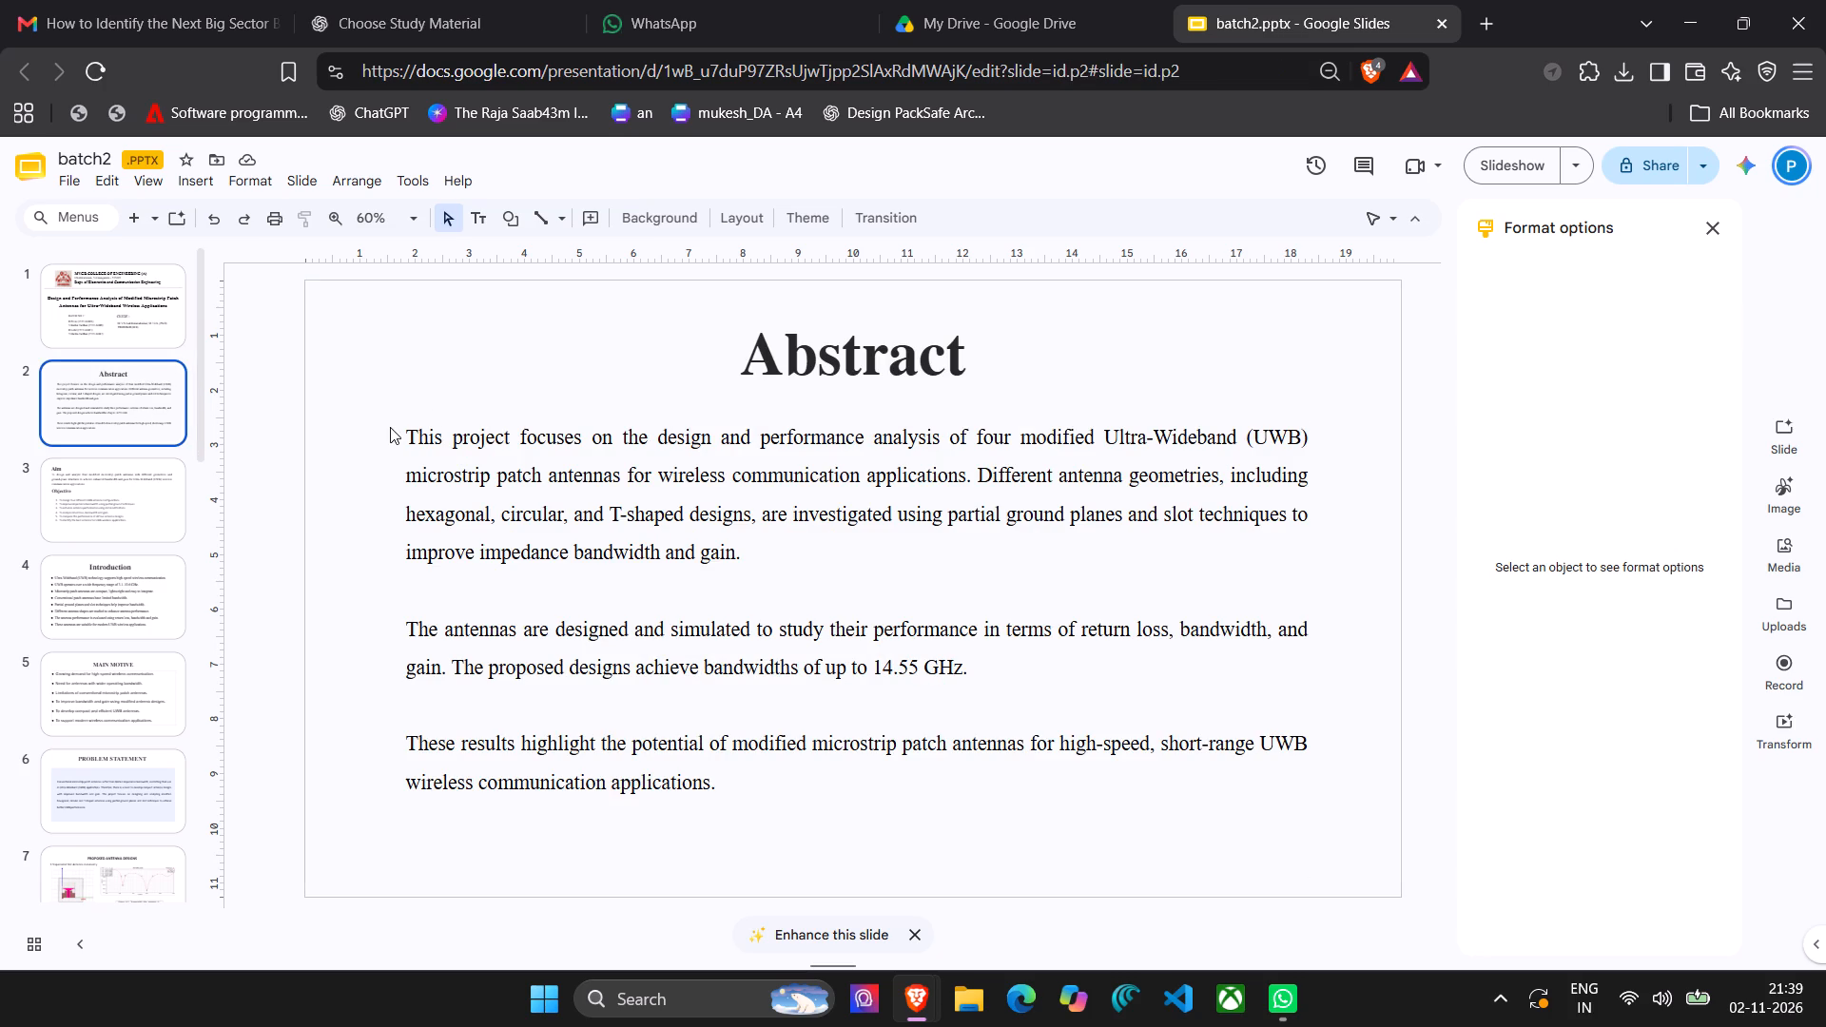
{"action": "left_click", "coordinate": [415, 436]}
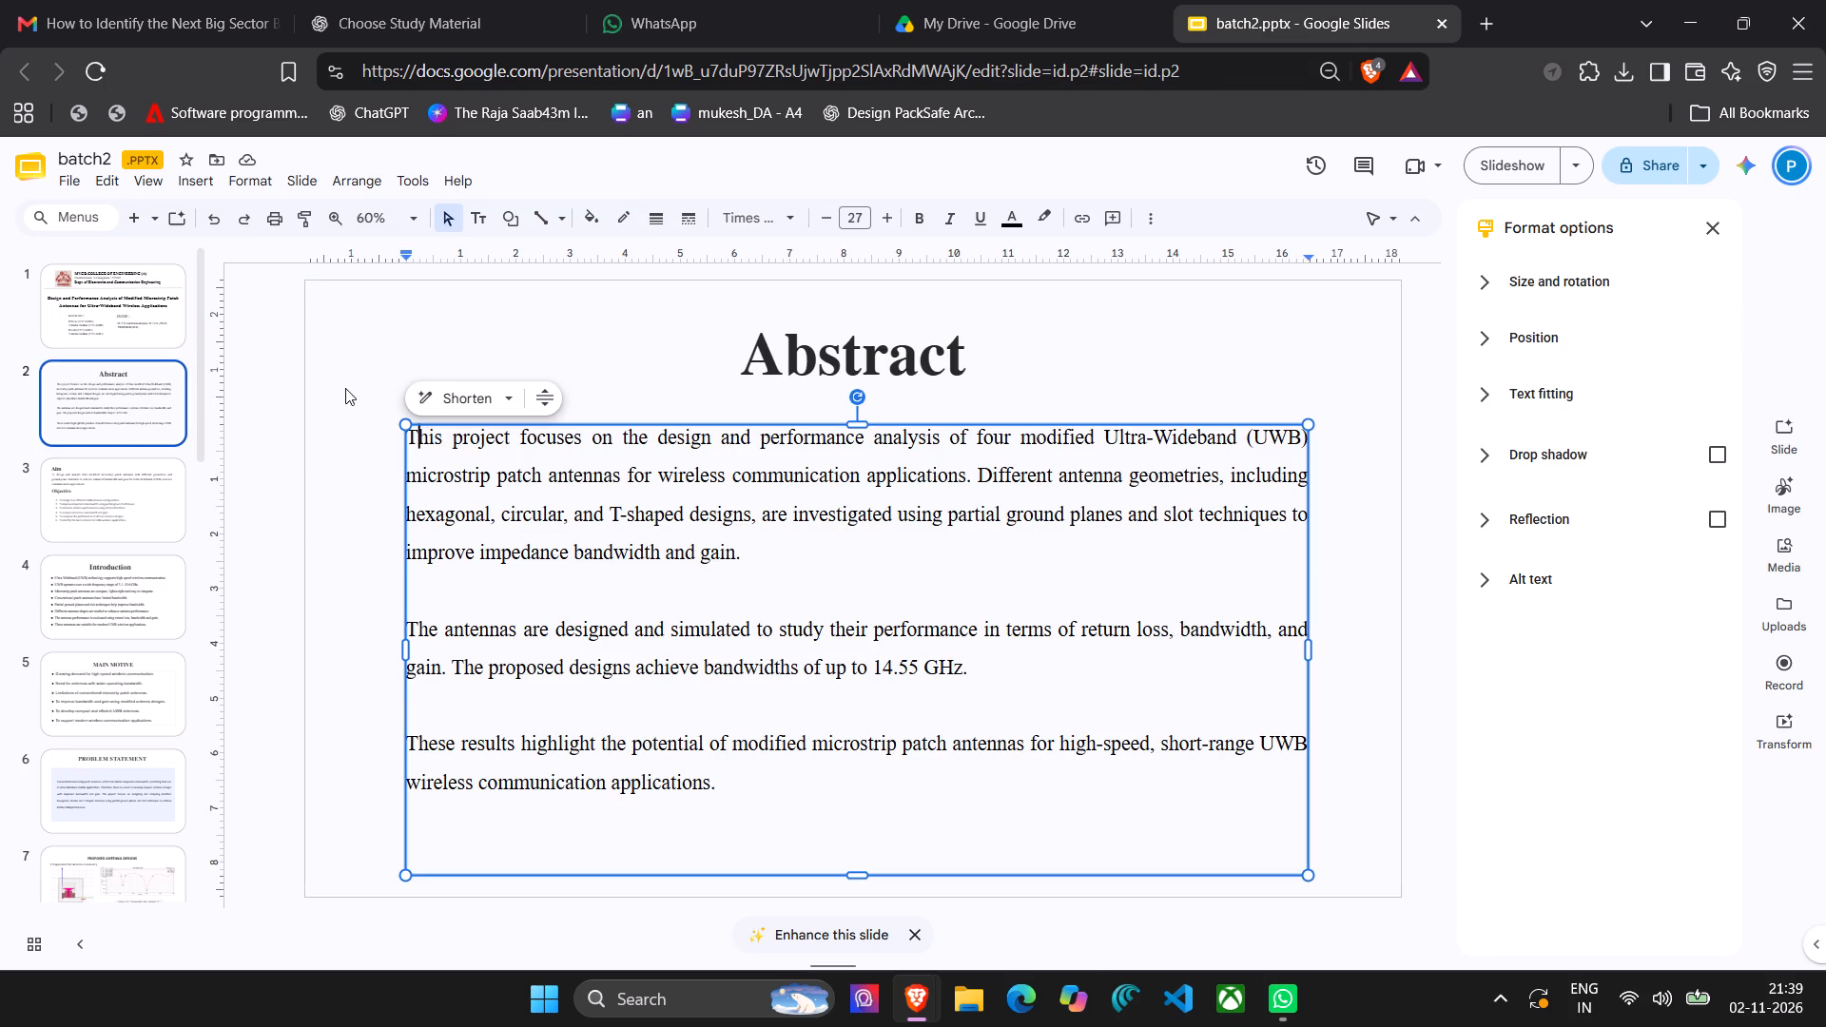
{"action": "left_click_drag", "start_coordinate": [330, 292], "coordinate": [579, 701]}
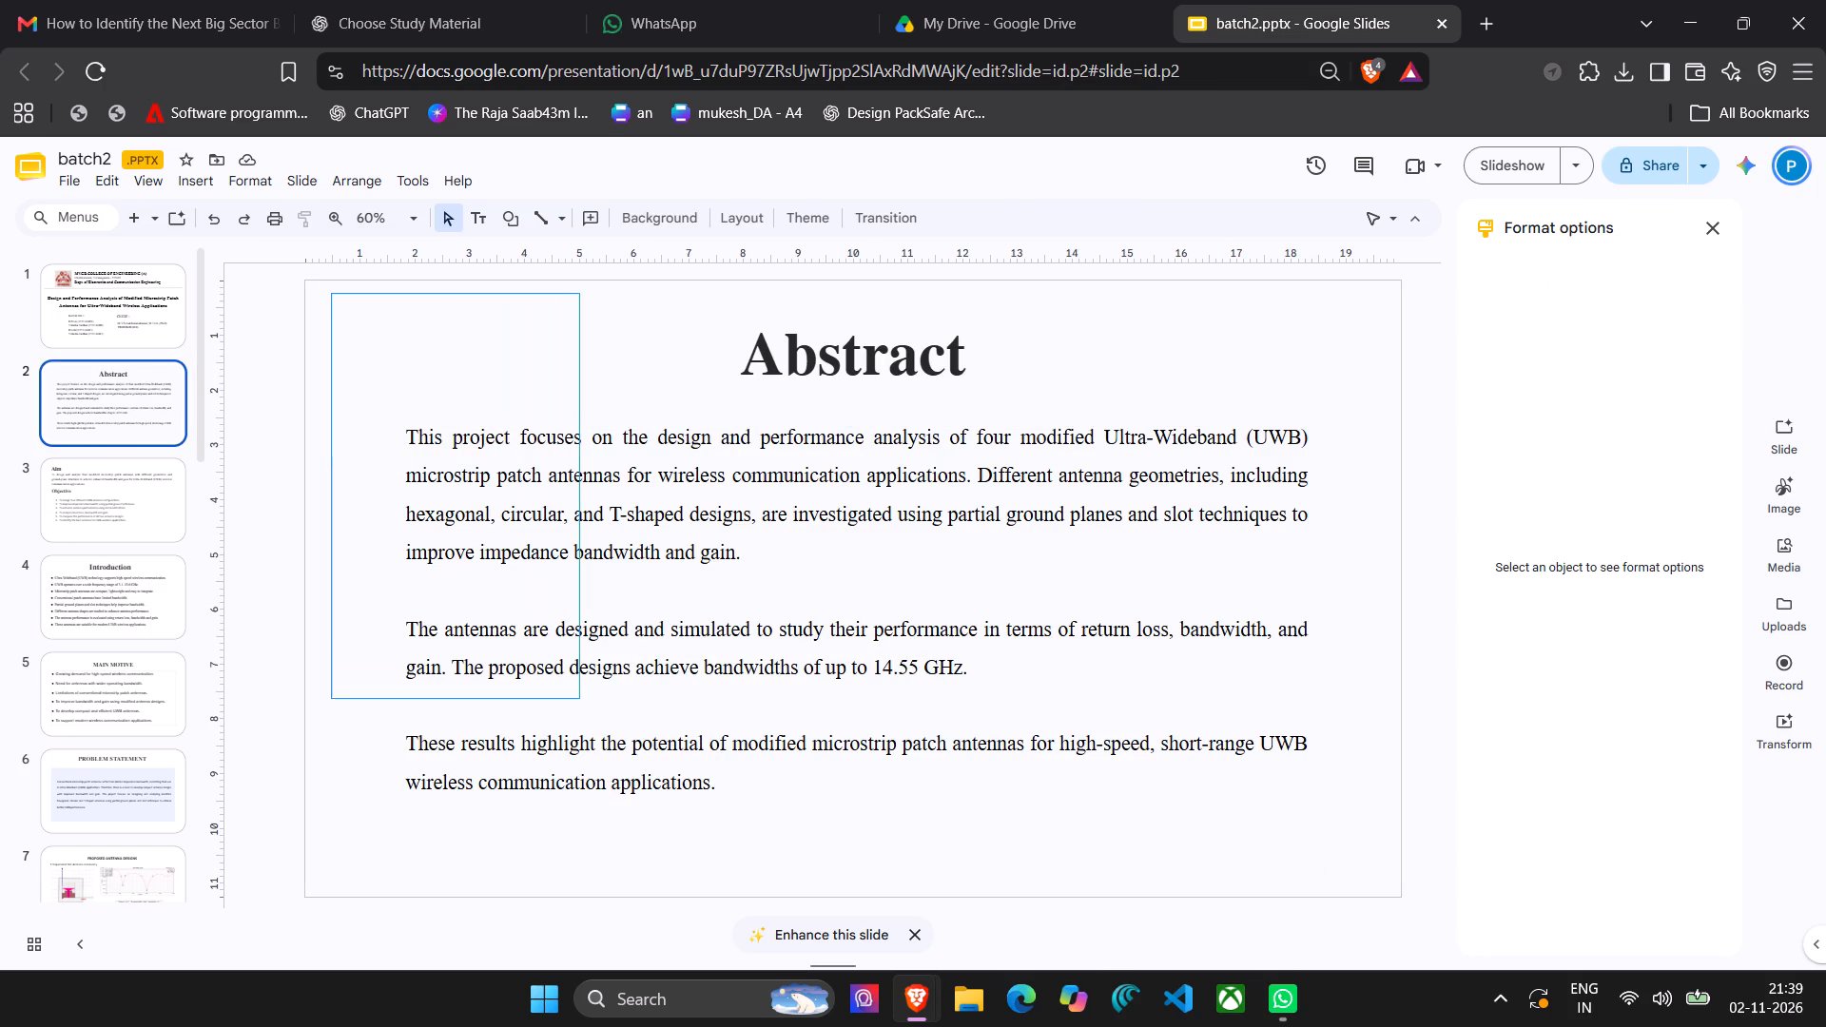
{"action": "left_click_drag", "start_coordinate": [579, 701], "coordinate": [884, 825]}
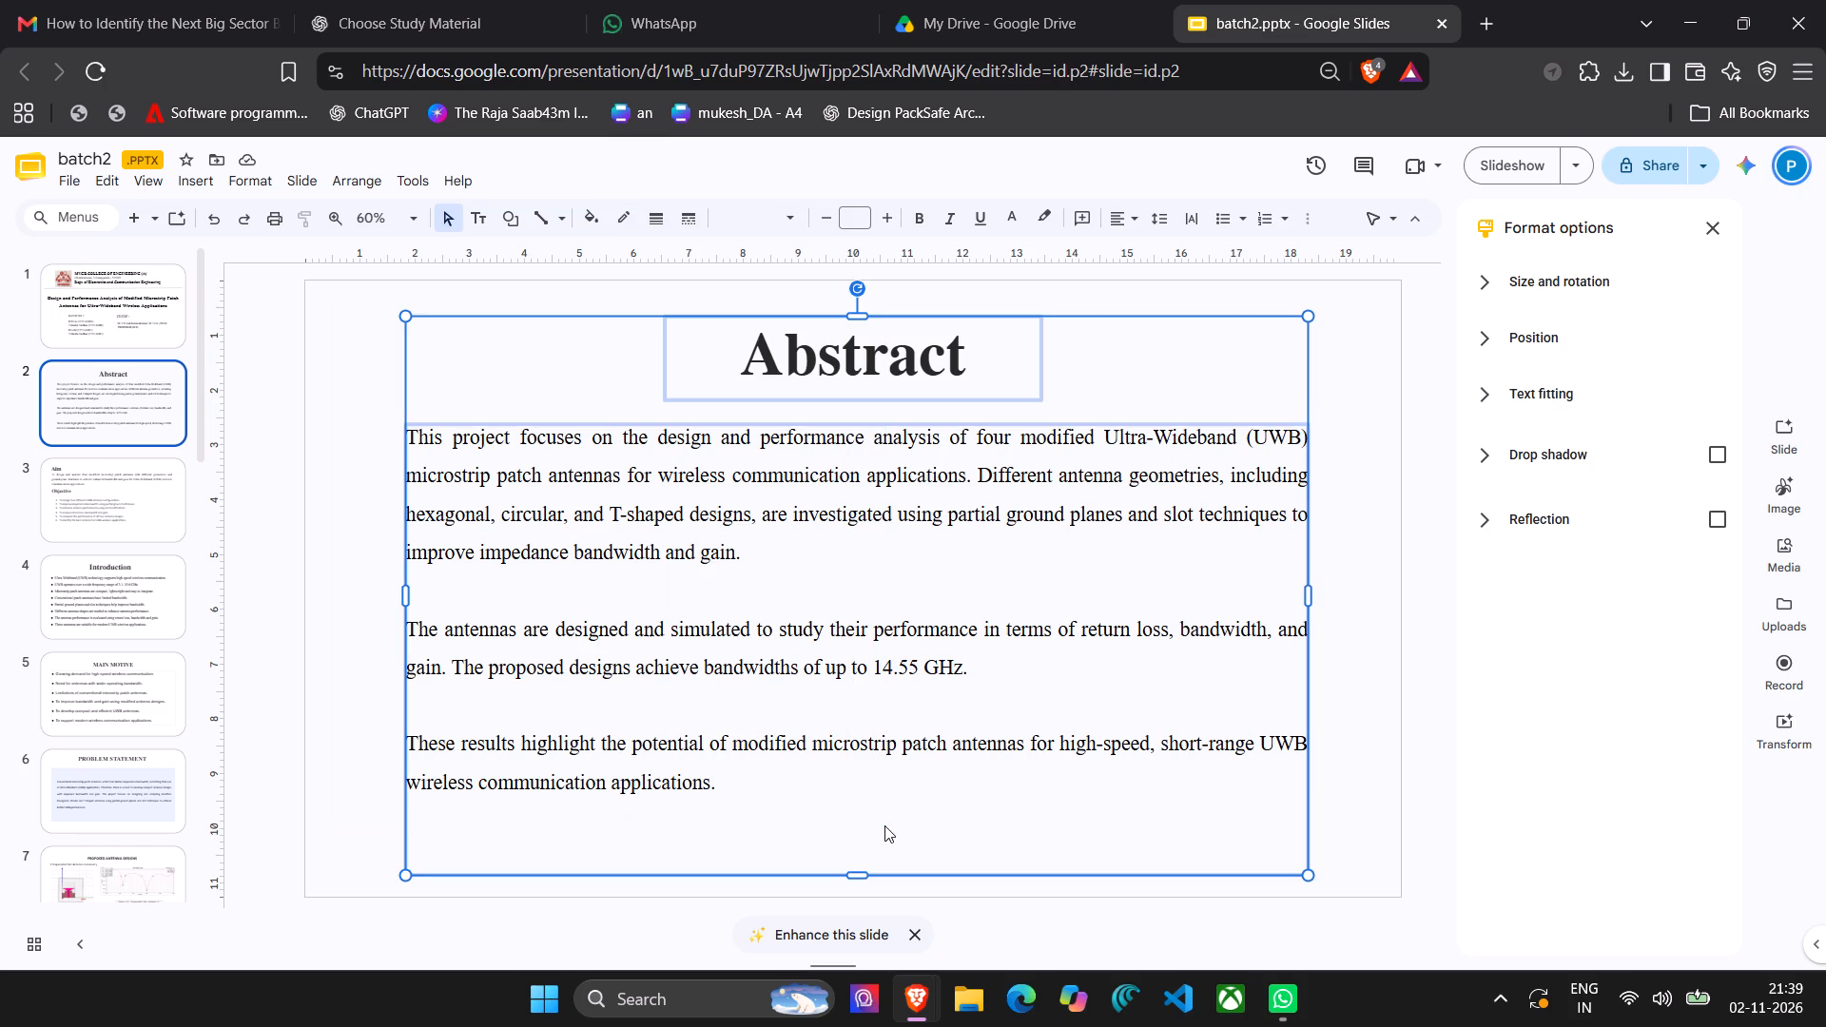
{"action": "left_click", "coordinate": [1138, 224]}
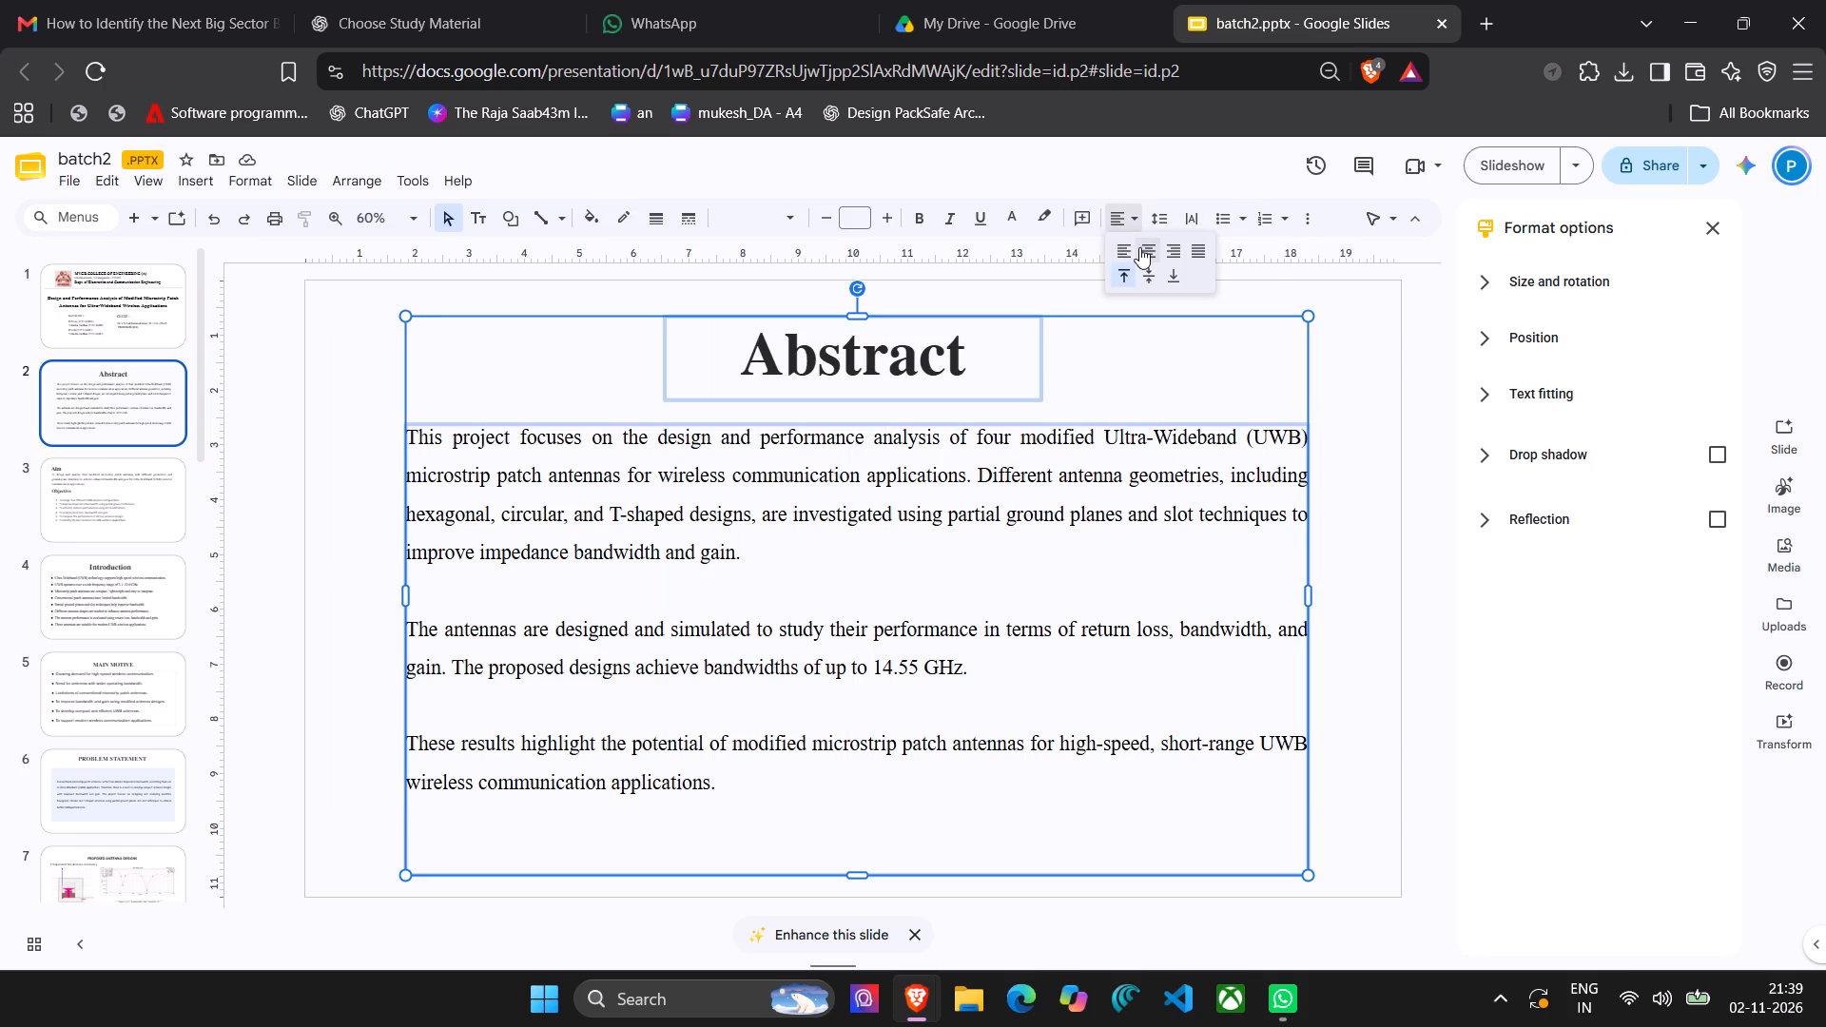
{"action": "left_click", "coordinate": [1139, 247]}
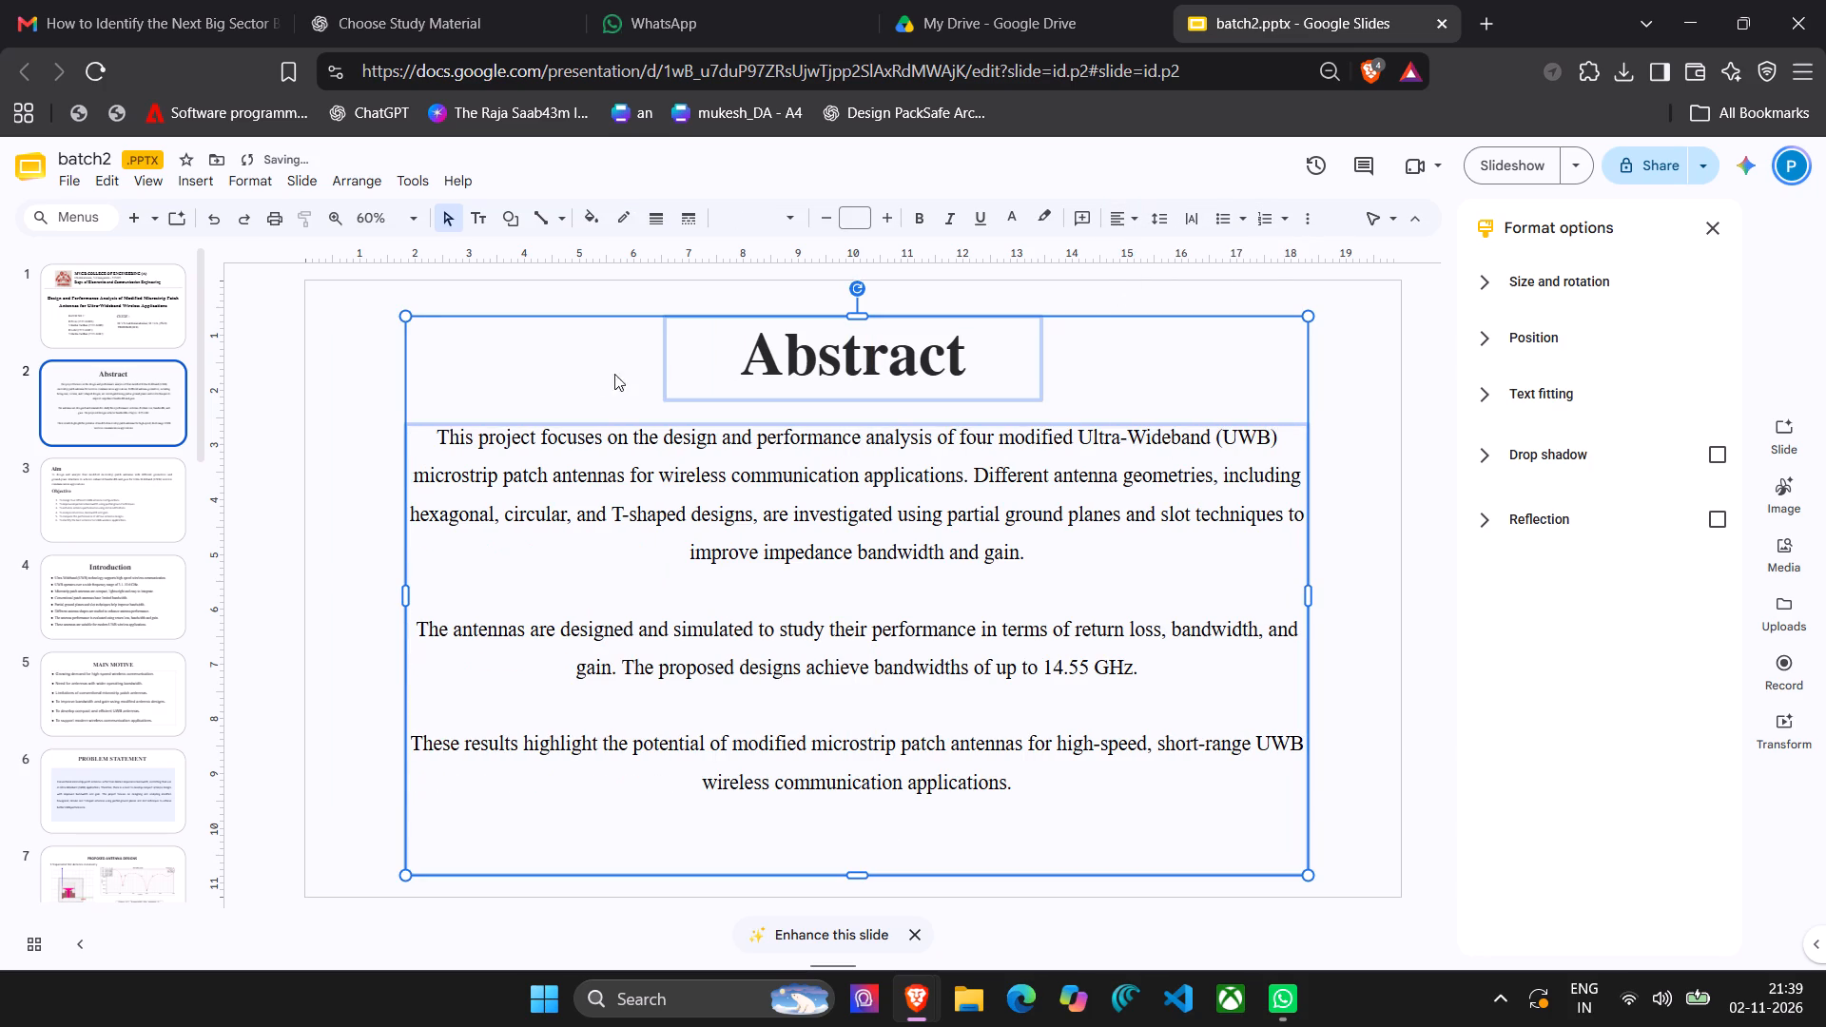
{"action": "left_click", "coordinate": [338, 407]}
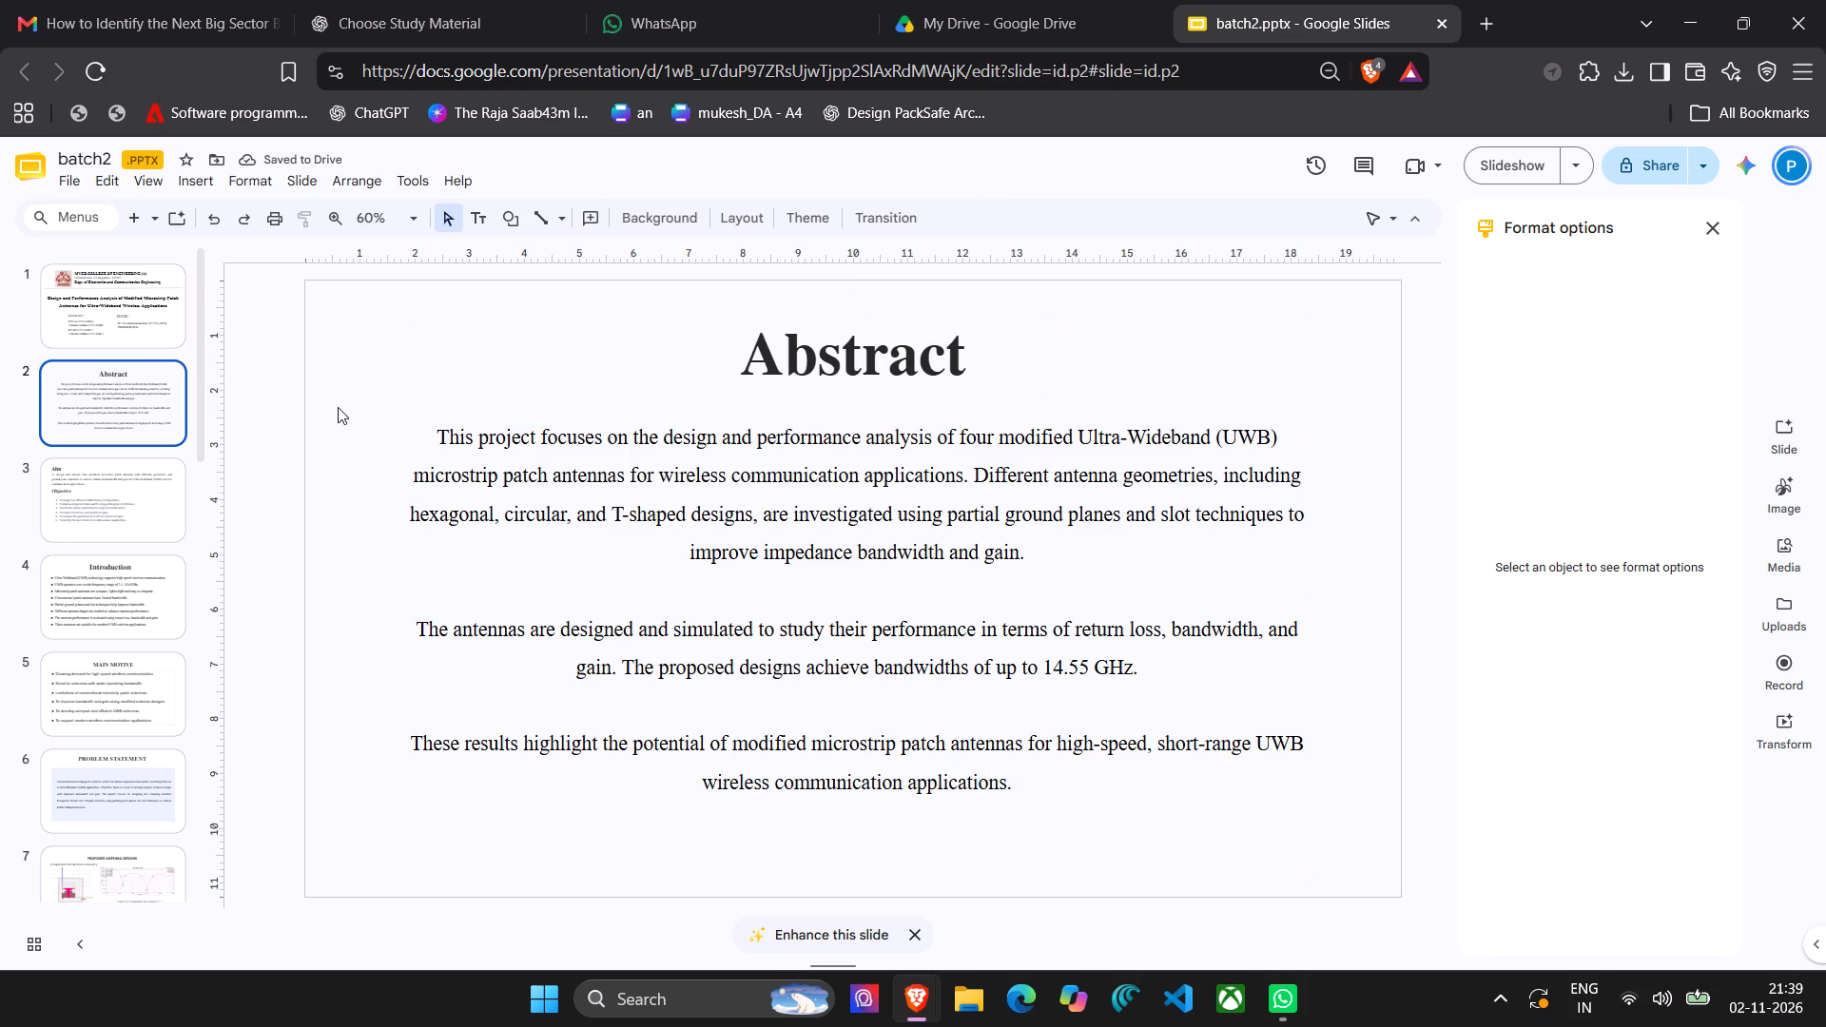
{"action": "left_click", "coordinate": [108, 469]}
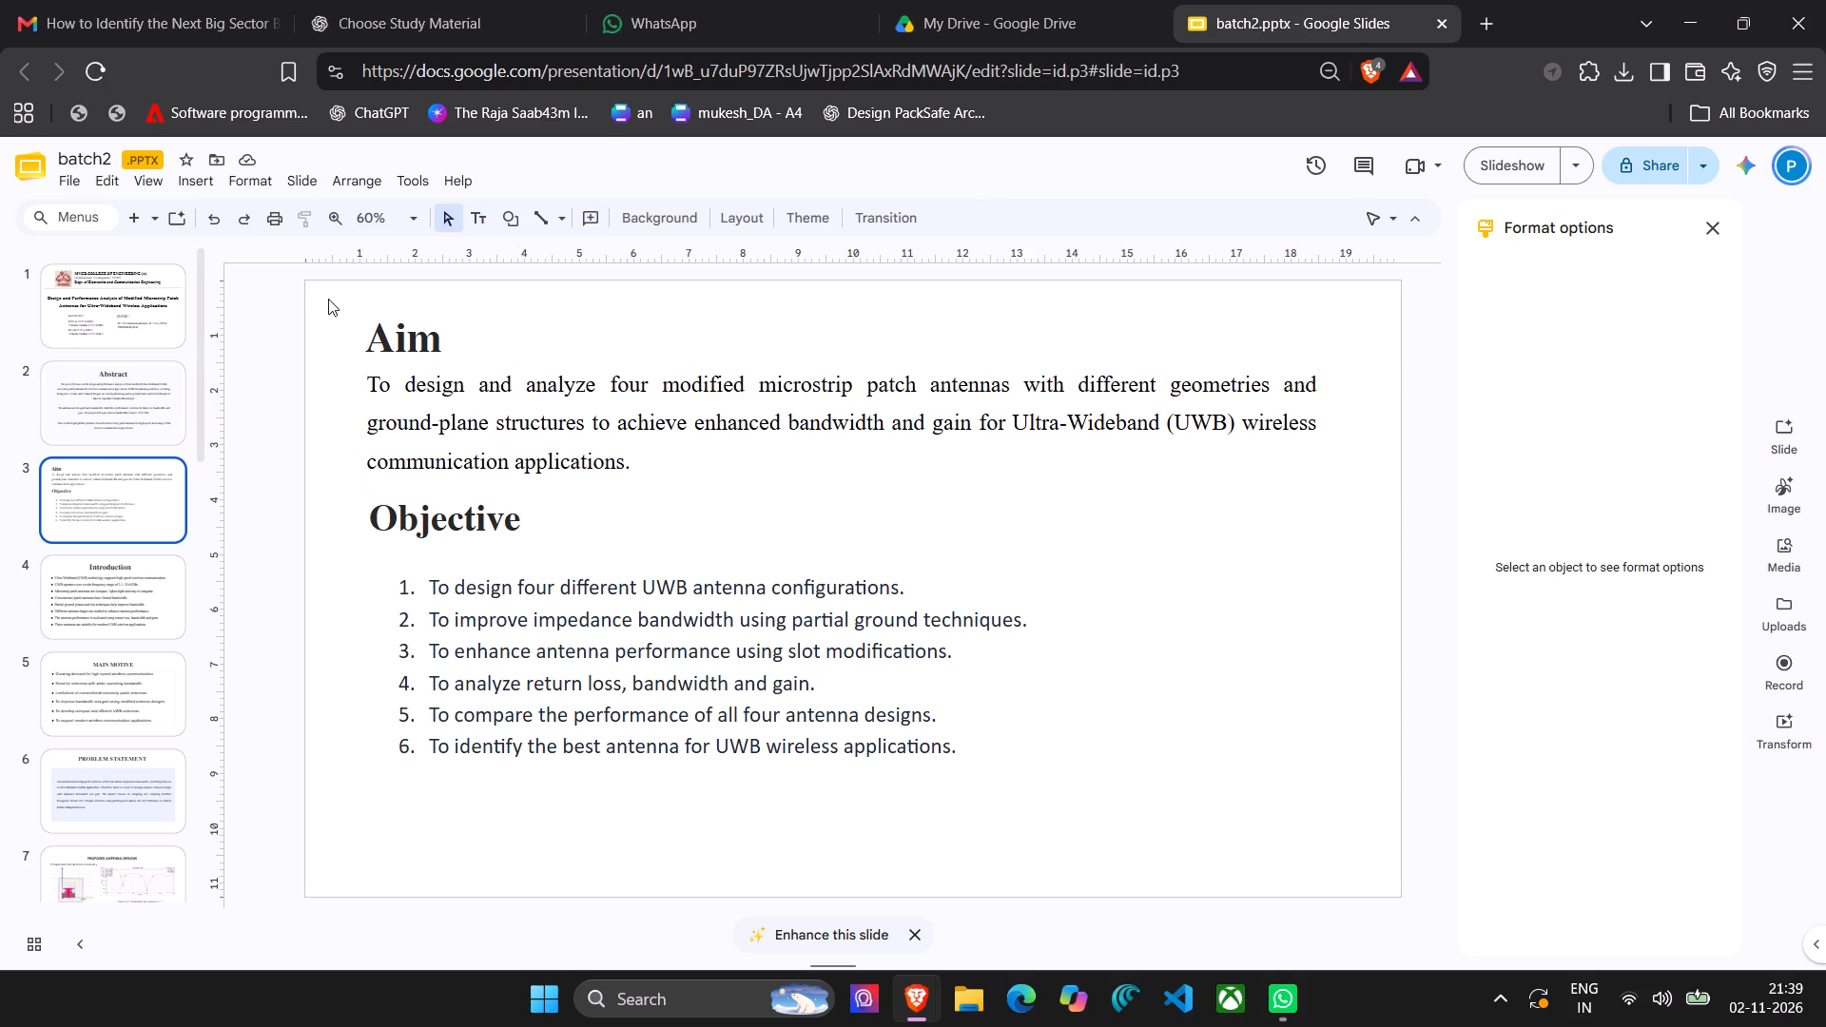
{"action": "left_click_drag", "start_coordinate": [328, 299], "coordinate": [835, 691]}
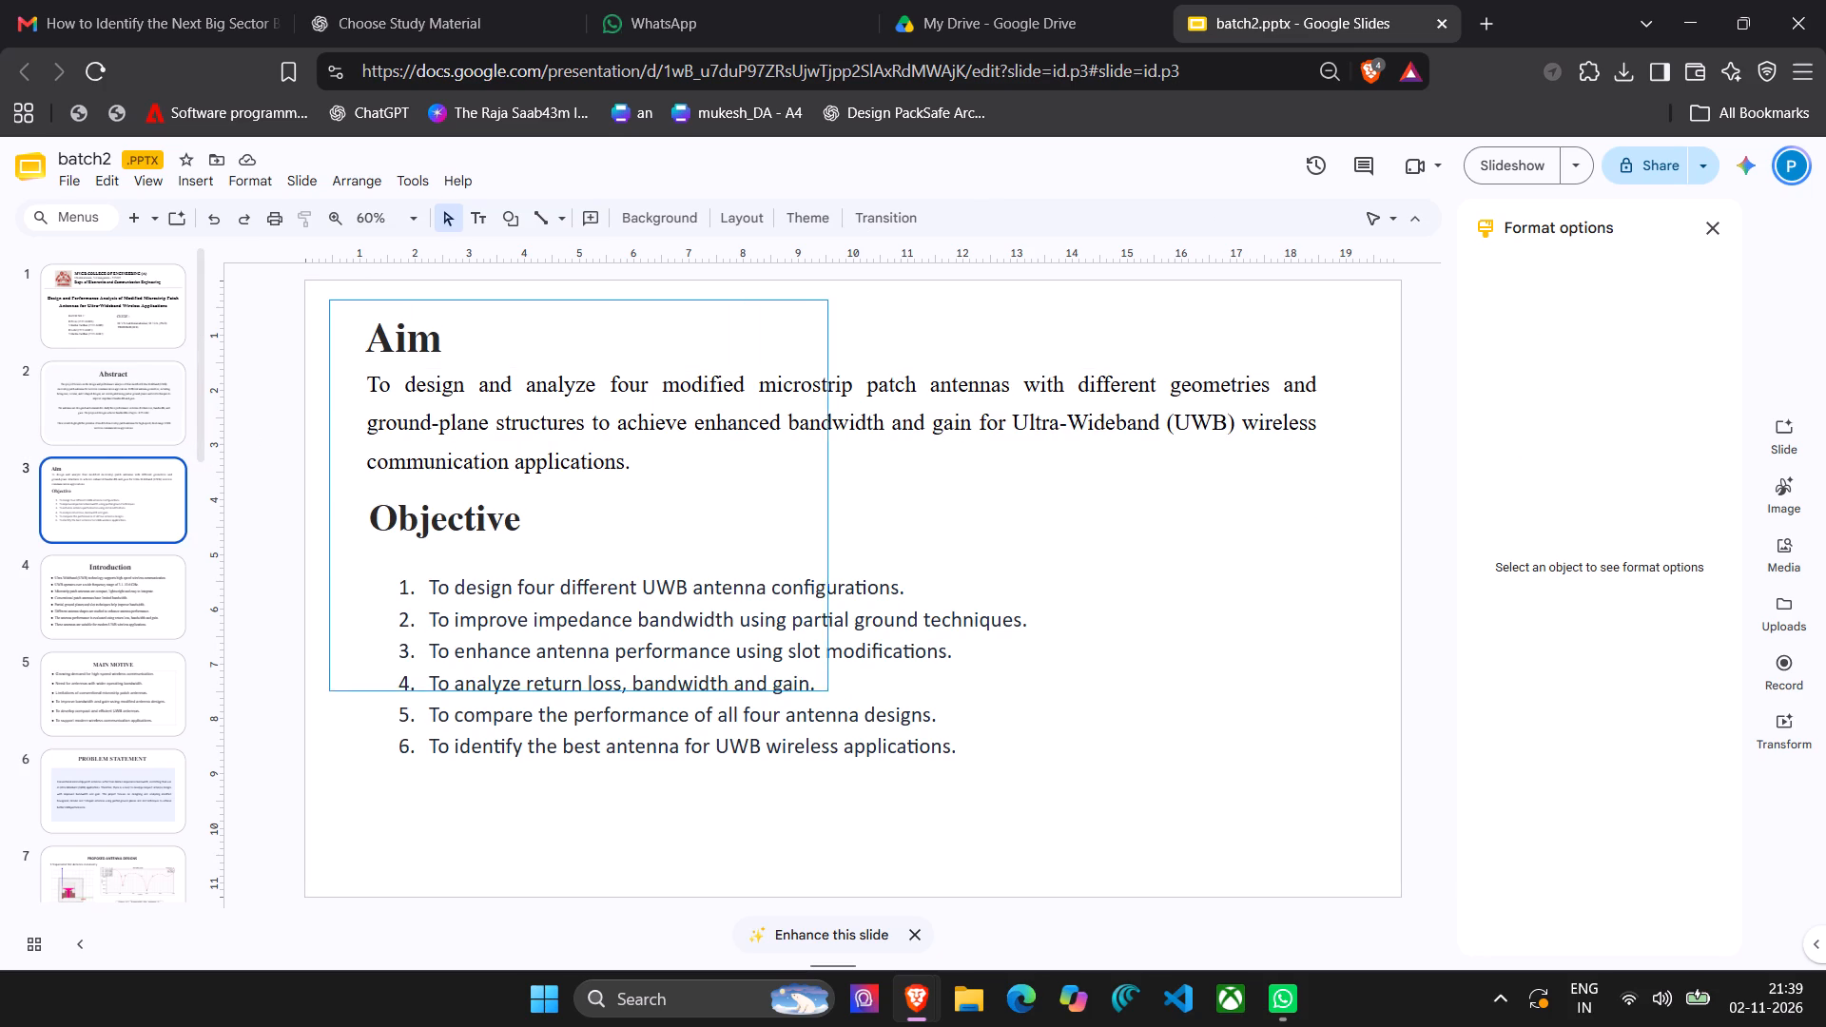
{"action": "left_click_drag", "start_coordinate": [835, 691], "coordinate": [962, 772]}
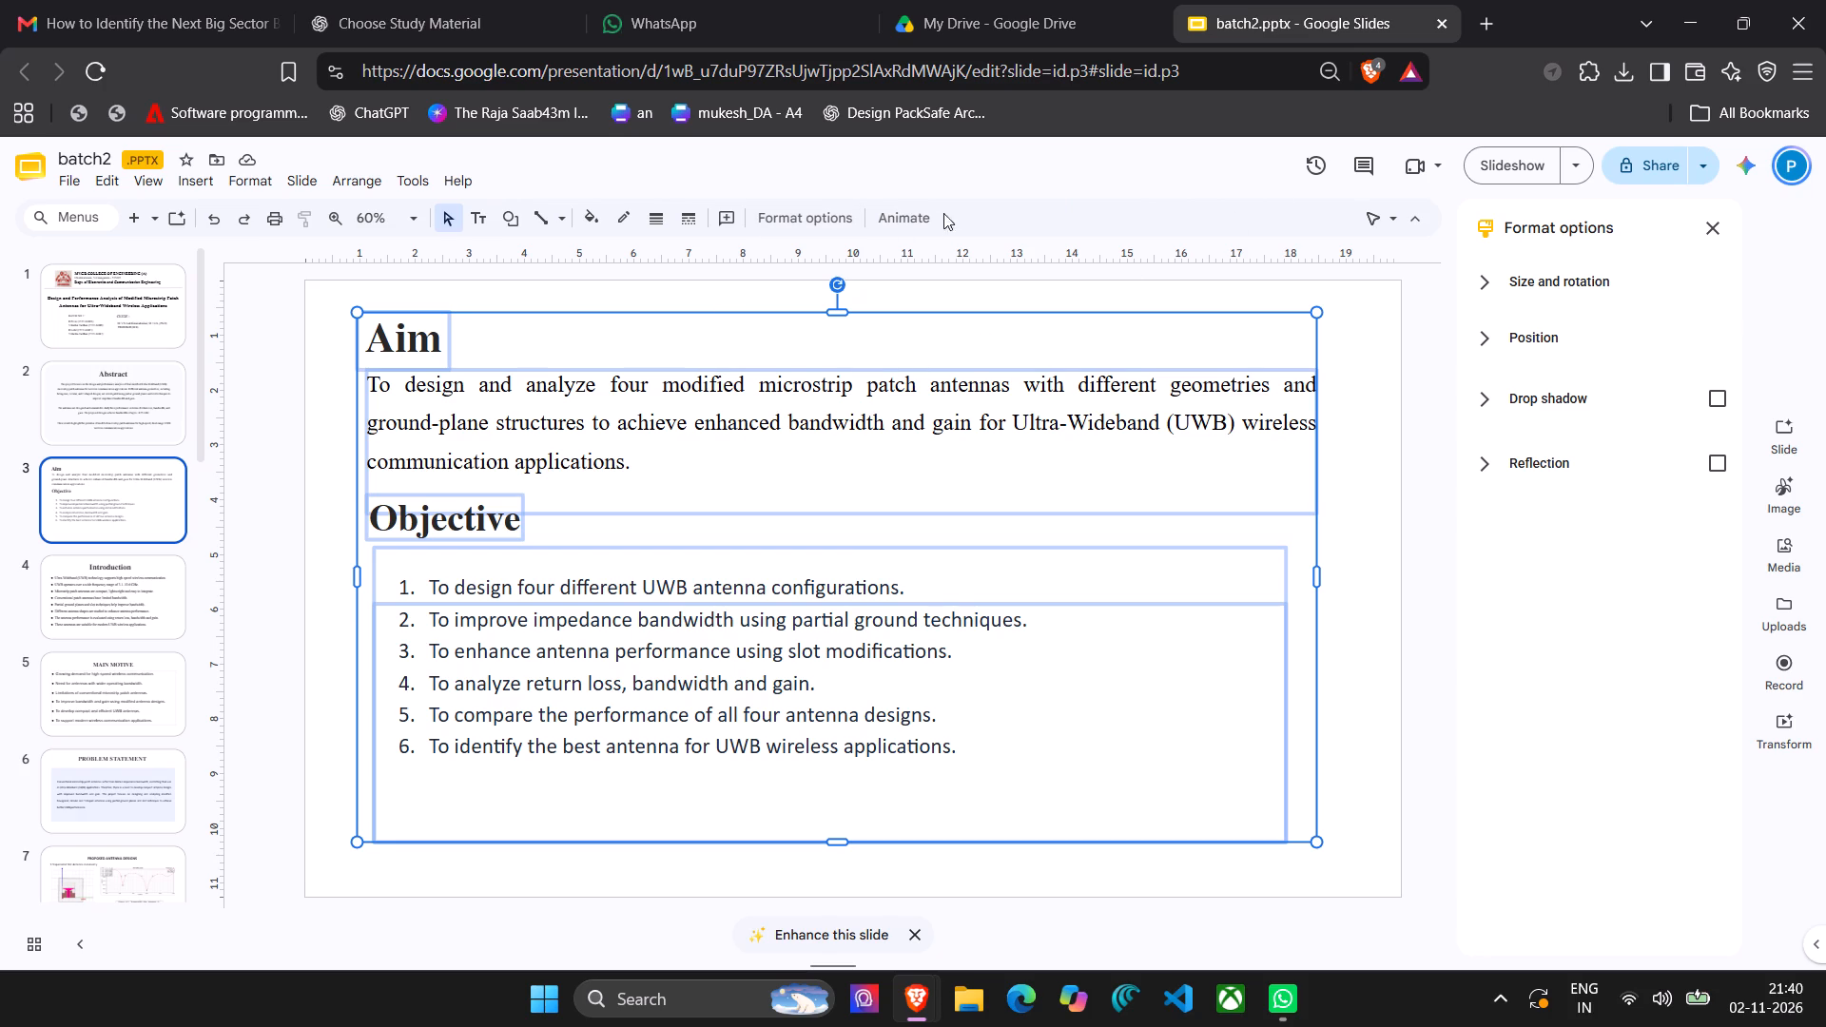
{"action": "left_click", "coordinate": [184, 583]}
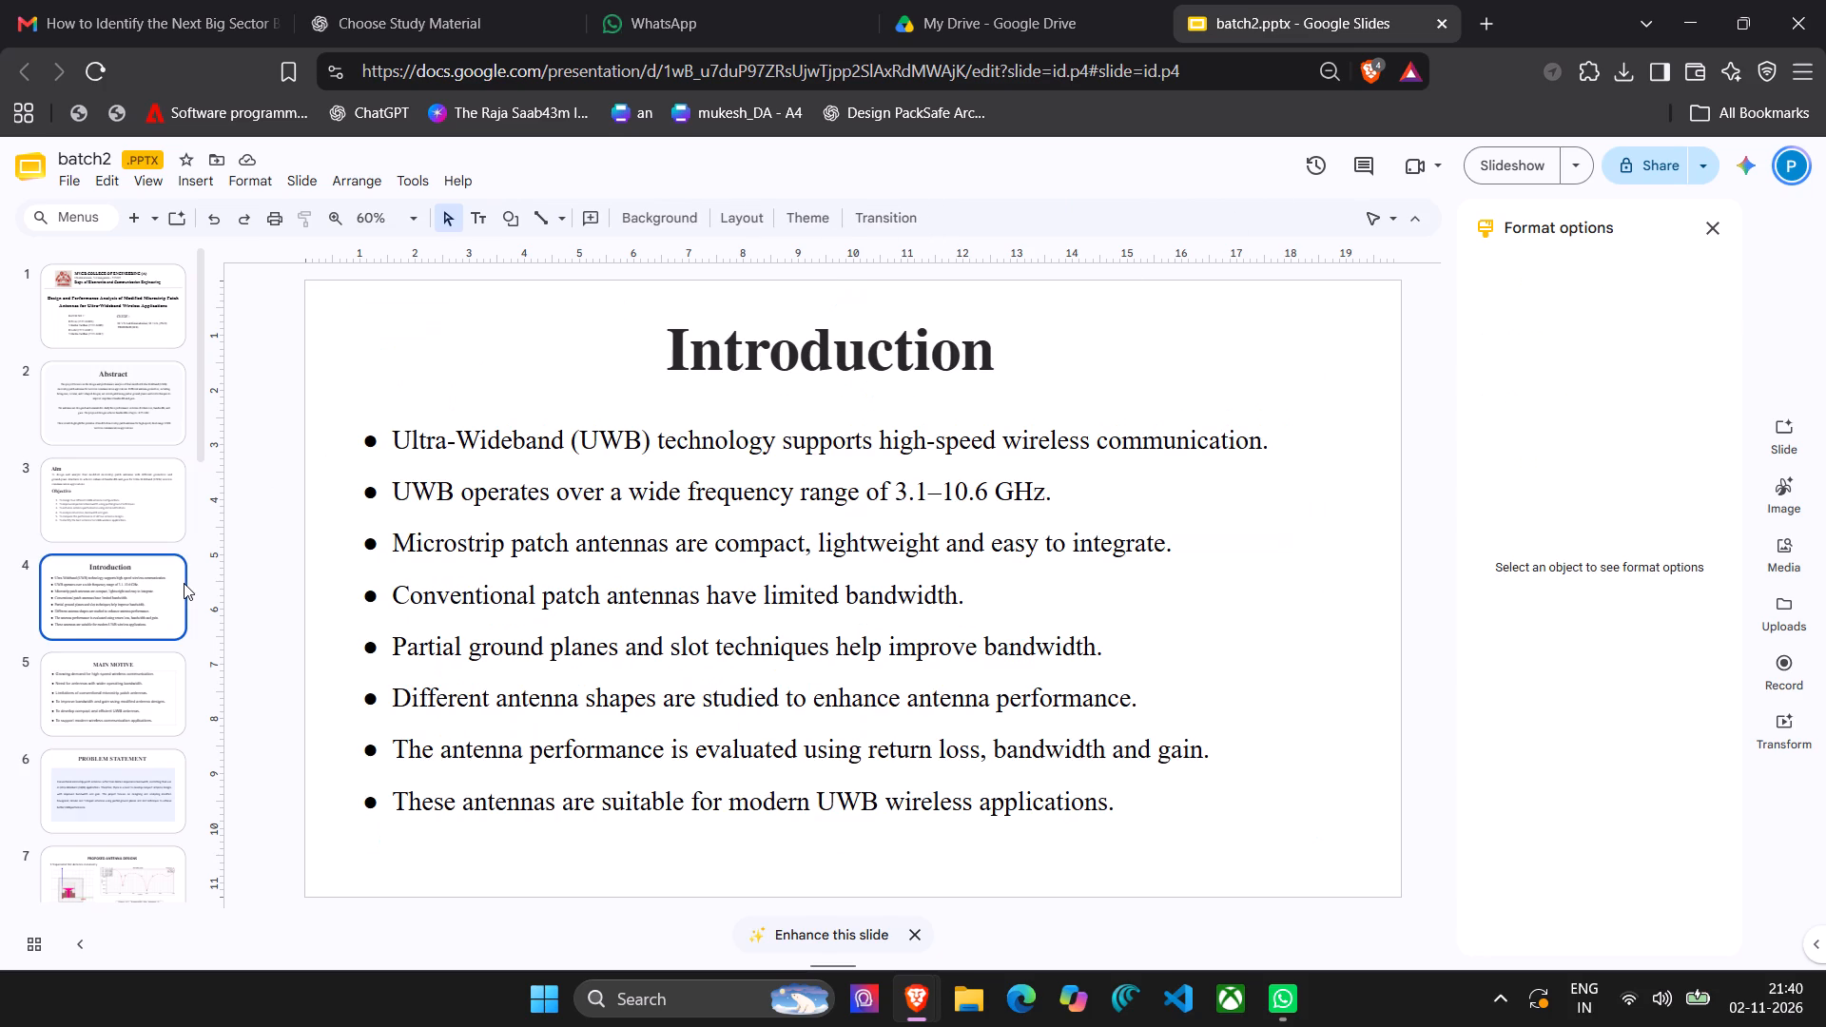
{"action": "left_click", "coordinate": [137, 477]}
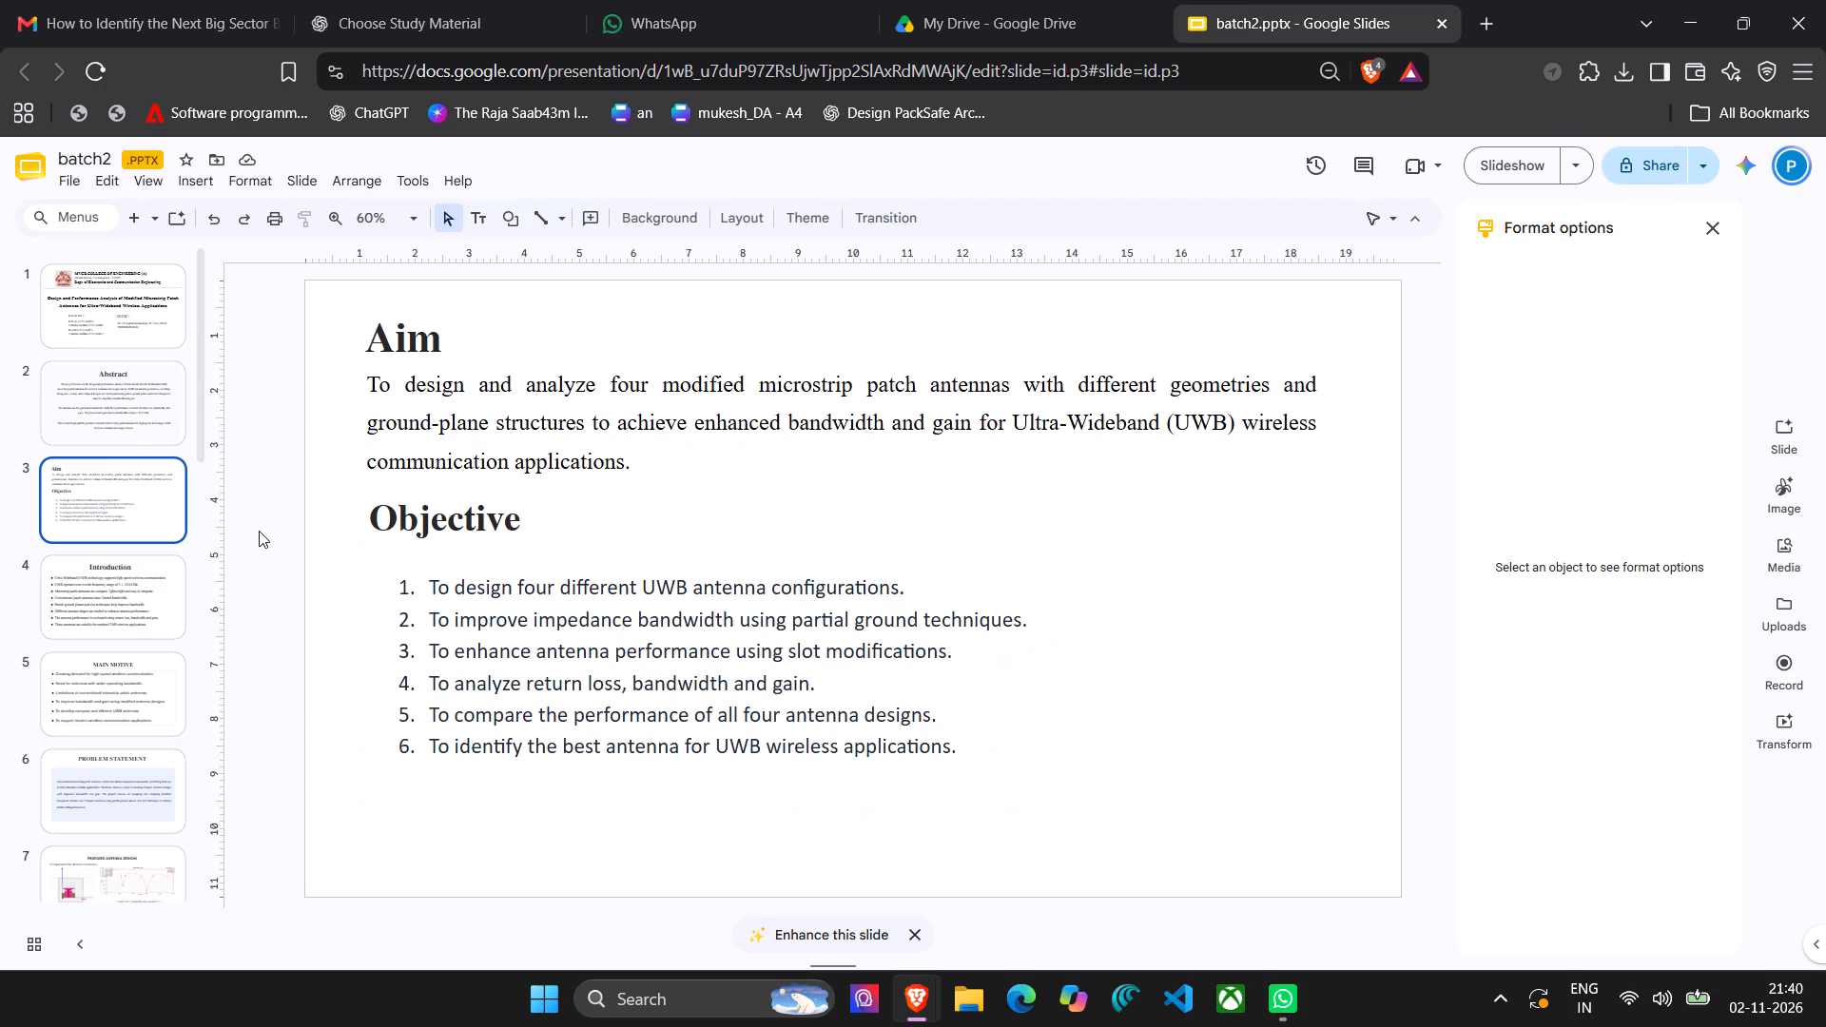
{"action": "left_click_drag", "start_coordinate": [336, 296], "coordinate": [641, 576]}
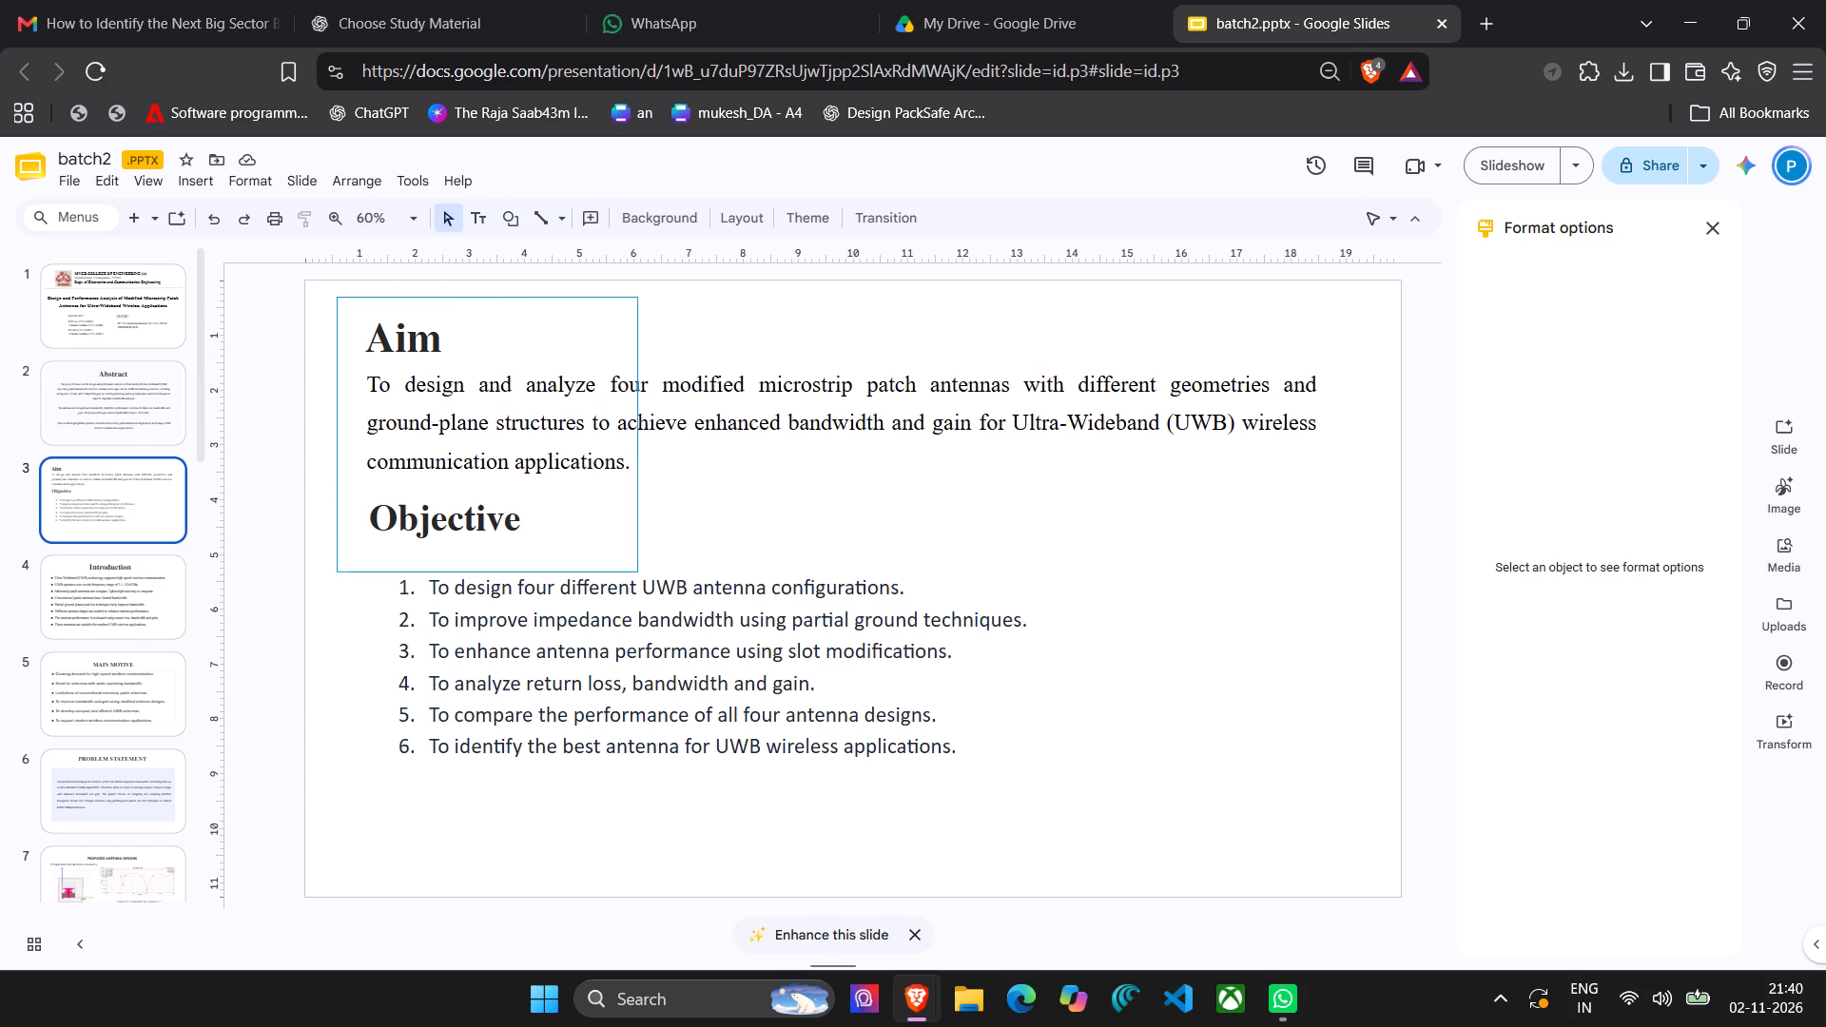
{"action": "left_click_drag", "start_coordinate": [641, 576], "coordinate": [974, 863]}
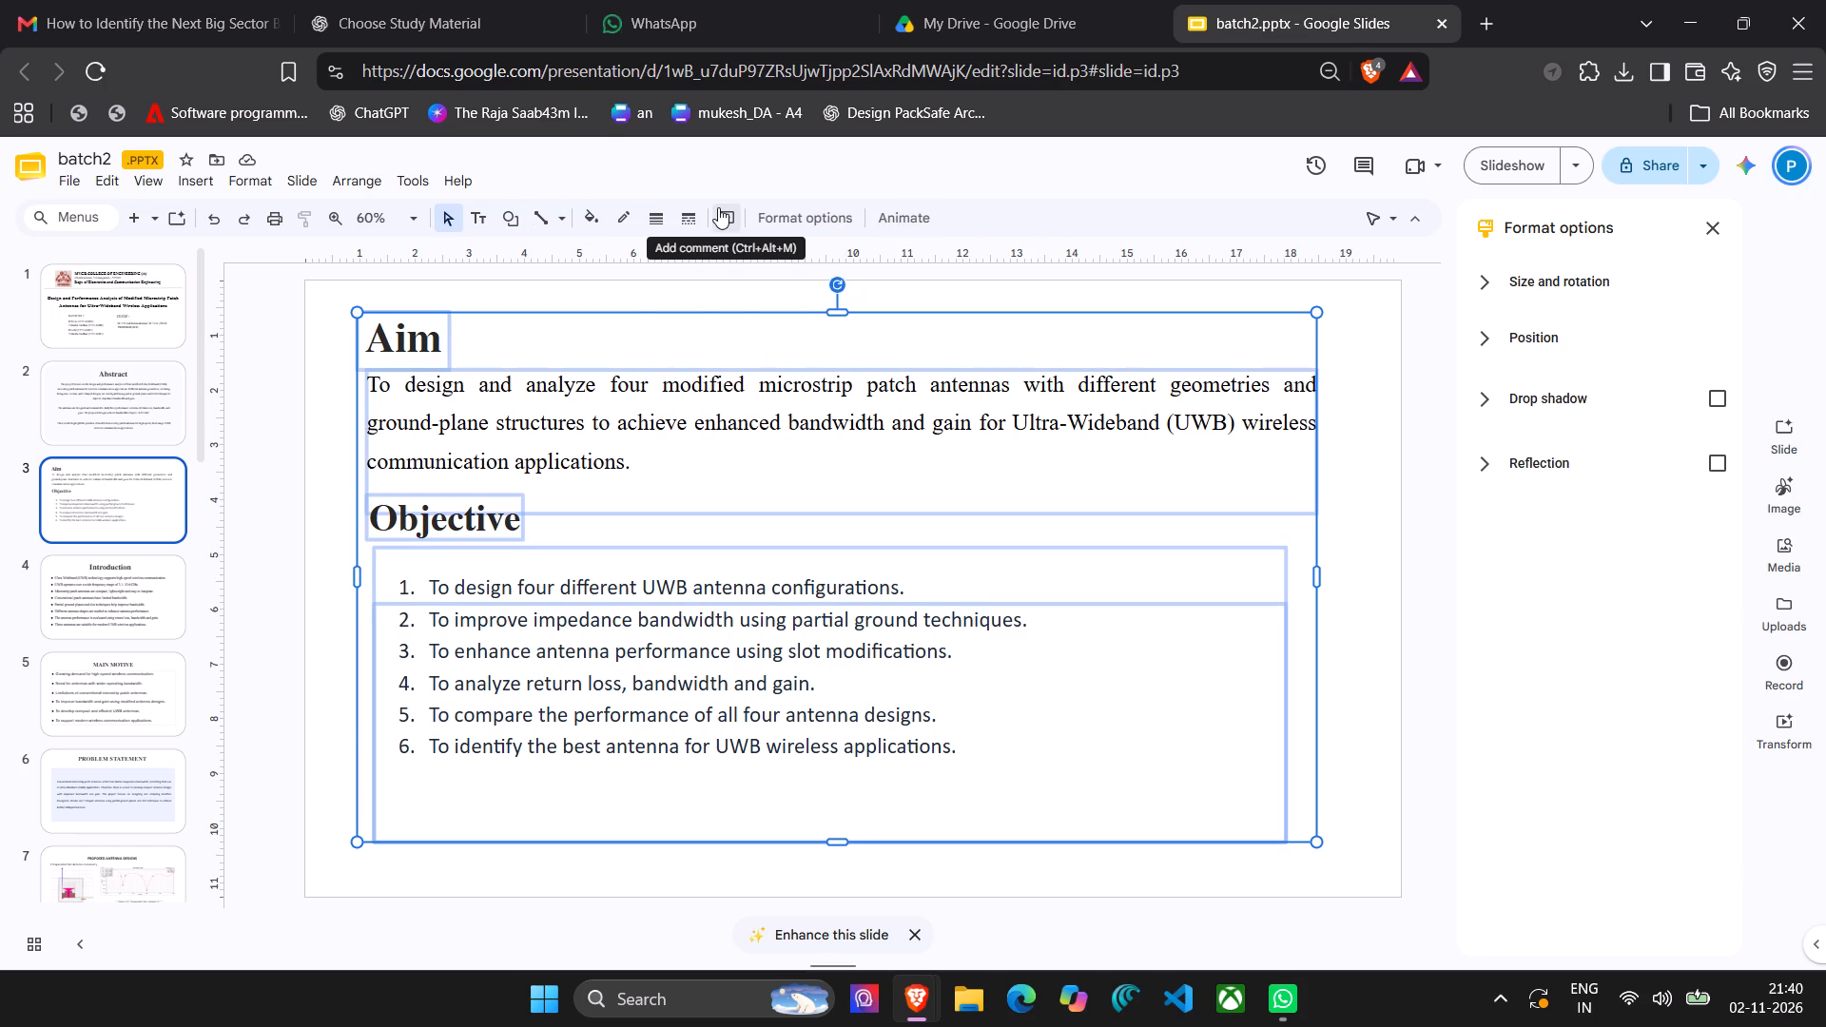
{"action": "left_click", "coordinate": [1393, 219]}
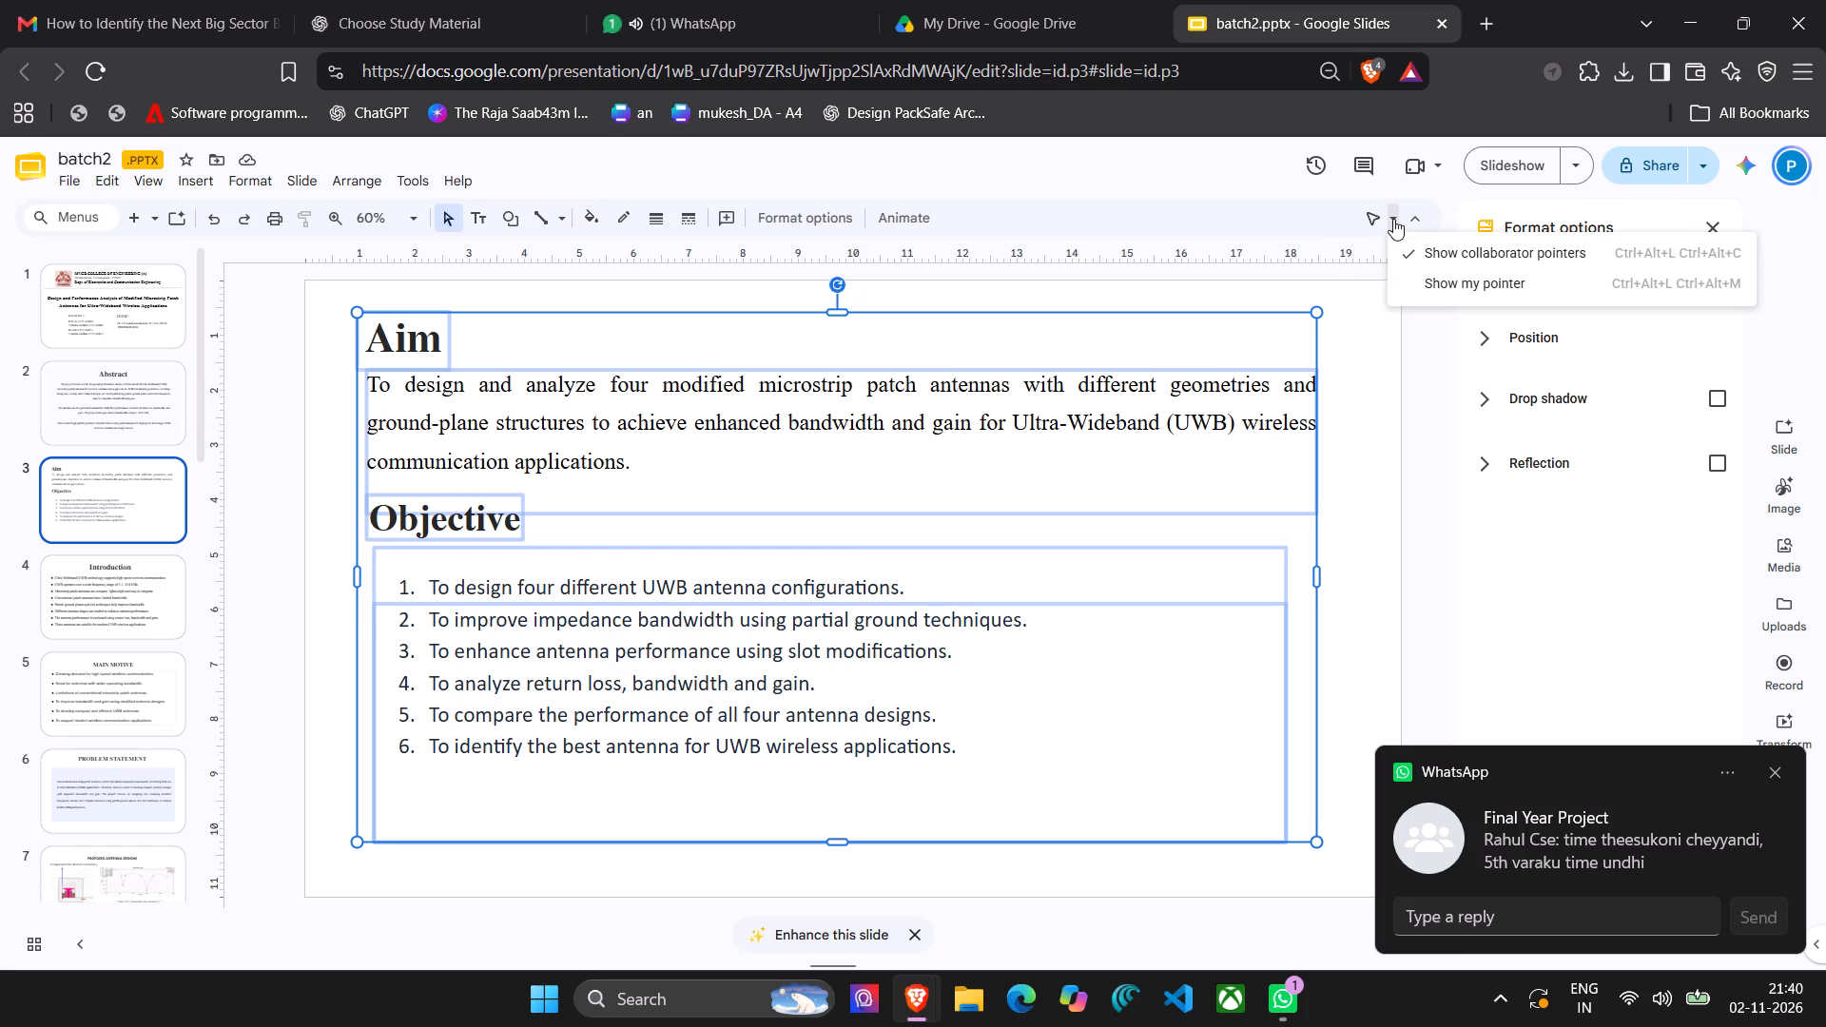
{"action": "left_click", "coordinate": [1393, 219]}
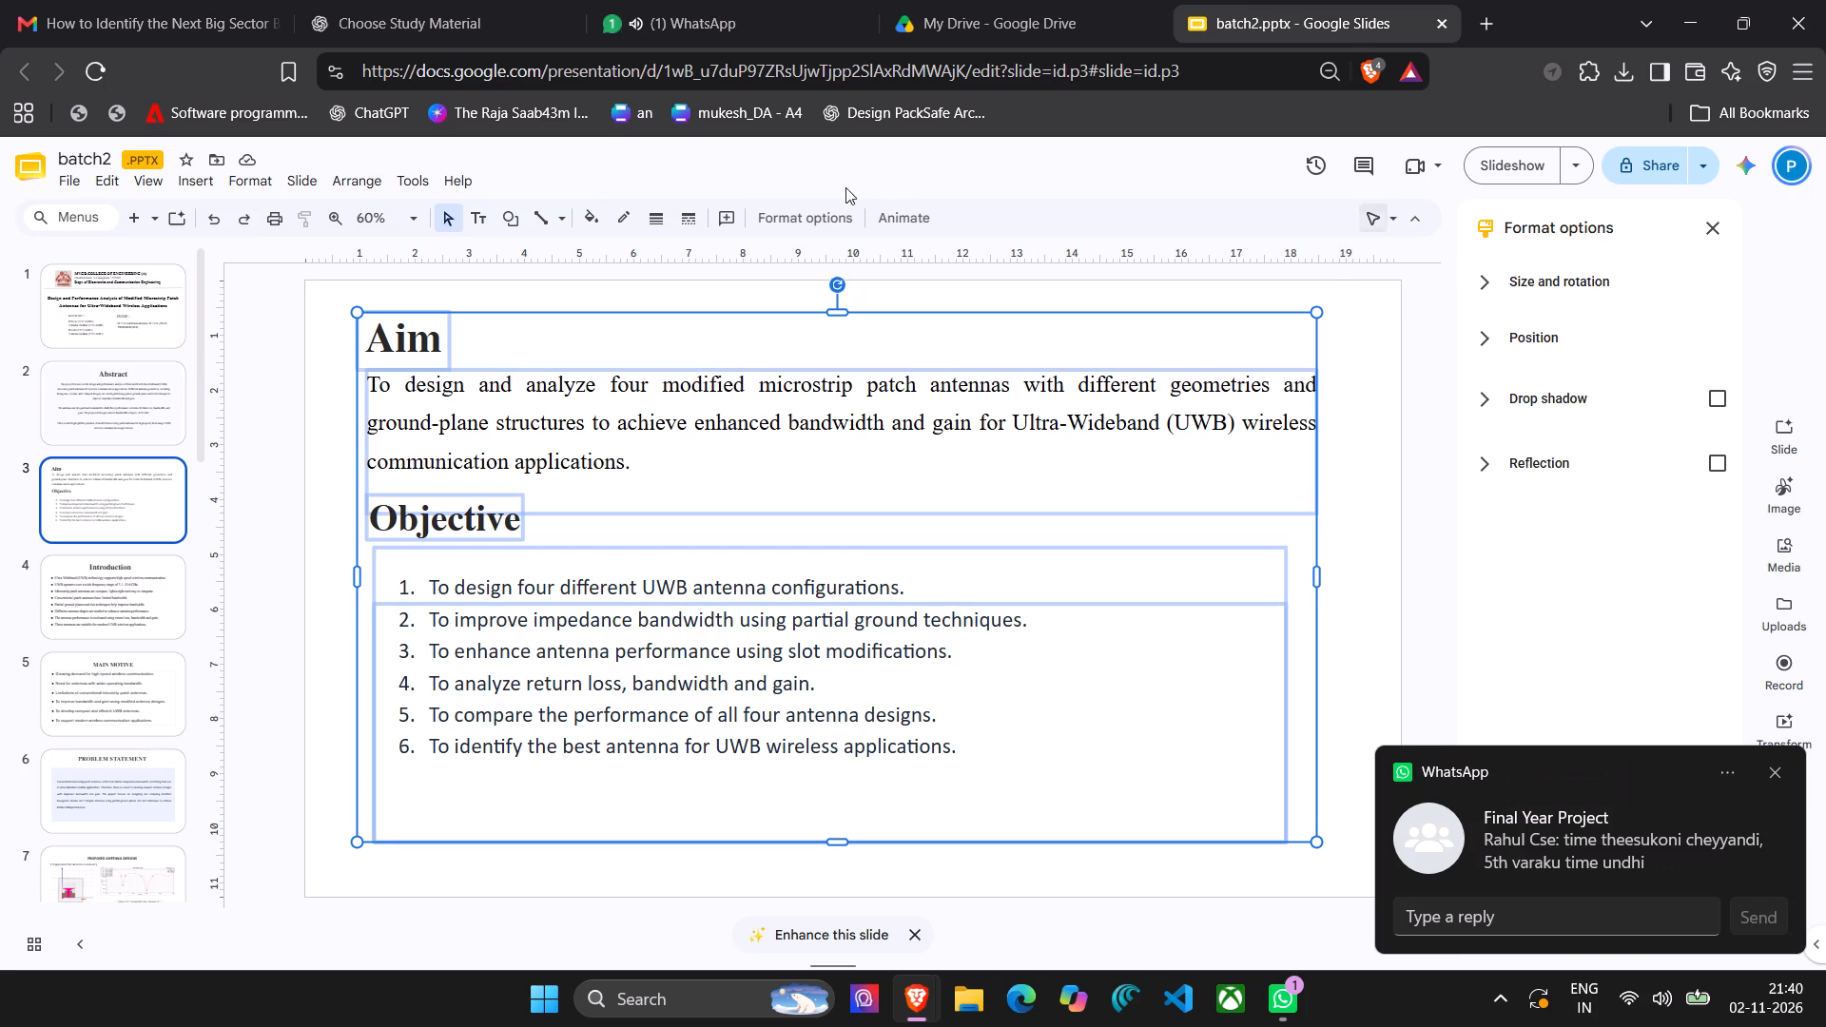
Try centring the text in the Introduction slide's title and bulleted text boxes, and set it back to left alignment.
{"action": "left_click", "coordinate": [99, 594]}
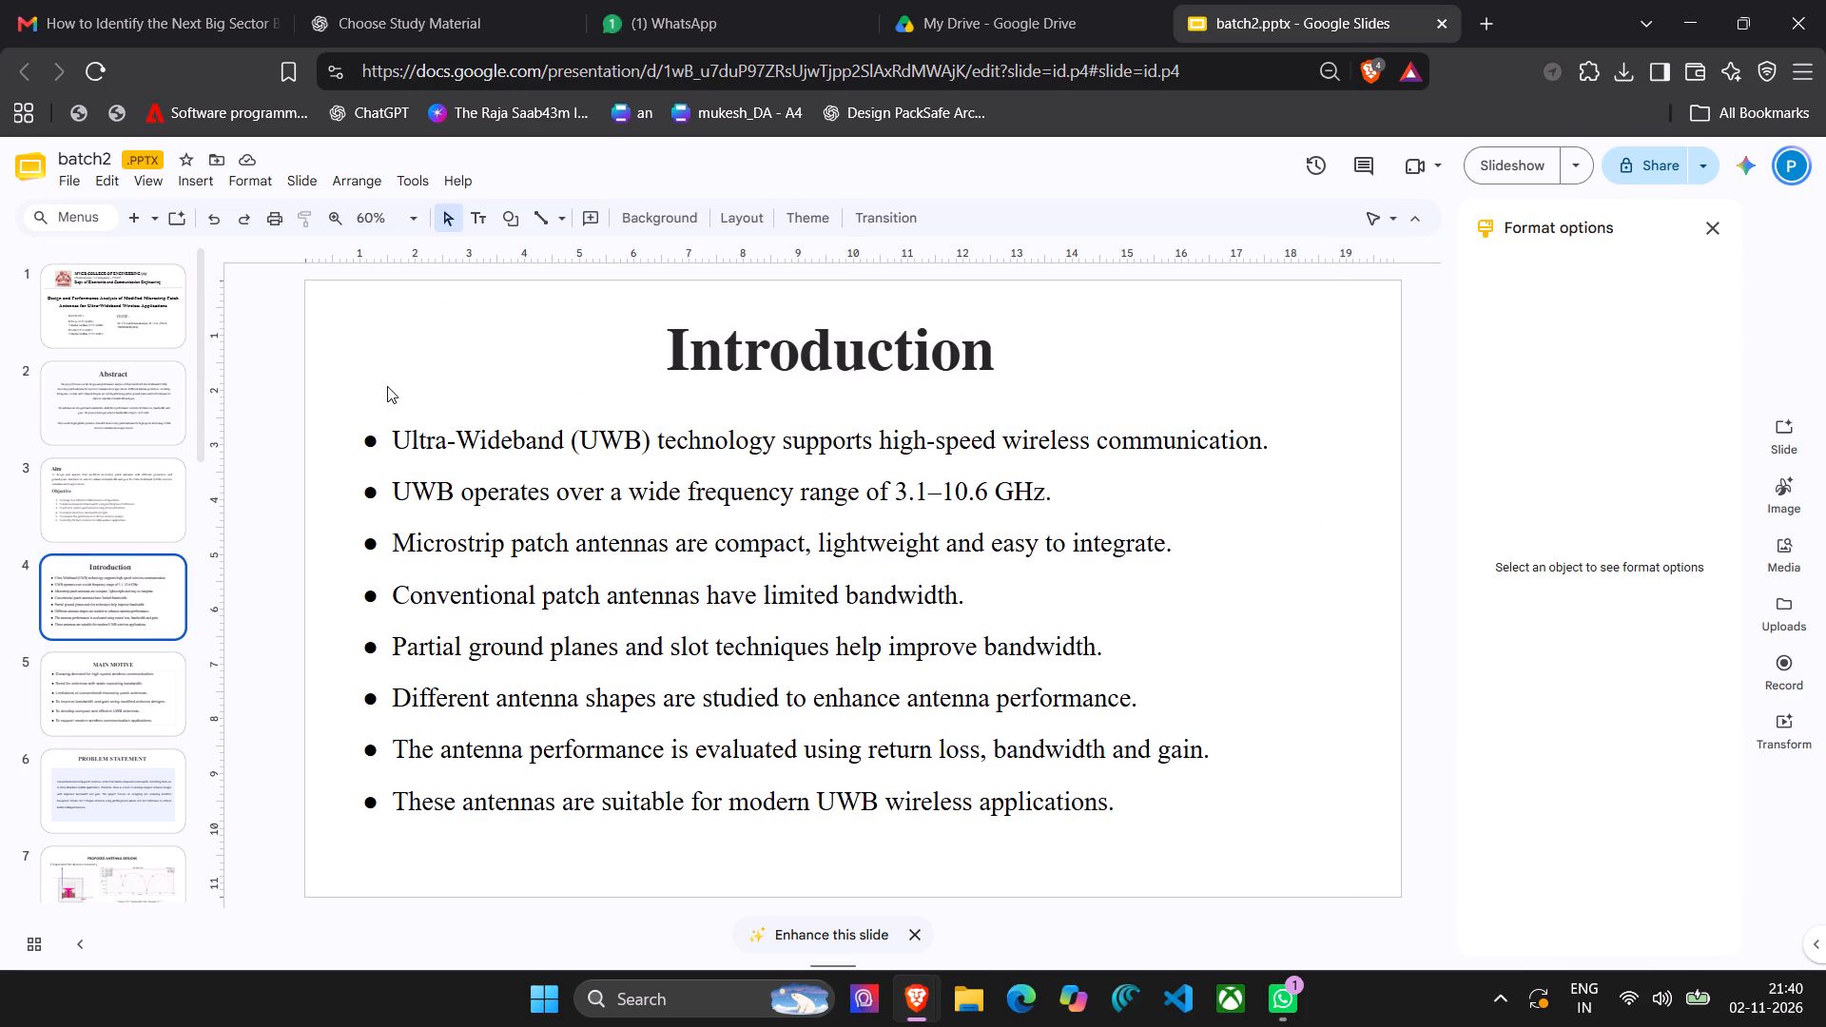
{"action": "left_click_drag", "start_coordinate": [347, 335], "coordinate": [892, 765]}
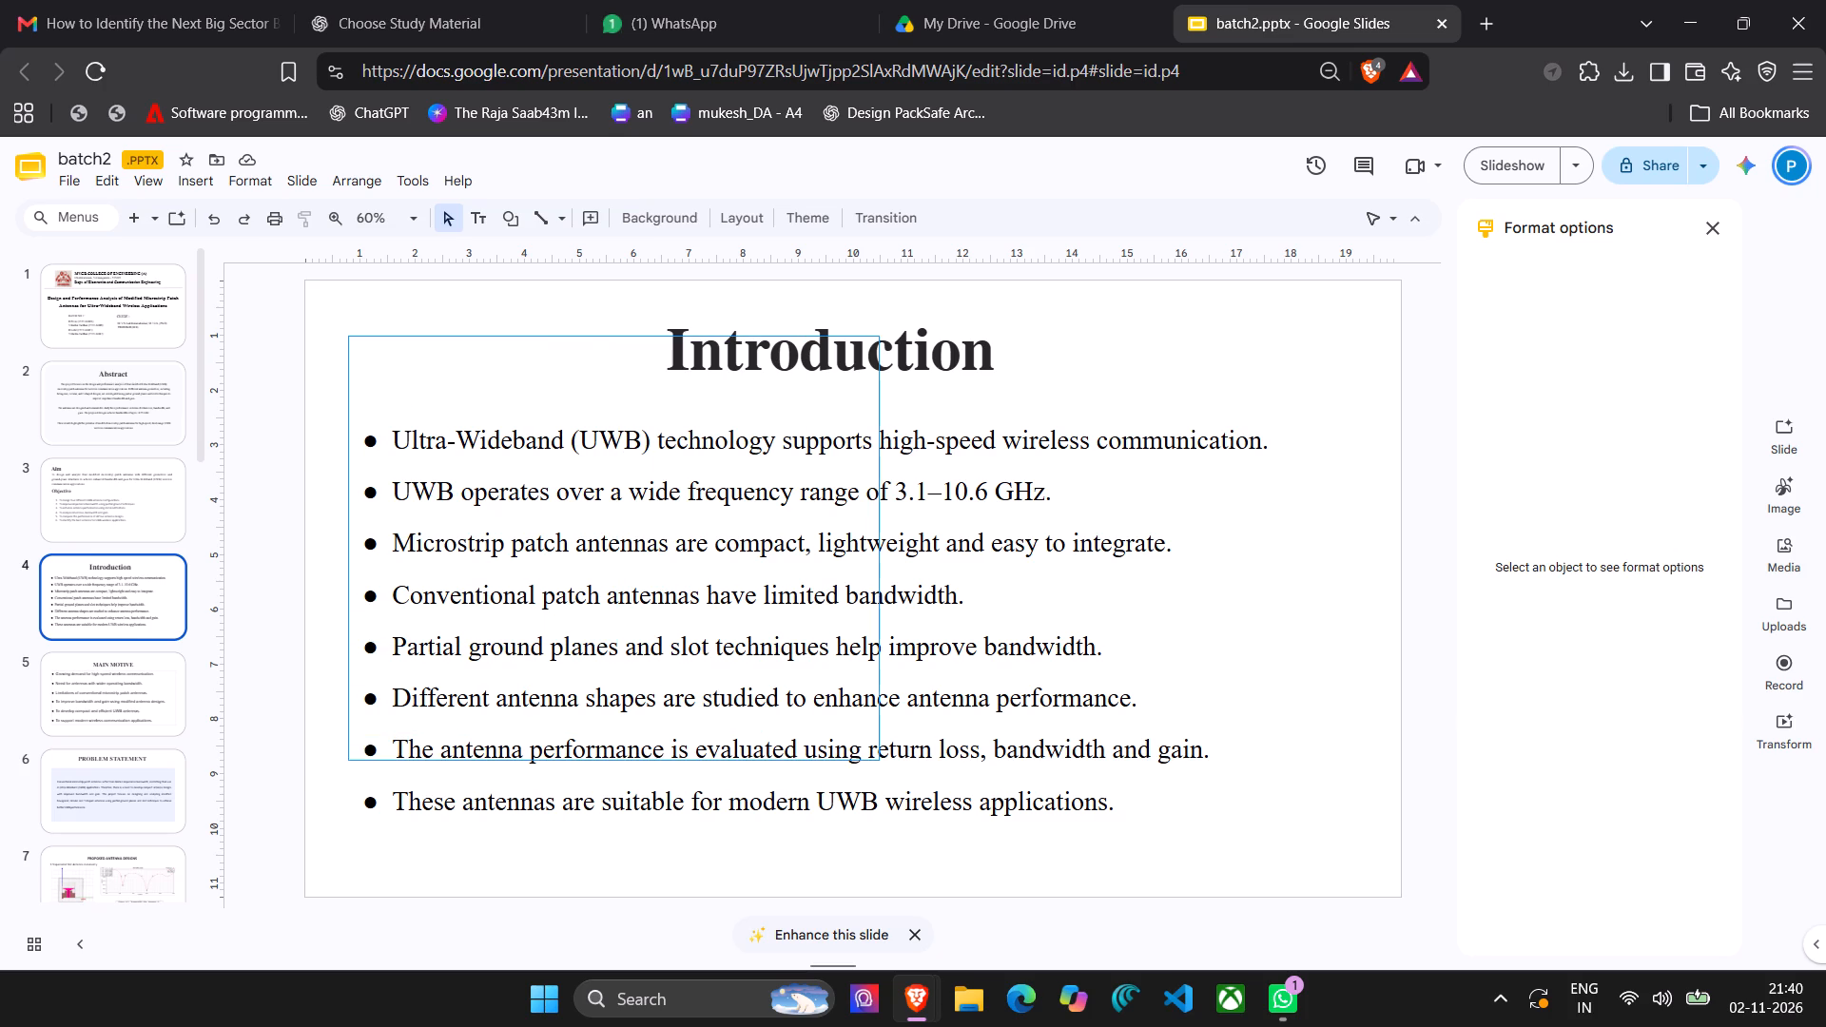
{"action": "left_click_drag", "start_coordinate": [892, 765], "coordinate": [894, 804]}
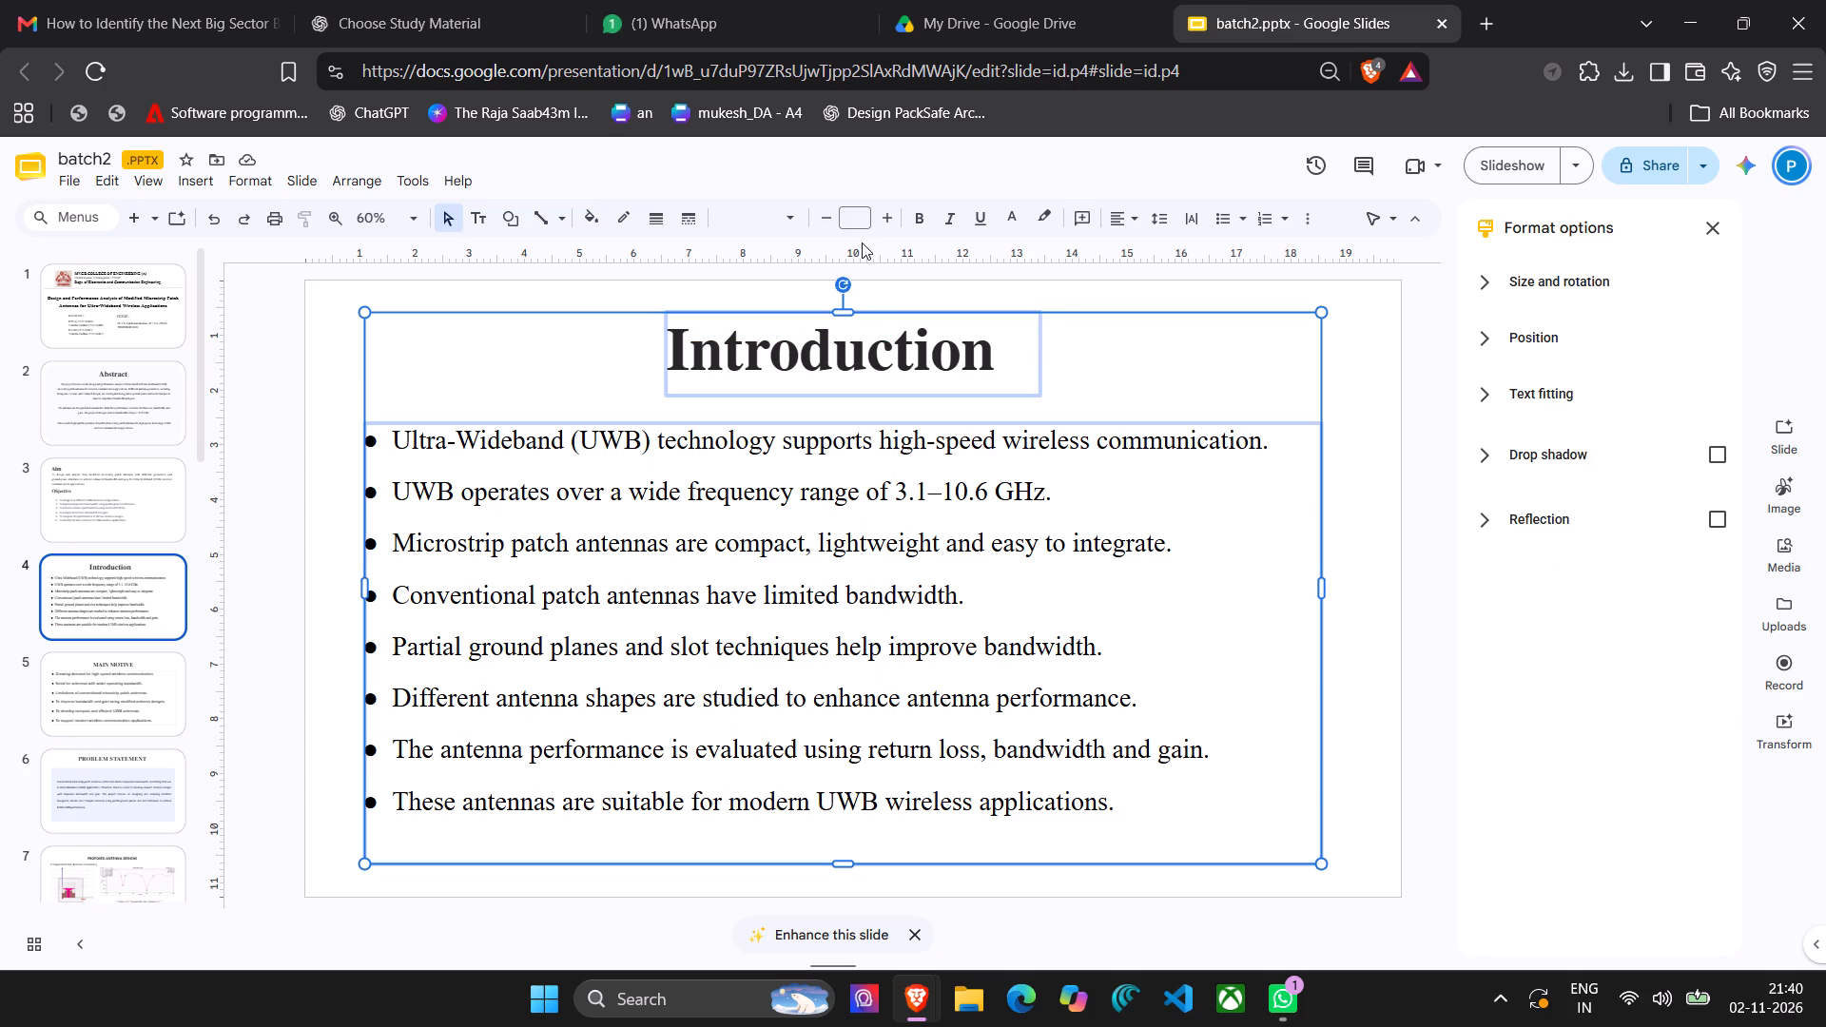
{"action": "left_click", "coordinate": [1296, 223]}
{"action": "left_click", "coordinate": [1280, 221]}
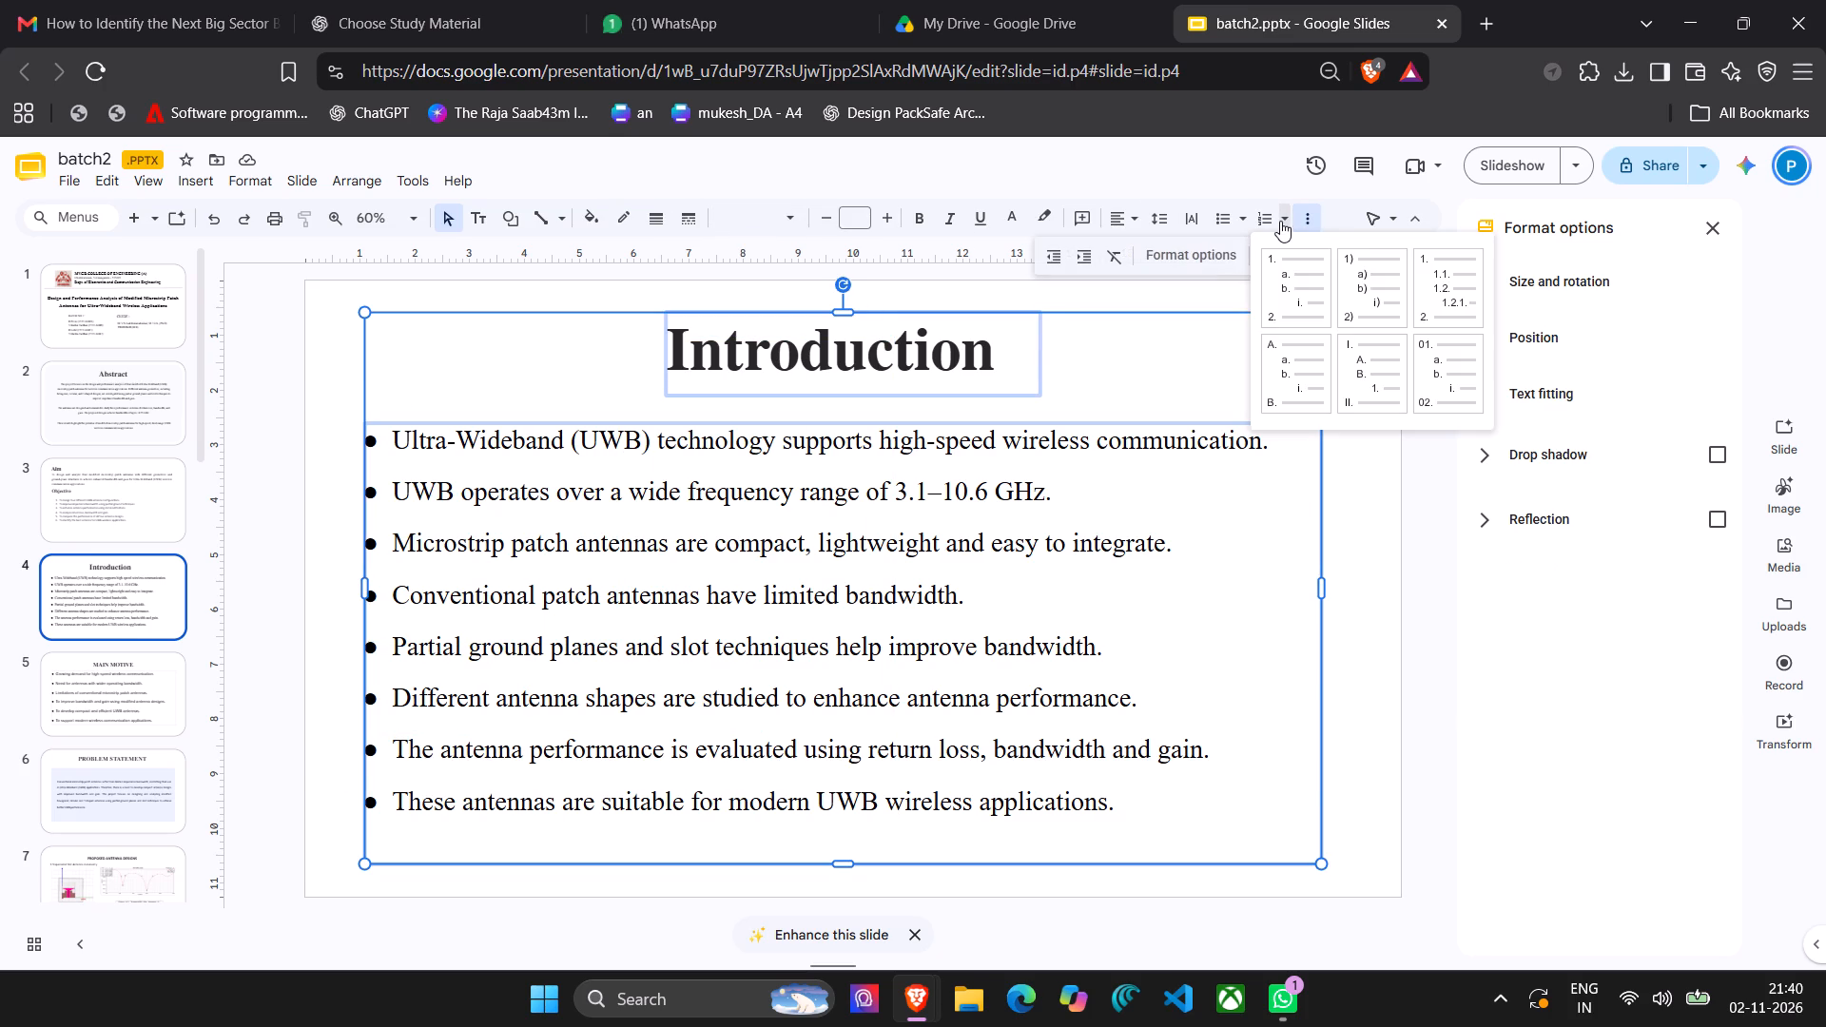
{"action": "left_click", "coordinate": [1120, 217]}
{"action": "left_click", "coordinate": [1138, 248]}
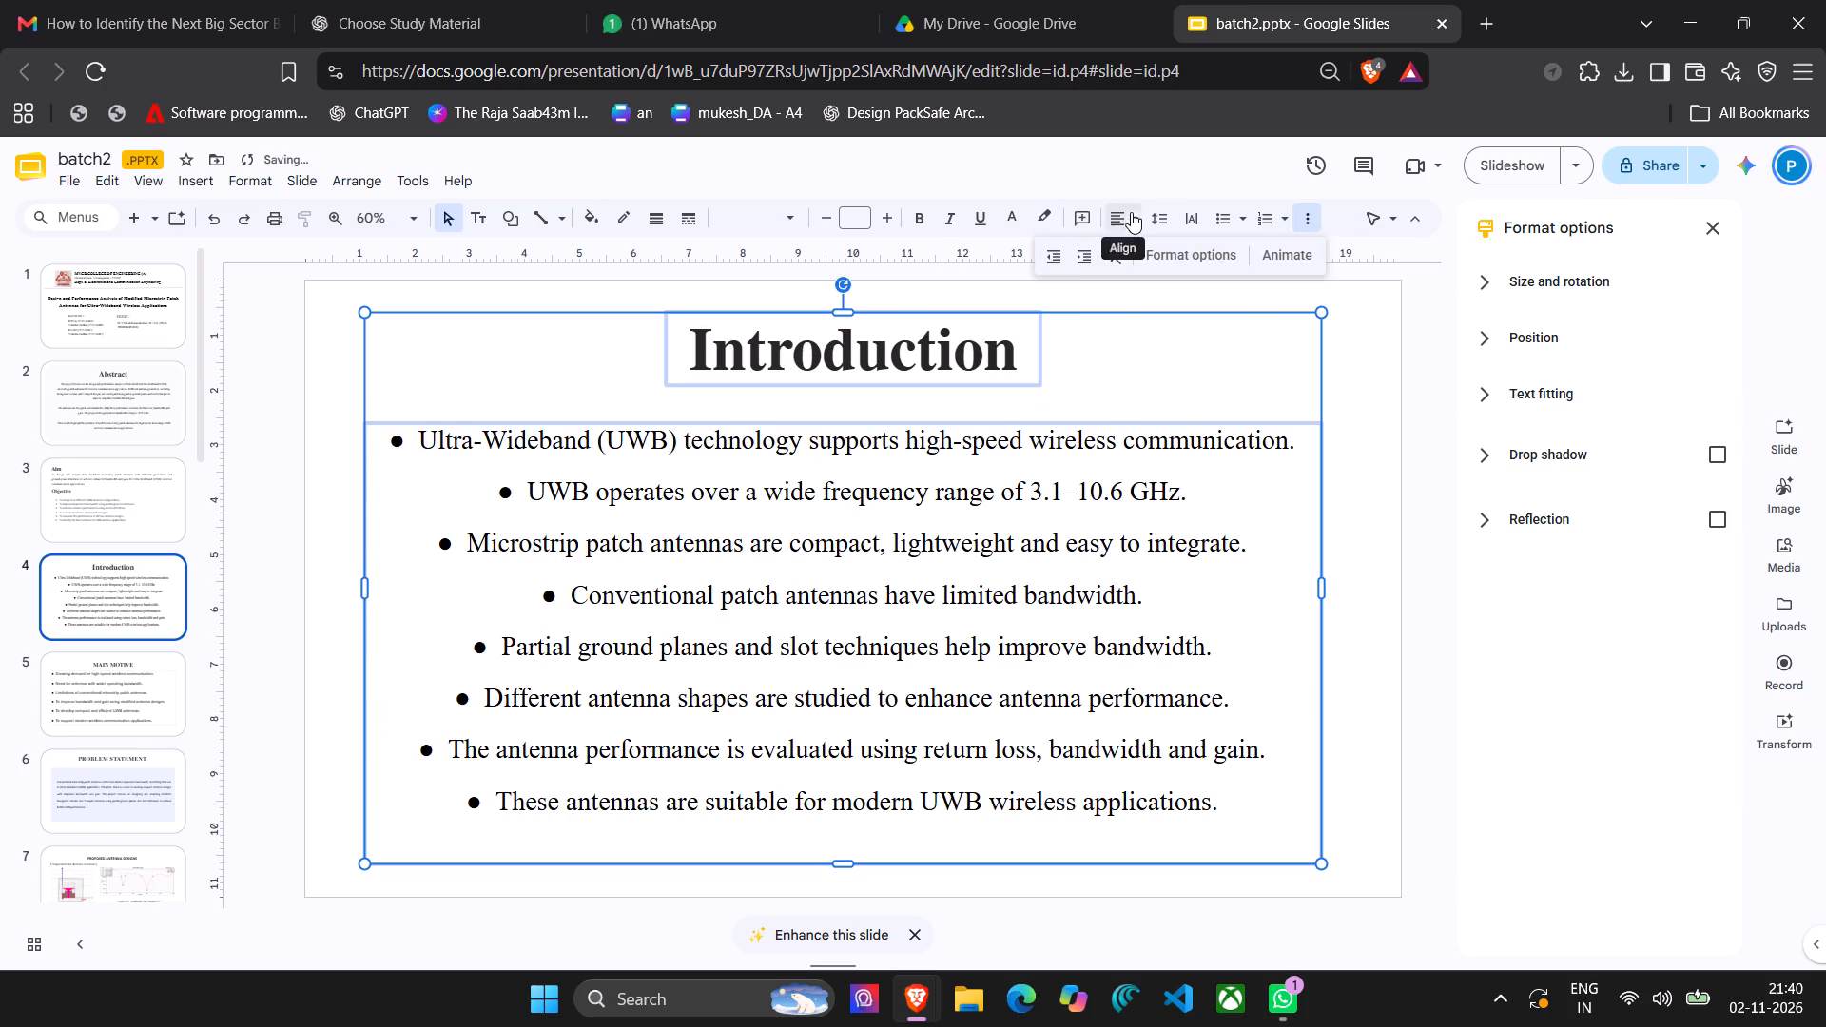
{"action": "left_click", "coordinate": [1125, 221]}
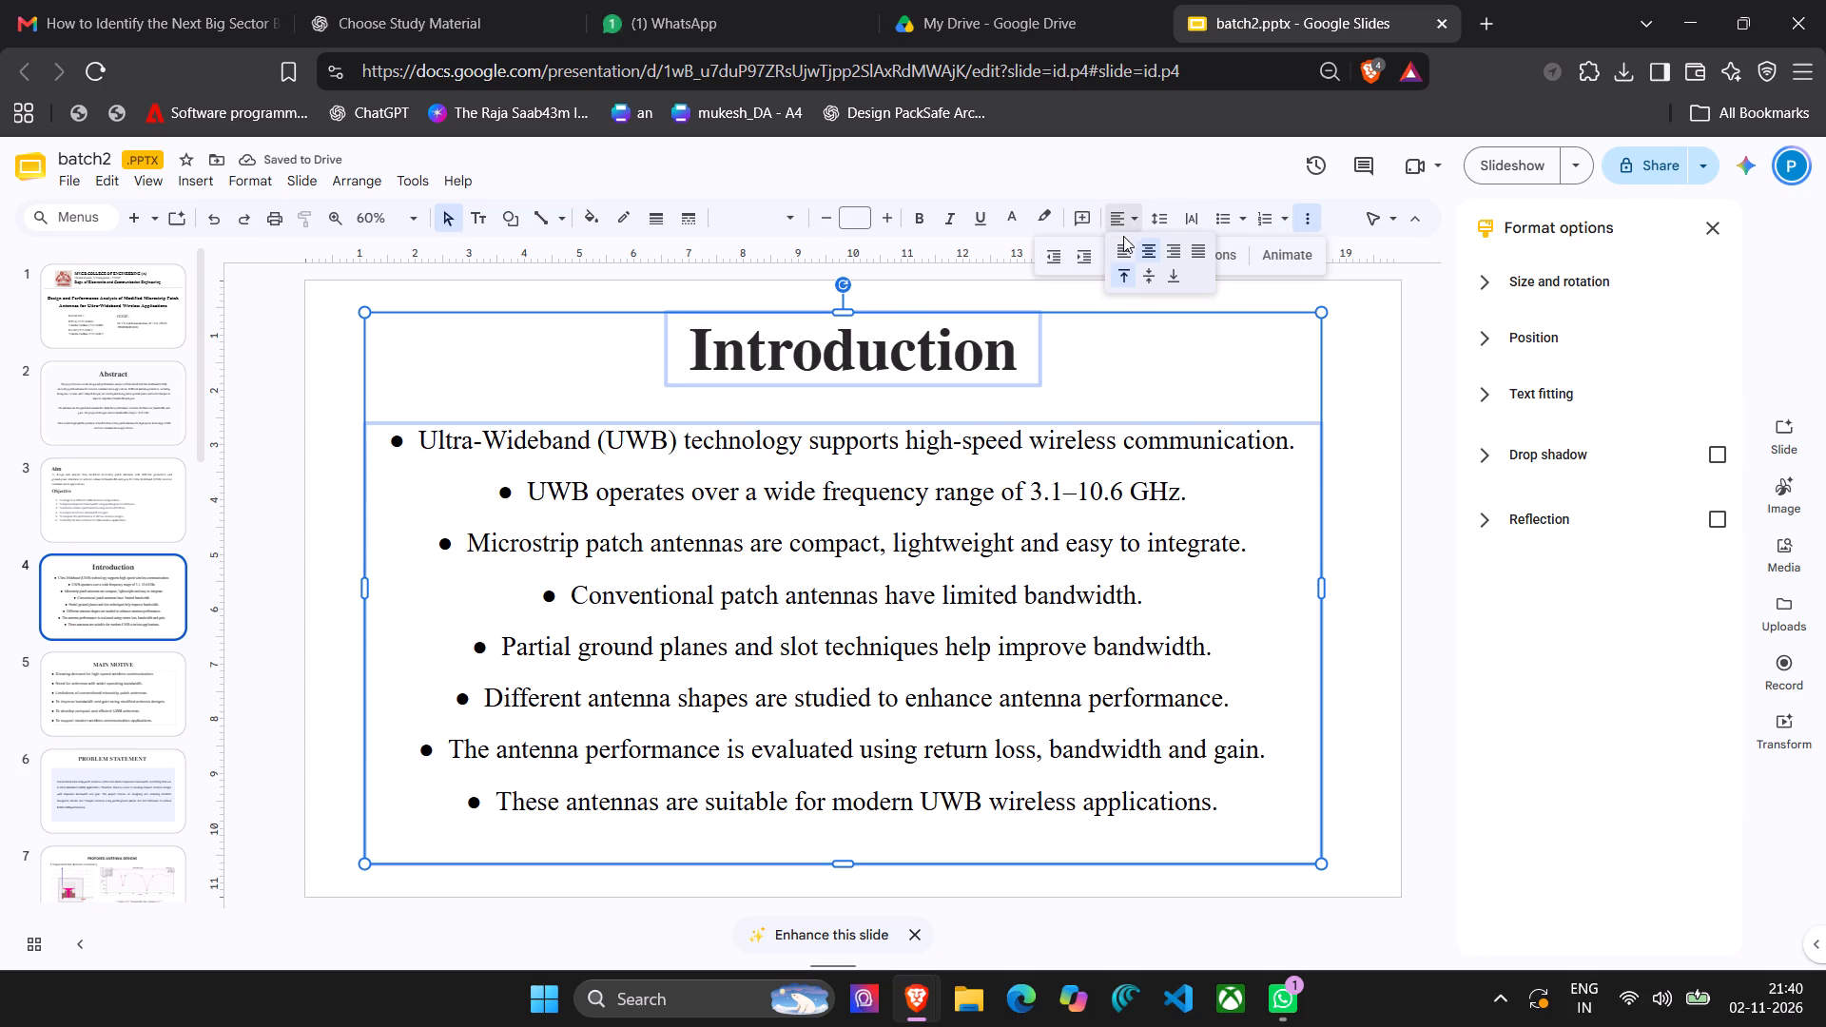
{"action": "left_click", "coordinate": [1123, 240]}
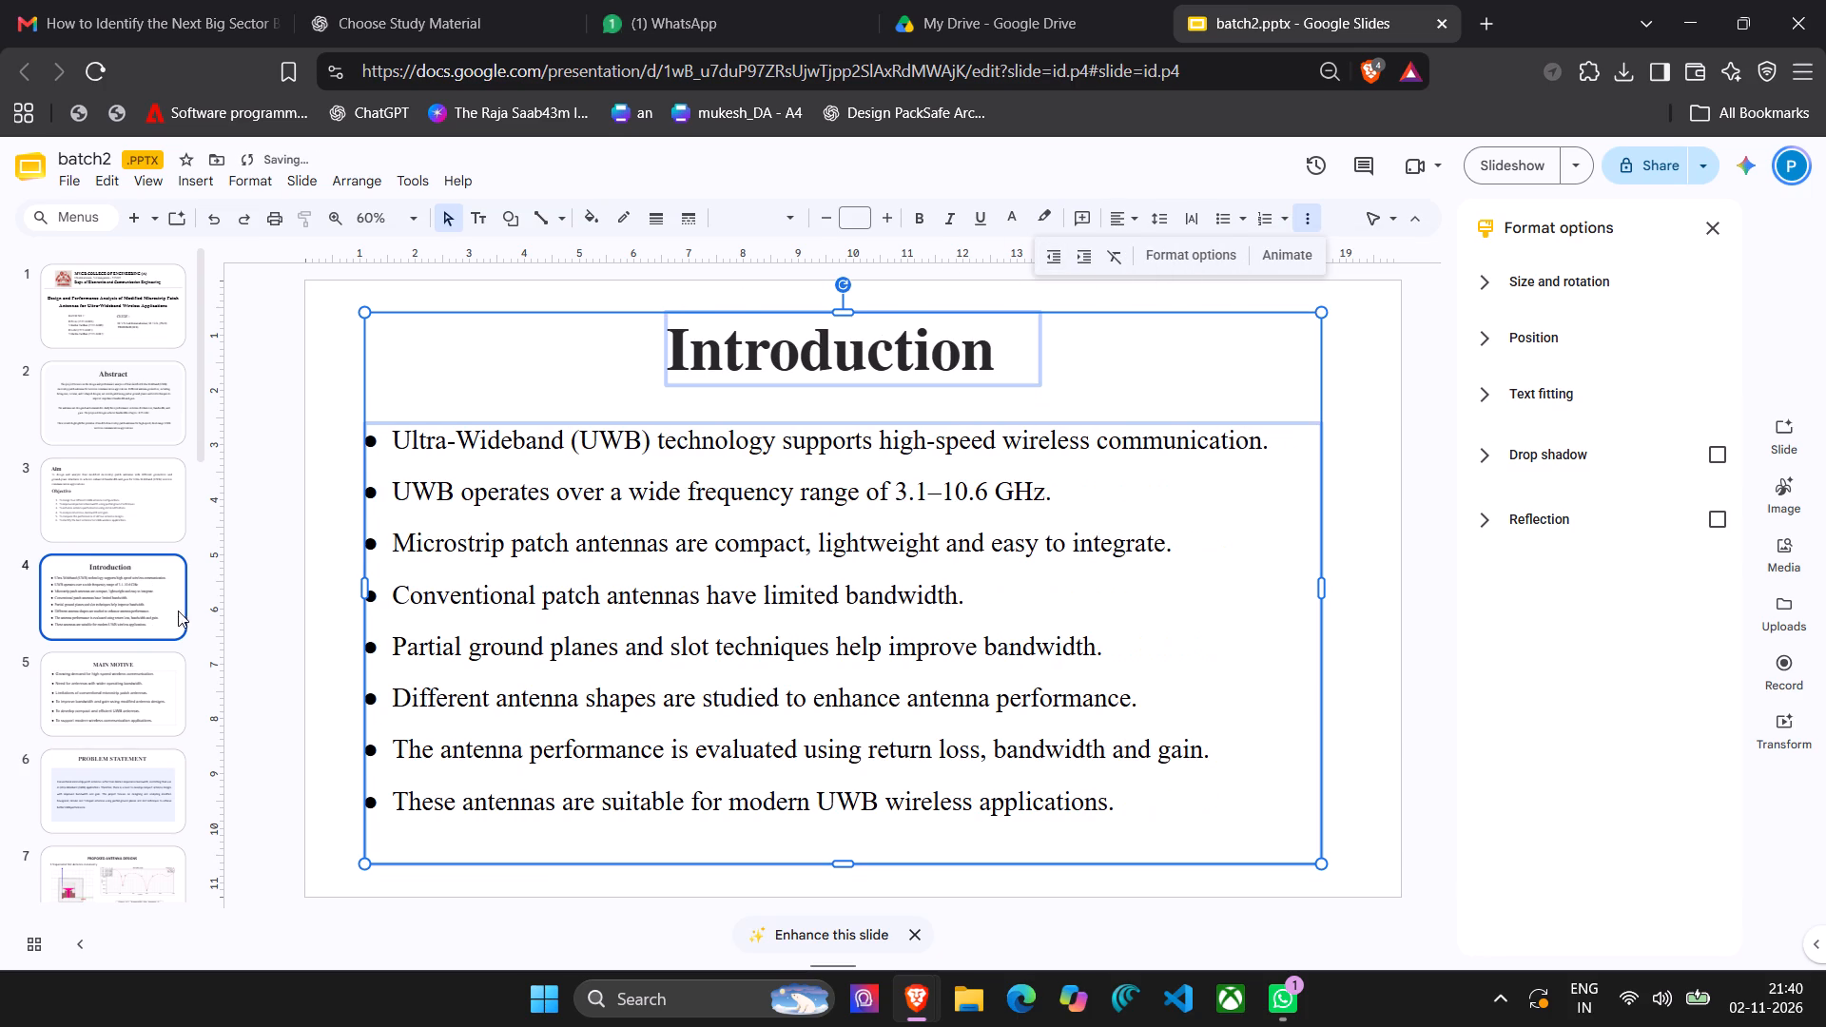
Review the layout and text alignment of the slides from Main Motive through to the closing Thank you slide.
{"action": "left_click", "coordinate": [70, 691]}
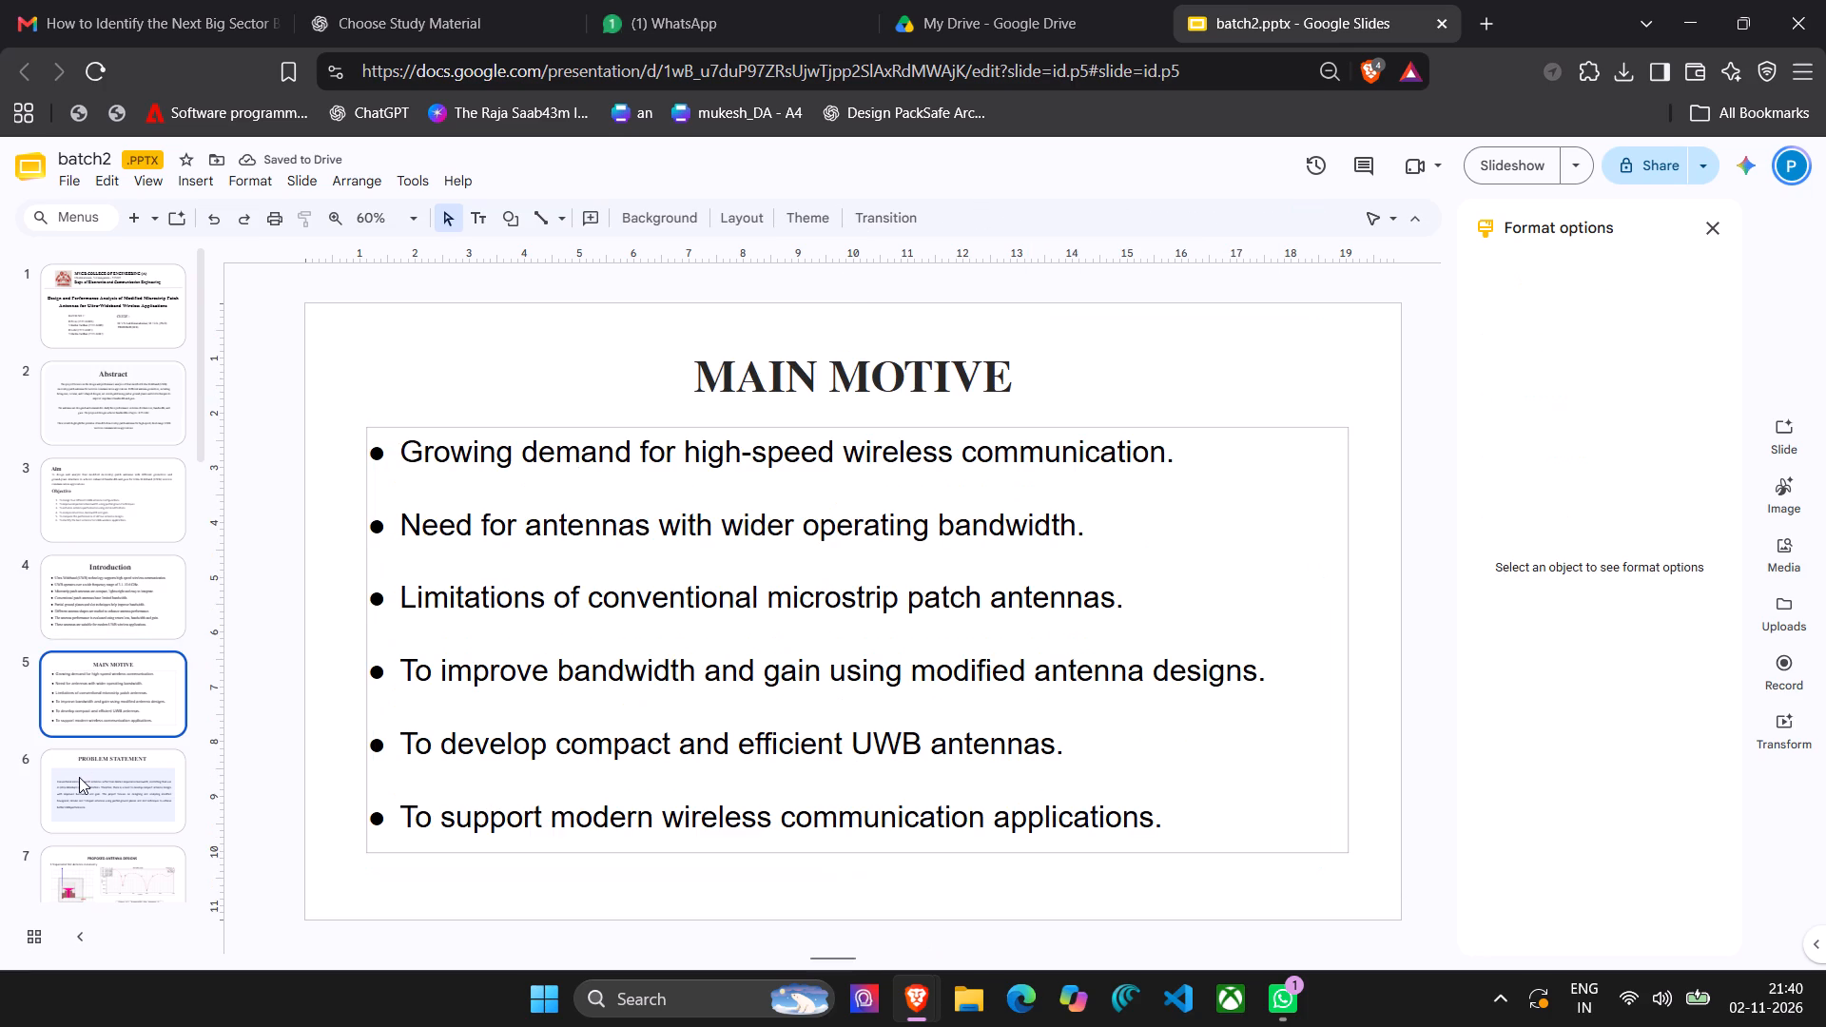
{"action": "left_click", "coordinate": [79, 777]}
{"action": "scroll", "coordinate": [79, 777], "scroll_direction": "down", "scroll_amount": 1}
{"action": "left_click", "coordinate": [79, 777]}
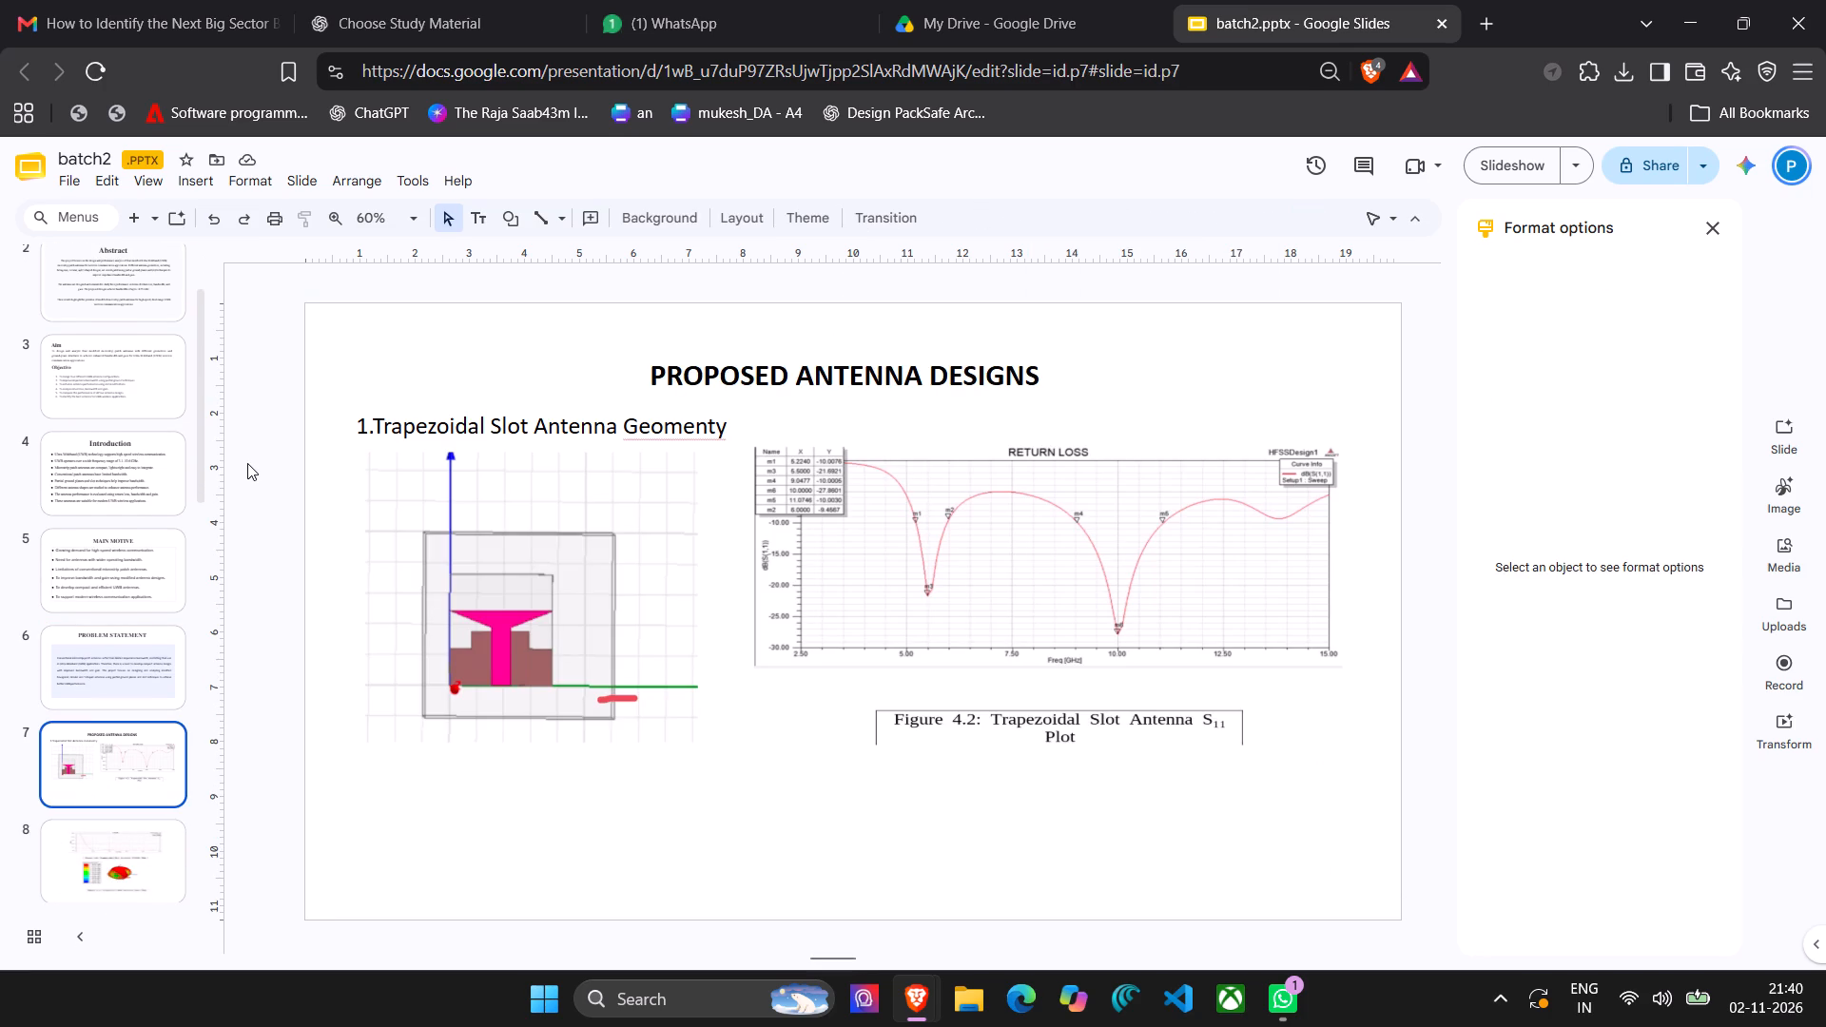
{"action": "left_click_drag", "start_coordinate": [348, 340], "coordinate": [892, 712]}
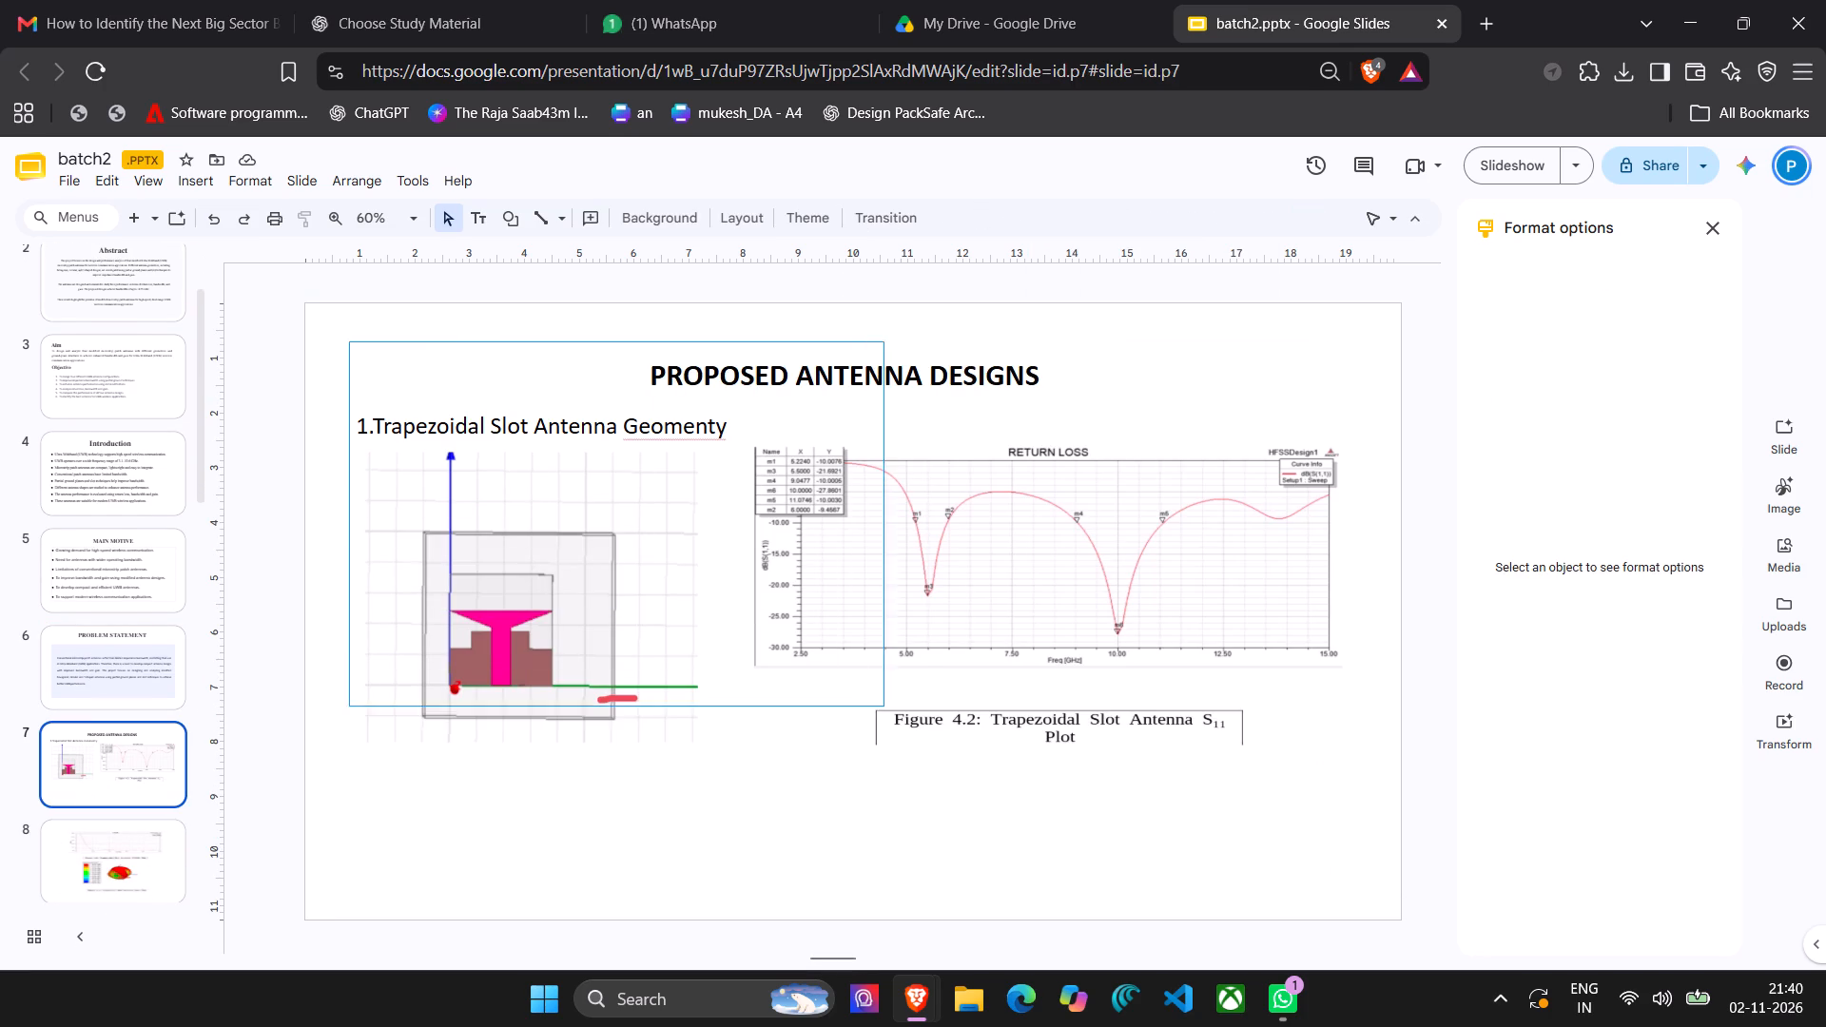
{"action": "left_click_drag", "start_coordinate": [892, 712], "coordinate": [955, 781]}
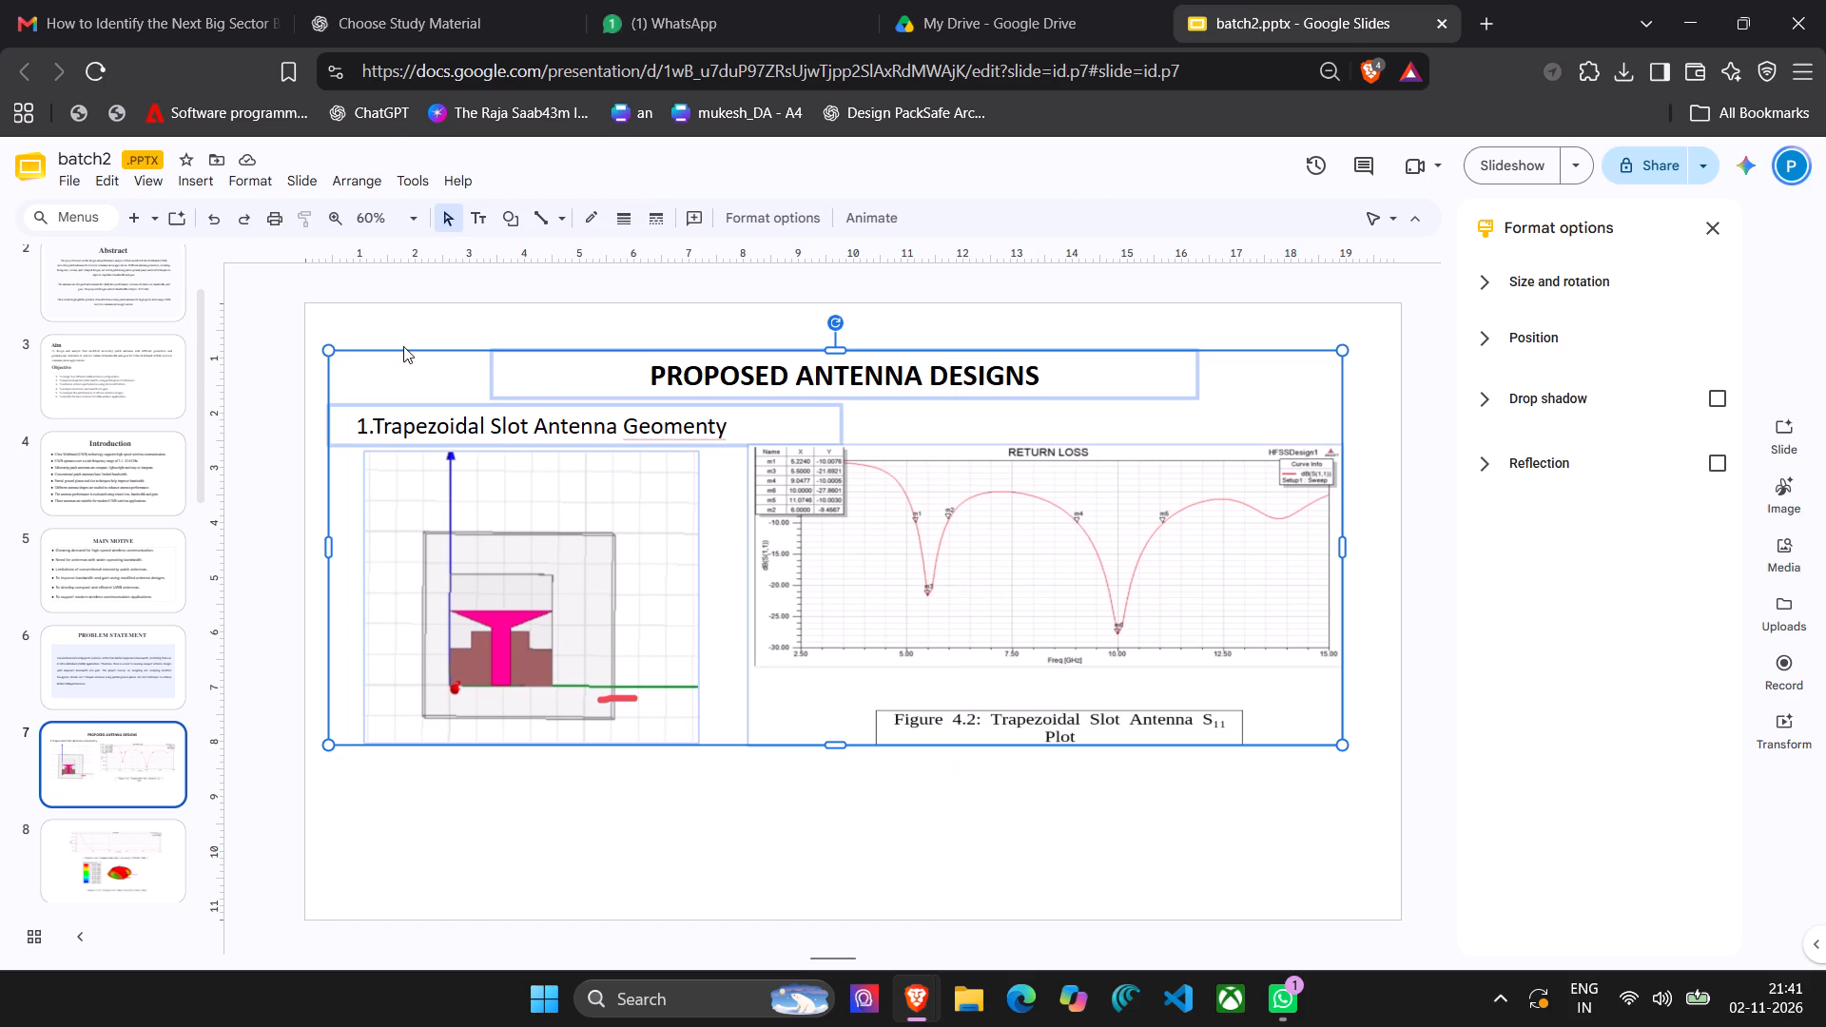
{"action": "scroll", "coordinate": [80, 716], "scroll_direction": "down", "scroll_amount": 3}
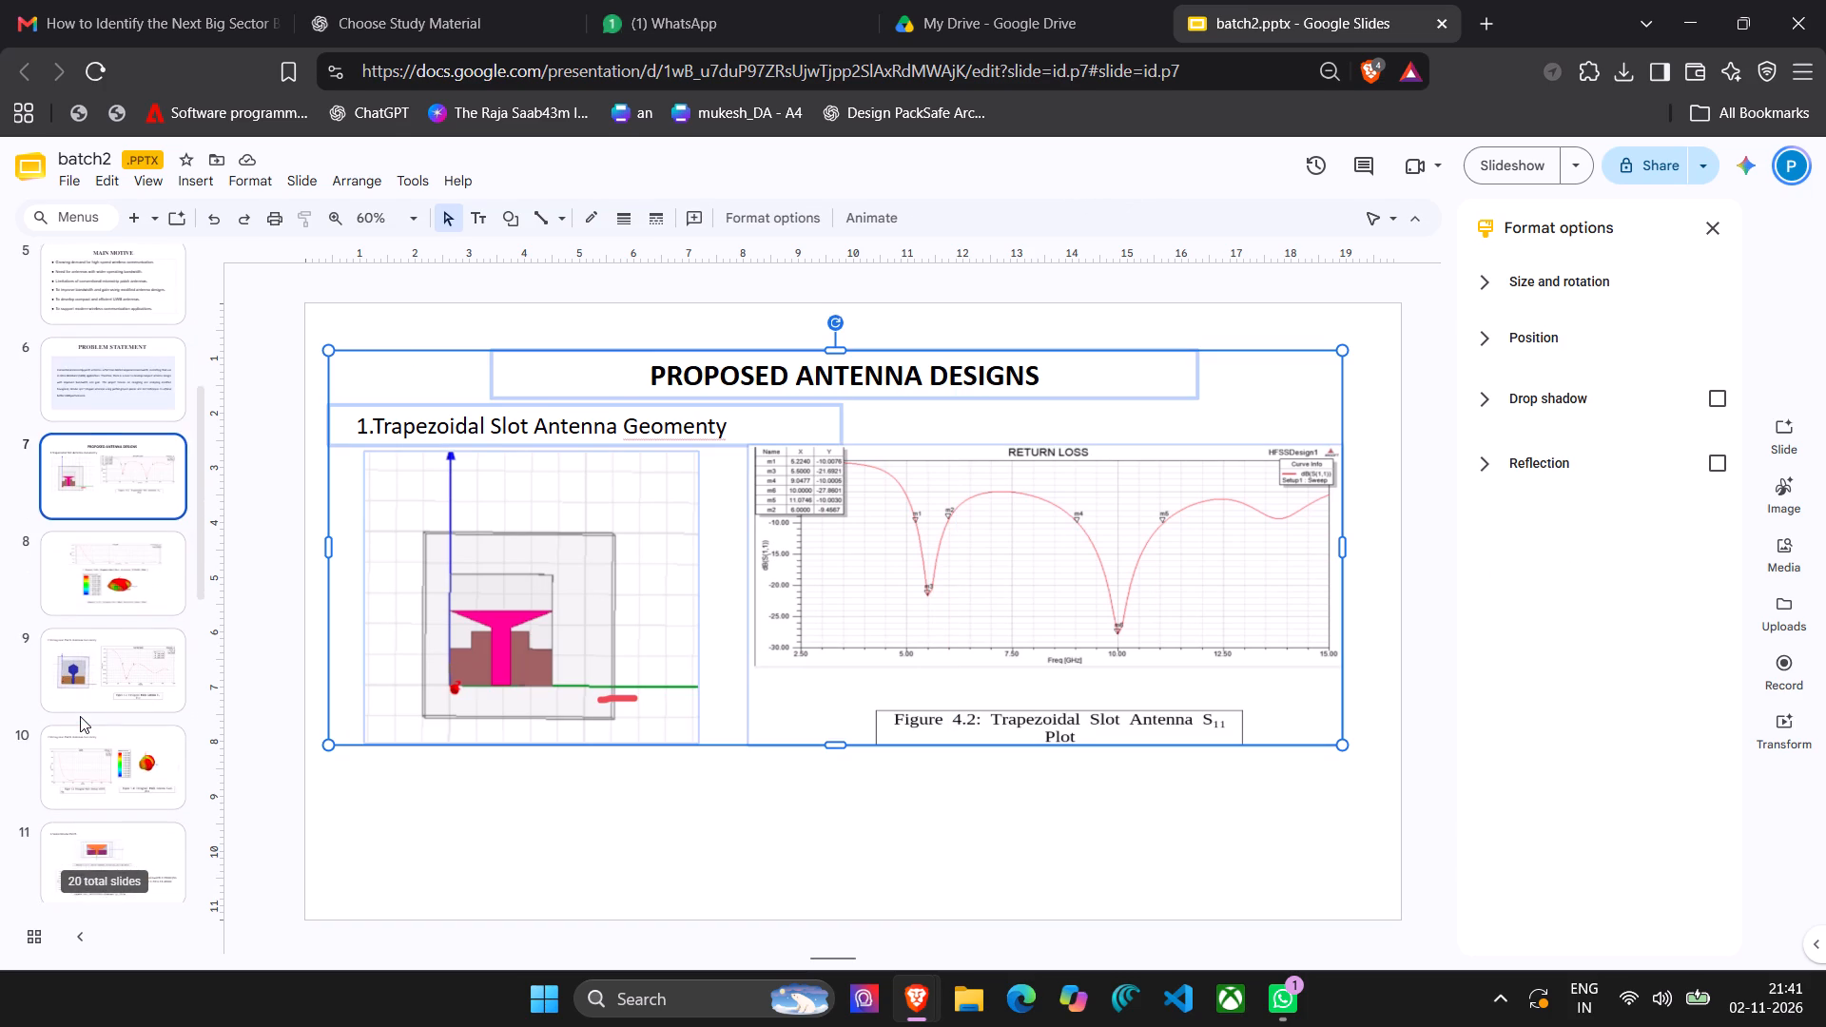
{"action": "scroll", "coordinate": [80, 716], "scroll_direction": "down", "scroll_amount": 5}
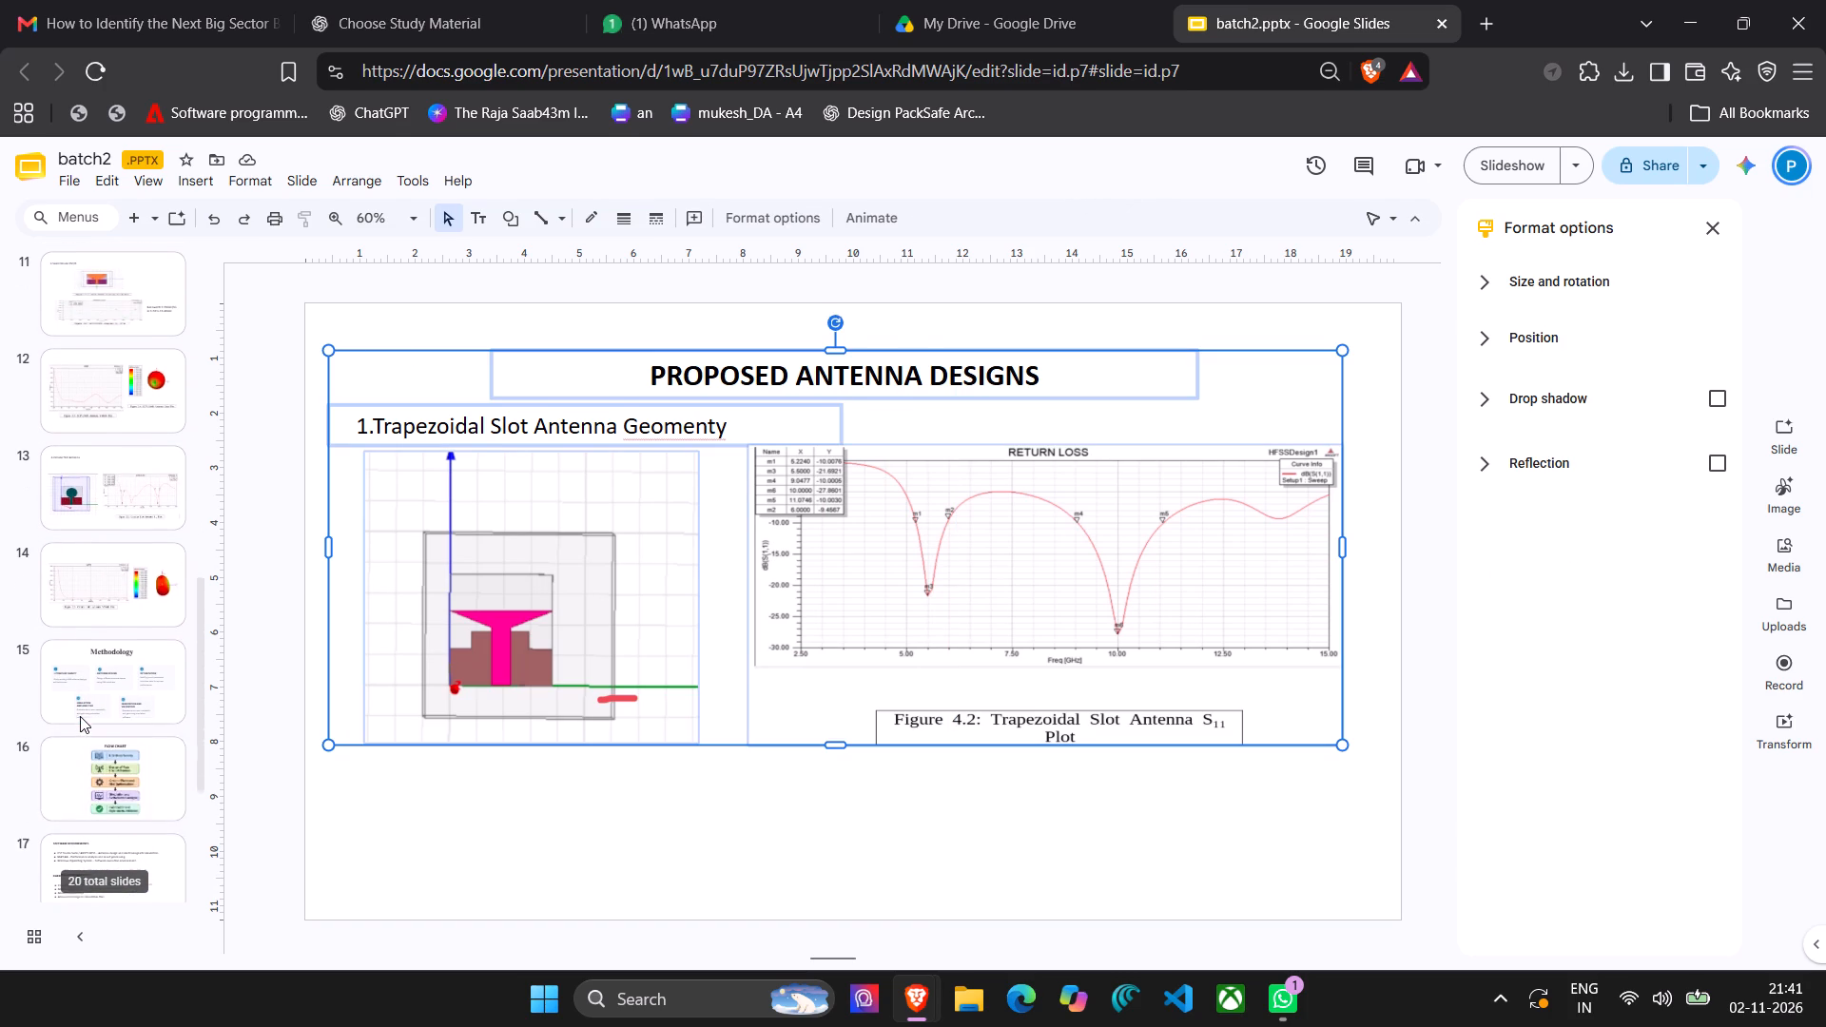
{"action": "scroll", "coordinate": [80, 716], "scroll_direction": "down", "scroll_amount": 1}
{"action": "left_click", "coordinate": [80, 716]}
{"action": "scroll", "coordinate": [80, 716], "scroll_direction": "down", "scroll_amount": 1}
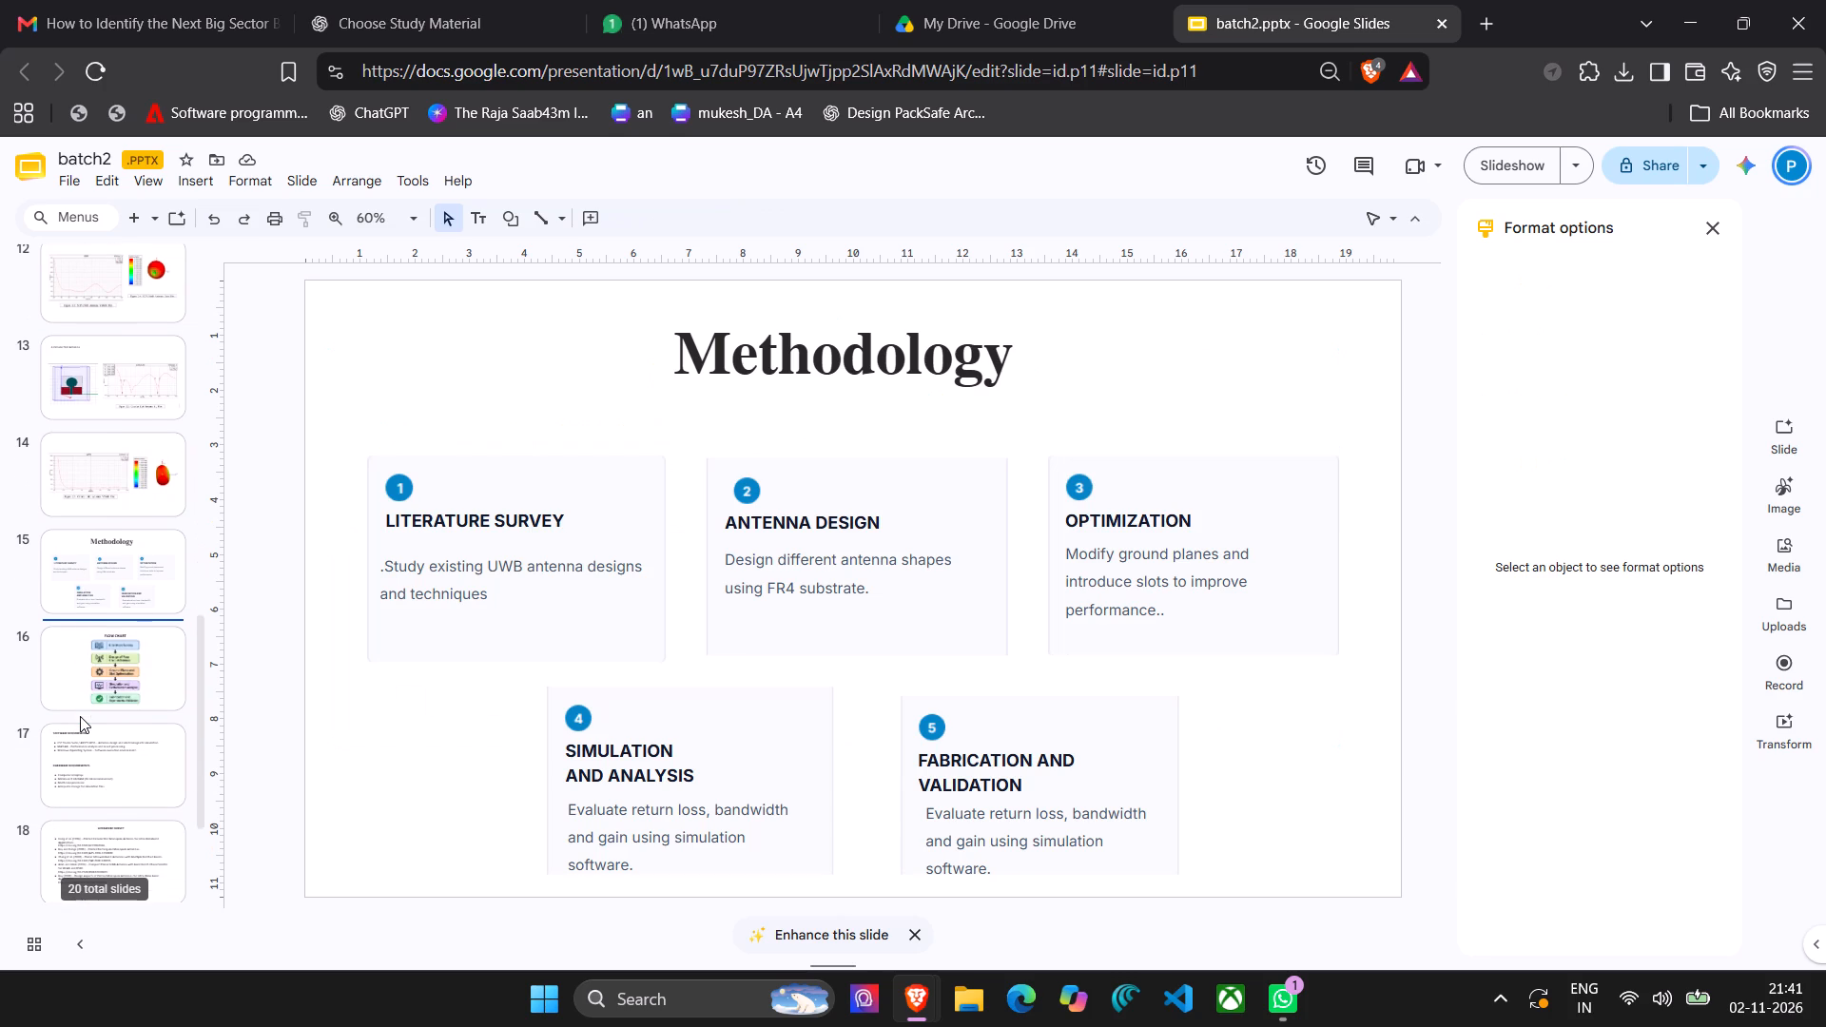
{"action": "left_click", "coordinate": [80, 716]}
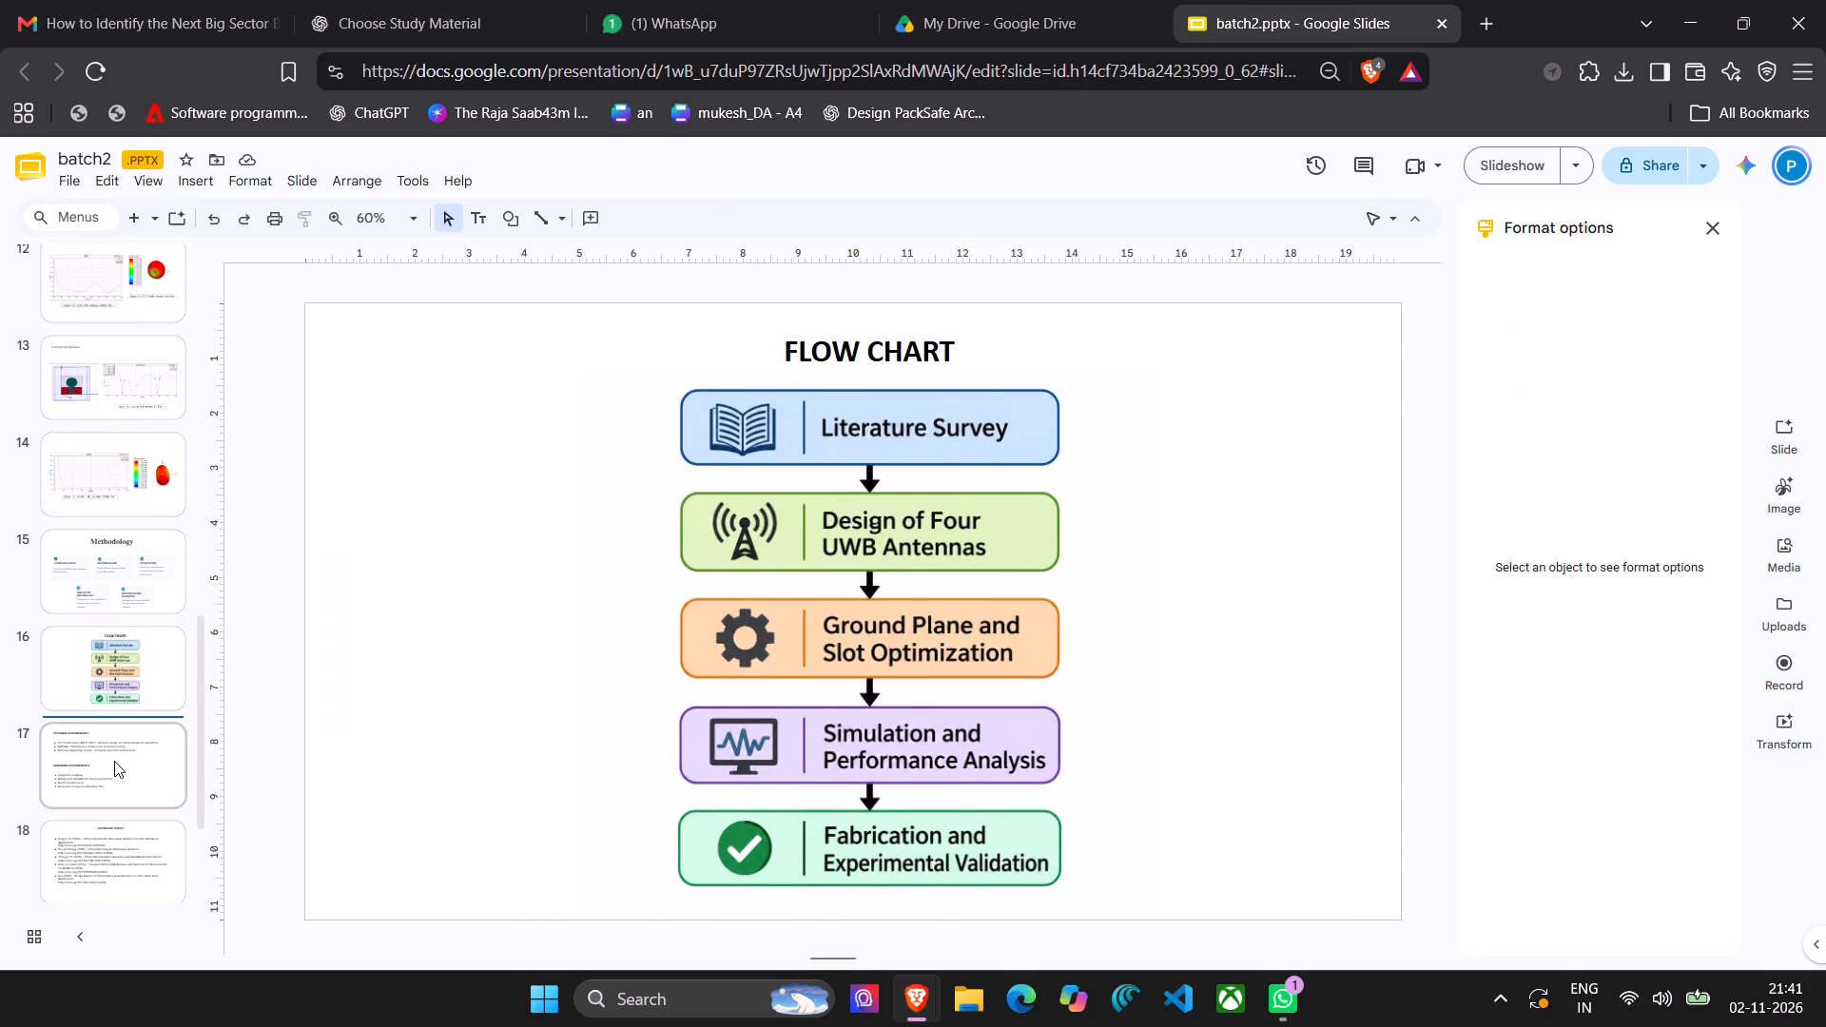
{"action": "left_click", "coordinate": [114, 761]}
{"action": "scroll", "coordinate": [114, 761], "scroll_direction": "down", "scroll_amount": 1}
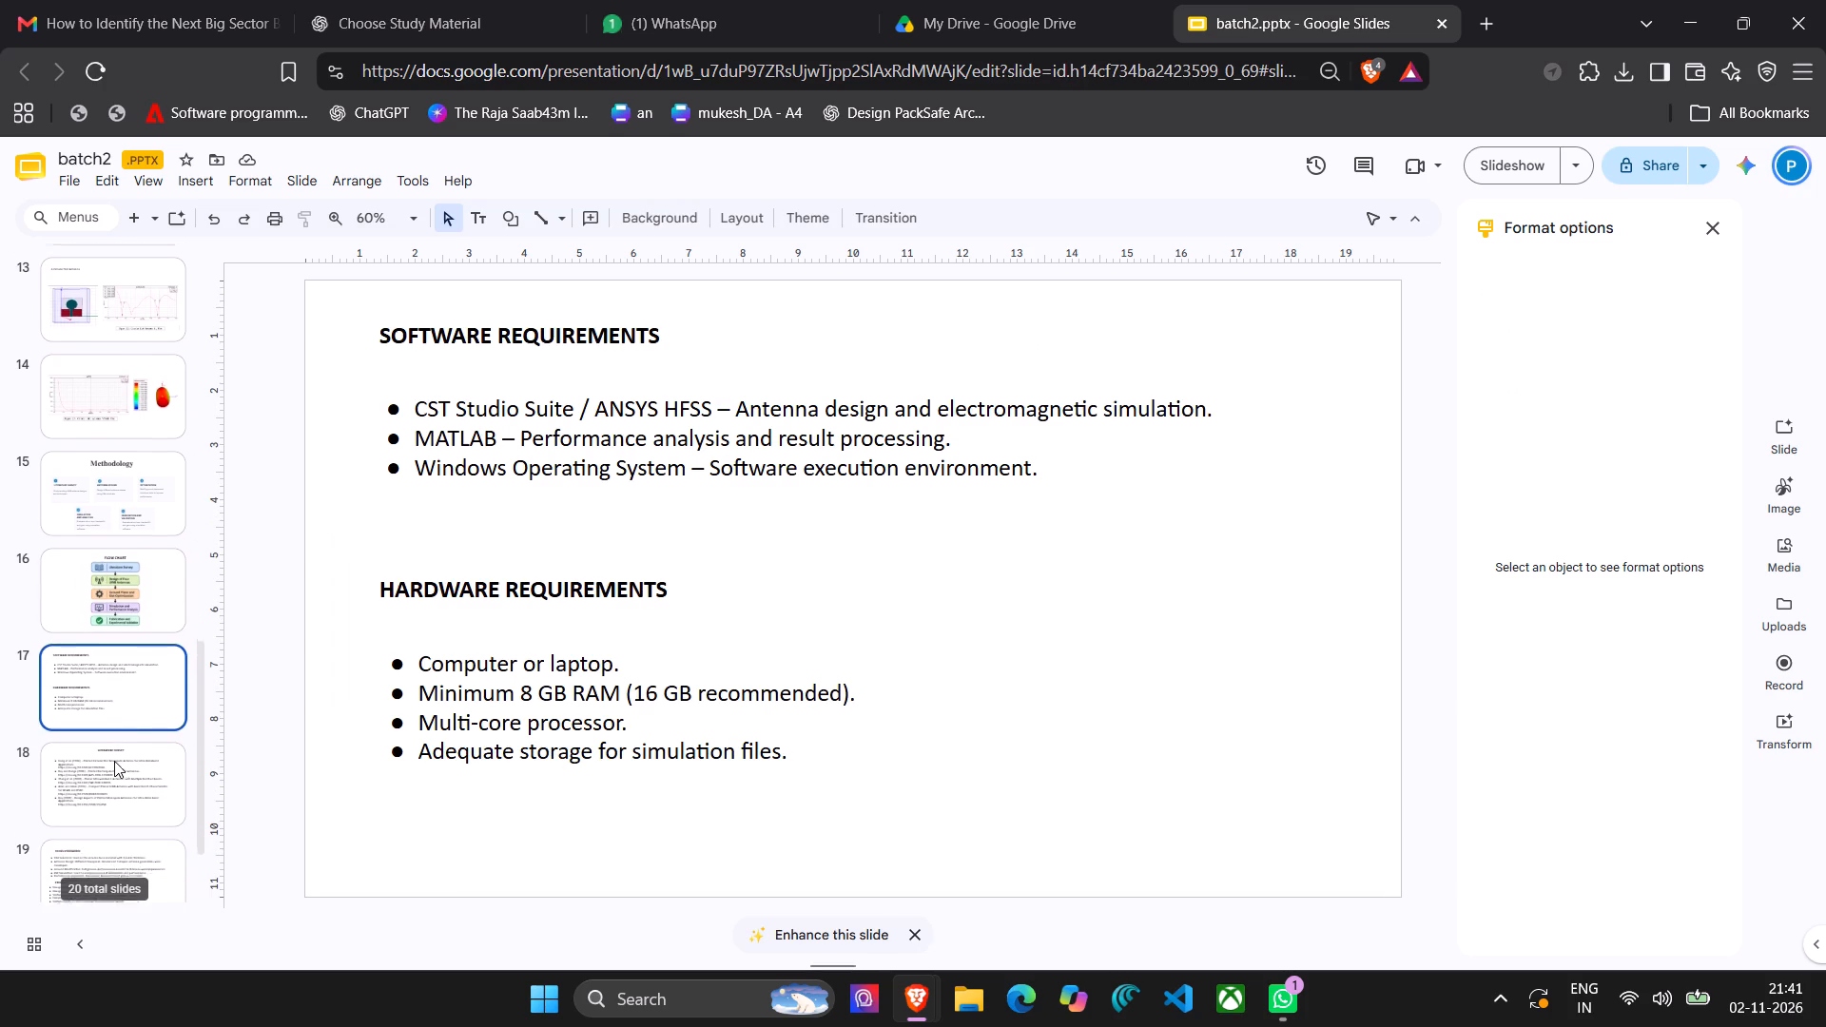
{"action": "scroll", "coordinate": [114, 761], "scroll_direction": "down", "scroll_amount": 1}
{"action": "left_click", "coordinate": [114, 761]}
{"action": "scroll", "coordinate": [114, 761], "scroll_direction": "down", "scroll_amount": 1}
{"action": "left_click", "coordinate": [114, 761]}
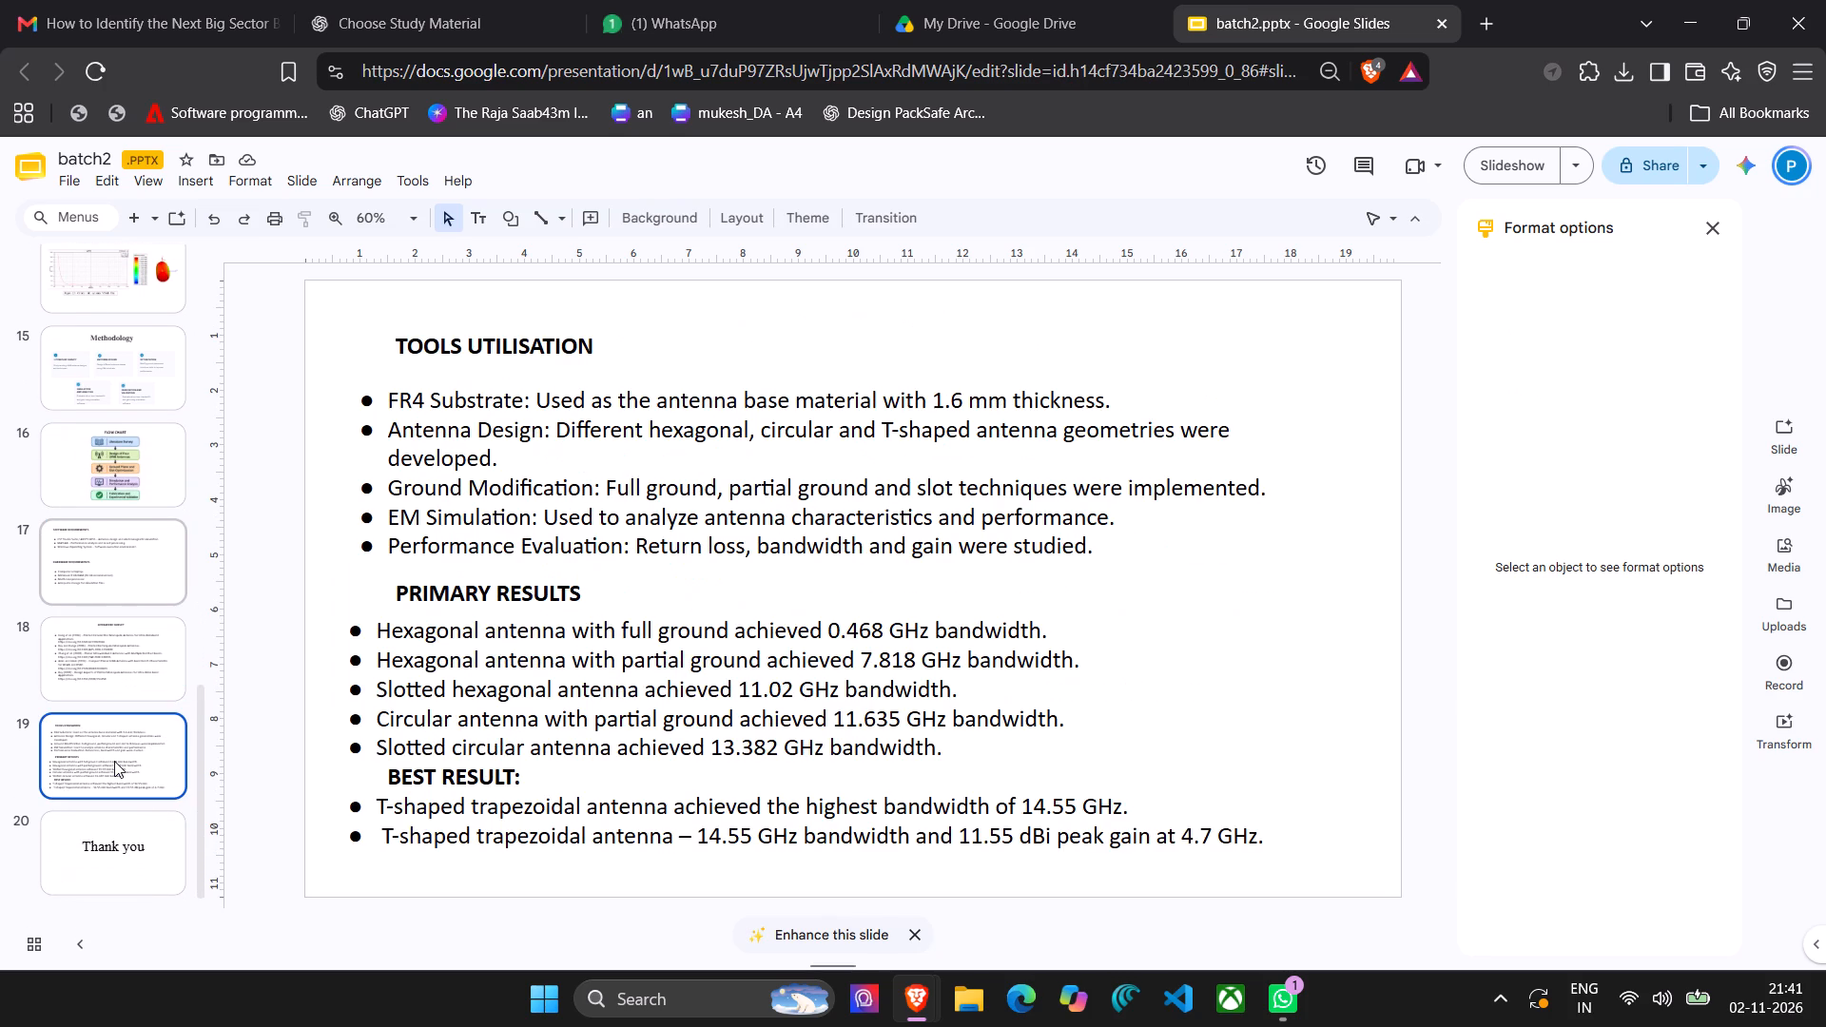
{"action": "scroll", "coordinate": [114, 761], "scroll_direction": "down", "scroll_amount": 1}
{"action": "left_click", "coordinate": [114, 874]}
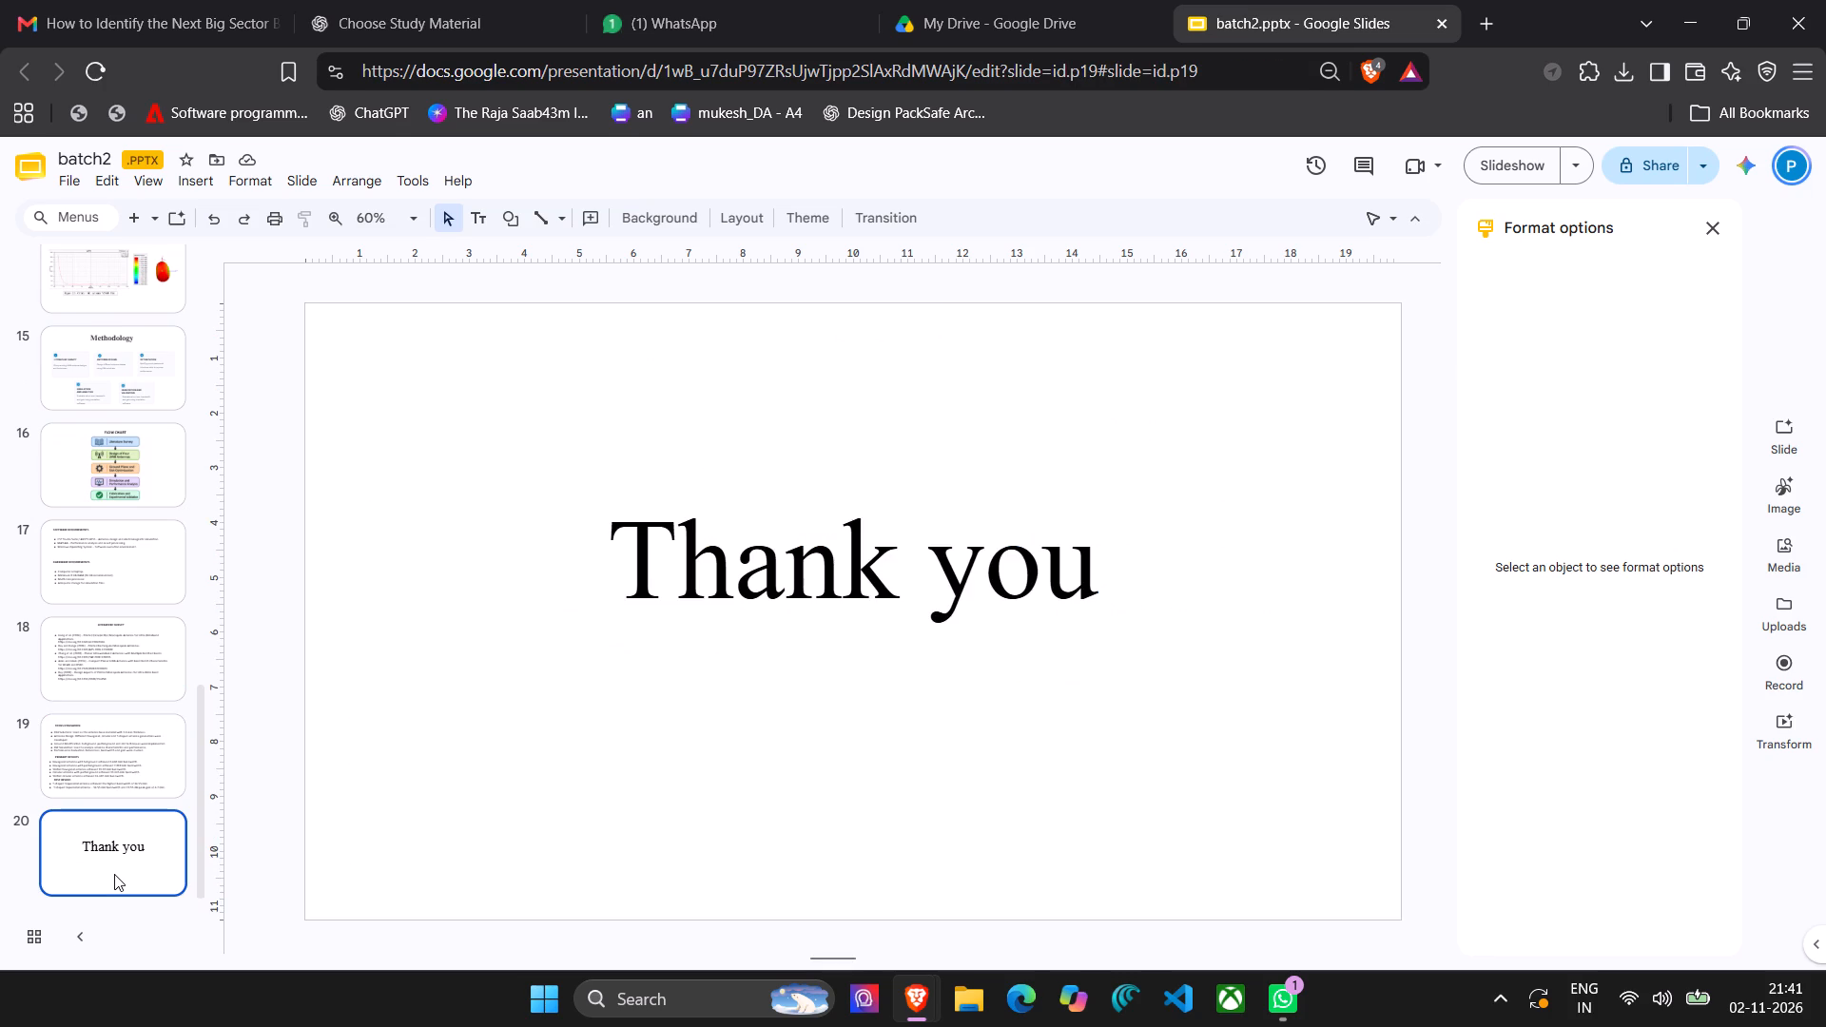
Move the Literature Survey slide to after the tools utilisation and primary results slide, just before the Thank you slide.
{"action": "left_click", "coordinate": [107, 673]}
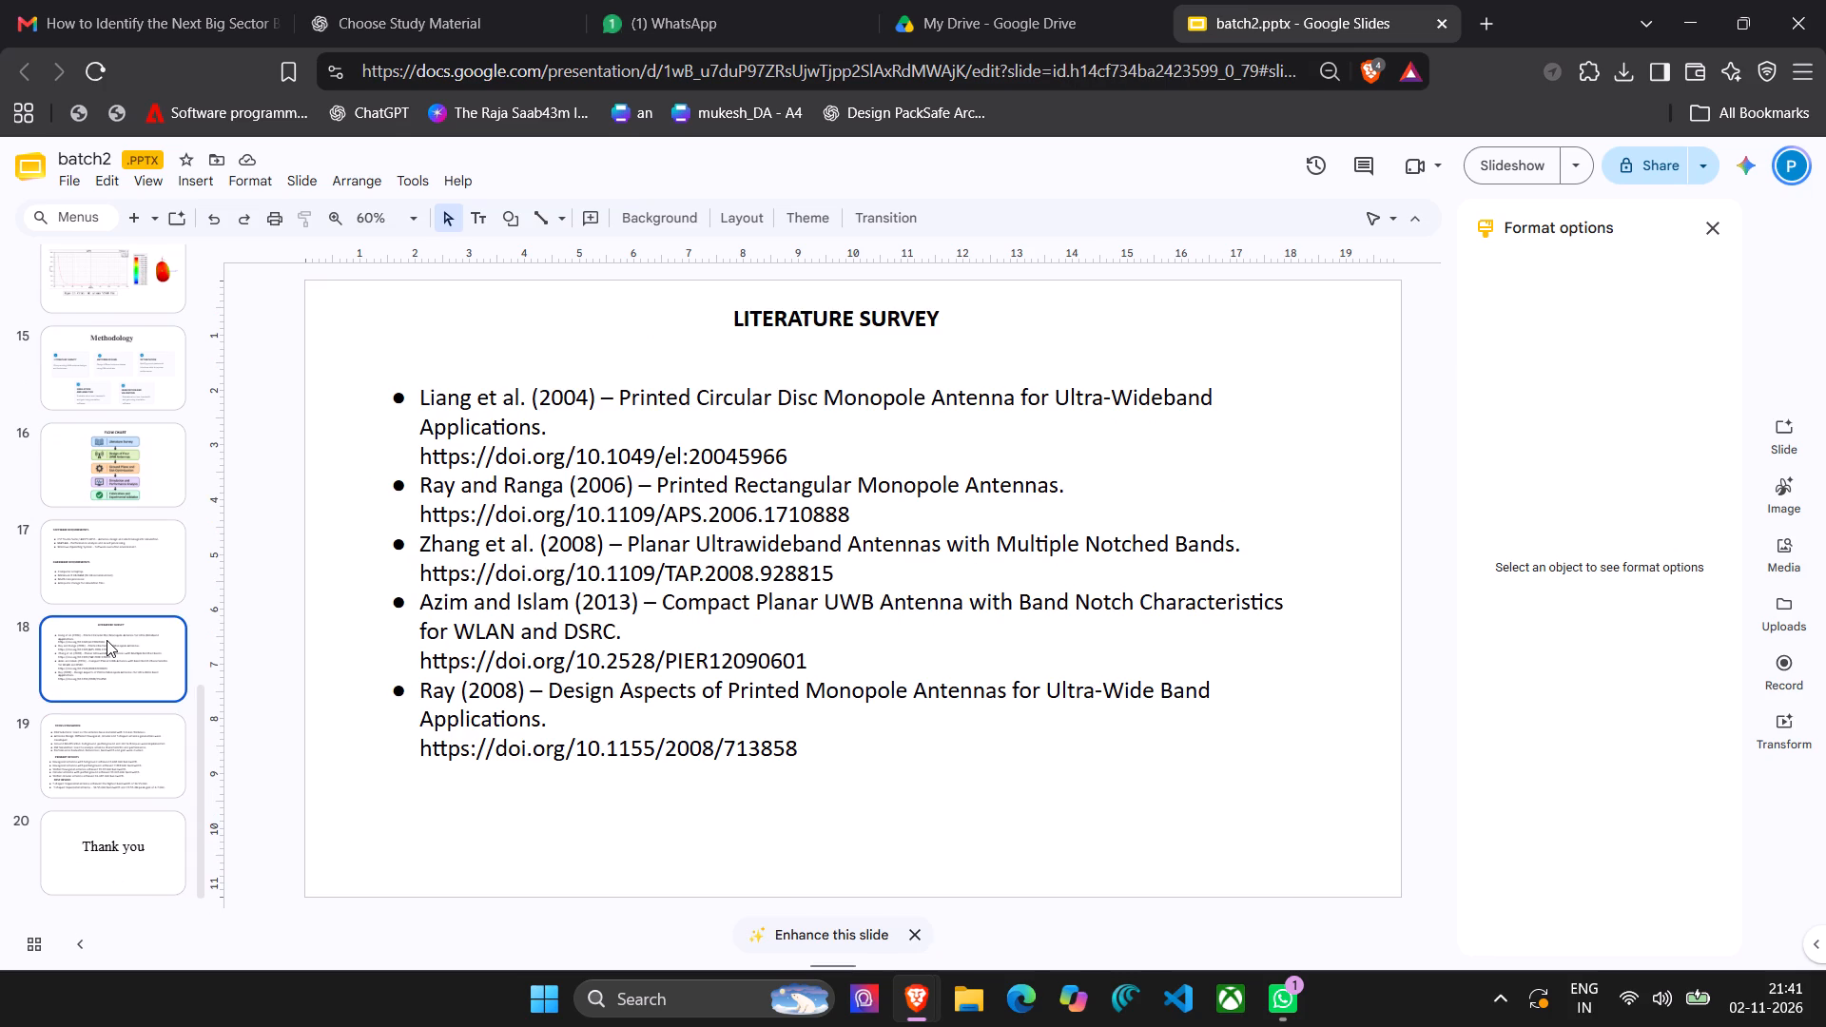
{"action": "left_click_drag", "start_coordinate": [107, 640], "coordinate": [134, 805]}
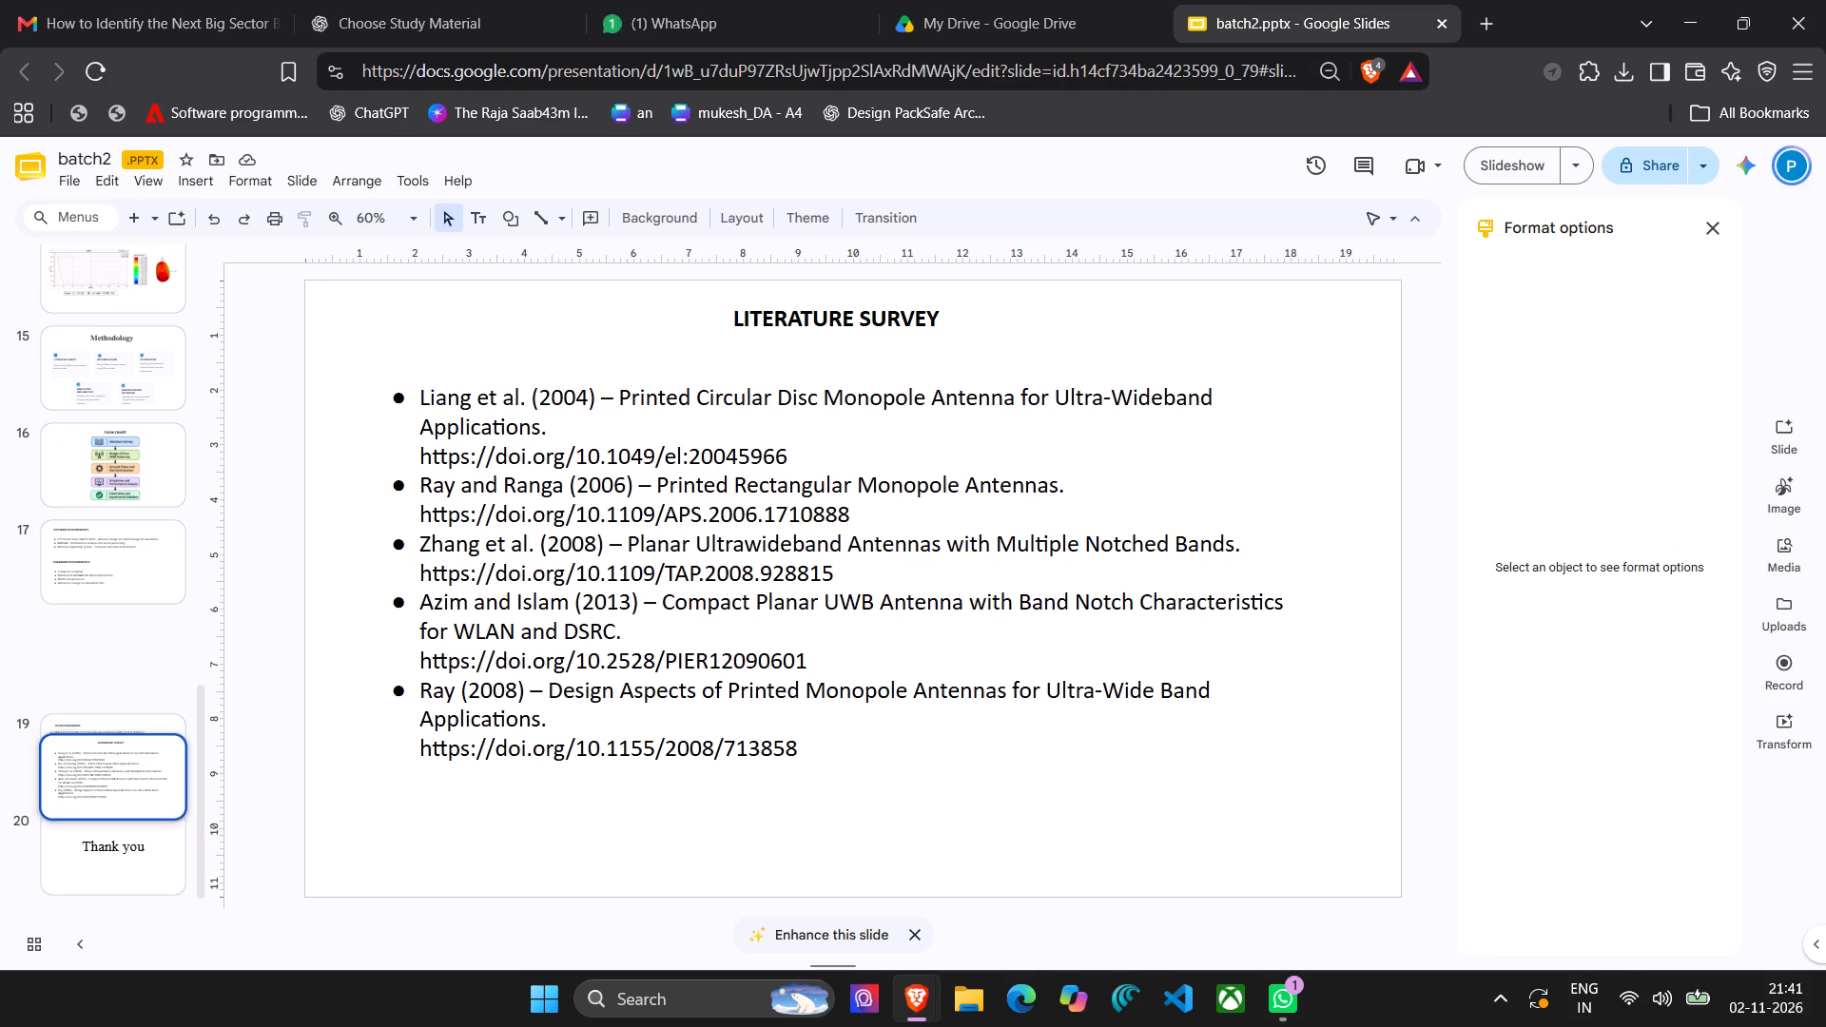
{"action": "left_click_drag", "start_coordinate": [134, 805], "coordinate": [142, 831]}
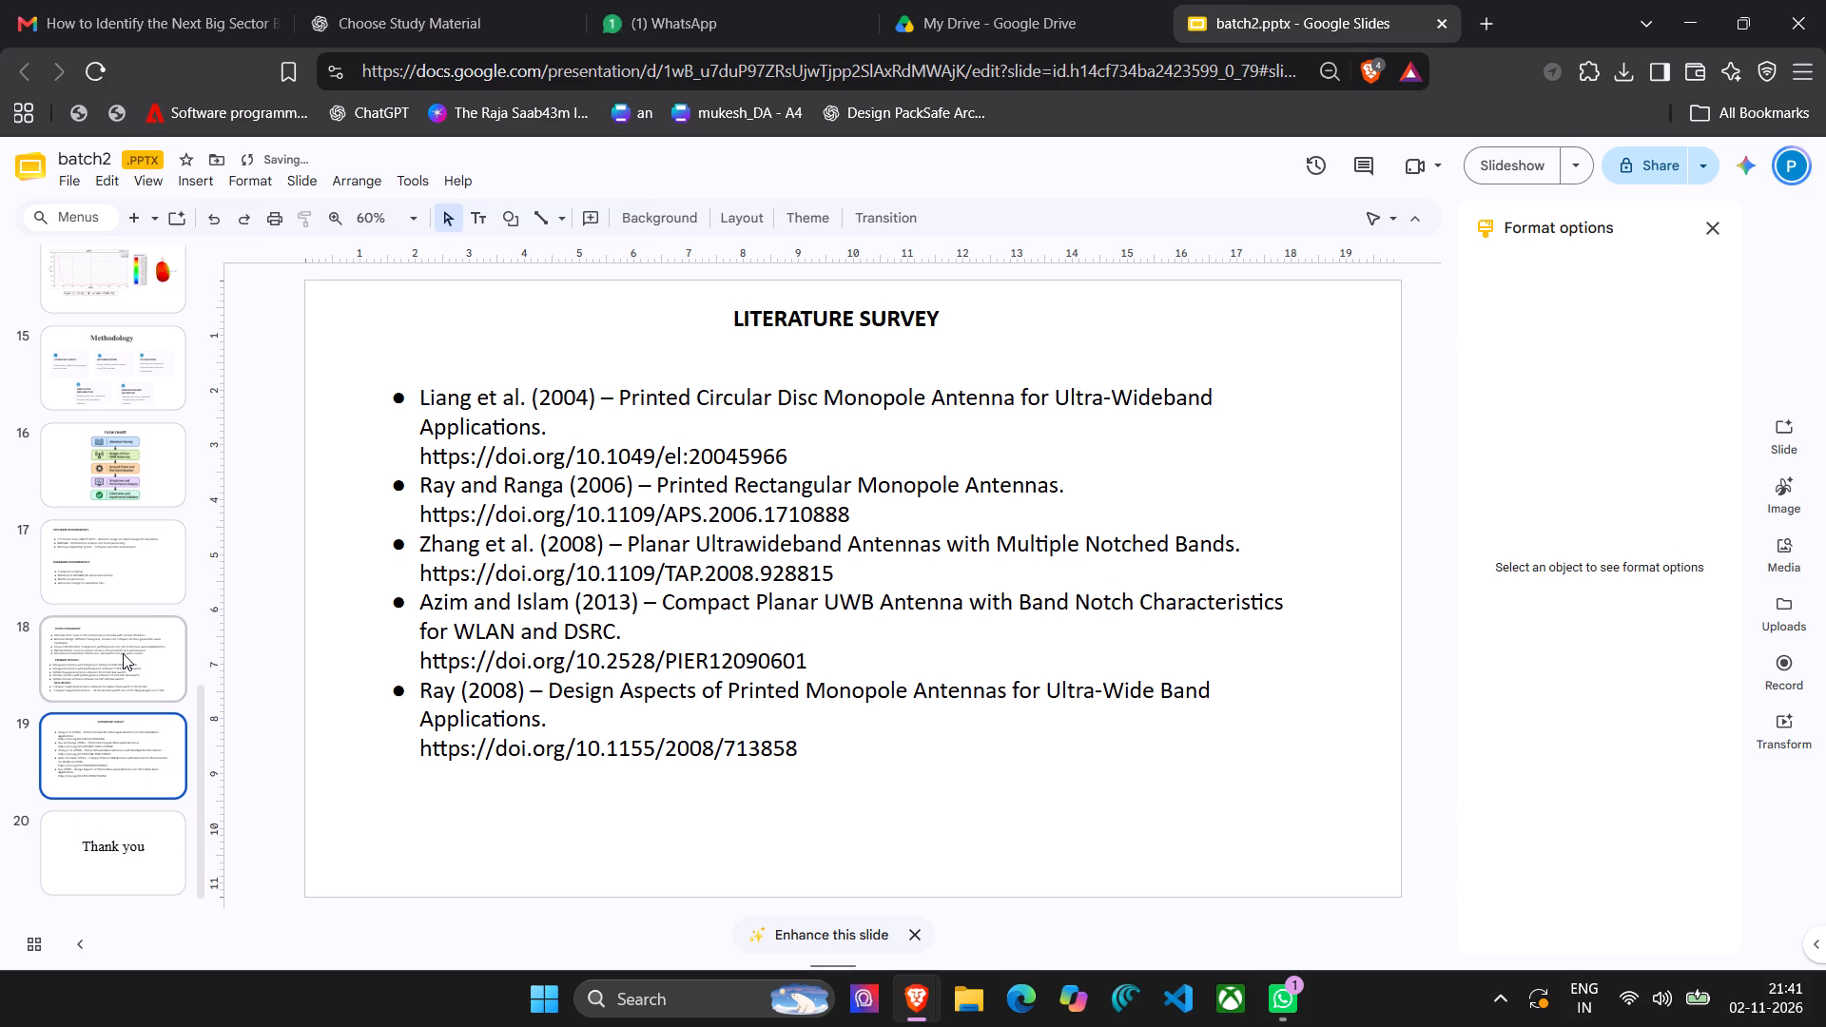
{"action": "left_click", "coordinate": [123, 653]}
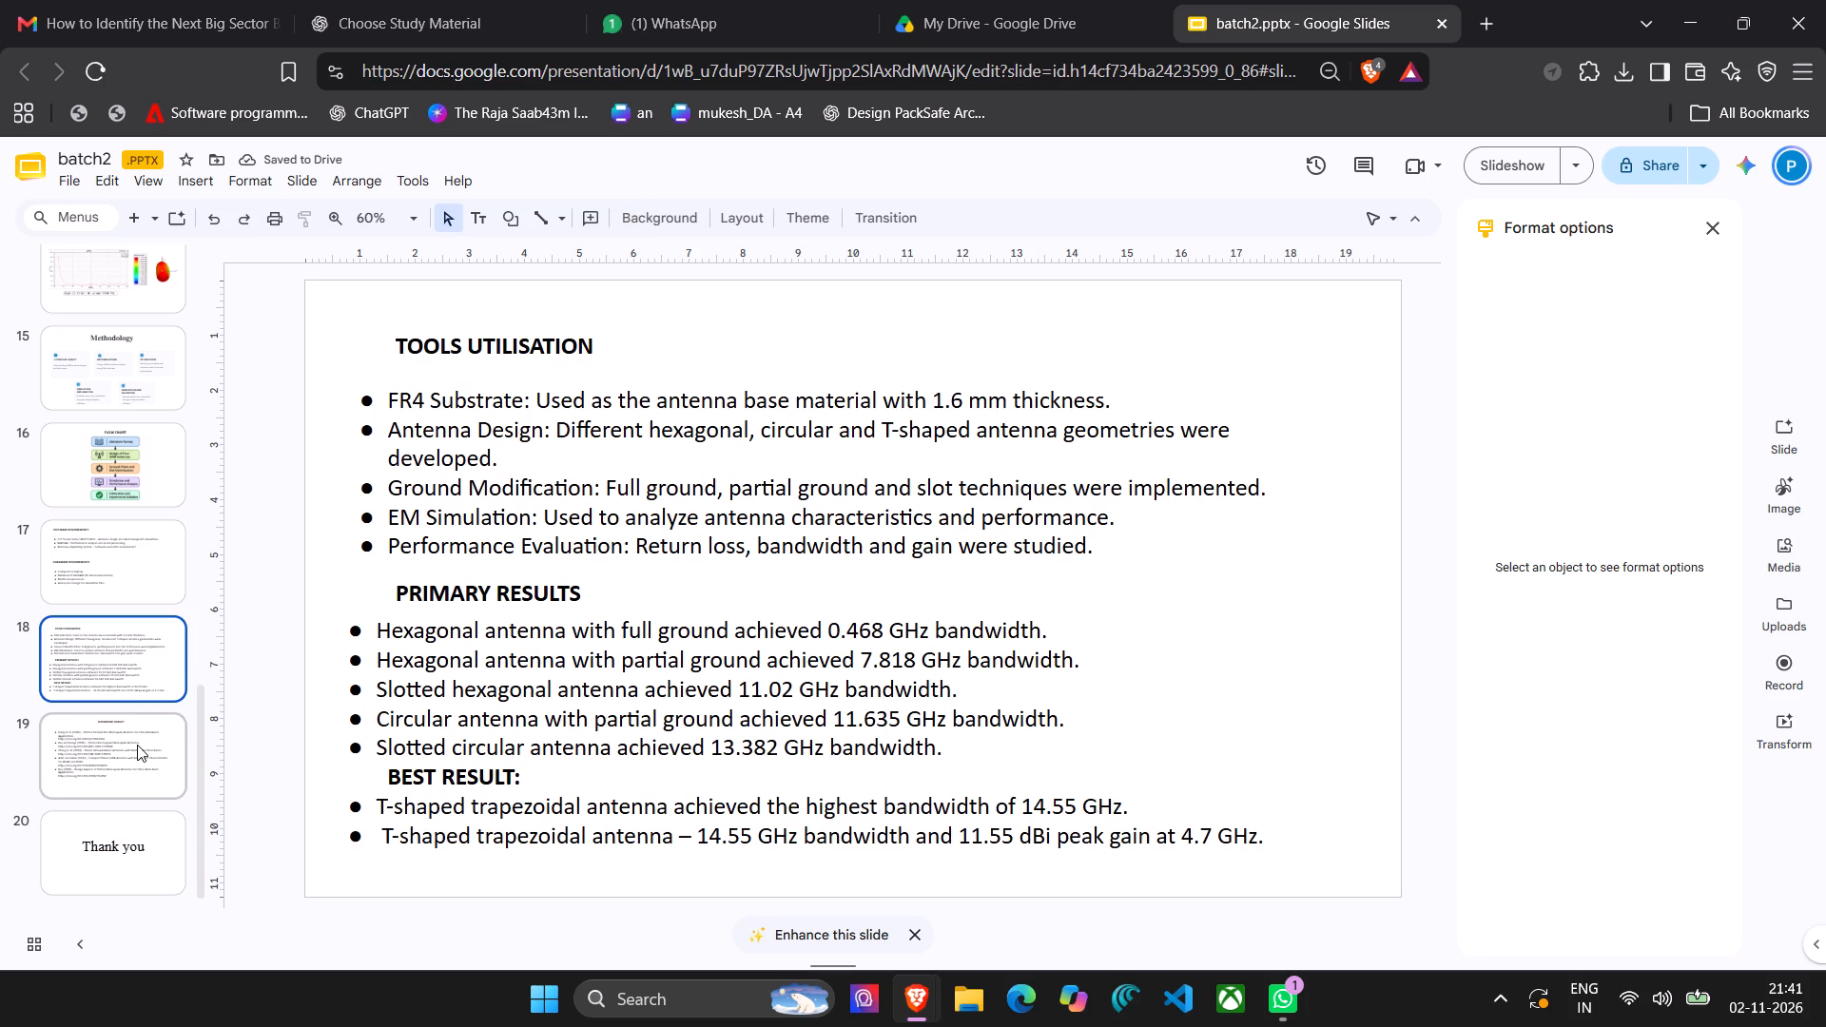
{"action": "left_click", "coordinate": [137, 745]}
{"action": "left_click", "coordinate": [140, 846]}
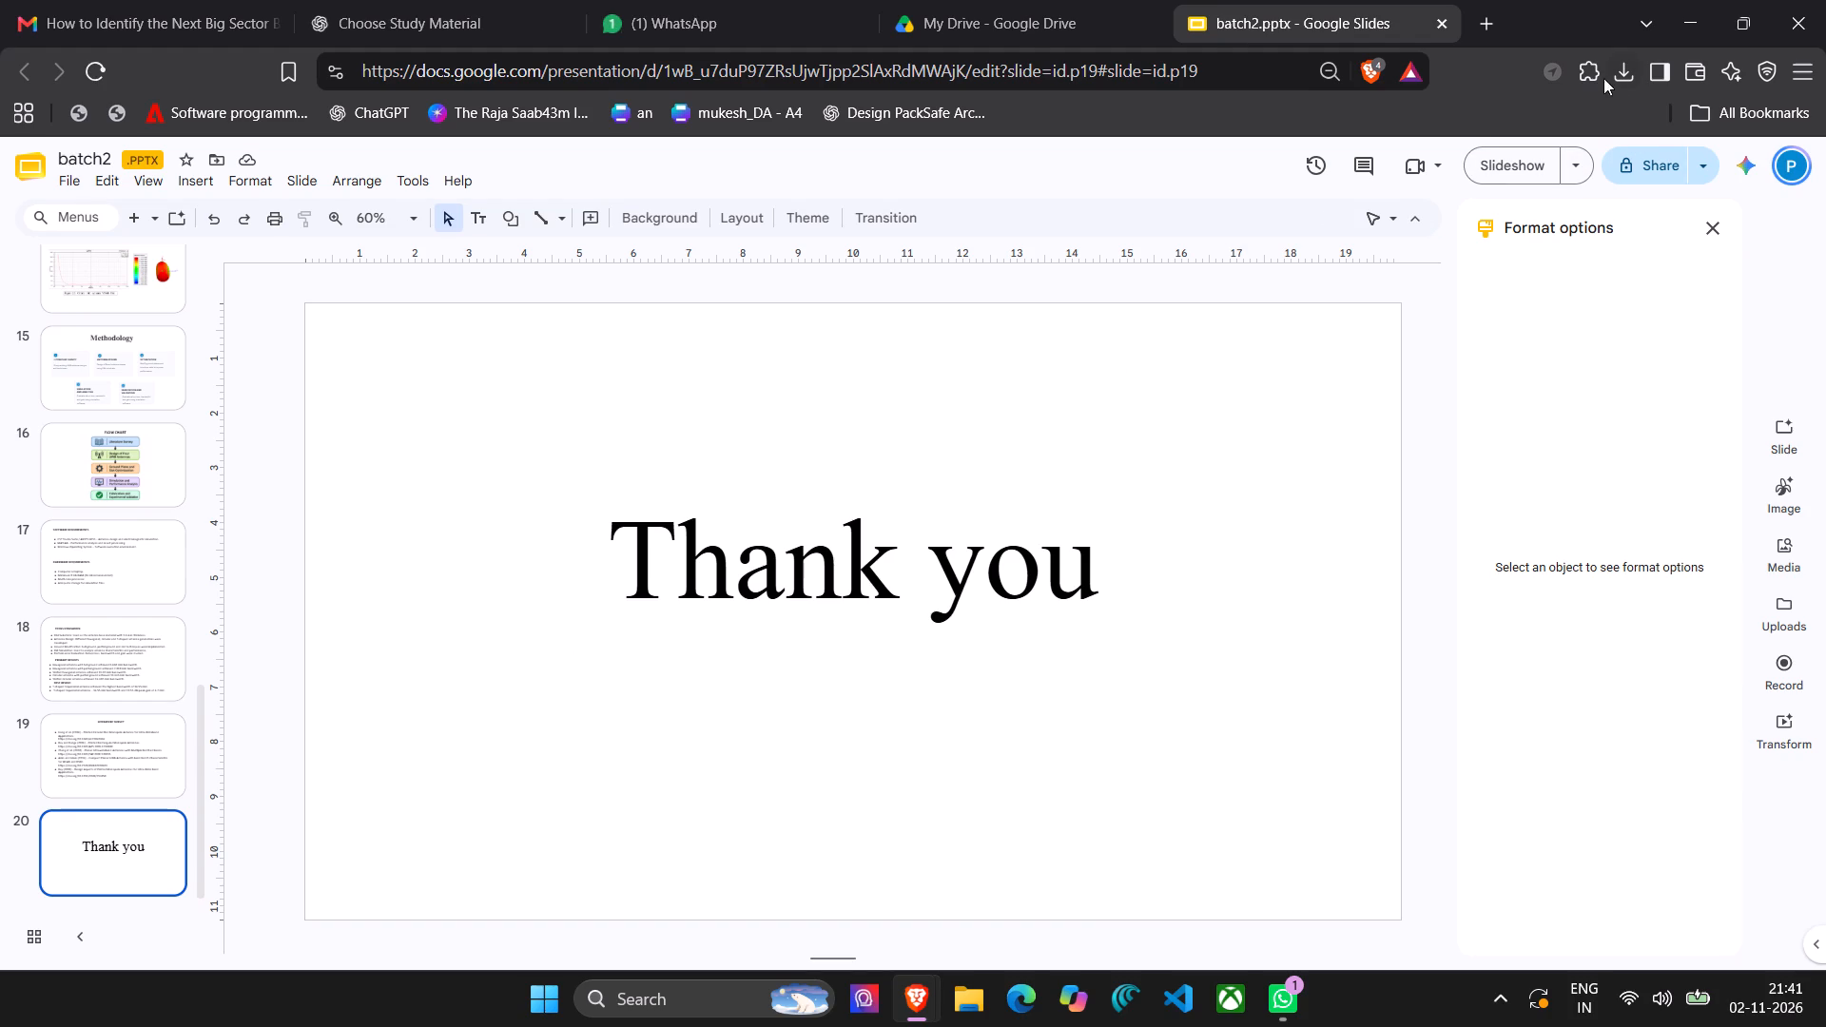
Download the presentation as a Microsoft PowerPoint (.pptx) file named BATCH2_ECE-C into the Documents folder.
{"action": "left_click", "coordinate": [70, 185]}
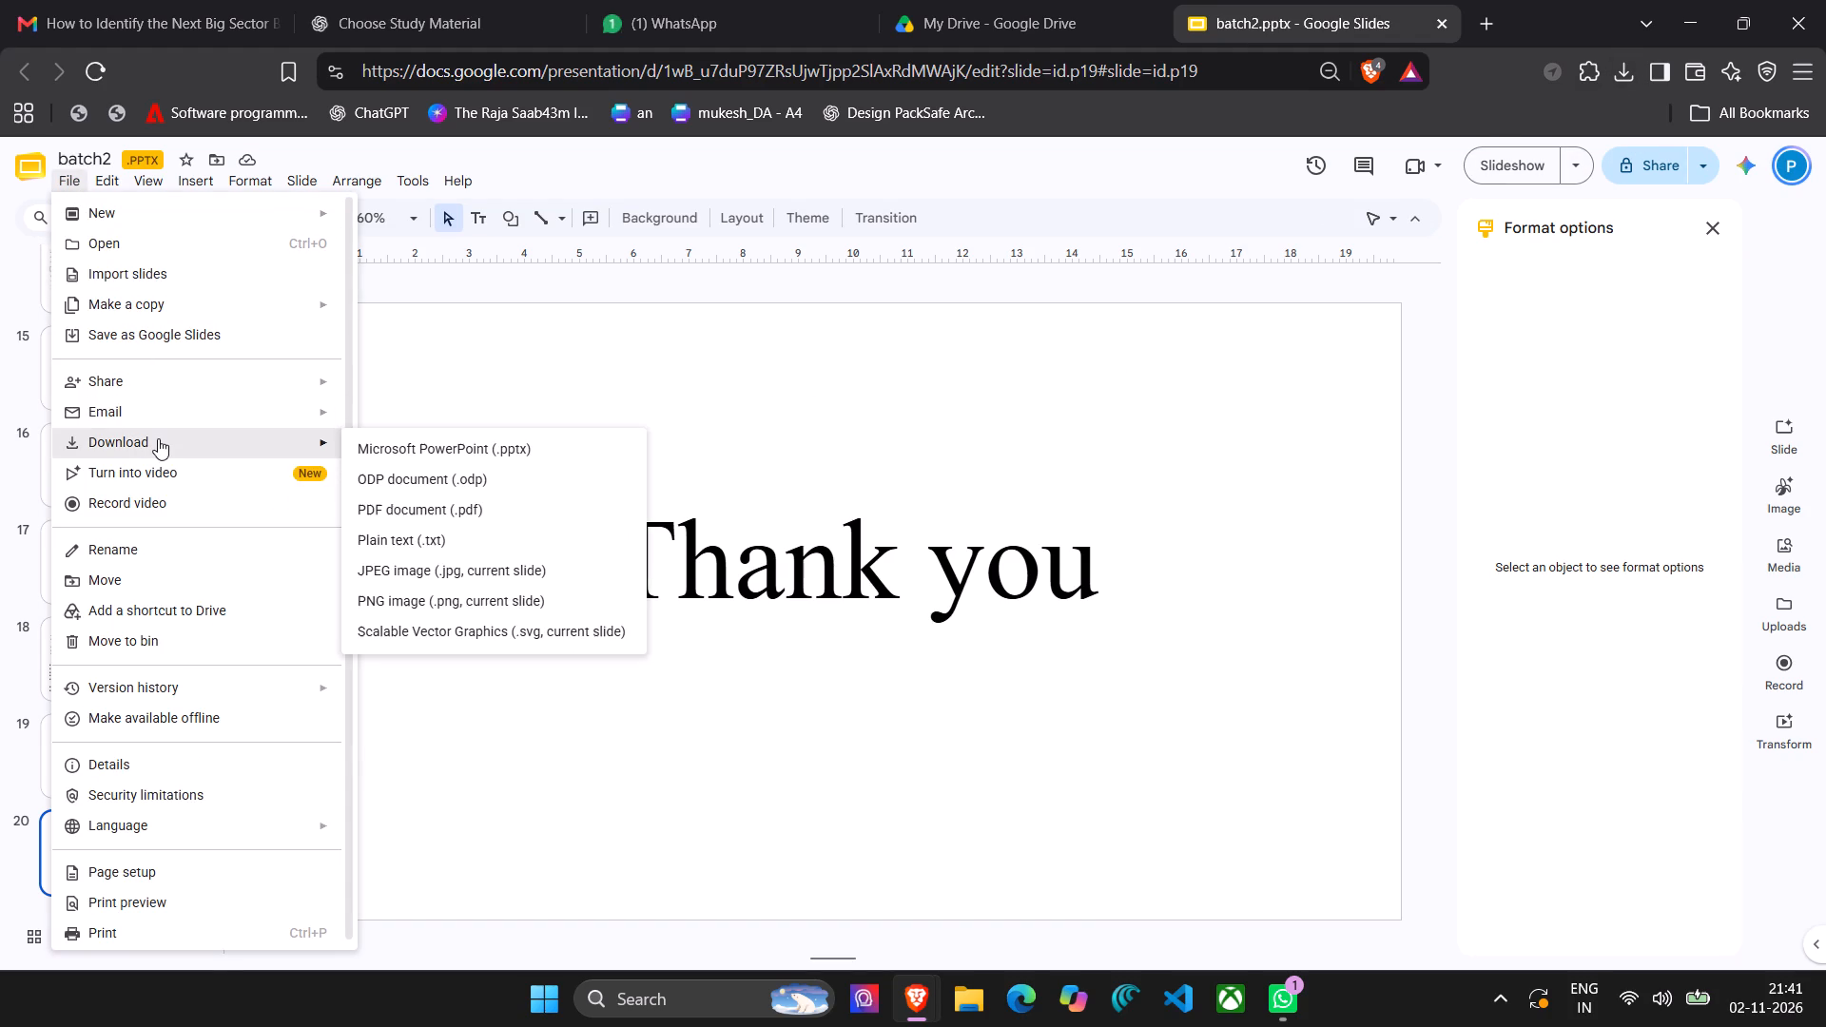
{"action": "left_click", "coordinate": [369, 446]}
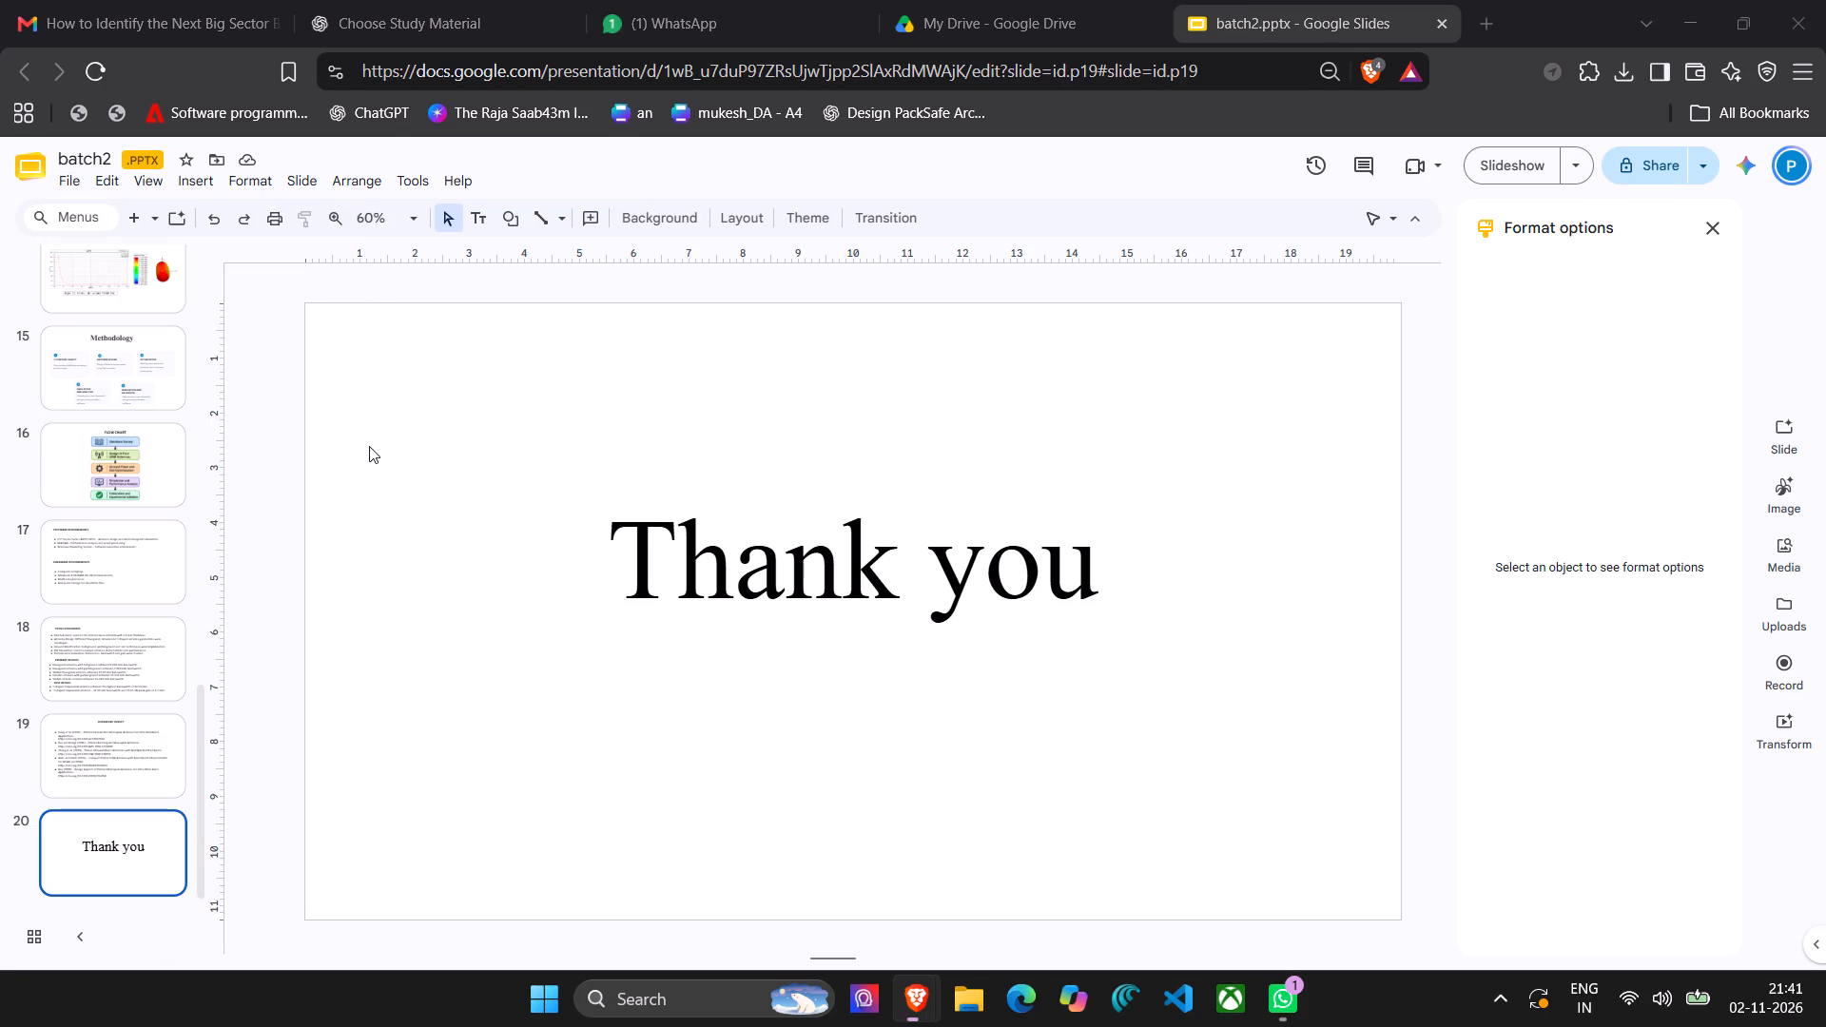
{"action": "key", "text": "BackSpace"}
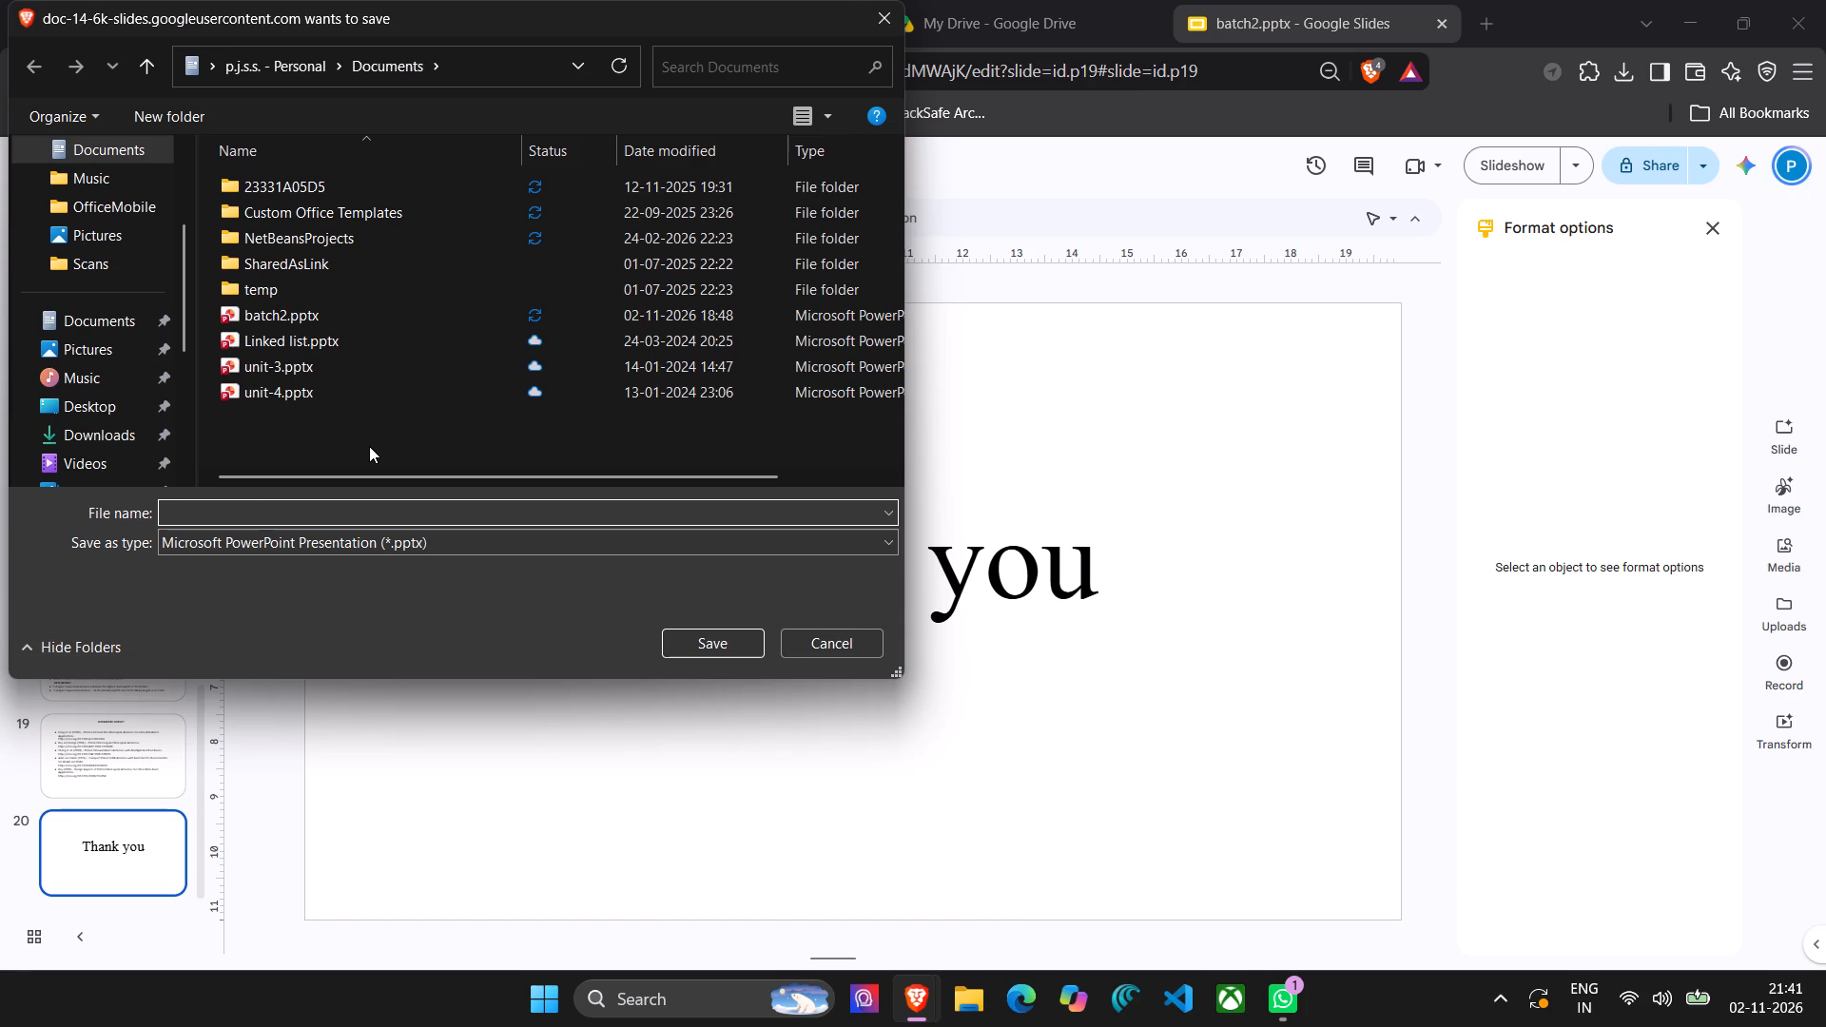
{"action": "key", "text": "b"}
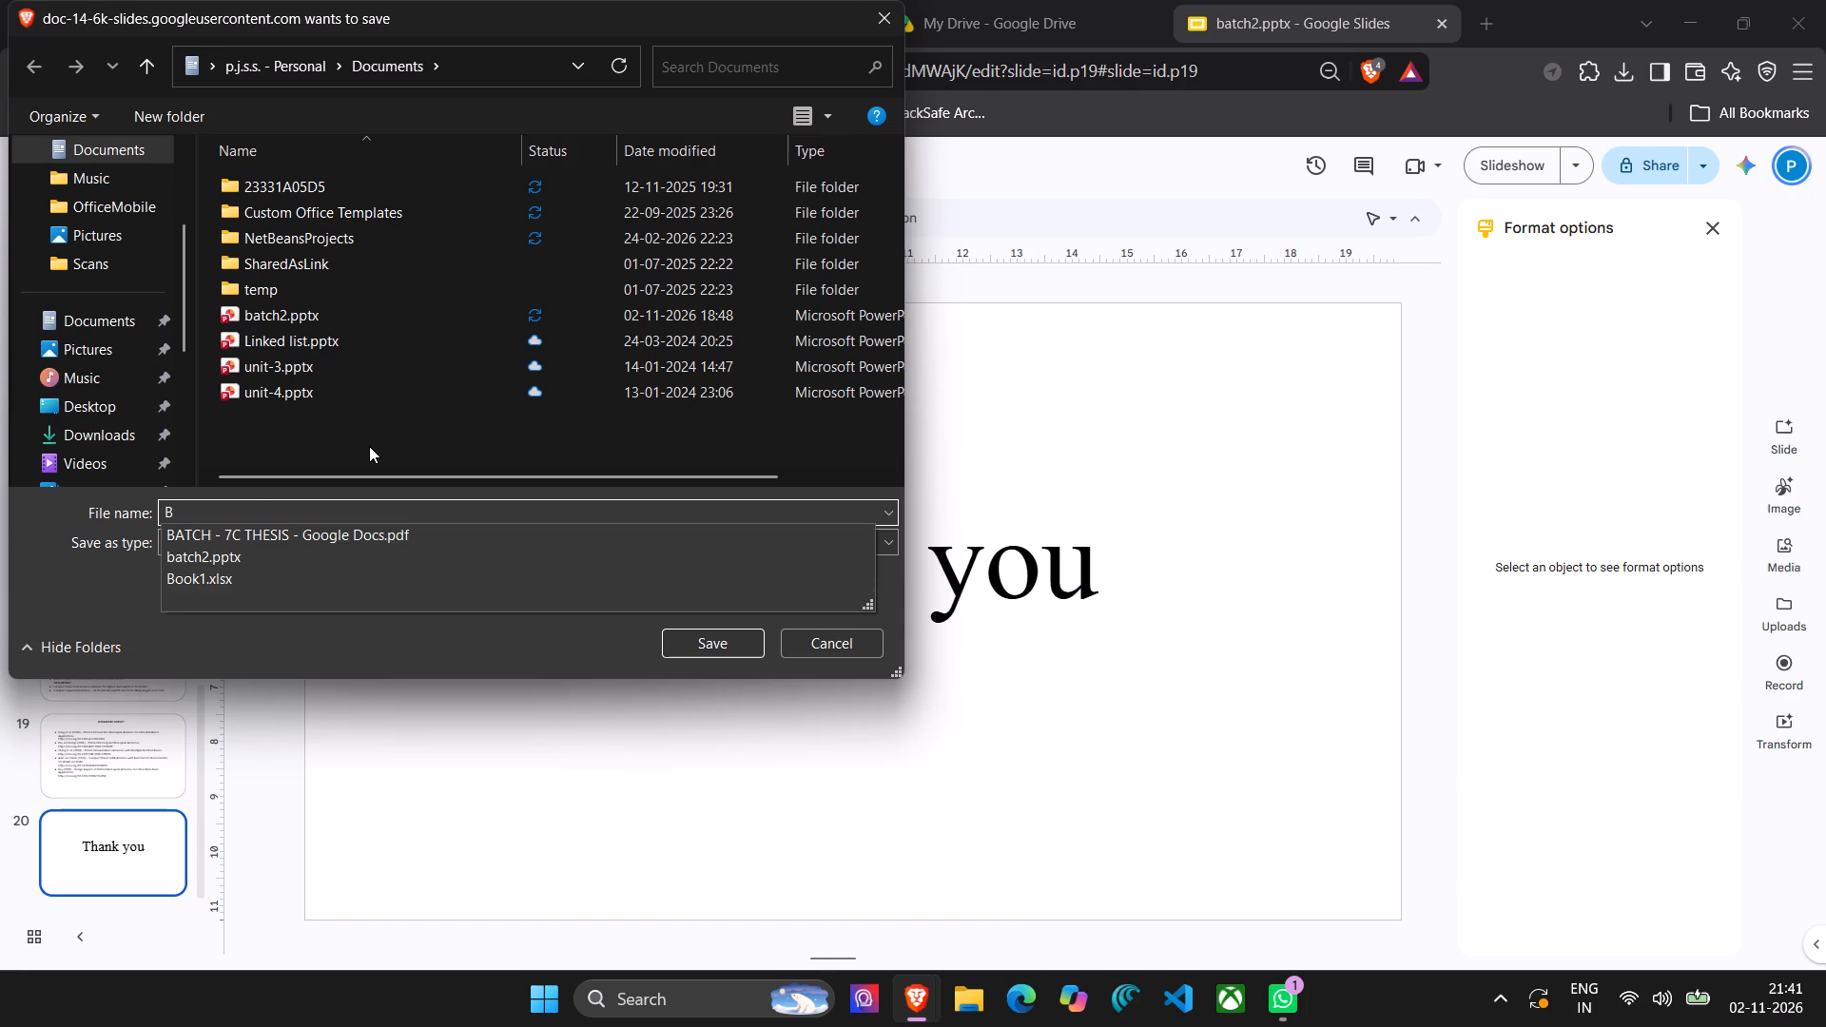
{"action": "type", "text": "ATCH2"}
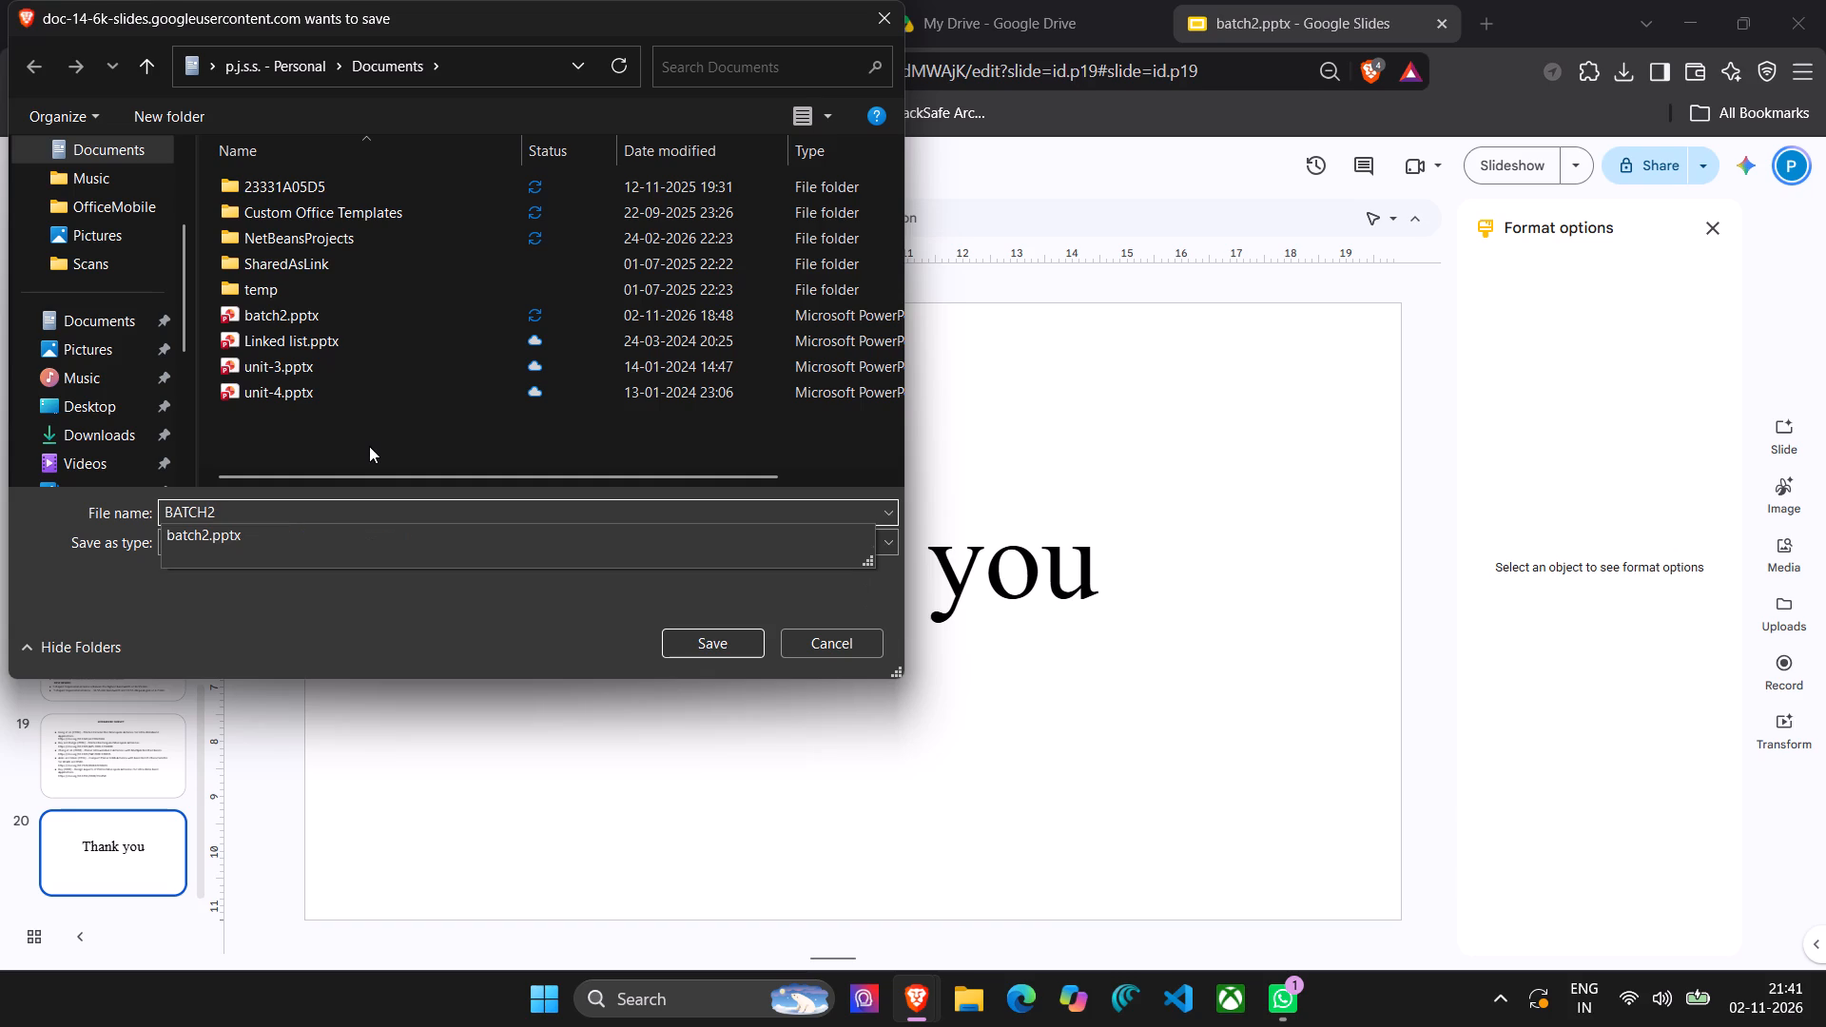
{"action": "key", "text": "shift+underscore"}
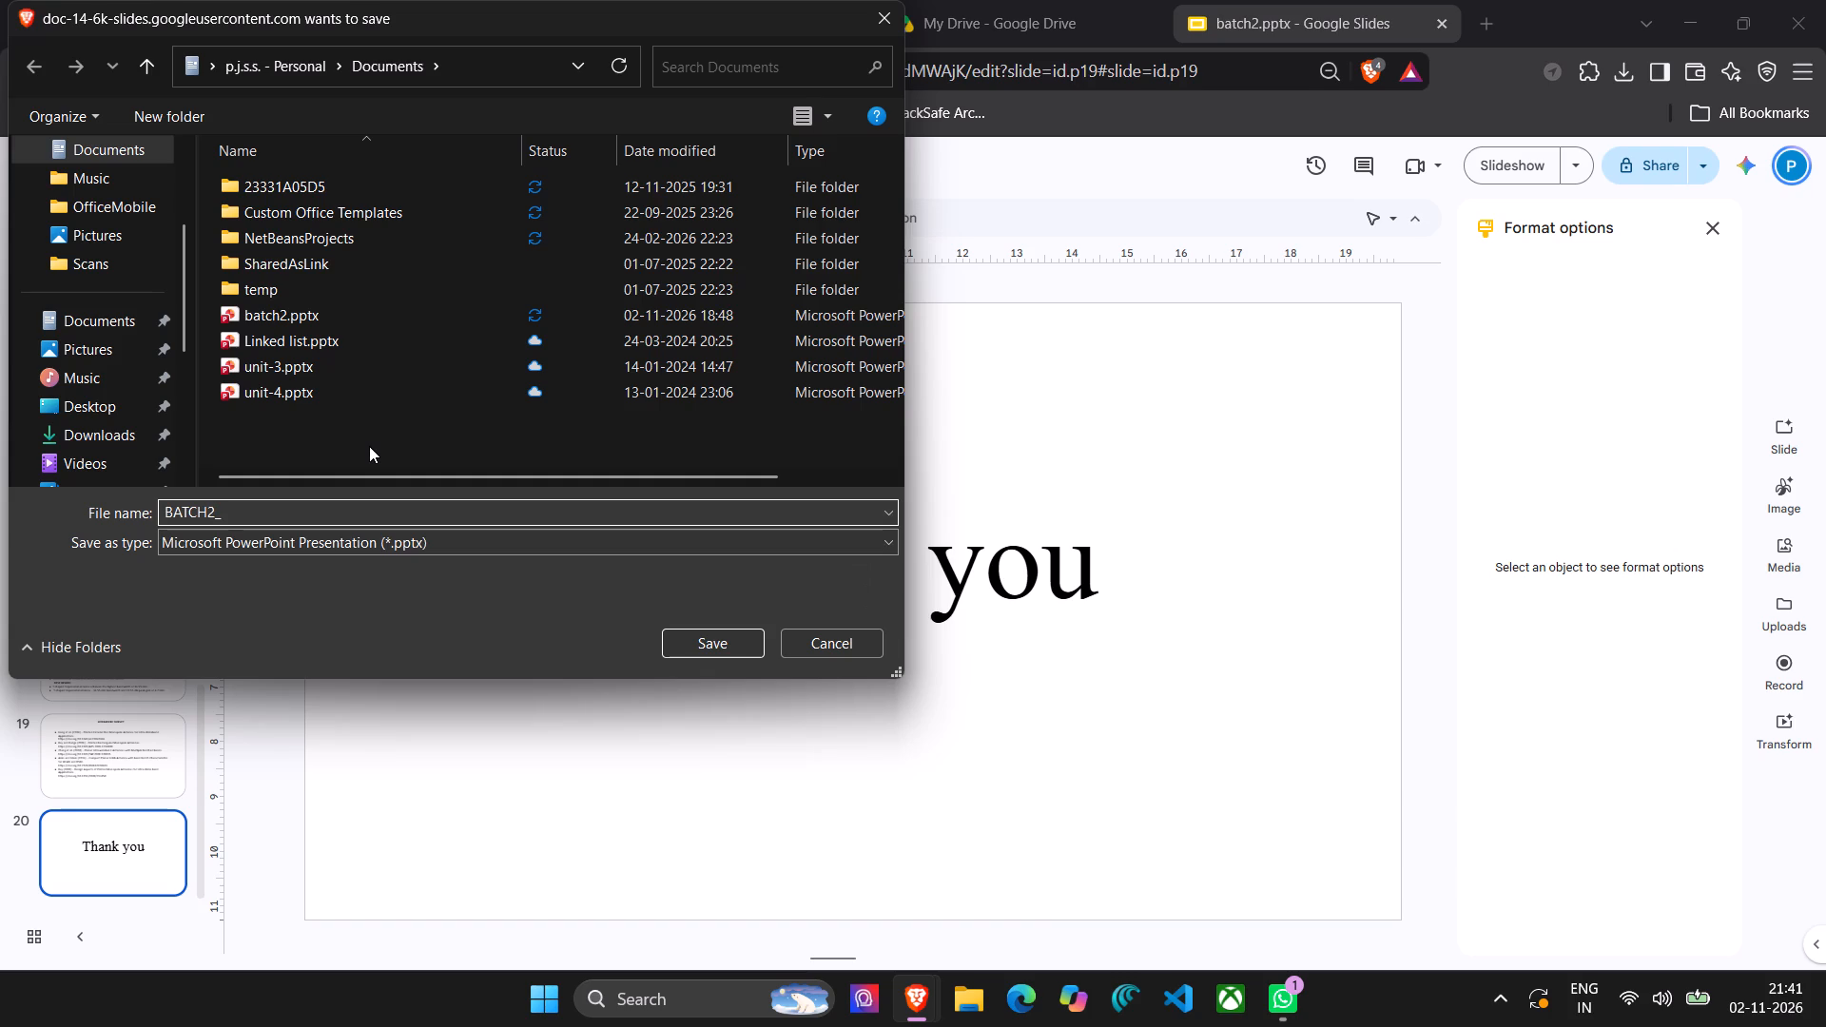
{"action": "type", "text": "ECE"}
{"action": "key", "text": "minus"}
{"action": "key", "text": "c"}
{"action": "left_click", "coordinate": [720, 649]}
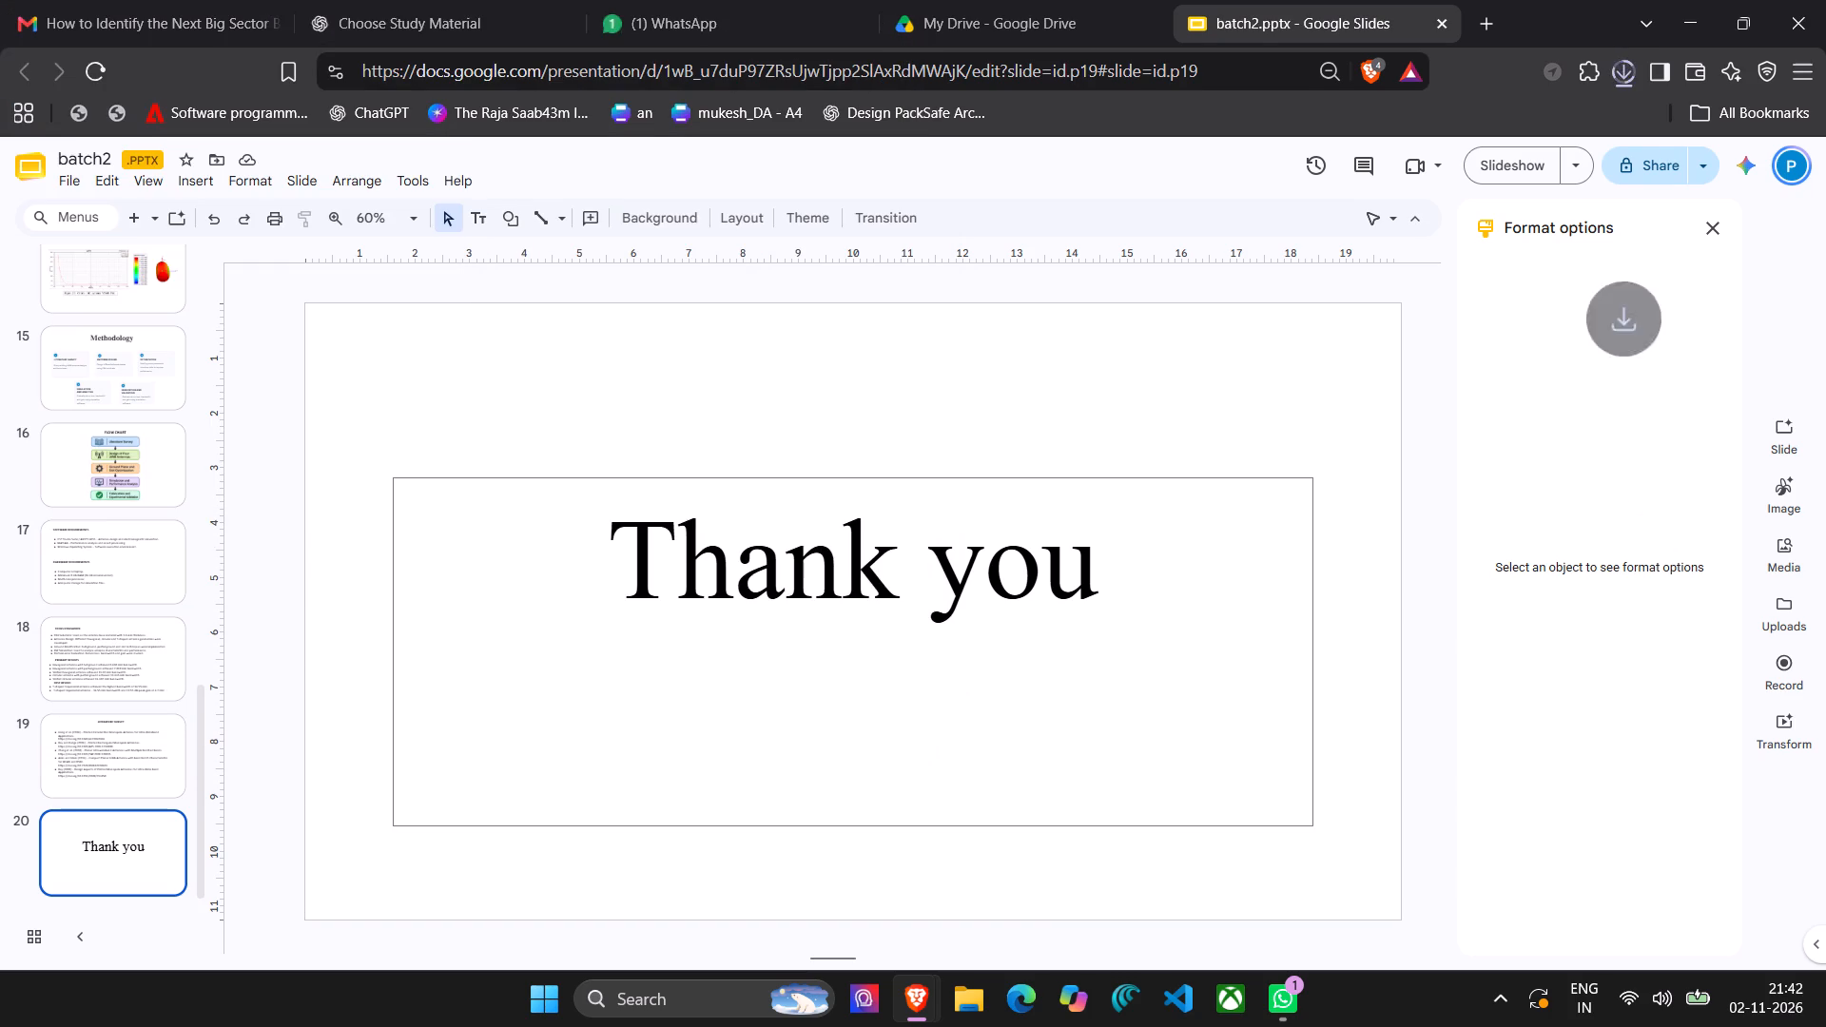
Open the downloaded BATCH2_ECE-C.pptx file from the browser's recent downloads.
{"action": "left_click", "coordinate": [1618, 65]}
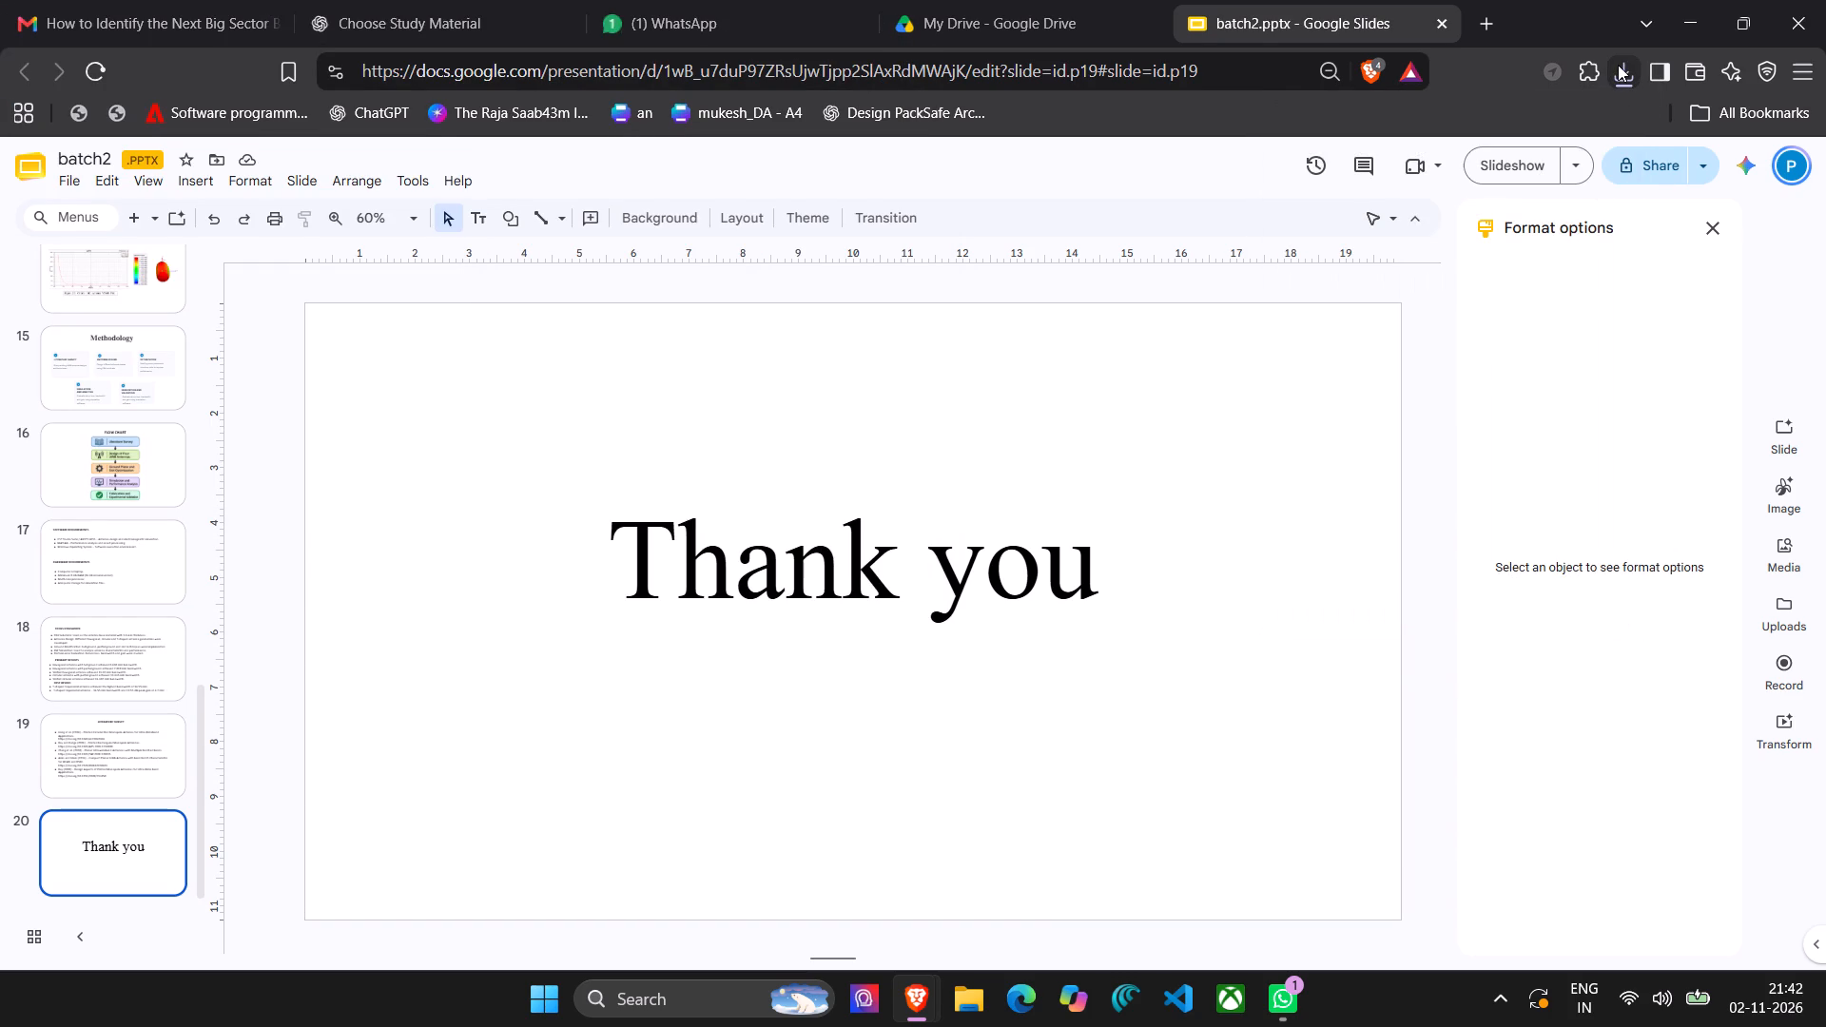
{"action": "left_click", "coordinate": [1618, 65]}
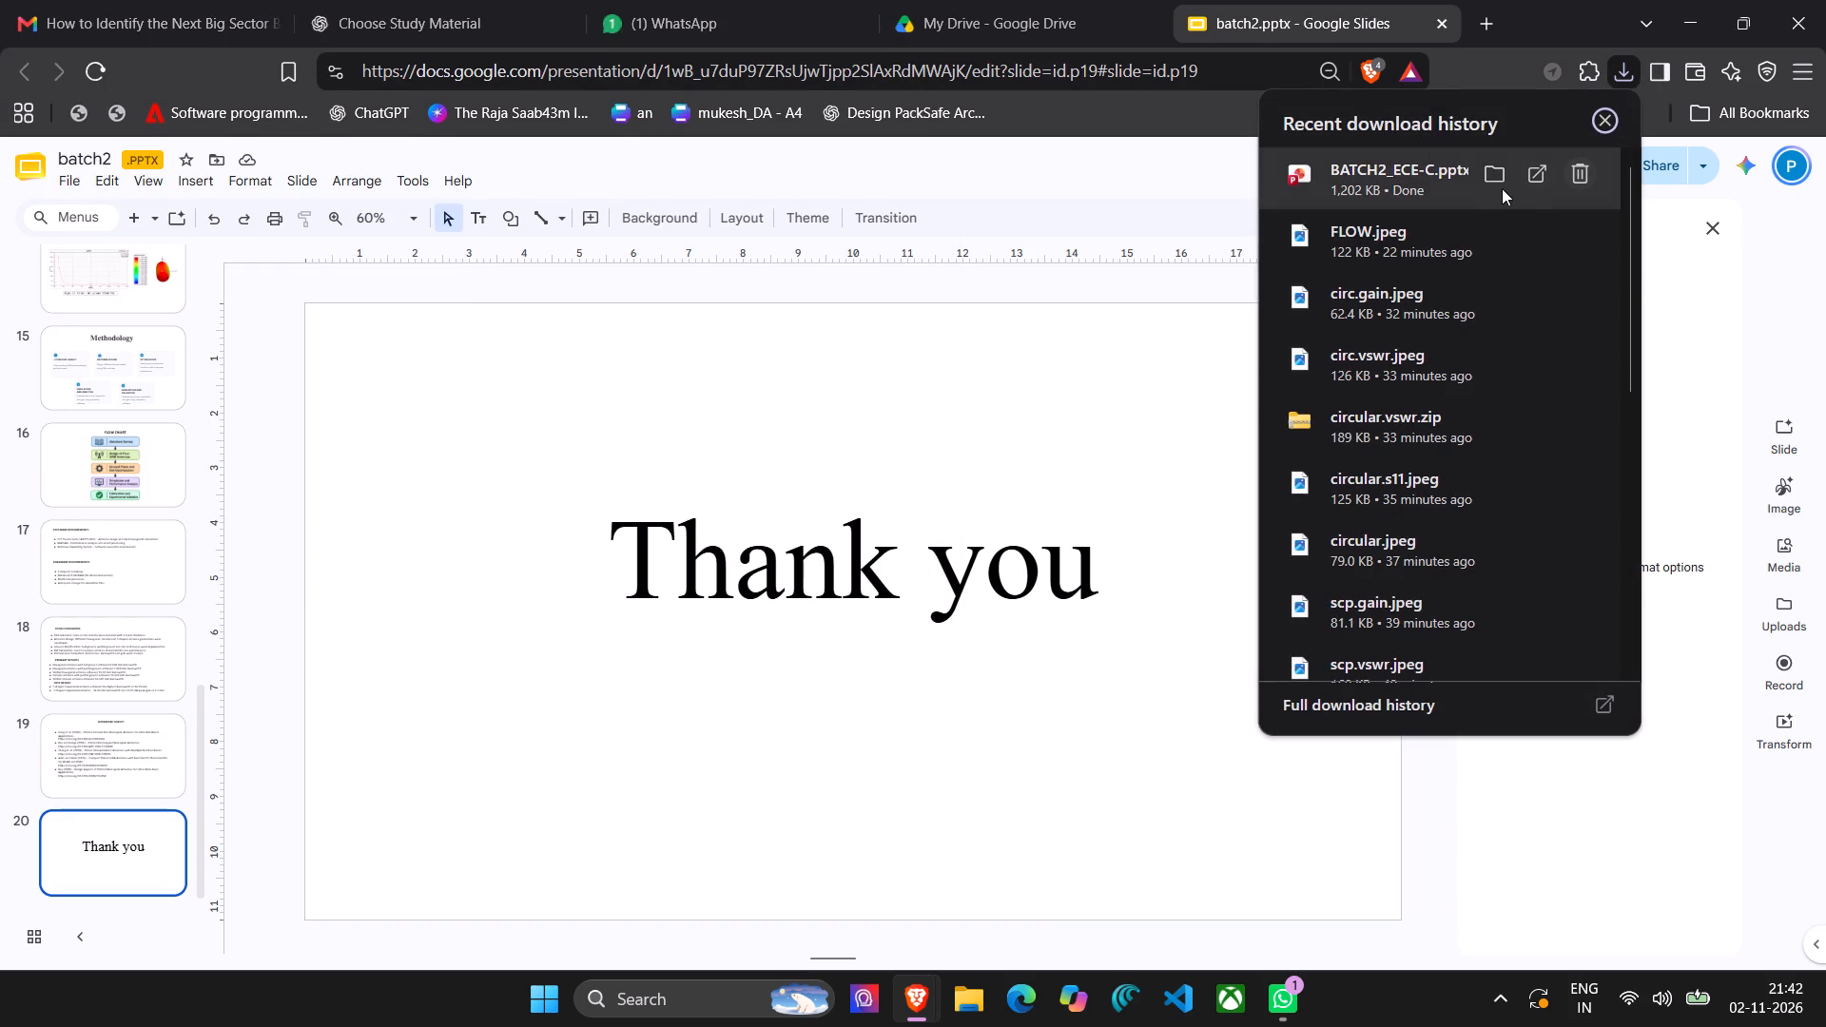
{"action": "left_click", "coordinate": [1543, 169]}
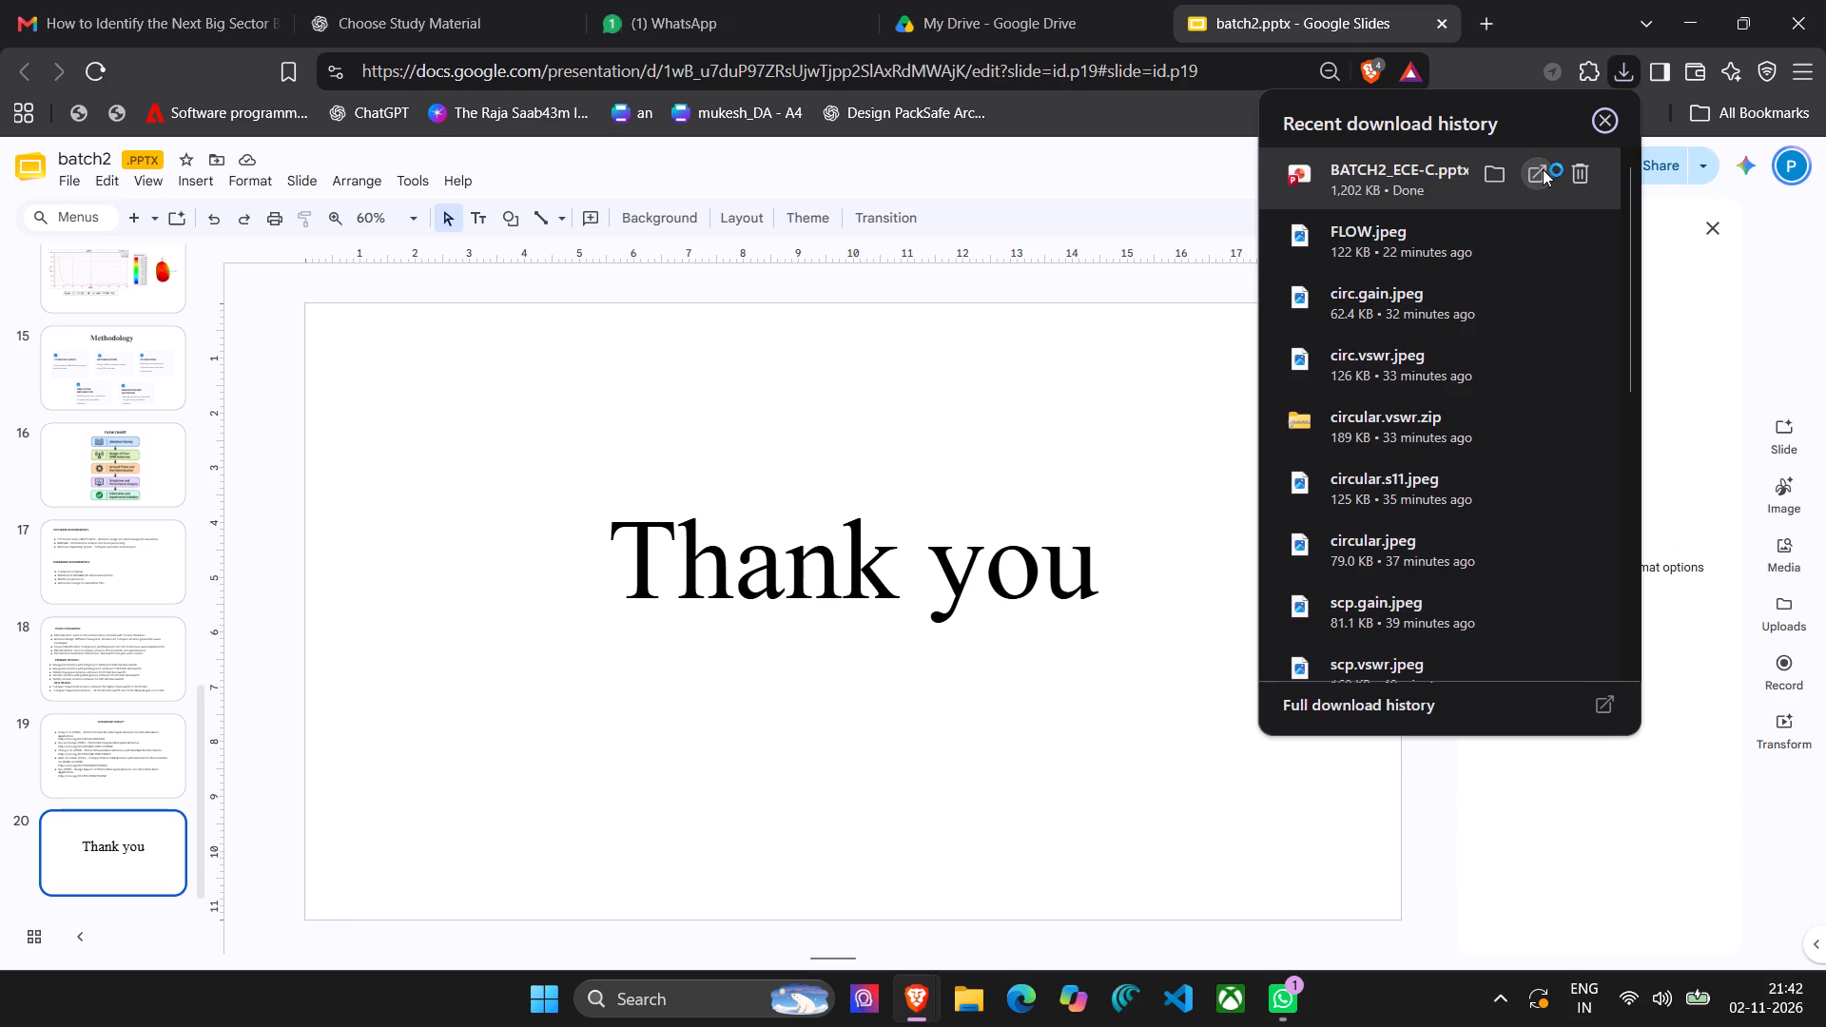
Close PowerPoint while it is still starting up.
{"action": "left_click", "coordinate": [1155, 356]}
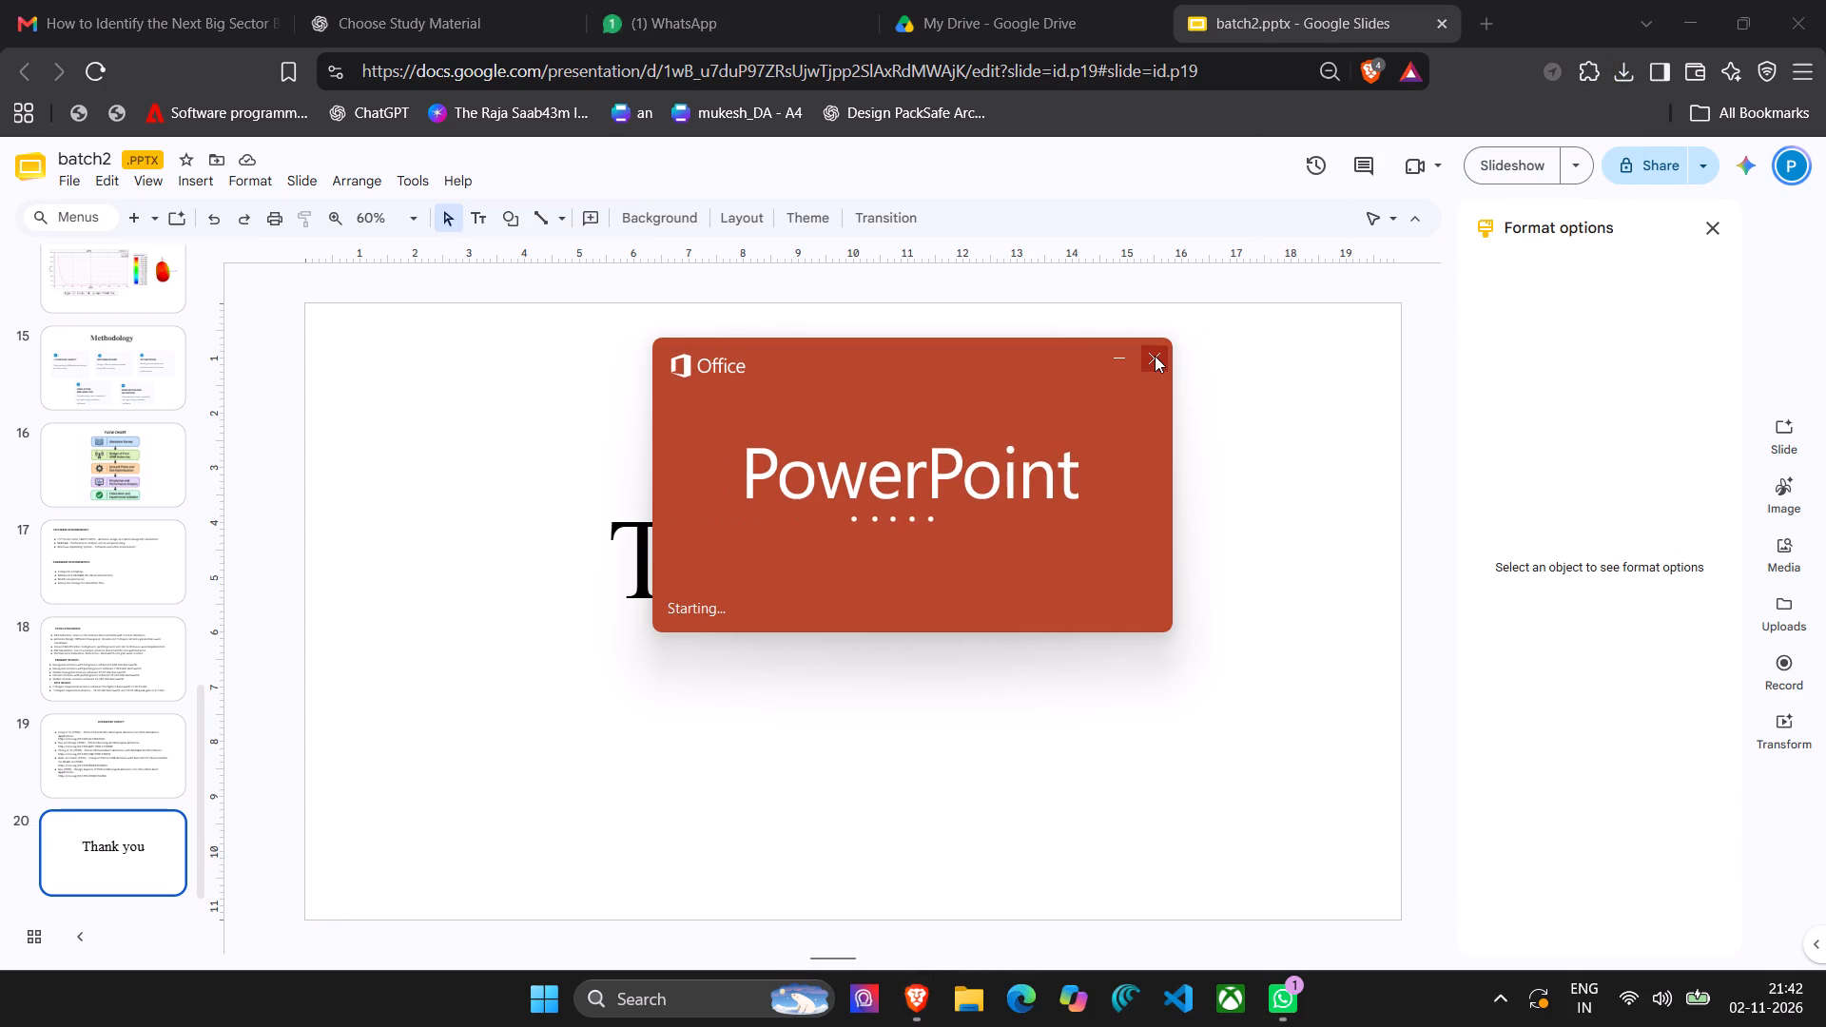
Show the downloaded BATCH2_ECE-C.pptx file in its containing folder from the browser's recent downloads.
{"action": "left_click", "coordinate": [1629, 72]}
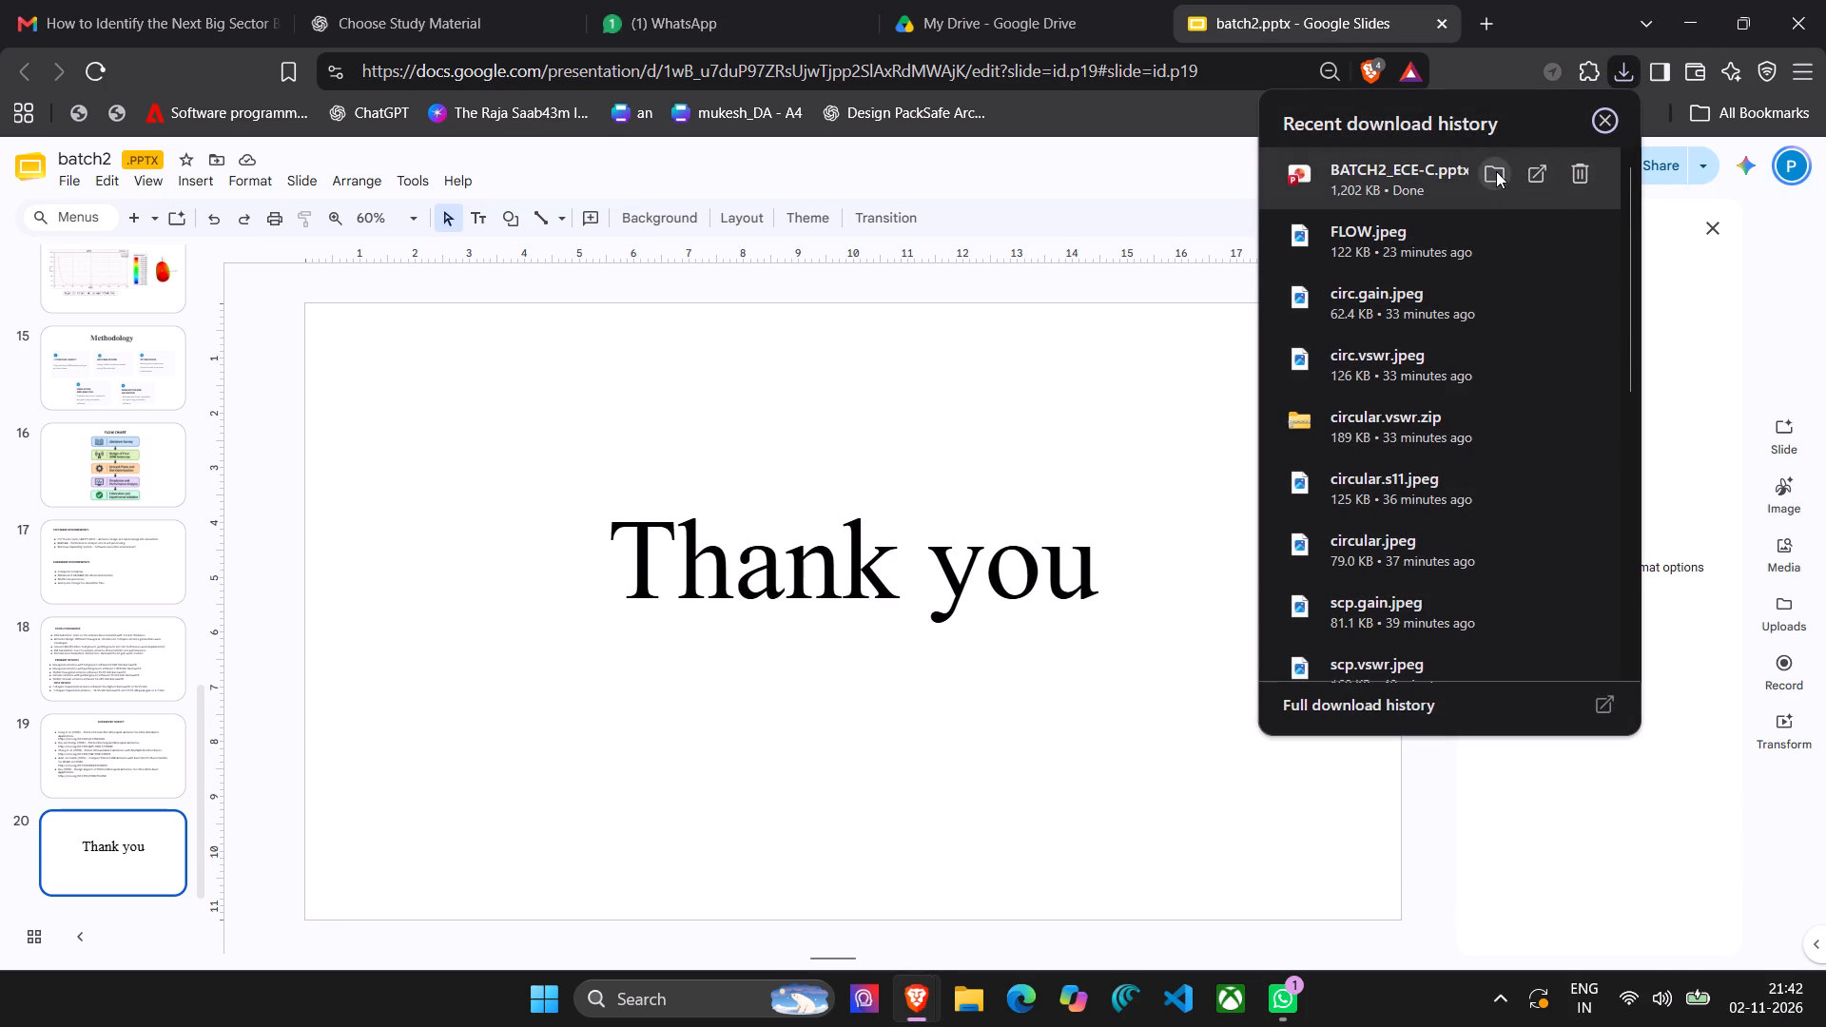
{"action": "left_click", "coordinate": [1496, 171]}
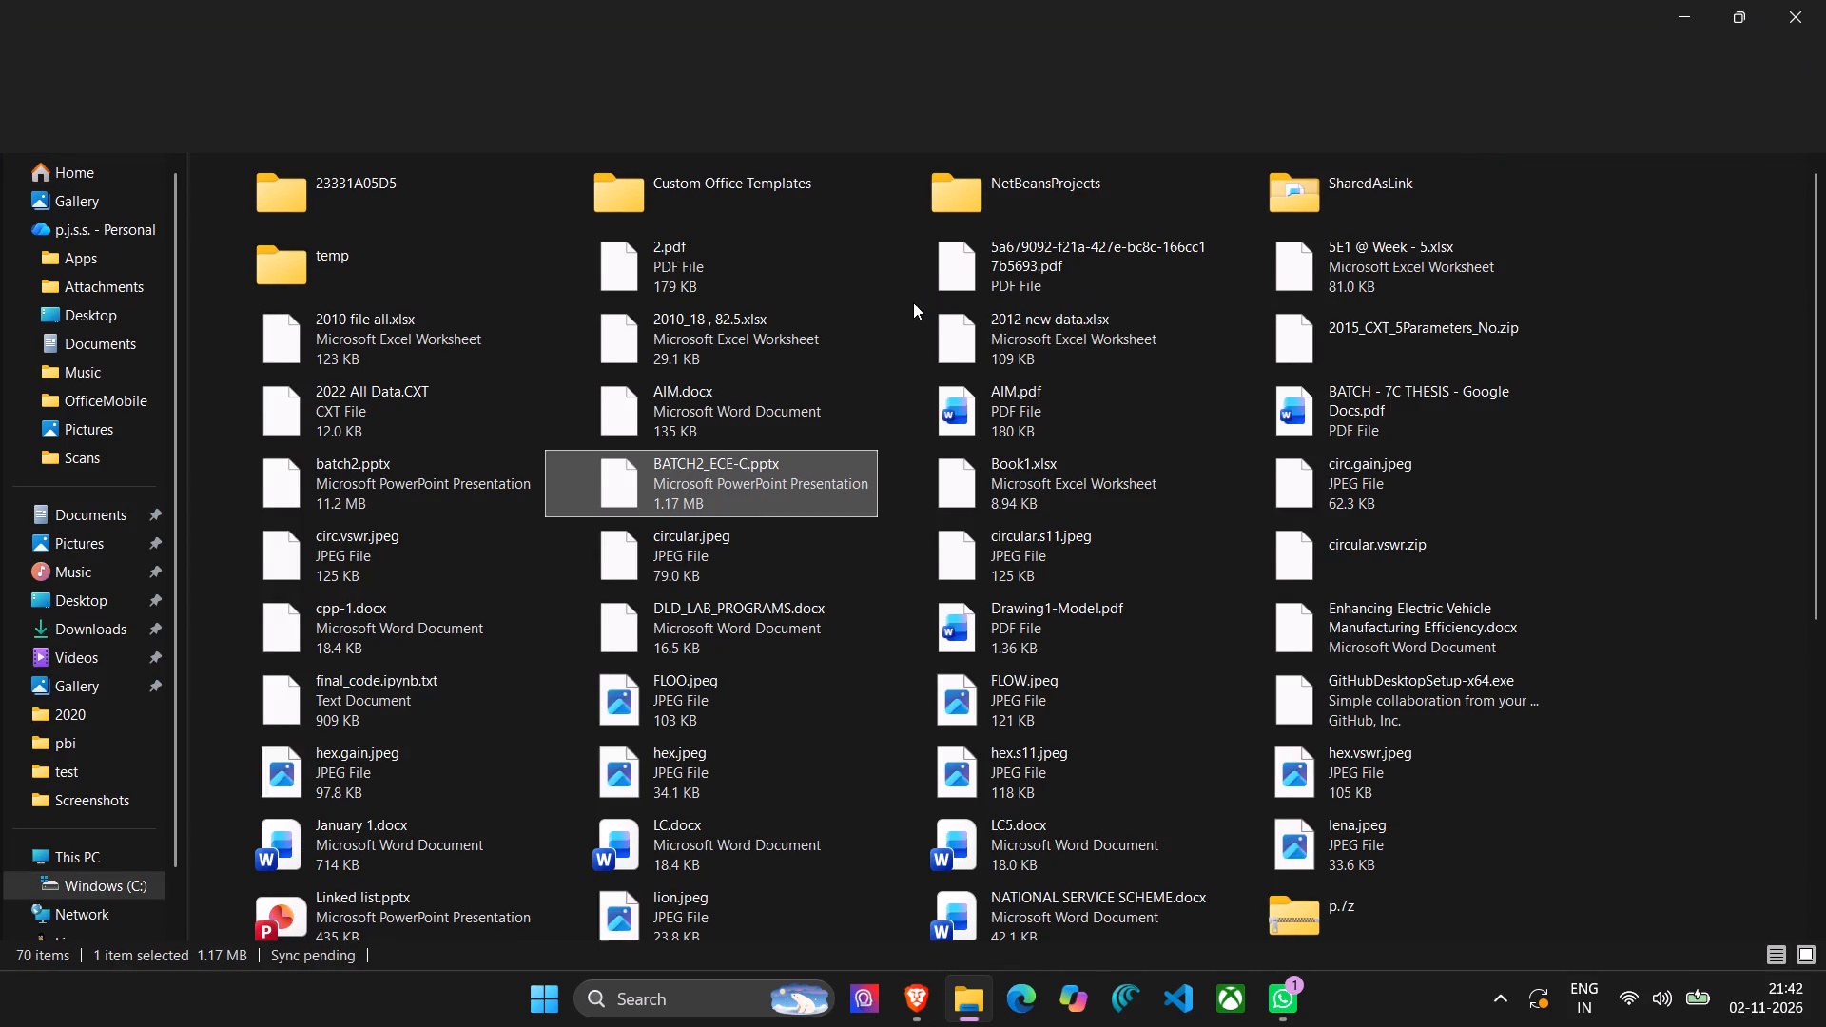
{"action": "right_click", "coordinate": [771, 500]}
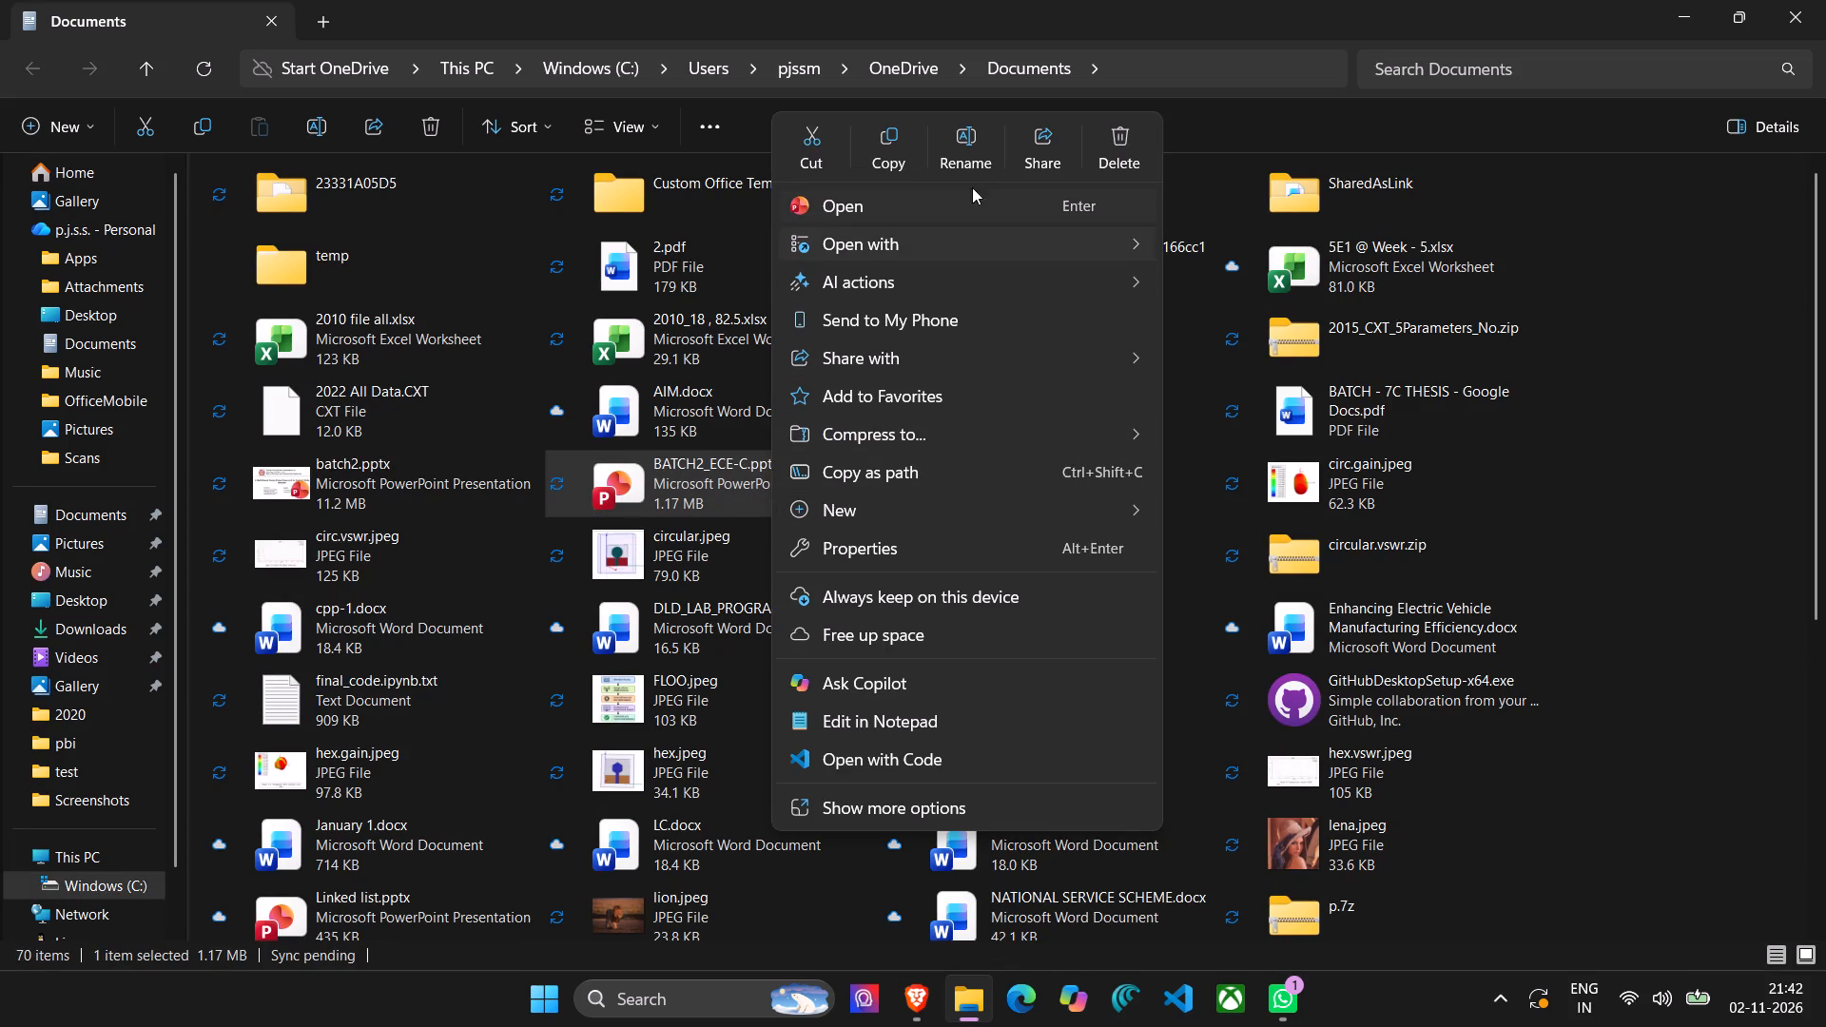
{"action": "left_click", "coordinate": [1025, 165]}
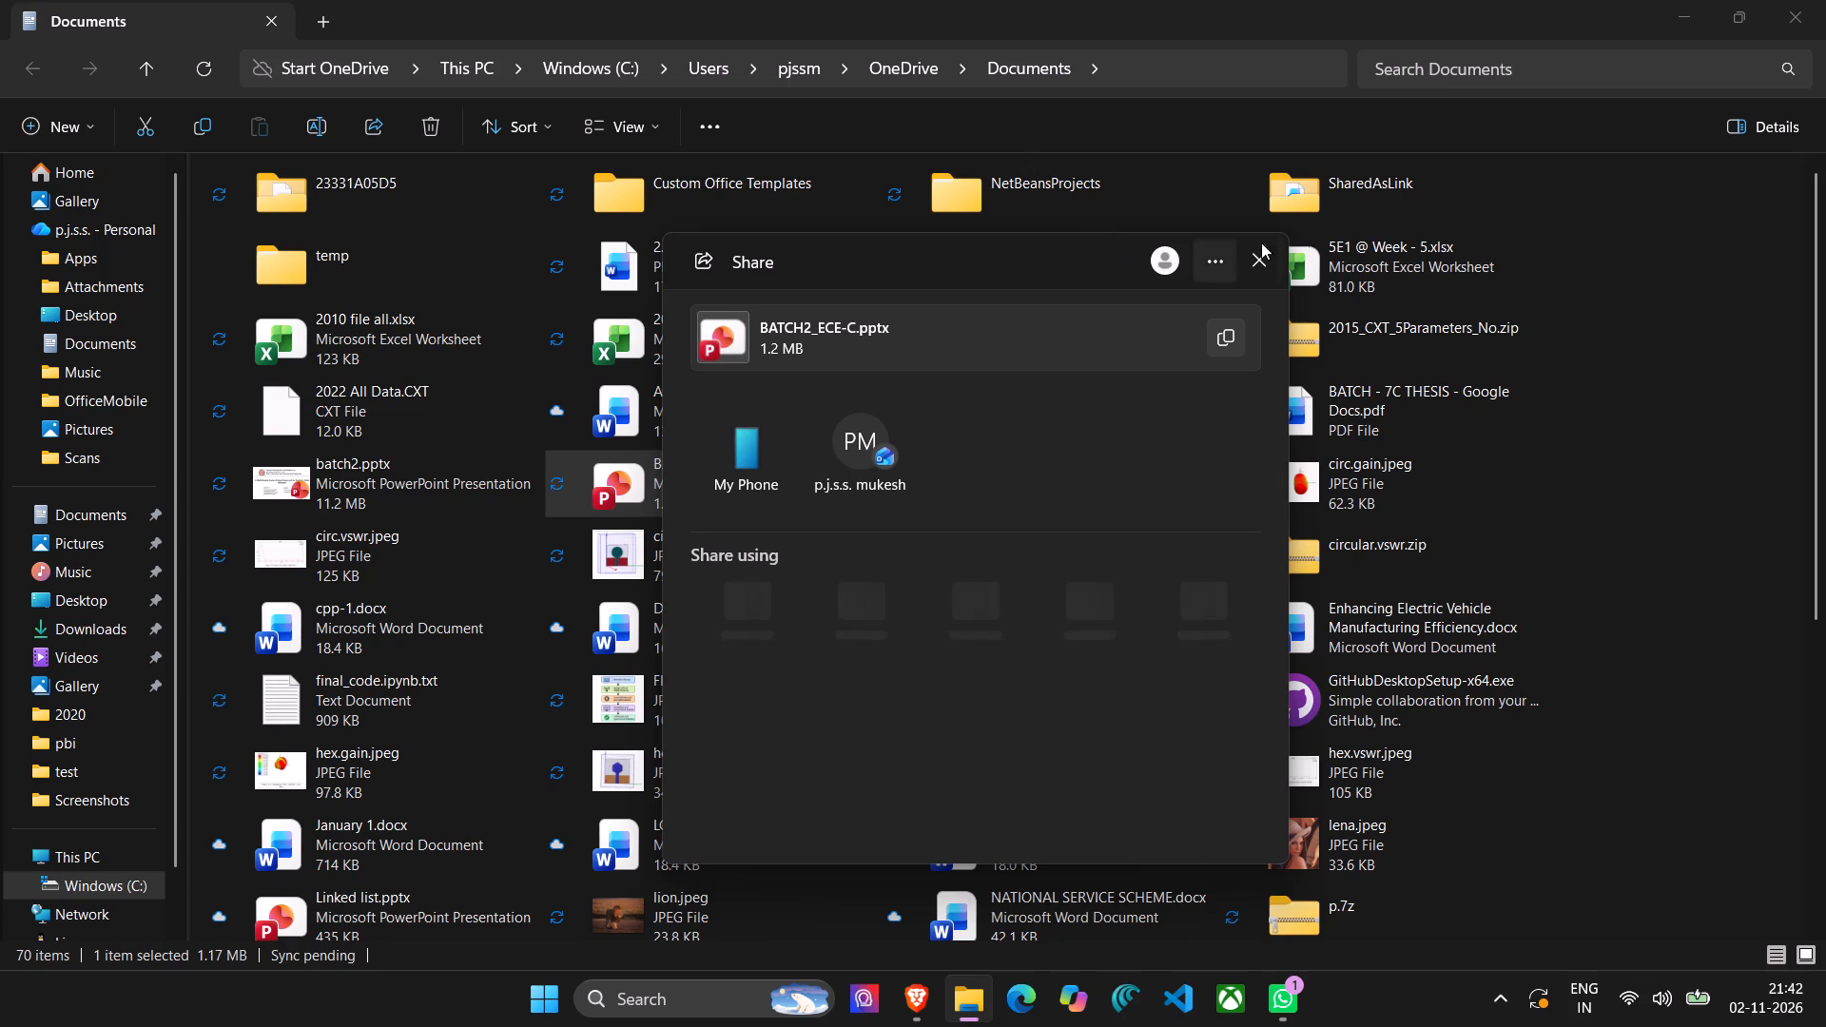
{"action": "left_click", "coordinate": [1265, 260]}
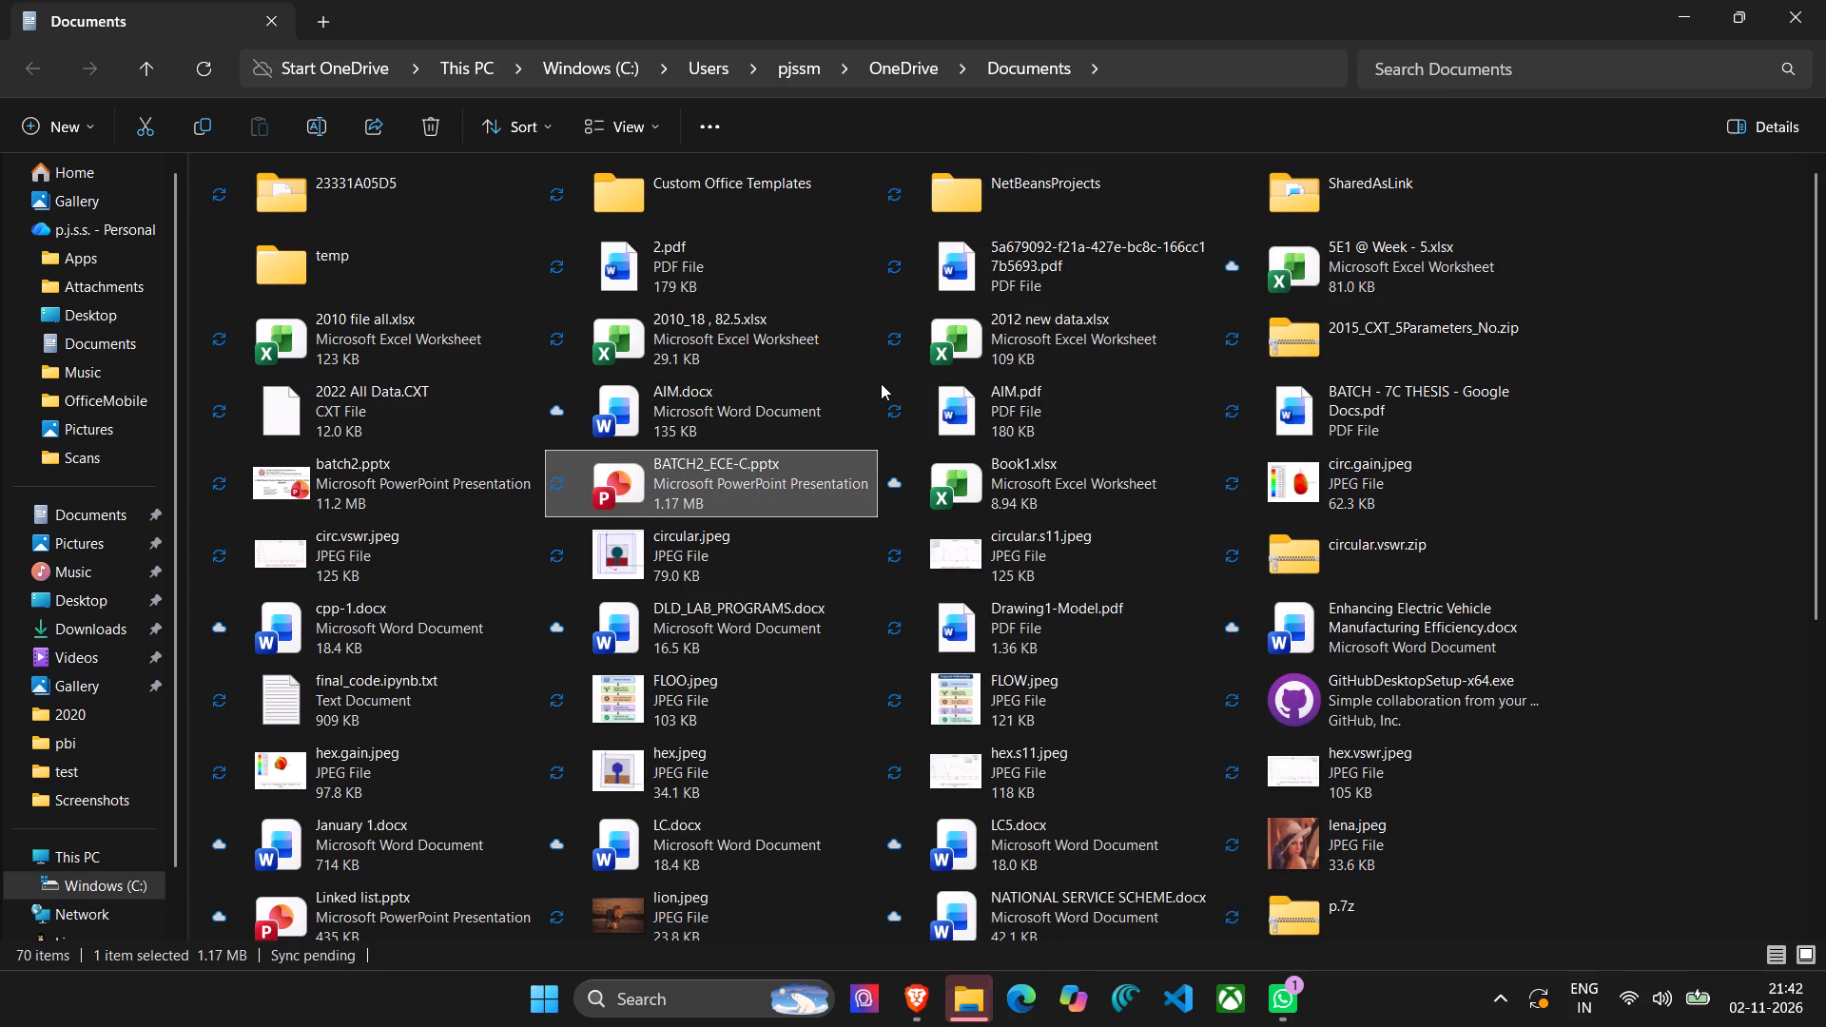
Copy the BATCH2_ECE-C.pptx file in the Documents folder to the clipboard.
{"action": "key", "text": "ctrl+c"}
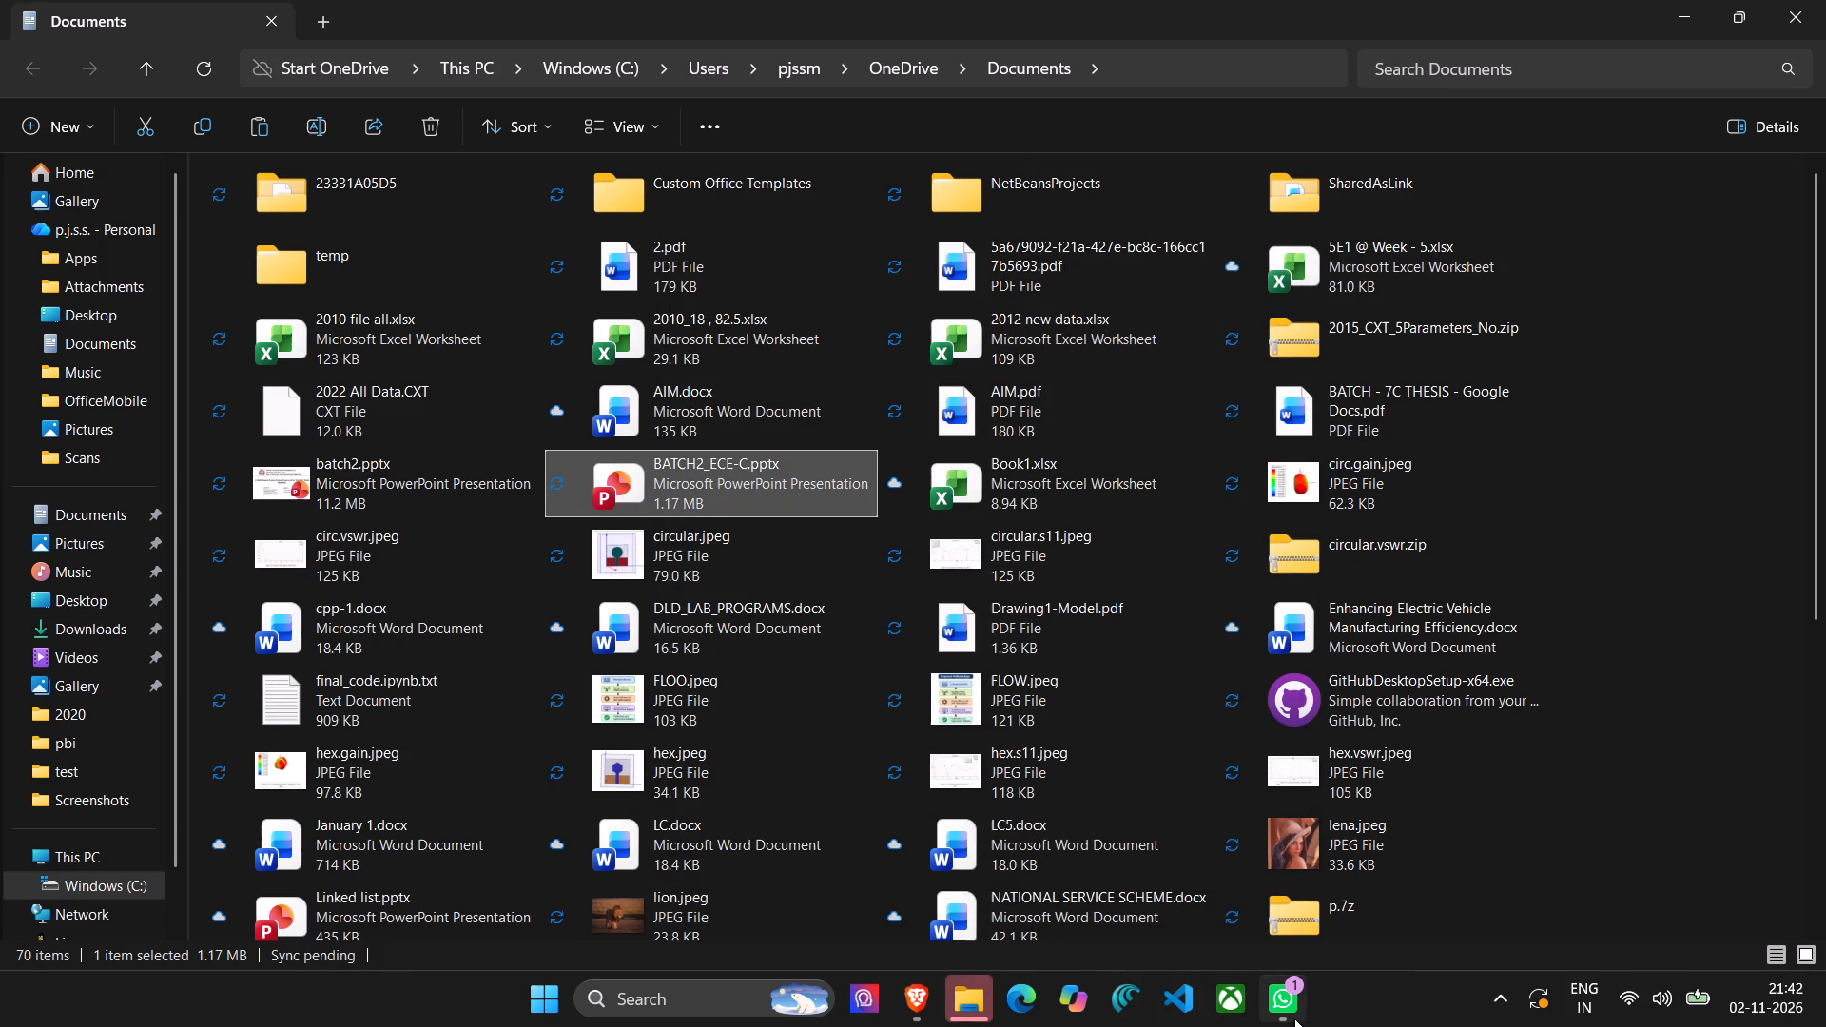